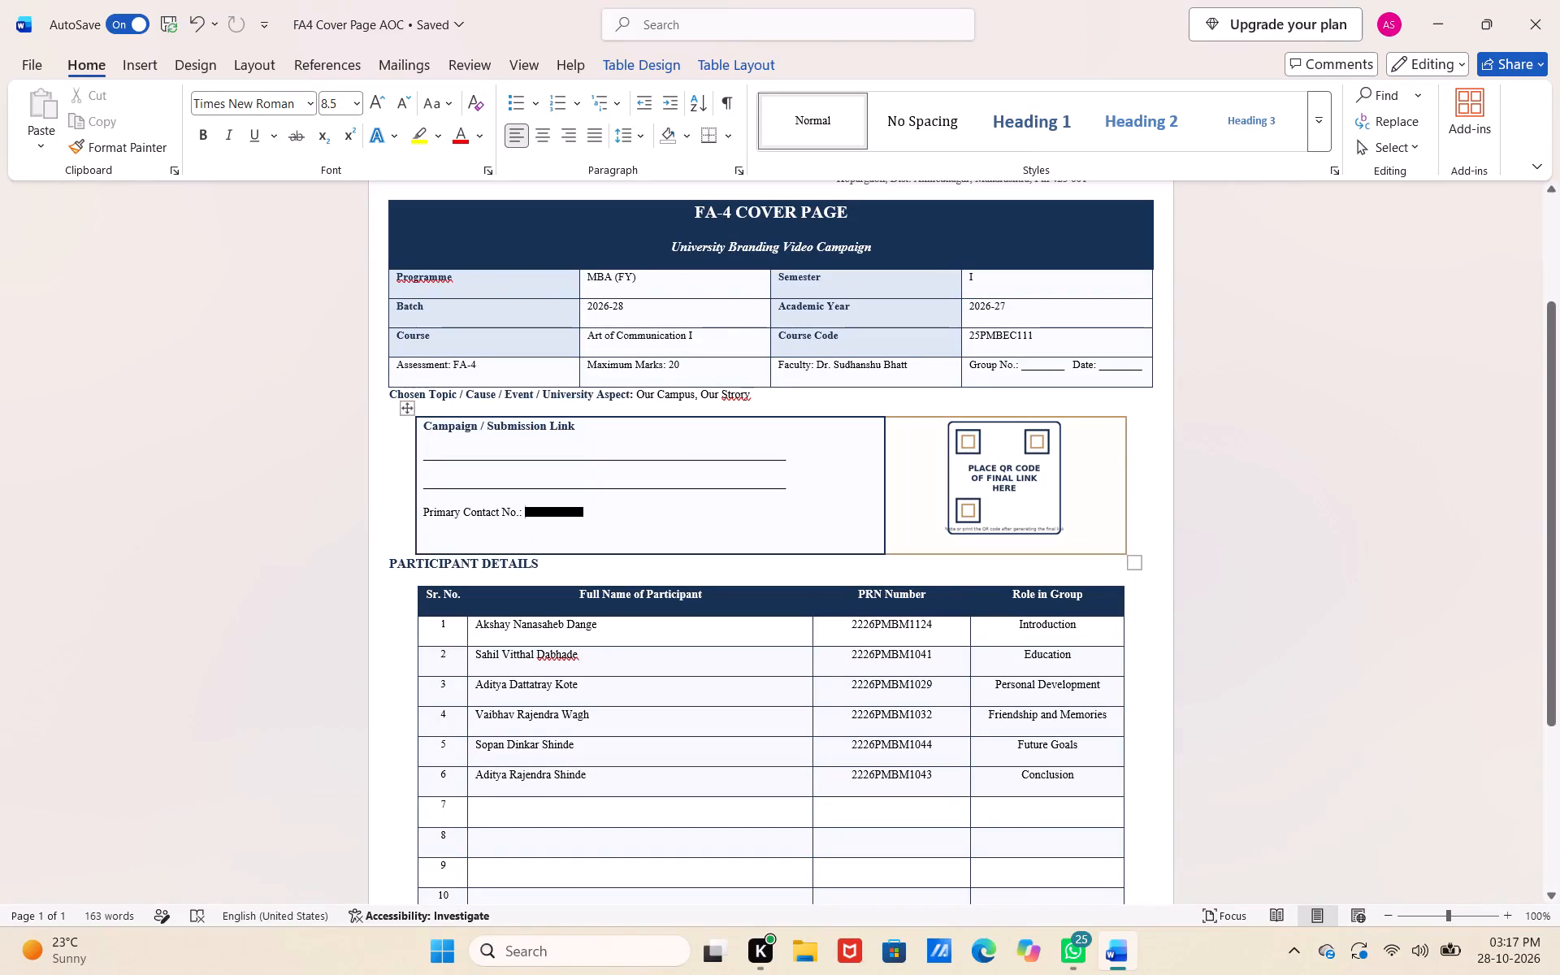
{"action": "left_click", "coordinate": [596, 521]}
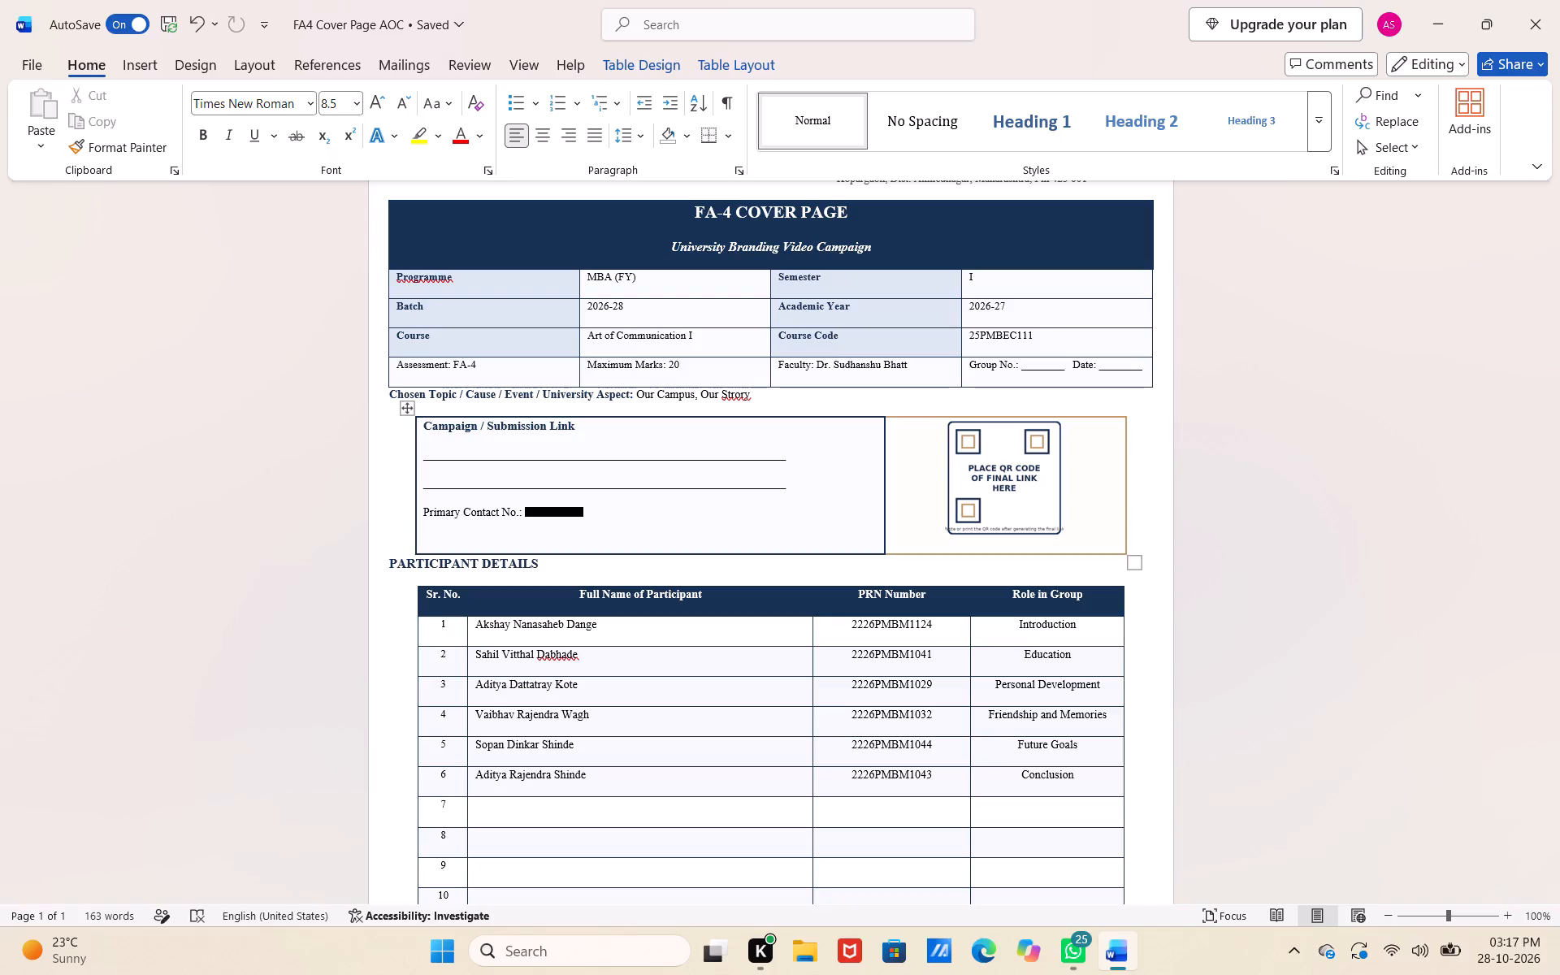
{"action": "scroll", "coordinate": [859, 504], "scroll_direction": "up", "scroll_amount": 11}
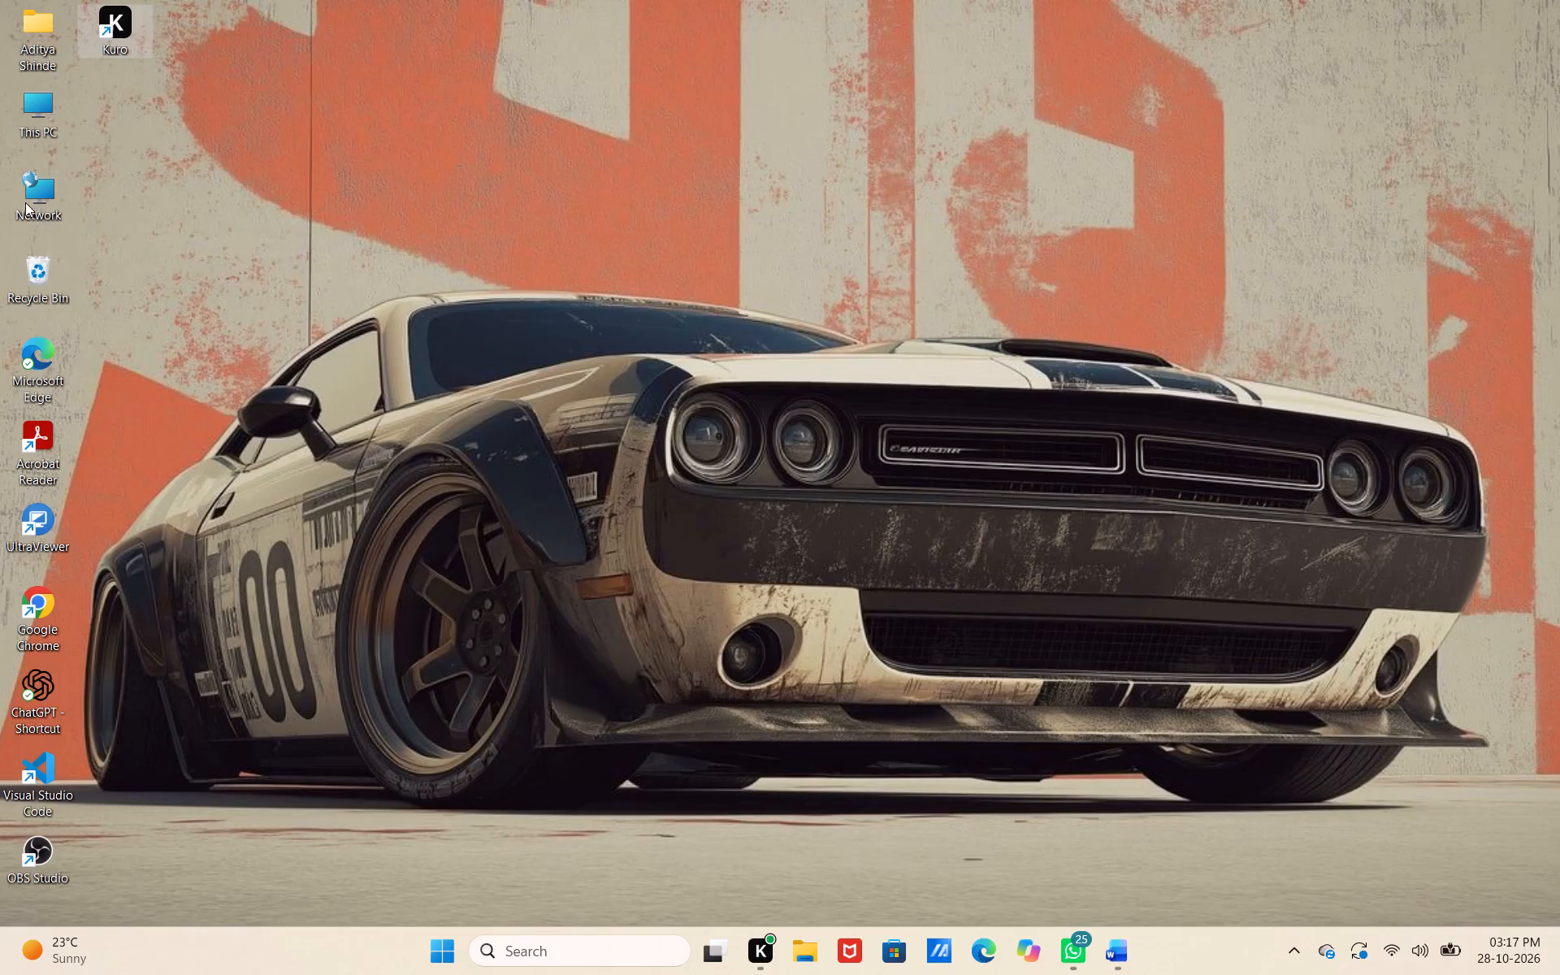
Open Google Chrome, search the web for canva, and open the Canva account login result.
{"action": "double_click", "coordinate": [21, 613]}
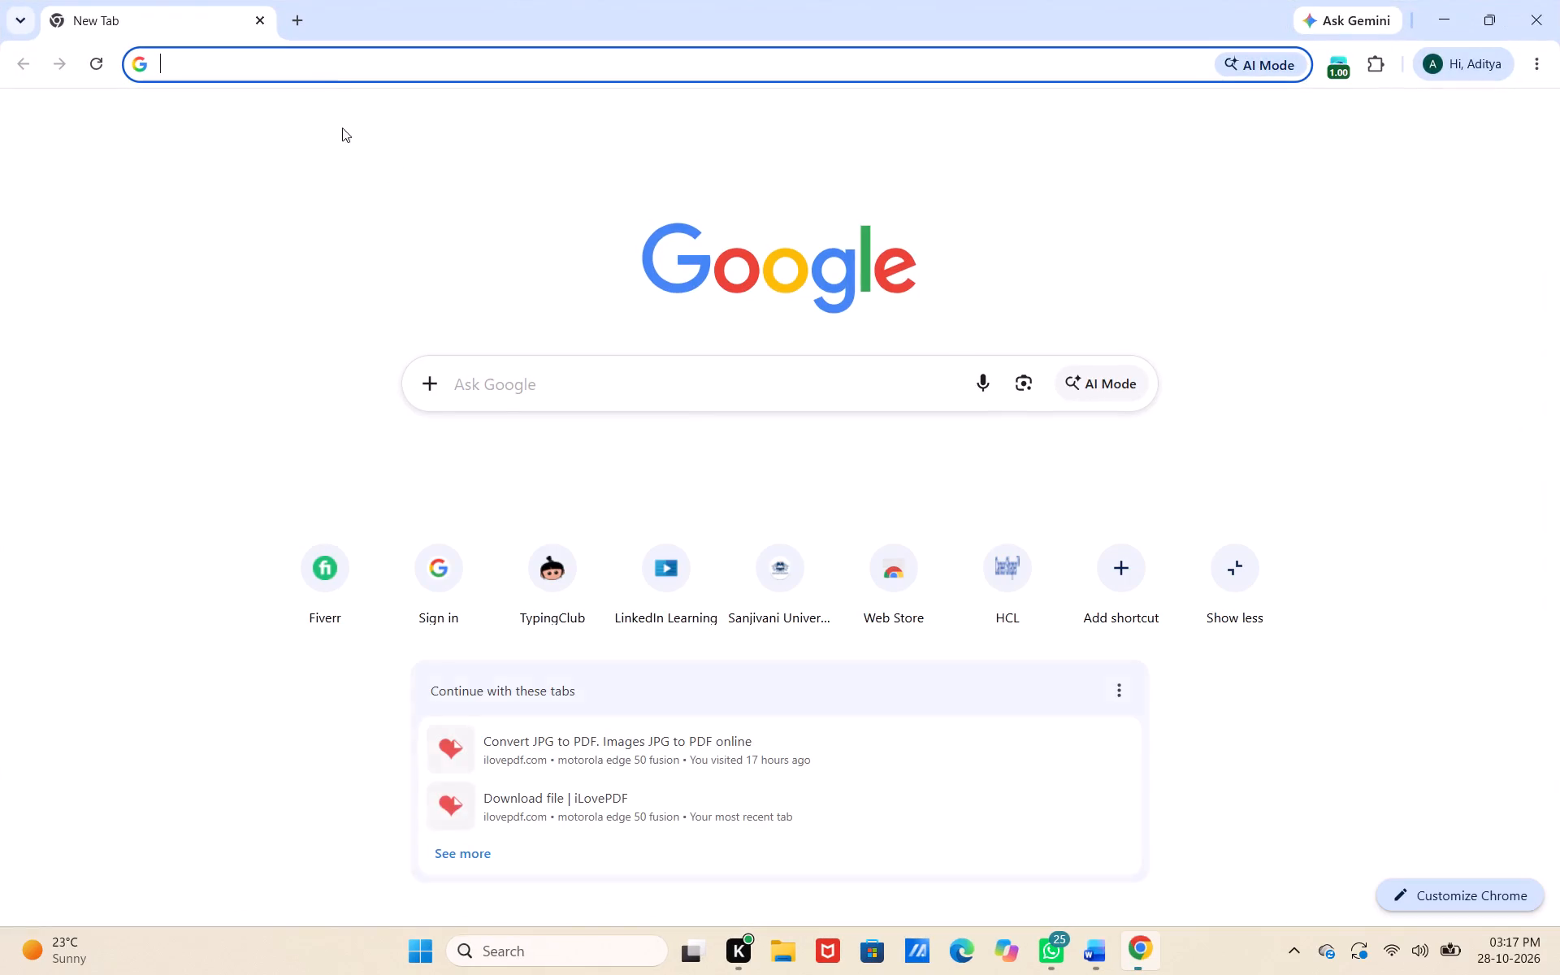
{"action": "type", "text": "c a"}
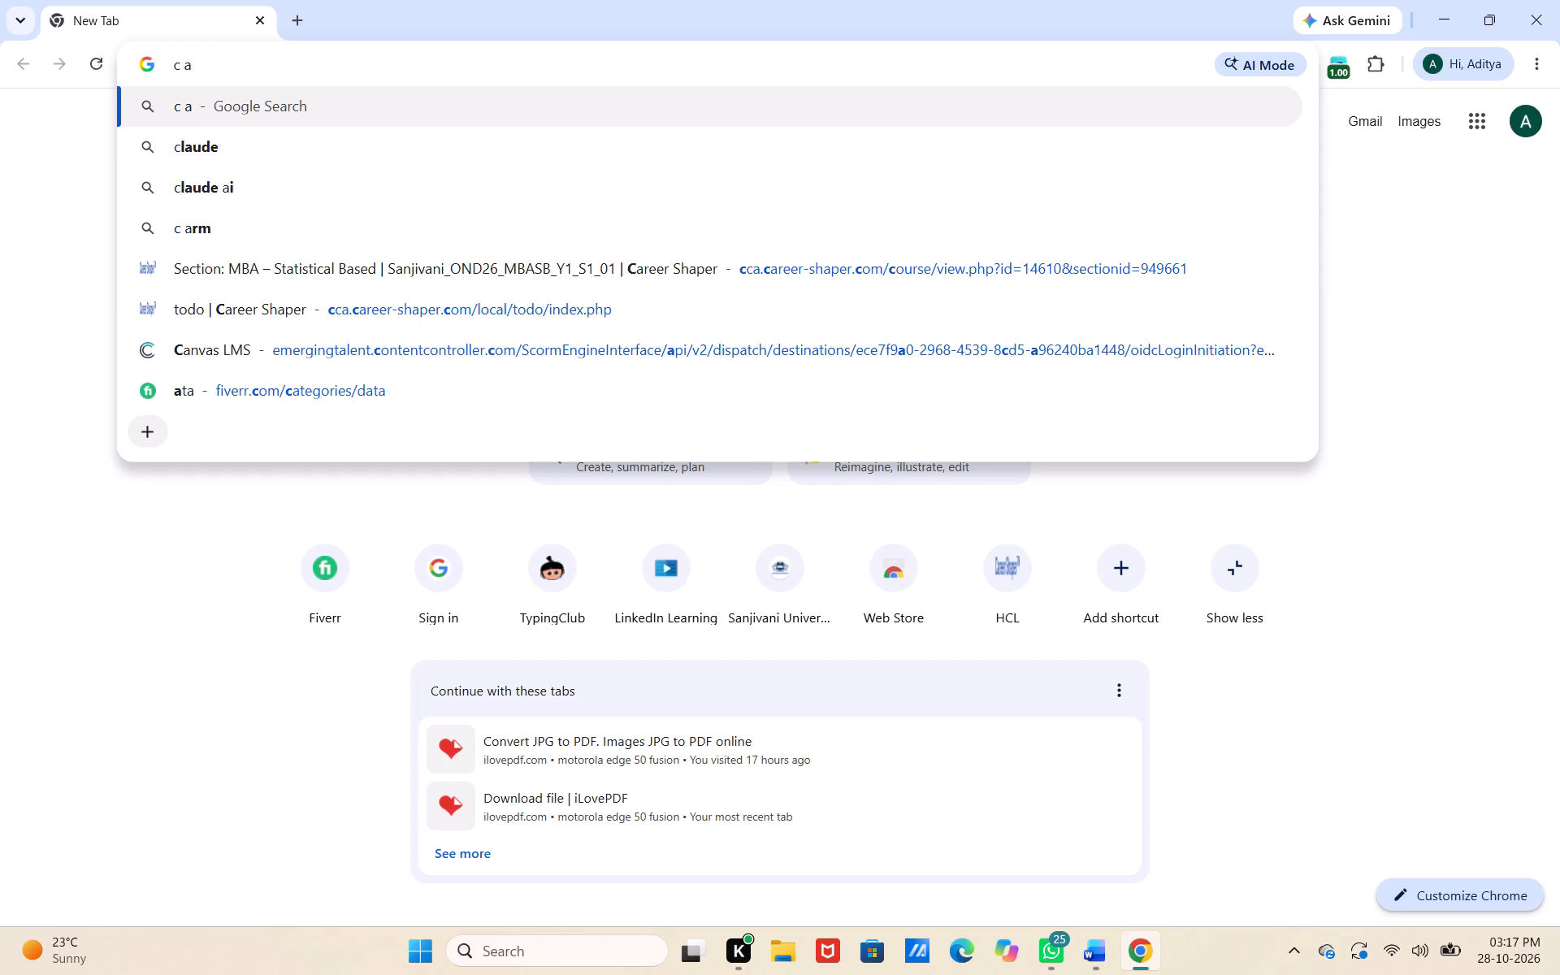
{"action": "type", "text": "nva"}
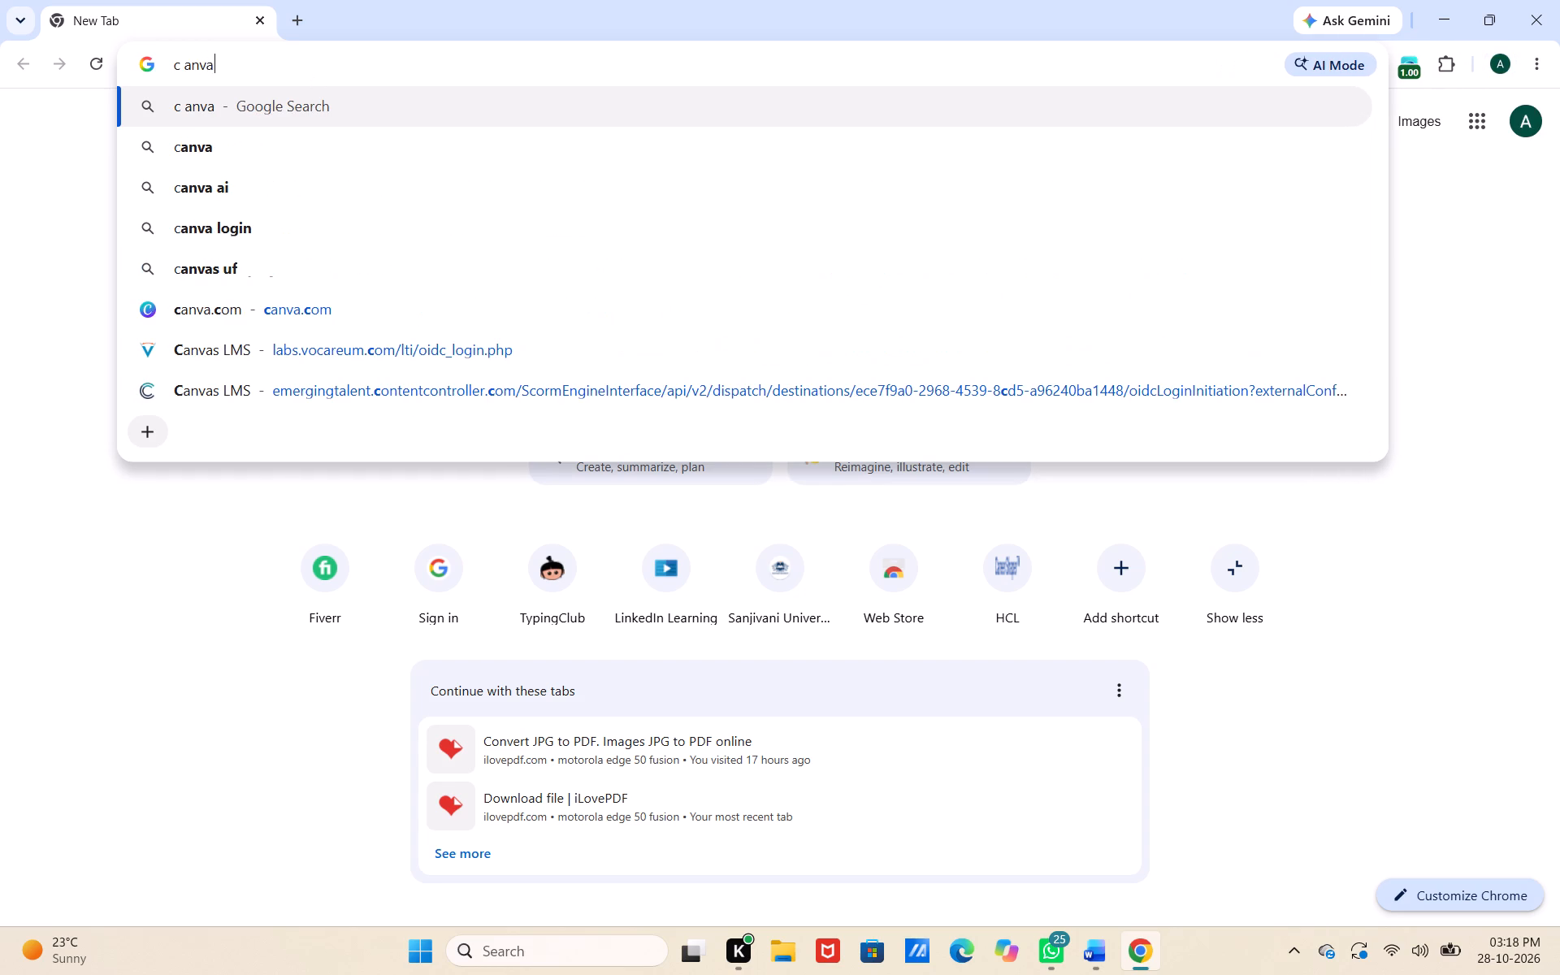
{"action": "left_click", "coordinate": [338, 162]}
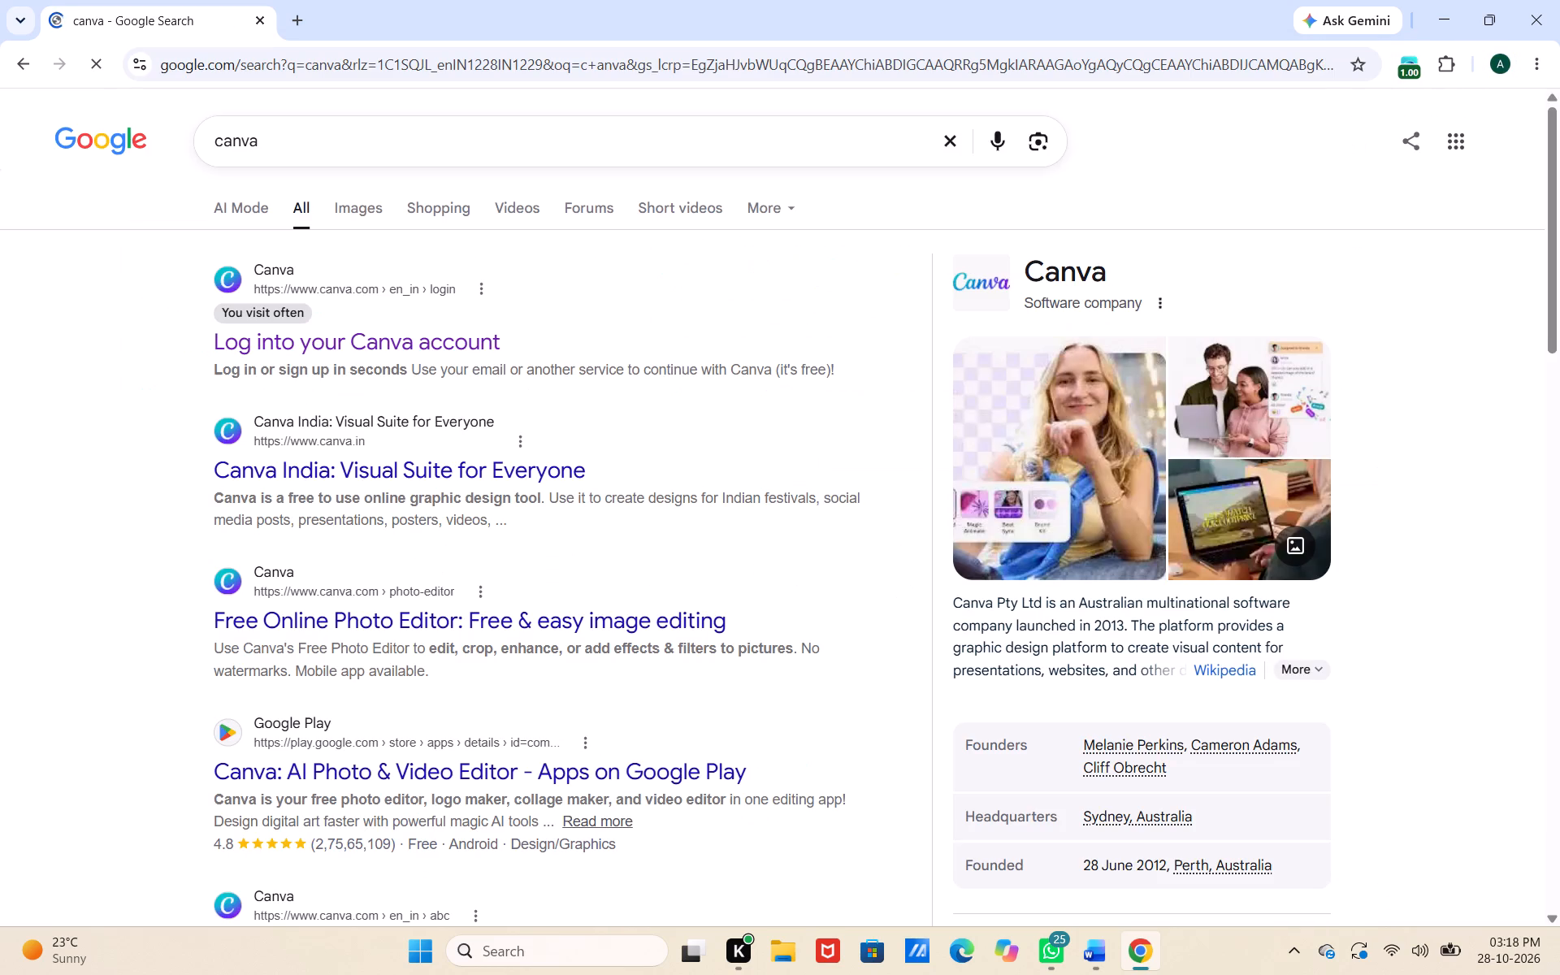
{"action": "left_click", "coordinate": [332, 317]}
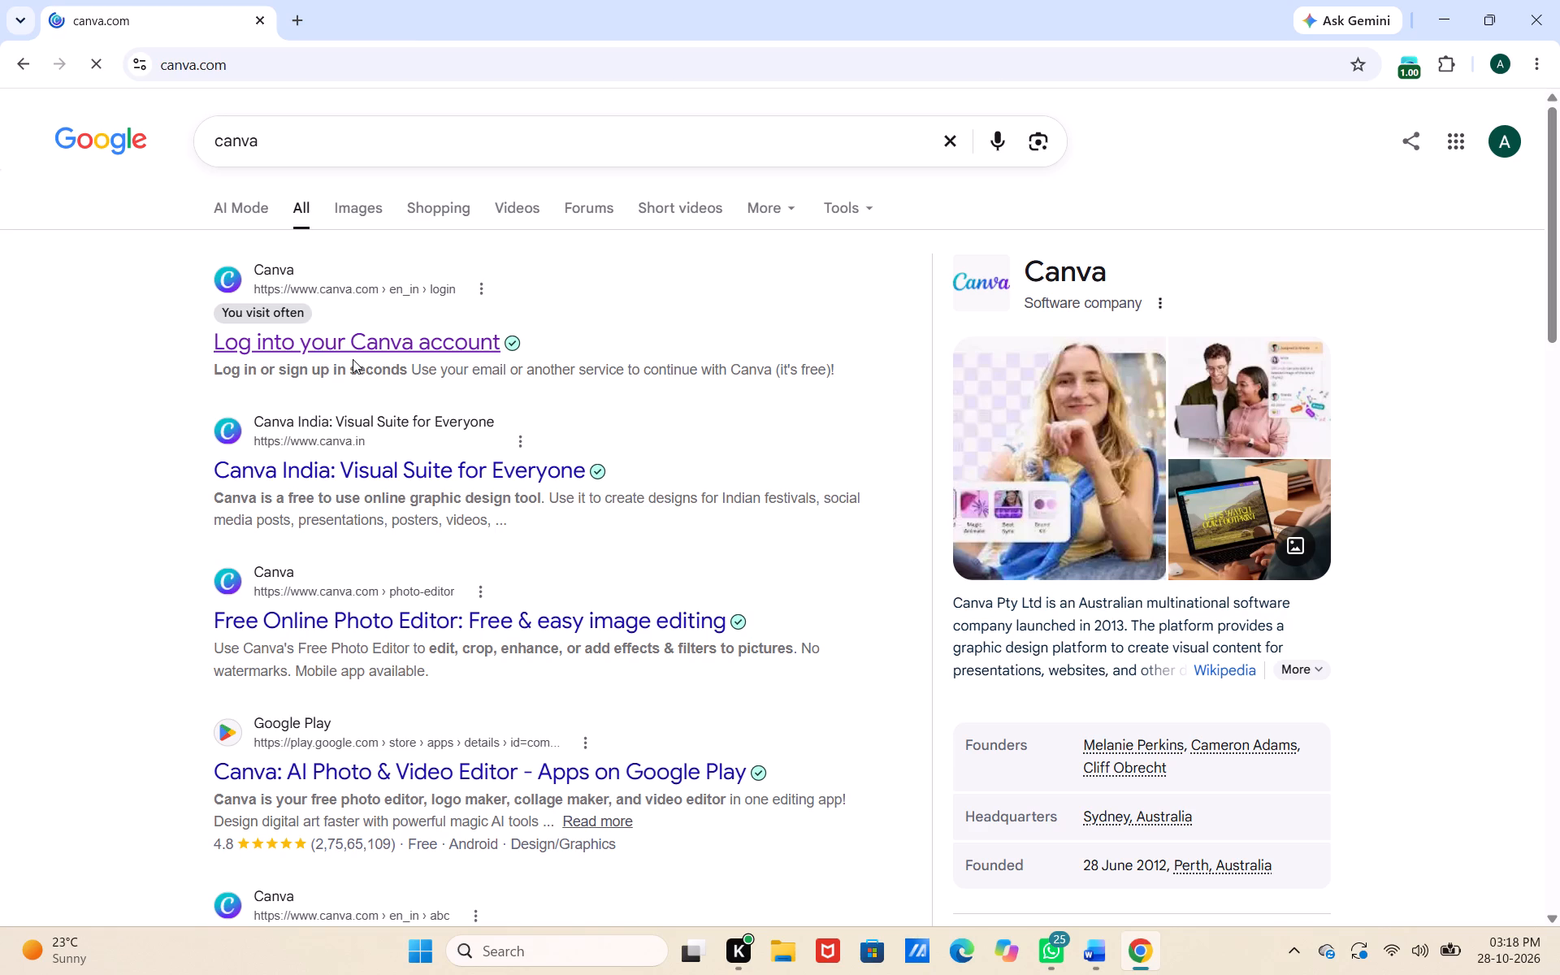
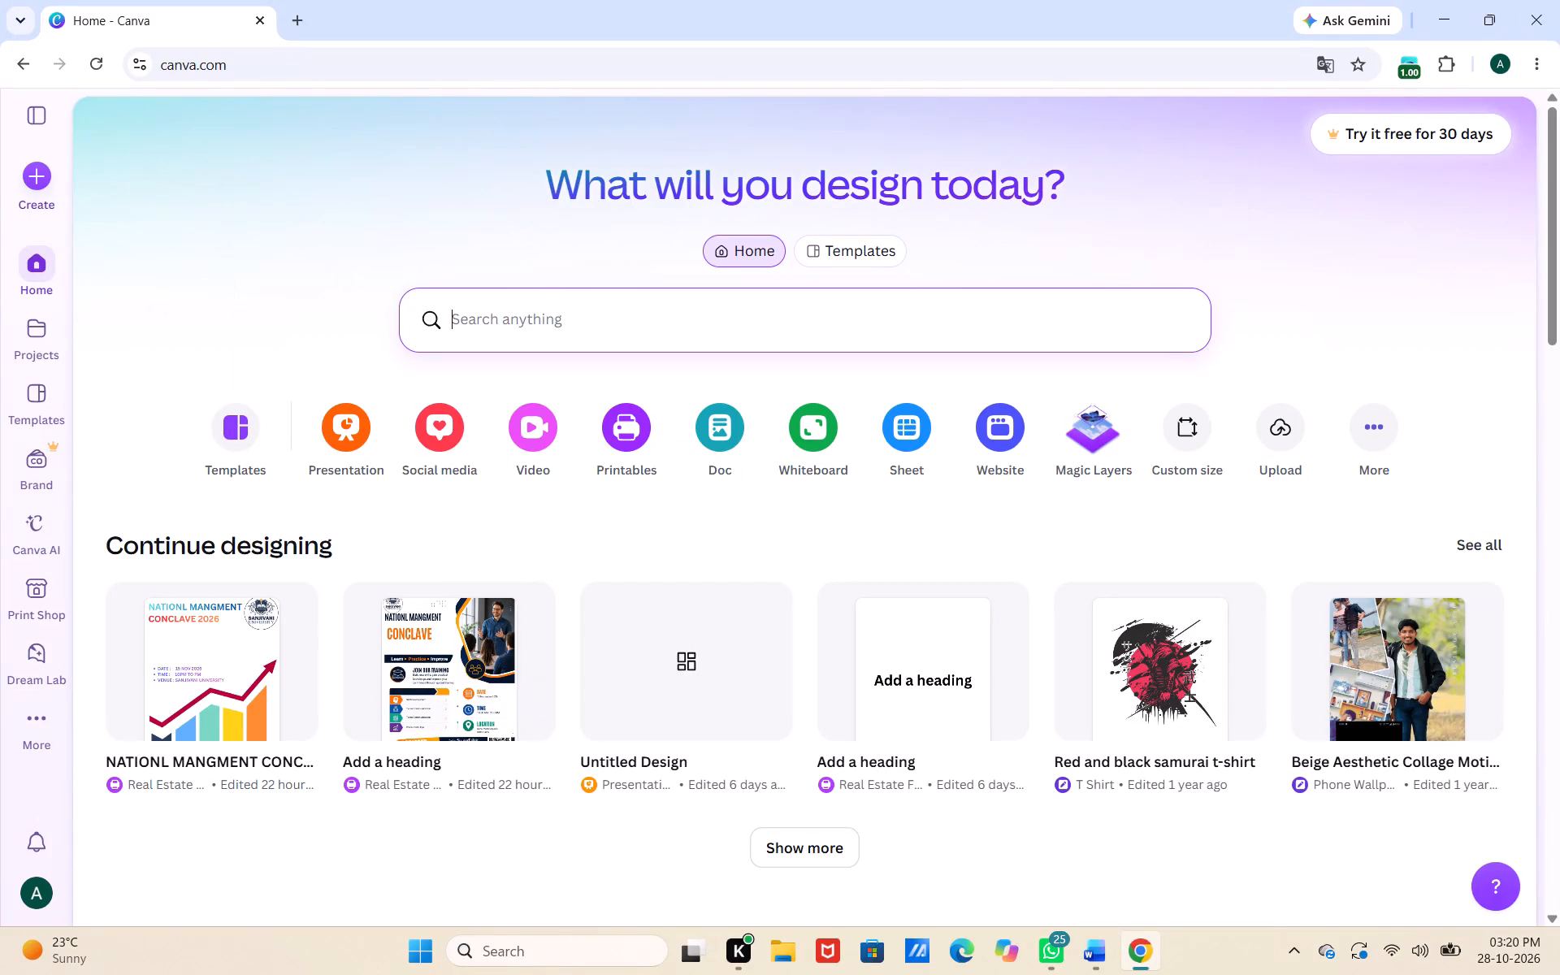
Search the design library for "Eco friendly poster".
{"action": "left_click_drag", "start_coordinate": [715, 248], "coordinate": [618, 311]}
{"action": "left_click", "coordinate": [618, 311]}
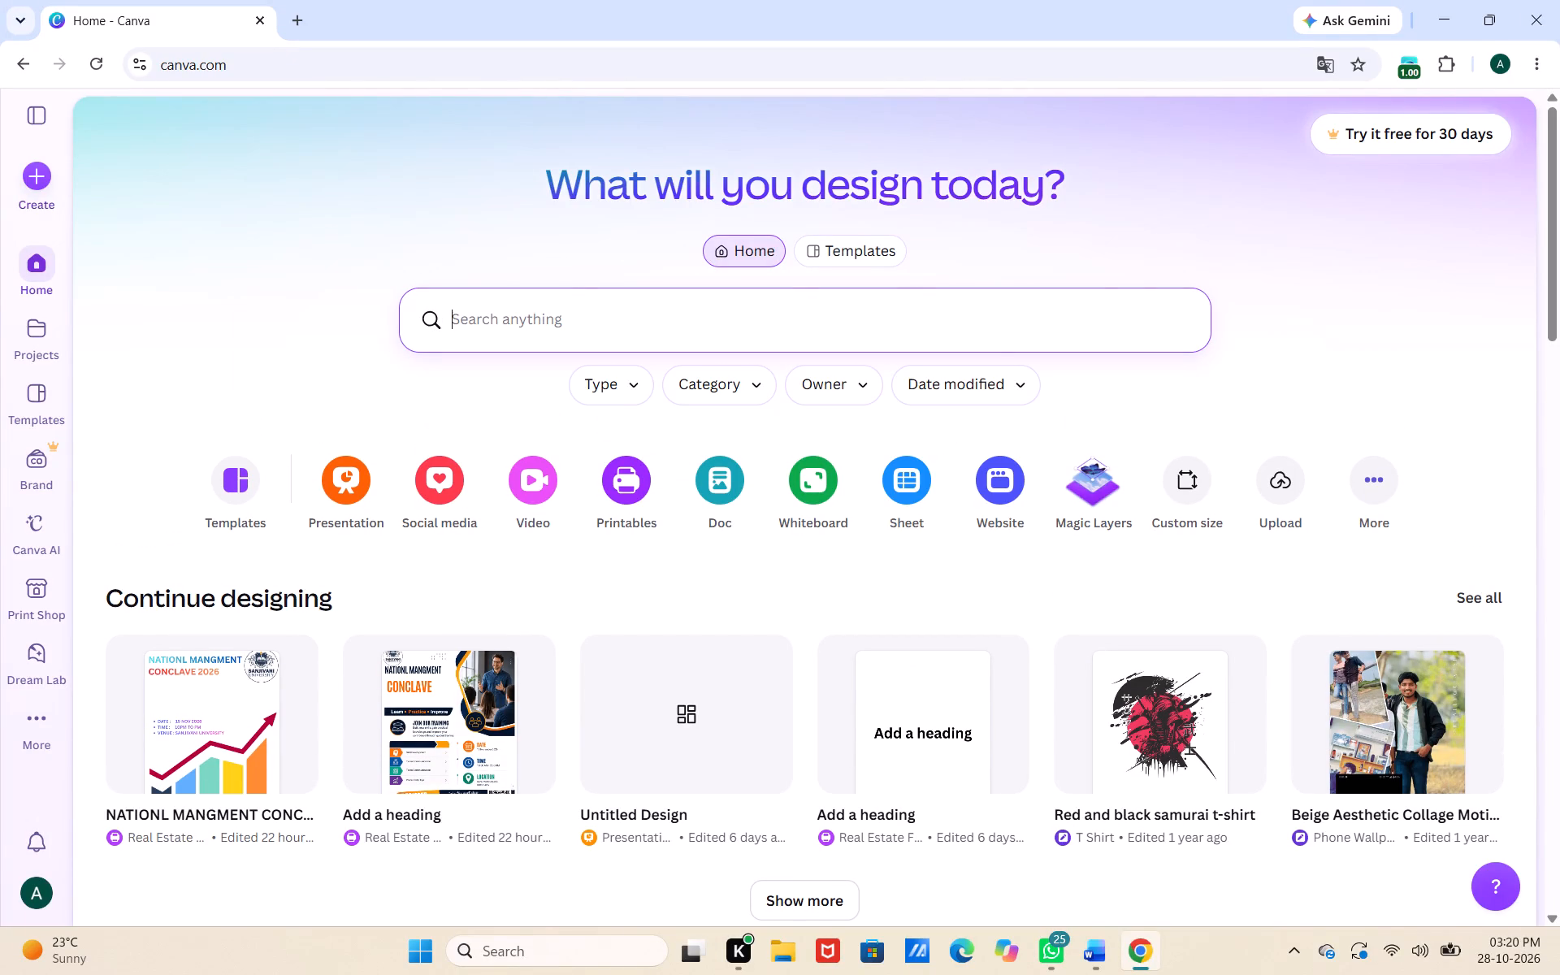
{"action": "type", "text": "Eco fridly"}
{"action": "key", "text": "space"}
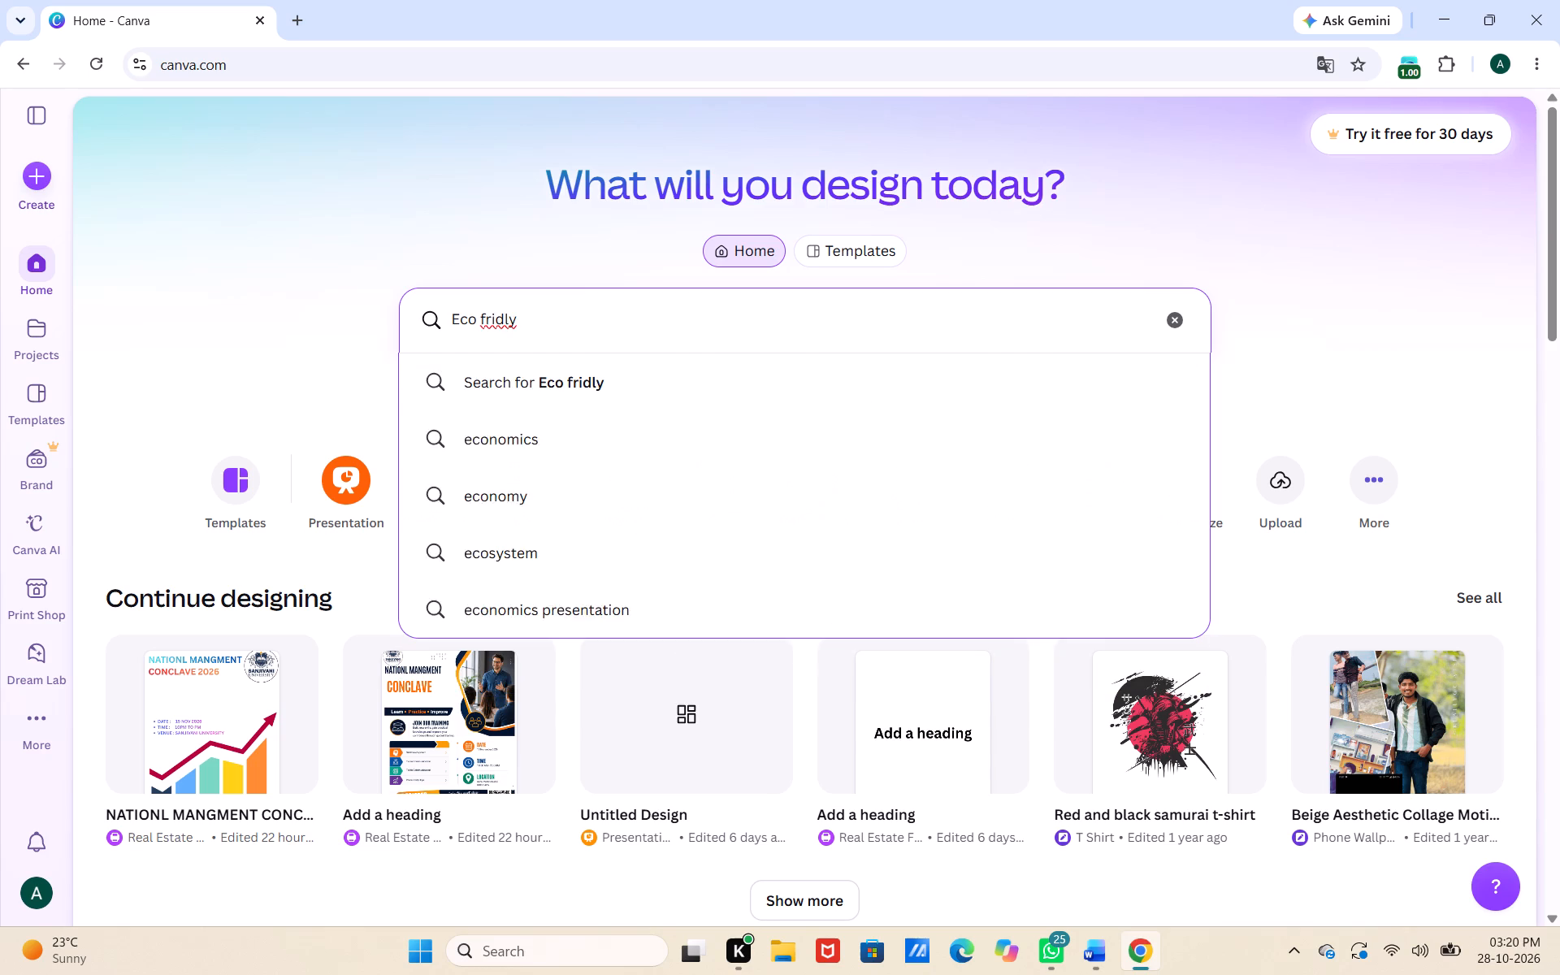
{"action": "key", "text": "BackSpace"}
{"action": "key", "text": "BackSpace"}
{"action": "key", "text": "BackSpace"}
{"action": "key", "text": "BackSpace"}
{"action": "type", "text": "end"}
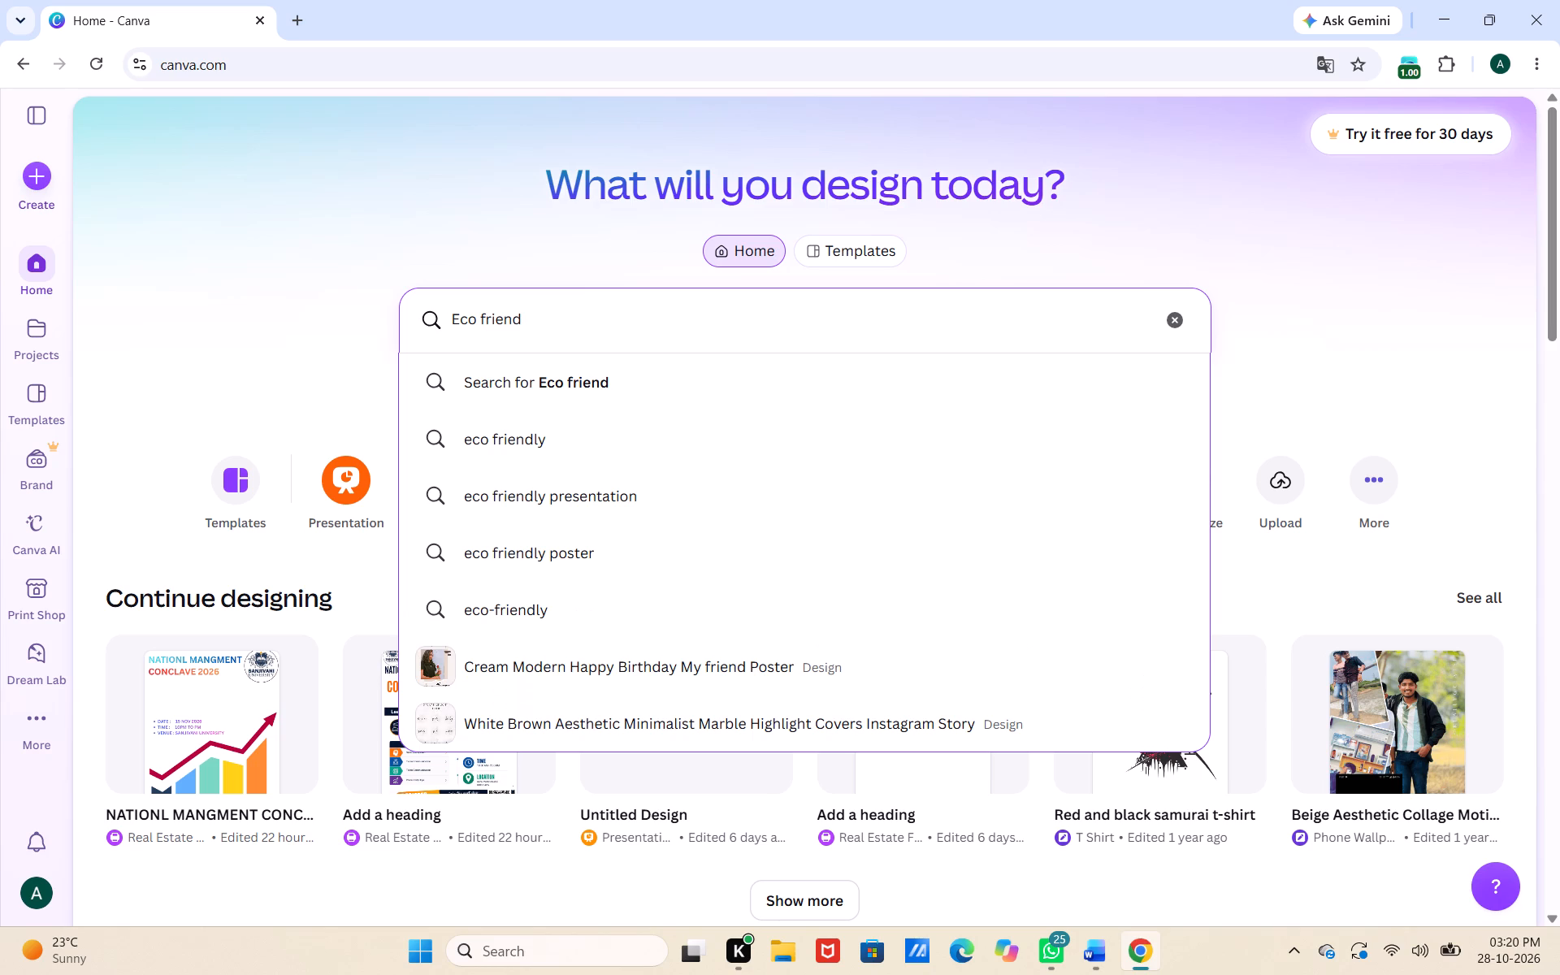
{"action": "type", "text": "ly"}
{"action": "key", "text": "space"}
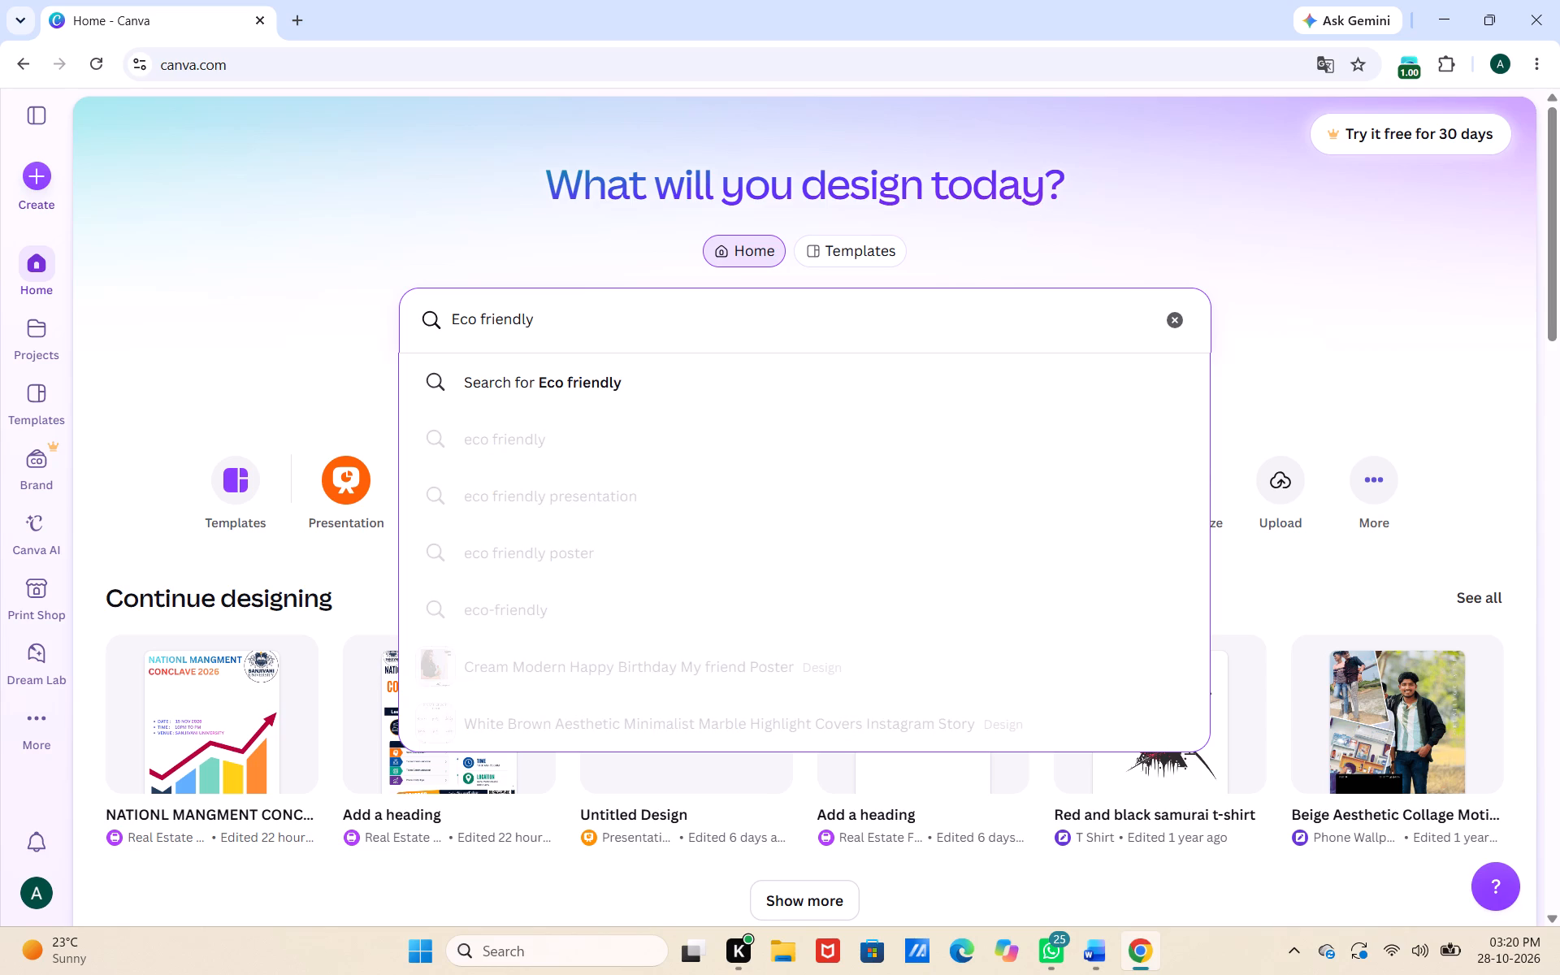
{"action": "type", "text": "poster"}
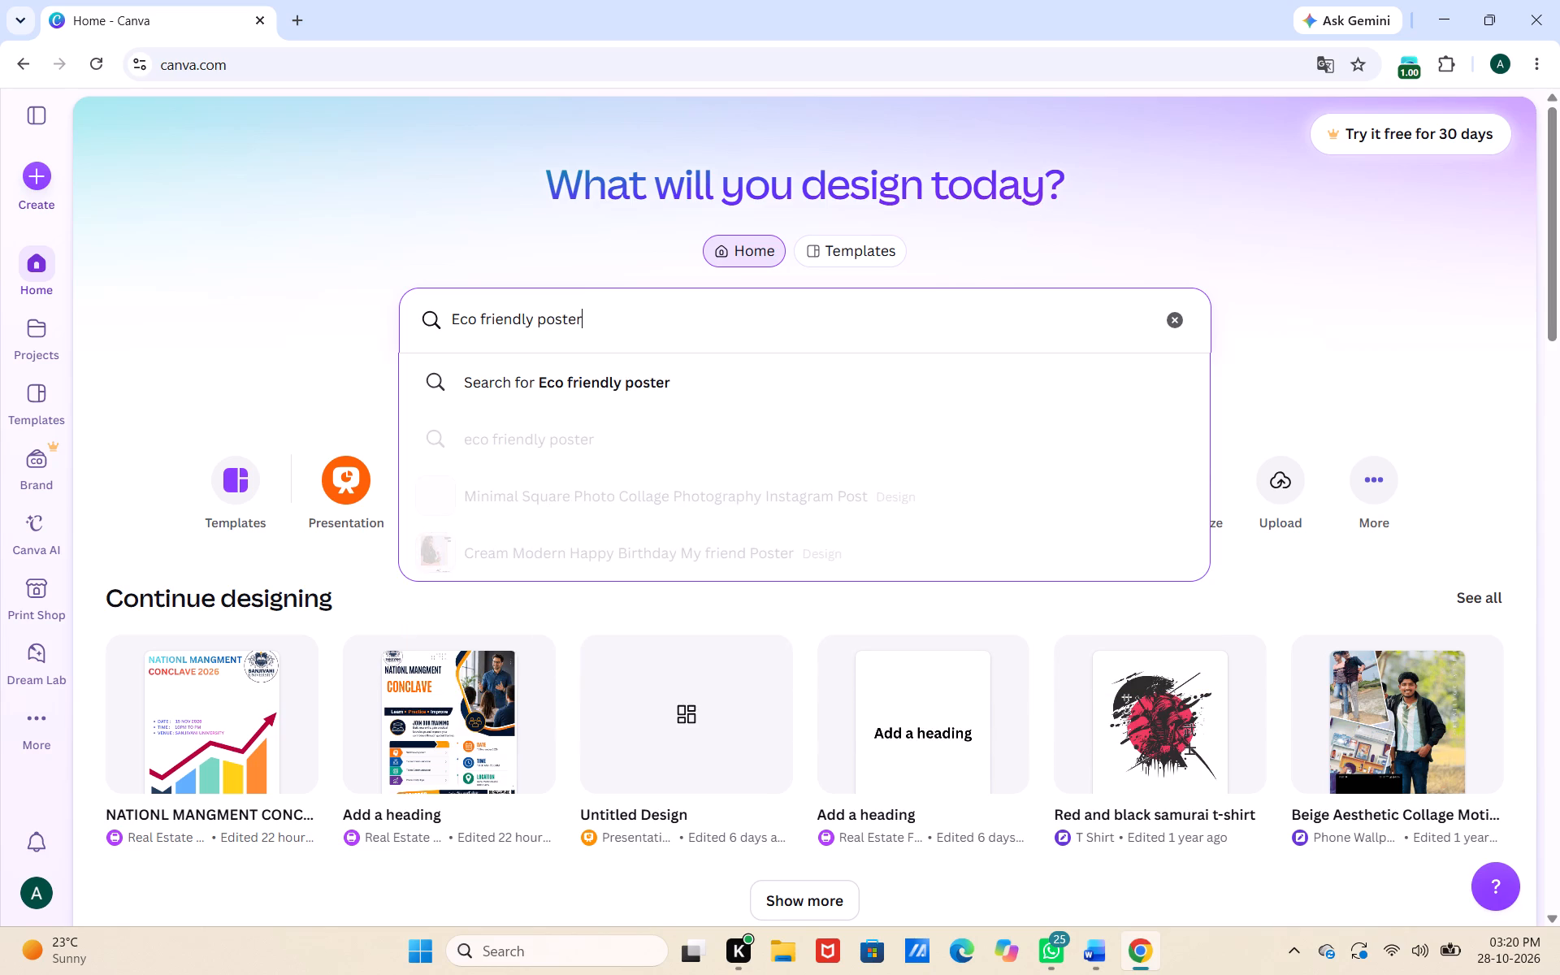
{"action": "left_click", "coordinate": [658, 395]}
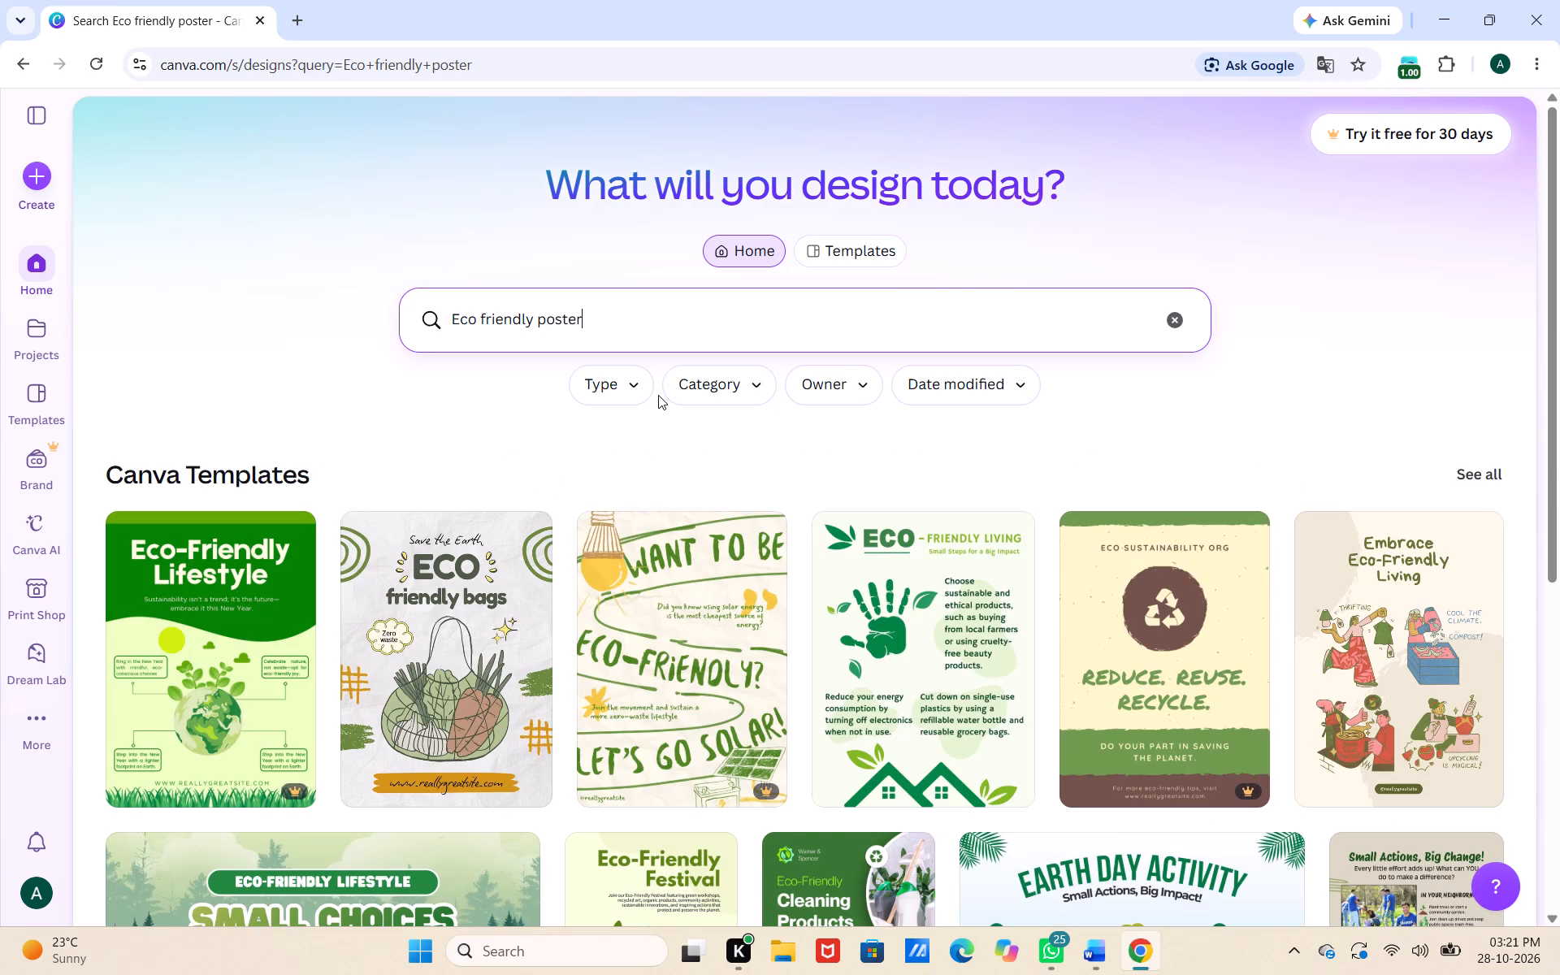
Browse the Canva Templates results and open the green "Eco-Friendly Cleaning Products" poster template.
{"action": "scroll", "coordinate": [658, 395], "scroll_direction": "down", "scroll_amount": 1}
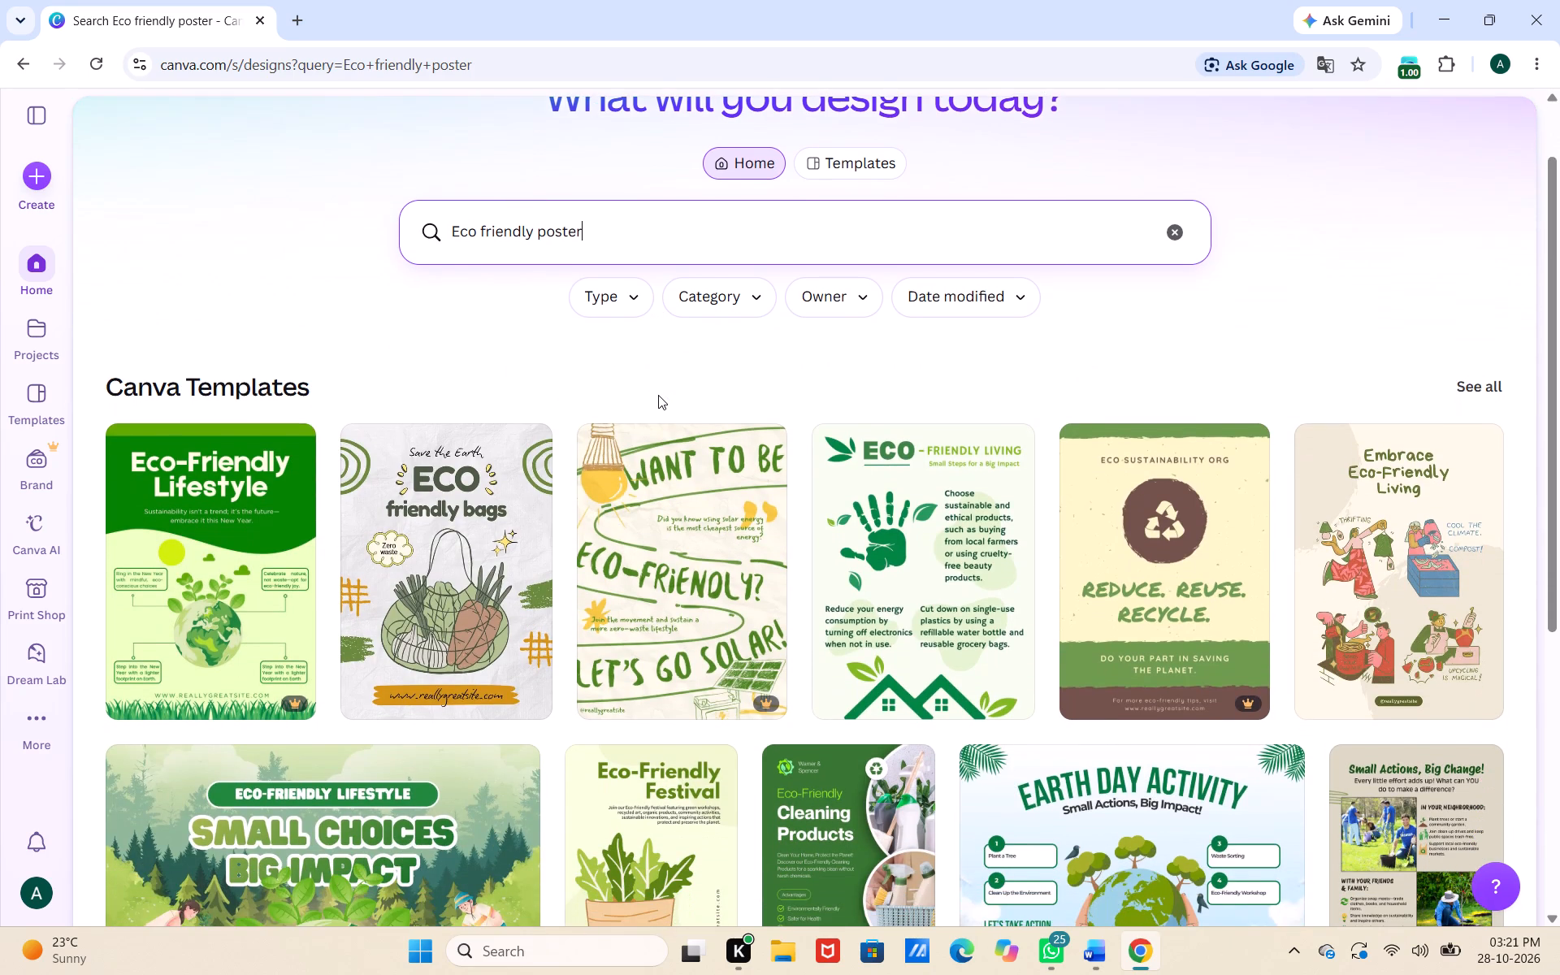
{"action": "scroll", "coordinate": [658, 395], "scroll_direction": "down", "scroll_amount": 1}
{"action": "scroll", "coordinate": [658, 395], "scroll_direction": "left", "scroll_amount": 1}
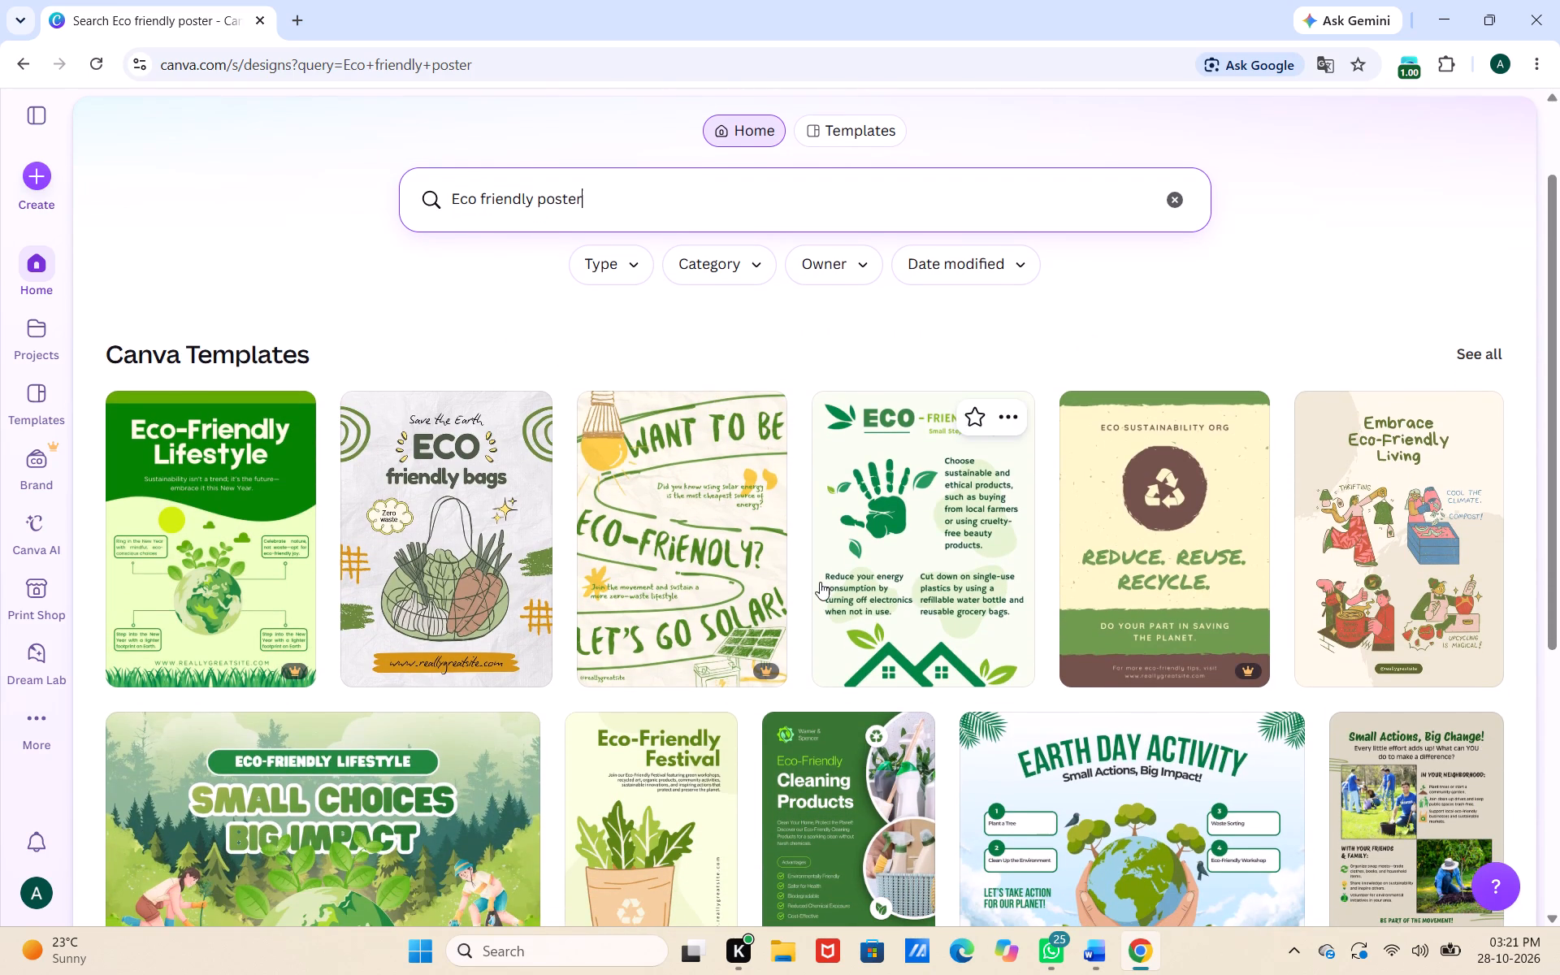
{"action": "scroll", "coordinate": [670, 557], "scroll_direction": "down", "scroll_amount": 2}
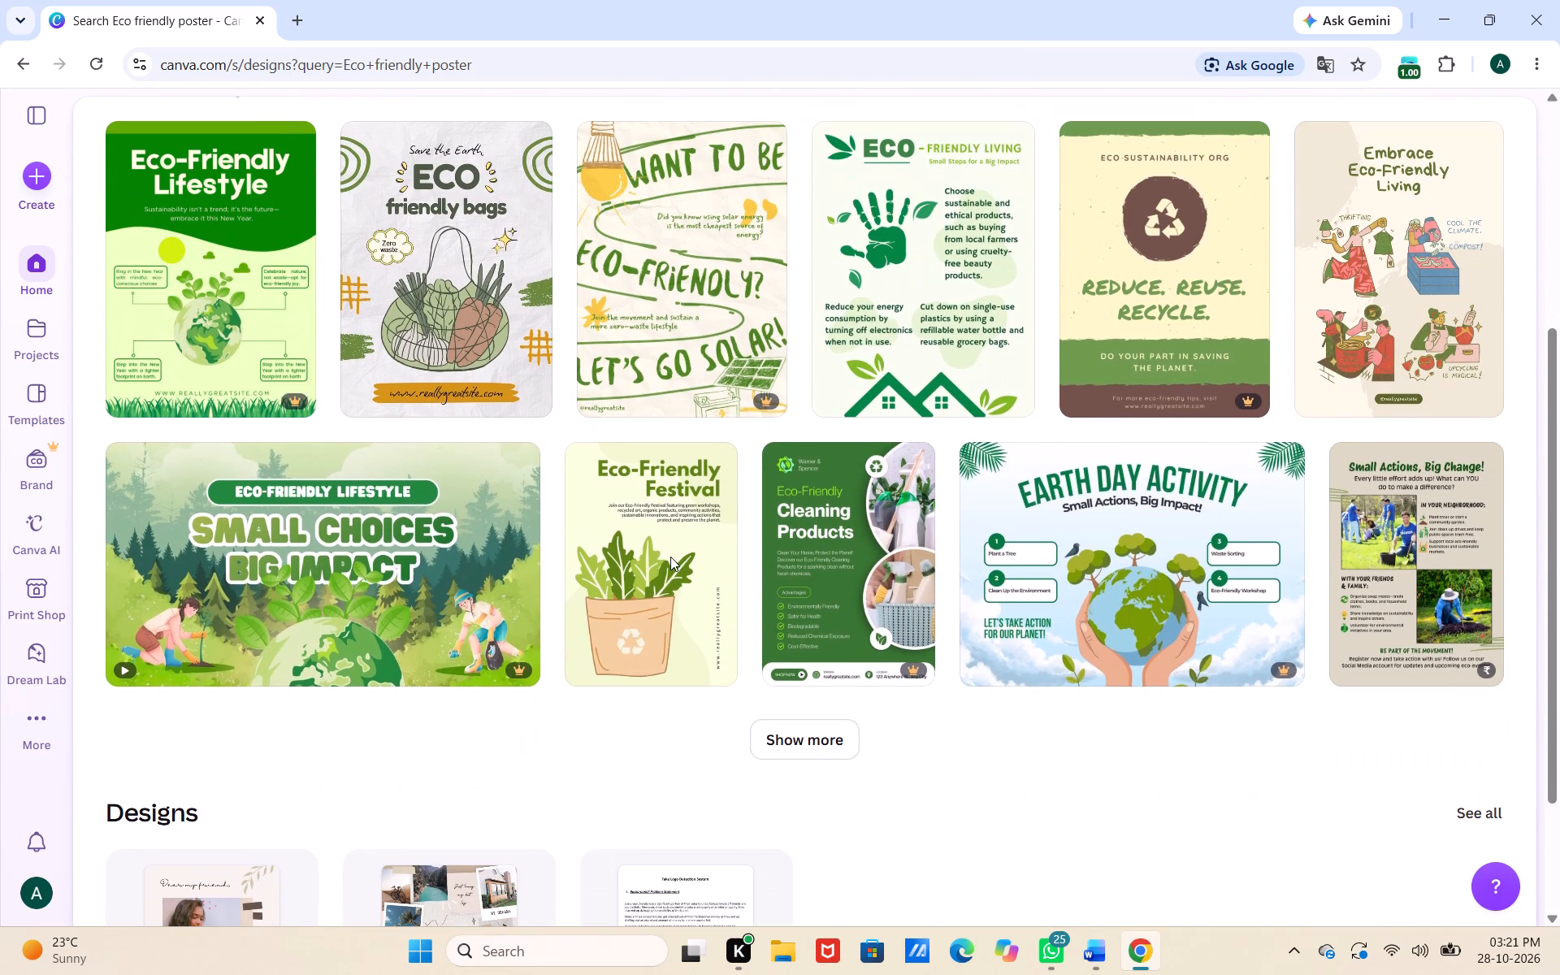
{"action": "scroll", "coordinate": [670, 557], "scroll_direction": "down", "scroll_amount": 1}
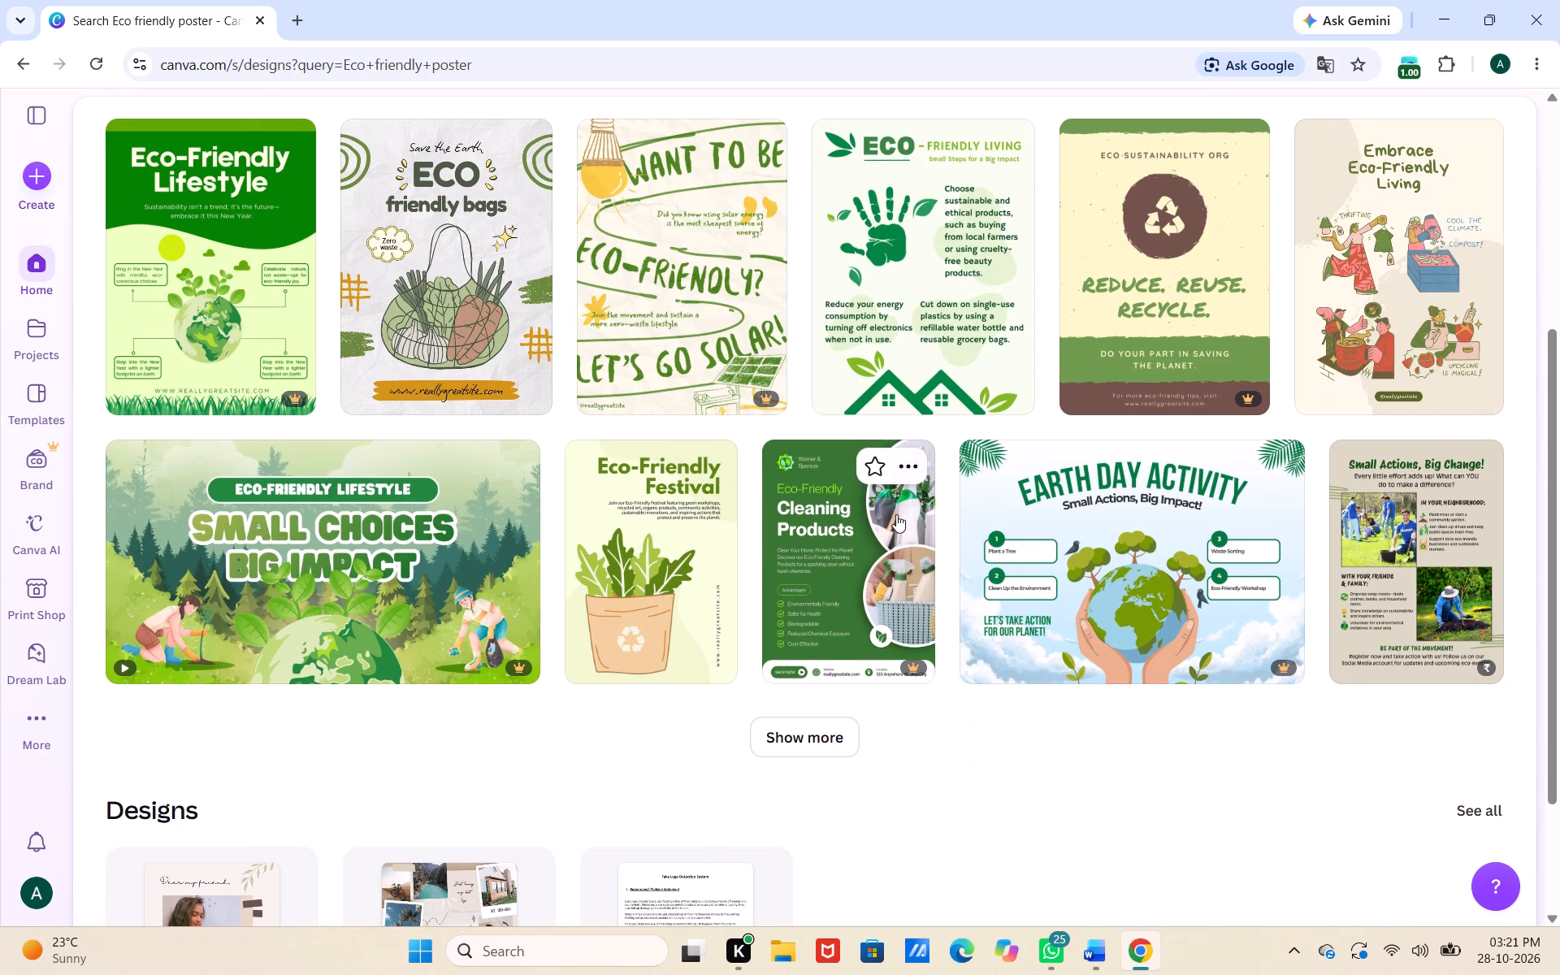
{"action": "double_click", "coordinate": [830, 564]}
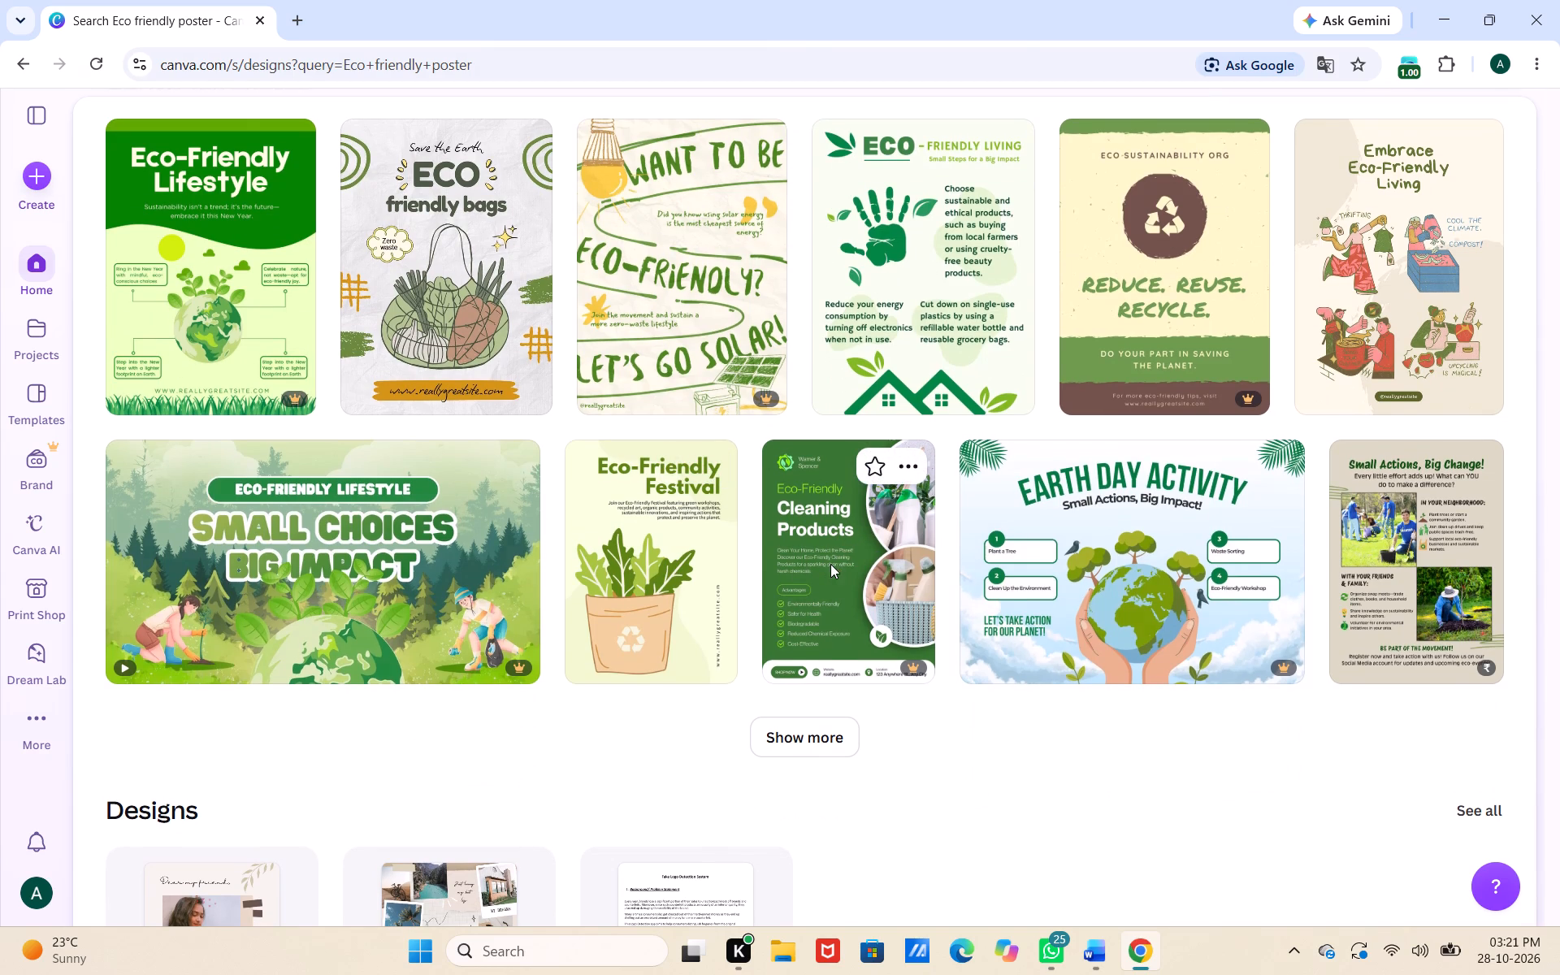
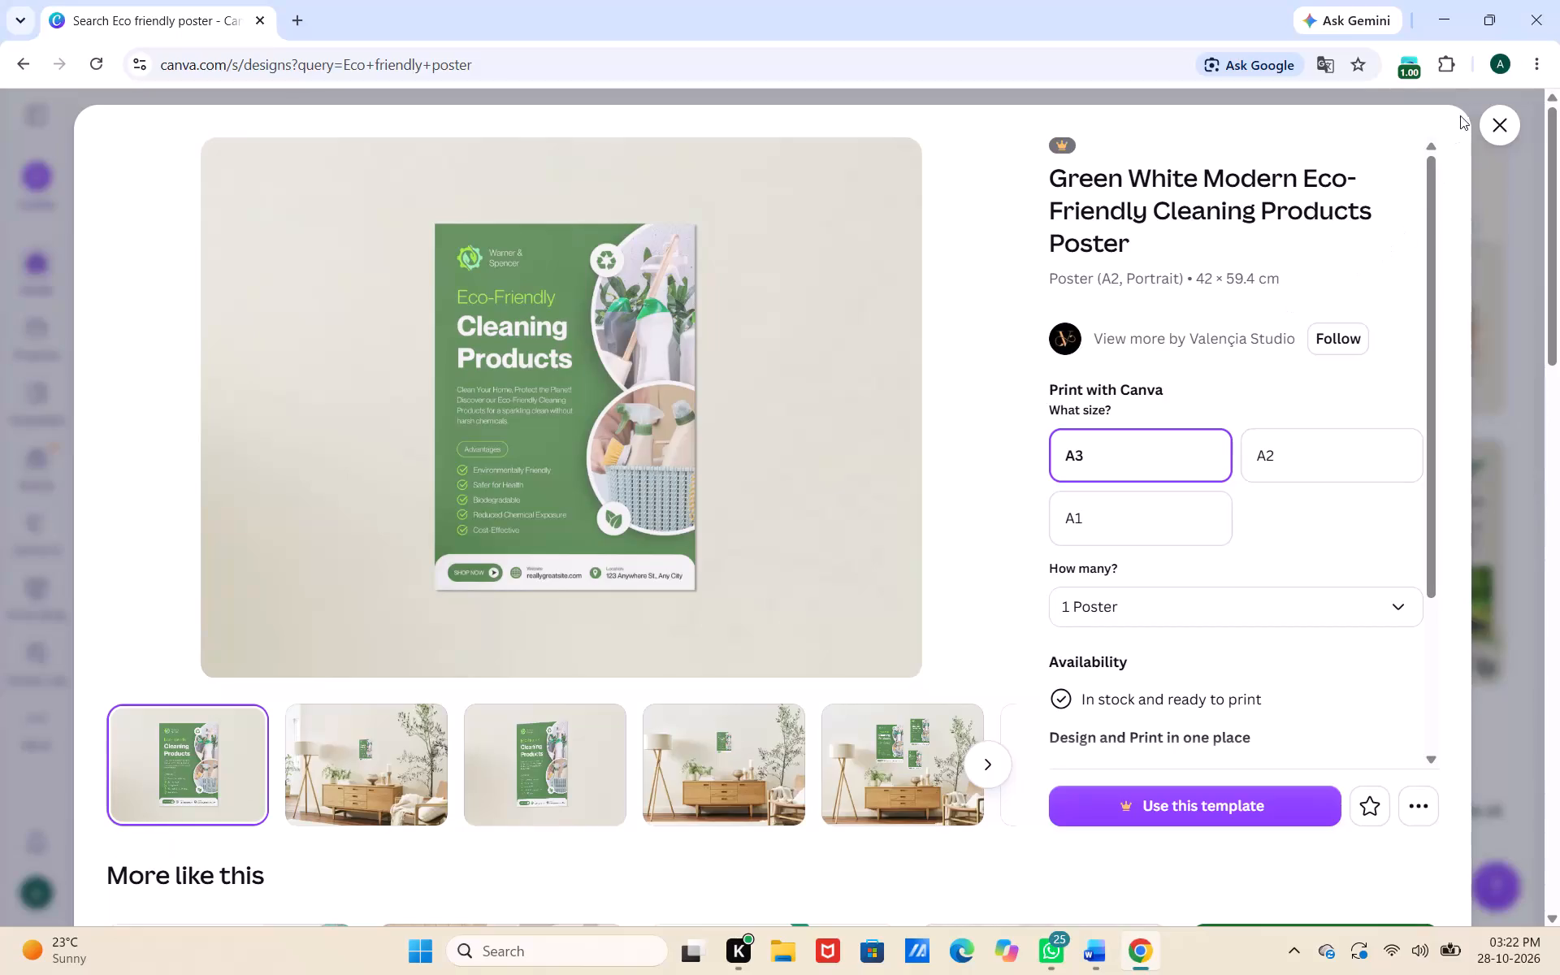
Close the Eco-Friendly Cleaning Products template preview and start creating a new design.
{"action": "left_click", "coordinate": [1494, 125]}
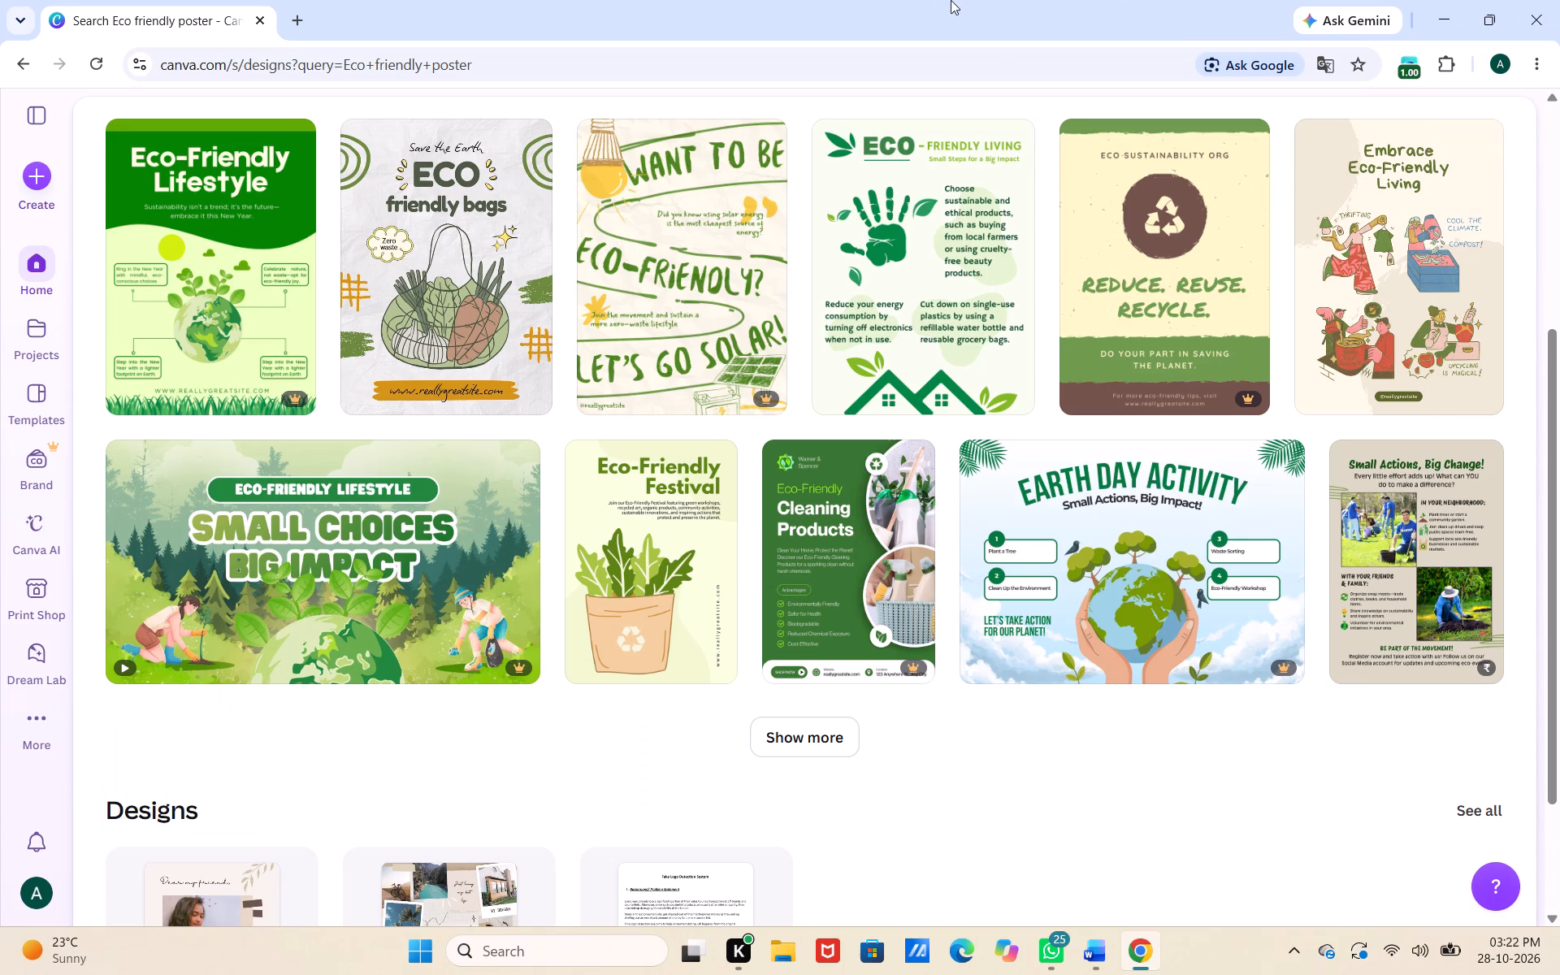
{"action": "left_click", "coordinate": [27, 196]}
{"action": "left_click", "coordinate": [36, 178]}
{"action": "double_click", "coordinate": [37, 184]}
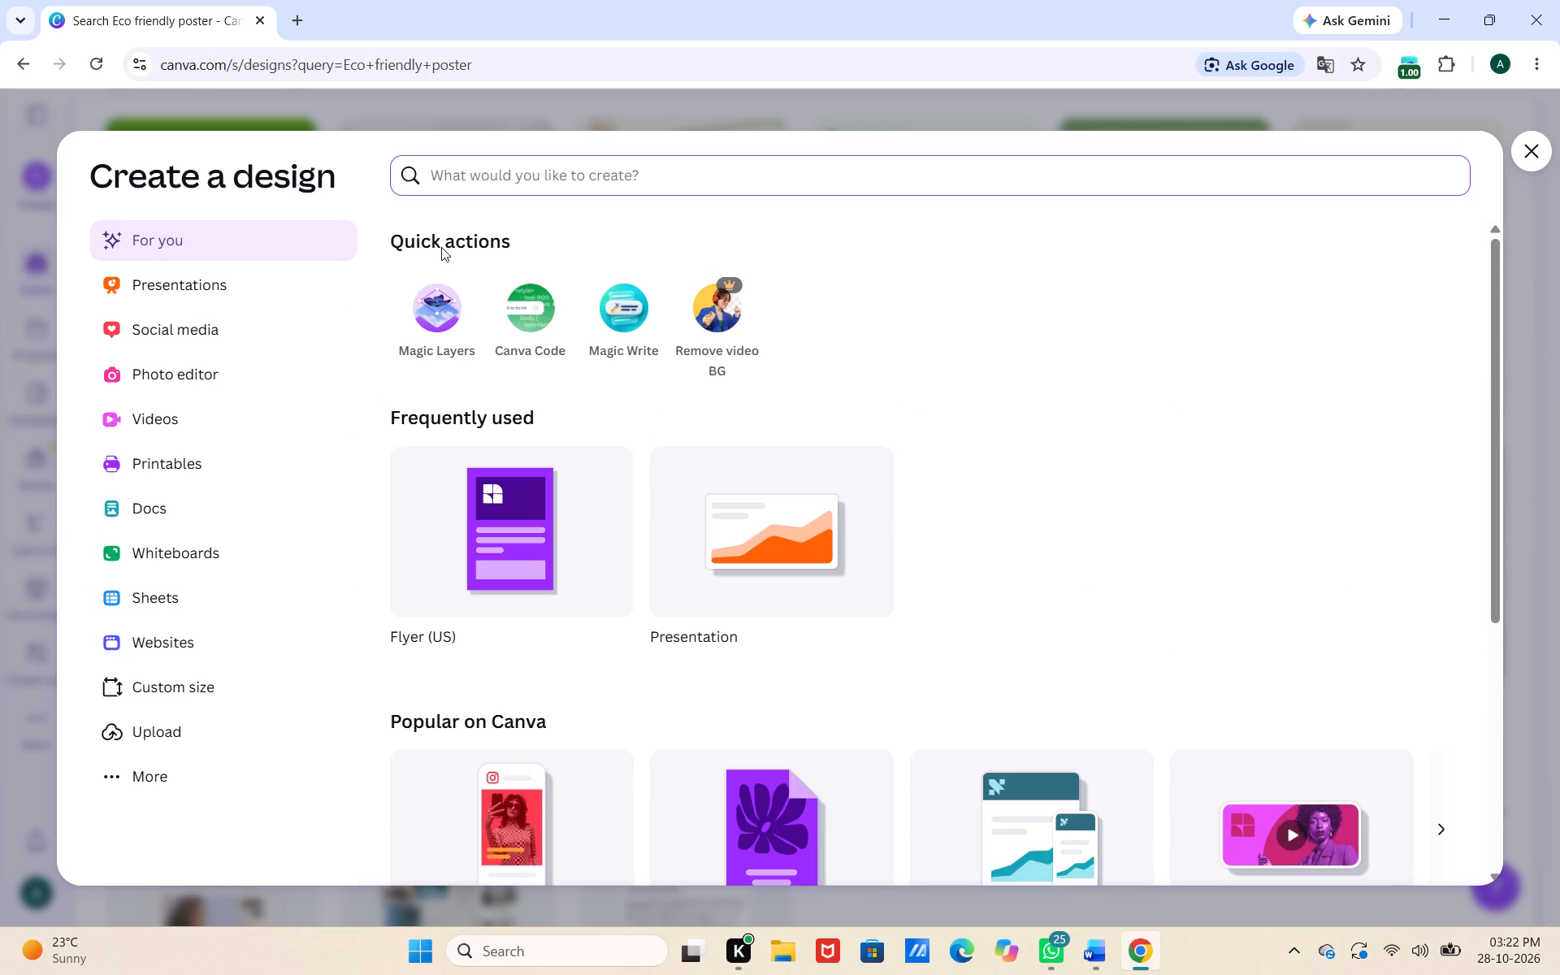
Browse the recommended and additional design formats, looking for a suitable poster format and size.
{"action": "scroll", "coordinate": [752, 517], "scroll_direction": "down", "scroll_amount": 1}
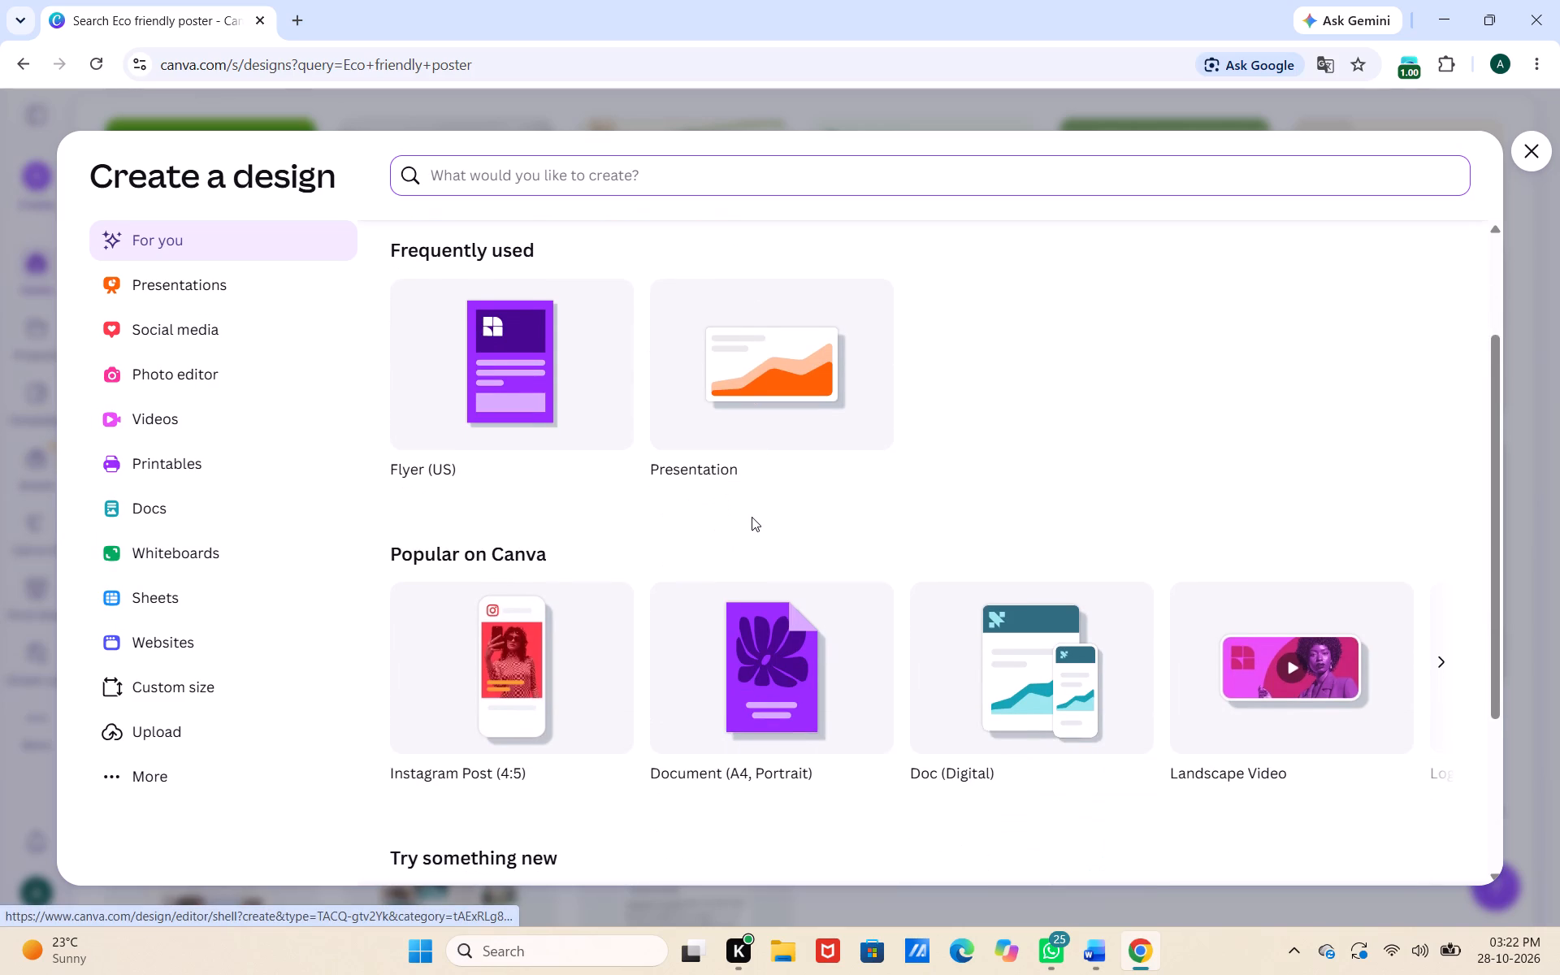
{"action": "scroll", "coordinate": [752, 517], "scroll_direction": "down", "scroll_amount": 3}
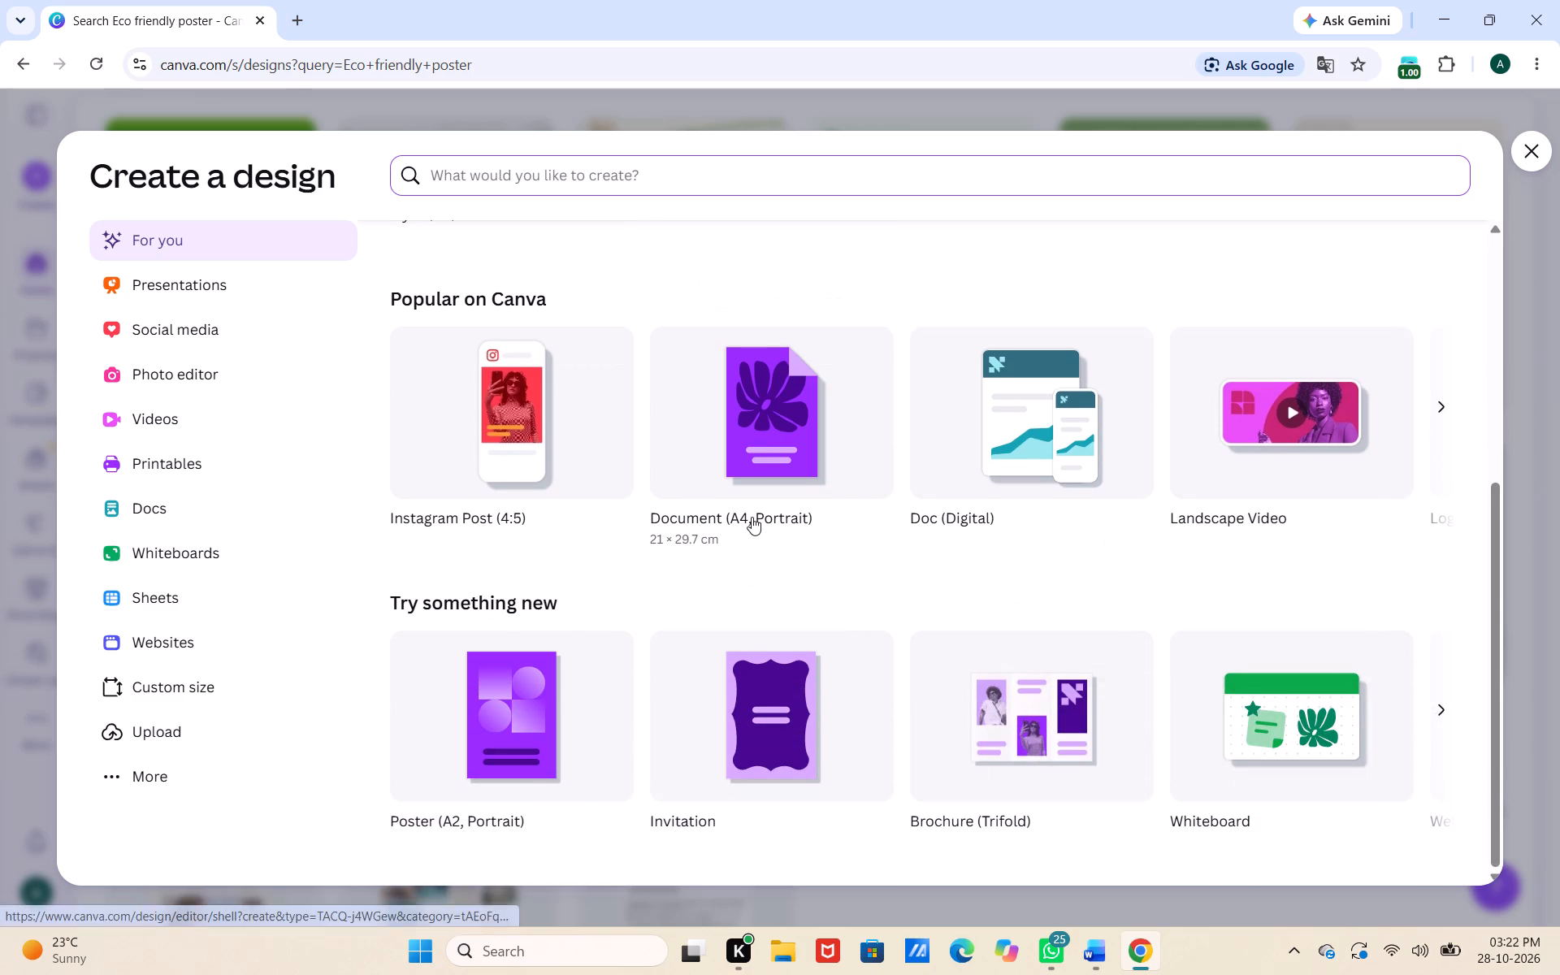
{"action": "scroll", "coordinate": [752, 517], "scroll_direction": "down", "scroll_amount": 1}
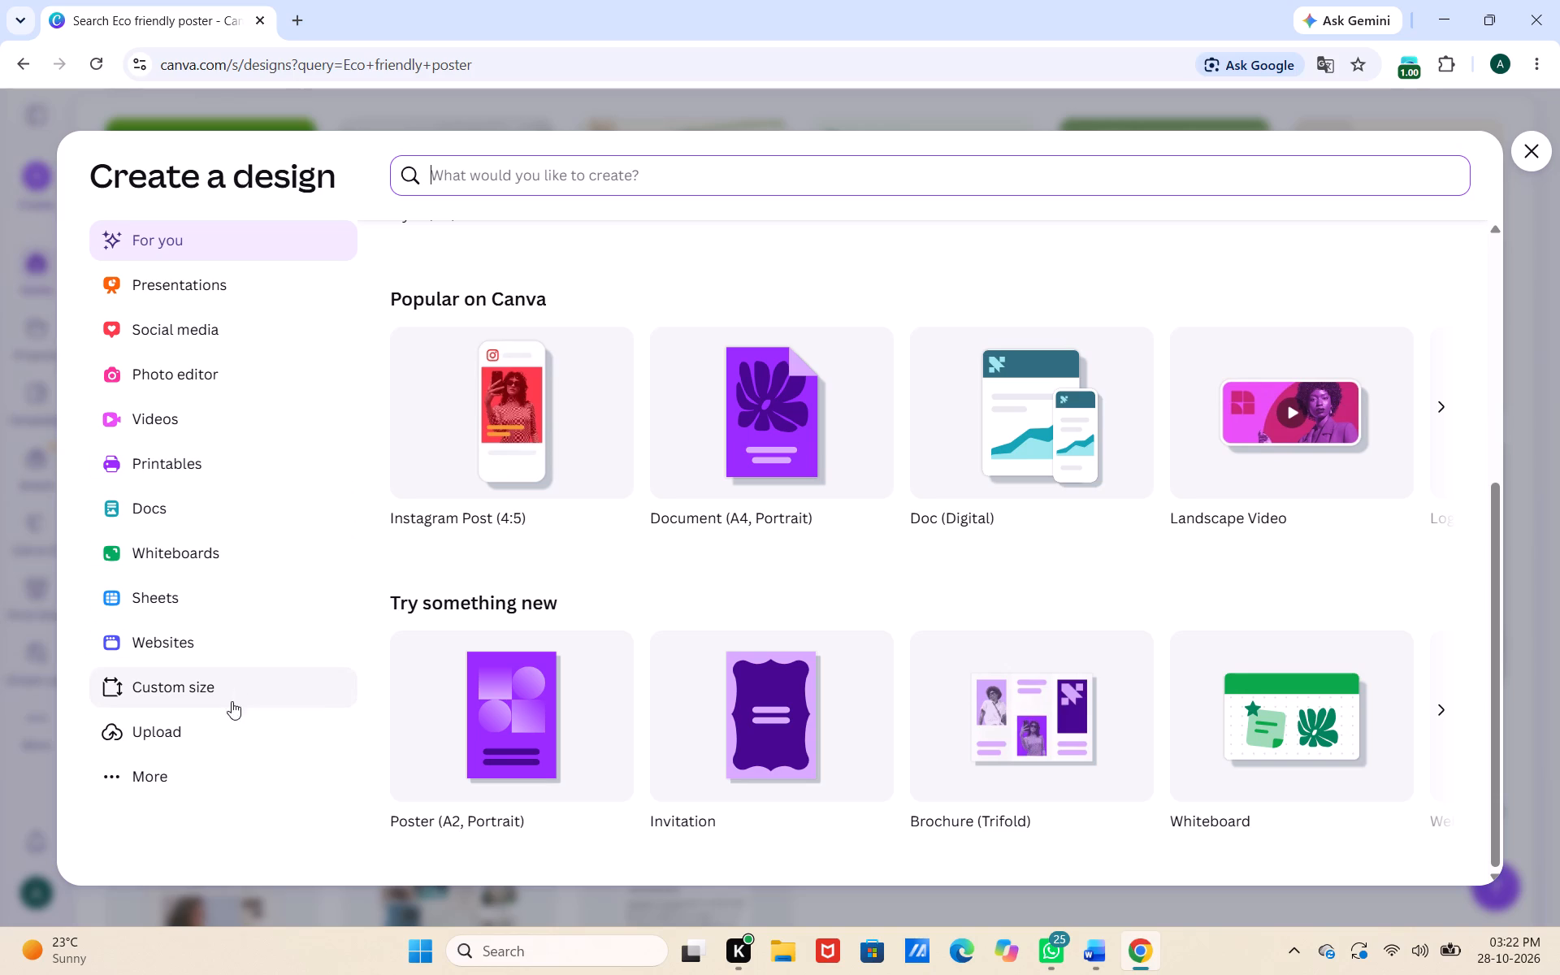
{"action": "left_click", "coordinate": [169, 776]}
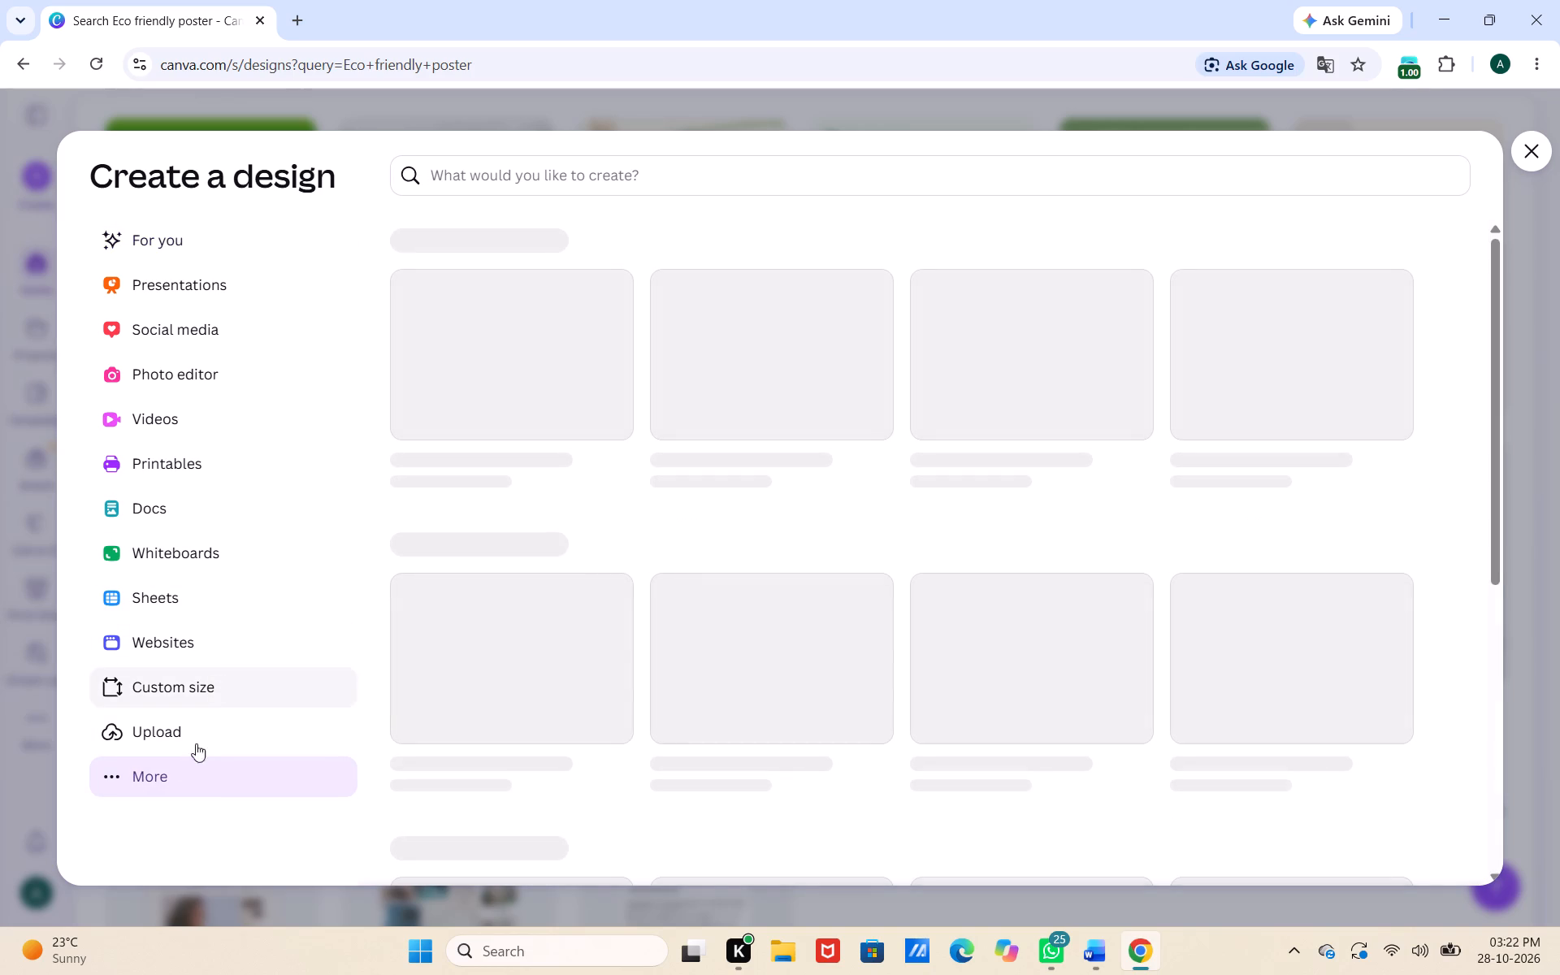
{"action": "scroll", "coordinate": [169, 389], "scroll_direction": "down", "scroll_amount": 2}
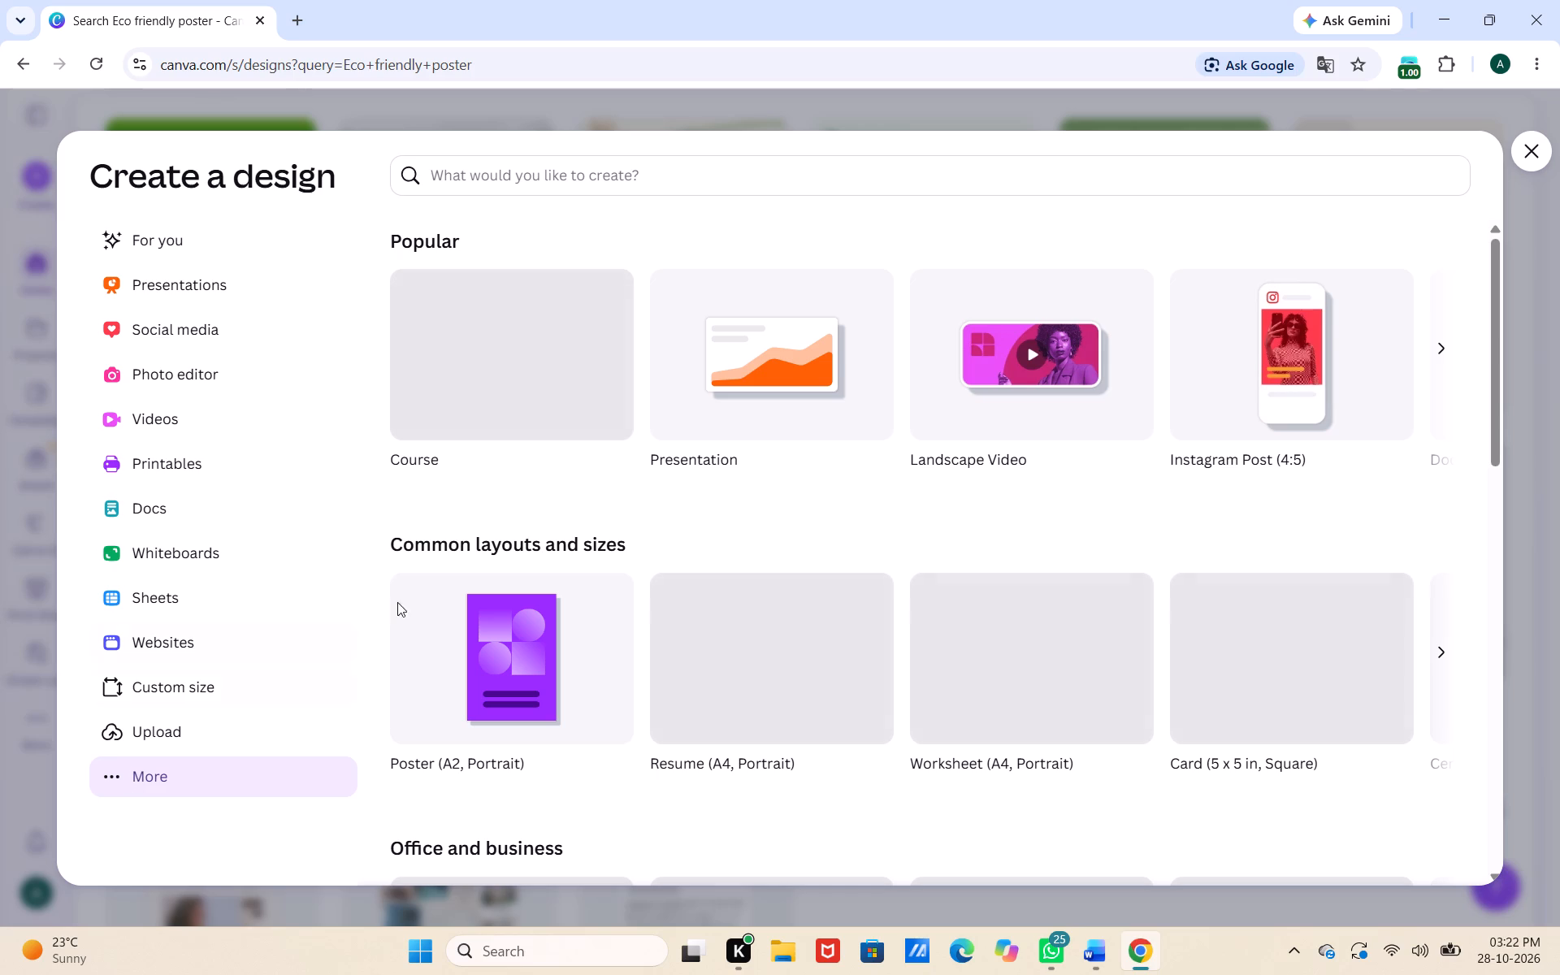
{"action": "scroll", "coordinate": [789, 484], "scroll_direction": "down", "scroll_amount": 2}
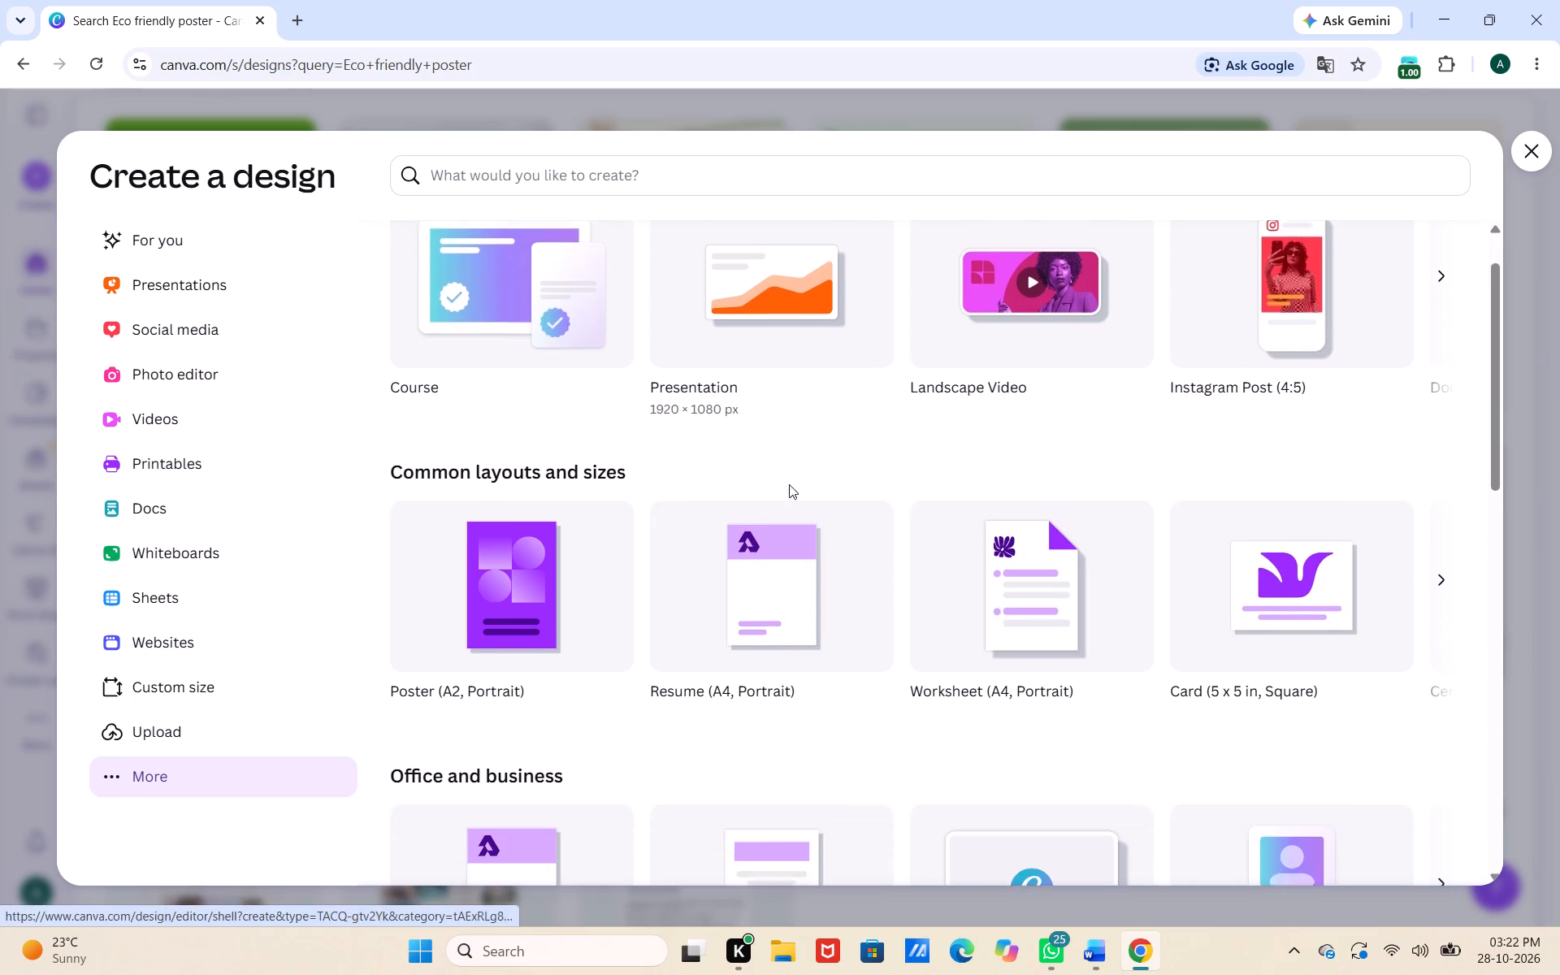
{"action": "scroll", "coordinate": [789, 484], "scroll_direction": "down", "scroll_amount": 4}
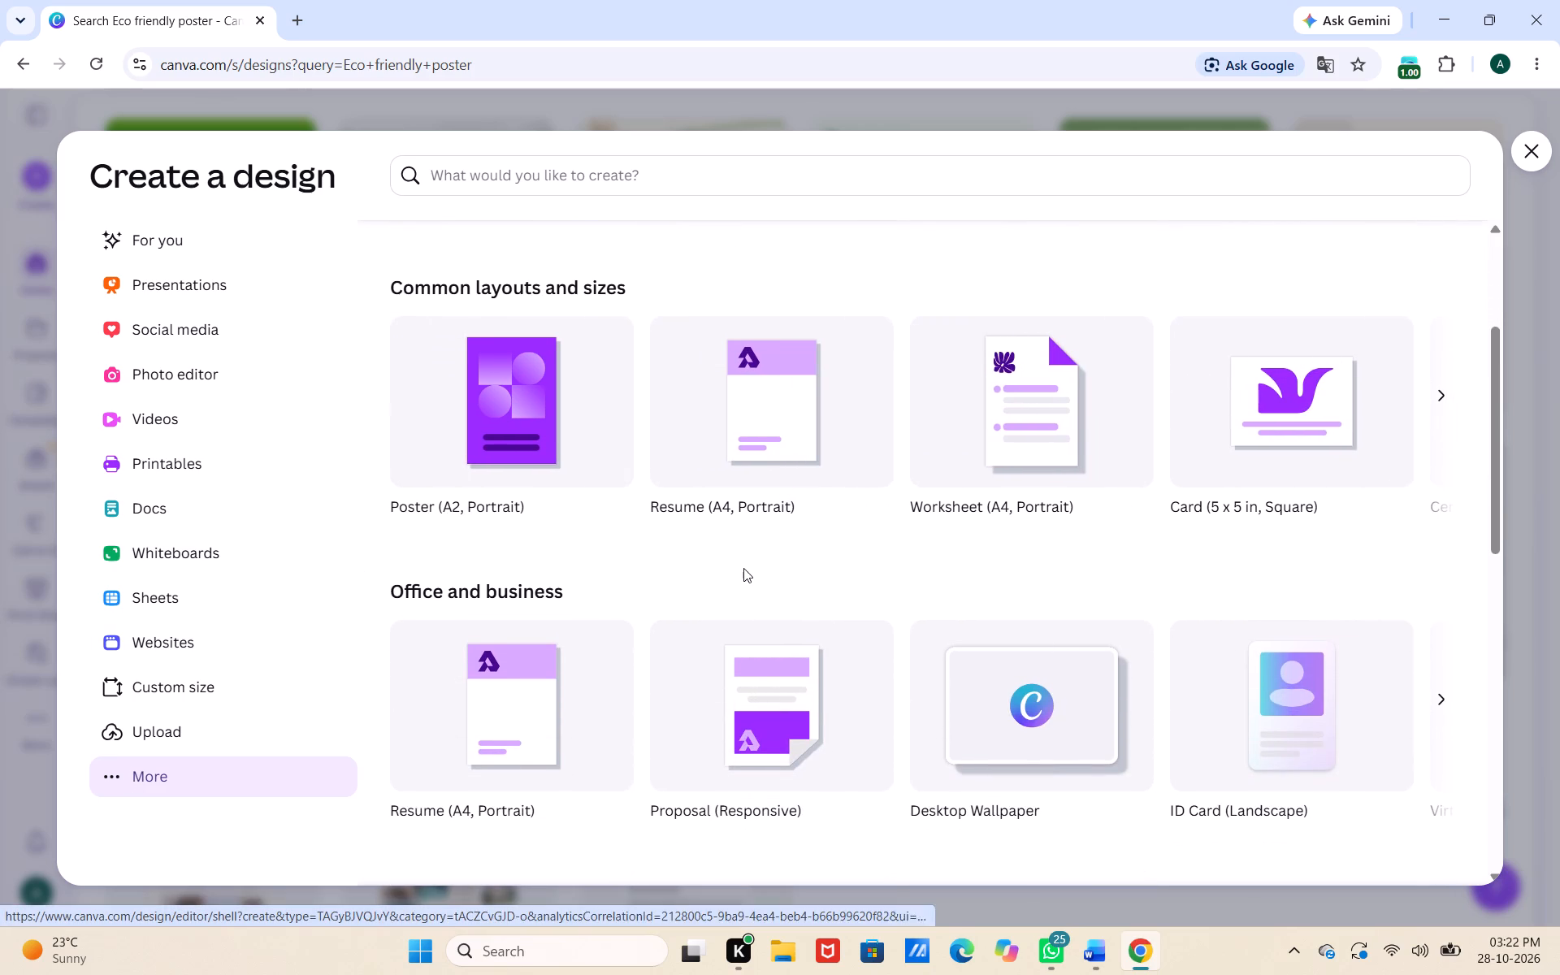
{"action": "scroll", "coordinate": [747, 565], "scroll_direction": "down", "scroll_amount": 7}
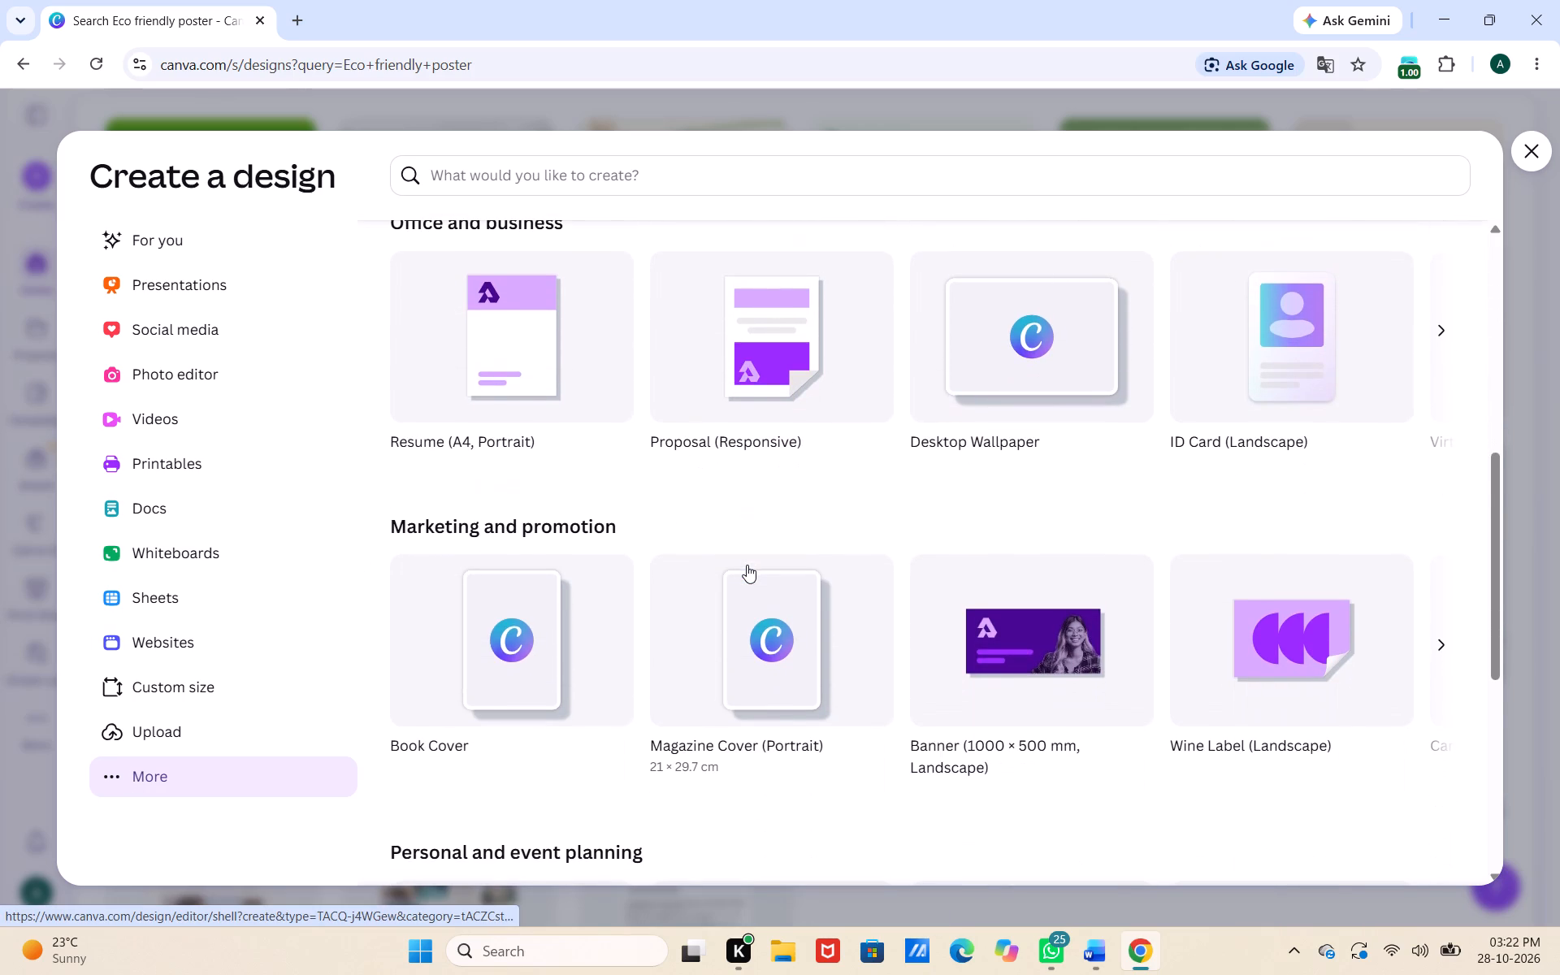
{"action": "scroll", "coordinate": [747, 565], "scroll_direction": "down", "scroll_amount": 10}
{"action": "scroll", "coordinate": [747, 565], "scroll_direction": "up", "scroll_amount": 7}
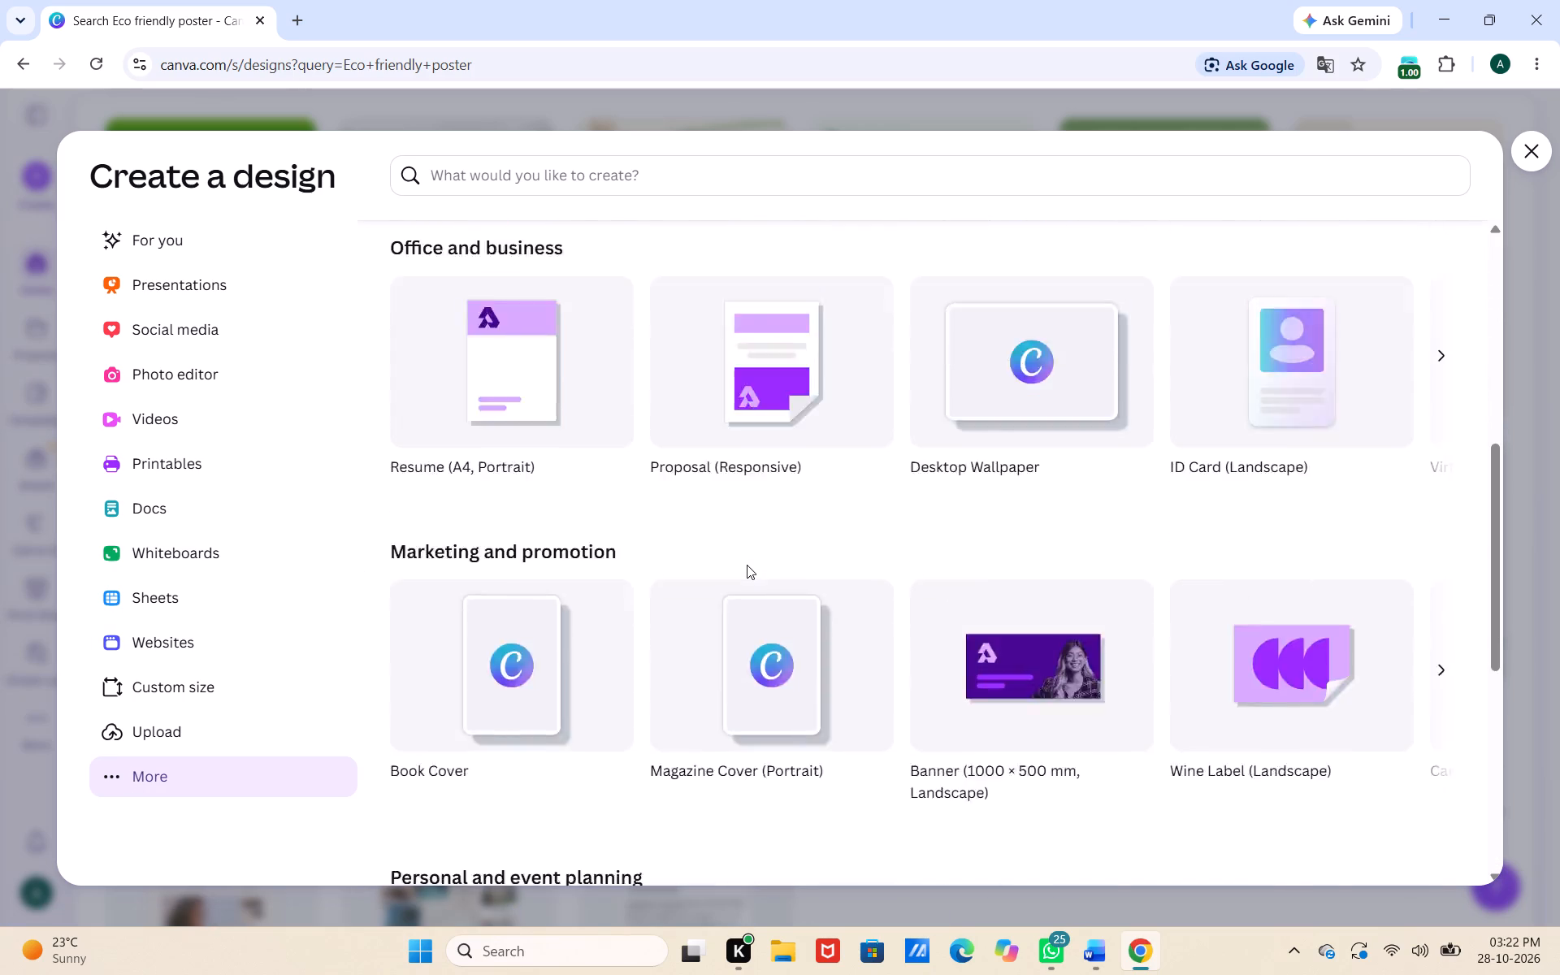
{"action": "scroll", "coordinate": [747, 565], "scroll_direction": "up", "scroll_amount": 7}
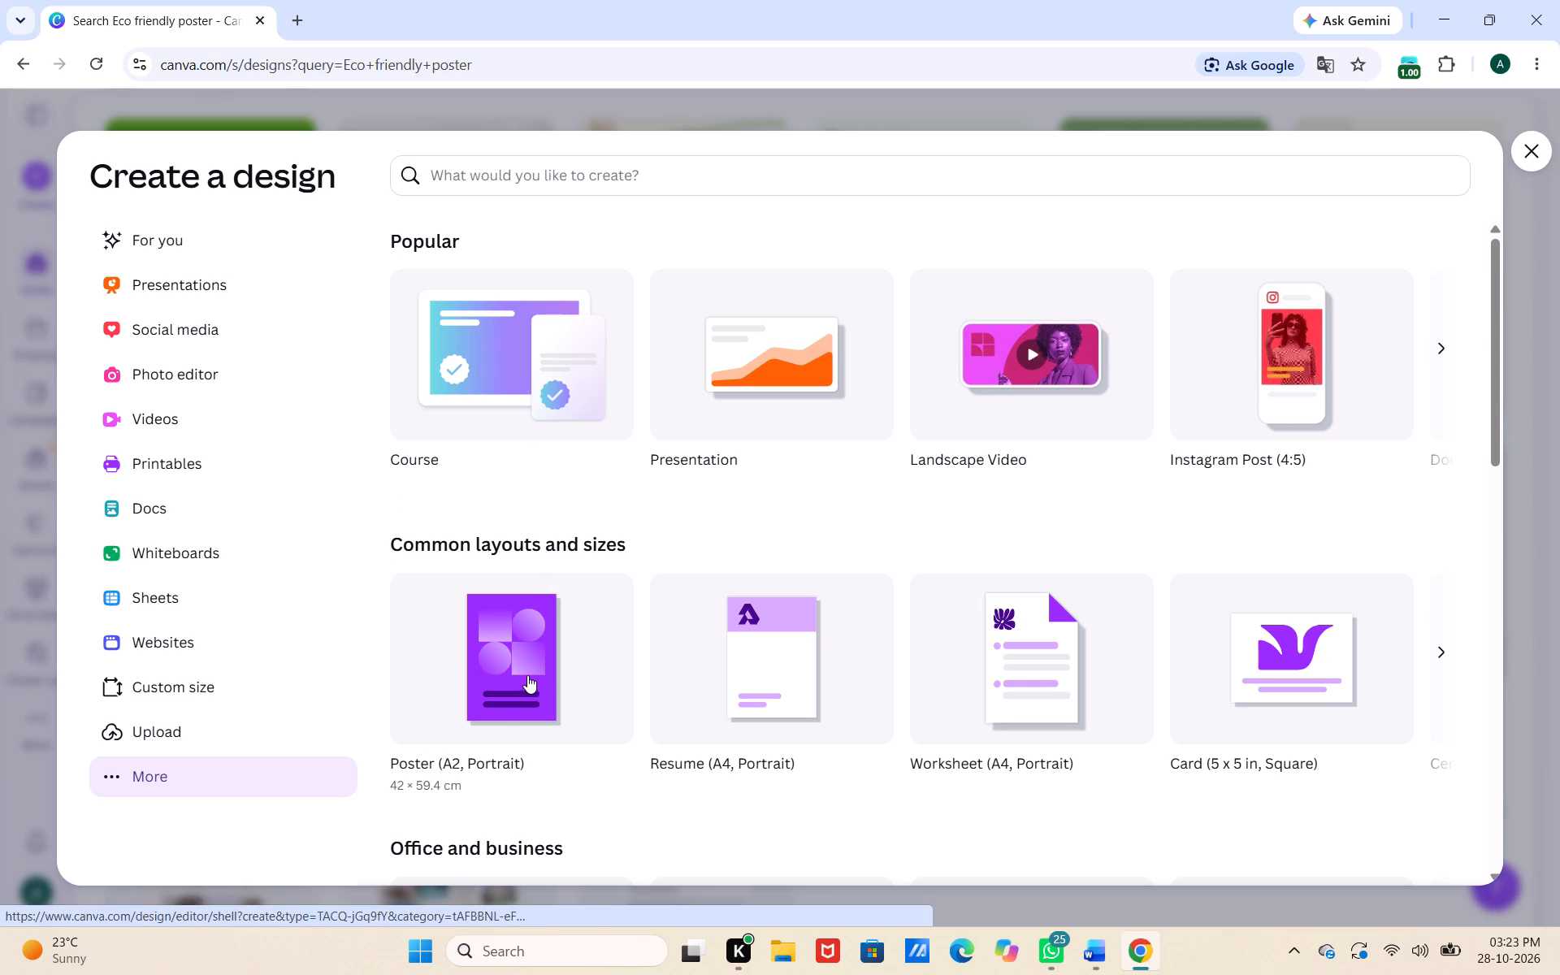
{"action": "scroll", "coordinate": [534, 661], "scroll_direction": "down", "scroll_amount": 5}
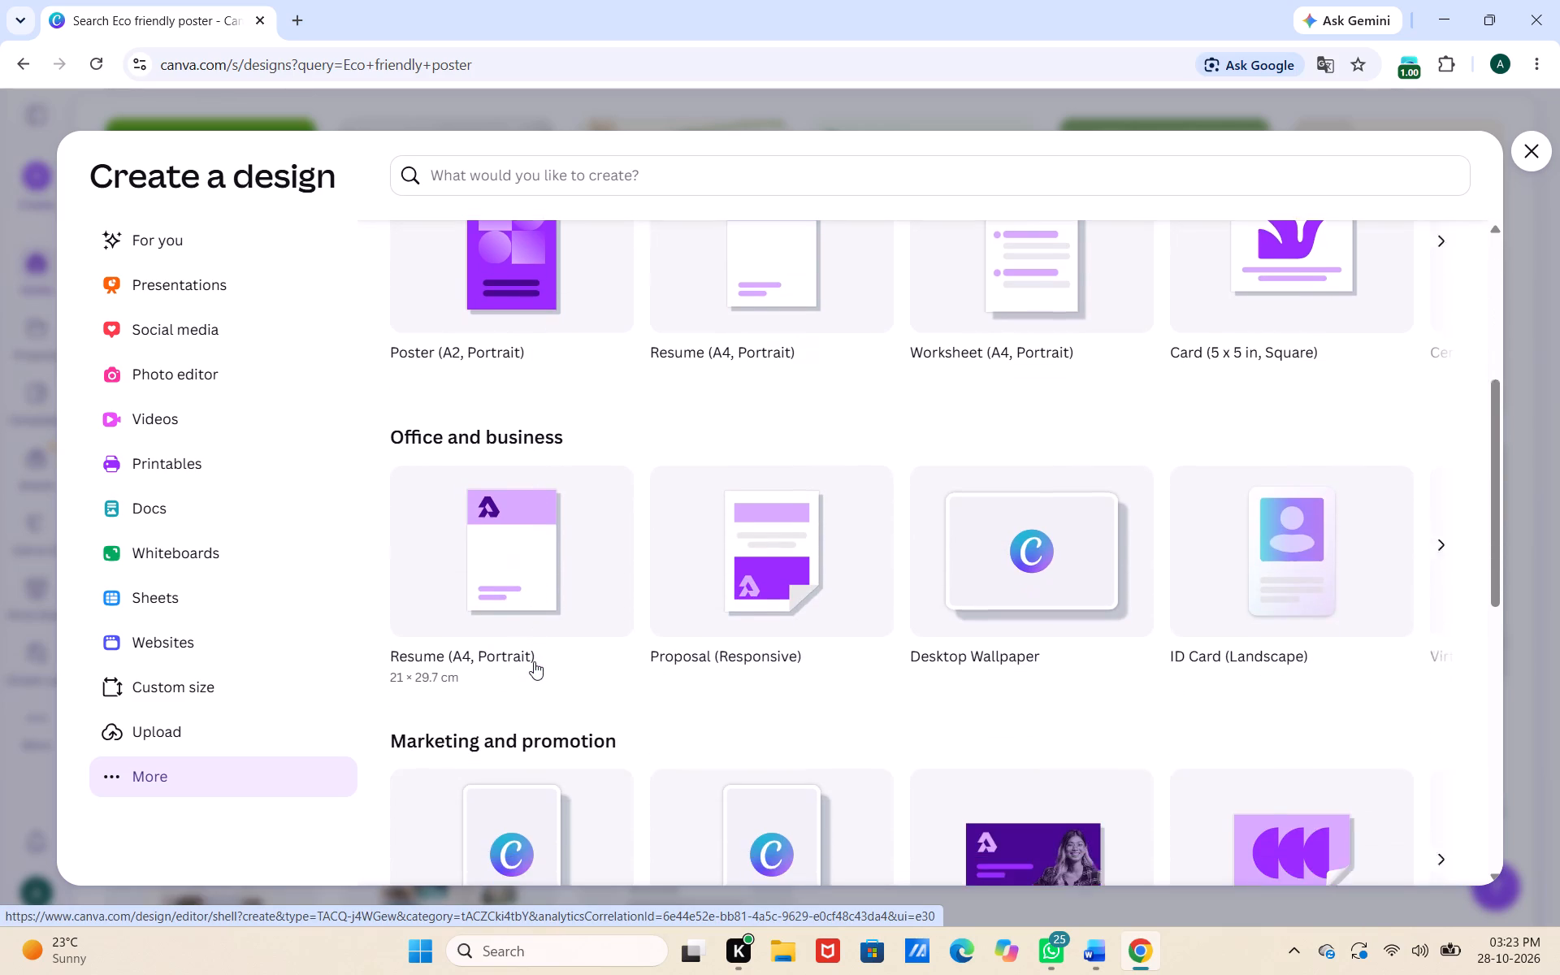
{"action": "scroll", "coordinate": [534, 661], "scroll_direction": "down", "scroll_amount": 1}
{"action": "scroll", "coordinate": [534, 661], "scroll_direction": "right", "scroll_amount": 1}
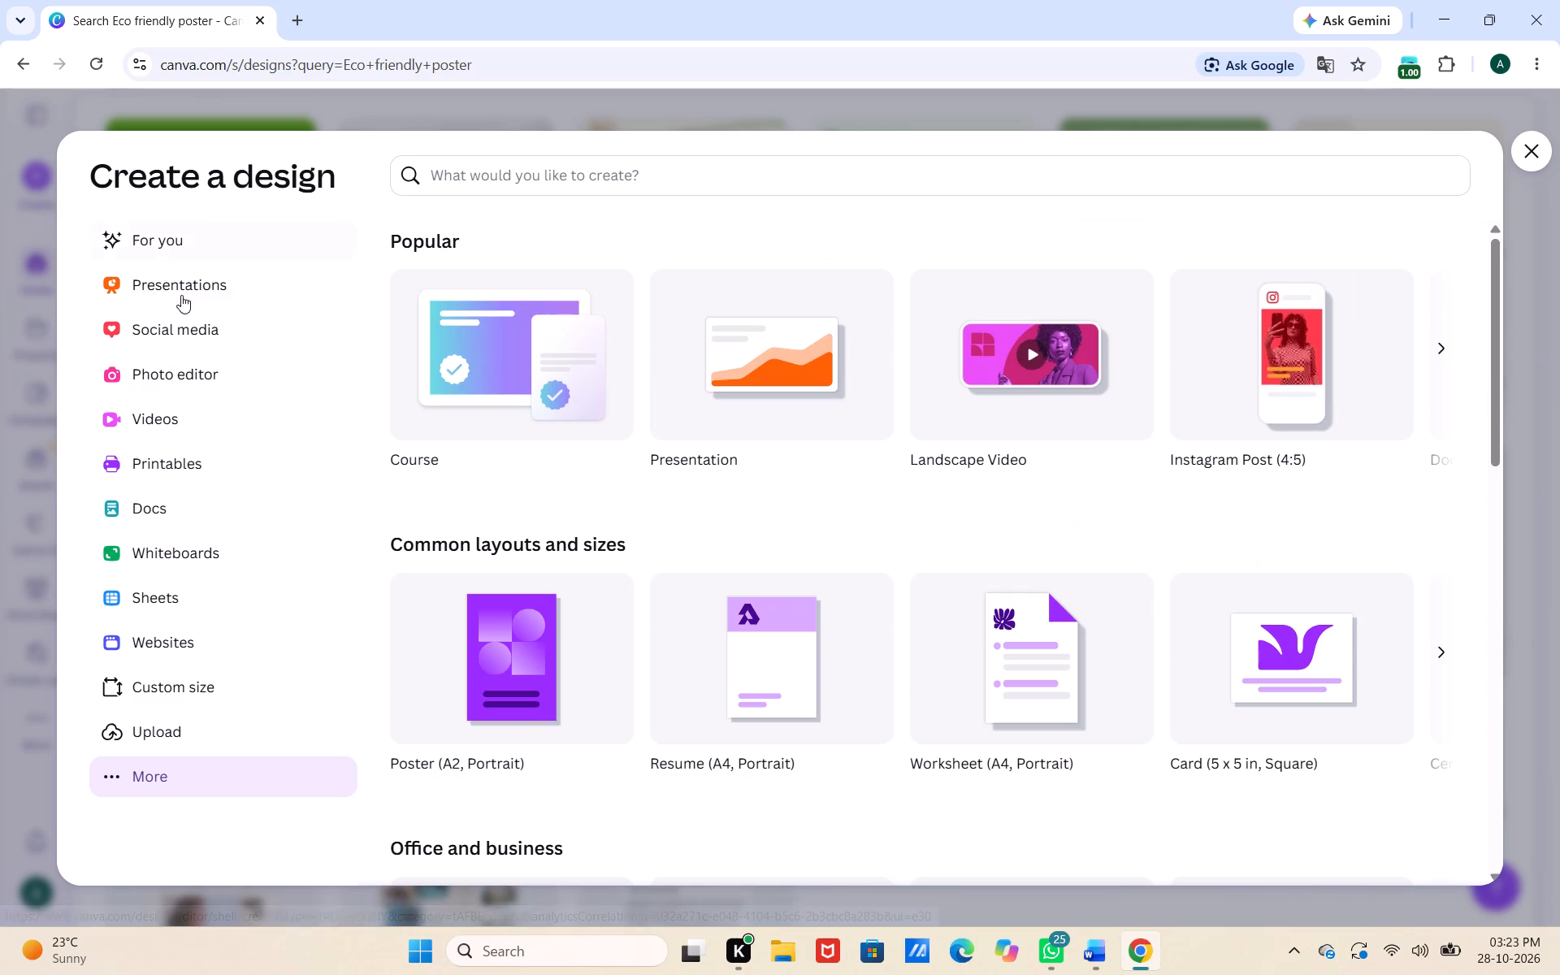
{"action": "left_click", "coordinate": [163, 225]}
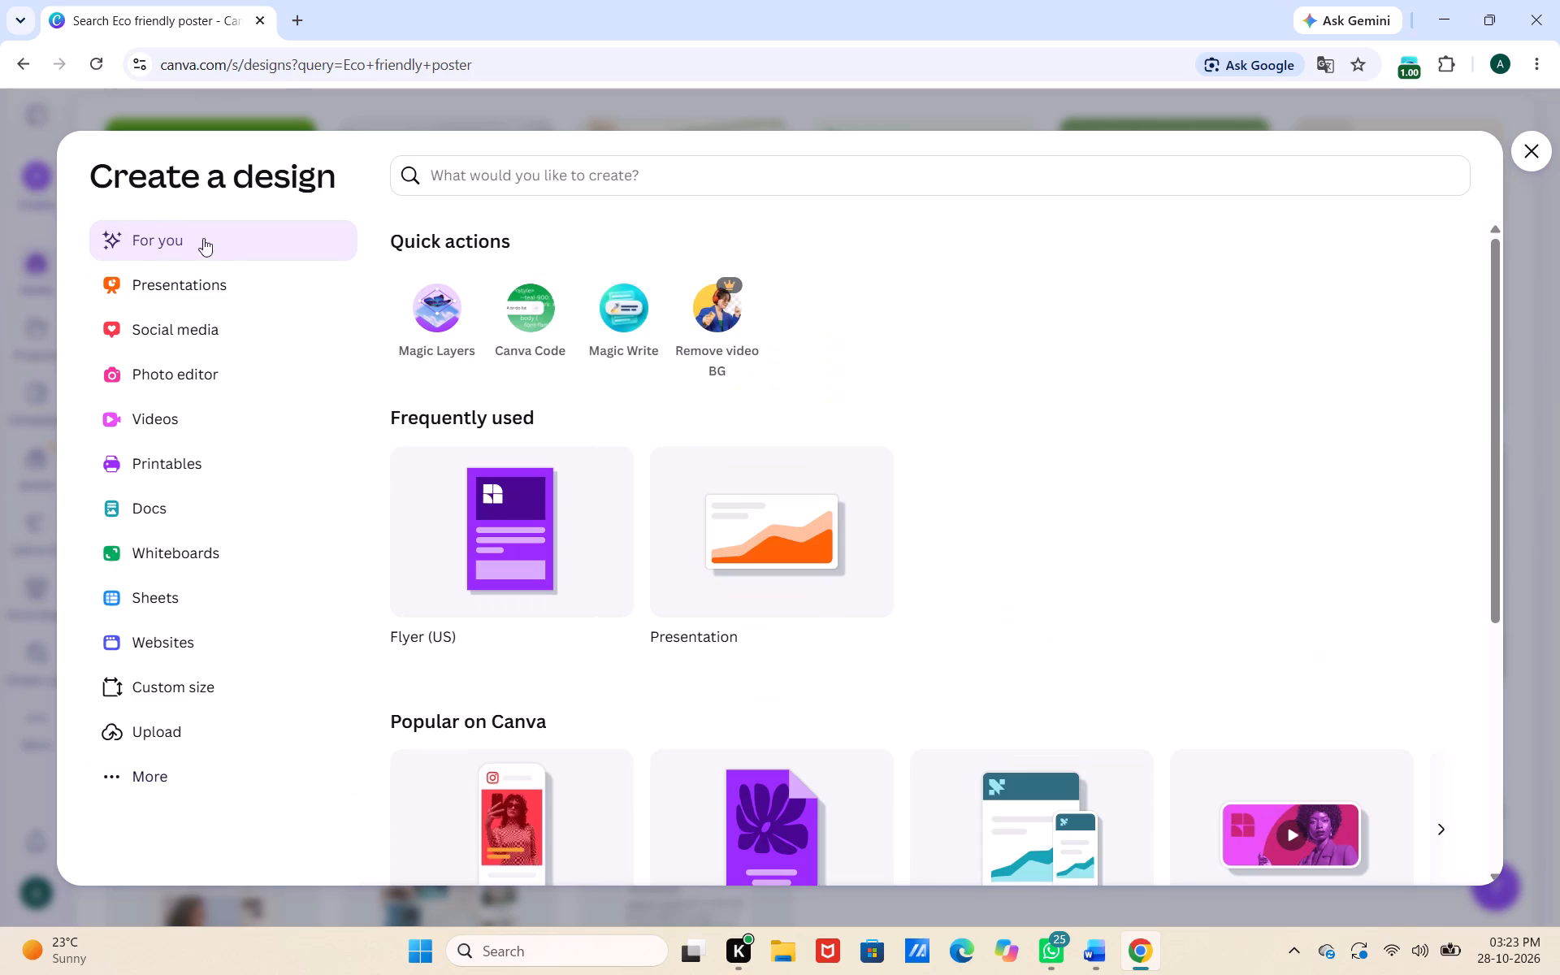
{"action": "scroll", "coordinate": [357, 437], "scroll_direction": "down", "scroll_amount": 3}
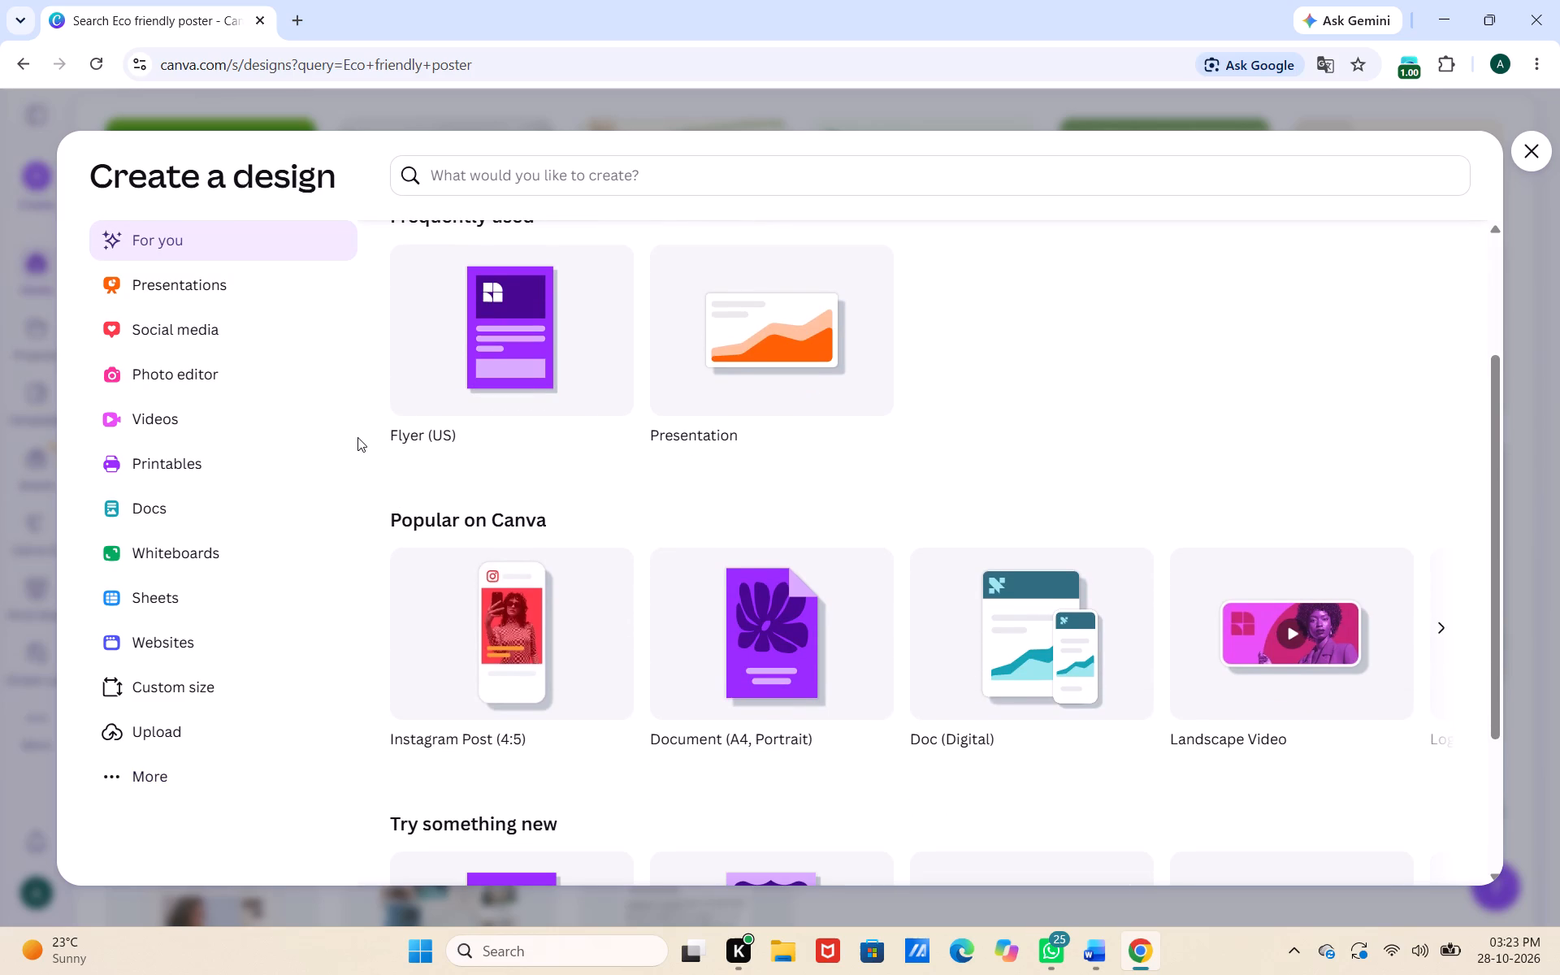
{"action": "scroll", "coordinate": [357, 437], "scroll_direction": "down", "scroll_amount": 3}
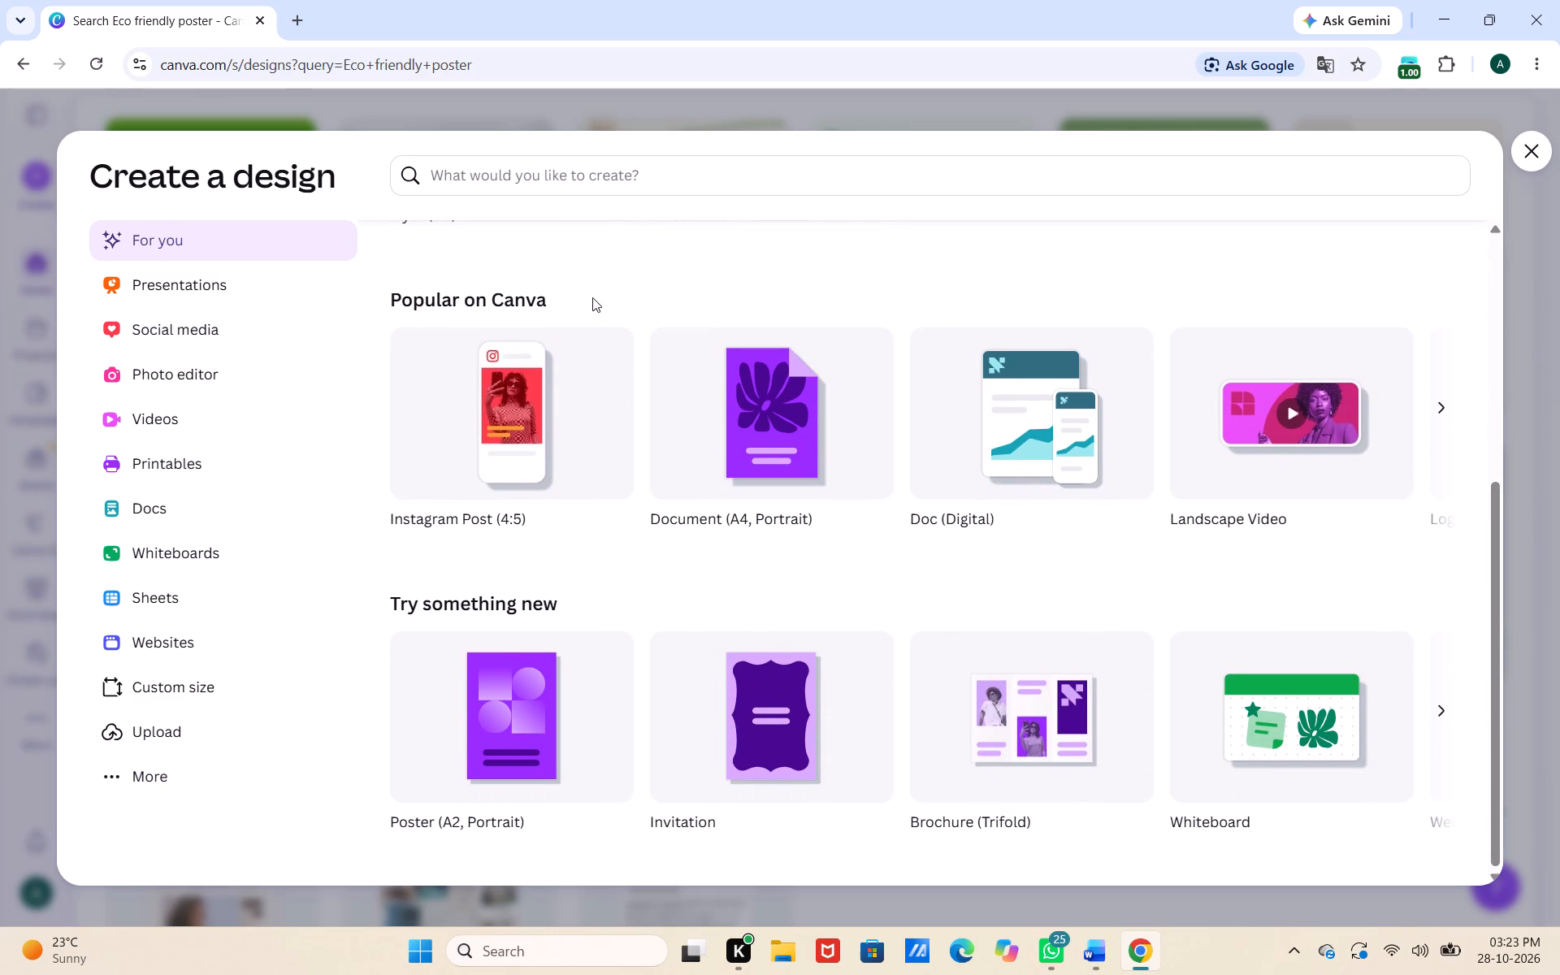
Create a blank Poster (A2, Portrait) from a custom size of 42 × 59.4 cm and dismiss the translation popup.
{"action": "left_click", "coordinate": [184, 683]}
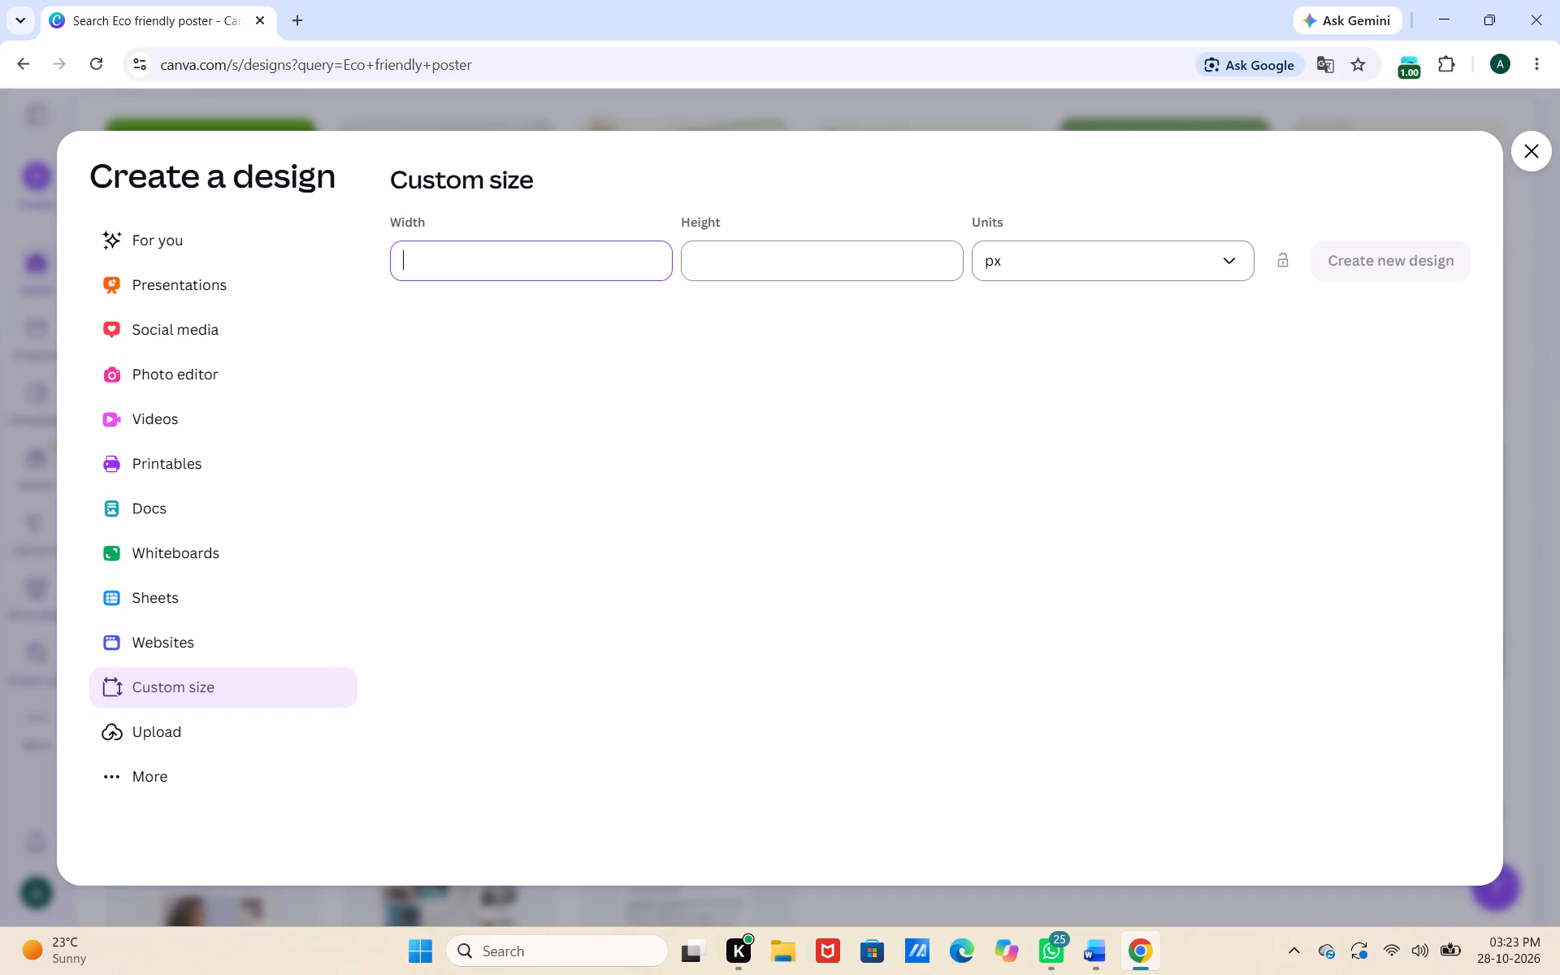
{"action": "left_click", "coordinate": [509, 266]}
{"action": "type", "text": "42"}
{"action": "left_click", "coordinate": [717, 265]}
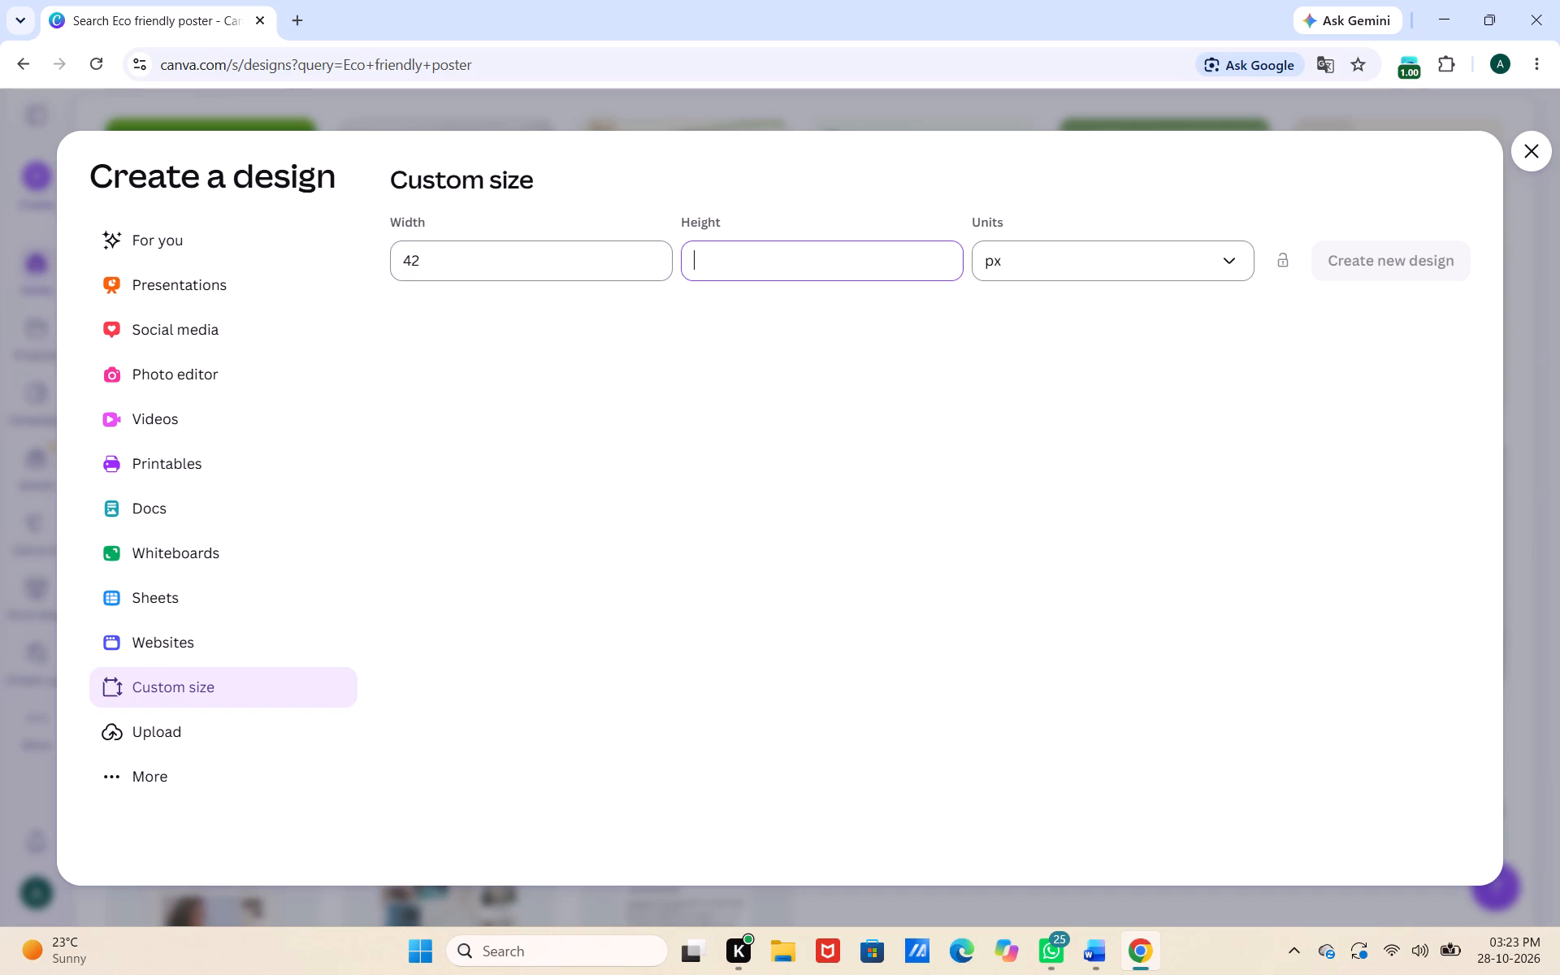
{"action": "type", "text": "59."}
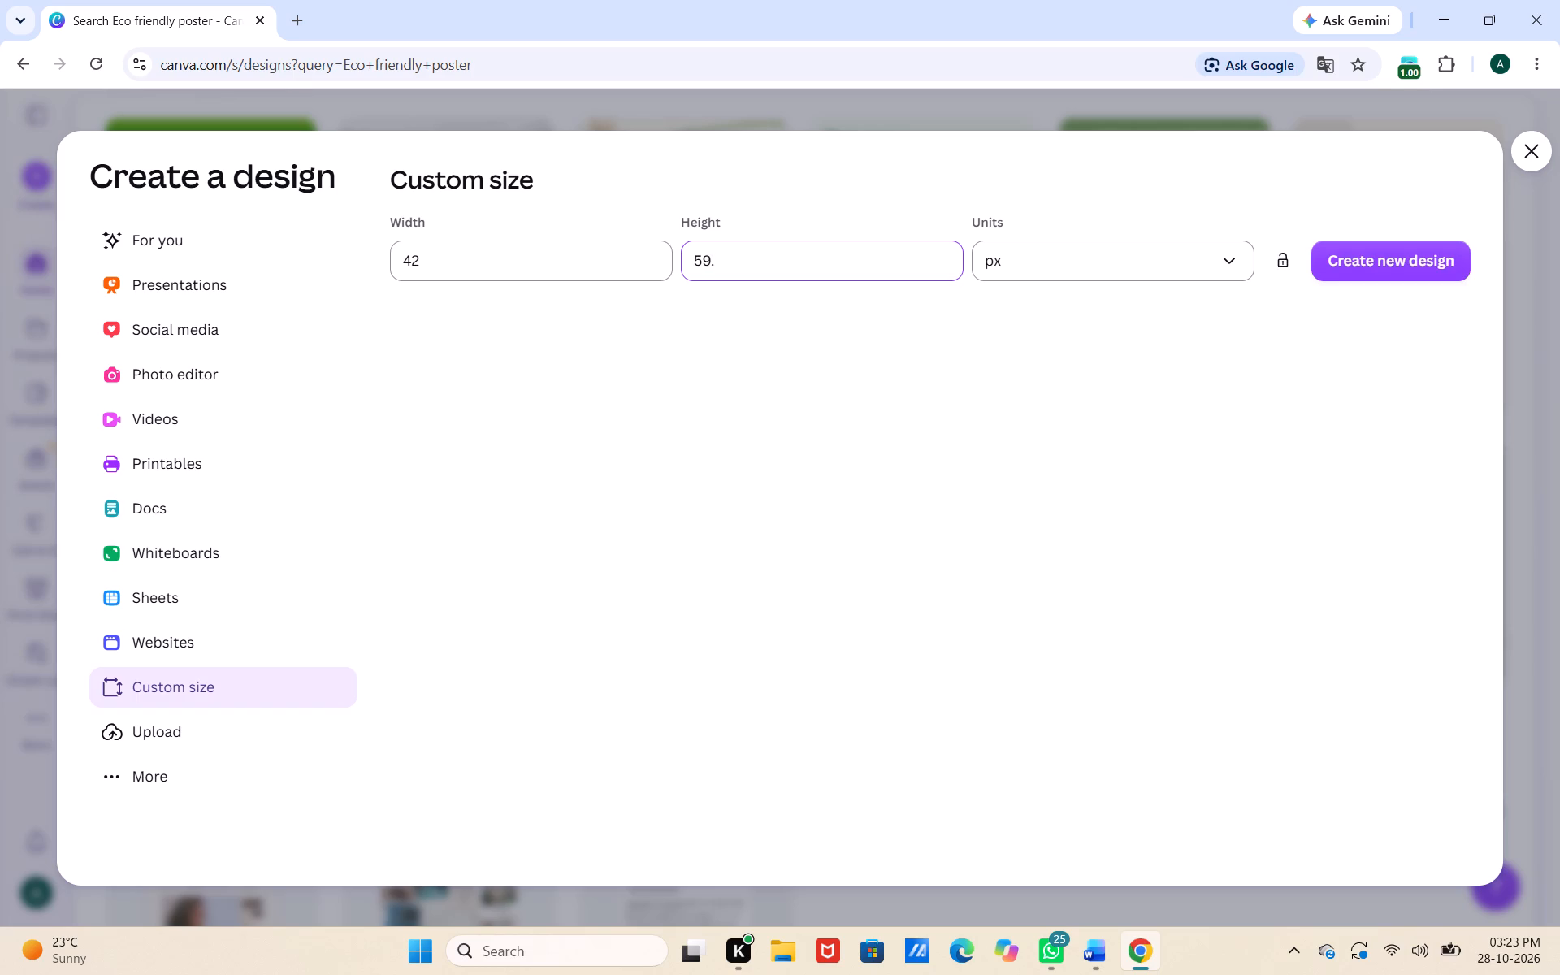
{"action": "key", "text": "4"}
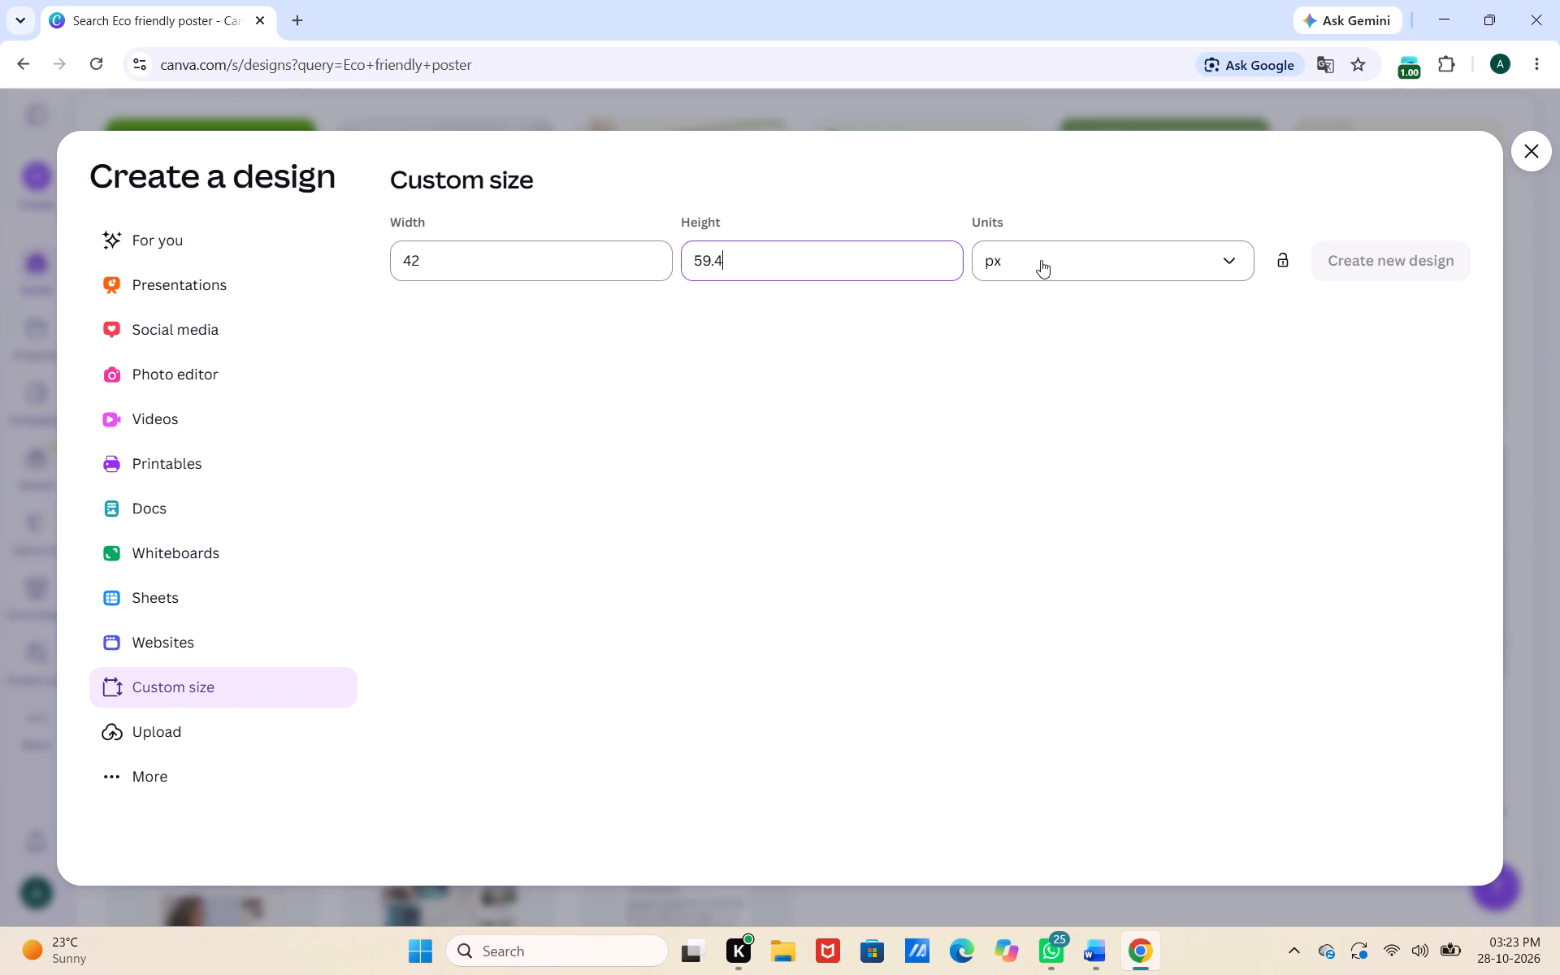
{"action": "left_click", "coordinate": [1229, 266]}
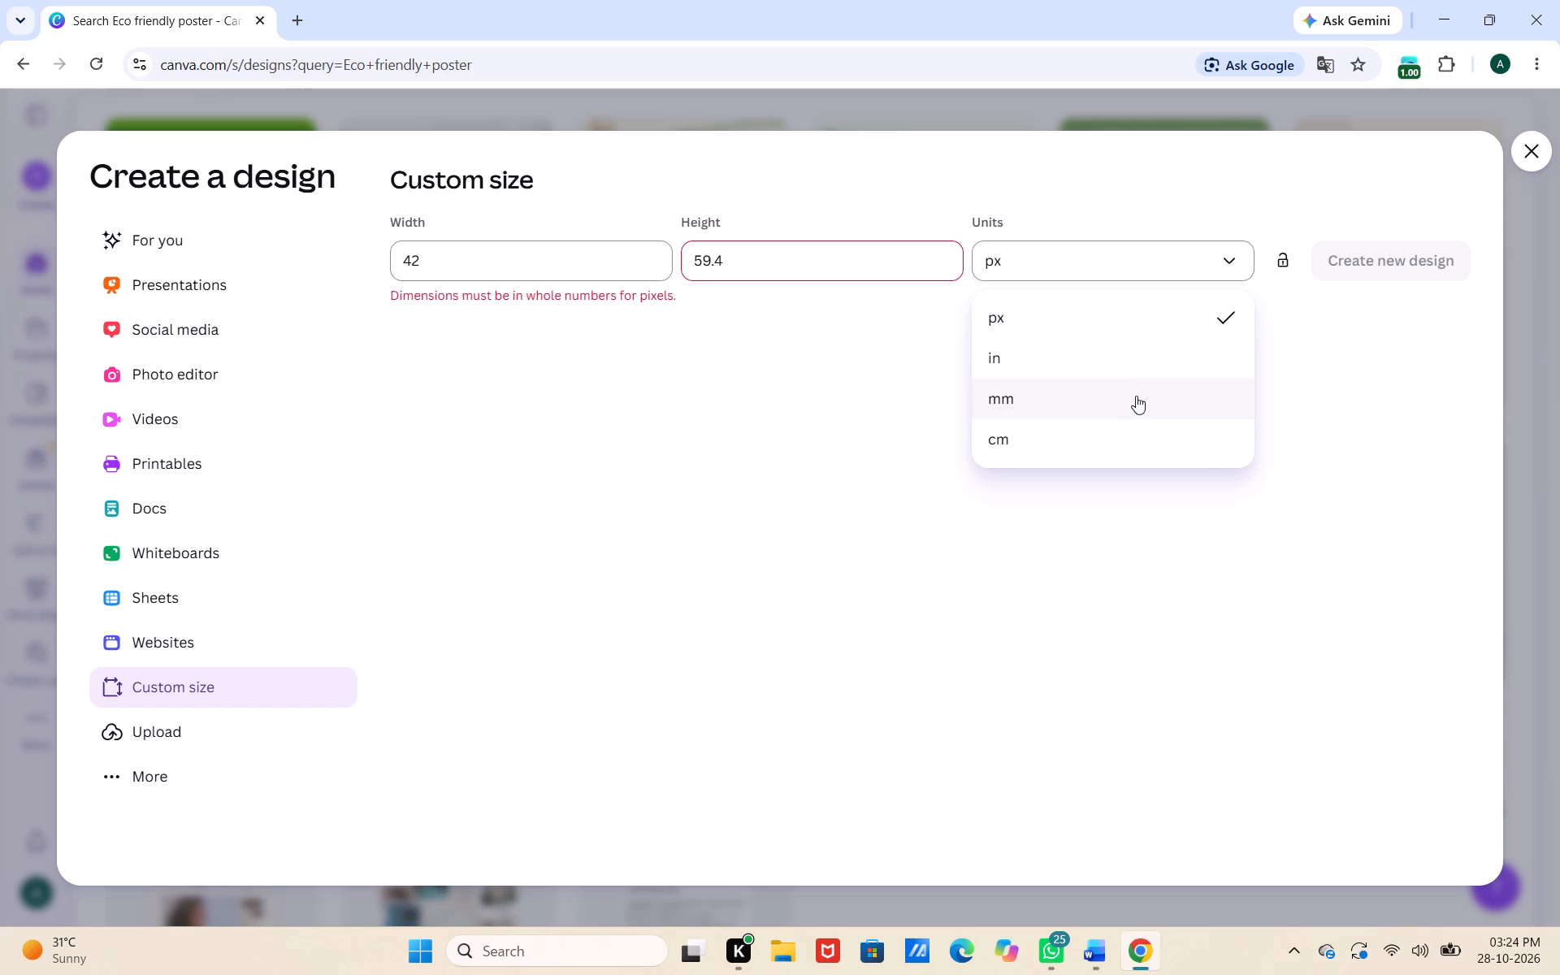
{"action": "left_click", "coordinate": [1092, 436]}
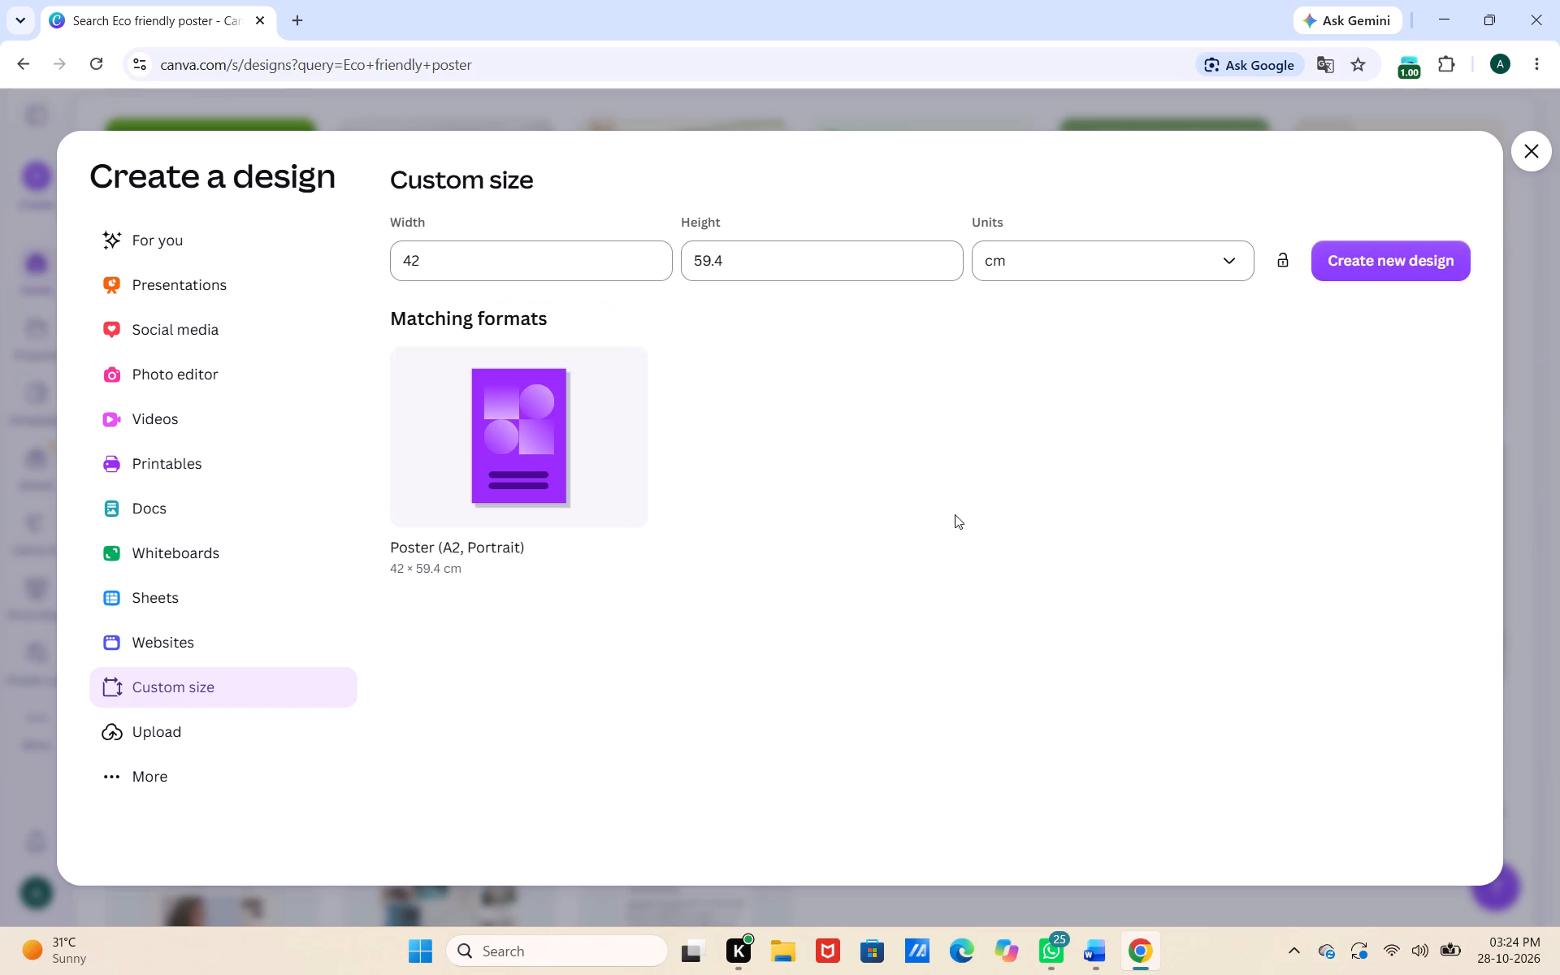
{"action": "left_click", "coordinate": [522, 481]}
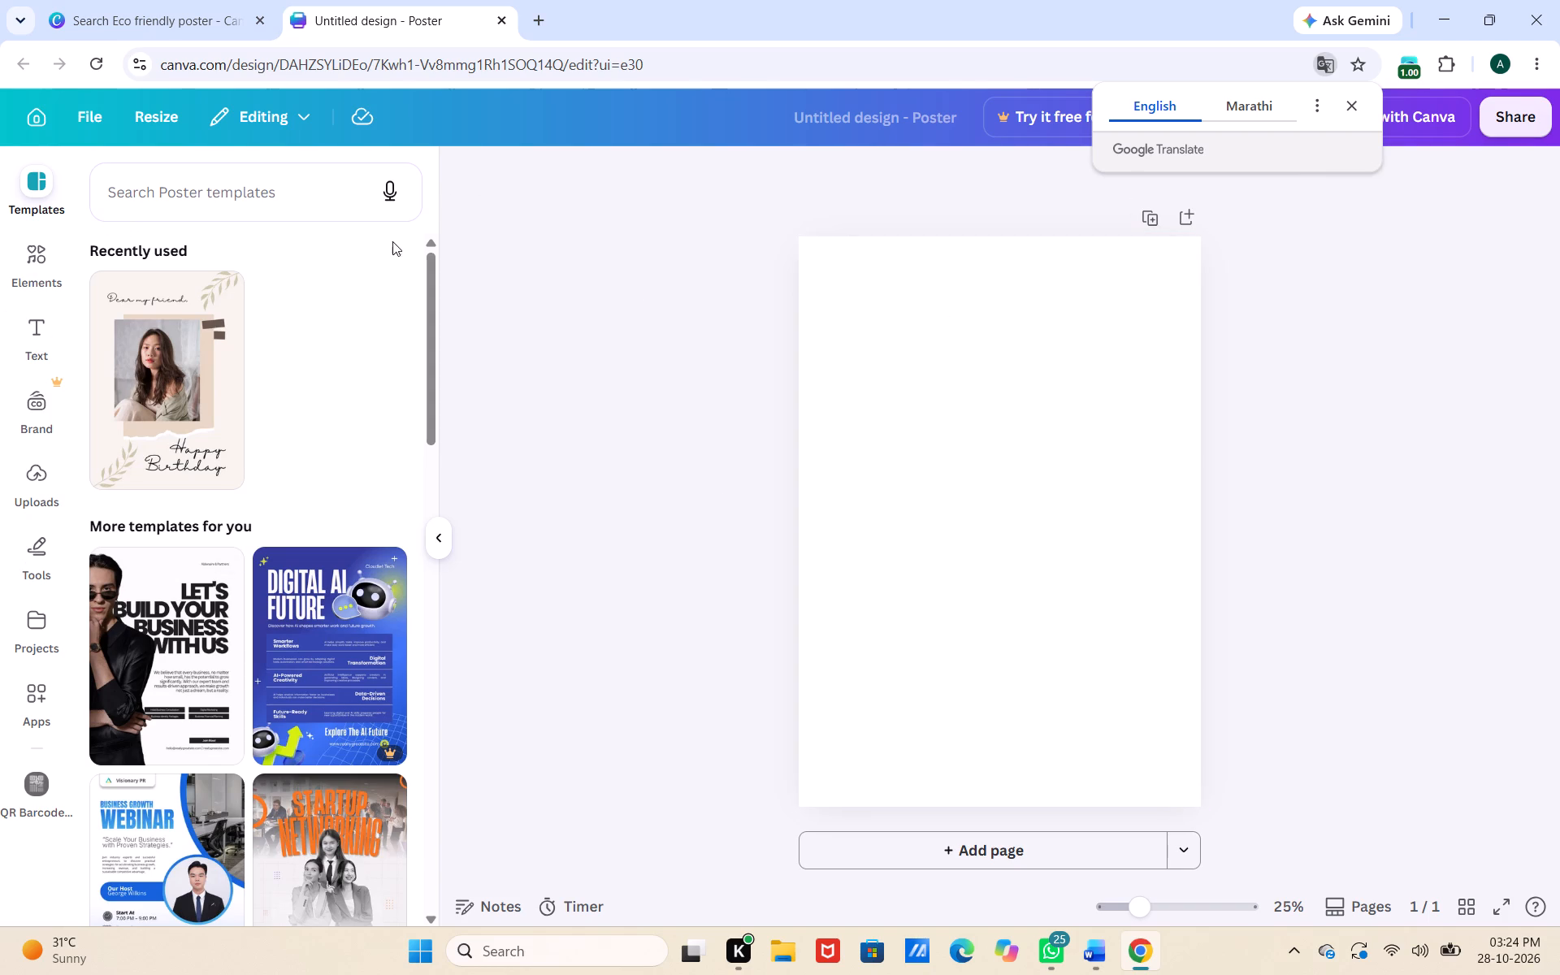
{"action": "left_click", "coordinate": [1343, 109]}
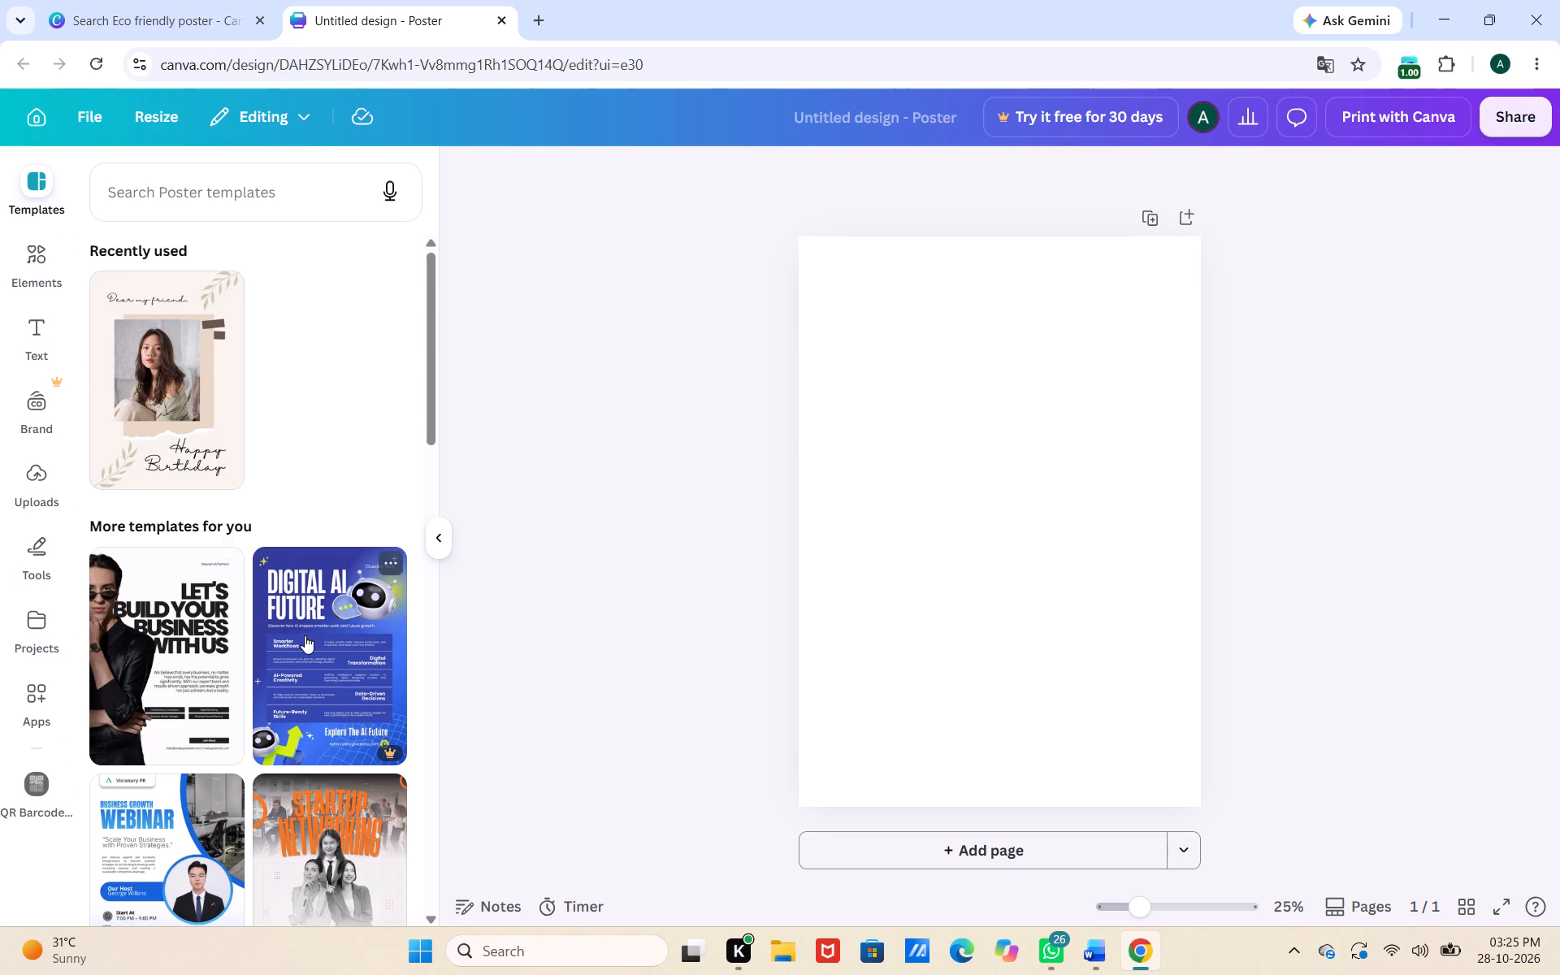
Look through the Elements, Text, Tools and Apps sections for something to start the blank poster with.
{"action": "scroll", "coordinate": [167, 668], "scroll_direction": "up", "scroll_amount": 1}
{"action": "left_click", "coordinate": [50, 703]}
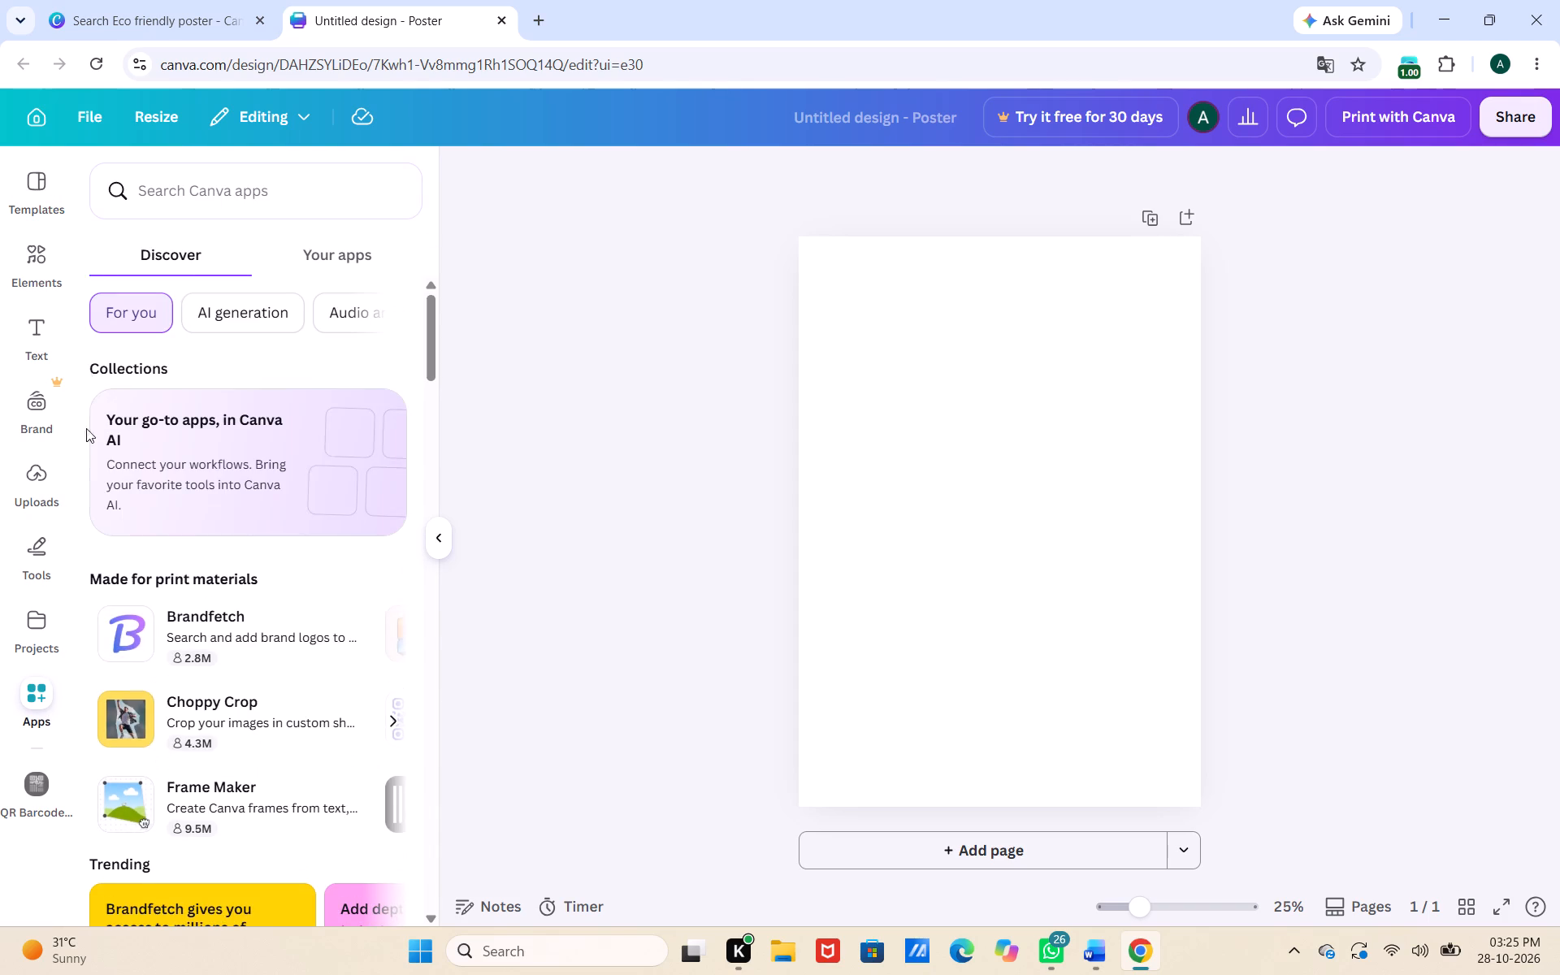
{"action": "left_click", "coordinate": [36, 216]}
{"action": "left_click", "coordinate": [40, 274]}
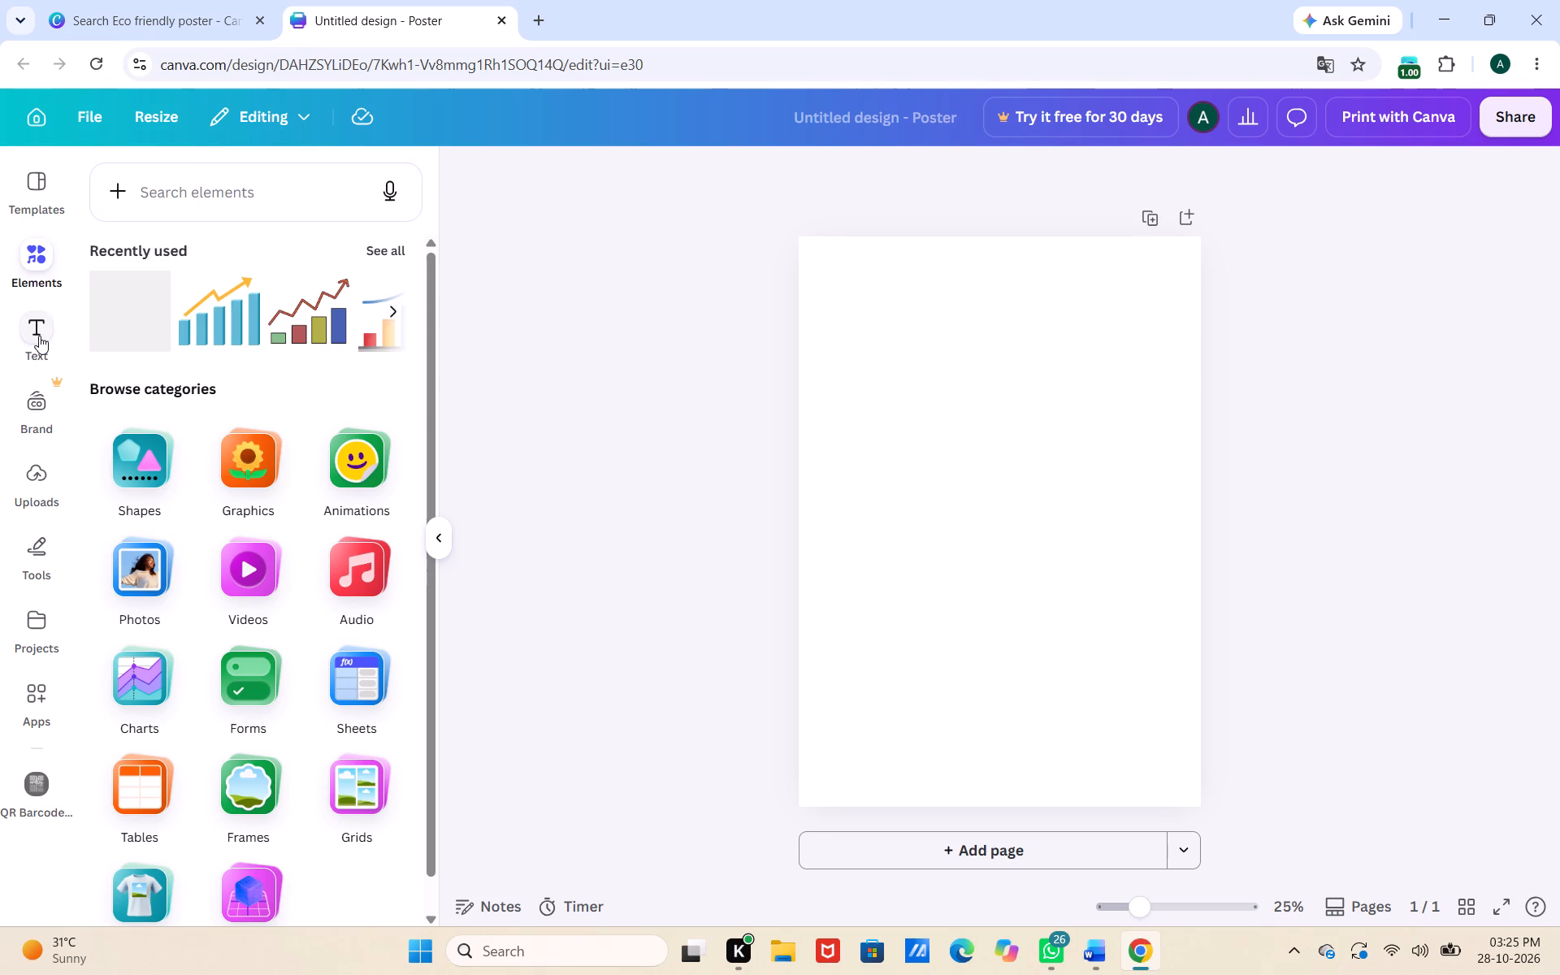
{"action": "left_click", "coordinate": [39, 336]}
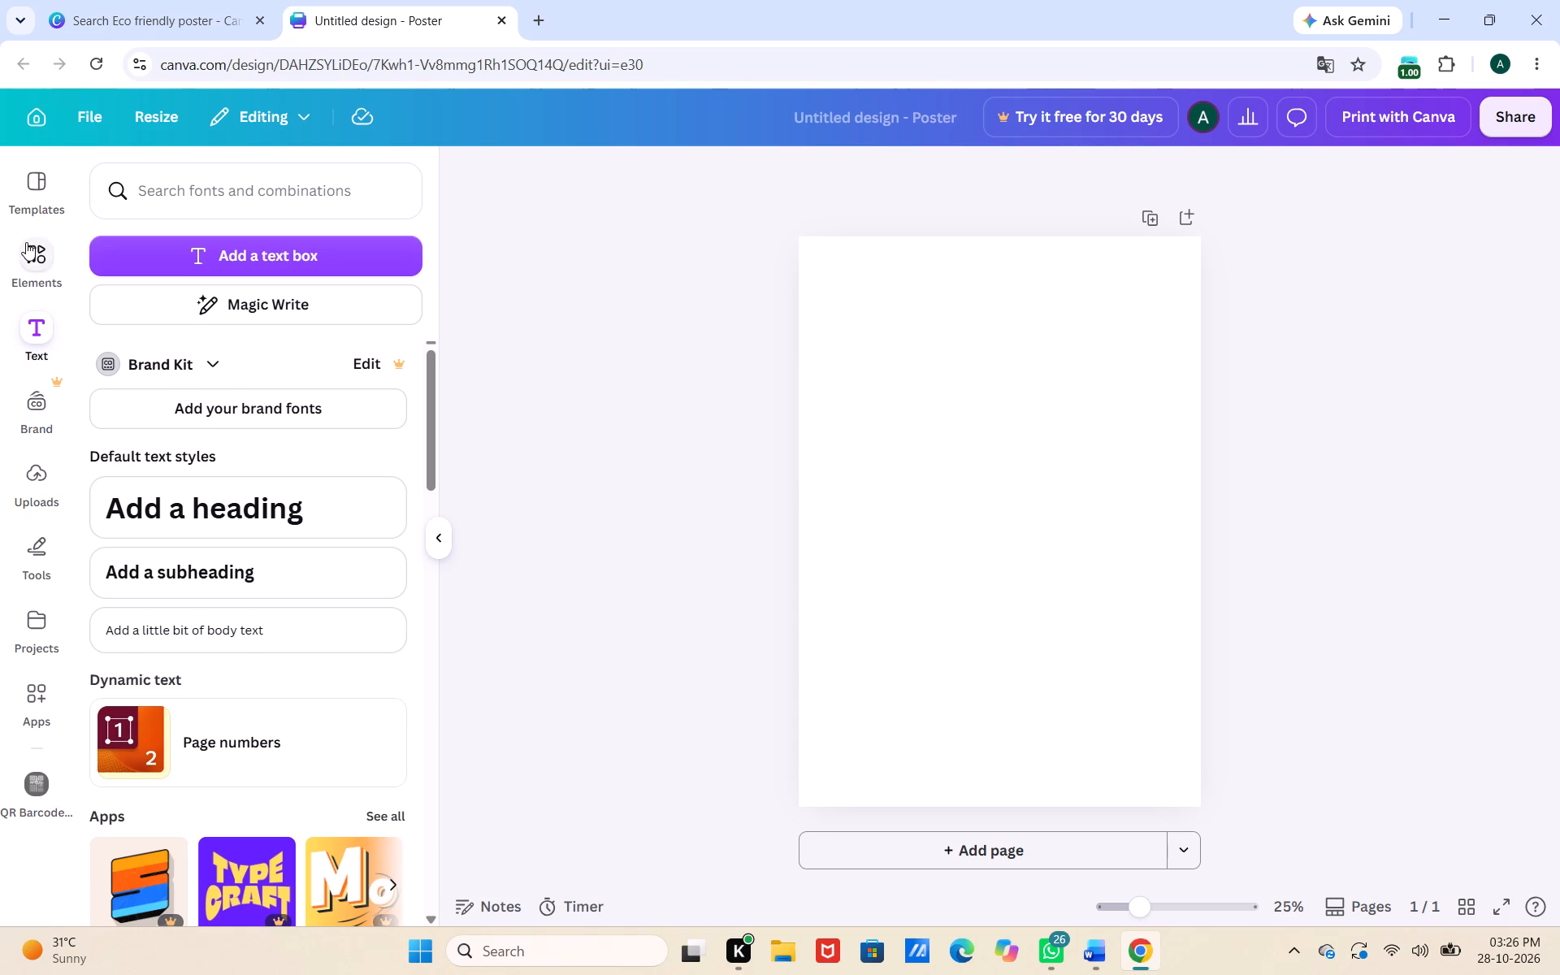
{"action": "left_click", "coordinate": [28, 607]}
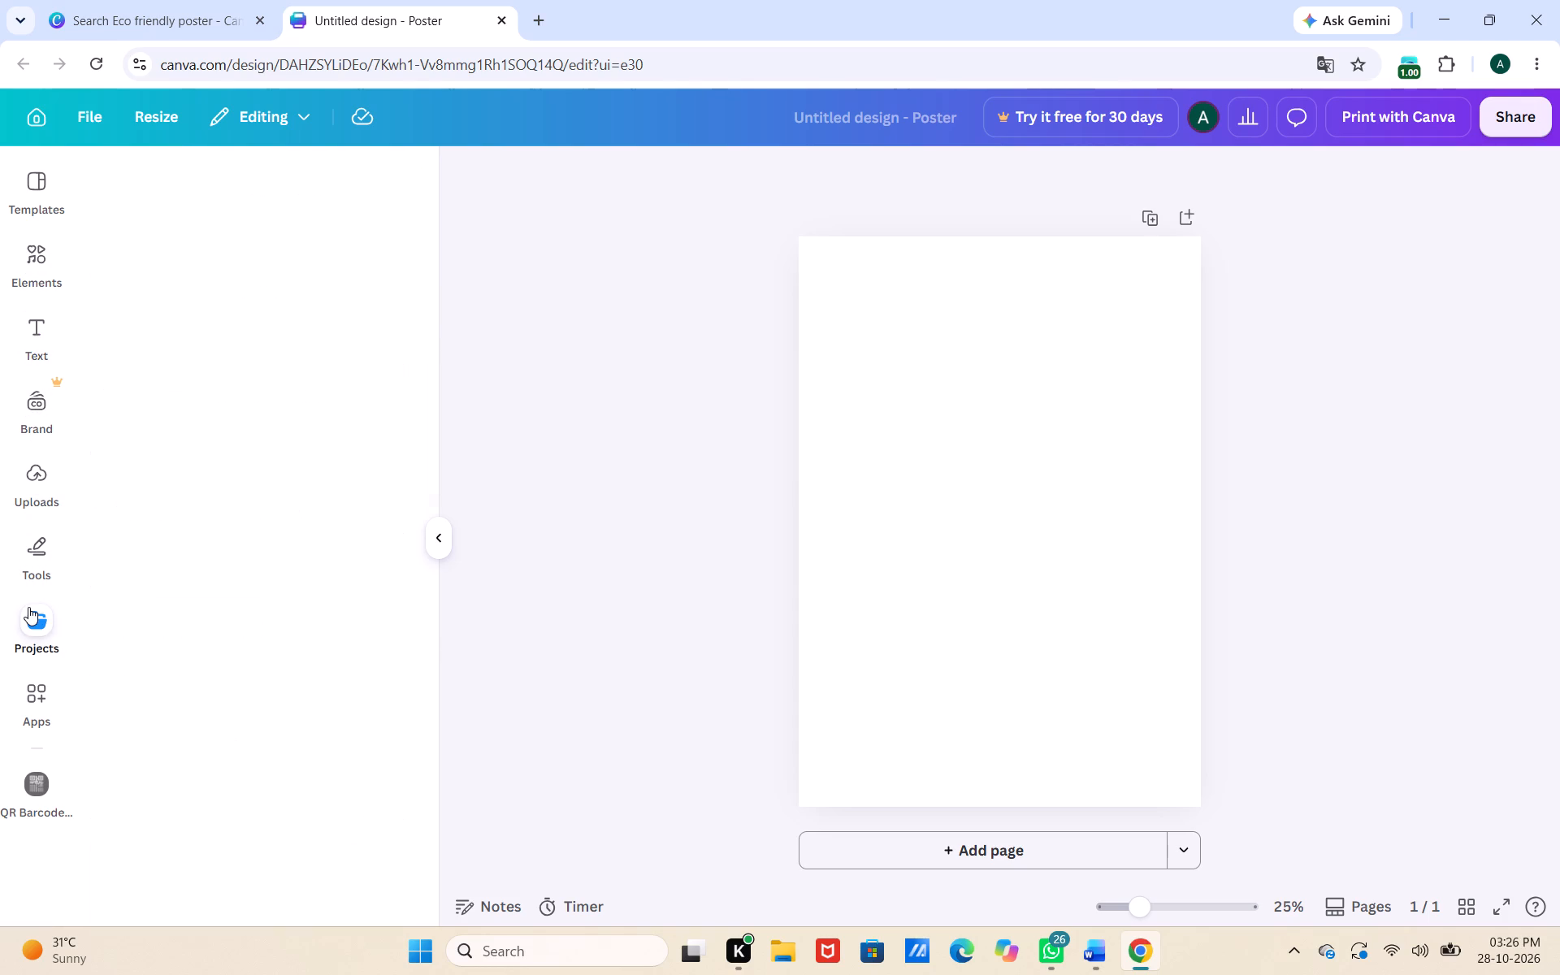
{"action": "left_click", "coordinate": [32, 561]}
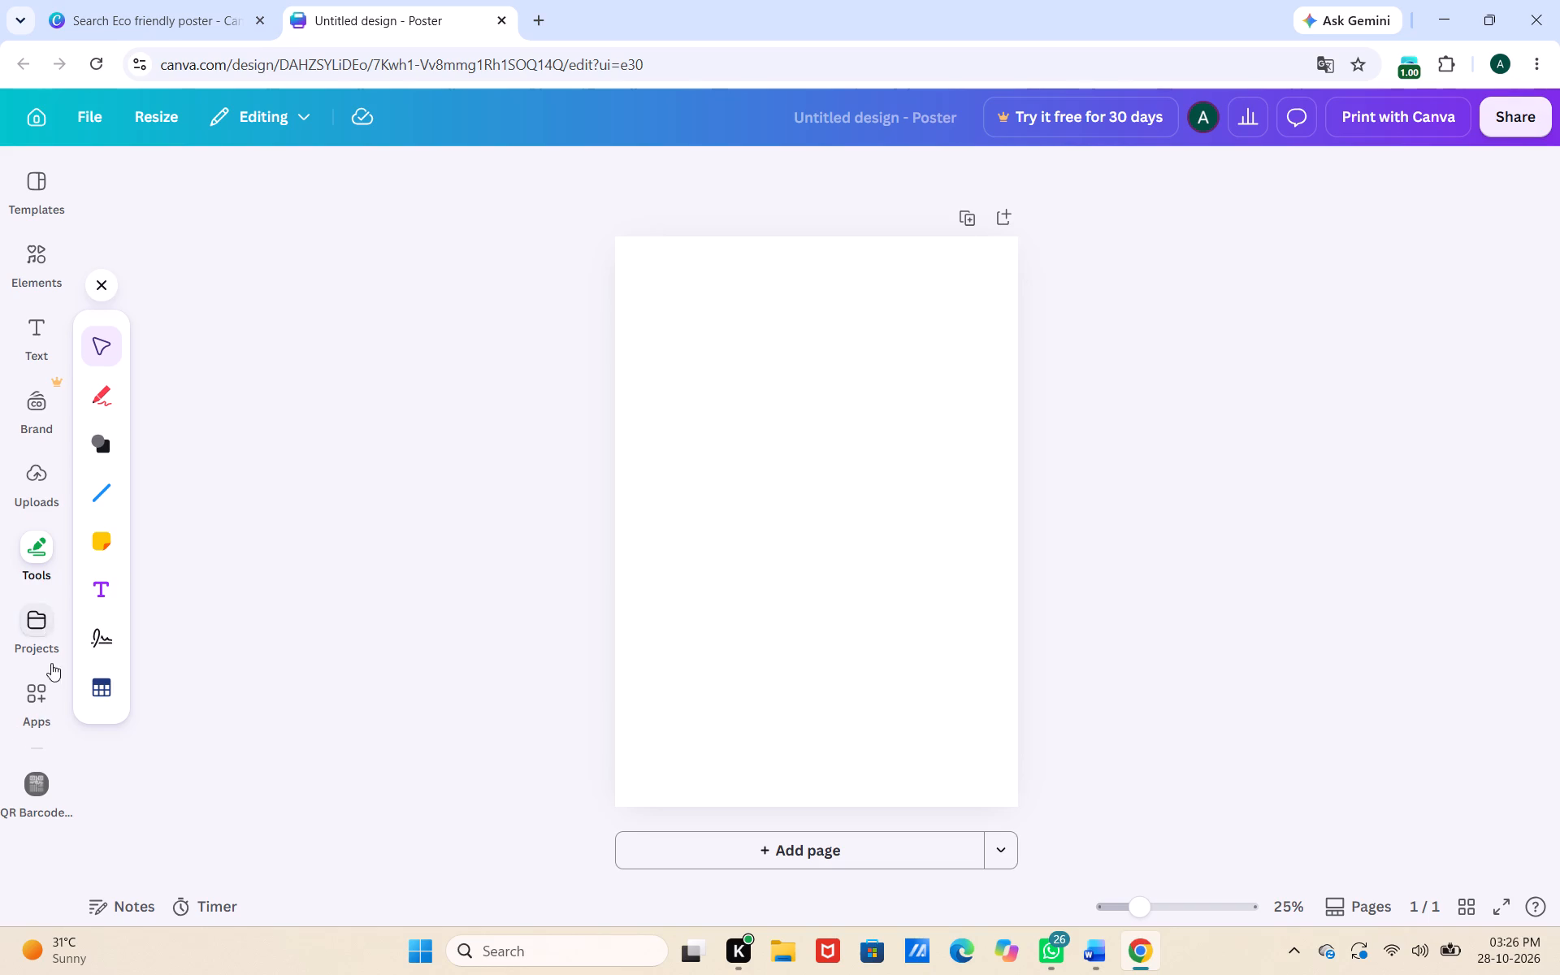
{"action": "left_click", "coordinate": [41, 722]}
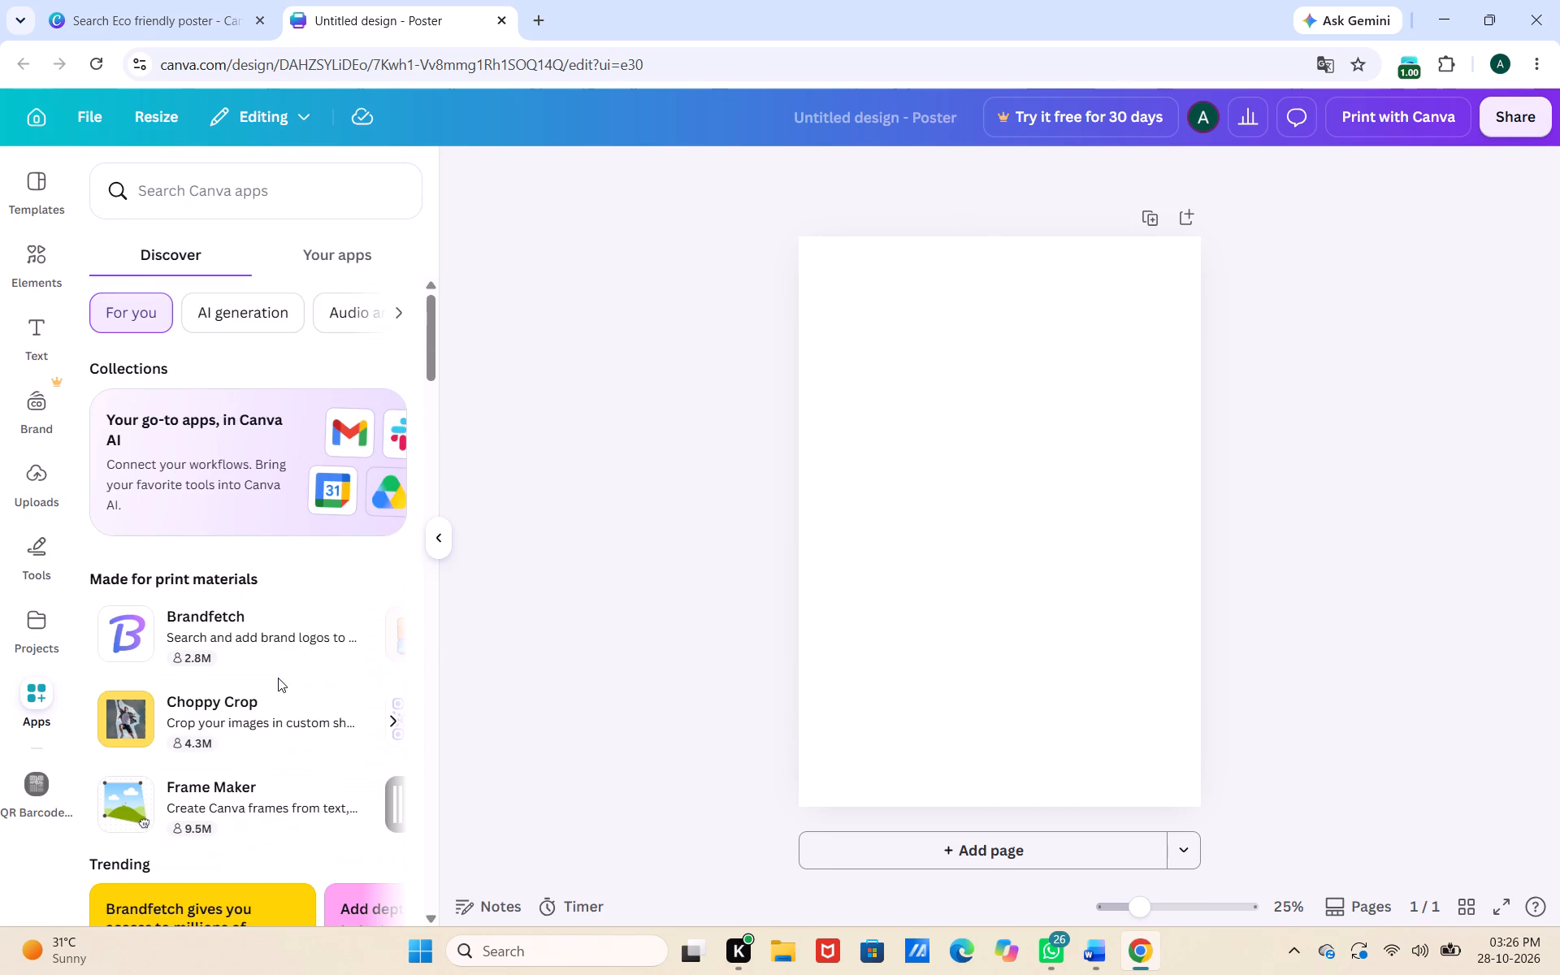
{"action": "scroll", "coordinate": [278, 678], "scroll_direction": "down", "scroll_amount": 5}
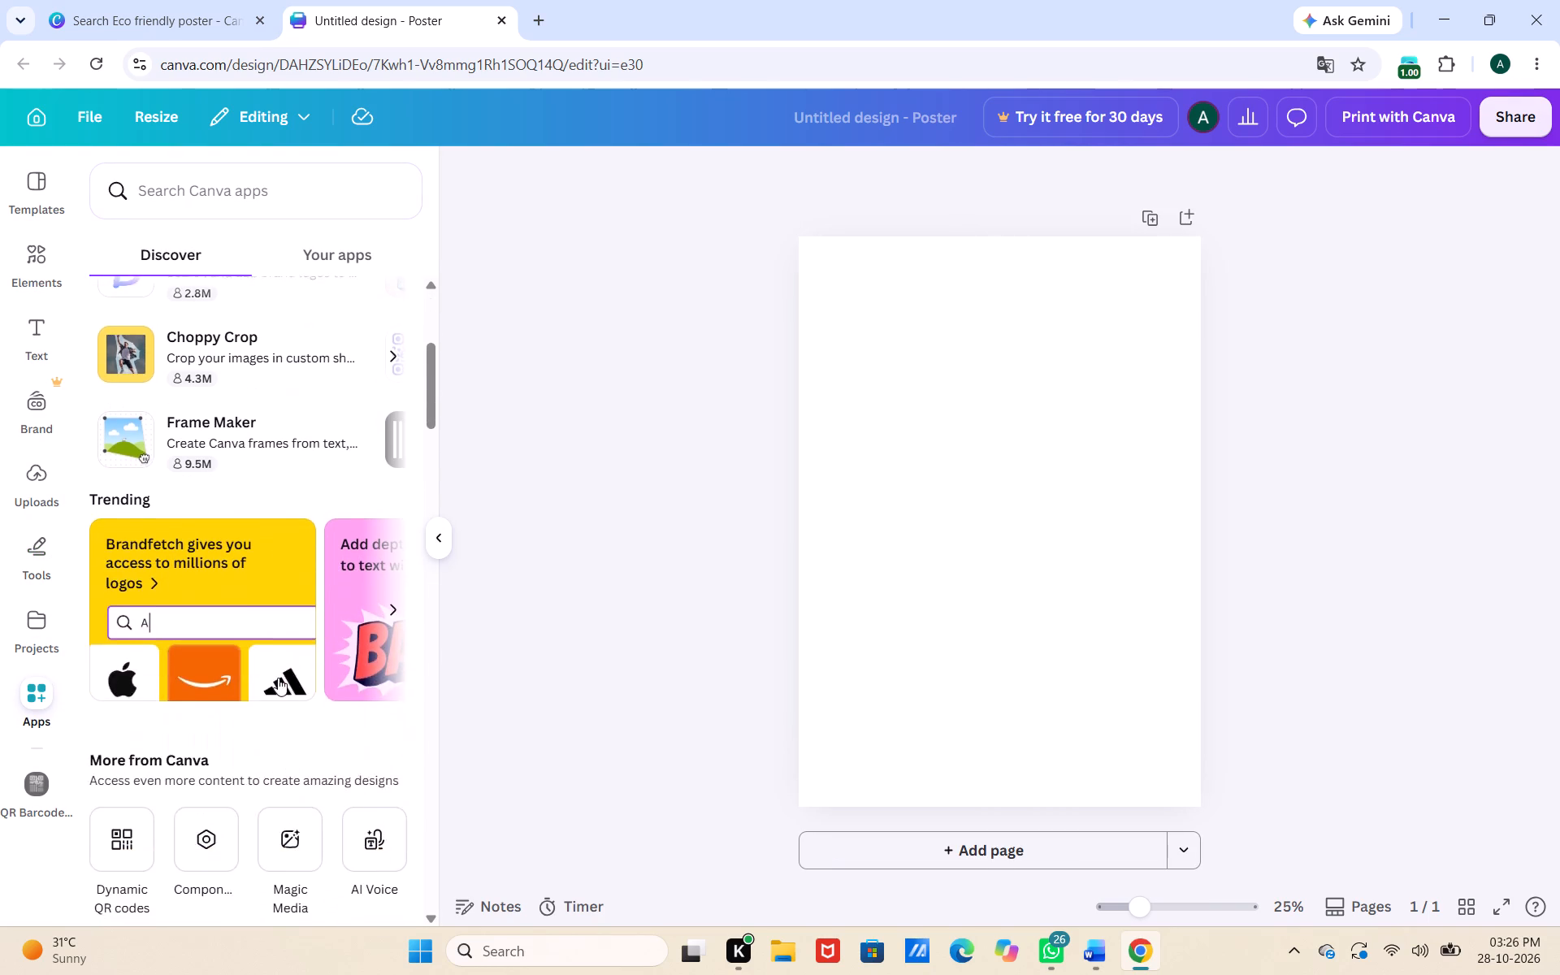
{"action": "scroll", "coordinate": [278, 678], "scroll_direction": "down", "scroll_amount": 1}
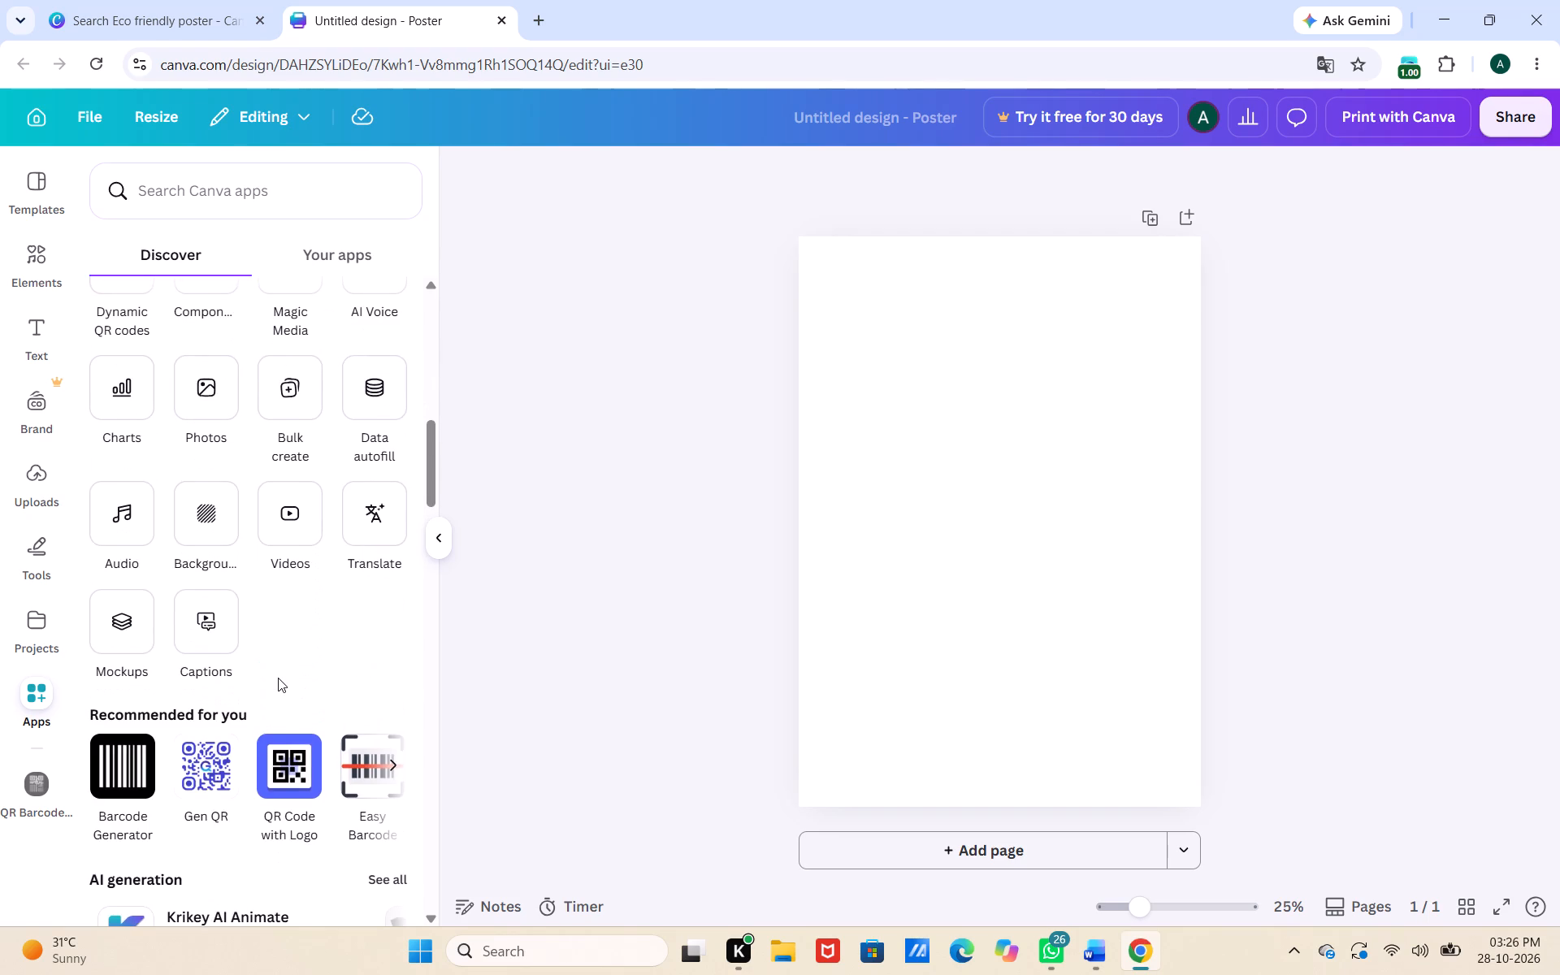
{"action": "scroll", "coordinate": [278, 678], "scroll_direction": "down", "scroll_amount": 1}
{"action": "scroll", "coordinate": [266, 494], "scroll_direction": "up", "scroll_amount": 7}
{"action": "scroll", "coordinate": [266, 494], "scroll_direction": "down", "scroll_amount": 2}
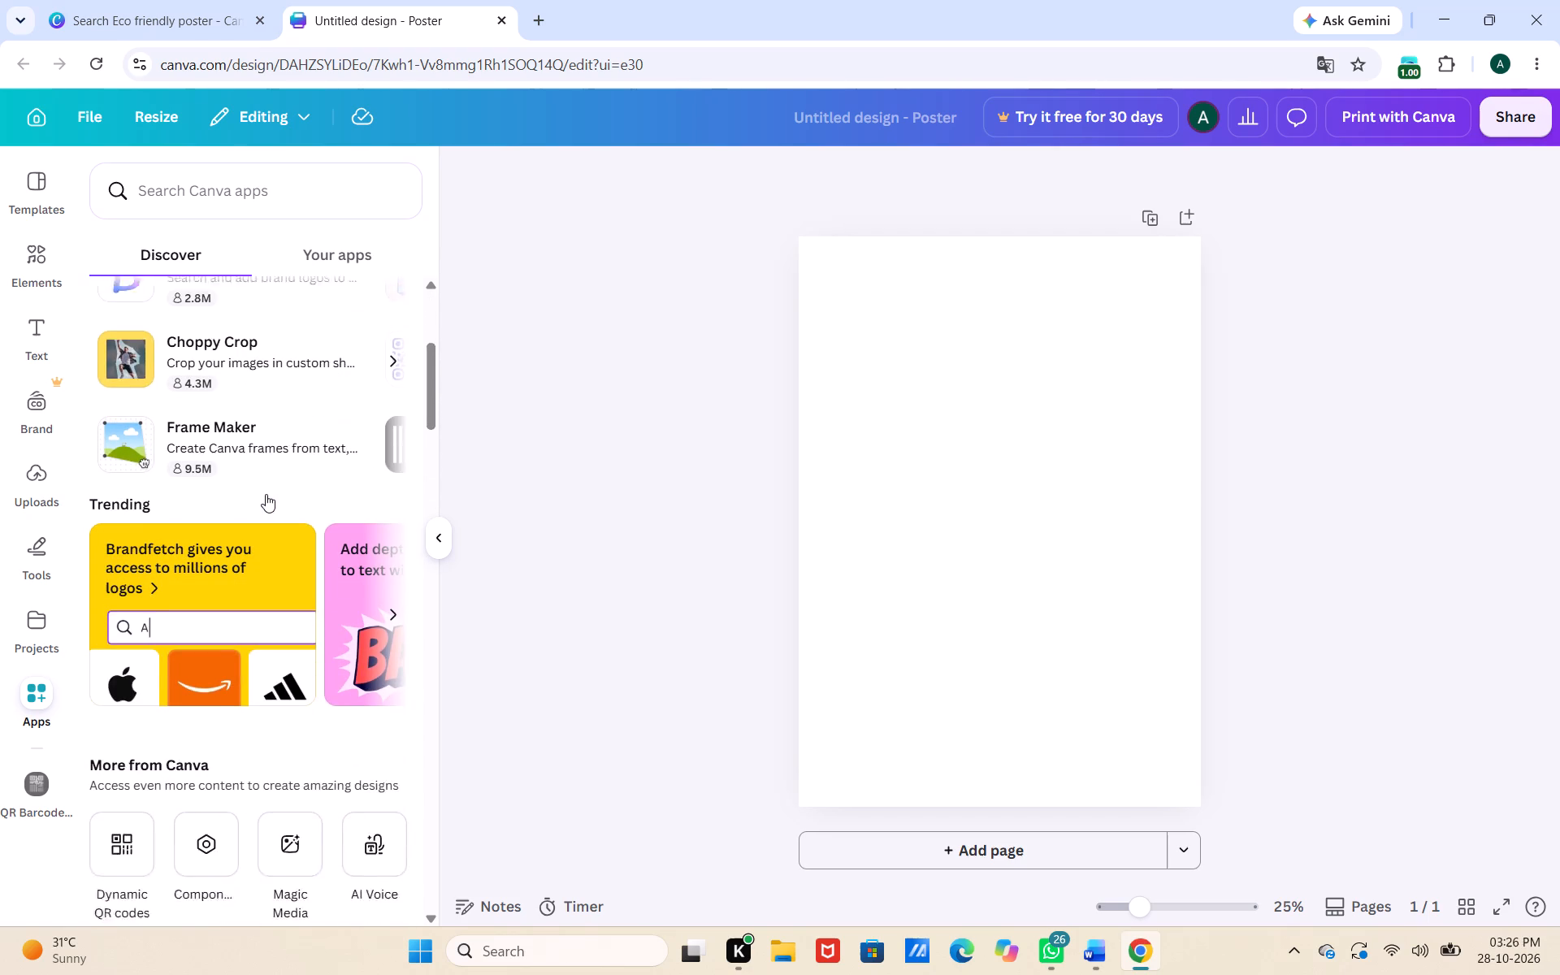
{"action": "scroll", "coordinate": [266, 494], "scroll_direction": "down", "scroll_amount": 2}
{"action": "scroll", "coordinate": [265, 693], "scroll_direction": "down", "scroll_amount": 1}
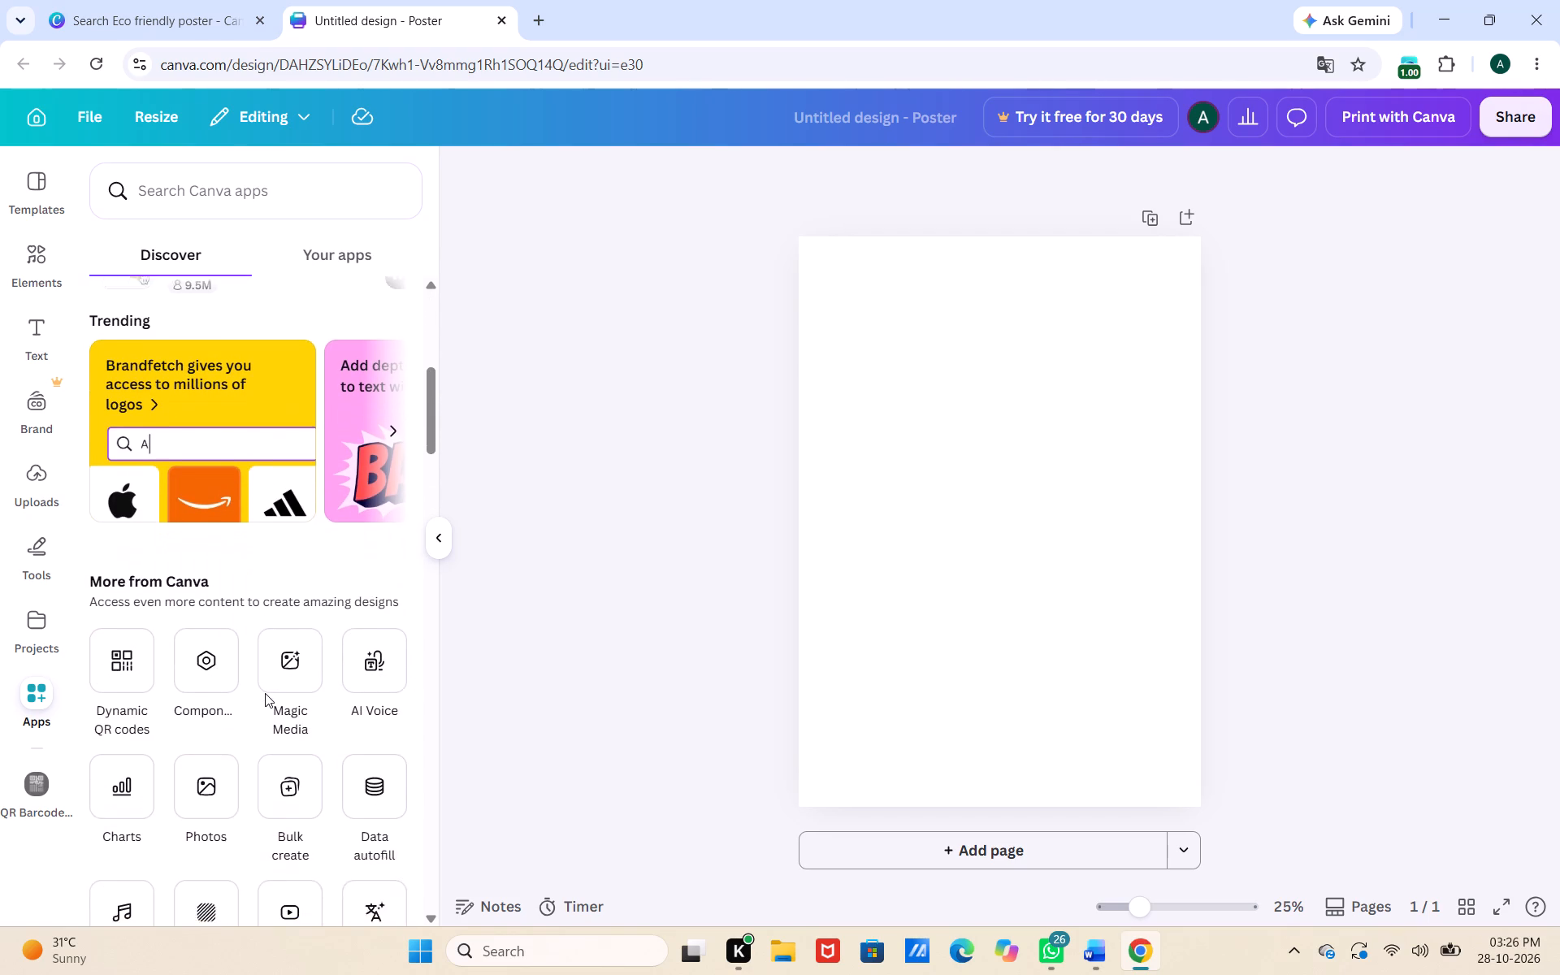
{"action": "scroll", "coordinate": [265, 693], "scroll_direction": "down", "scroll_amount": 2}
Search the Background app for "light cream" and apply the plain pale teal background to the poster page.
{"action": "left_click", "coordinate": [219, 820]}
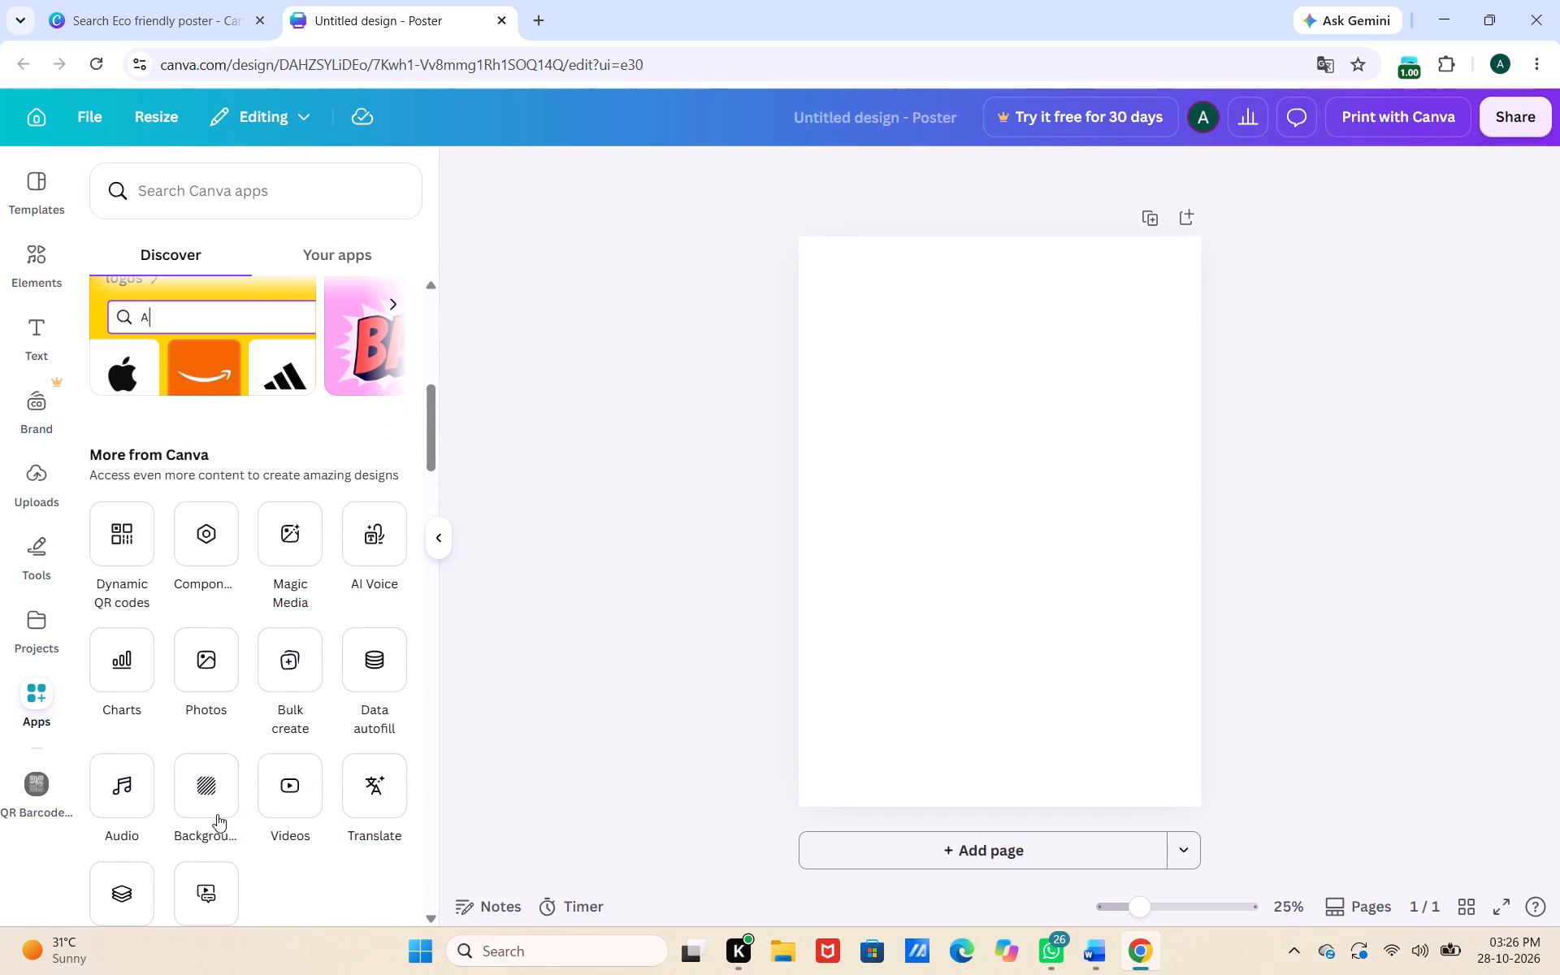
{"action": "left_click", "coordinate": [215, 809]}
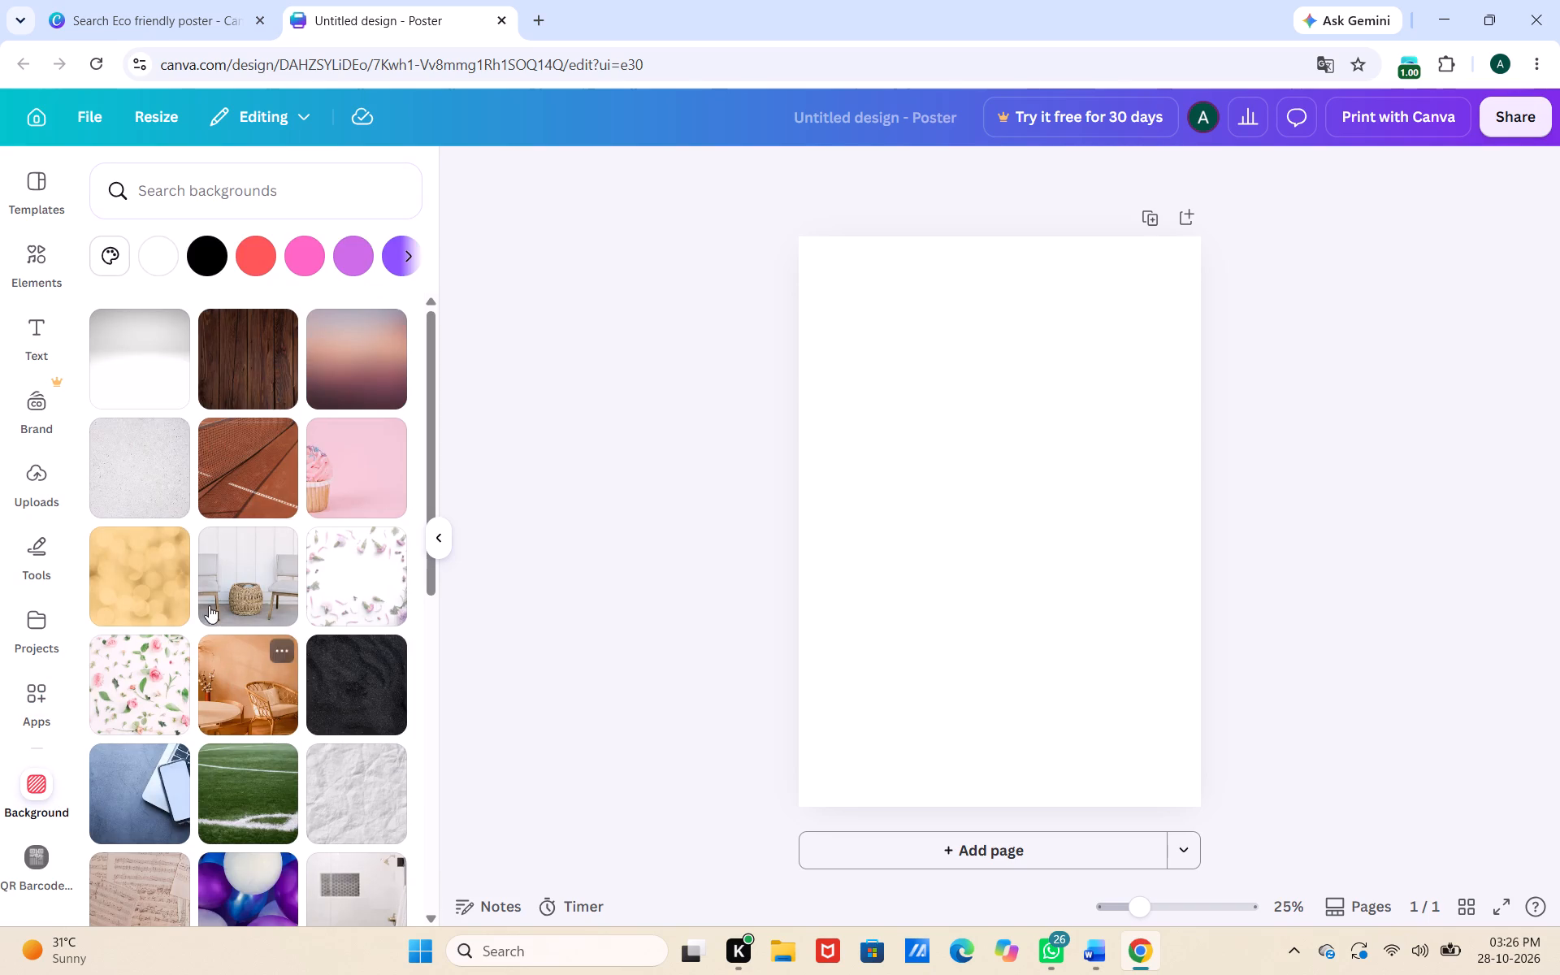
{"action": "left_click", "coordinate": [213, 203]}
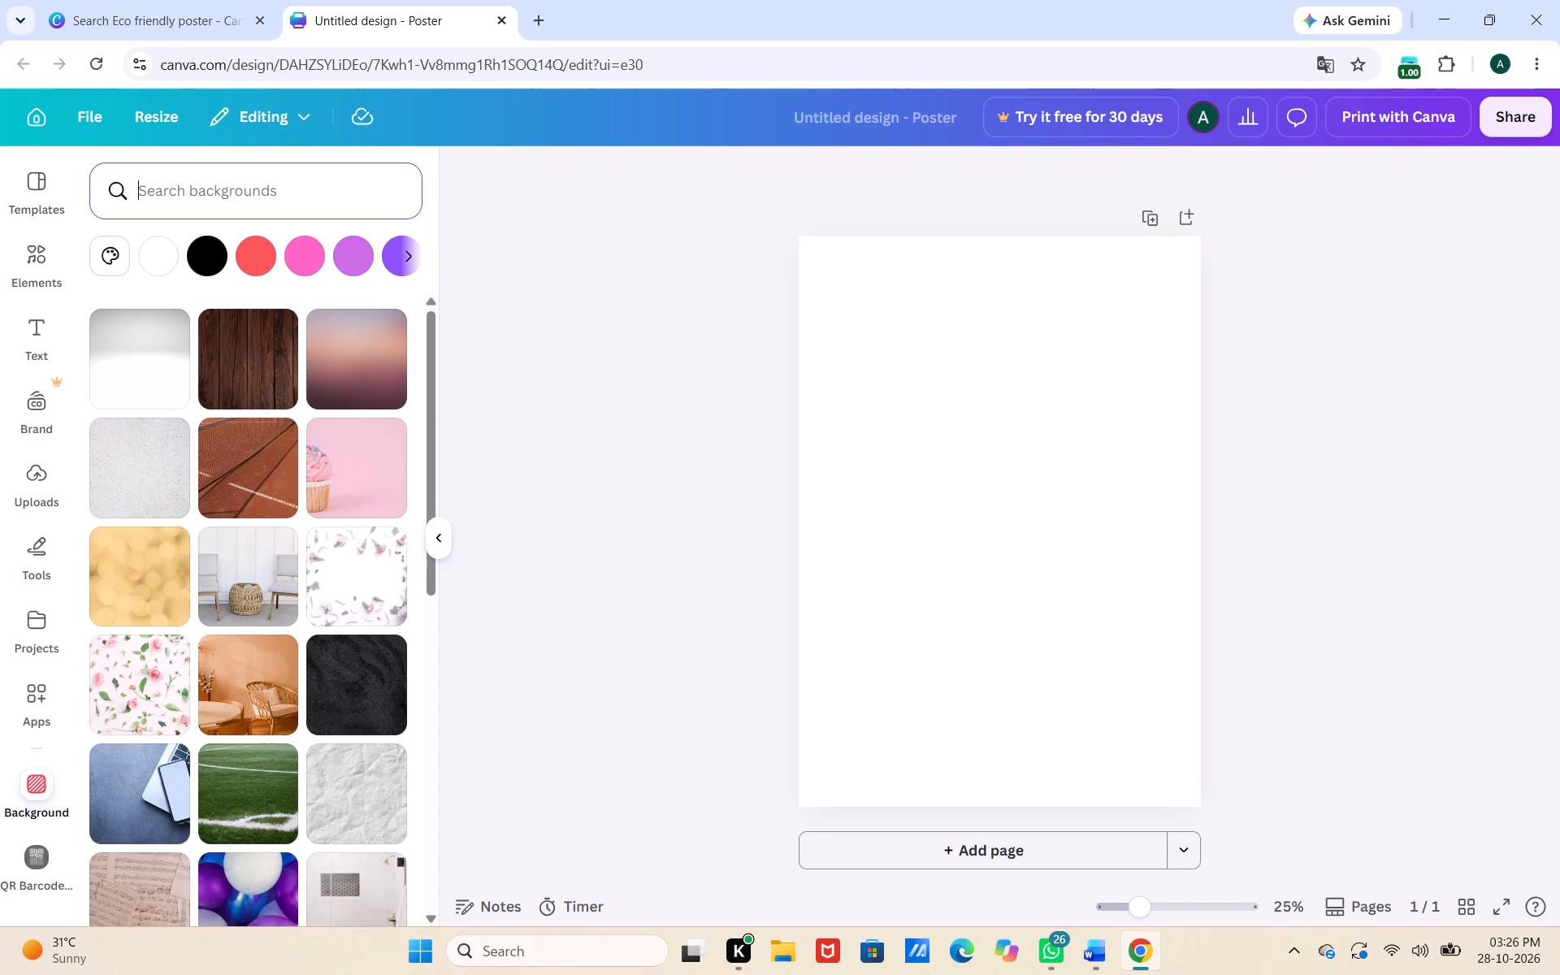
{"action": "type", "text": "light"}
{"action": "key", "text": "space"}
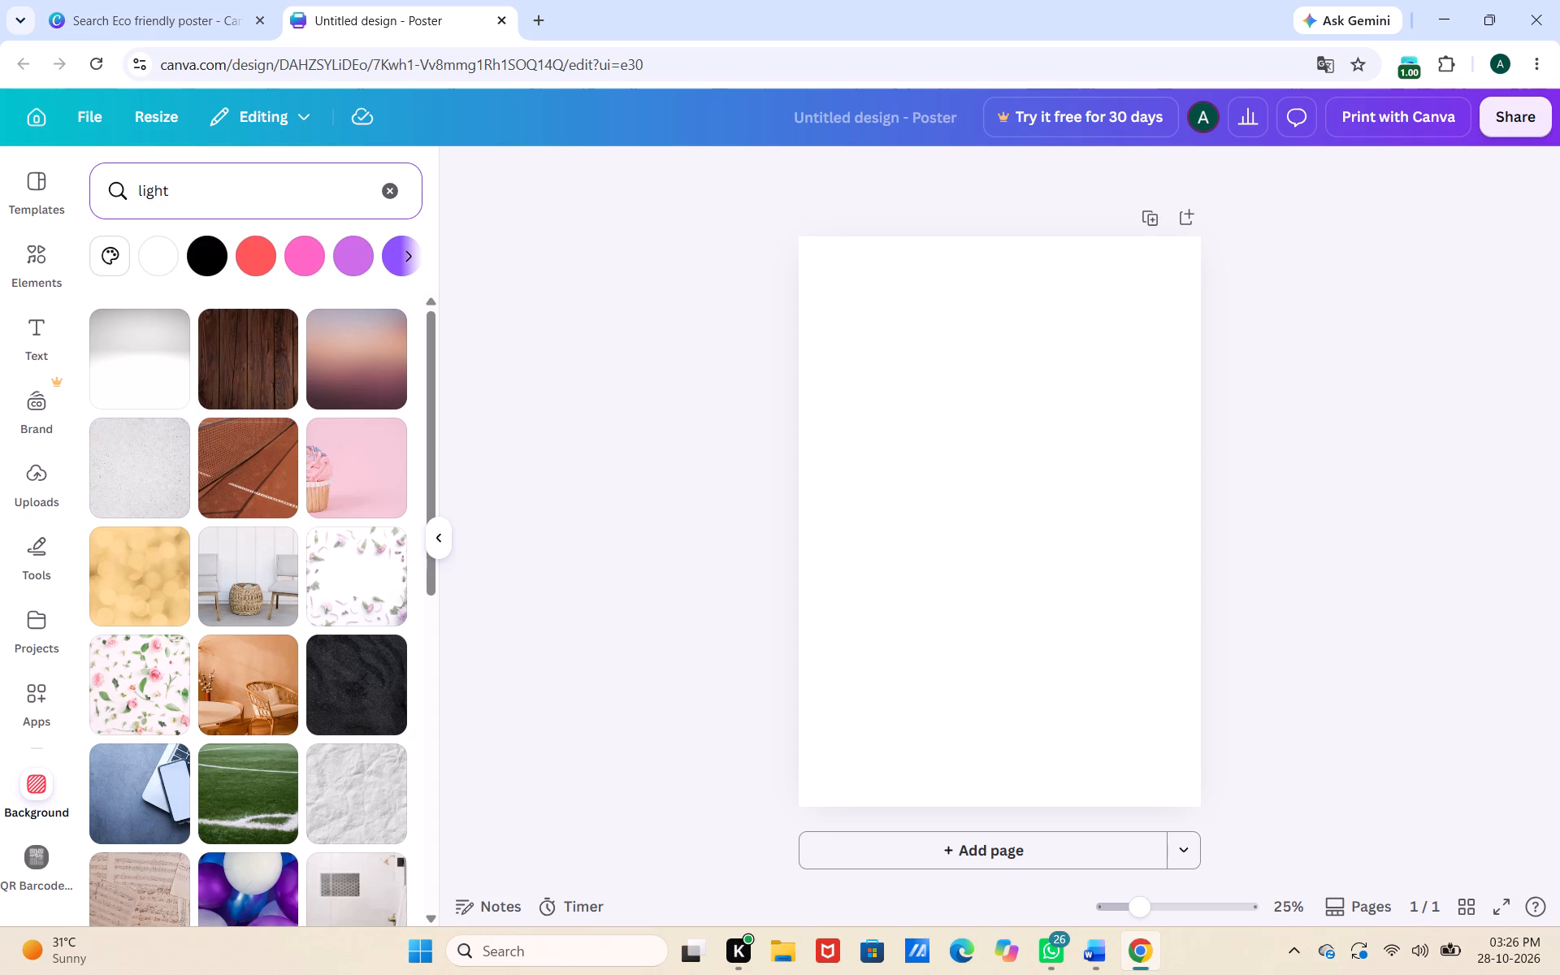
{"action": "type", "text": "cream"}
{"action": "key", "text": "Return"}
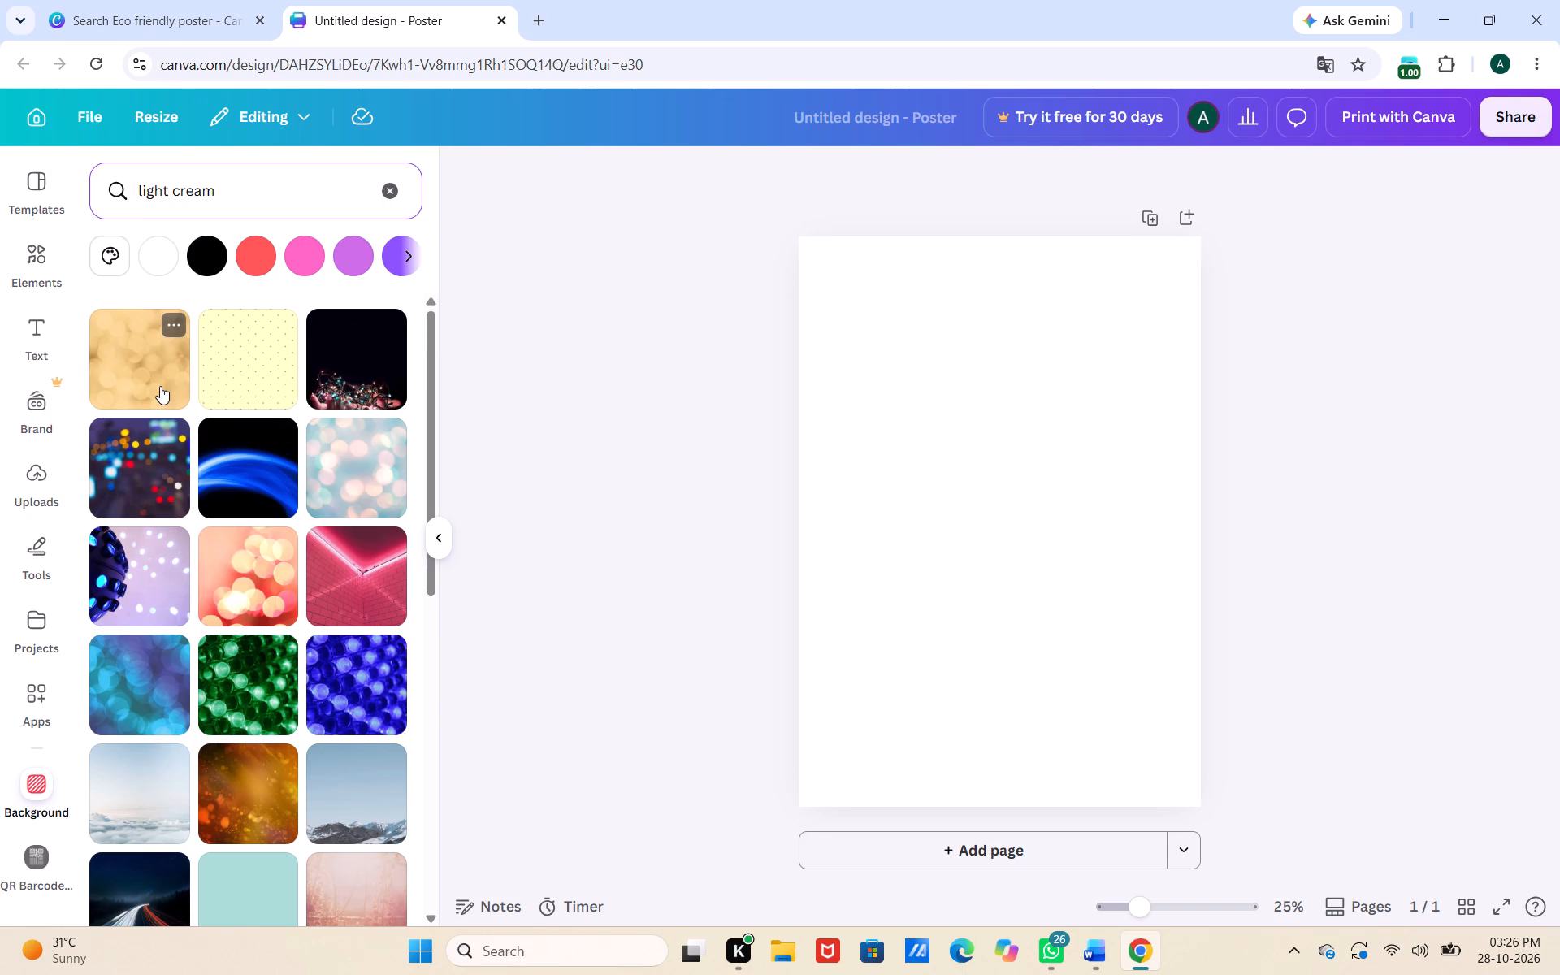
{"action": "scroll", "coordinate": [270, 560], "scroll_direction": "down", "scroll_amount": 1}
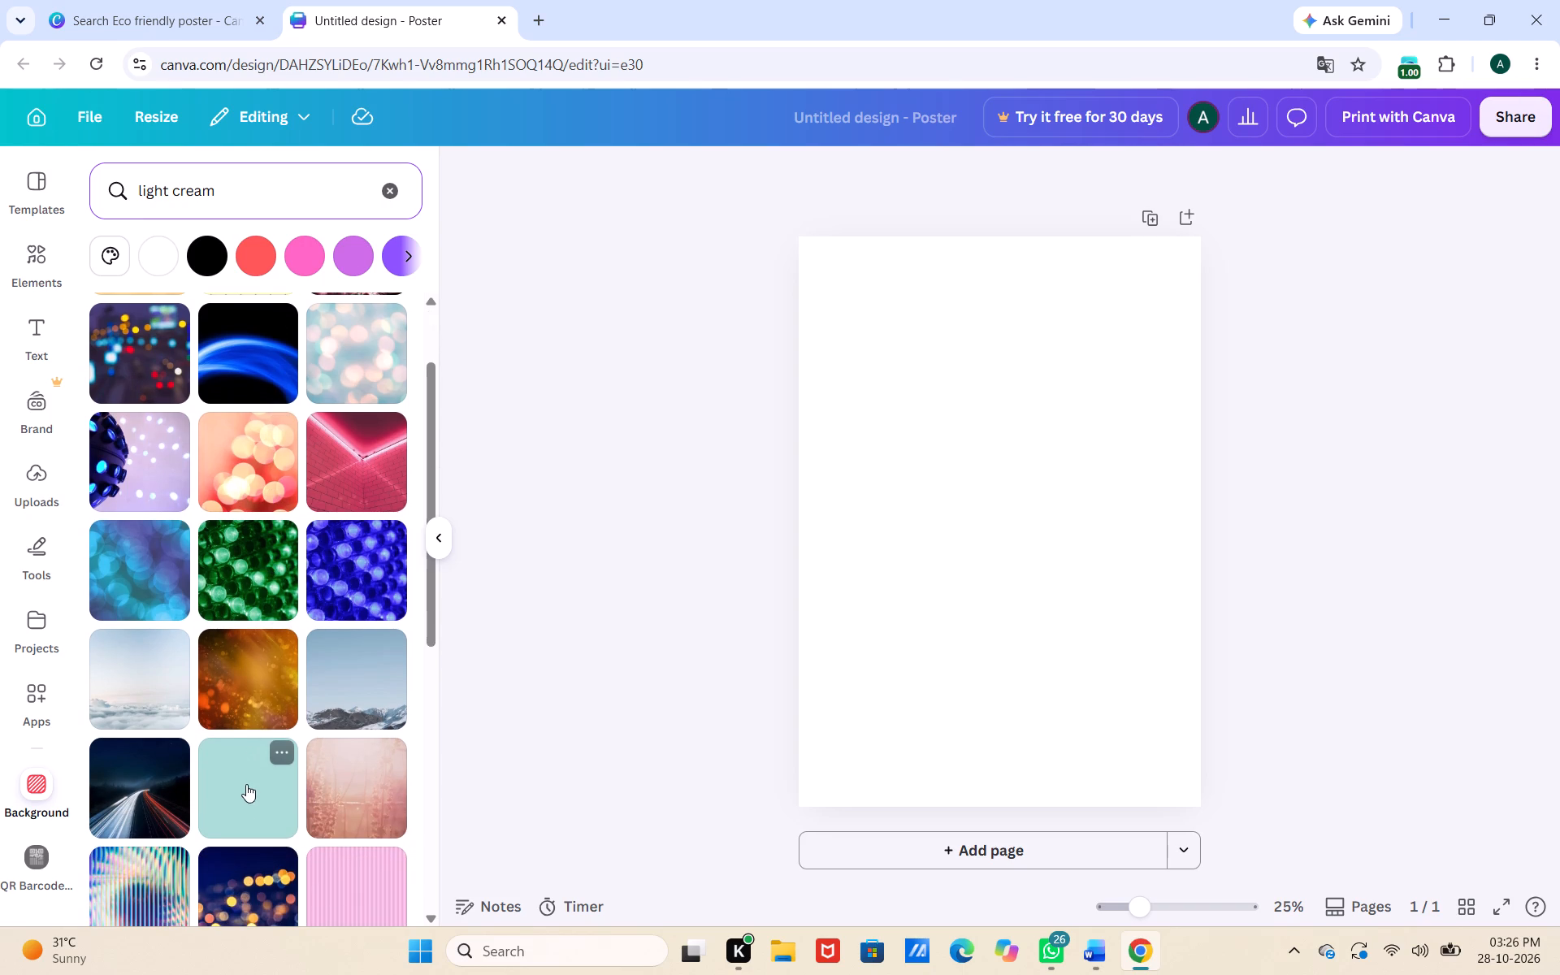
{"action": "left_click", "coordinate": [245, 802]}
{"action": "double_click", "coordinate": [245, 802]}
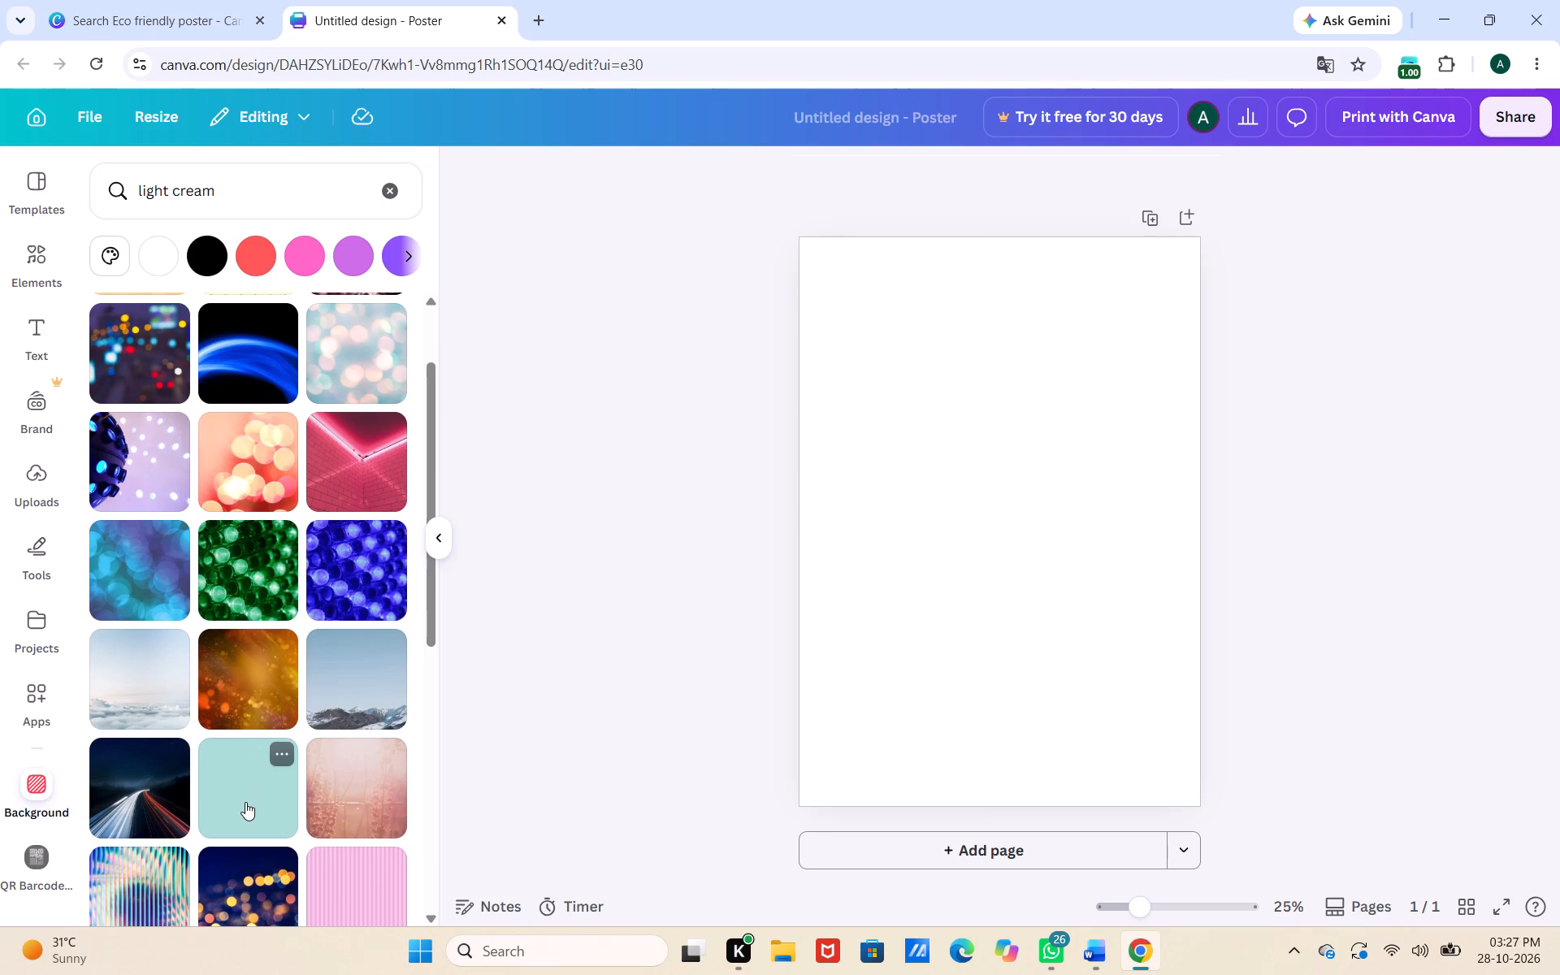
{"action": "left_click", "coordinate": [717, 558]}
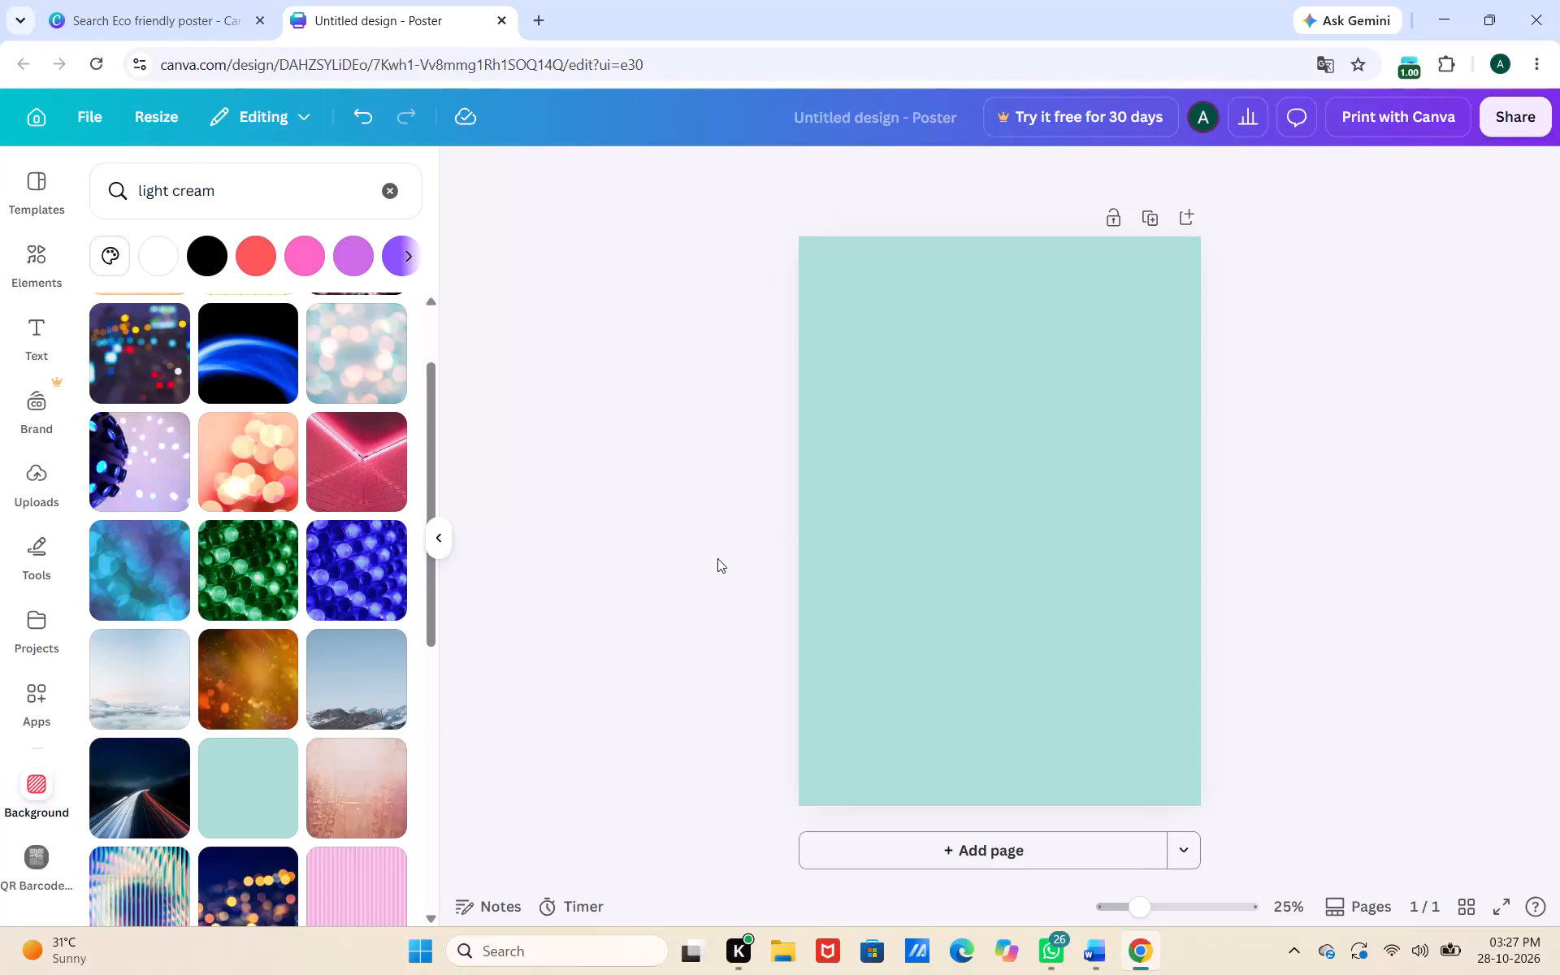
Add a default-style heading to the poster and set its text color to green #00bf63.
{"action": "left_click", "coordinate": [32, 336]}
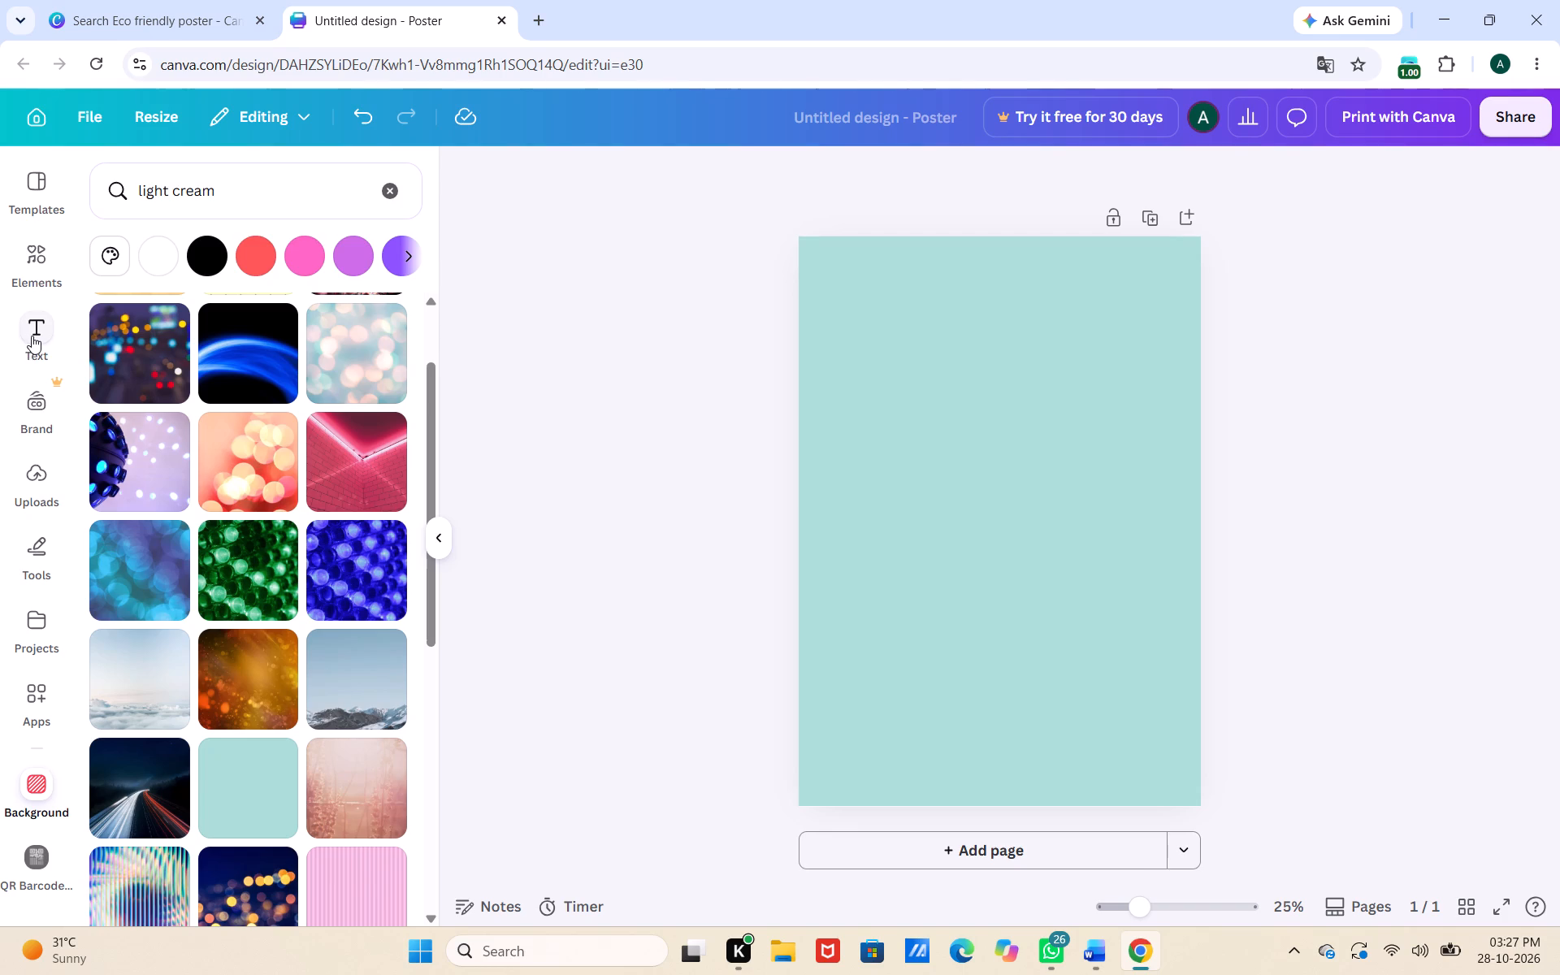
{"action": "left_click", "coordinate": [193, 499]}
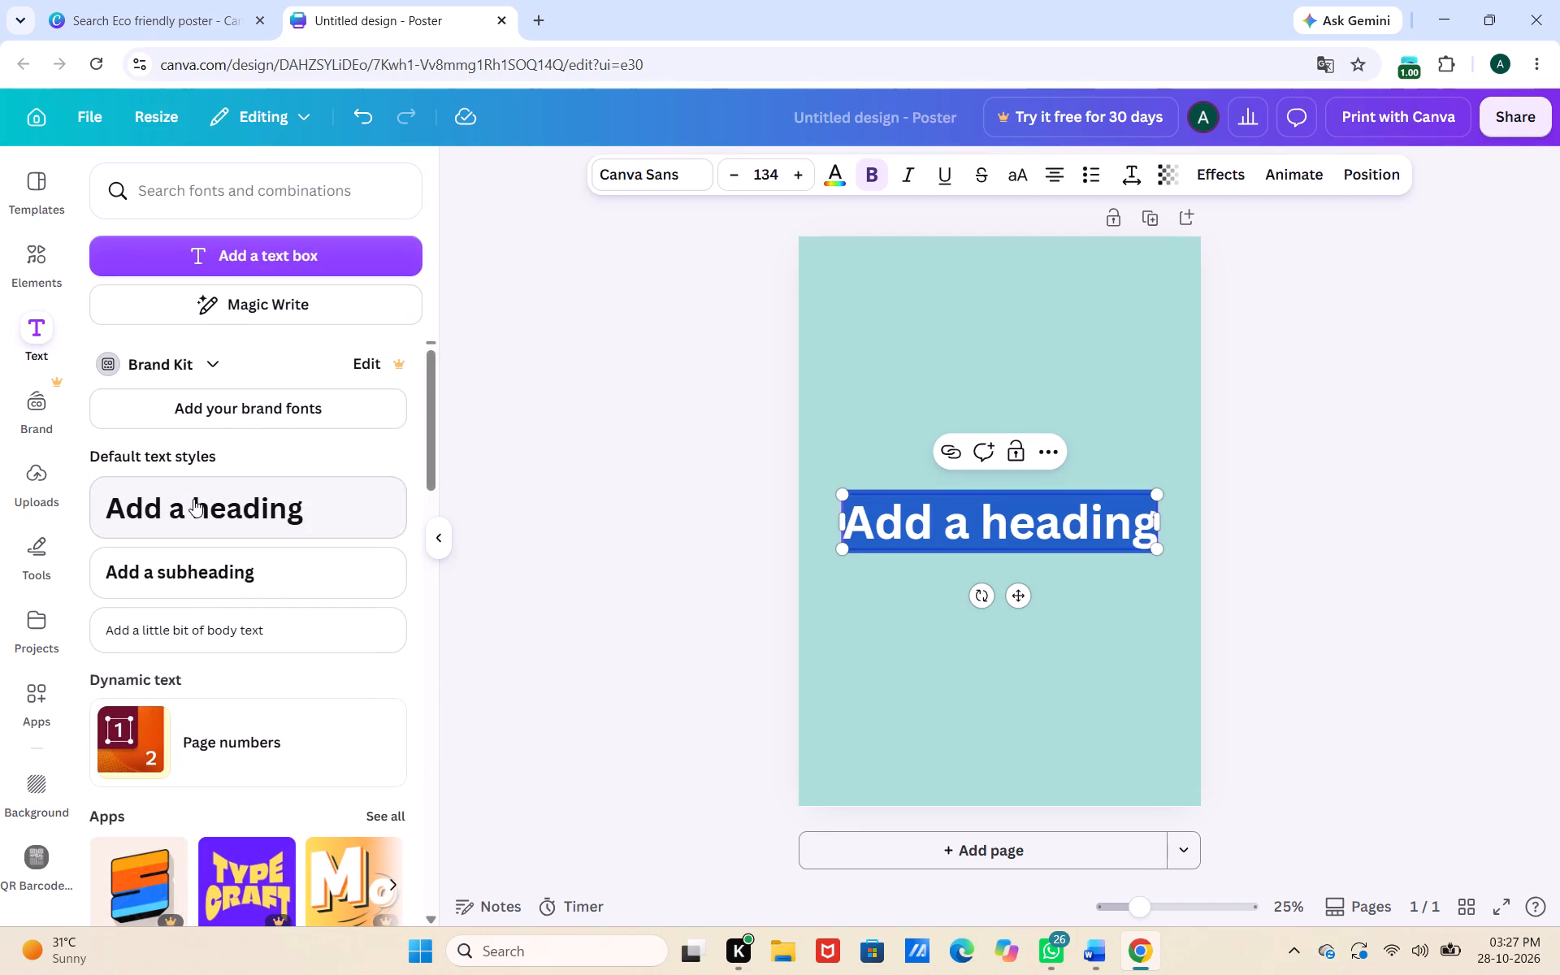
{"action": "left_click", "coordinate": [826, 170]}
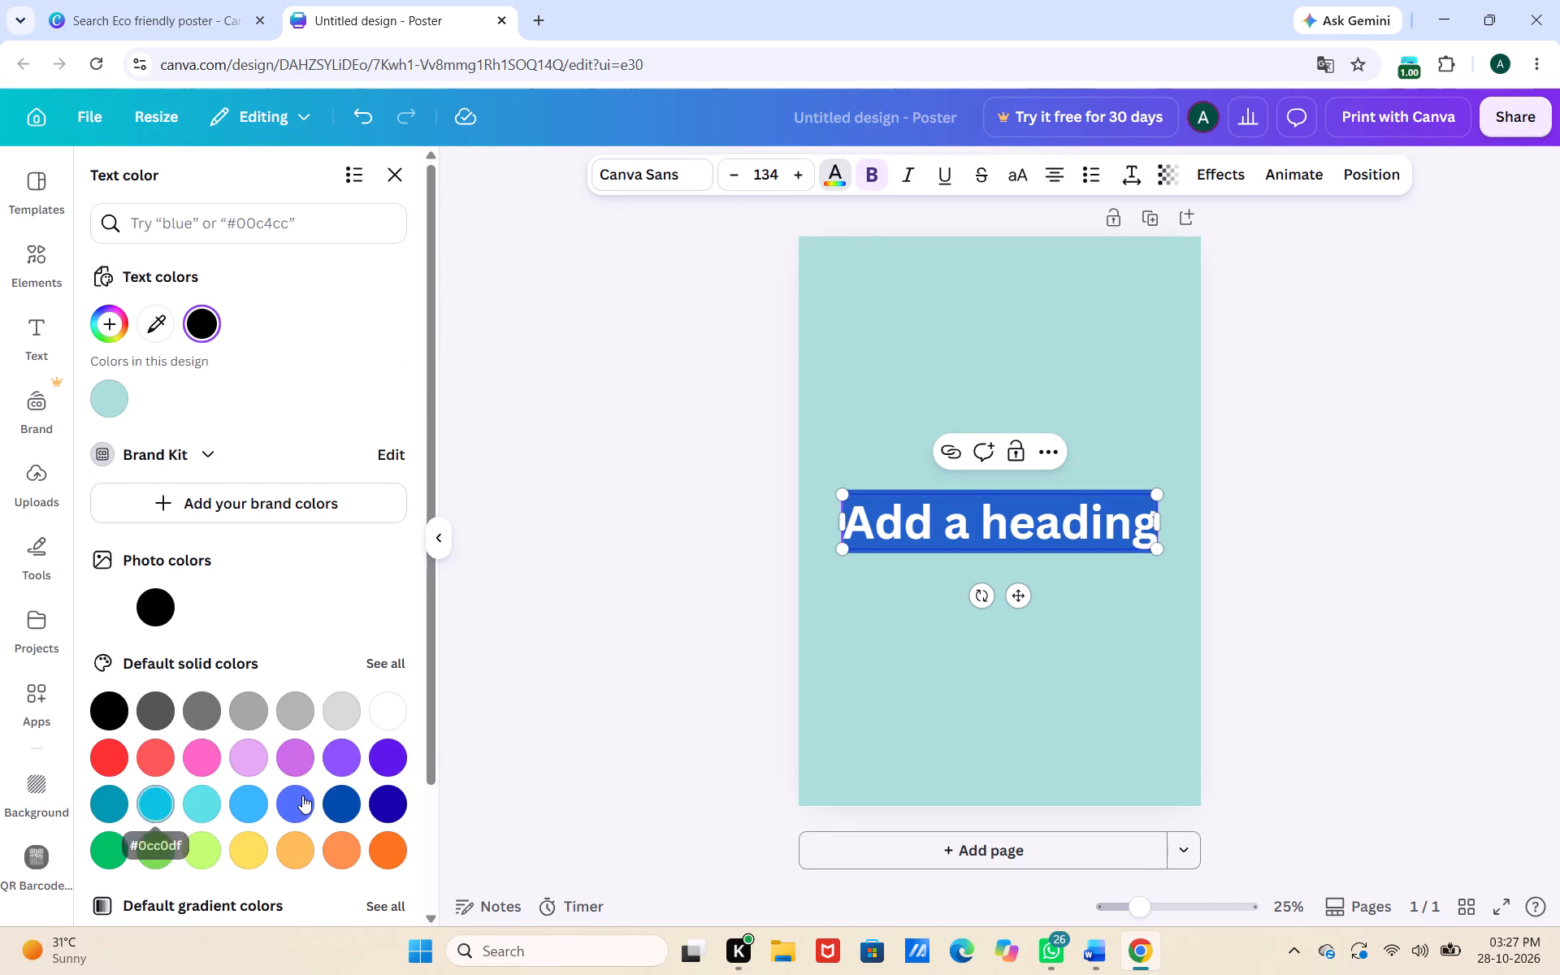
{"action": "scroll", "coordinate": [278, 796], "scroll_direction": "down", "scroll_amount": 1}
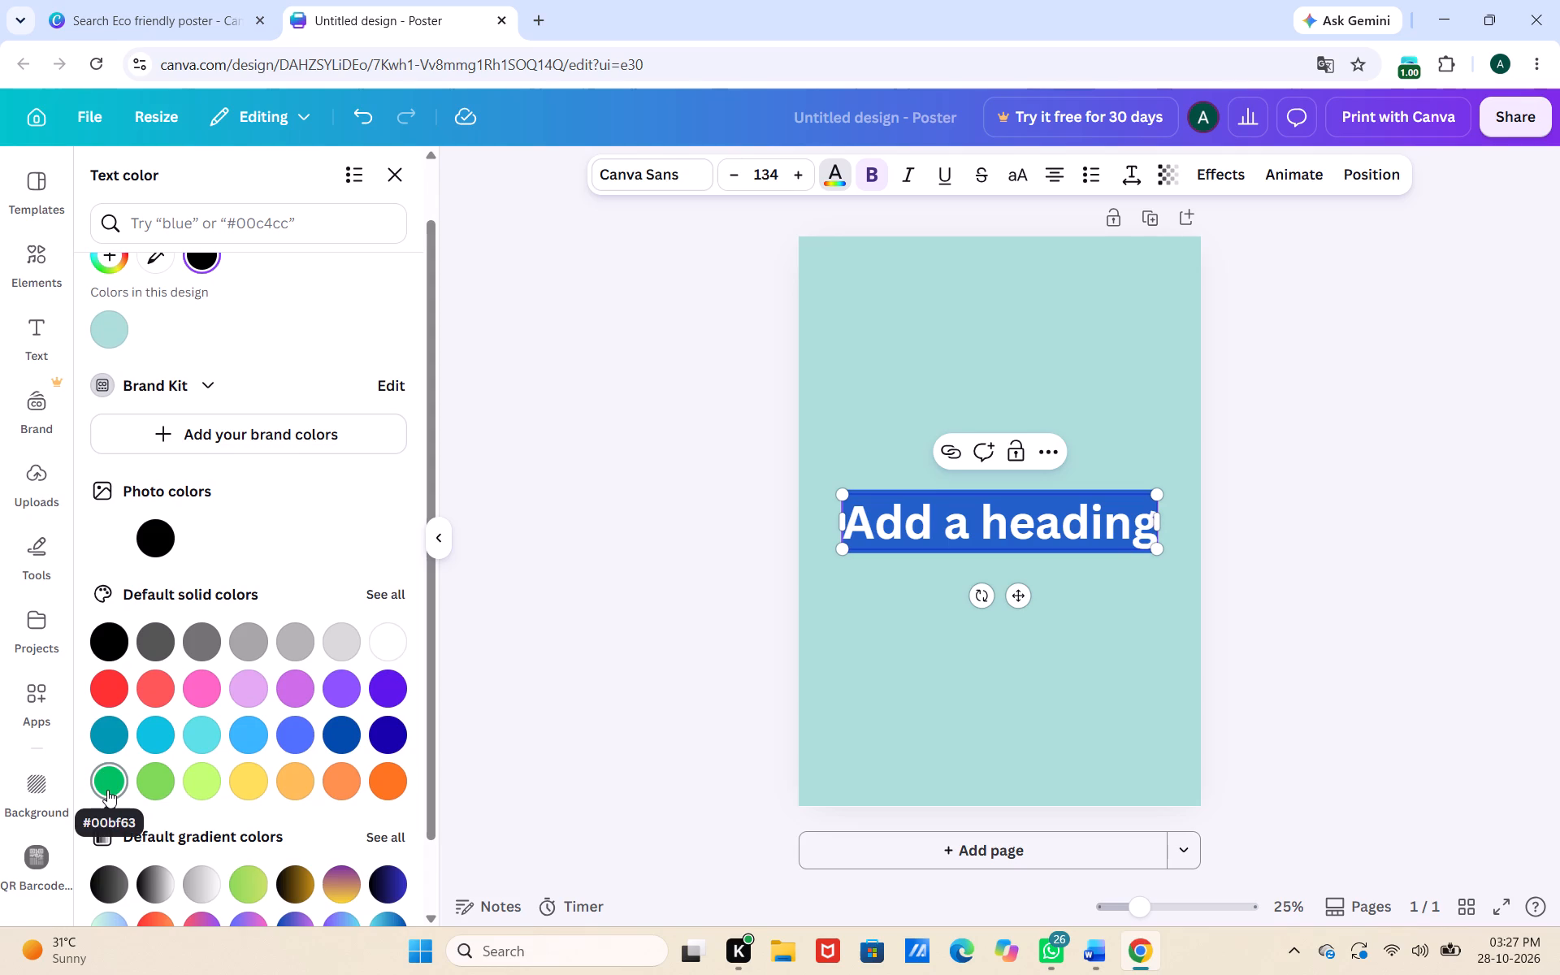
{"action": "left_click", "coordinate": [107, 790]}
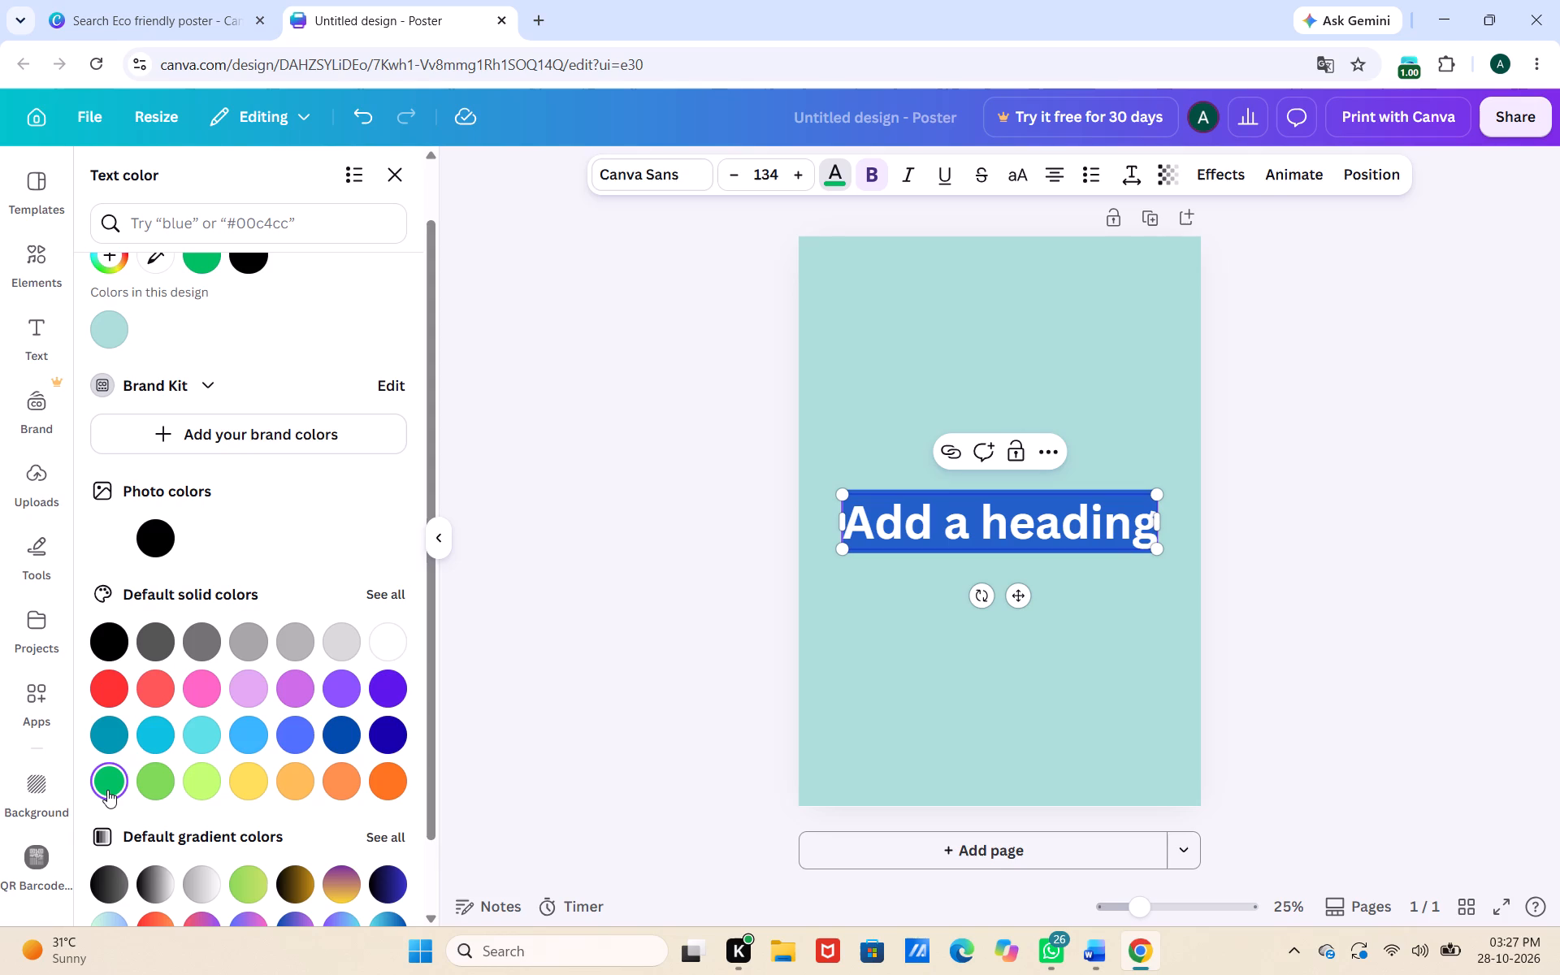
Replace the heading's placeholder text with "GO GREEN, LIVE CLRAN".
{"action": "type", "text": "GOP"}
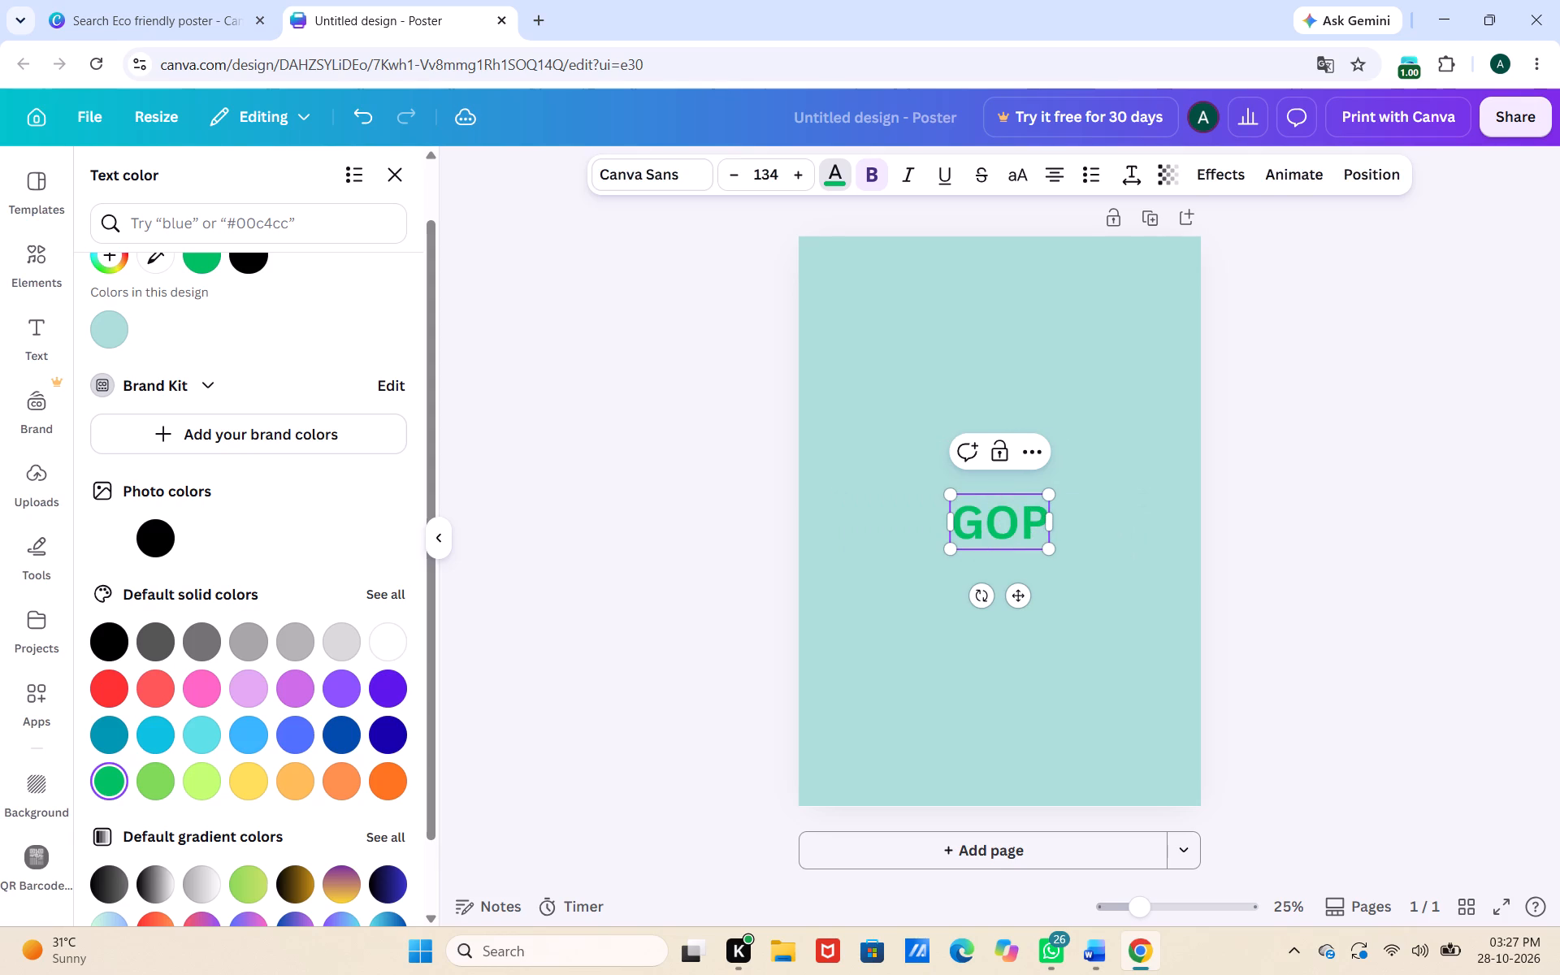
{"action": "key", "text": "BackSpace"}
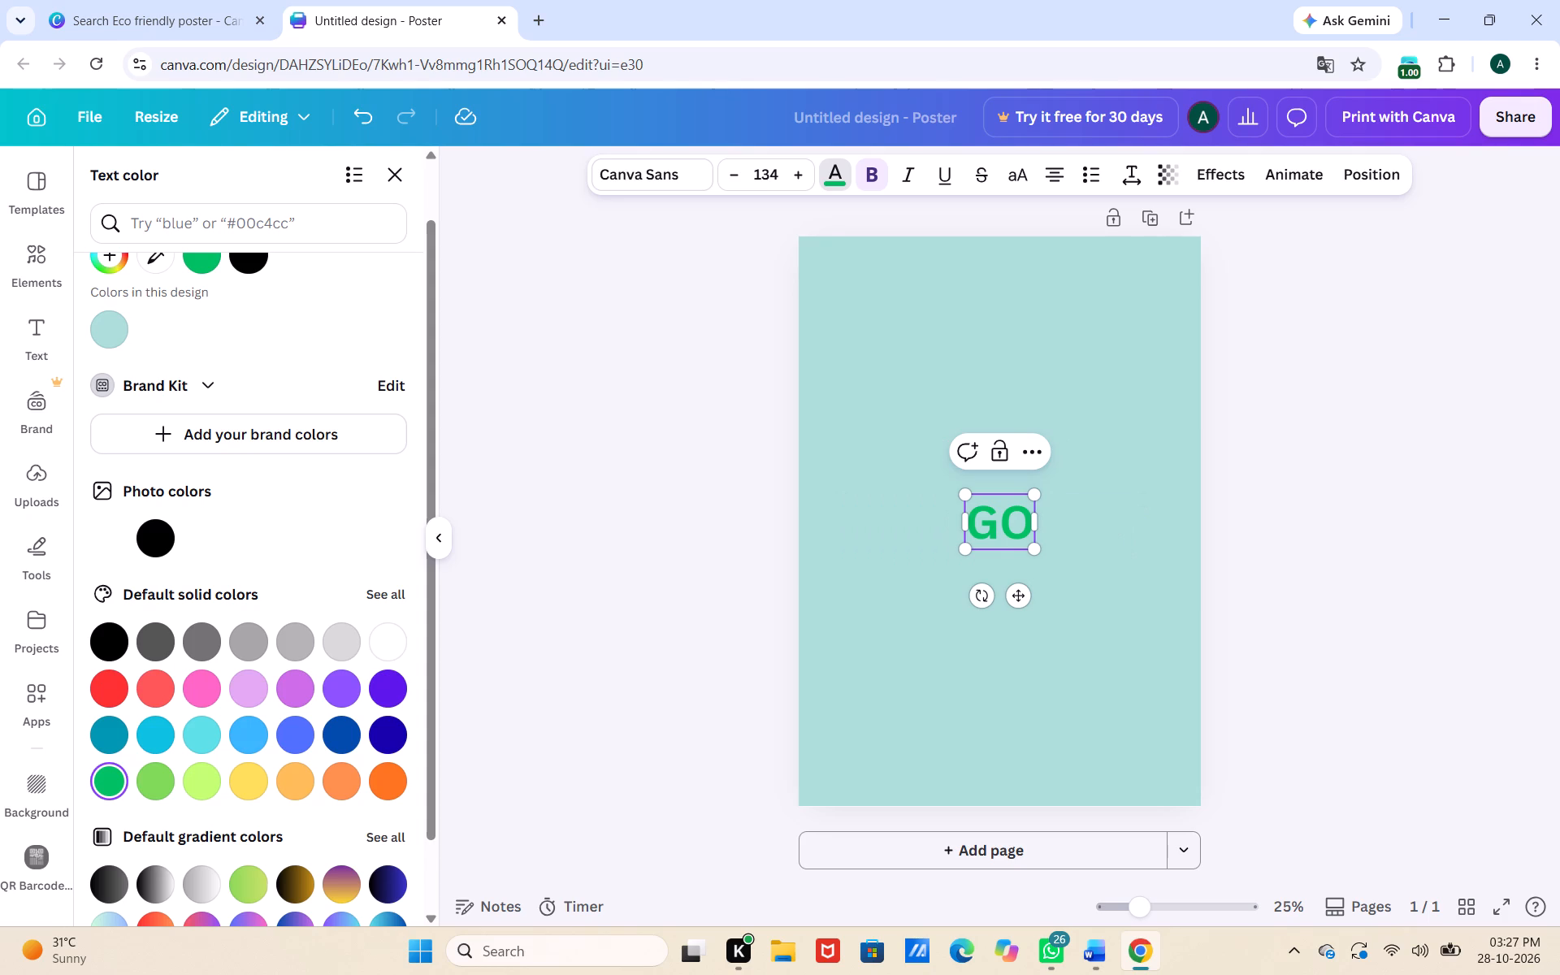
{"action": "key", "text": "space"}
{"action": "key", "text": "g"}
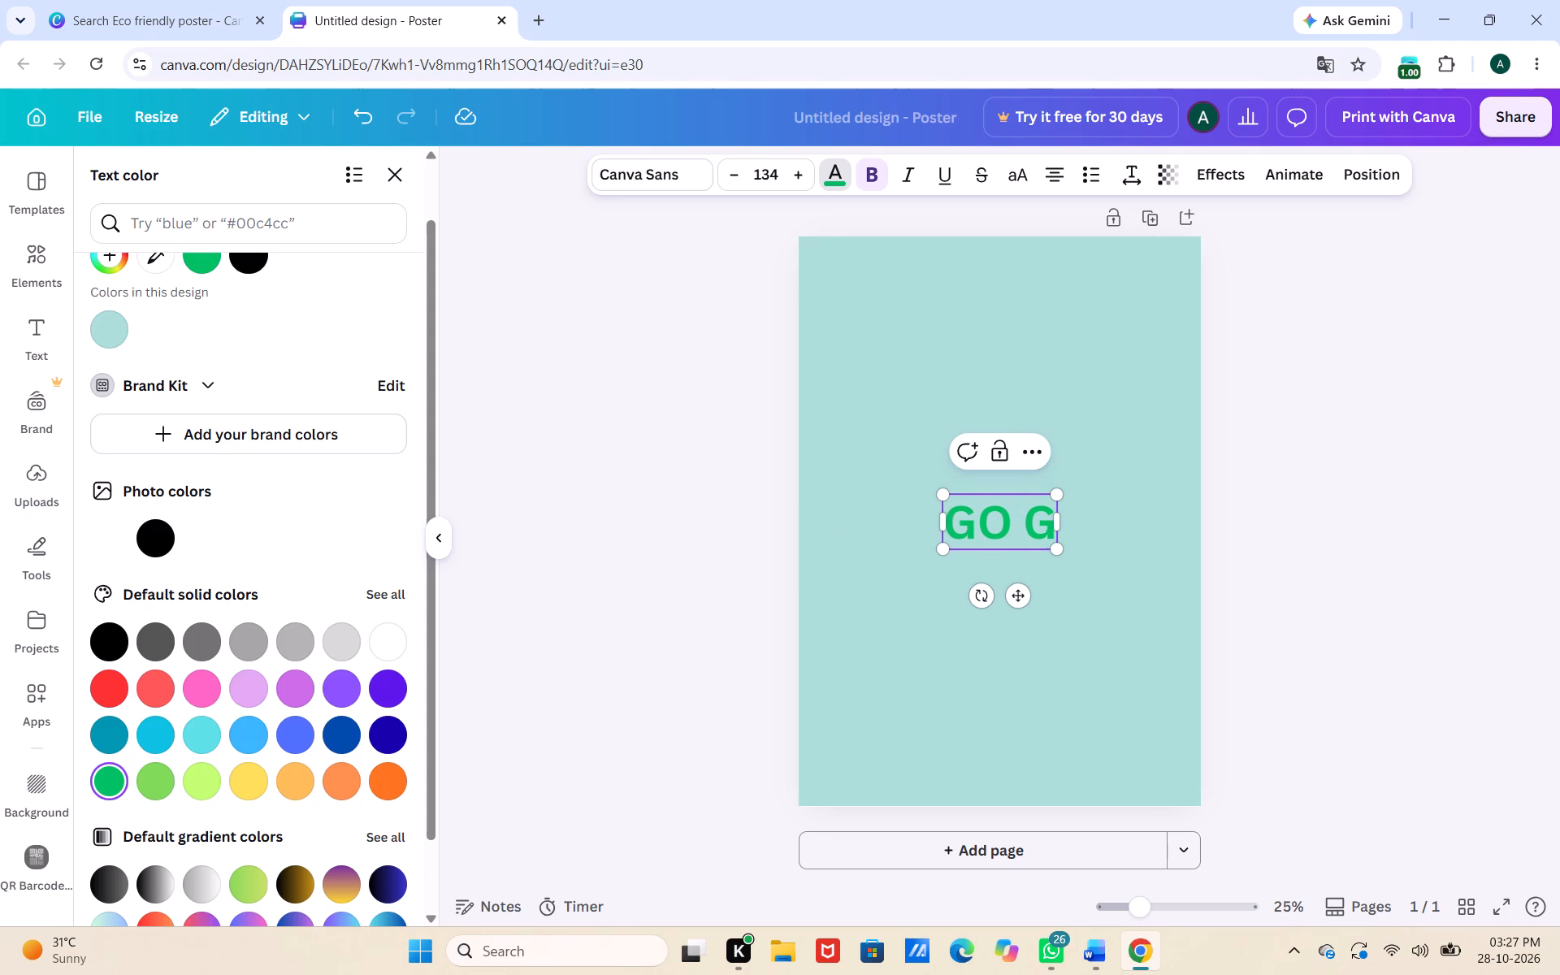
{"action": "type", "text": "REE"}
{"action": "key", "text": "n"}
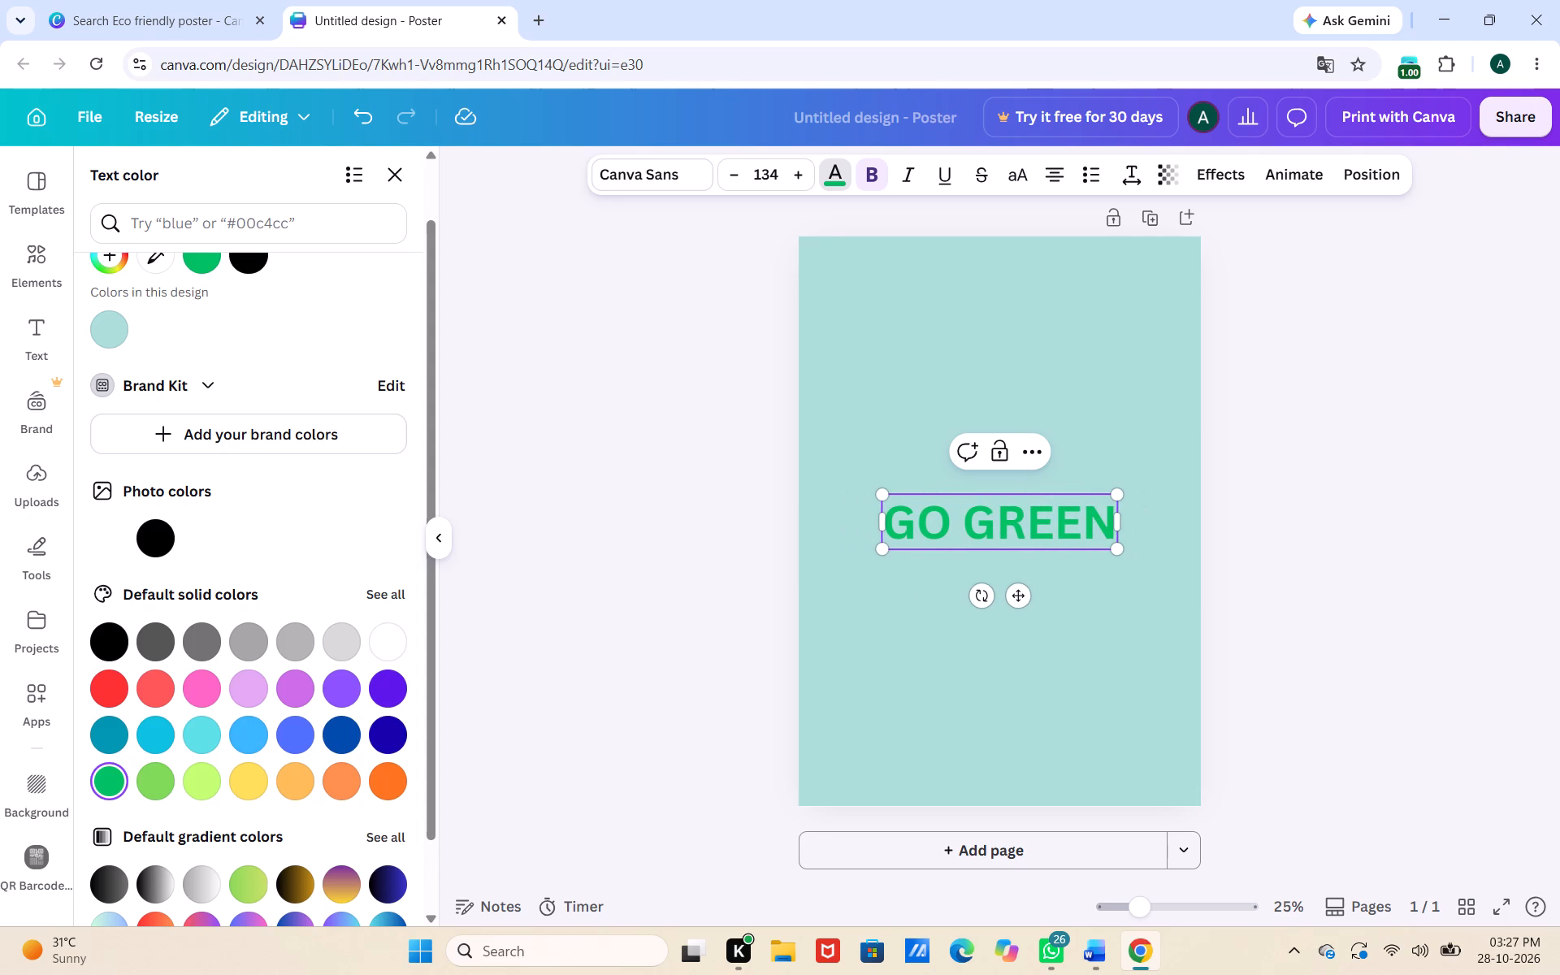
{"action": "type", "text": ","}
{"action": "key", "text": "space"}
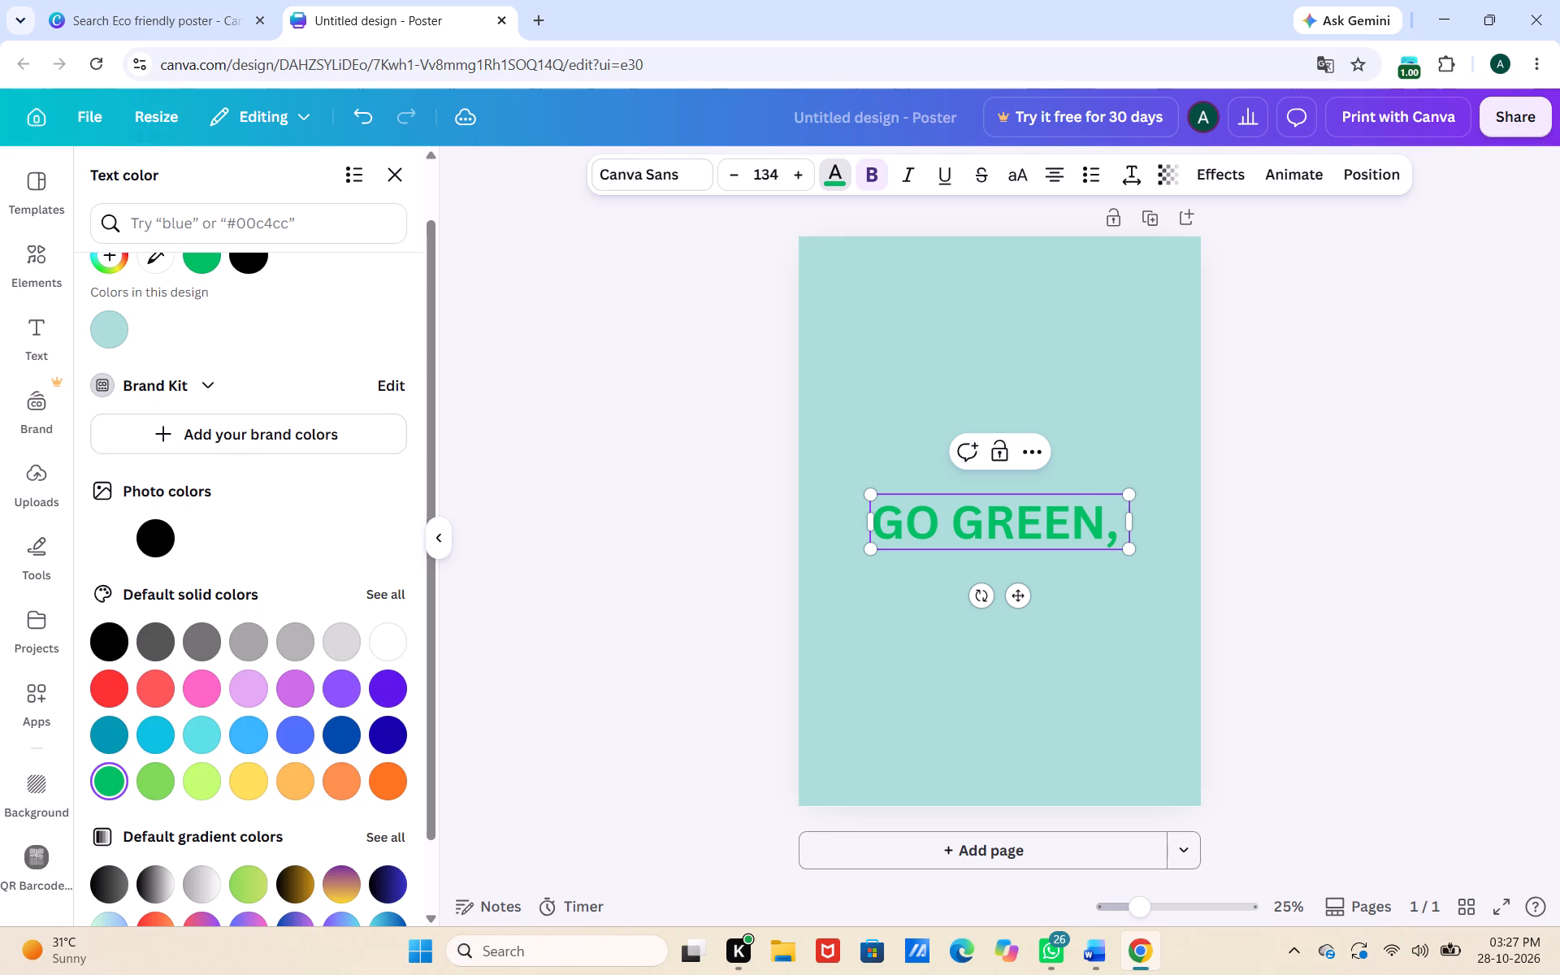
{"action": "type", "text": "LIVE"}
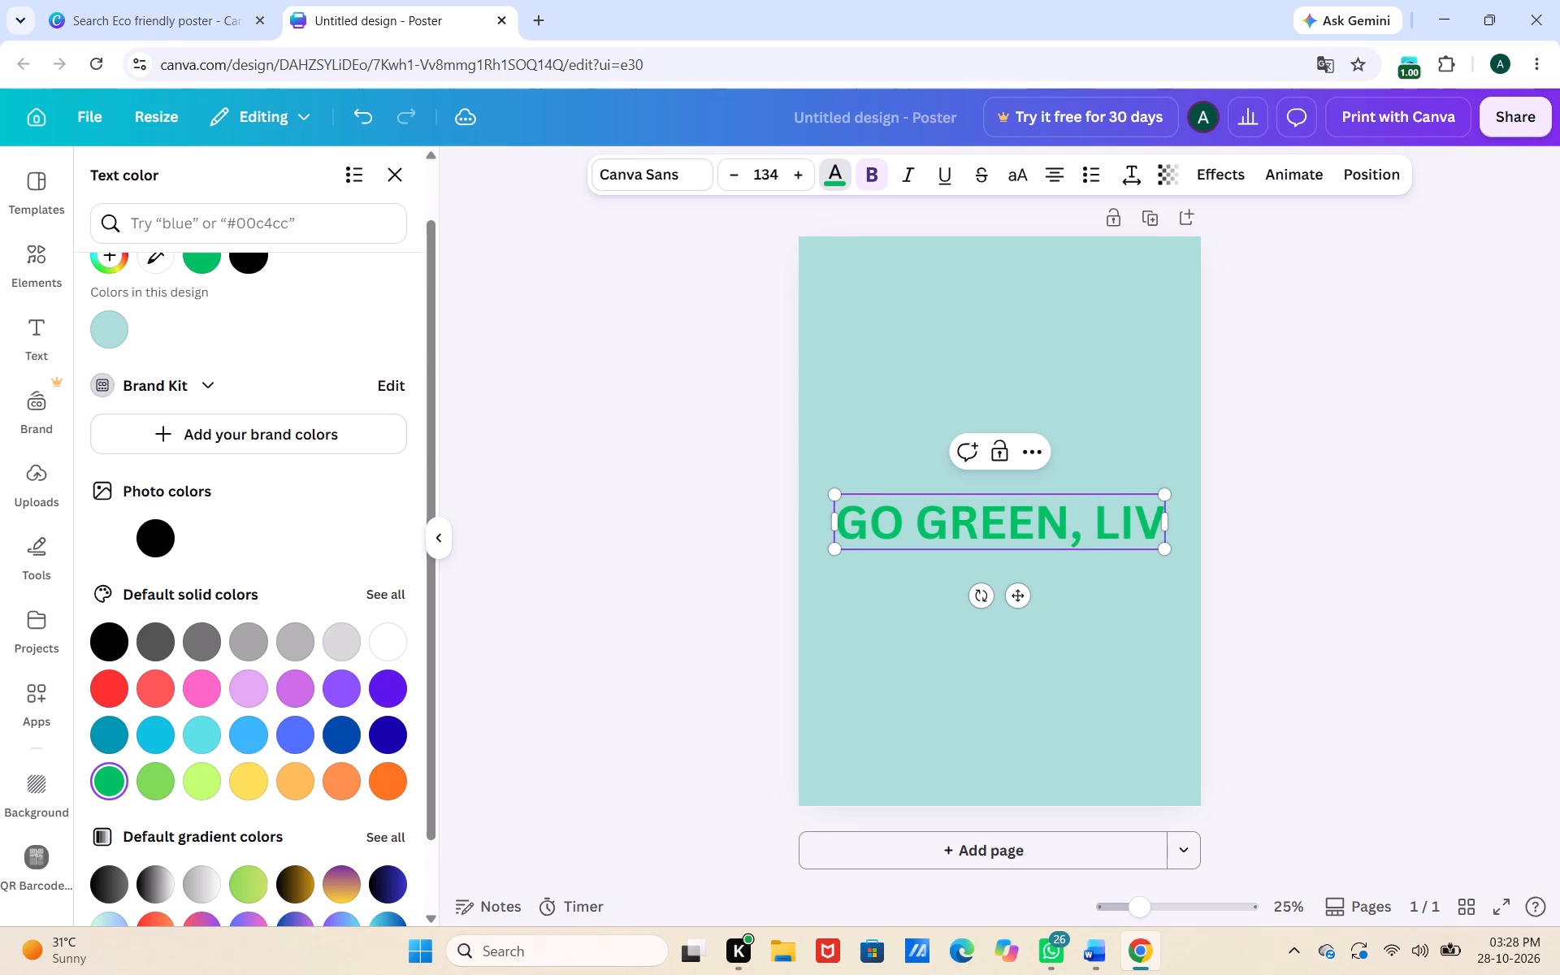
{"action": "key", "text": "space"}
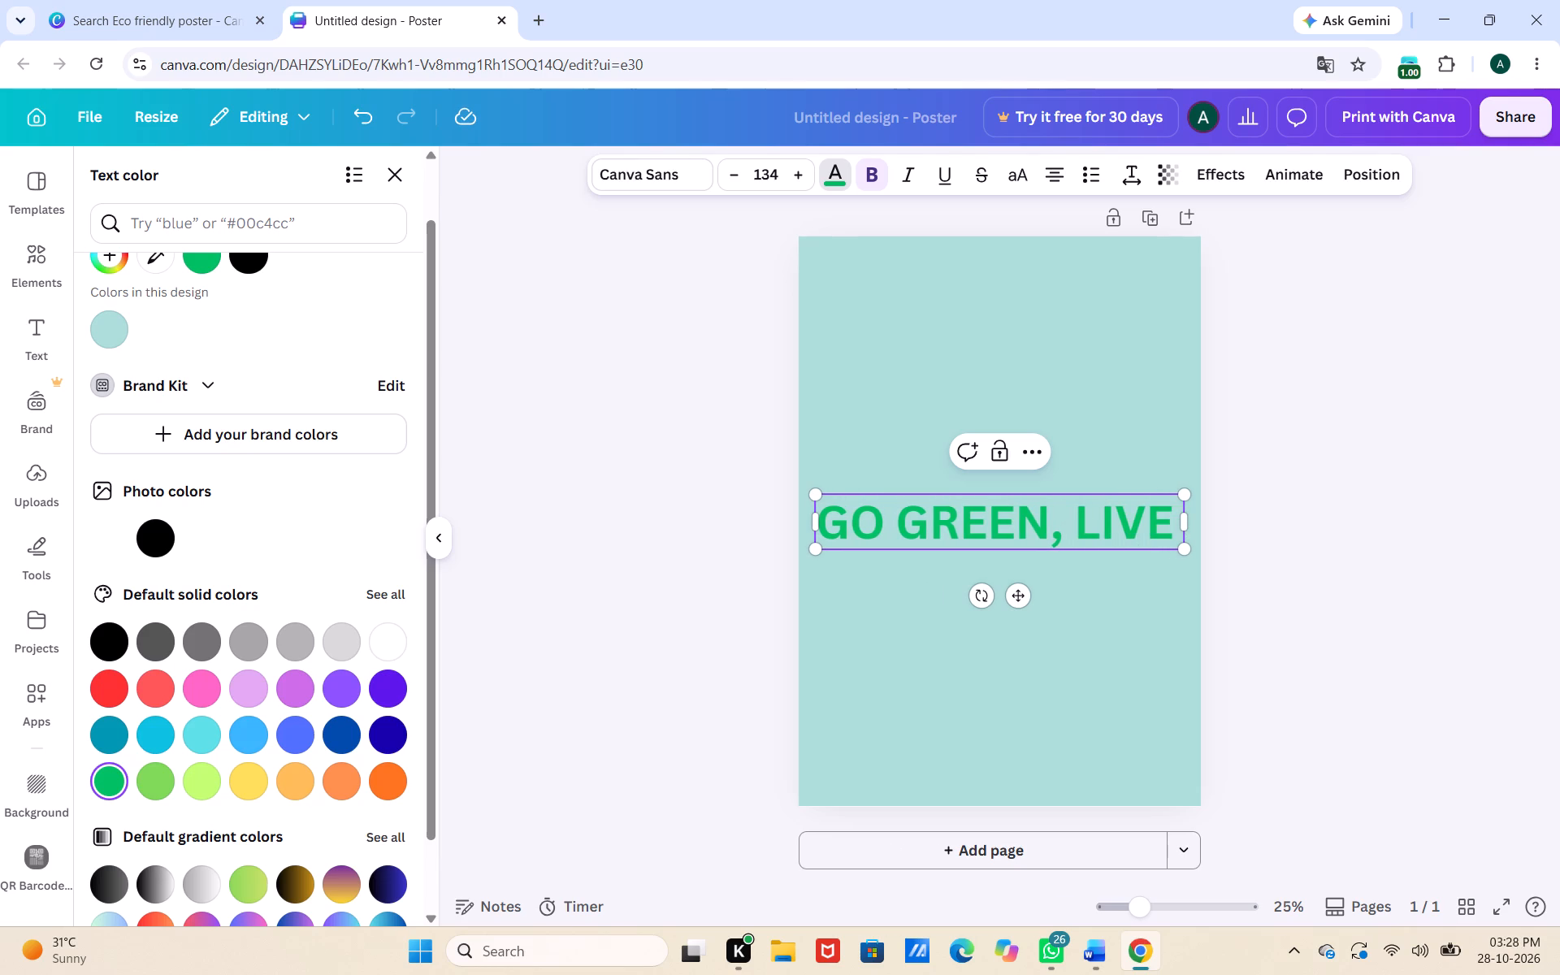
{"action": "type", "text": "CLRAN"}
{"action": "key", "text": "space"}
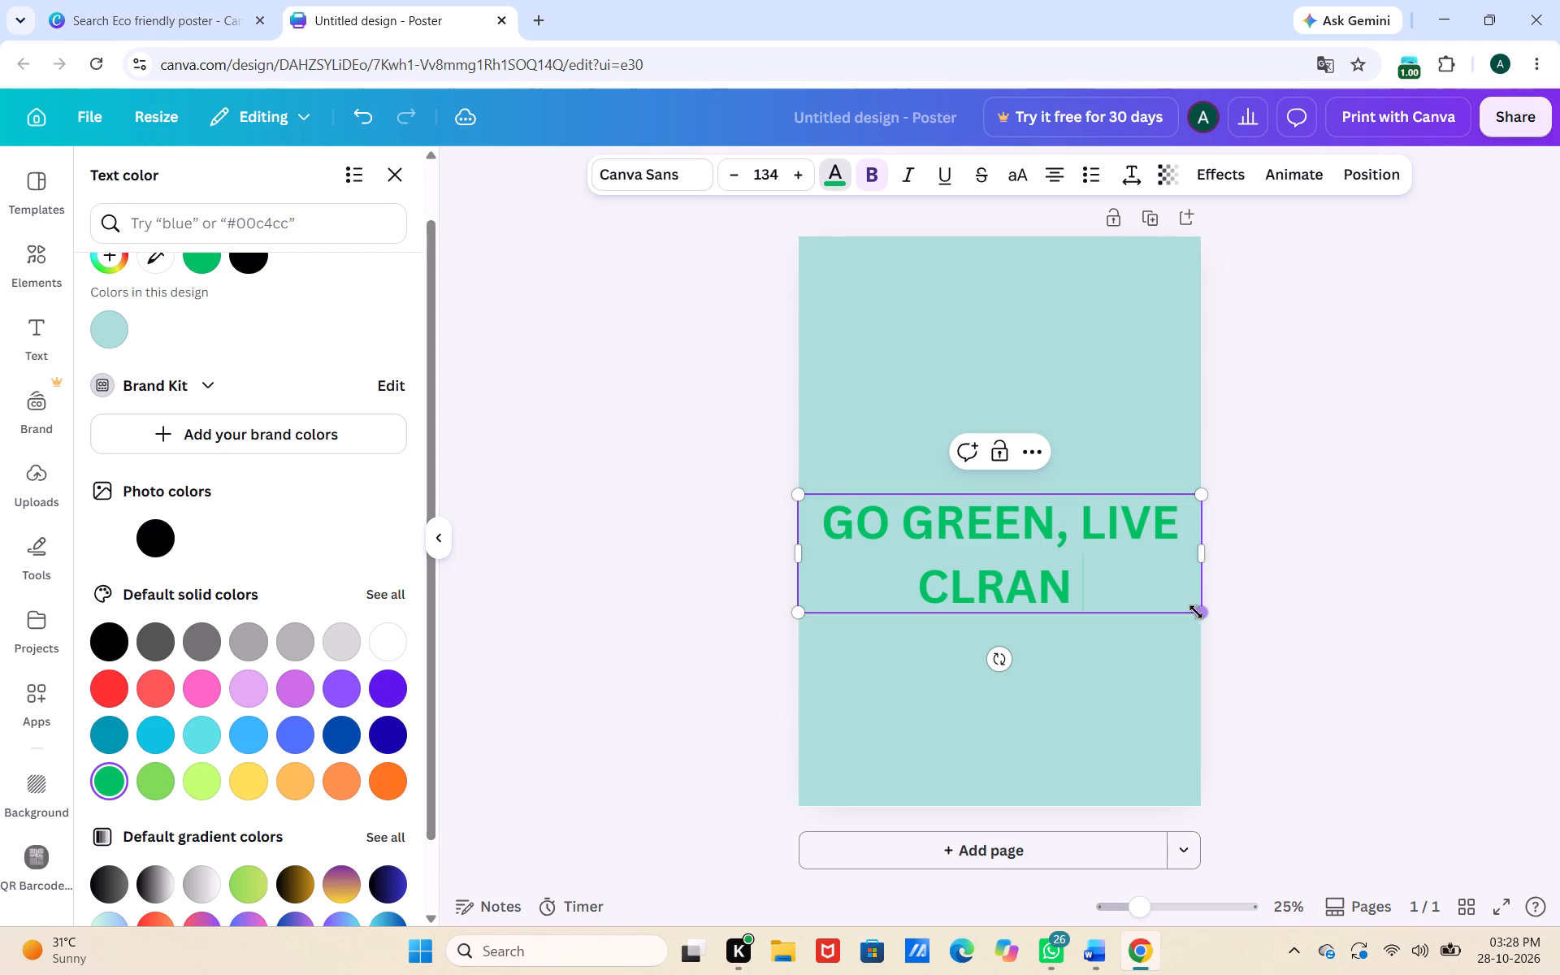
Scale the "GO GREEN, LIVE CLRAN" heading down to a font size of about 82.
{"action": "left_click_drag", "start_coordinate": [1198, 613], "coordinate": [1091, 509]}
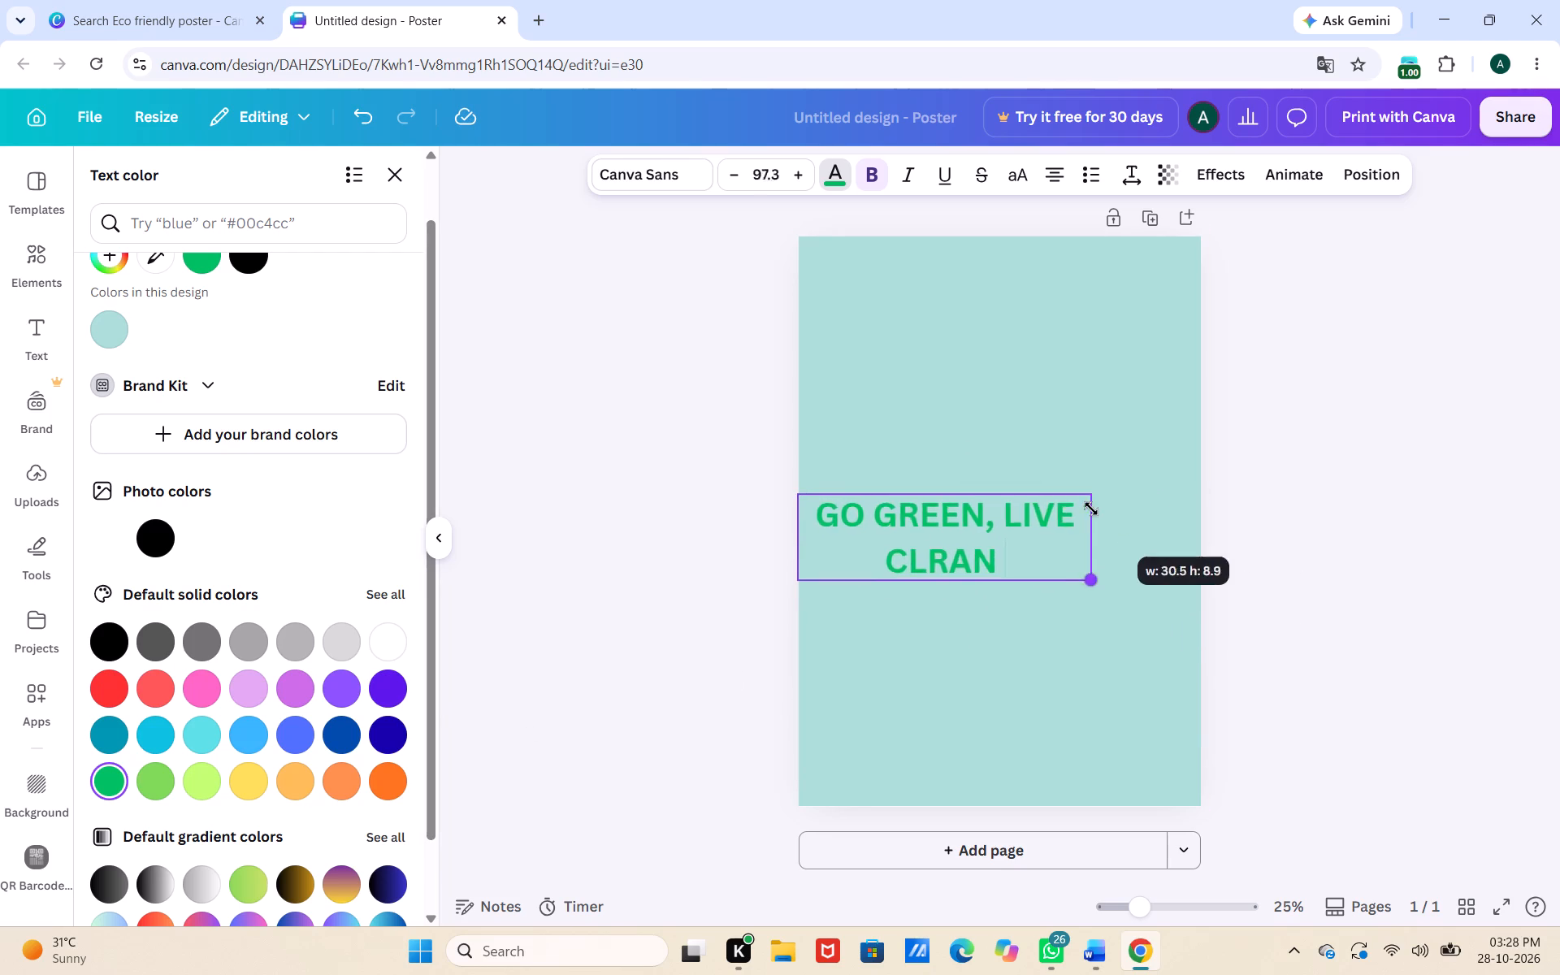
{"action": "left_click_drag", "start_coordinate": [1091, 509], "coordinate": [1064, 488]}
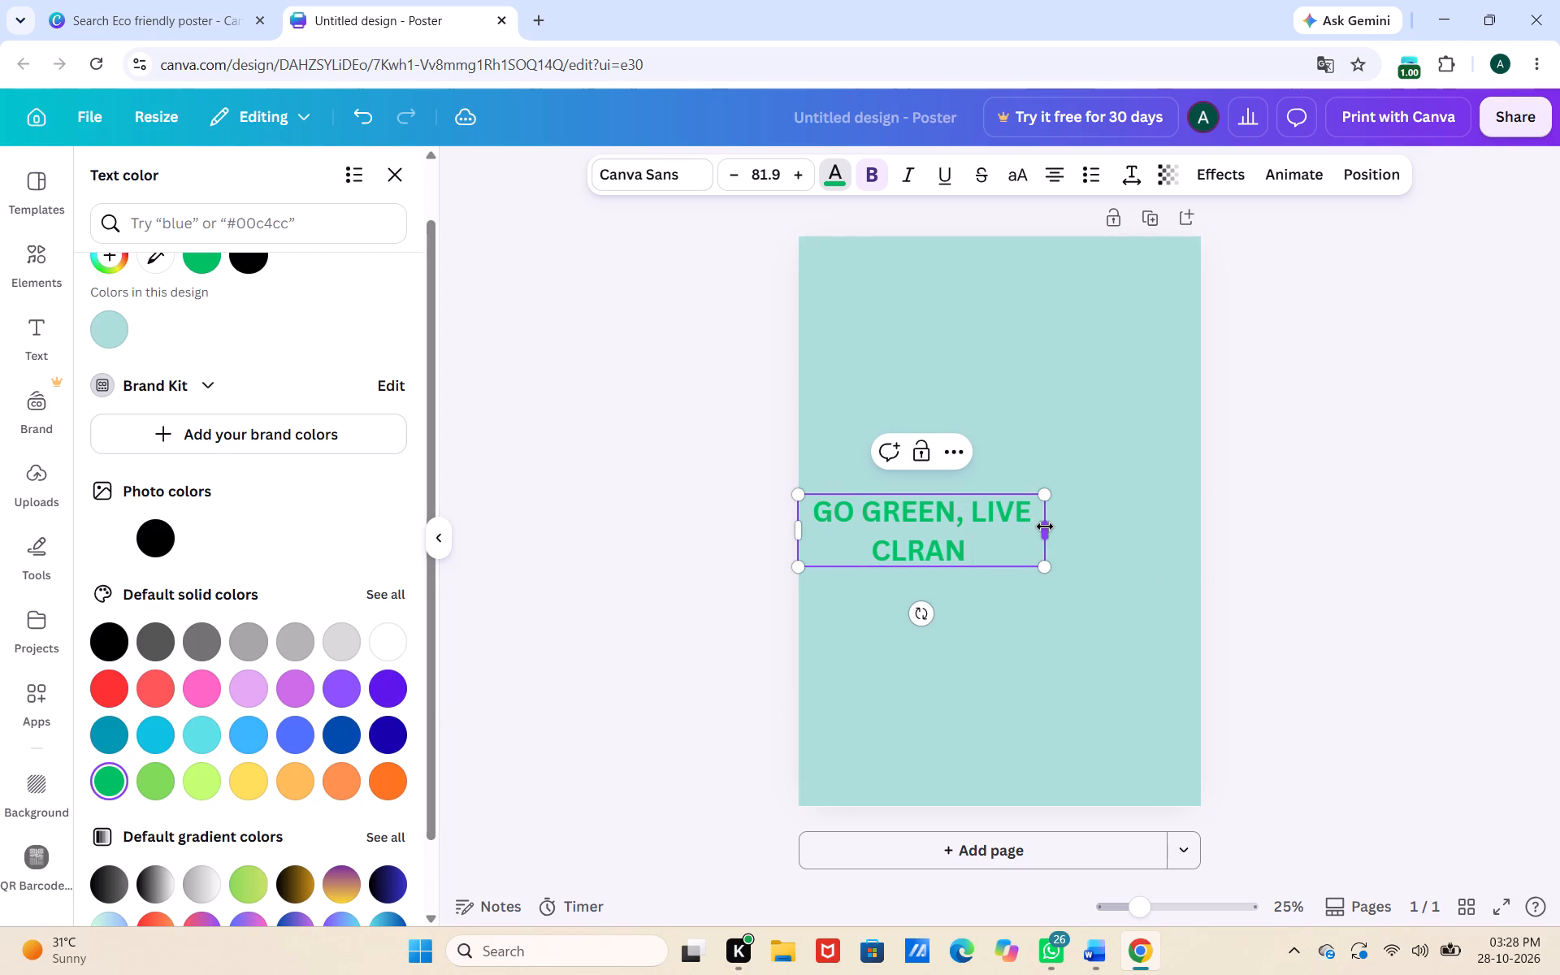
Widen the heading's text box until "GO GREEN, LIVE CLRAN" fits on a single line.
{"action": "left_click_drag", "start_coordinate": [1045, 526], "coordinate": [1133, 518]}
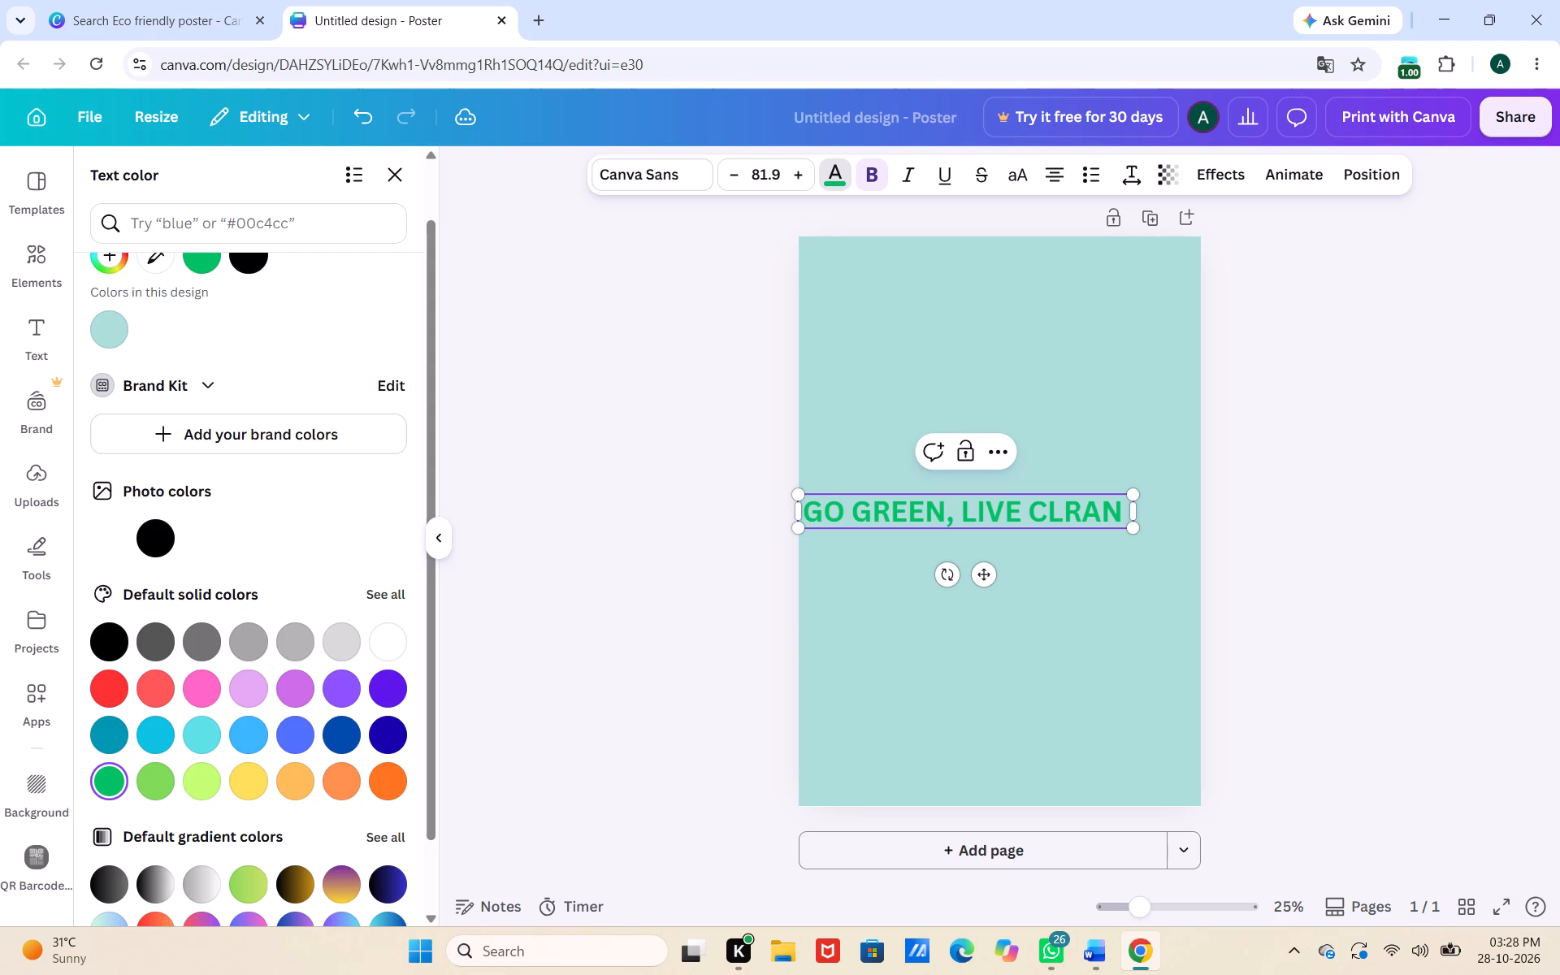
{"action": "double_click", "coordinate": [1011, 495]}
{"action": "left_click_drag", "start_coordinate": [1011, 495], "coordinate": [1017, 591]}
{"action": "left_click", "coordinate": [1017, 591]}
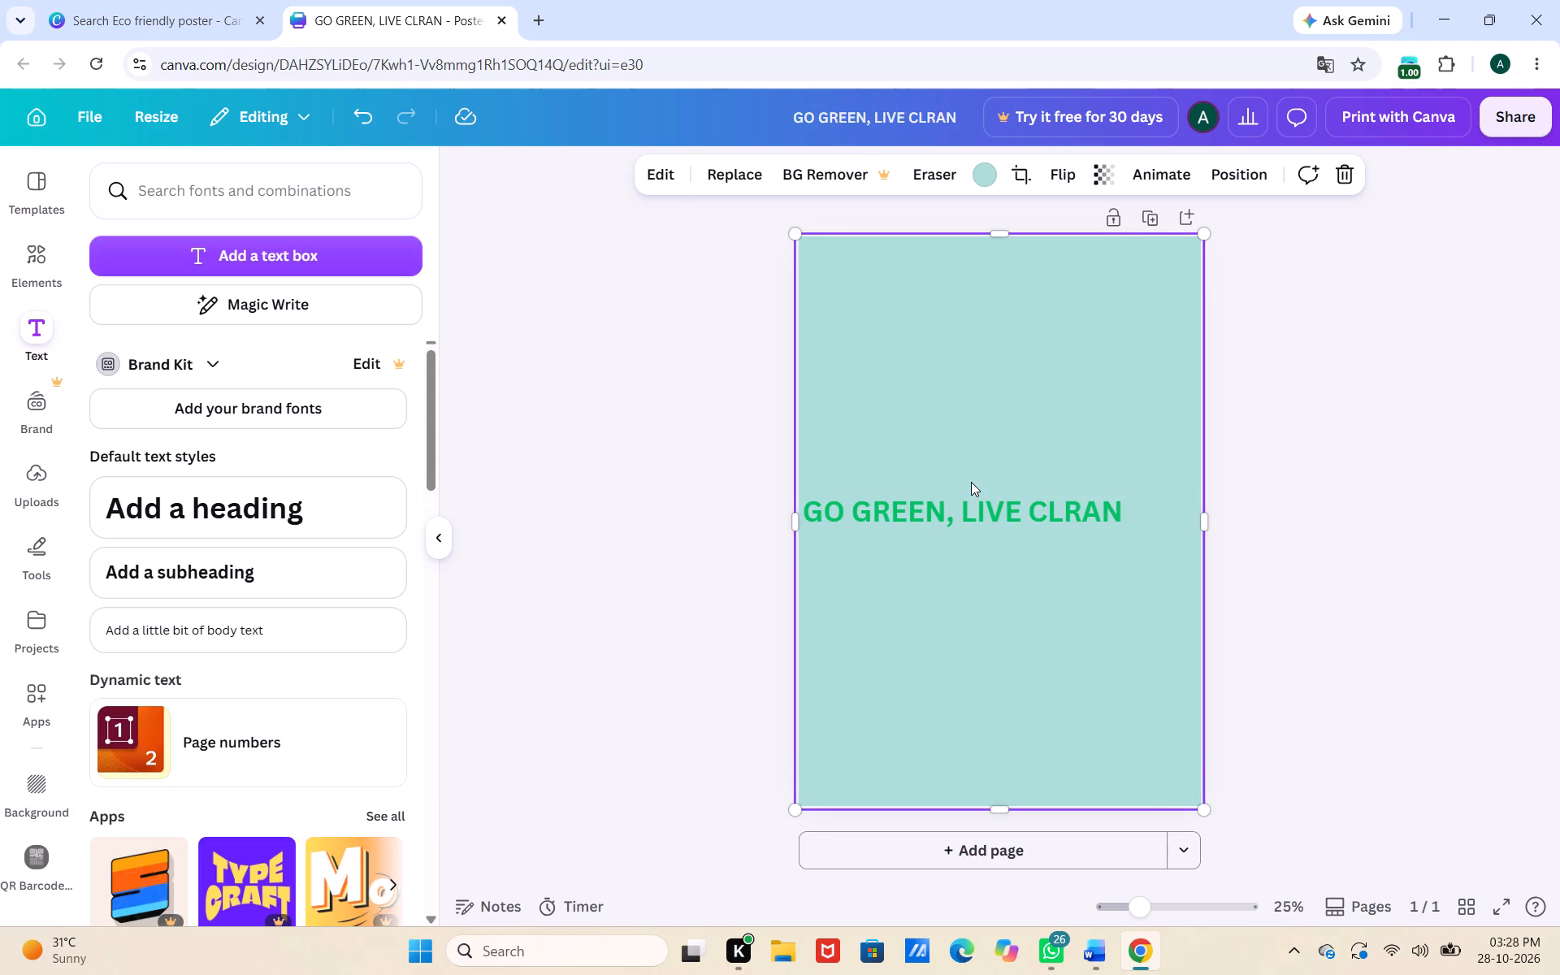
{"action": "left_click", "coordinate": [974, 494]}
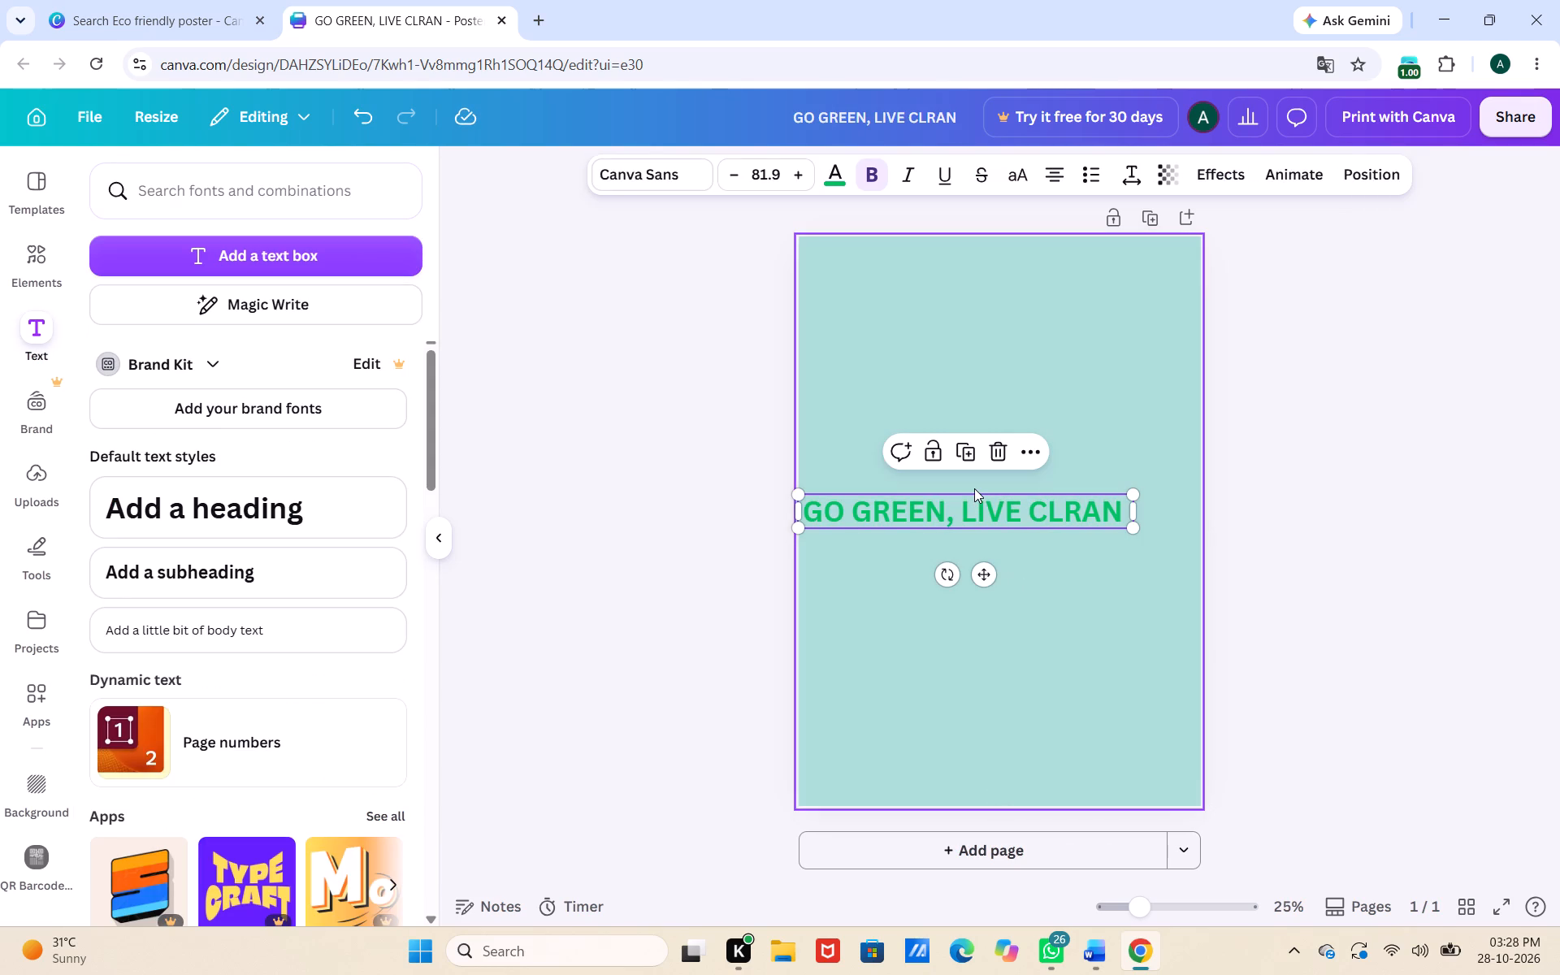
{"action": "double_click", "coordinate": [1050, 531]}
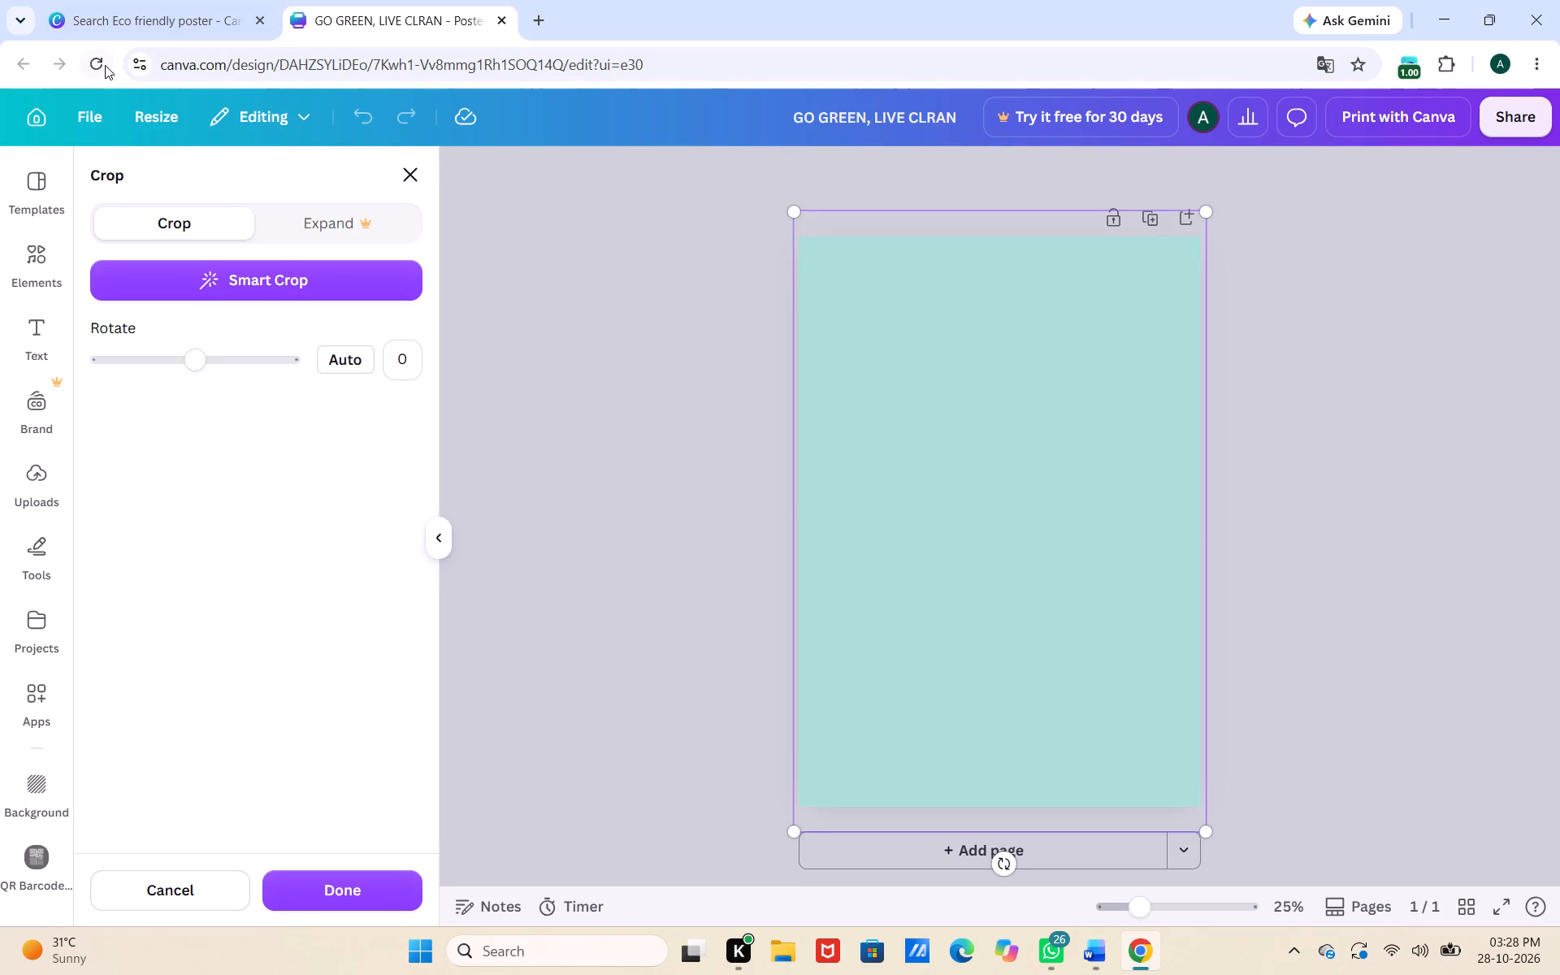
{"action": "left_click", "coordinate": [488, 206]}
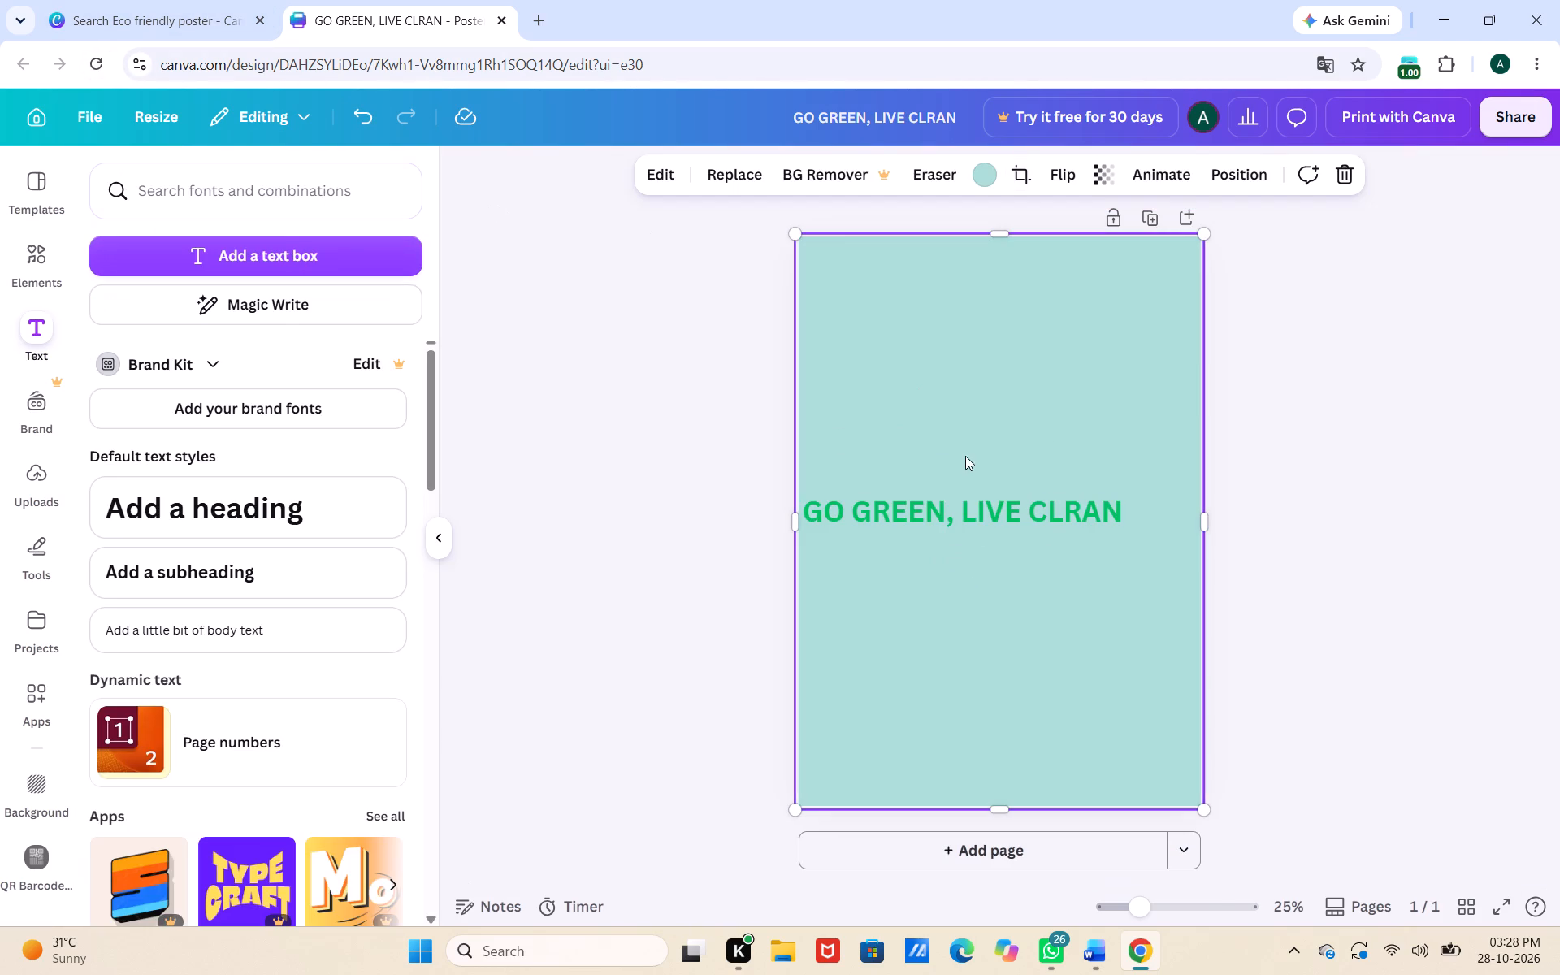
Move the "GO GREEN, LIVE CLRAN" heading to the top of the poster, aligned with the top margin and centered horizontally.
{"action": "left_click", "coordinate": [978, 515]}
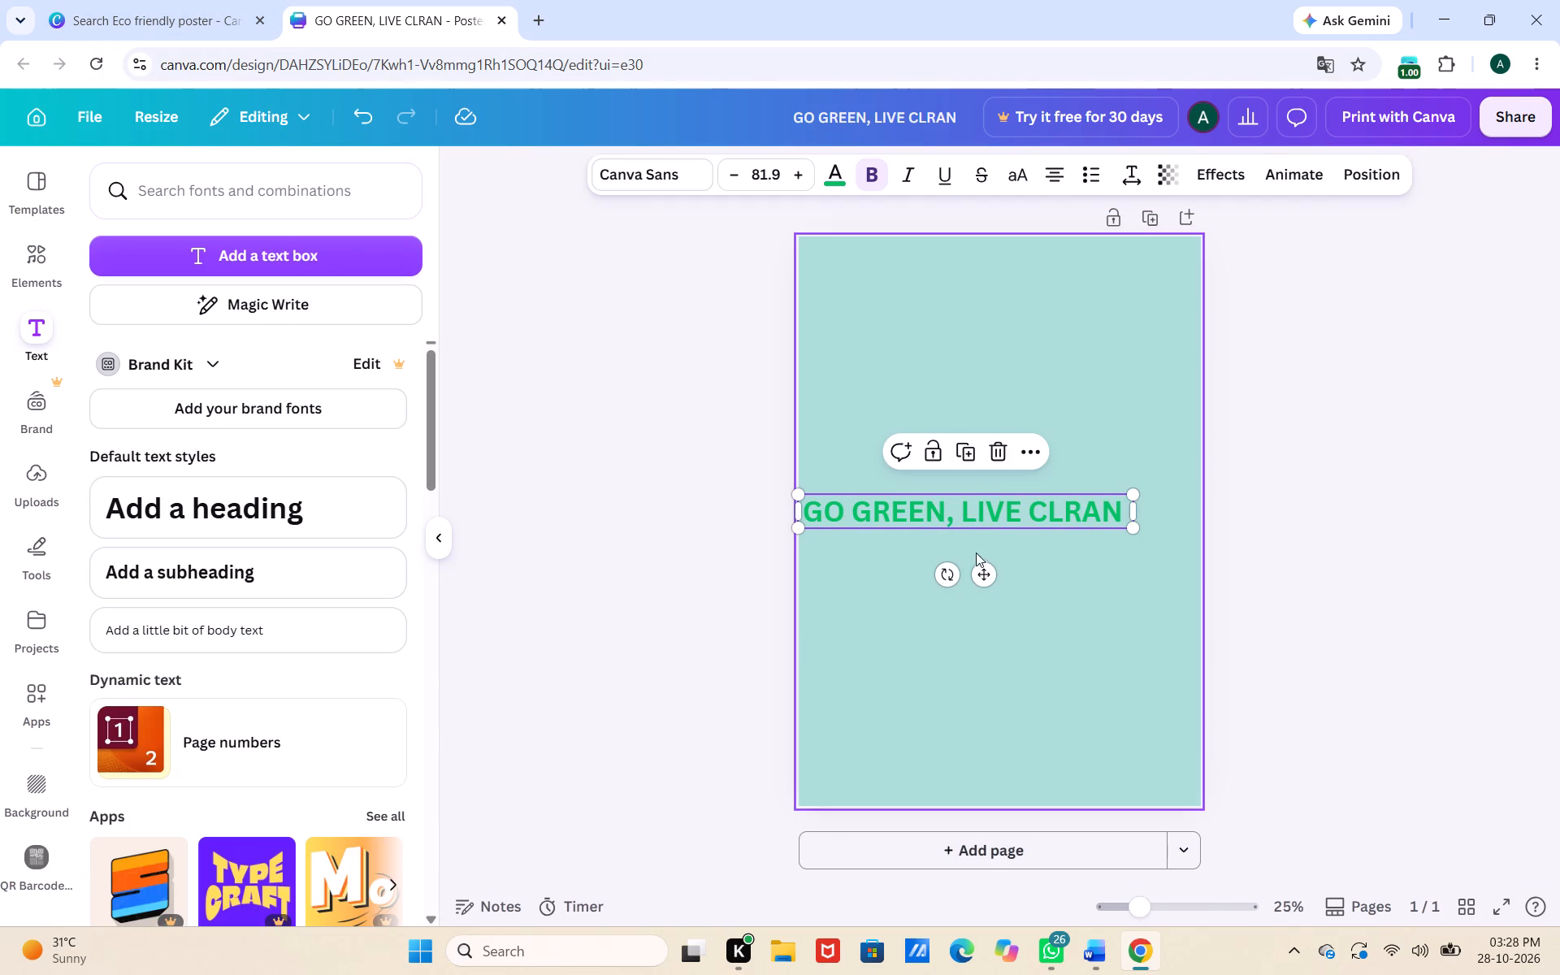
{"action": "left_click_drag", "start_coordinate": [988, 568], "coordinate": [1033, 379]}
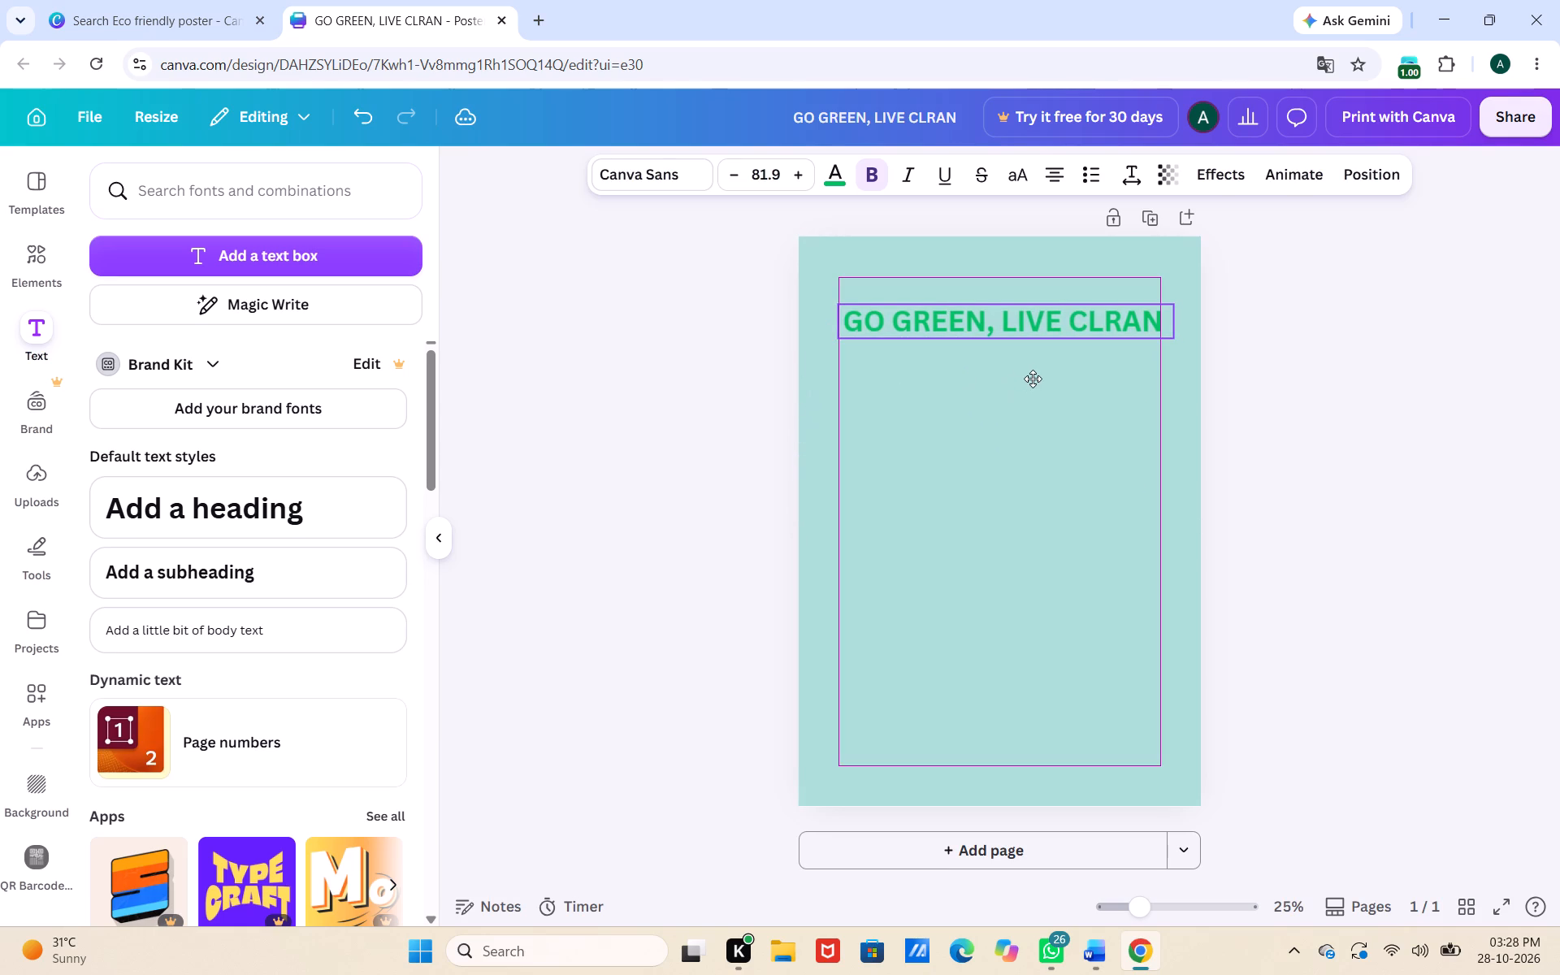
{"action": "left_click_drag", "start_coordinate": [1033, 379], "coordinate": [1011, 358]}
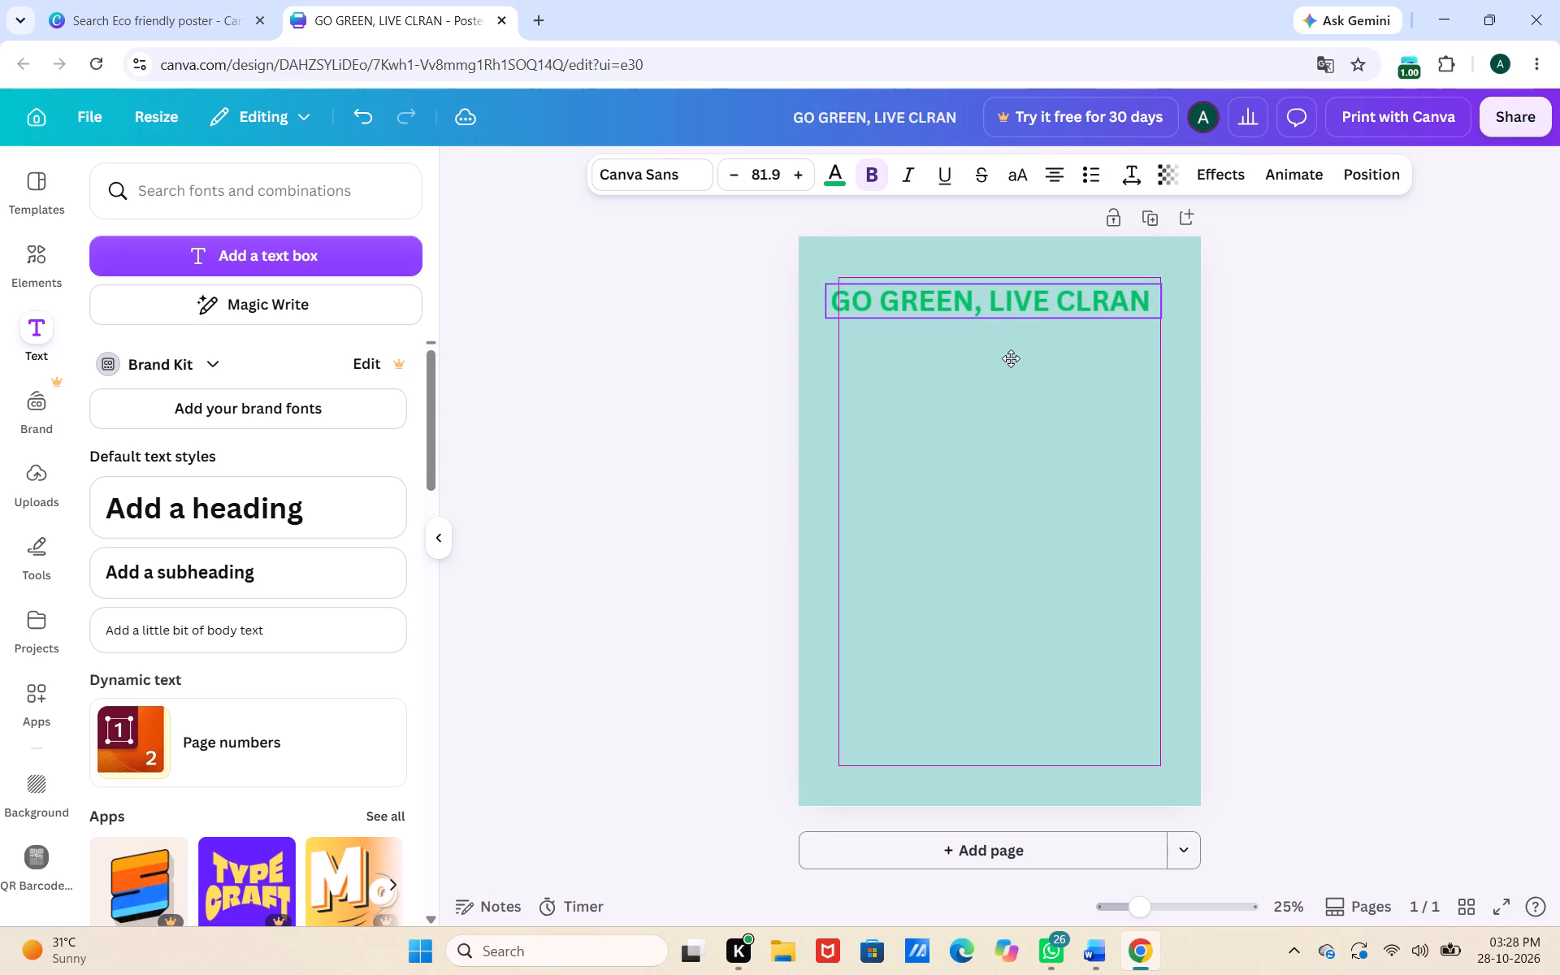
{"action": "left_click_drag", "start_coordinate": [1011, 358], "coordinate": [1024, 354]}
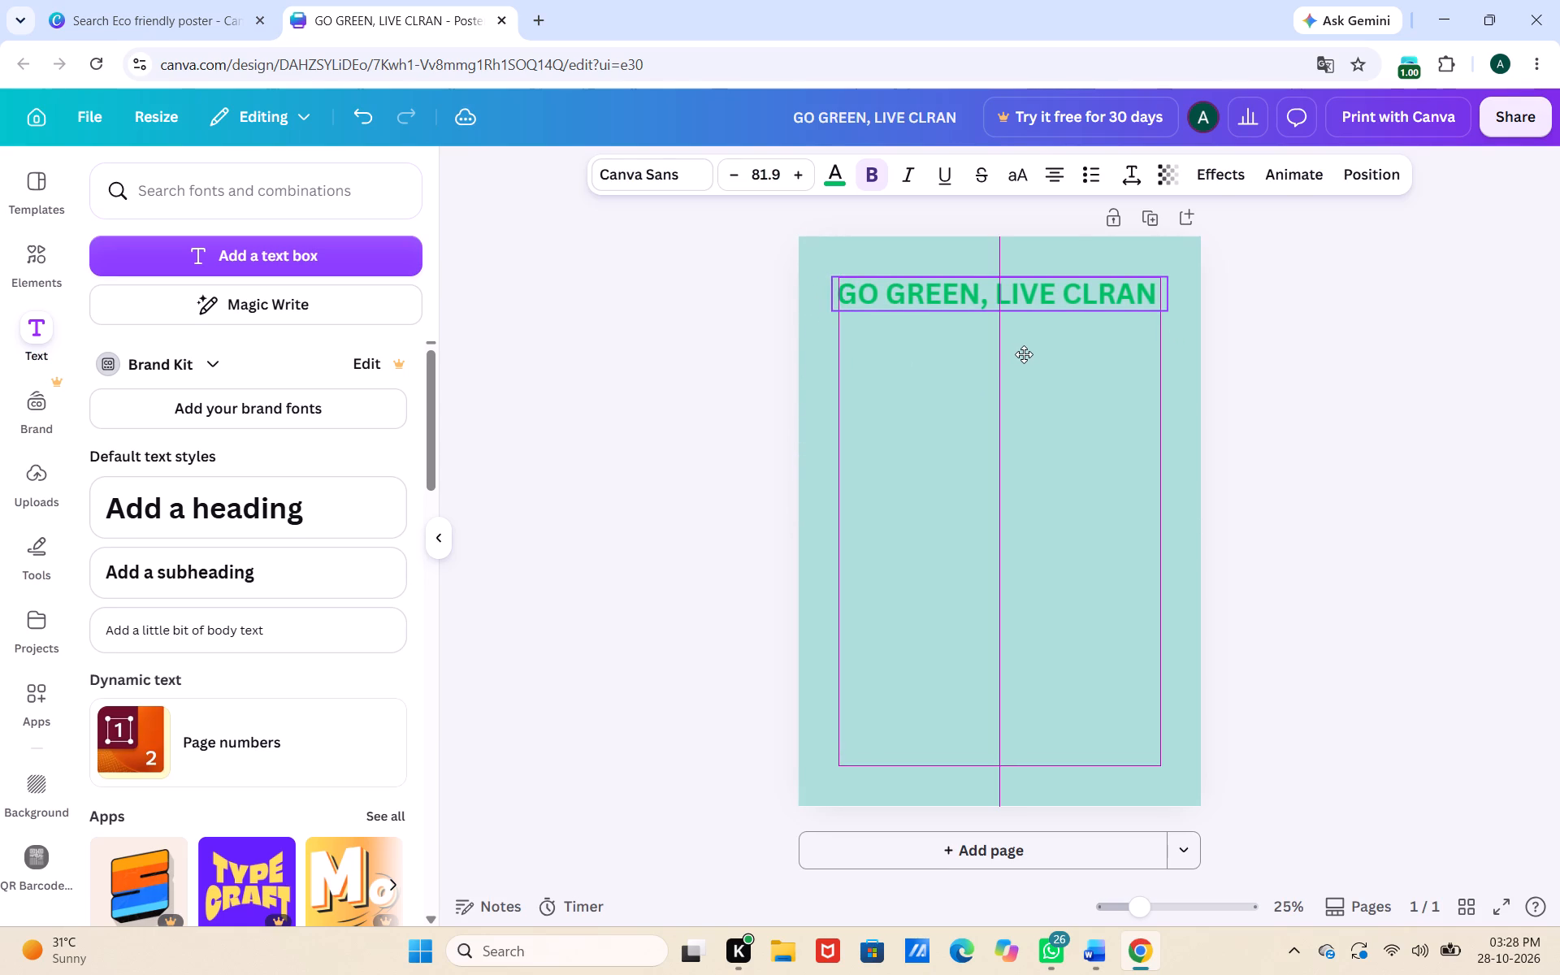
{"action": "left_click_drag", "start_coordinate": [1024, 354], "coordinate": [1024, 355]}
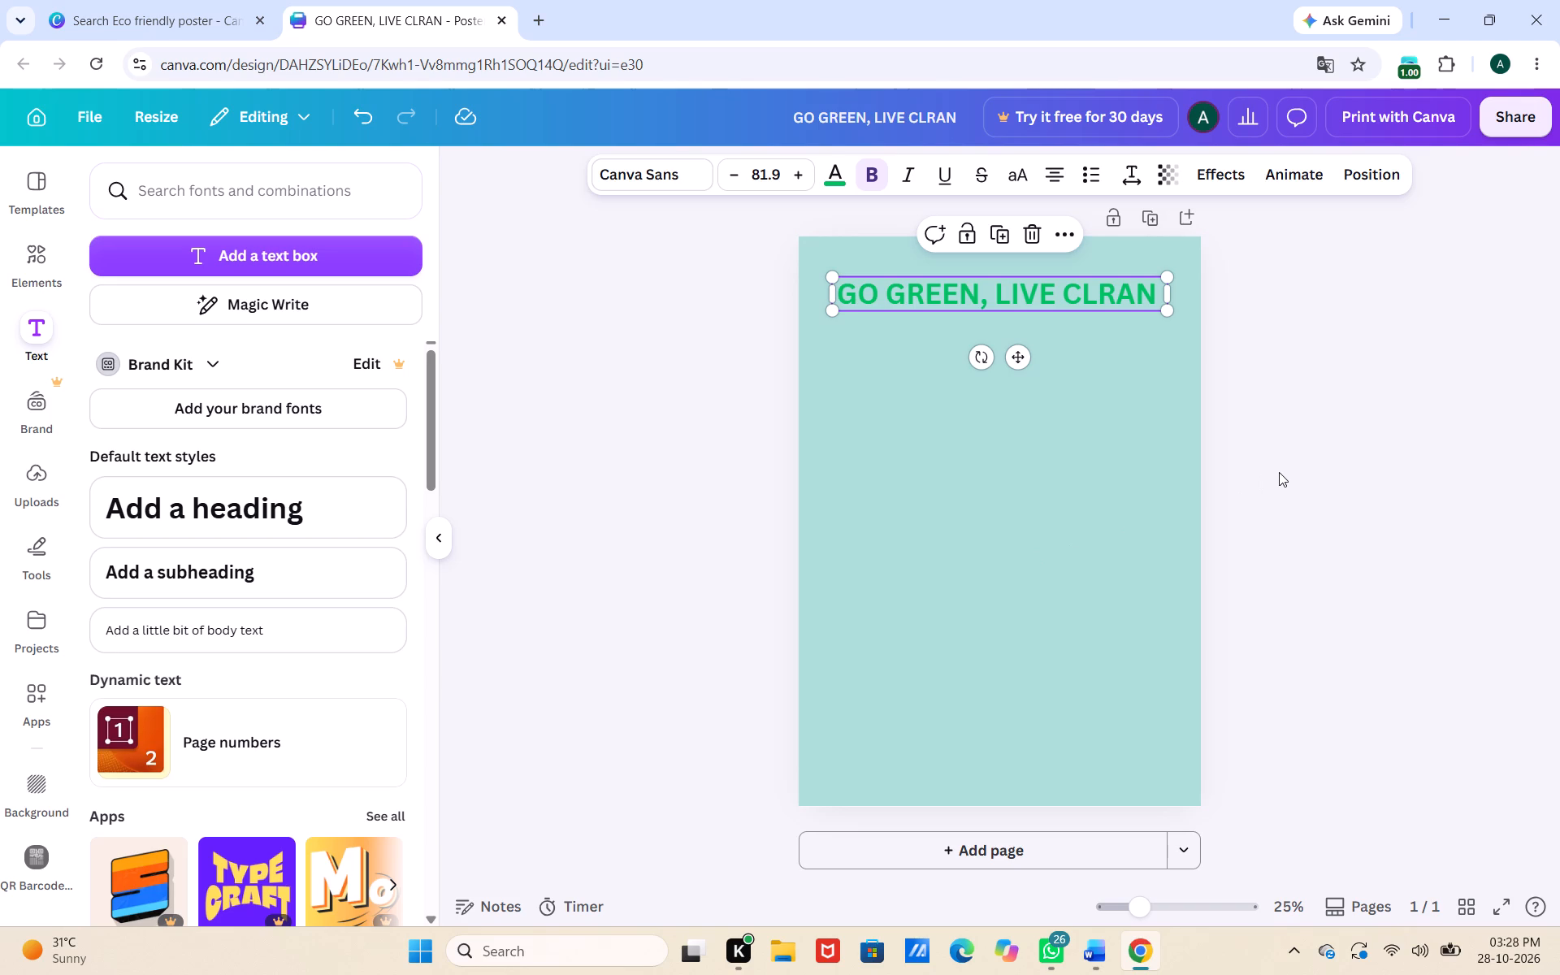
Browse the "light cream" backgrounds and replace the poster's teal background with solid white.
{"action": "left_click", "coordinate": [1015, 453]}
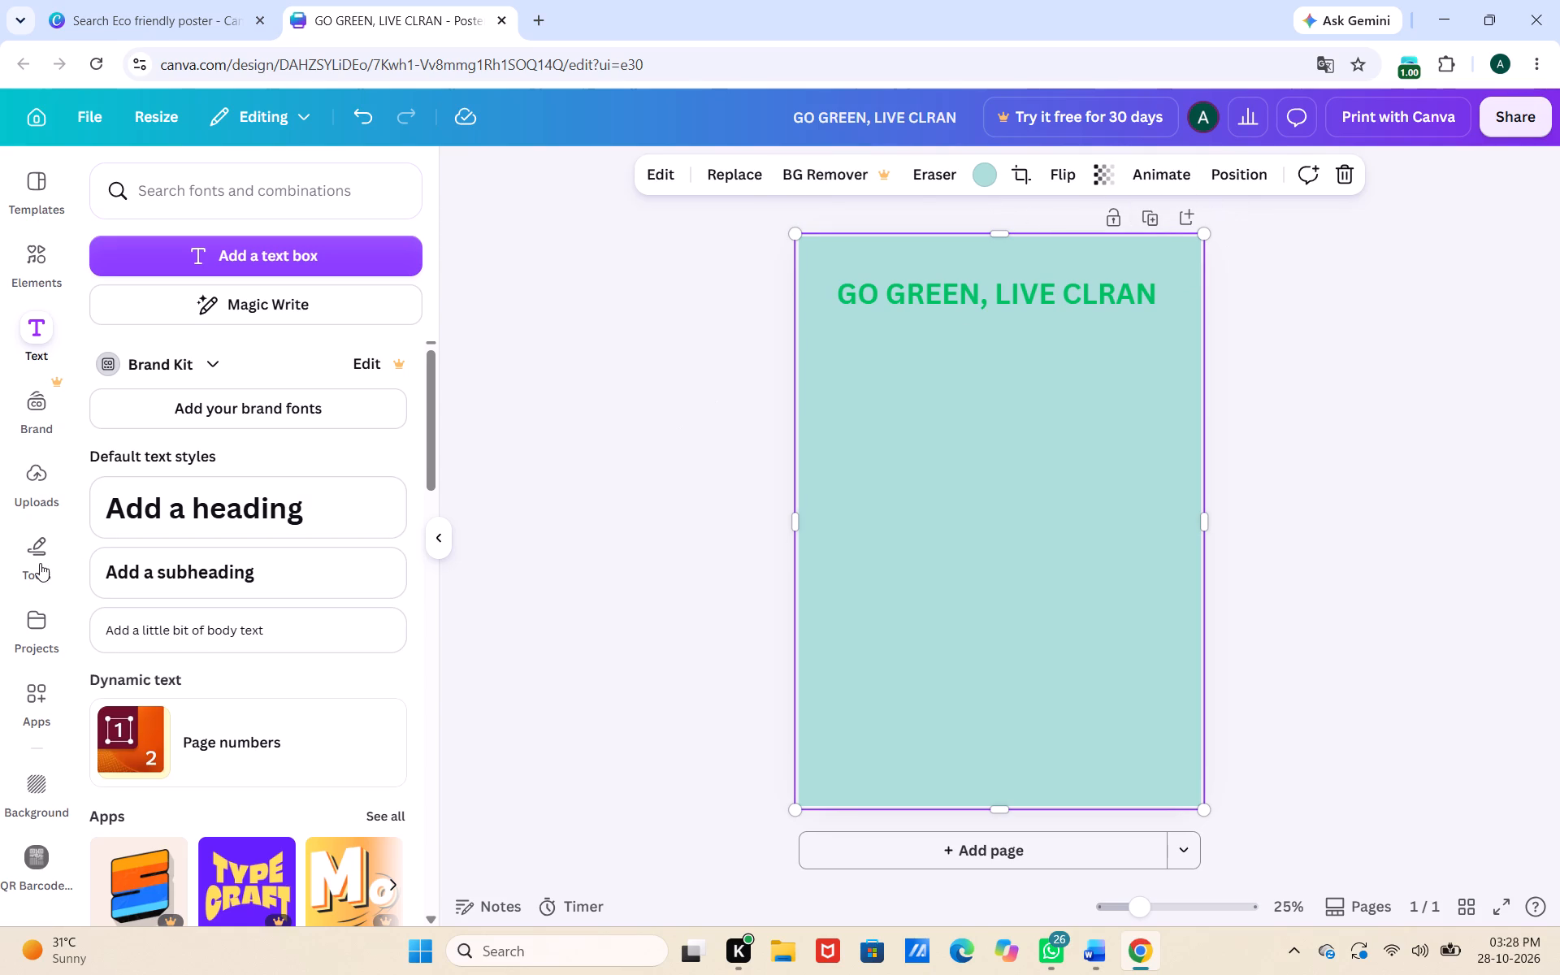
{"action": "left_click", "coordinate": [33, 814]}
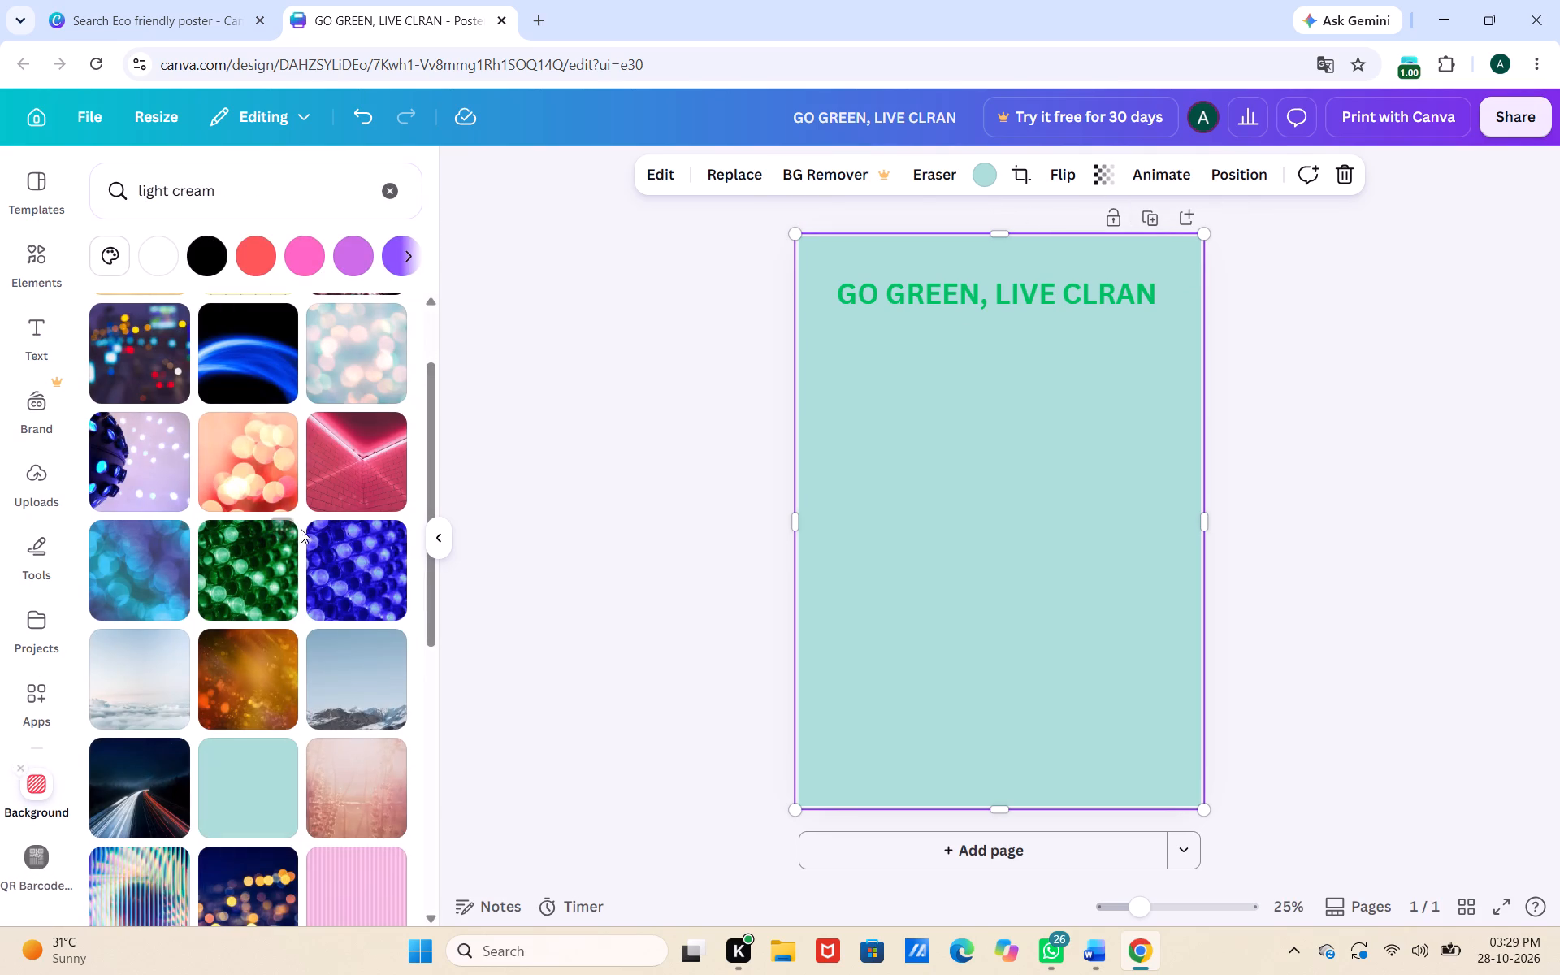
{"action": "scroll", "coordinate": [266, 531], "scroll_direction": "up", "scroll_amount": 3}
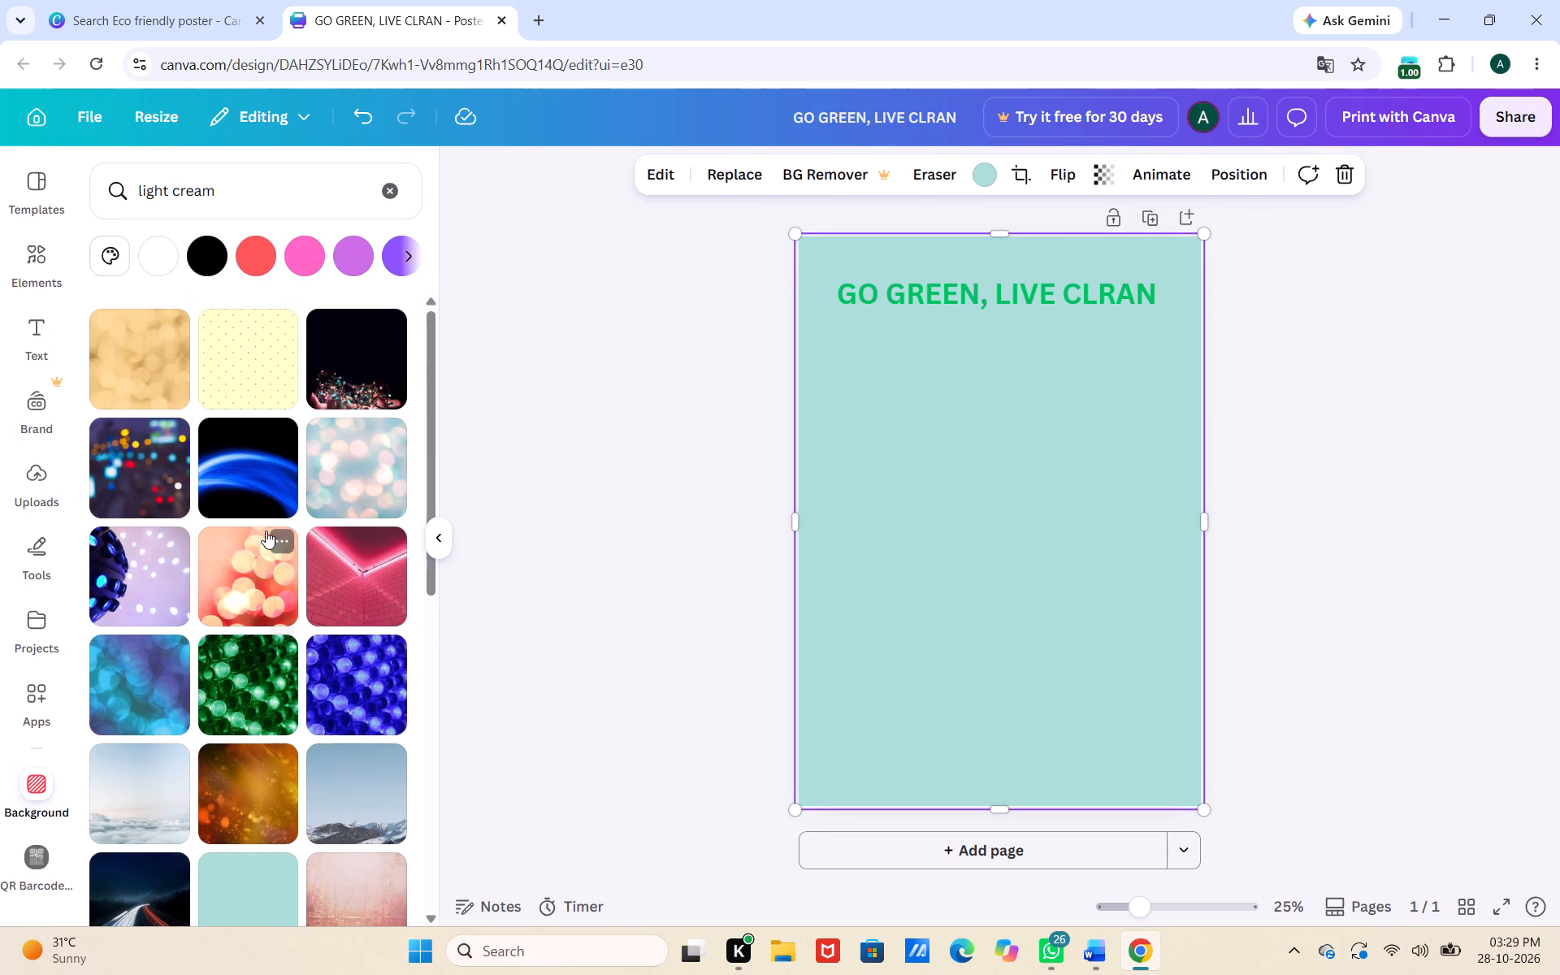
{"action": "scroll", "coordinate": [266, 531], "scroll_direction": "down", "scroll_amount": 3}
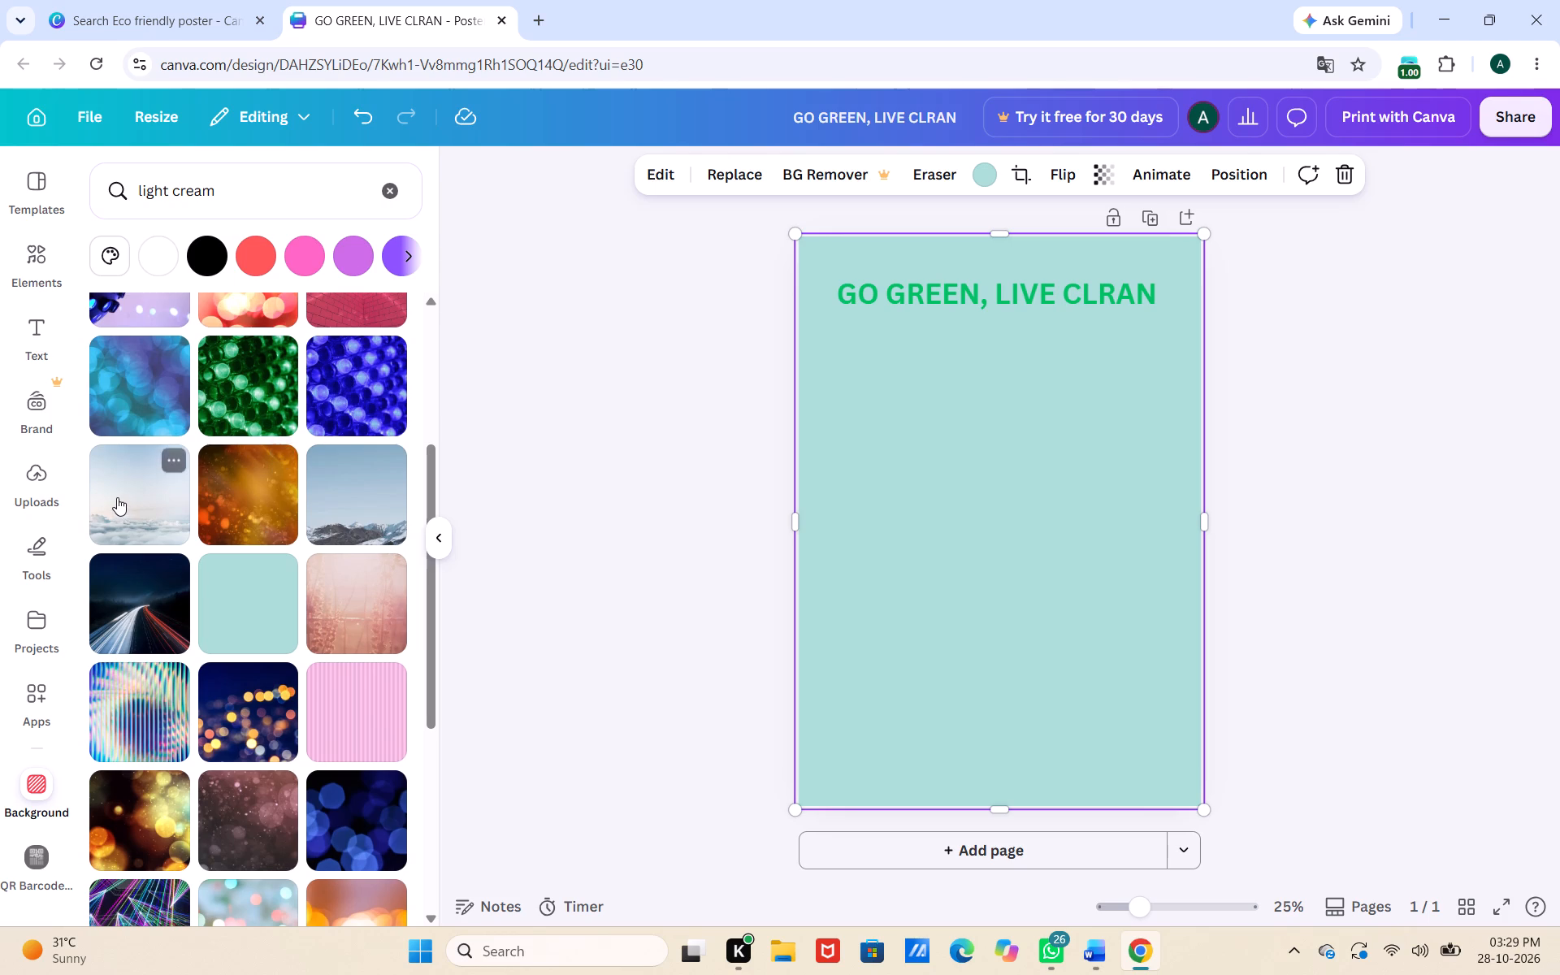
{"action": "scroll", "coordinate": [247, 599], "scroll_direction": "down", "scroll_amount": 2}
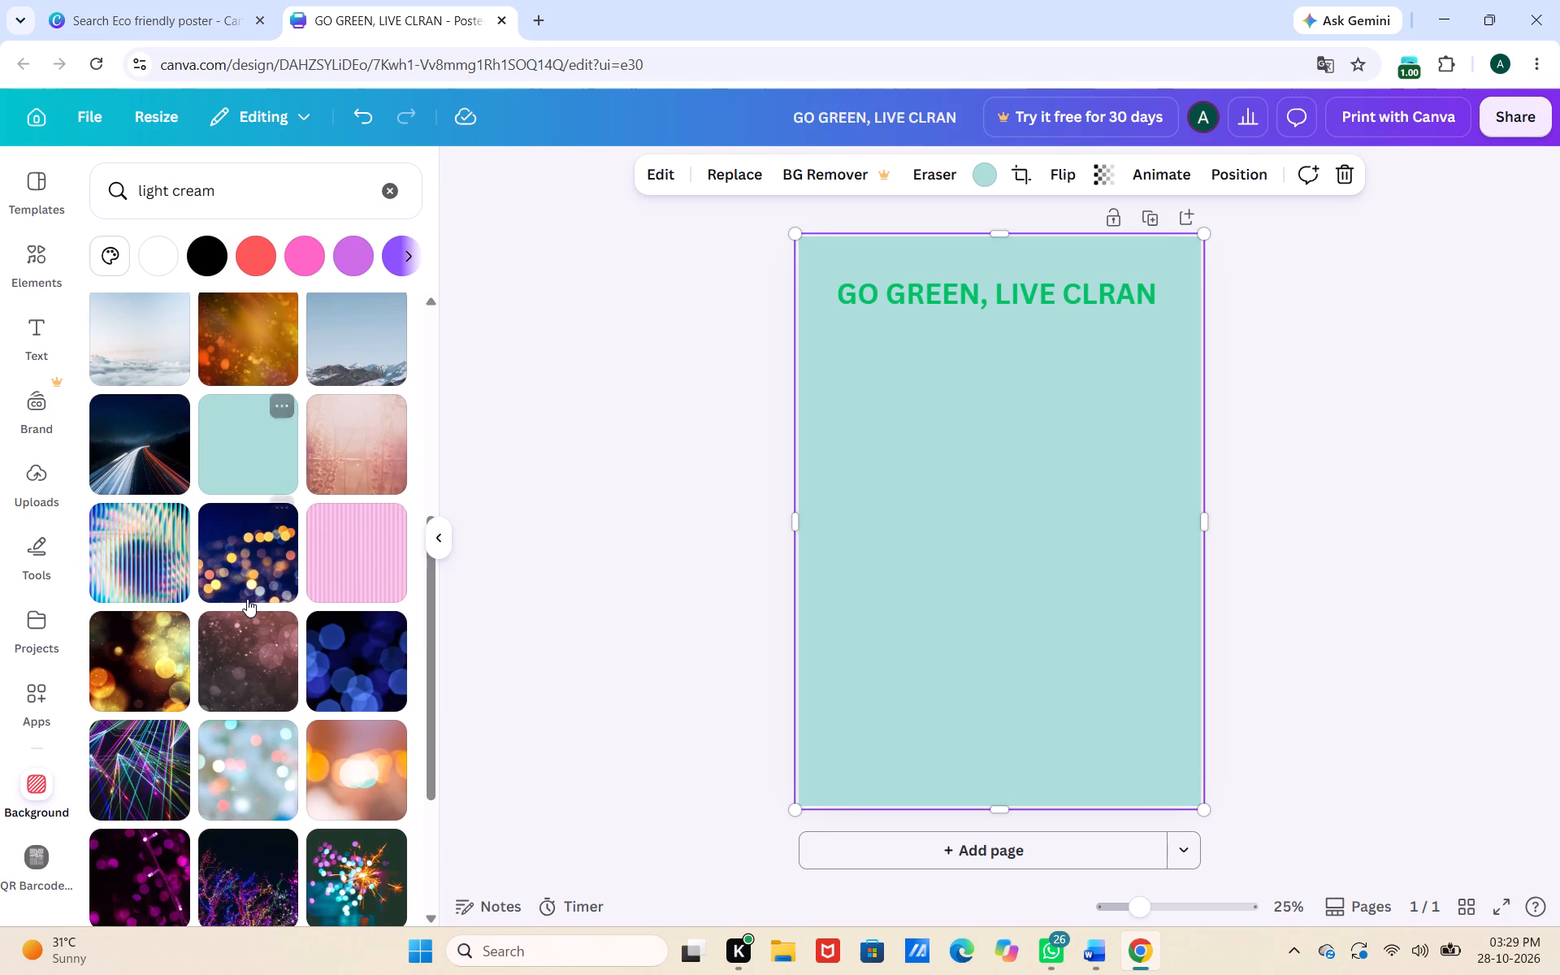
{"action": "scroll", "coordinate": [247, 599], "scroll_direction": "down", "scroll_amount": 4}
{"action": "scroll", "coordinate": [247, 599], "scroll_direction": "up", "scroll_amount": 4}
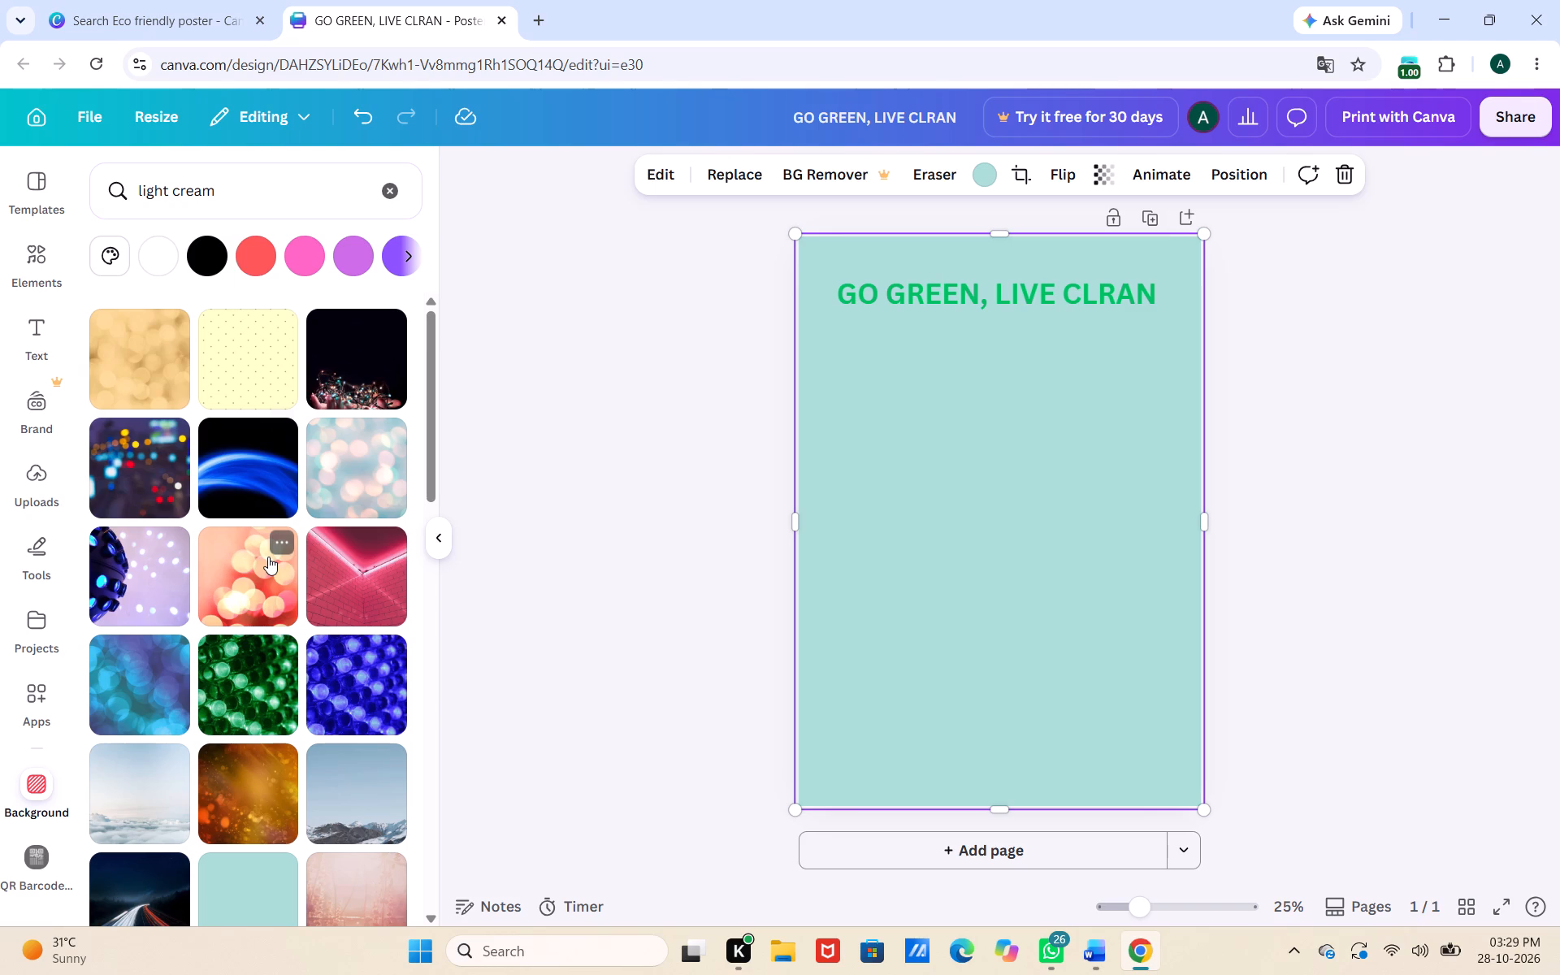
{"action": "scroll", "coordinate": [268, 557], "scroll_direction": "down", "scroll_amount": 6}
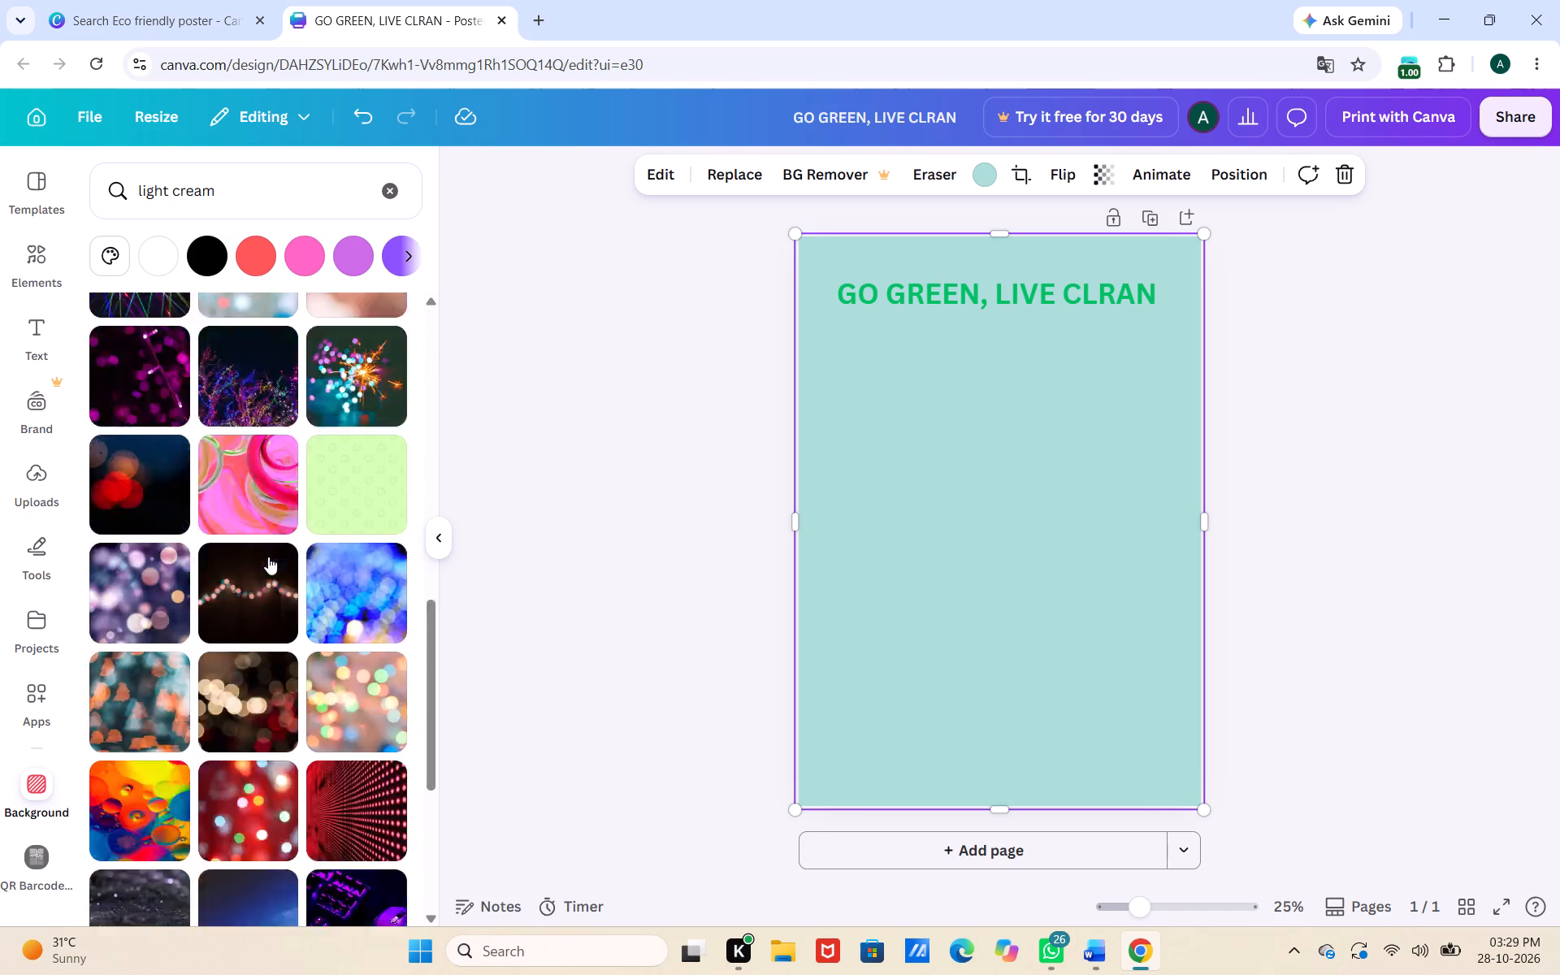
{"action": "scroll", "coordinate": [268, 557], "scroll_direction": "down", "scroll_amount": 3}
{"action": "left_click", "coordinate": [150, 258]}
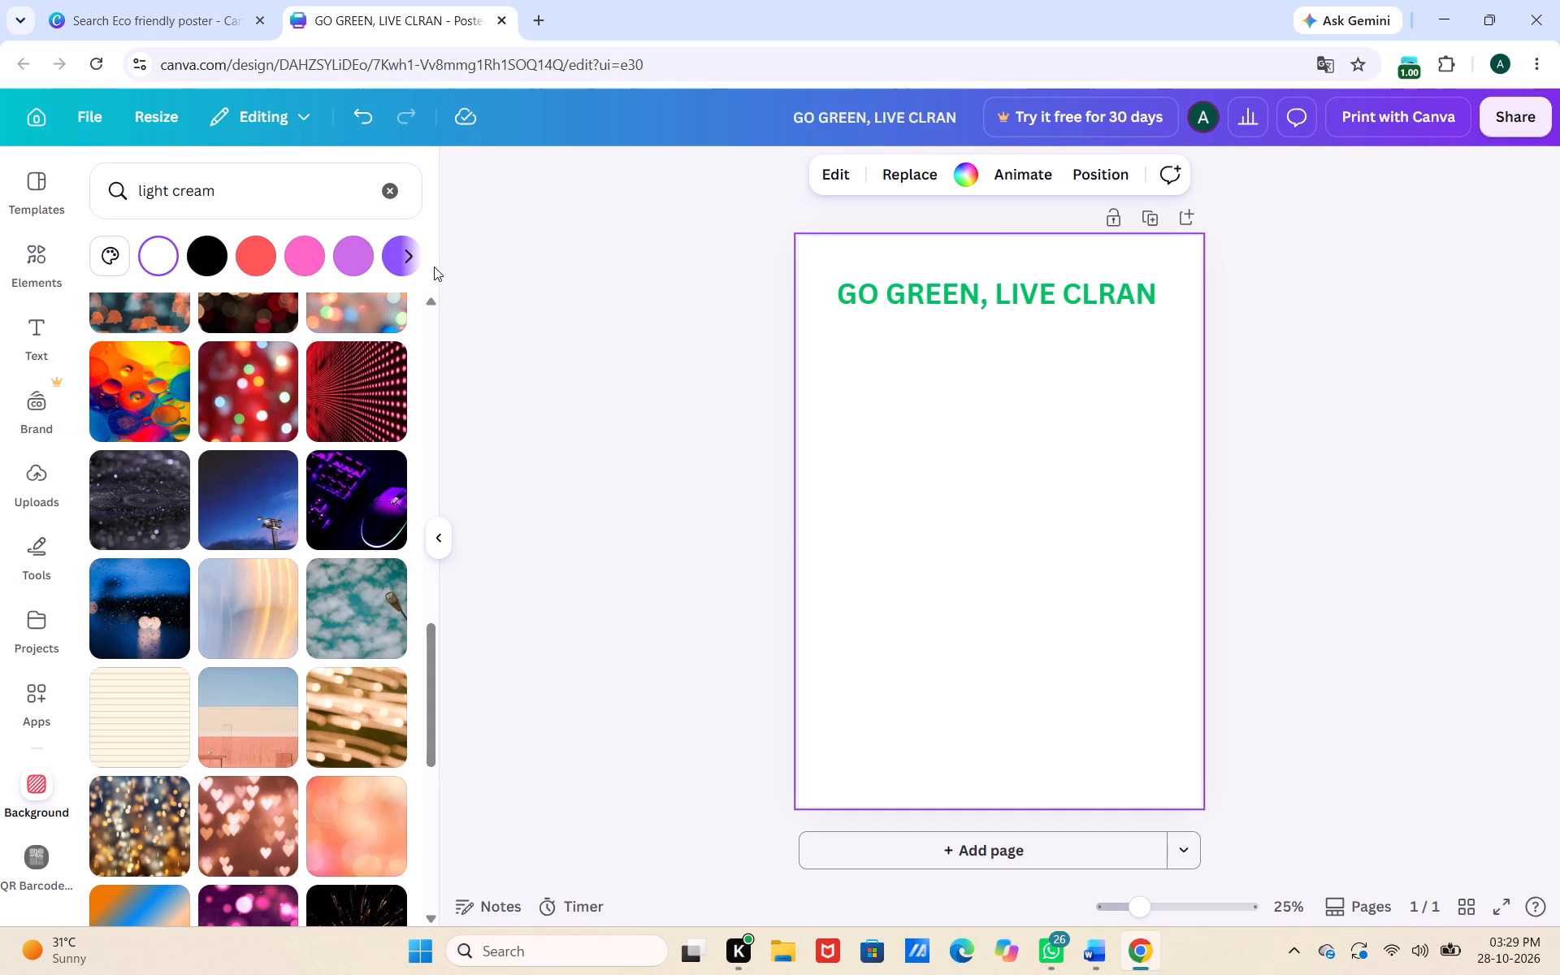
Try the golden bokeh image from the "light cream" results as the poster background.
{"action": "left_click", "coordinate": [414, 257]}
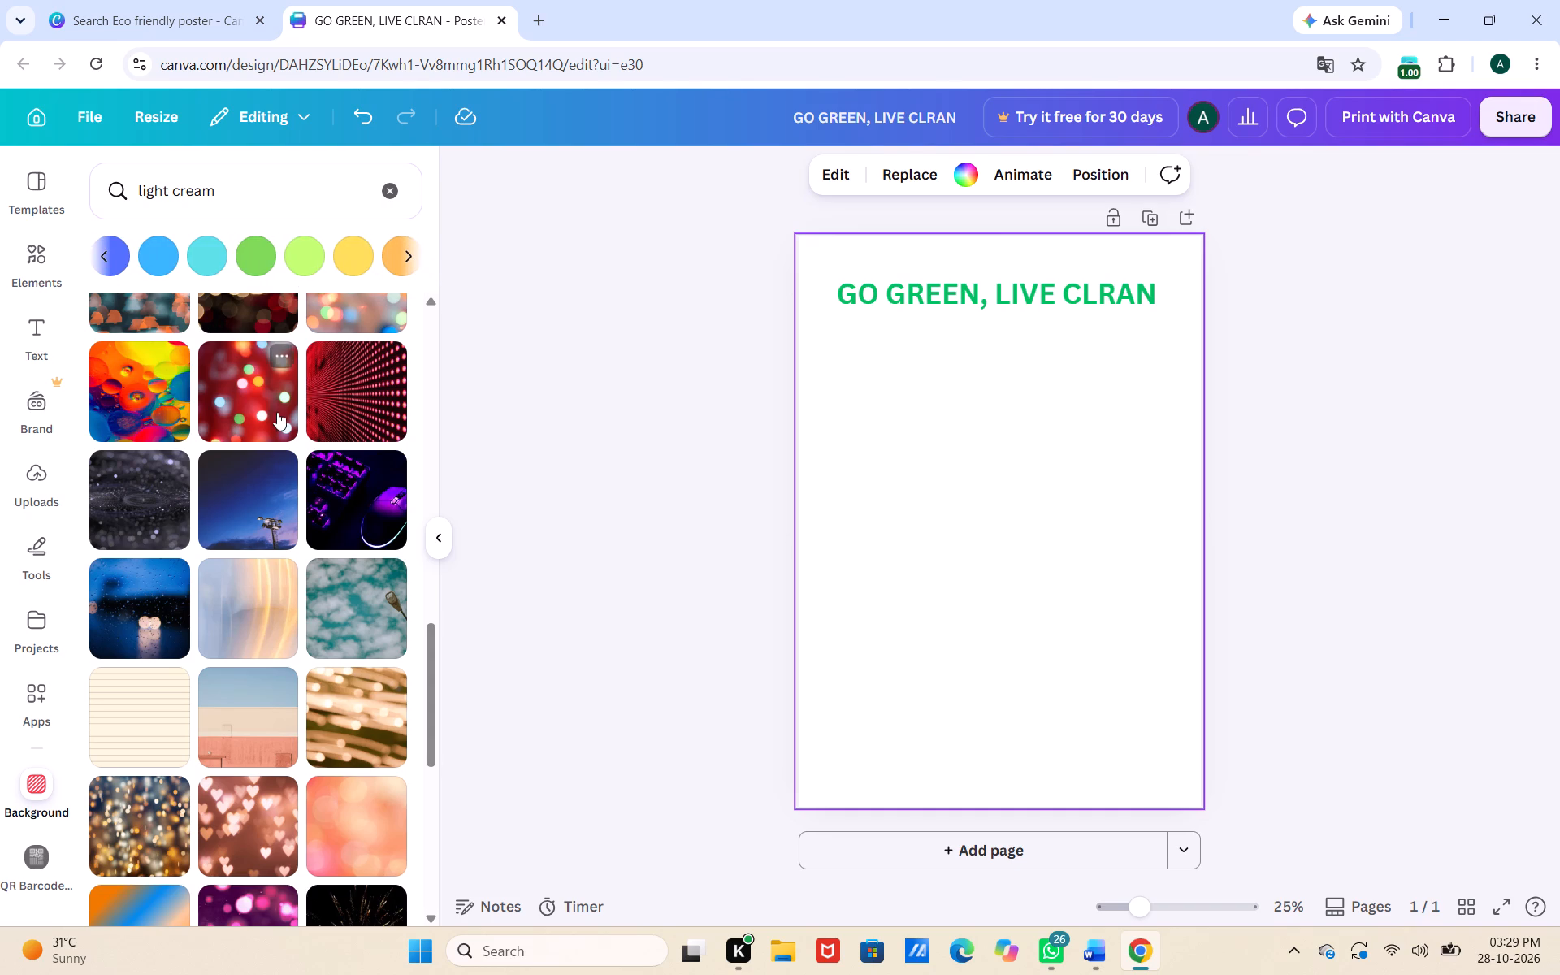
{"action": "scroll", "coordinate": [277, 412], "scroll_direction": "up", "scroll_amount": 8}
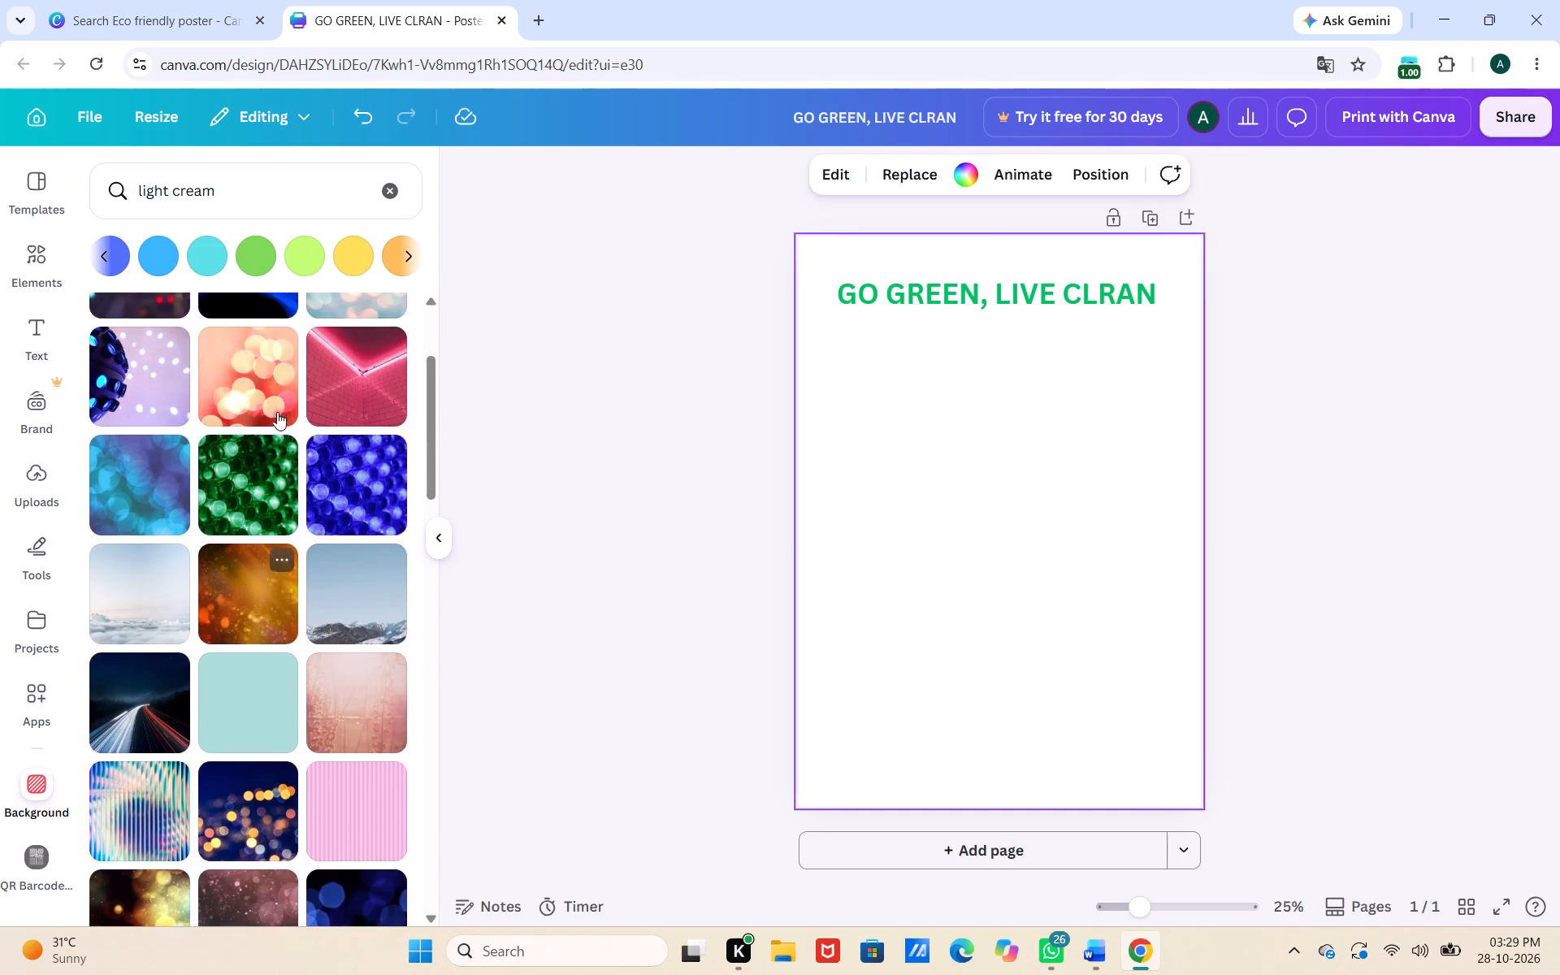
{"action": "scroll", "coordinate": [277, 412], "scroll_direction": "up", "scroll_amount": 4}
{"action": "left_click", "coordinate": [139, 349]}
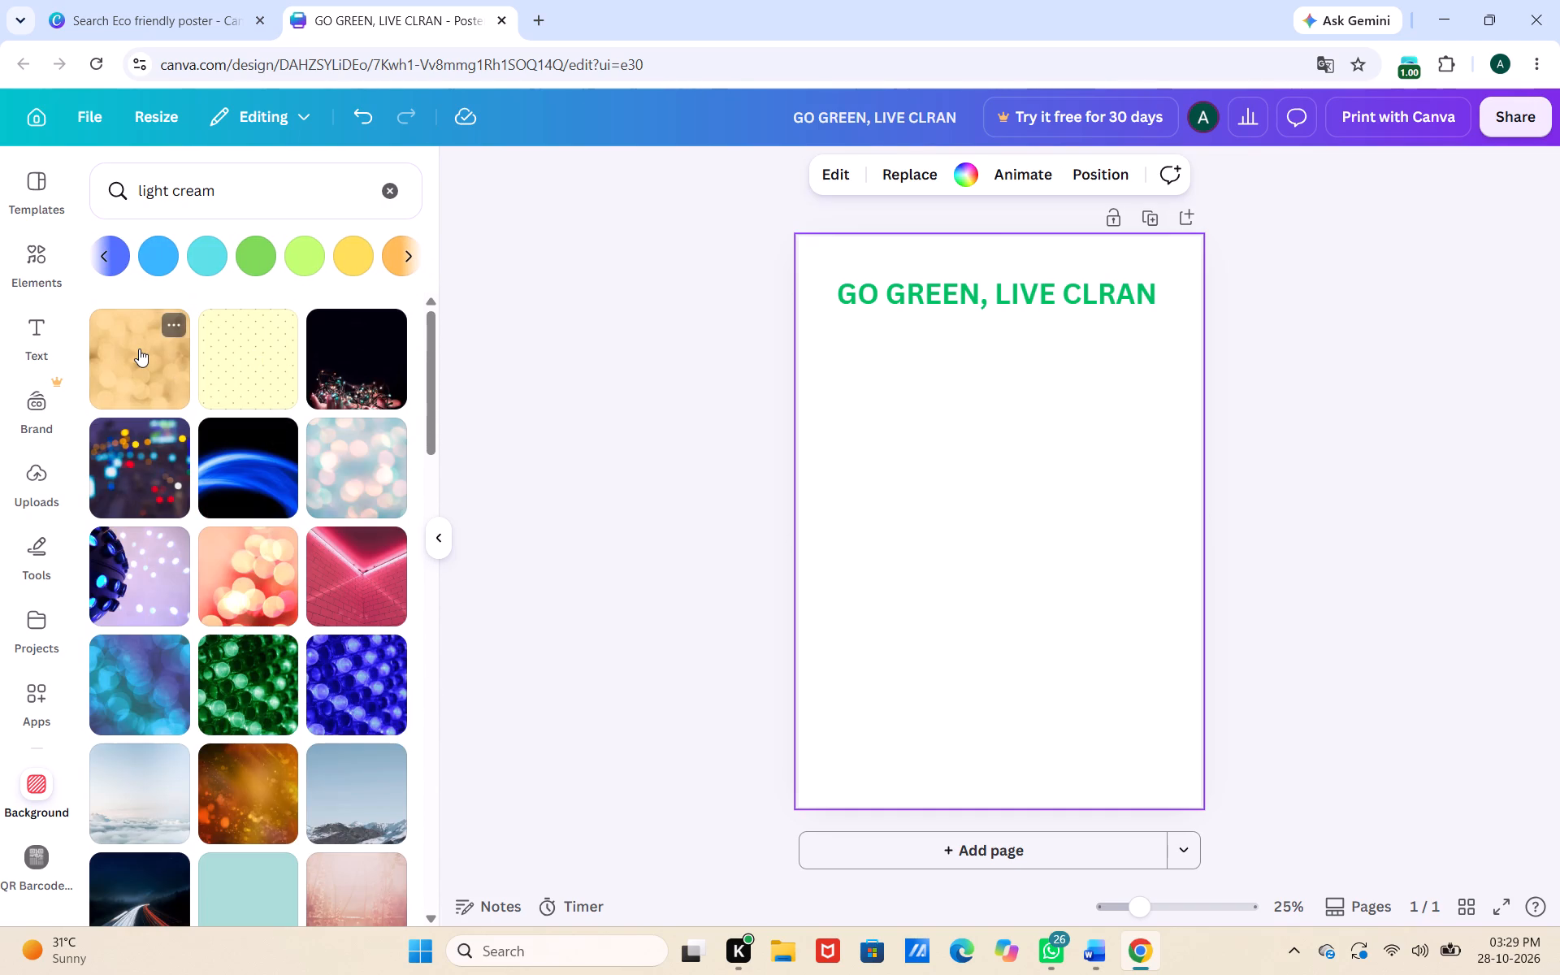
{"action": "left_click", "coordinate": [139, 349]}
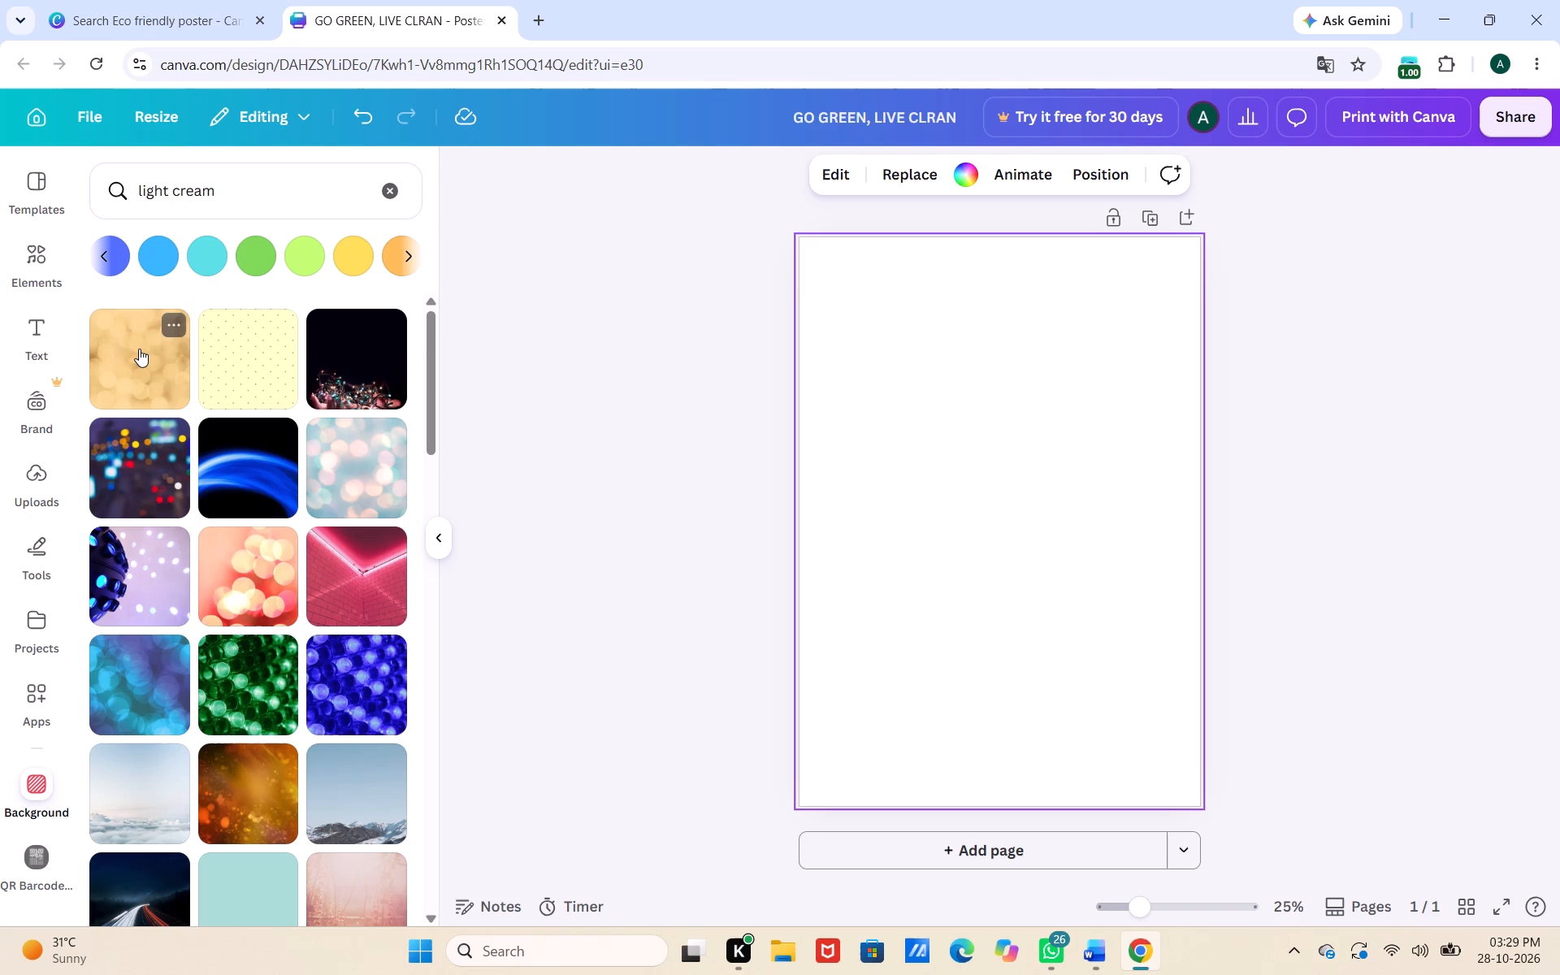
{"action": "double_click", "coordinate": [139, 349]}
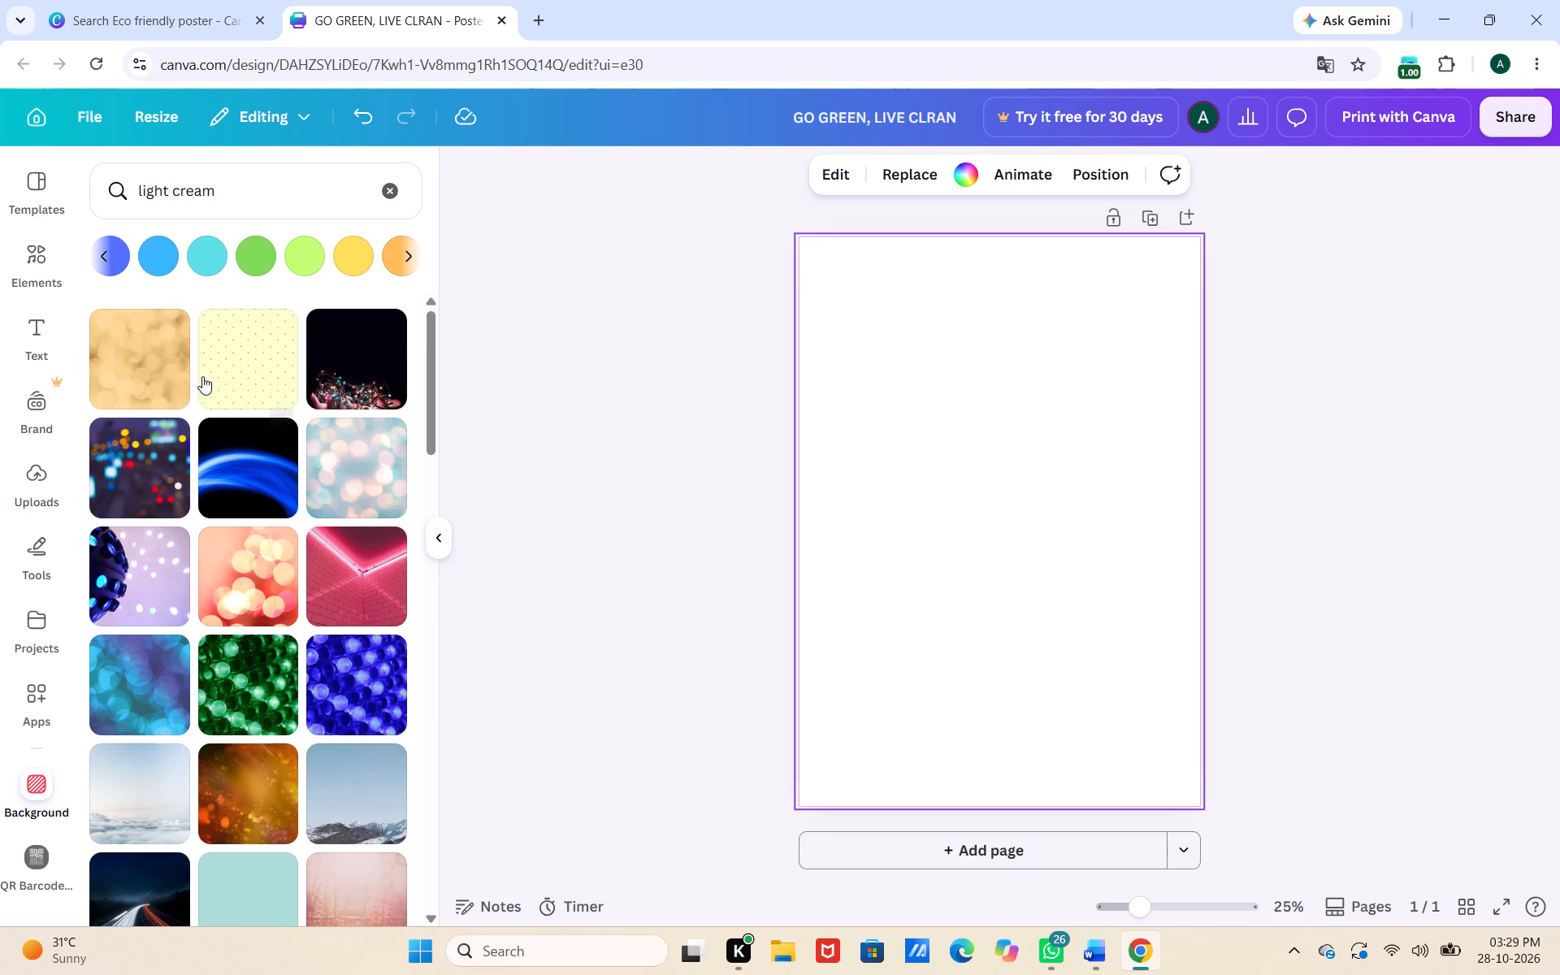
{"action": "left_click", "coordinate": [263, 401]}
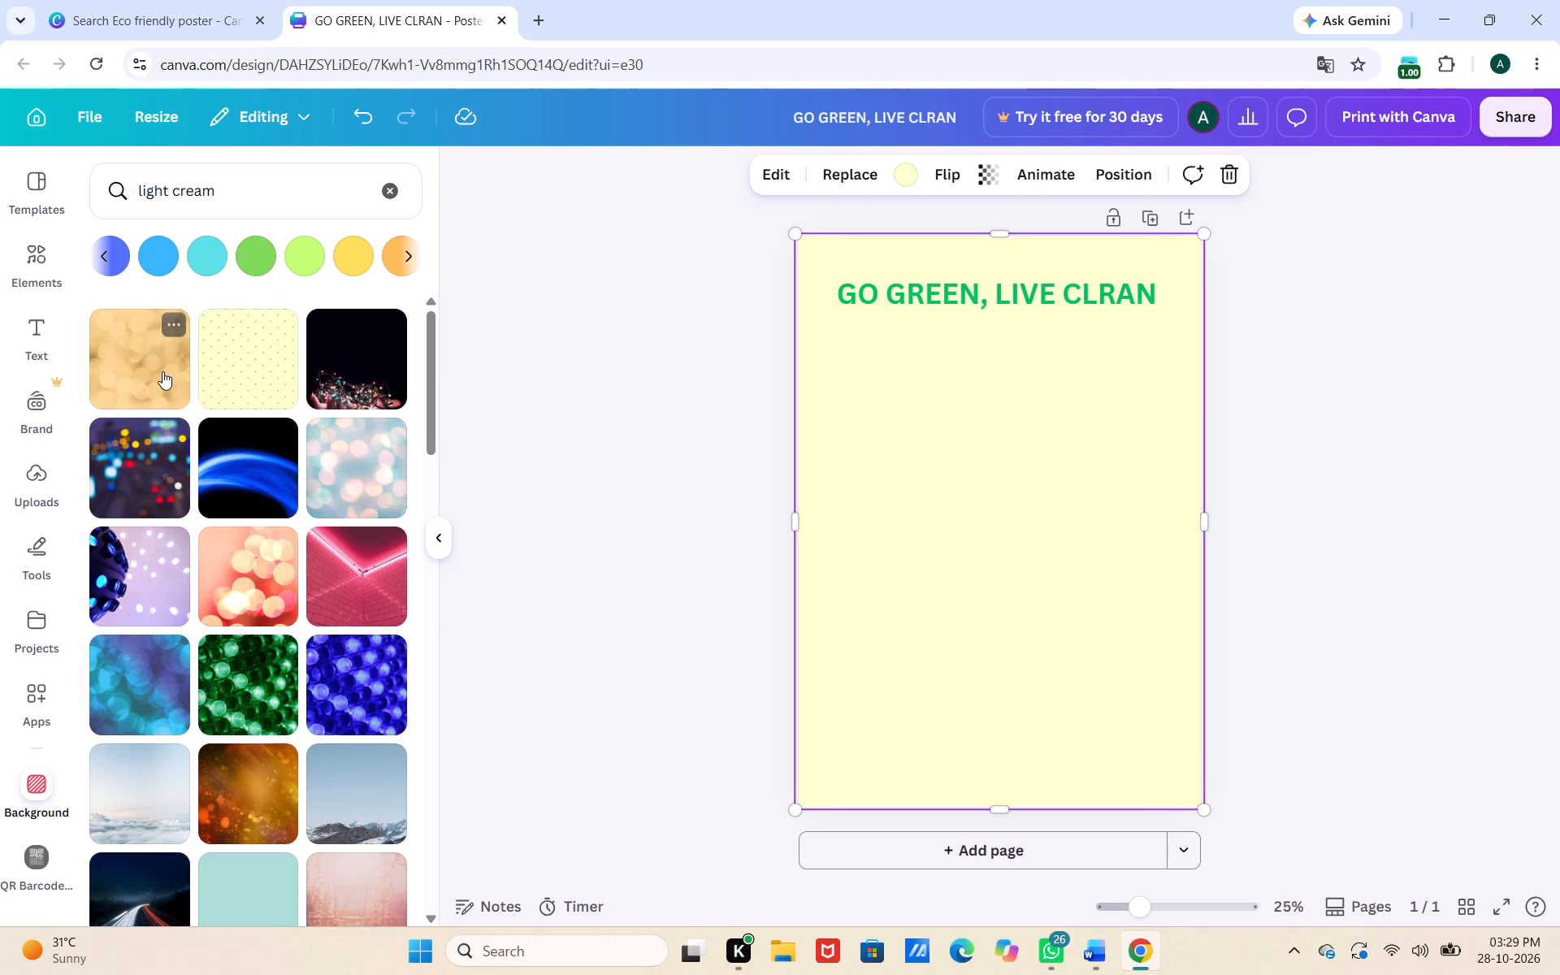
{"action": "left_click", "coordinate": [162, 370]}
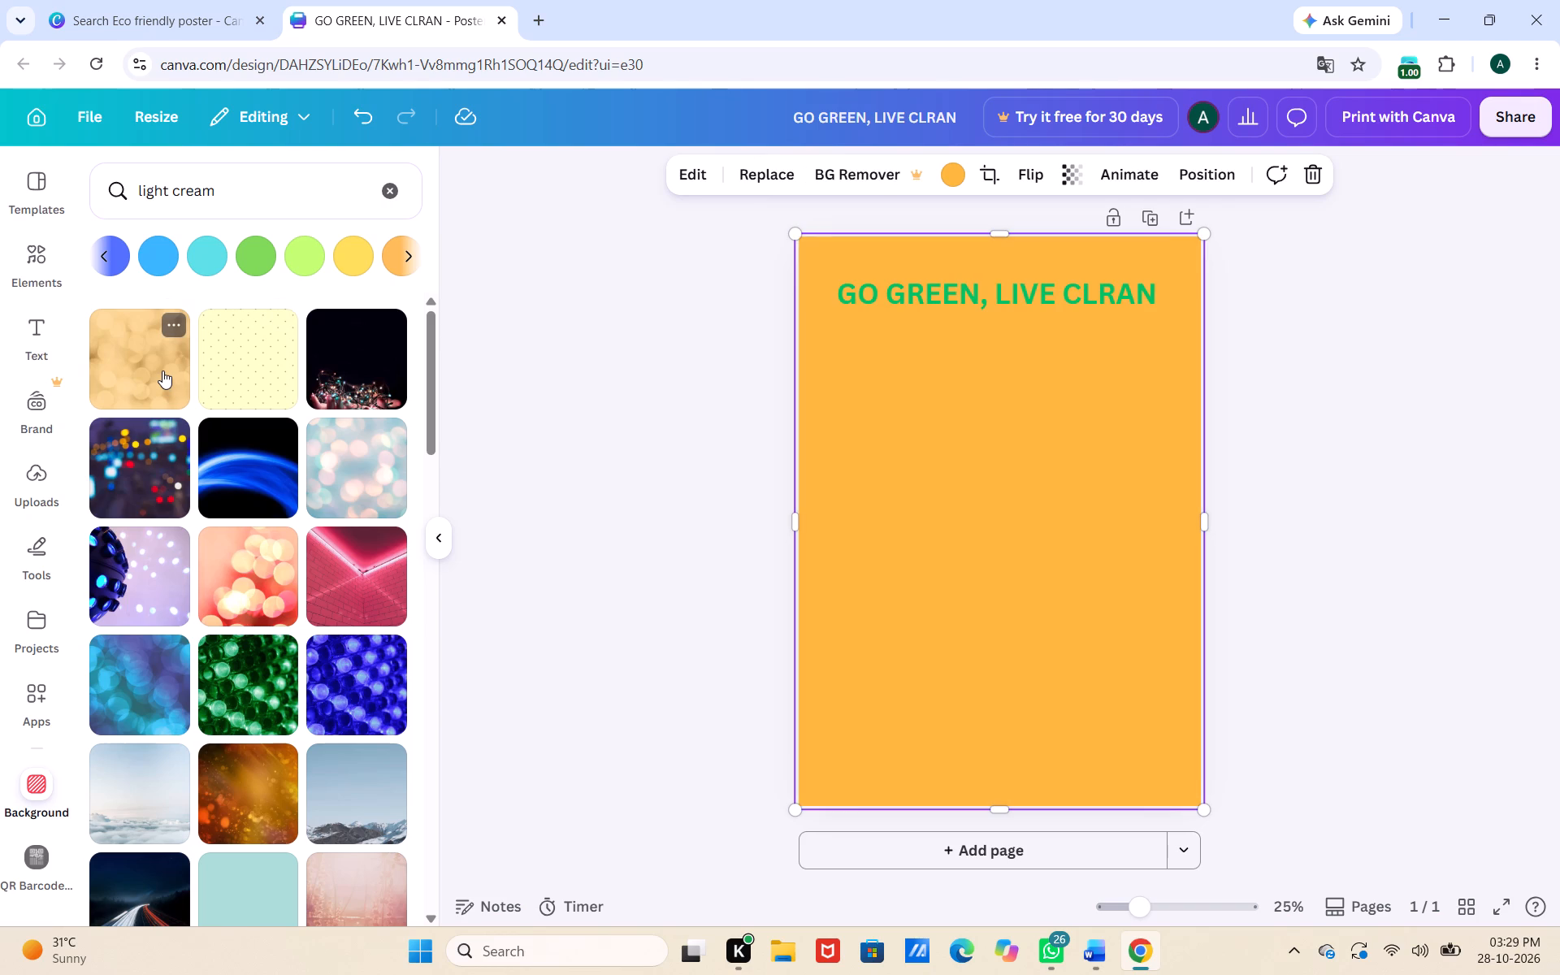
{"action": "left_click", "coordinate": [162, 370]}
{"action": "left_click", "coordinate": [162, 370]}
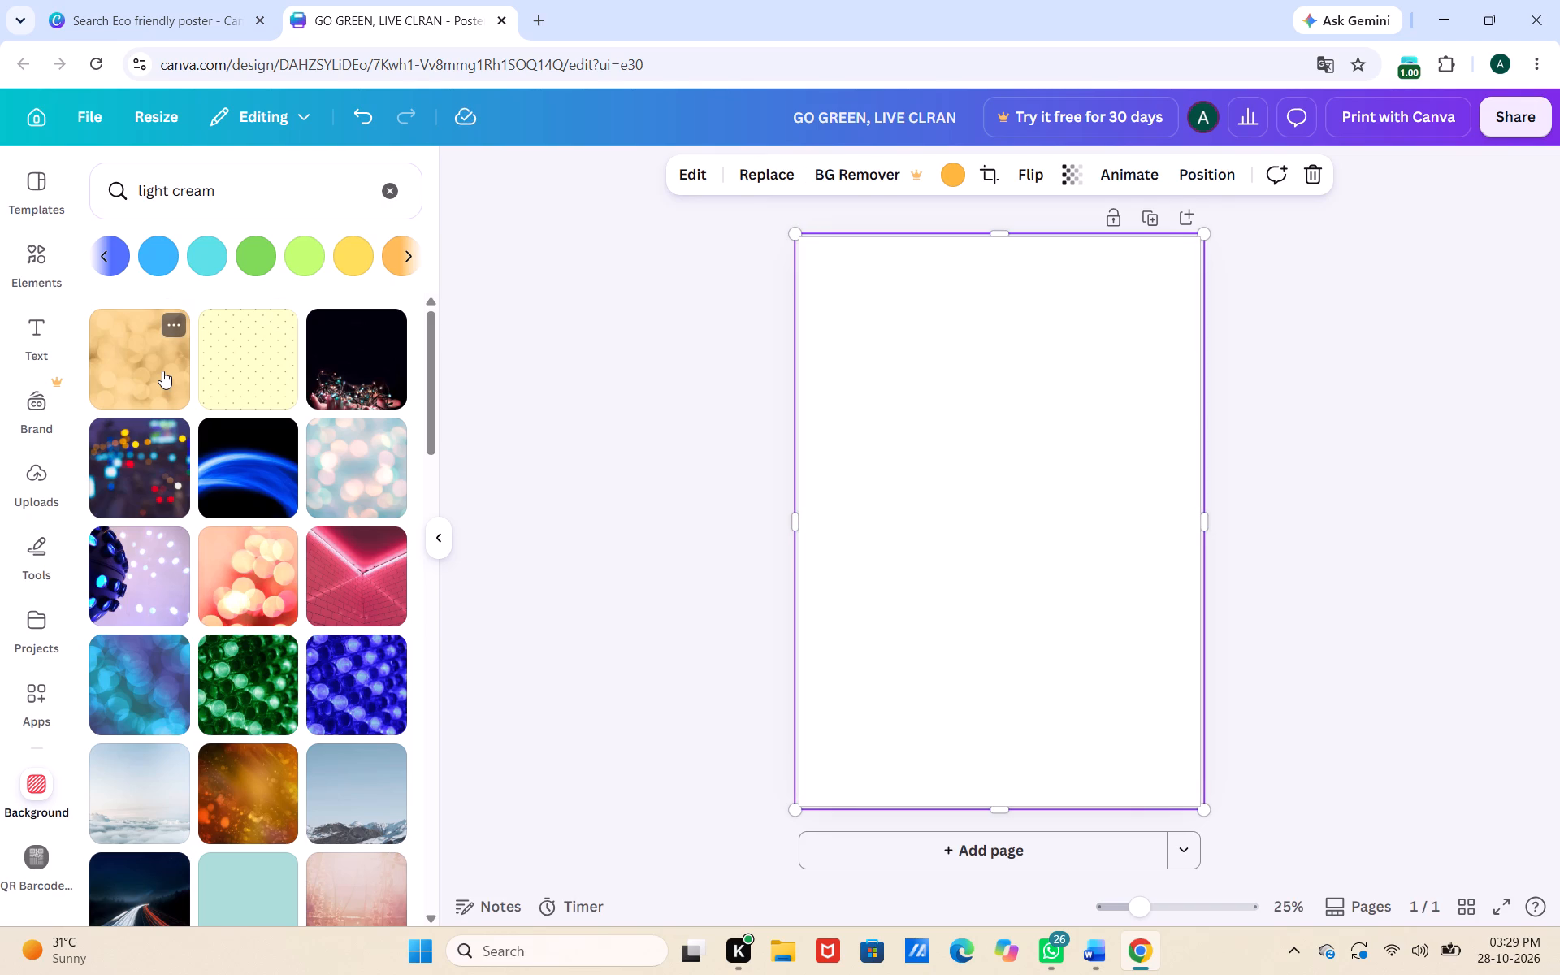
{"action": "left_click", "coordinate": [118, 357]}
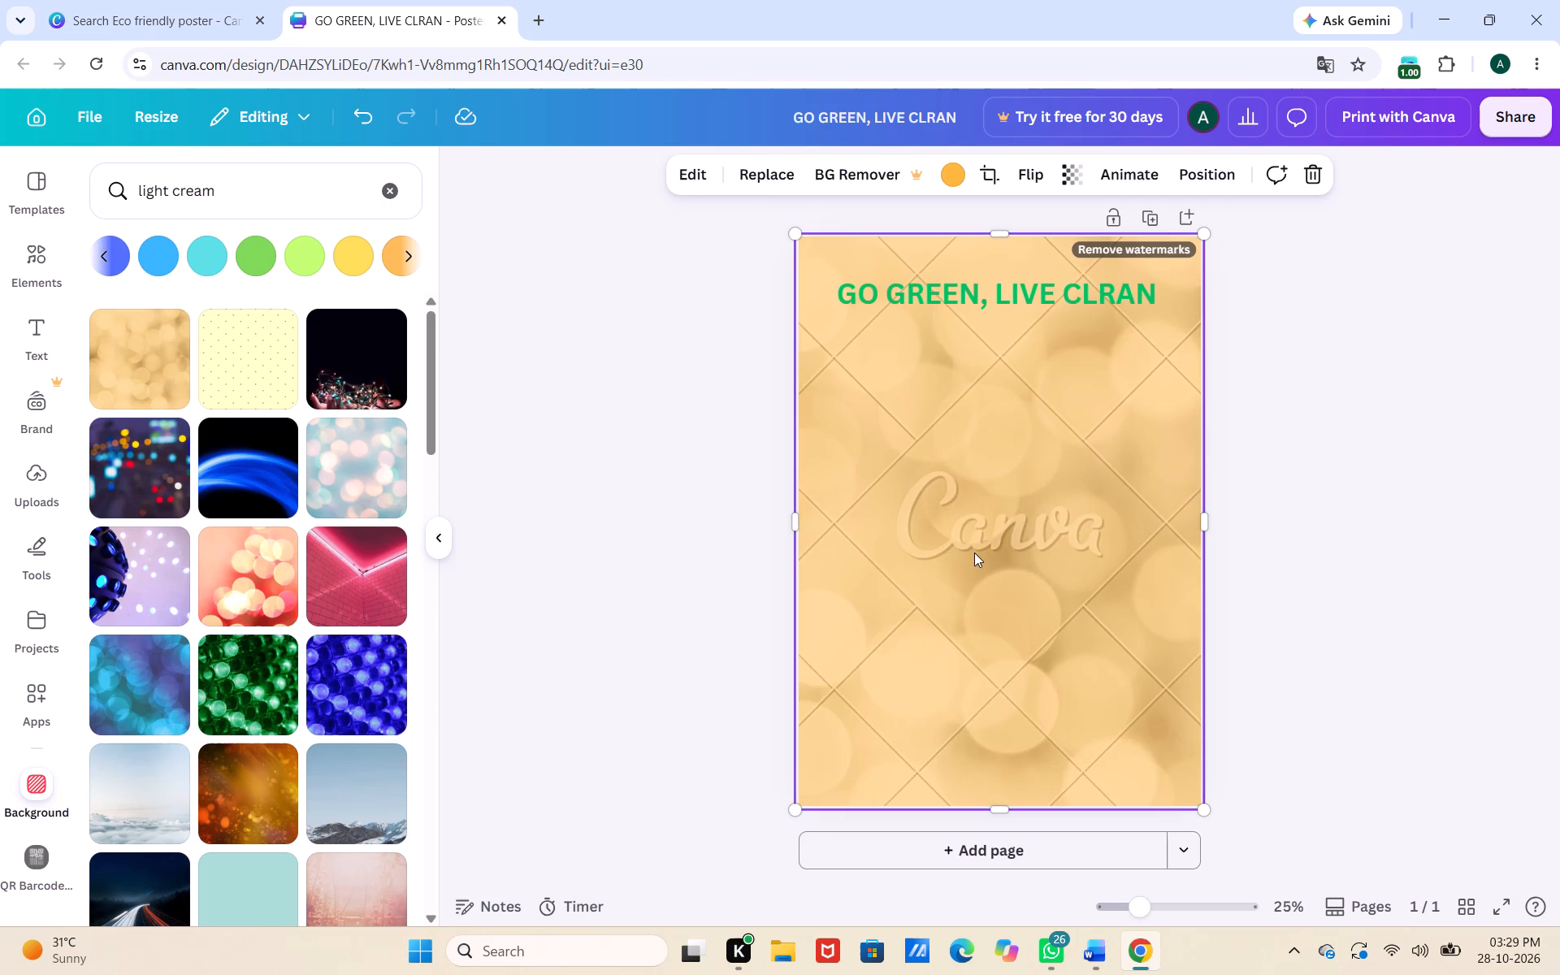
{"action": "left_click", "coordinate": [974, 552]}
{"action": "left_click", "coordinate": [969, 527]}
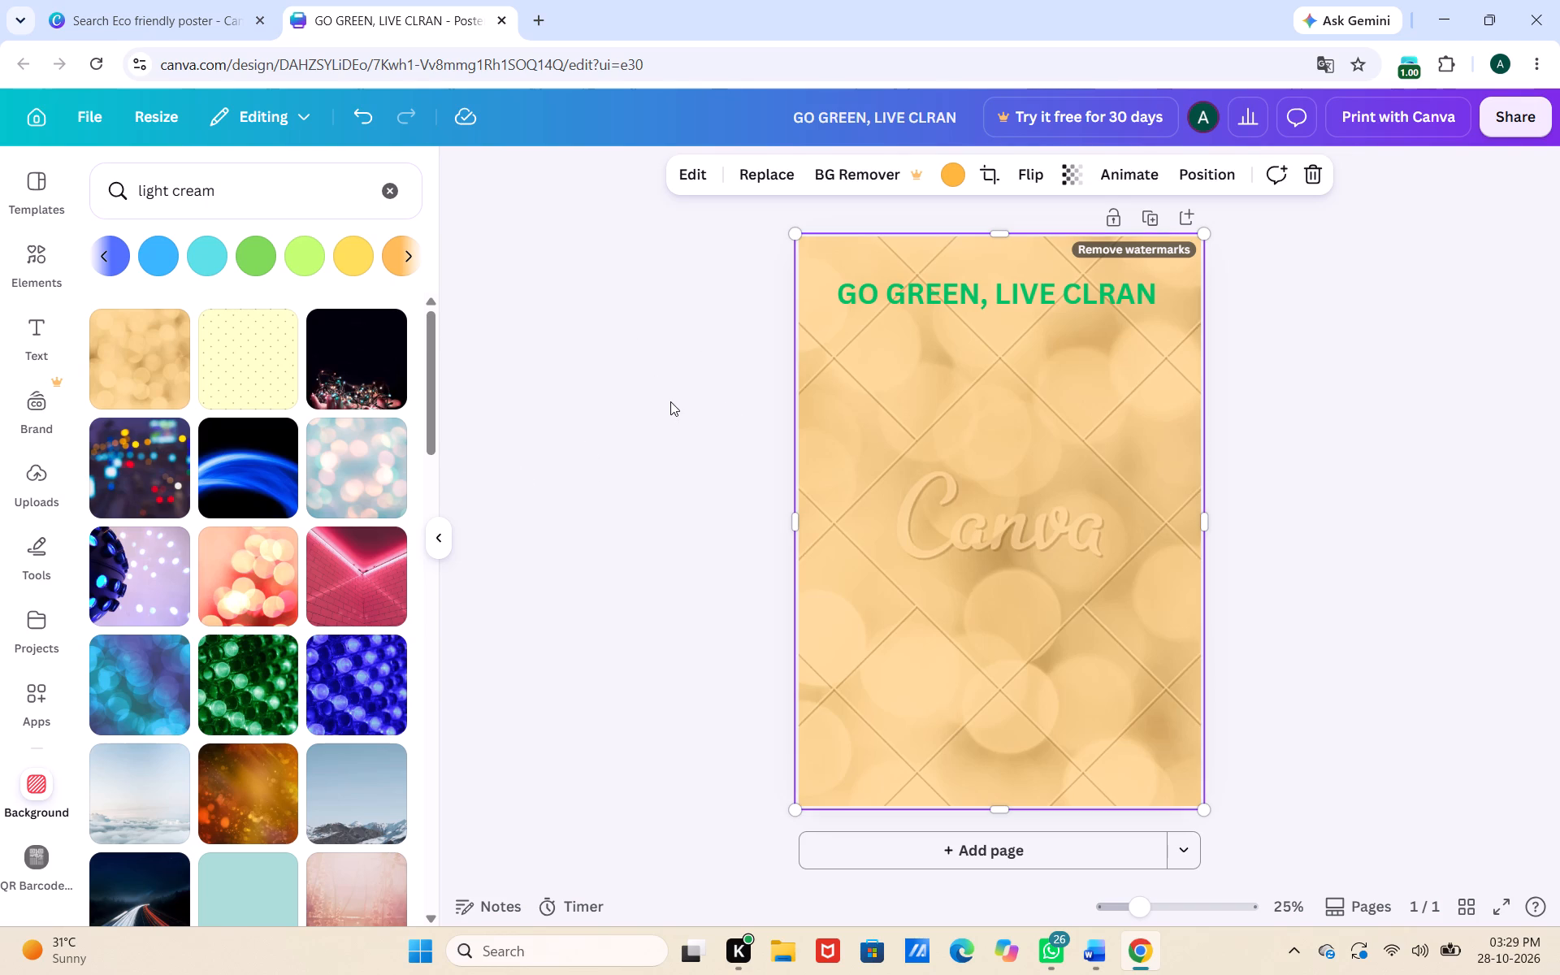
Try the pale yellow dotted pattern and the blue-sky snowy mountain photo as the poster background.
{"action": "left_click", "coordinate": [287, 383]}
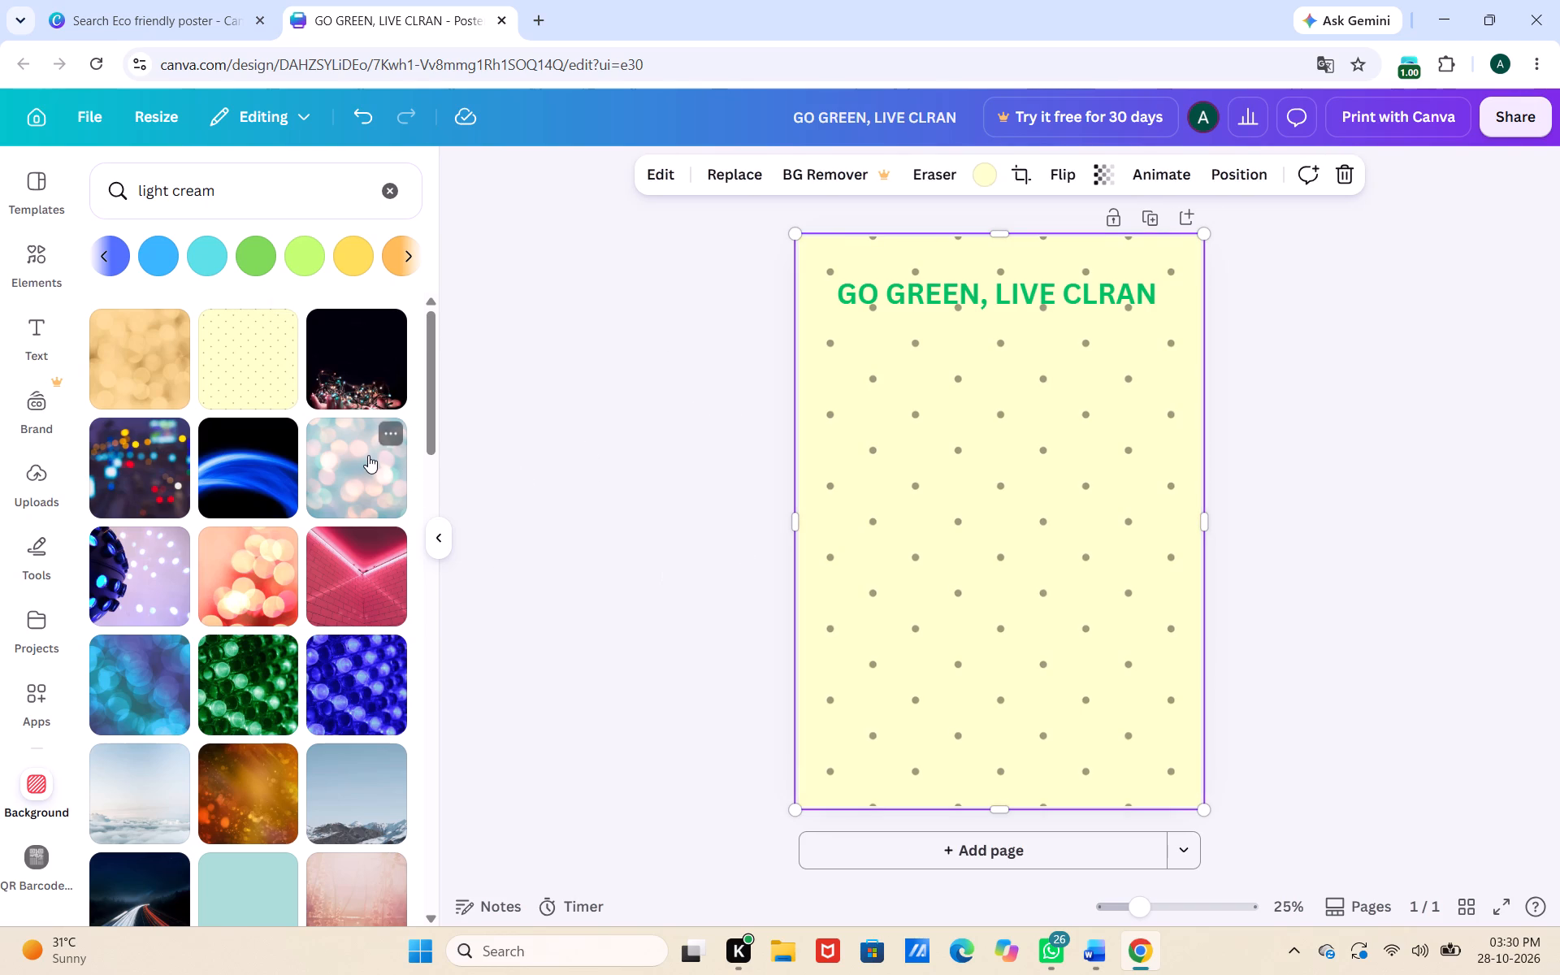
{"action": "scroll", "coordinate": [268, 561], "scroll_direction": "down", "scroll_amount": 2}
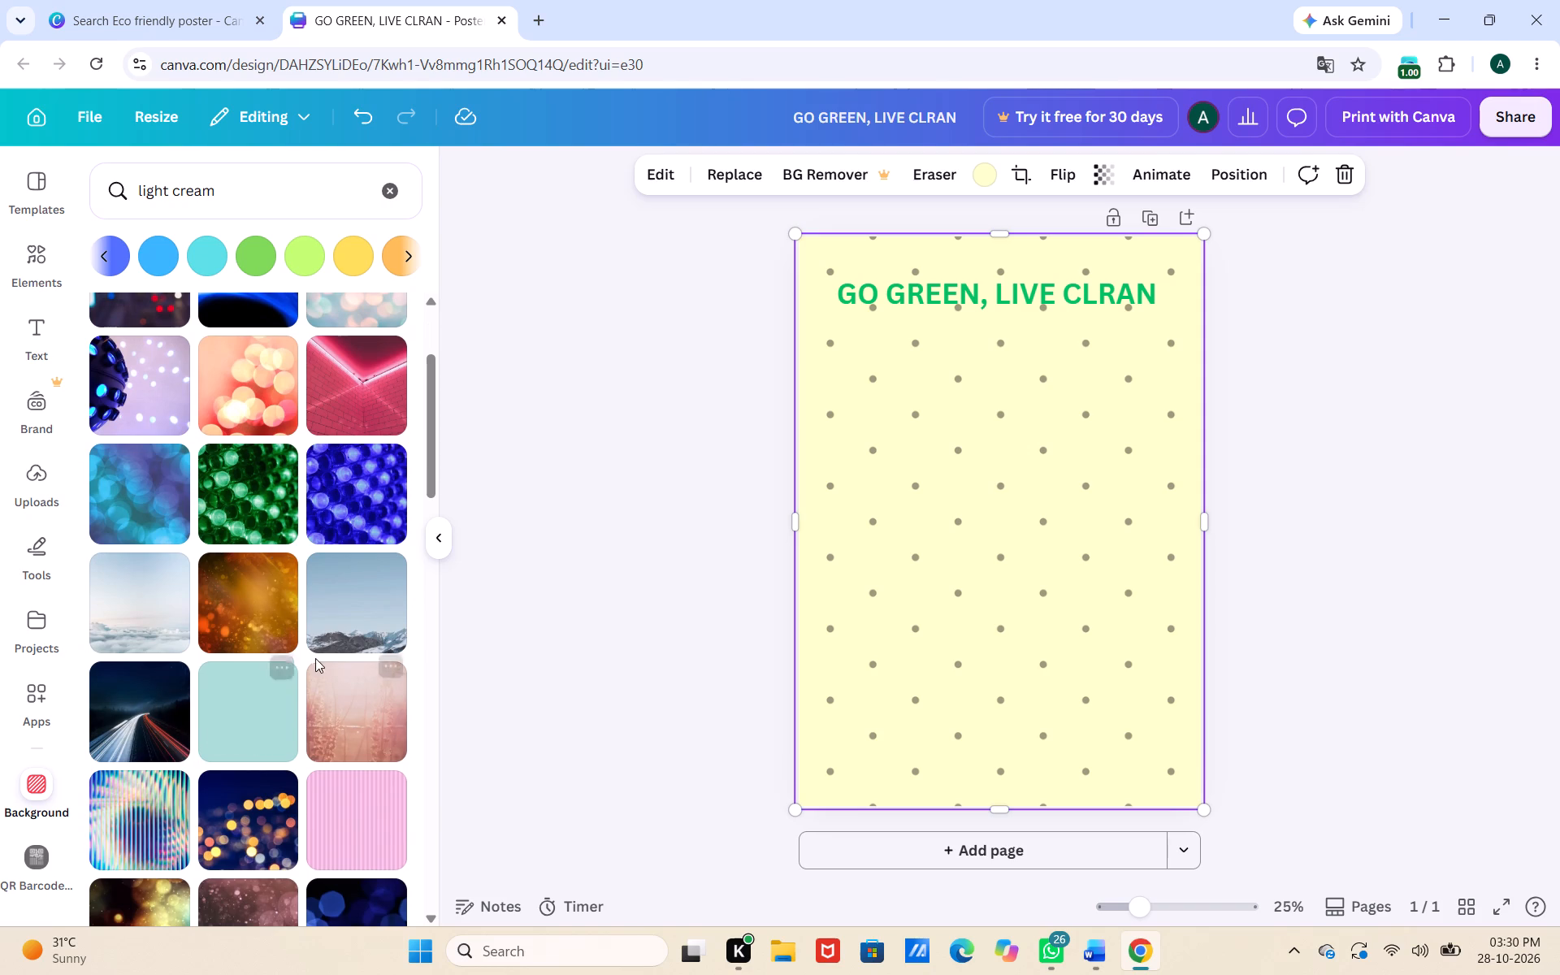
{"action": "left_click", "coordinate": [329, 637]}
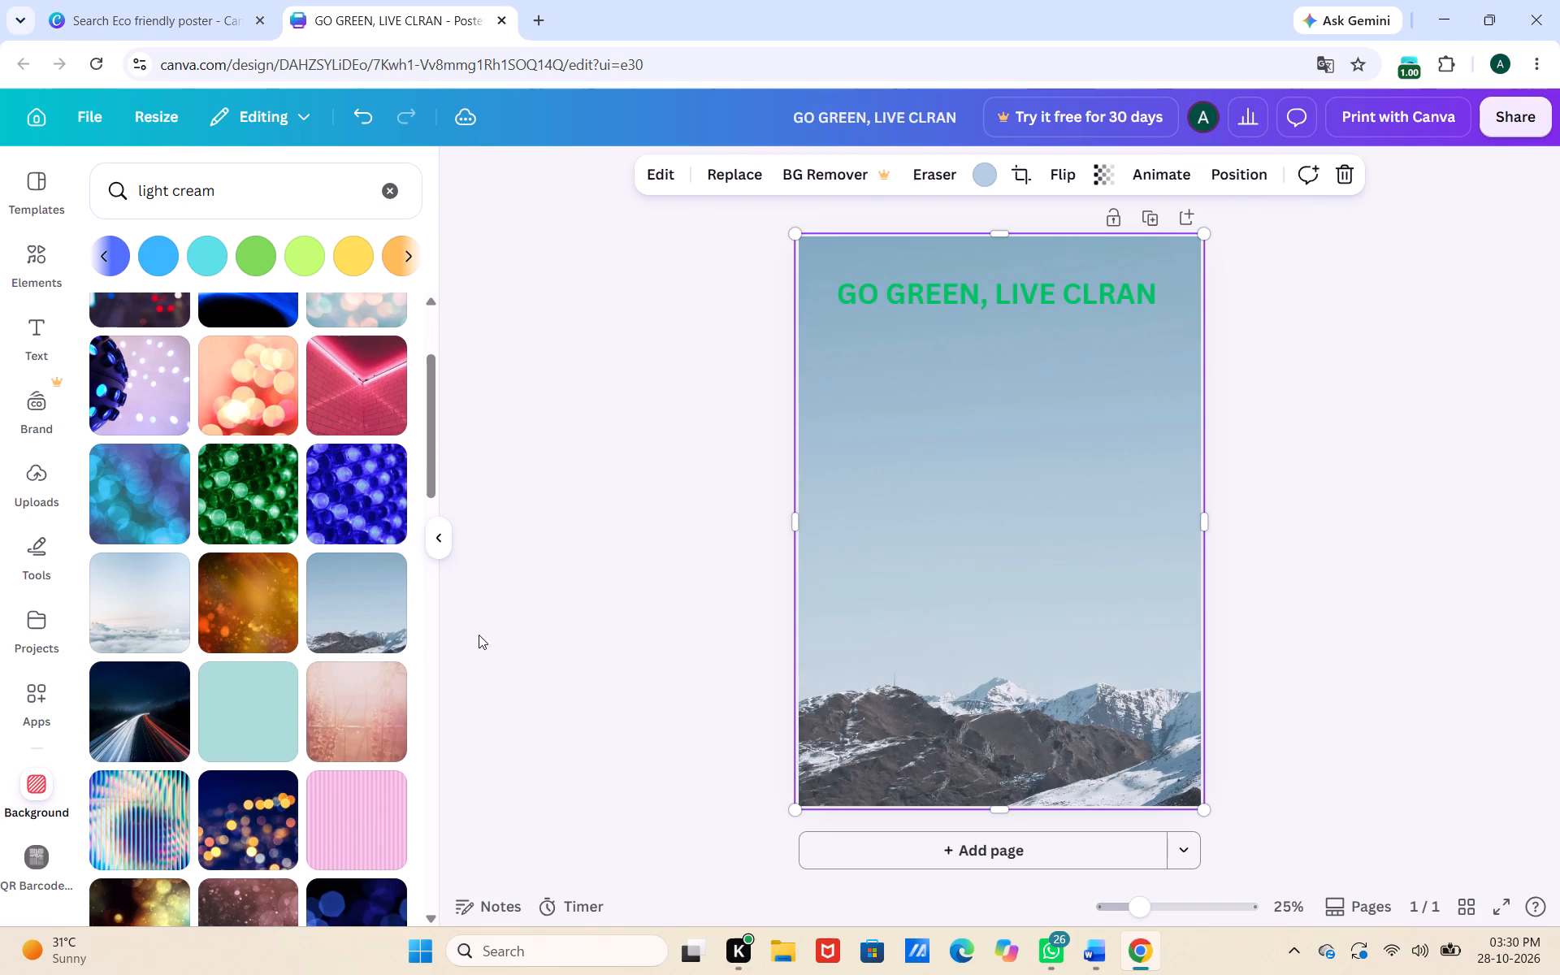
Set the poster background to solid white and leave everything deselected.
{"action": "scroll", "coordinate": [271, 438], "scroll_direction": "up", "scroll_amount": 3}
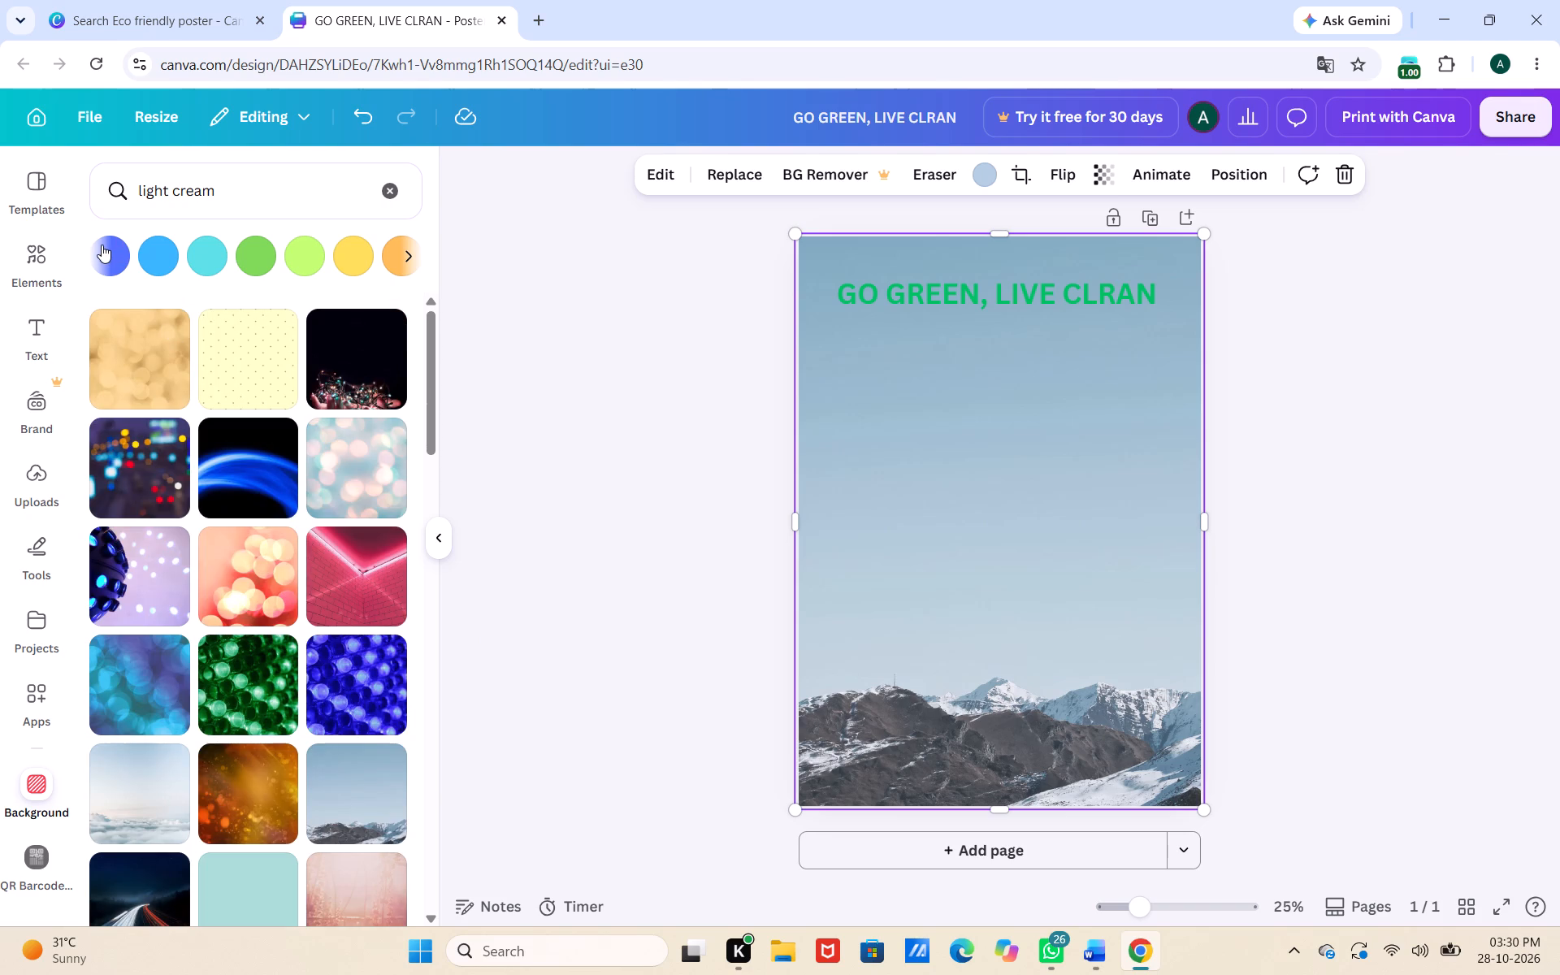
{"action": "left_click", "coordinate": [102, 245]}
{"action": "left_click", "coordinate": [162, 257]}
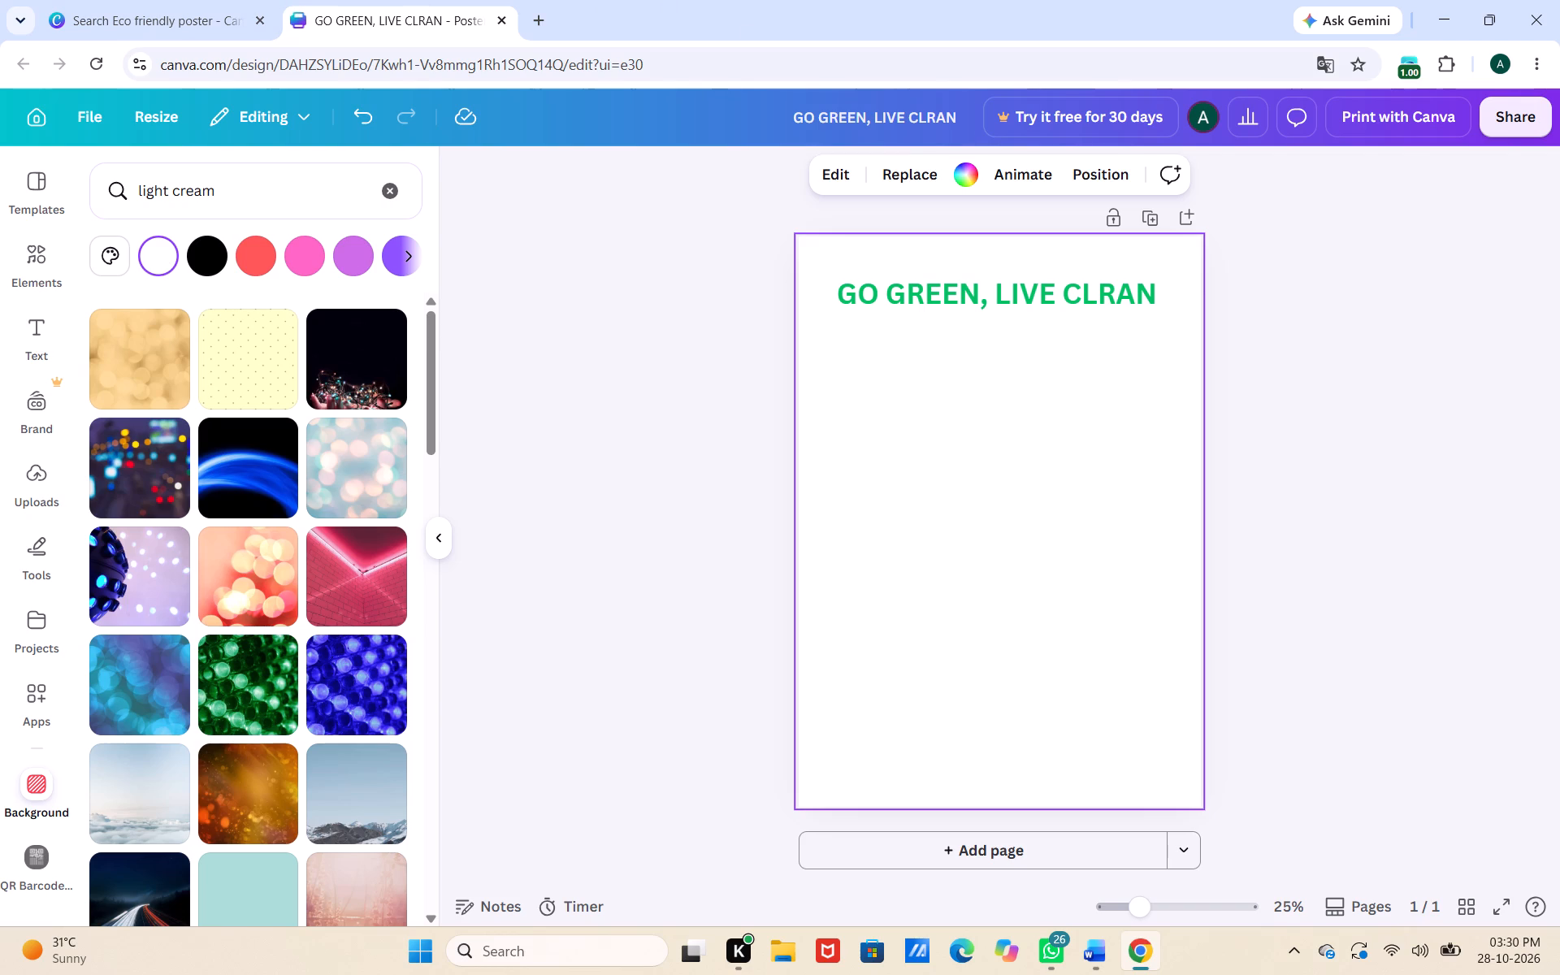
{"action": "left_click", "coordinate": [912, 304]}
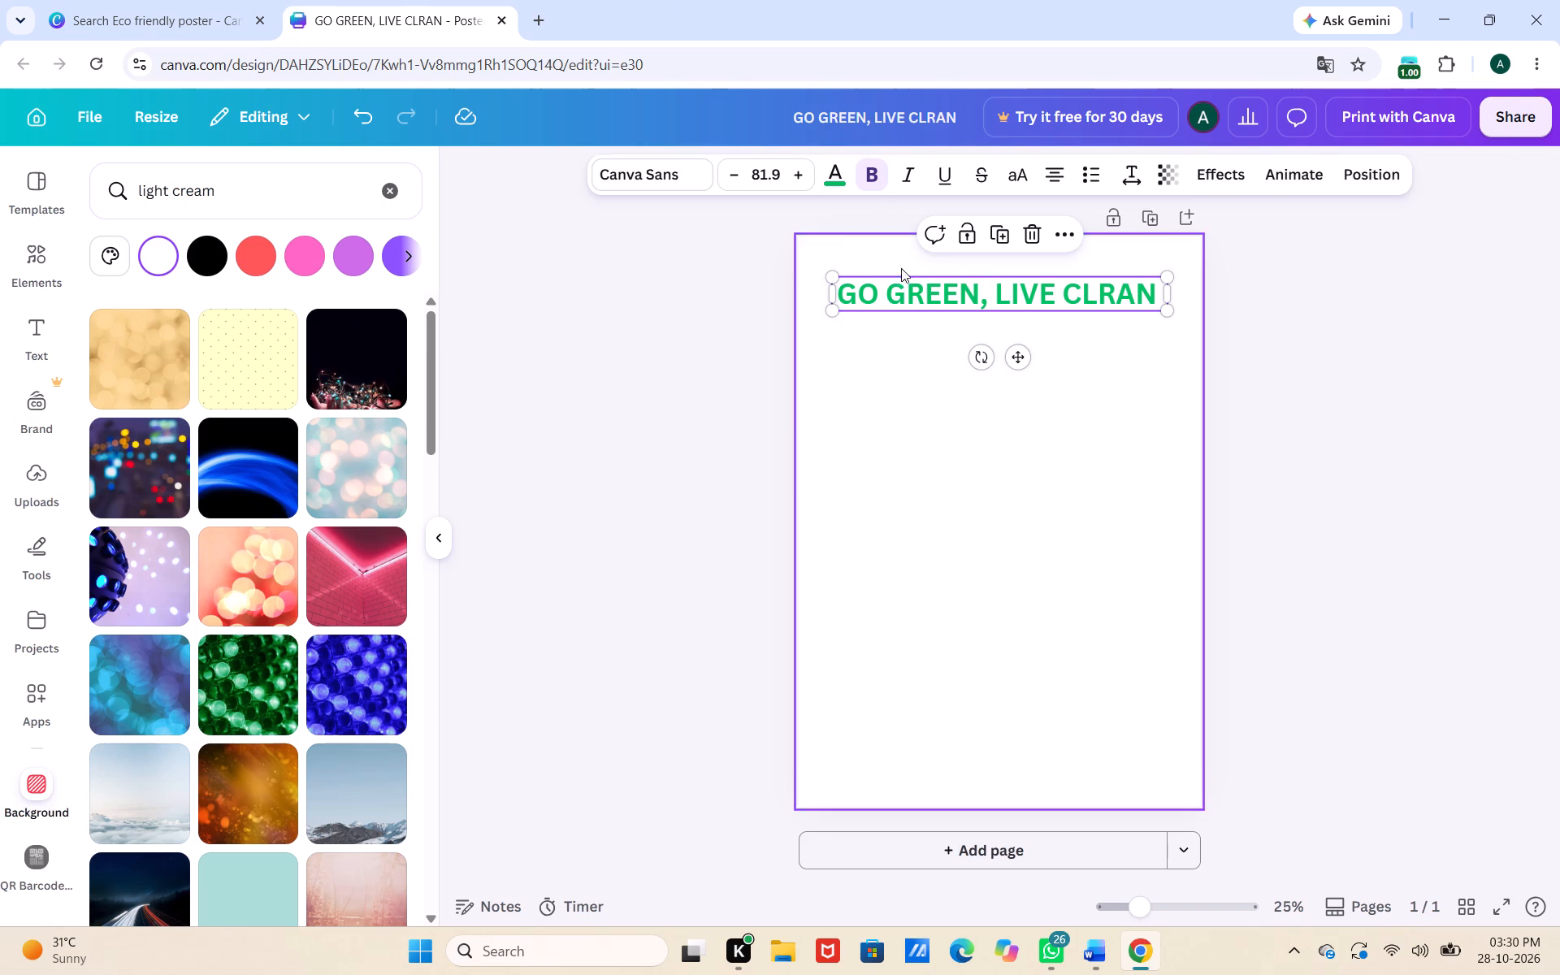
{"action": "left_click", "coordinate": [713, 327]}
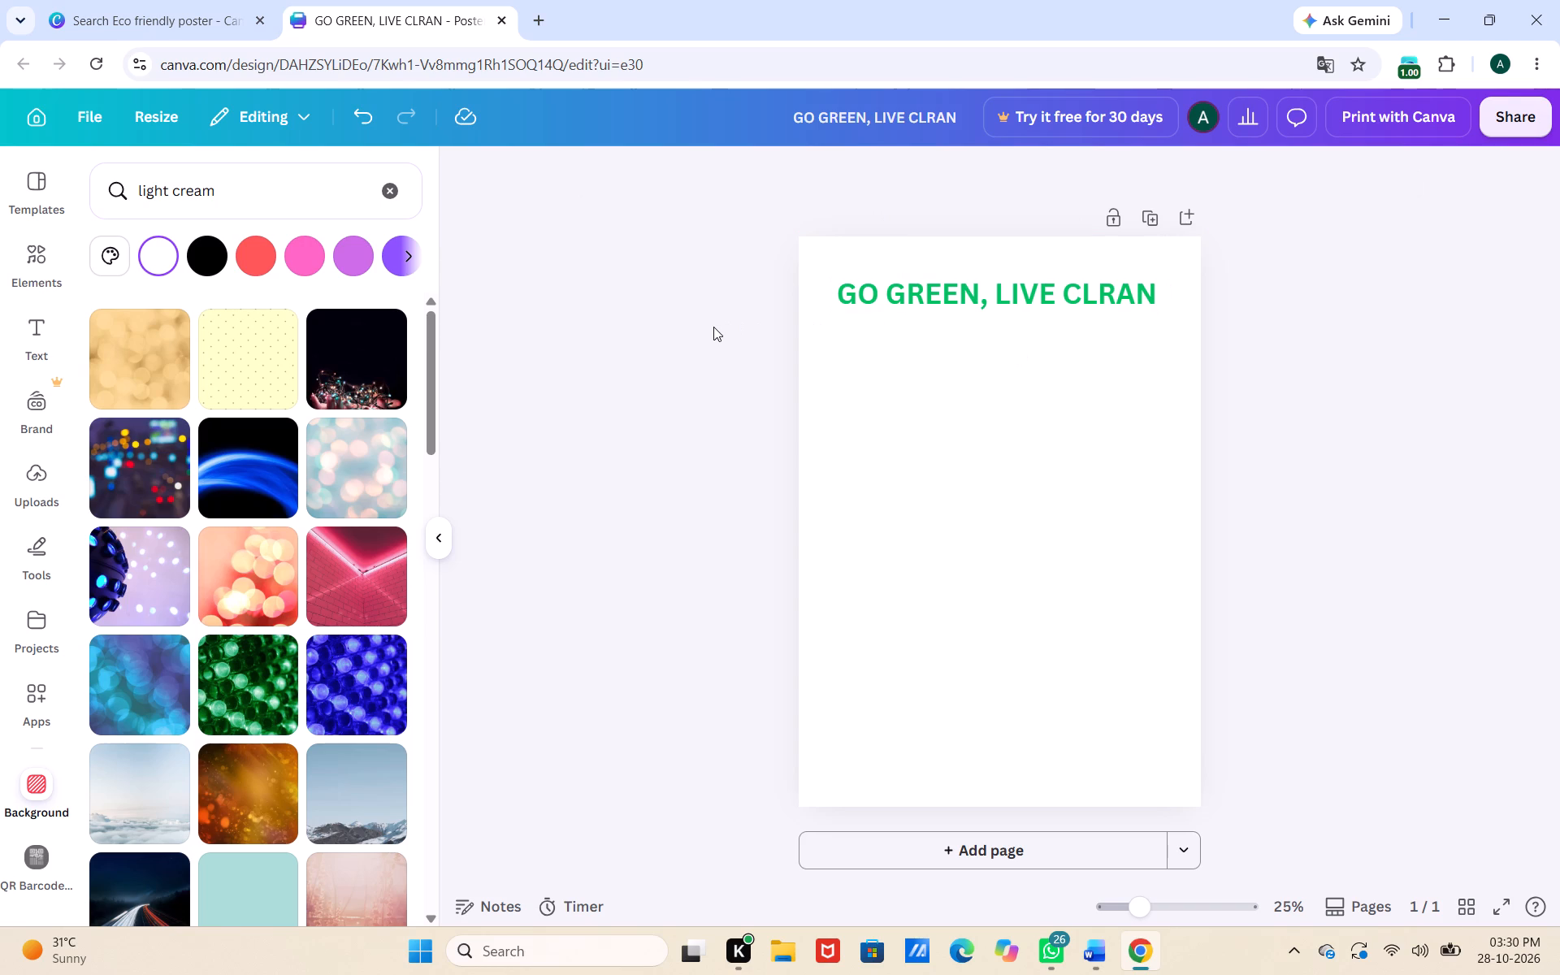
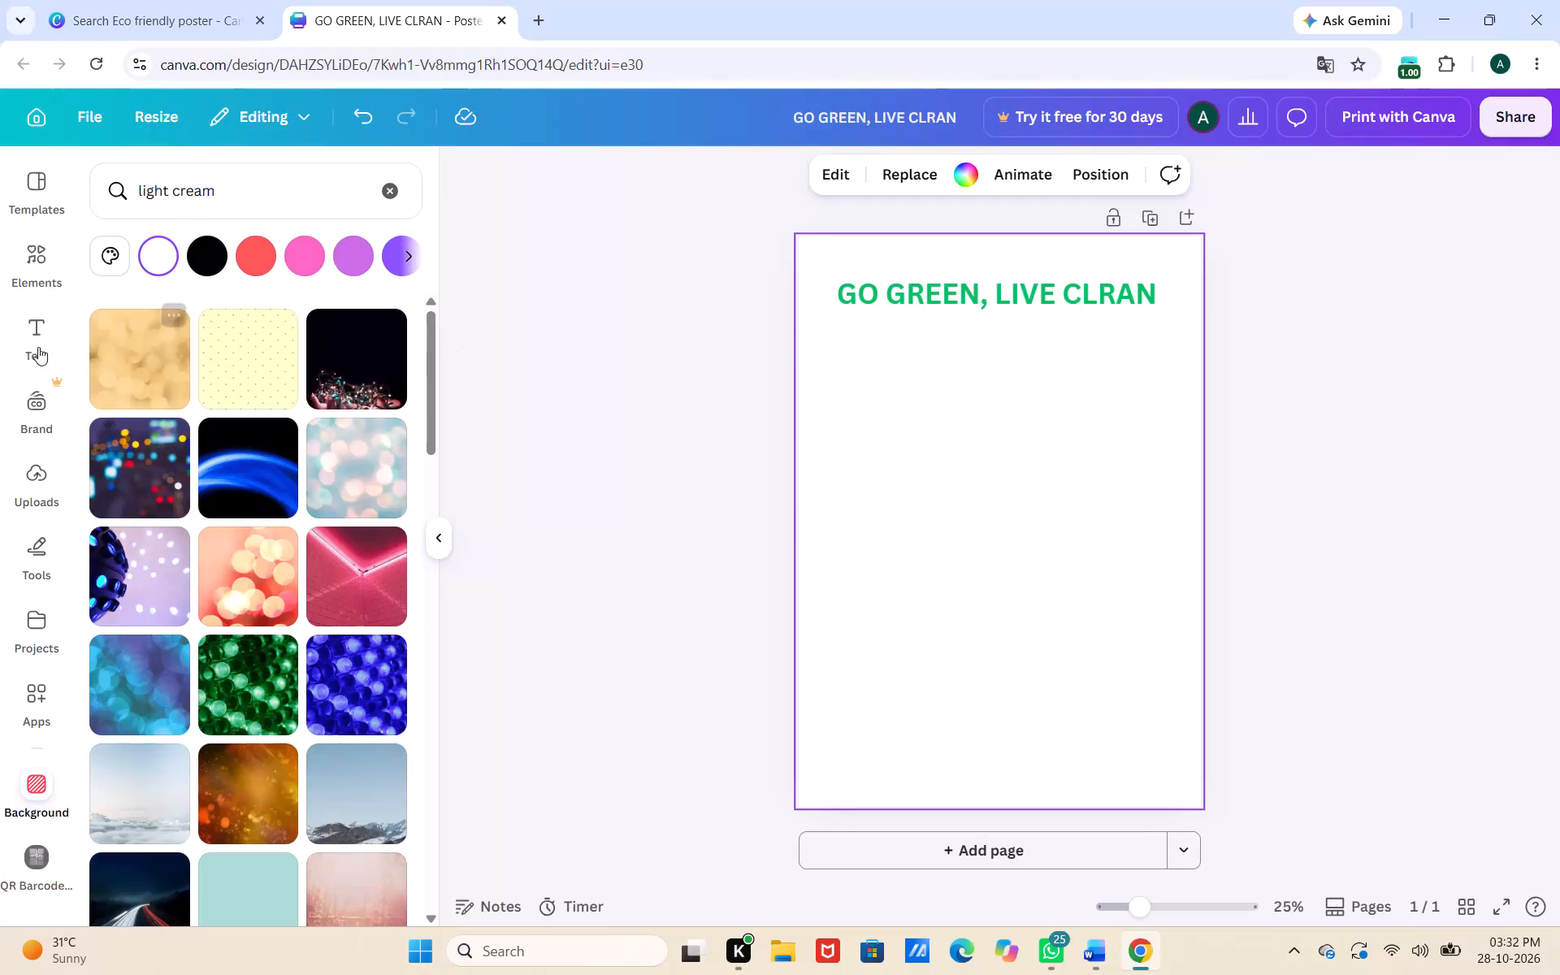
Add a body text box and replace its placeholder with the copied campaign text, from "GREENLIFE" to "Join the Green Movement!".
{"action": "left_click", "coordinate": [5, 336]}
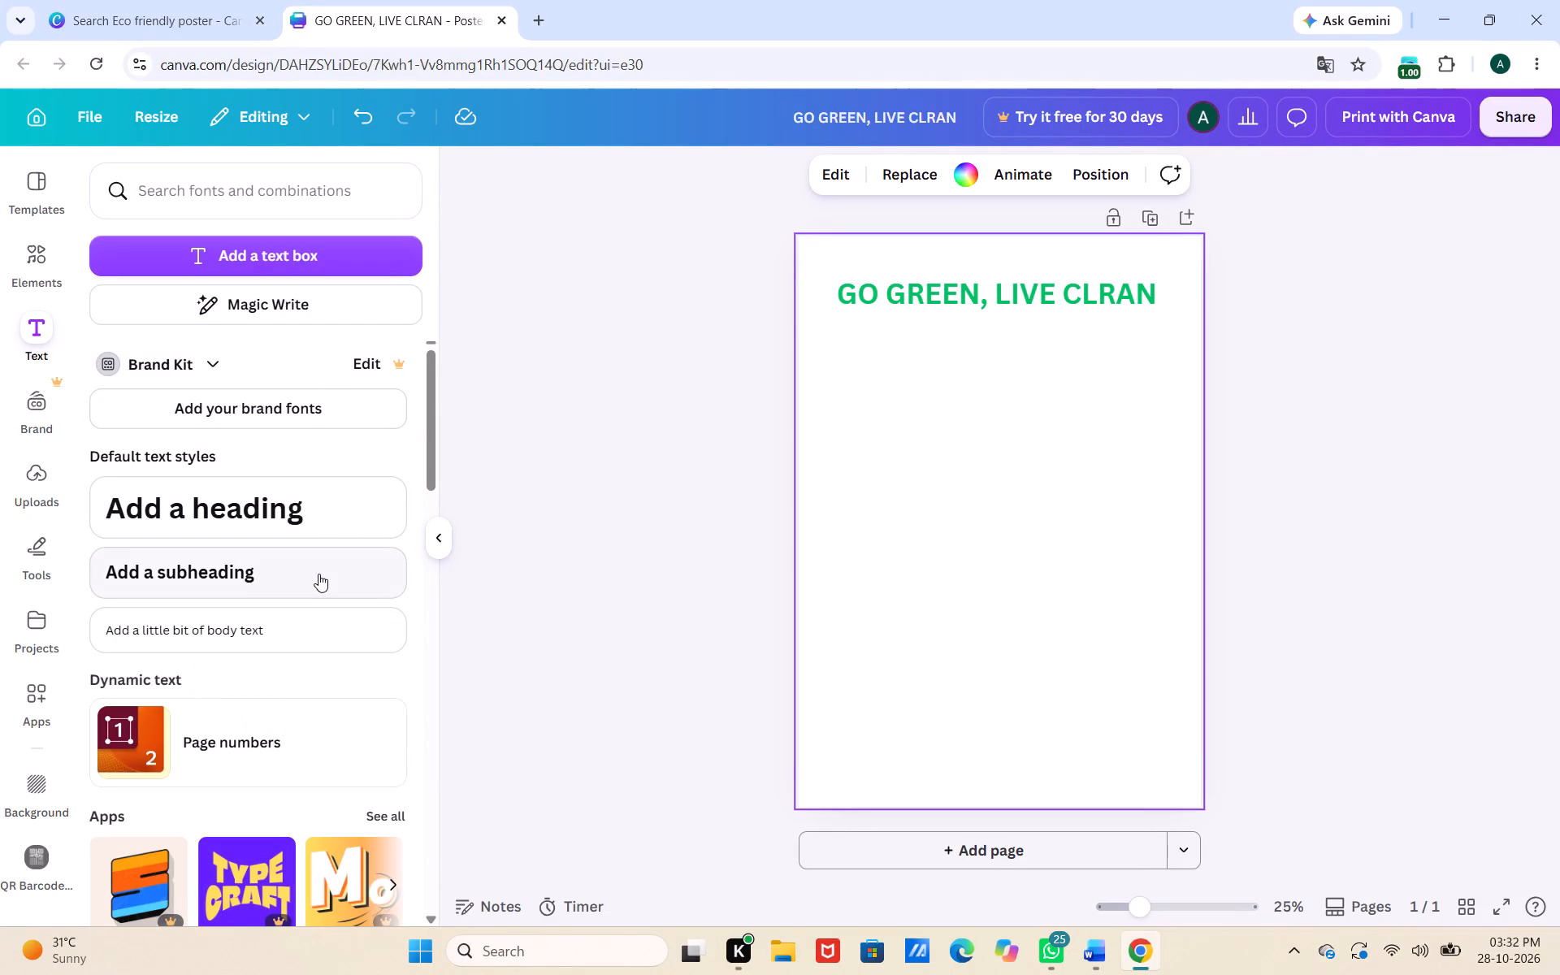
{"action": "left_click", "coordinate": [301, 615]}
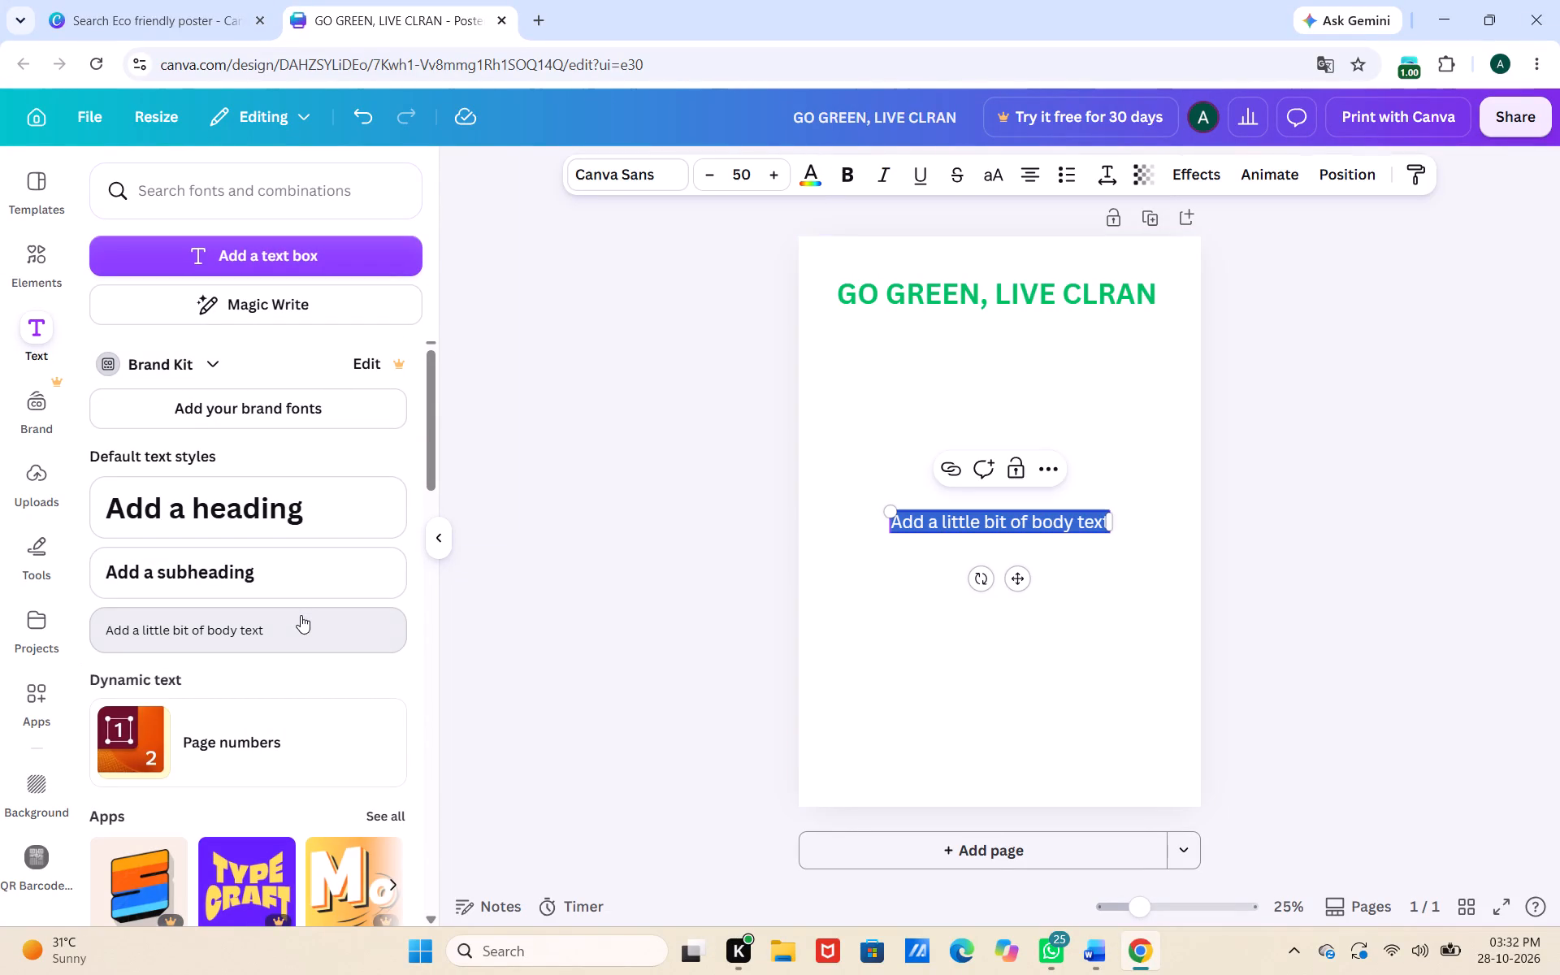
{"action": "left_click", "coordinate": [922, 522]}
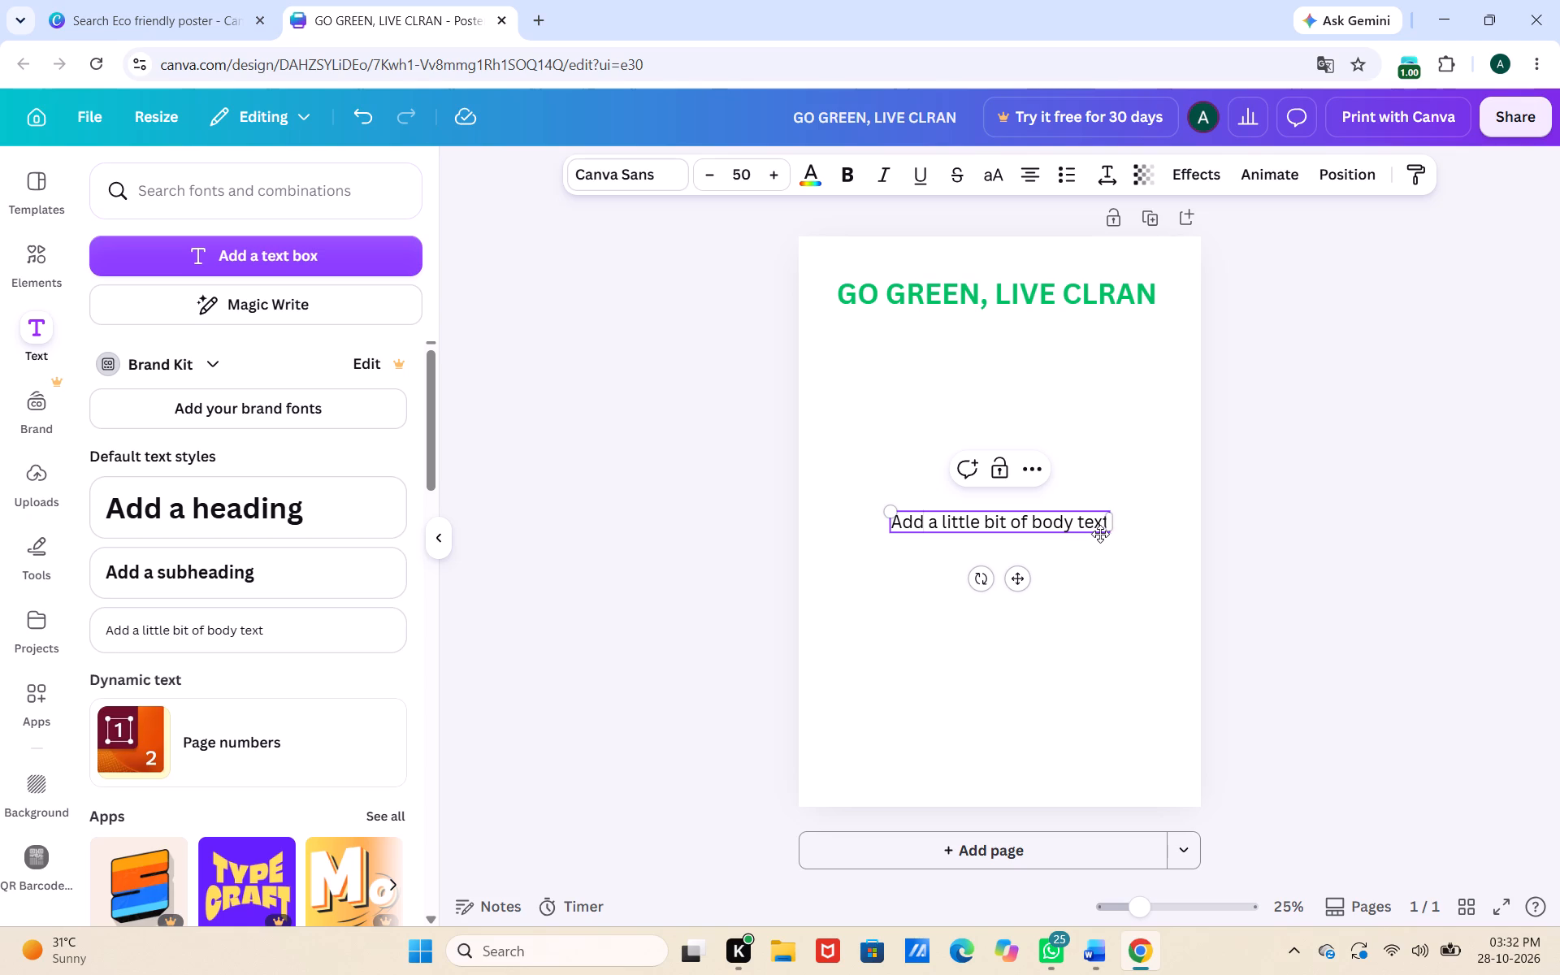
{"action": "left_click_drag", "start_coordinate": [1105, 522], "coordinate": [877, 543]}
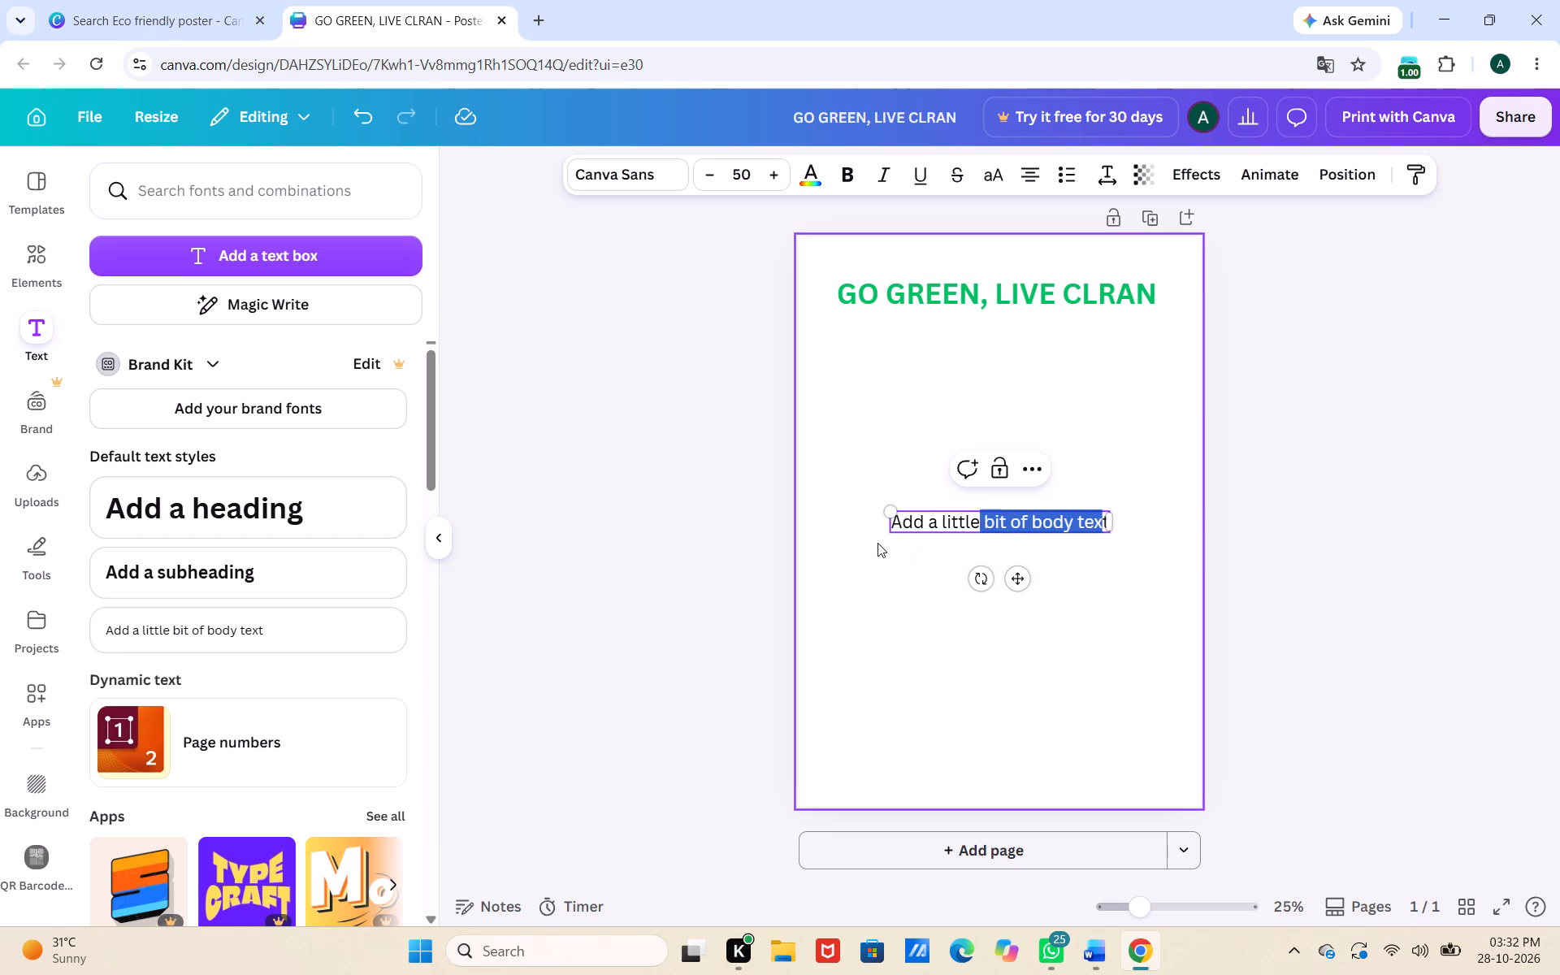
{"action": "left_click_drag", "start_coordinate": [877, 543], "coordinate": [748, 528]}
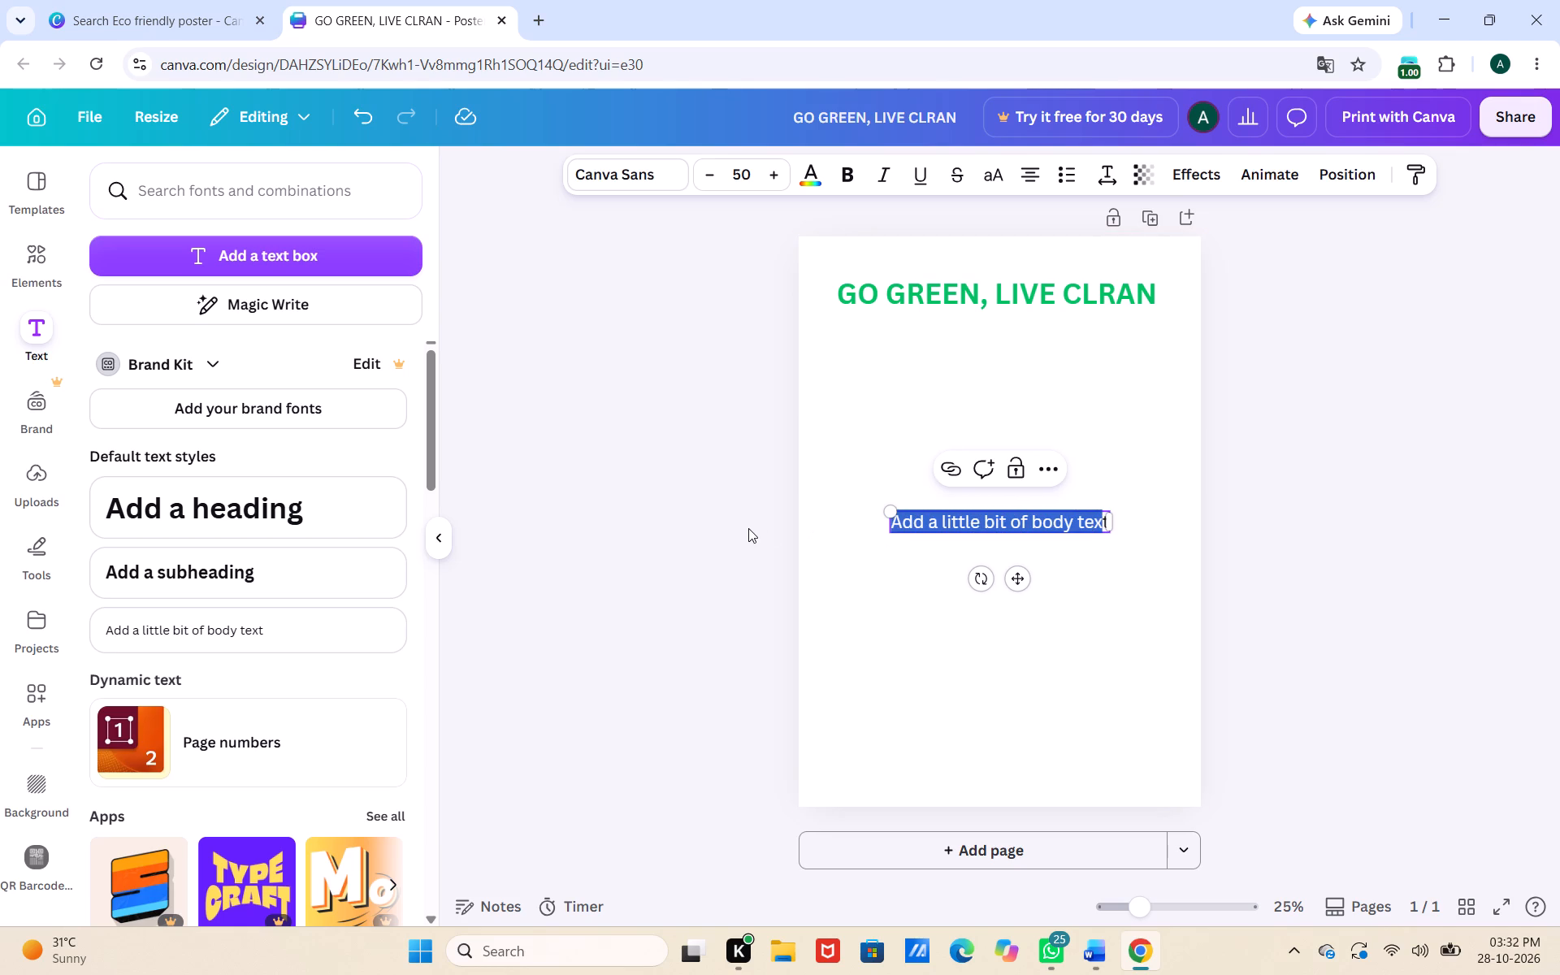
{"action": "key", "text": "ctrl+v"}
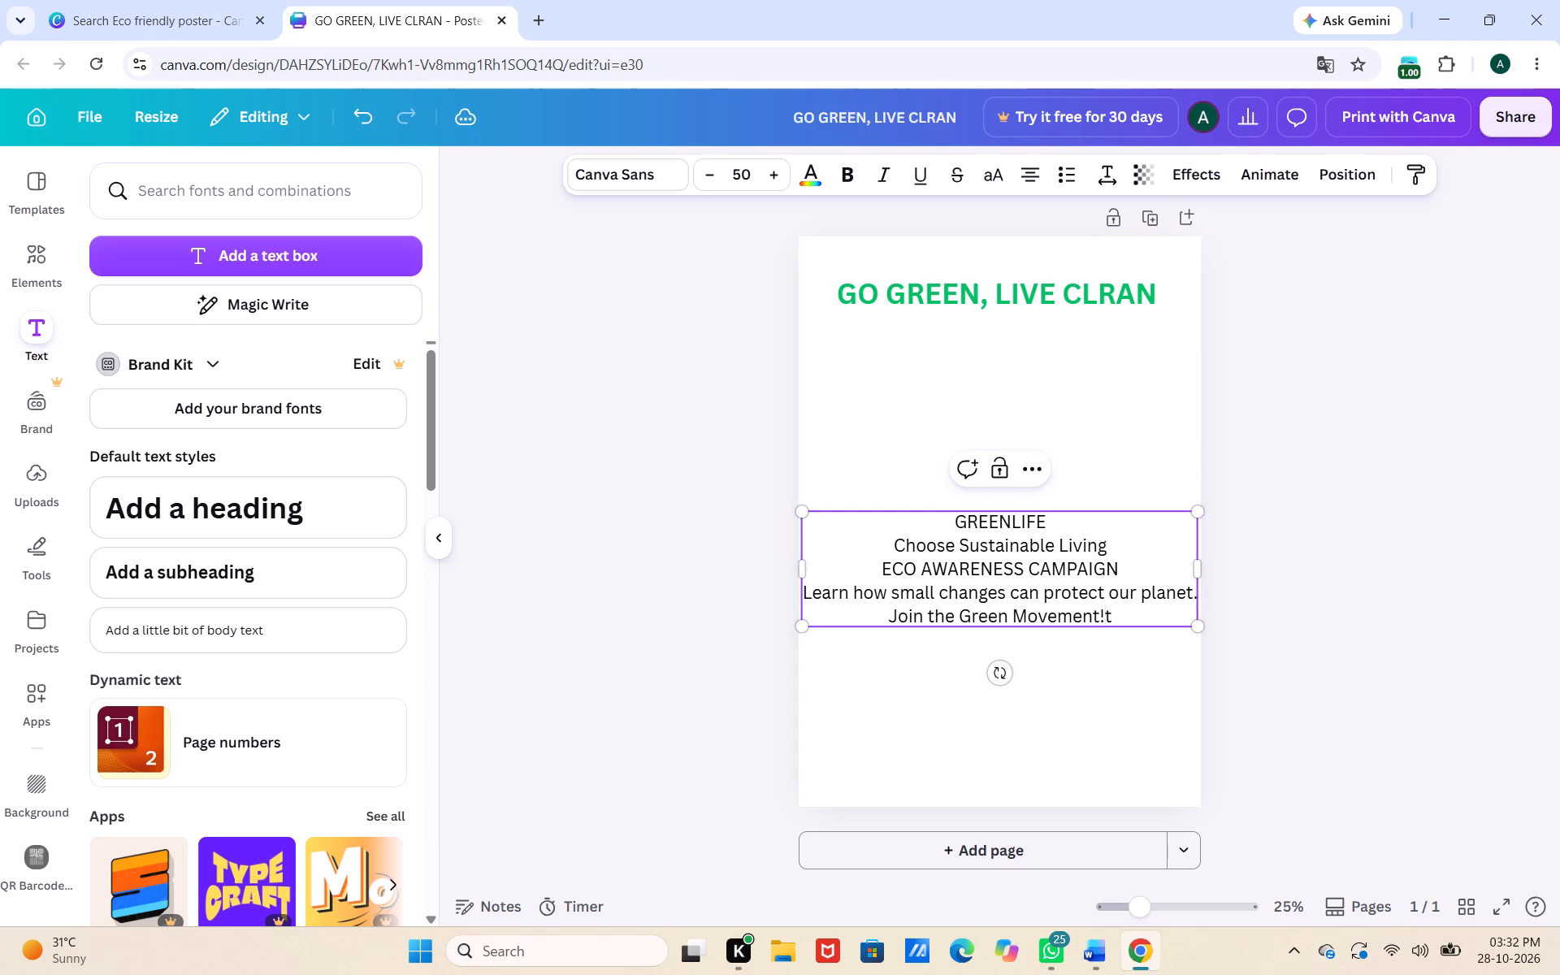
Shrink the campaign text block slightly to size 49.3 and move it up beneath the green heading.
{"action": "left_click_drag", "start_coordinate": [1201, 628], "coordinate": [1202, 639]}
{"action": "left_click_drag", "start_coordinate": [1202, 639], "coordinate": [1174, 700]}
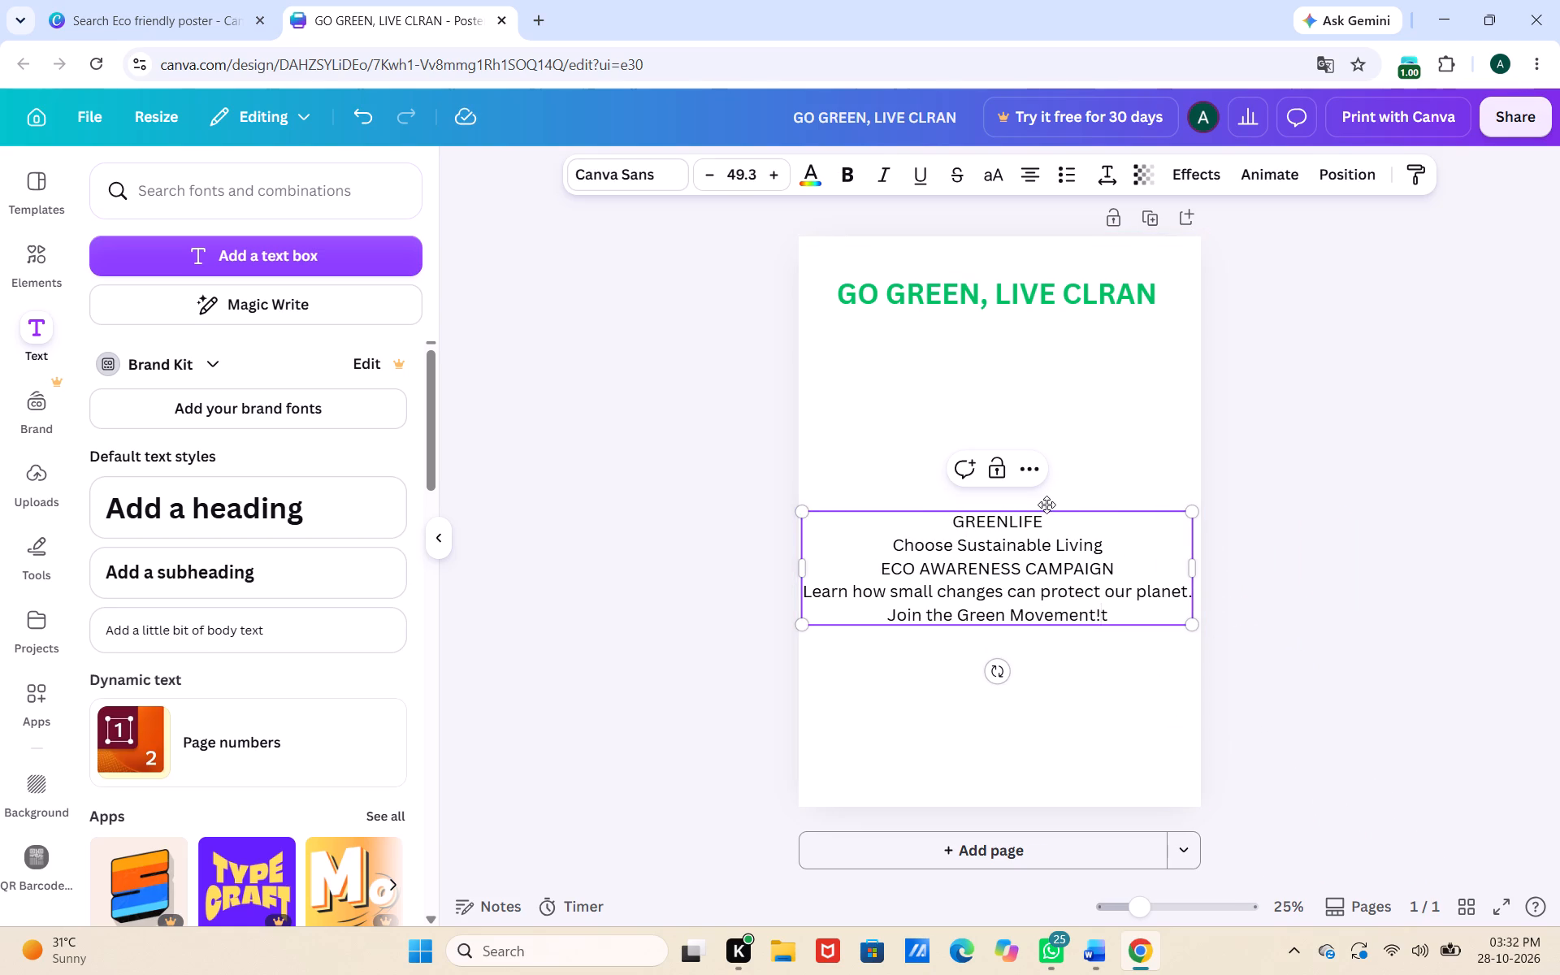
{"action": "left_click_drag", "start_coordinate": [1046, 510], "coordinate": [1059, 369]}
{"action": "left_click", "coordinate": [1040, 436]}
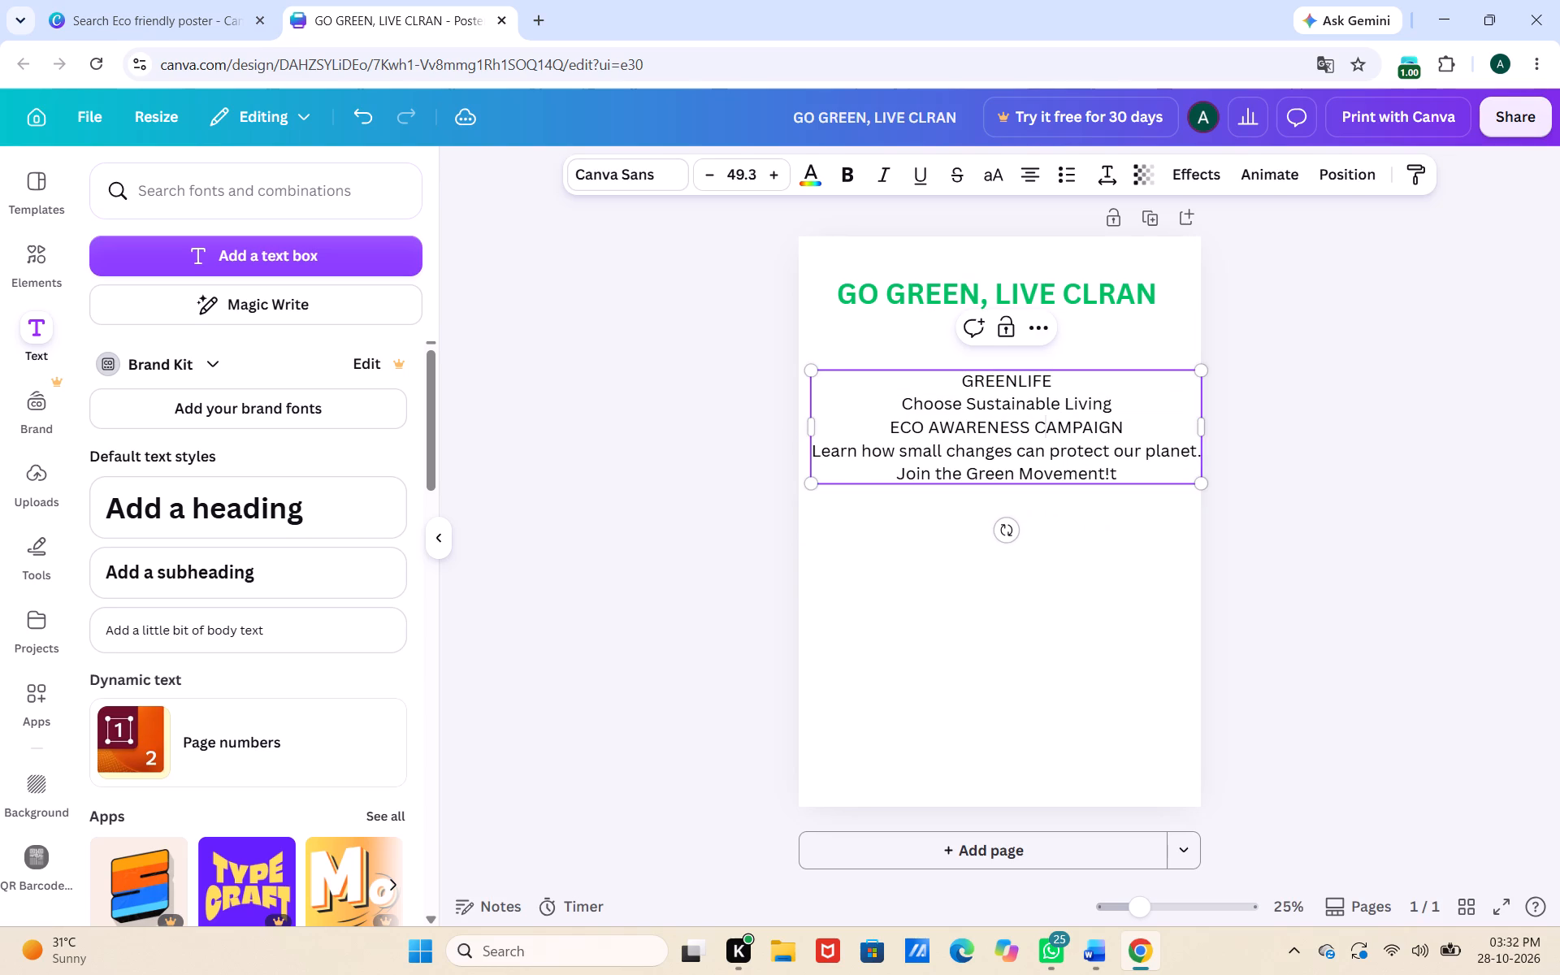
Insert a blank line after "Choose Sustainable Living" and break the "Learn how small changes" line before "planet.".
{"action": "left_click", "coordinate": [1119, 407]}
{"action": "key", "text": "Return"}
{"action": "key", "text": "Return"}
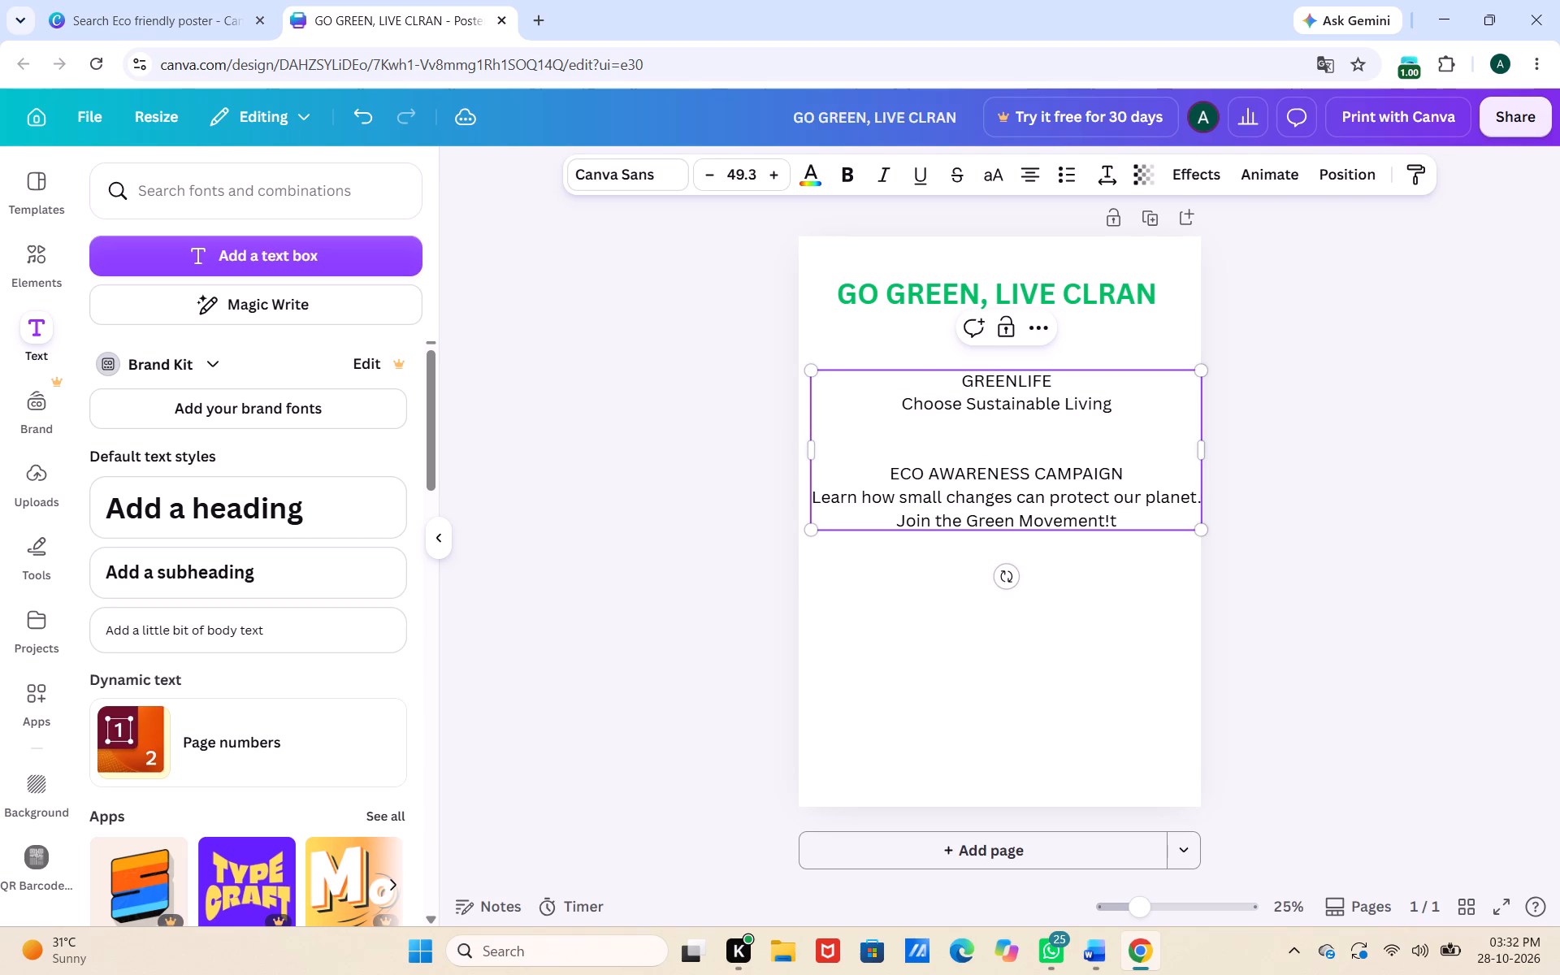
{"action": "key", "text": "BackSpace"}
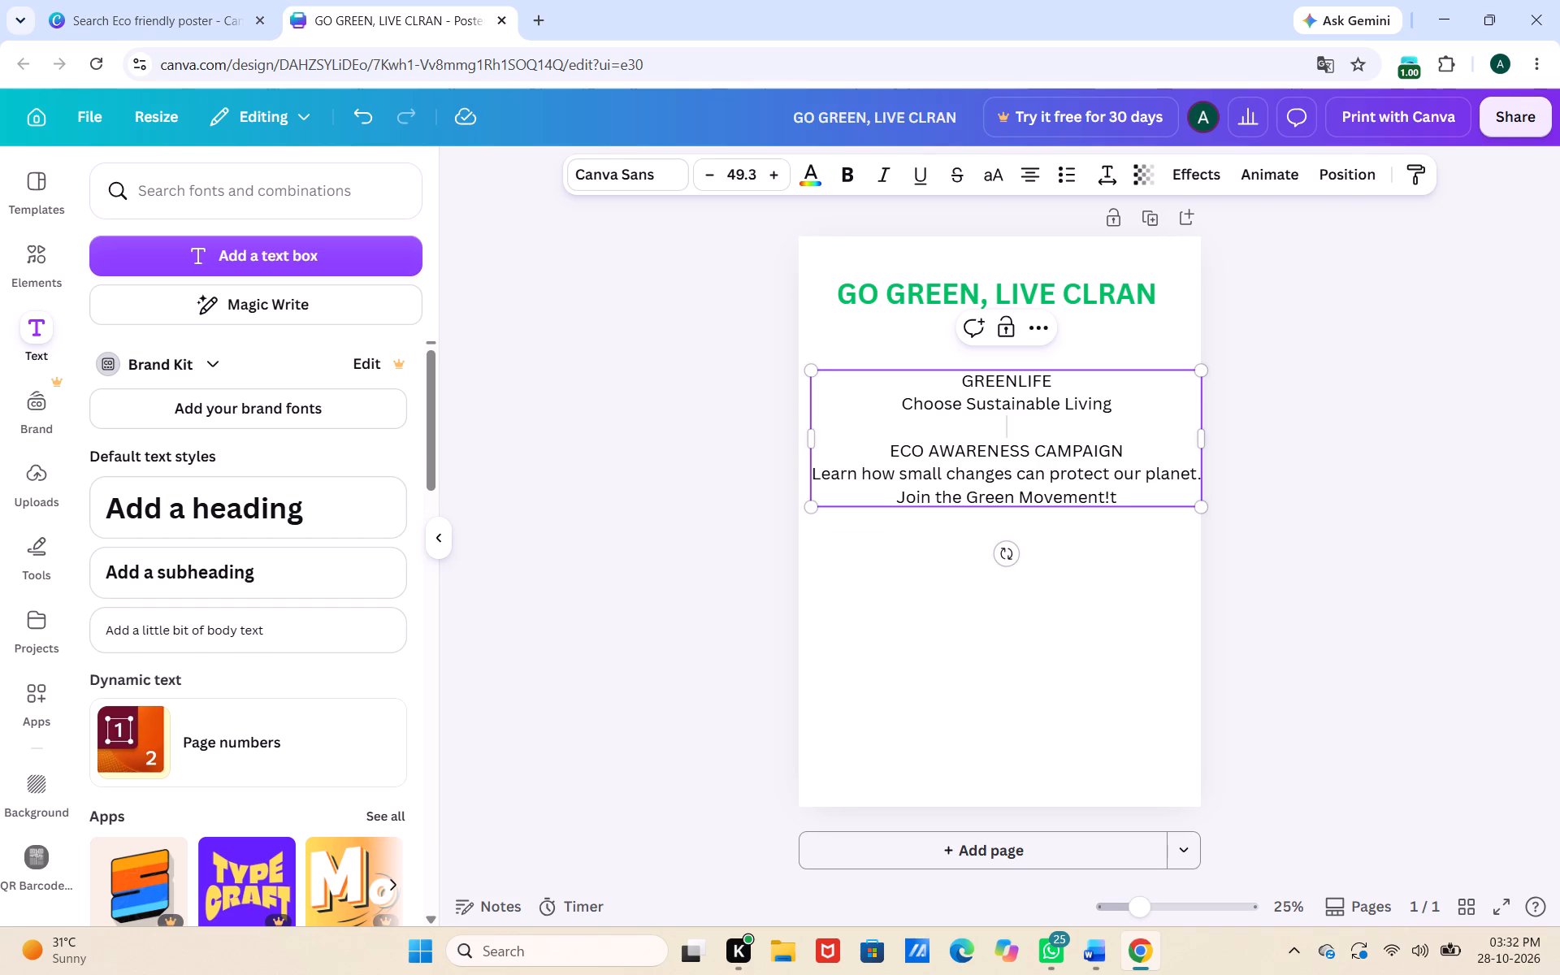
{"action": "left_click", "coordinate": [1142, 472]}
{"action": "key", "text": "Return"}
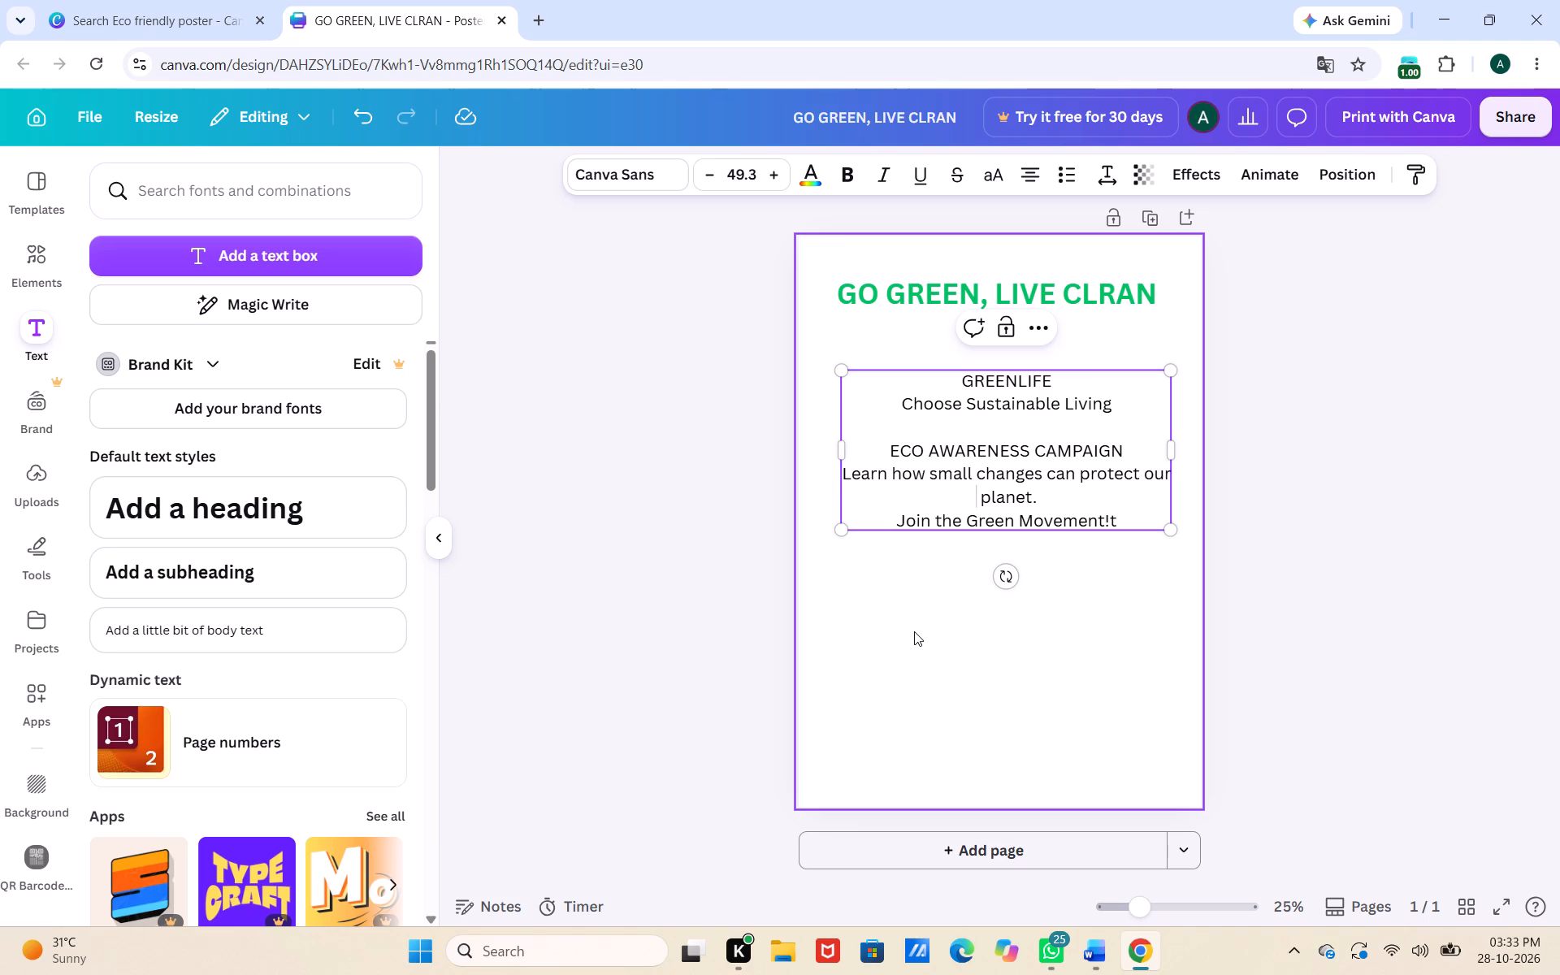
Centre the campaign text block horizontally on the page beneath the heading and deselect it.
{"action": "left_click", "coordinate": [1092, 368]}
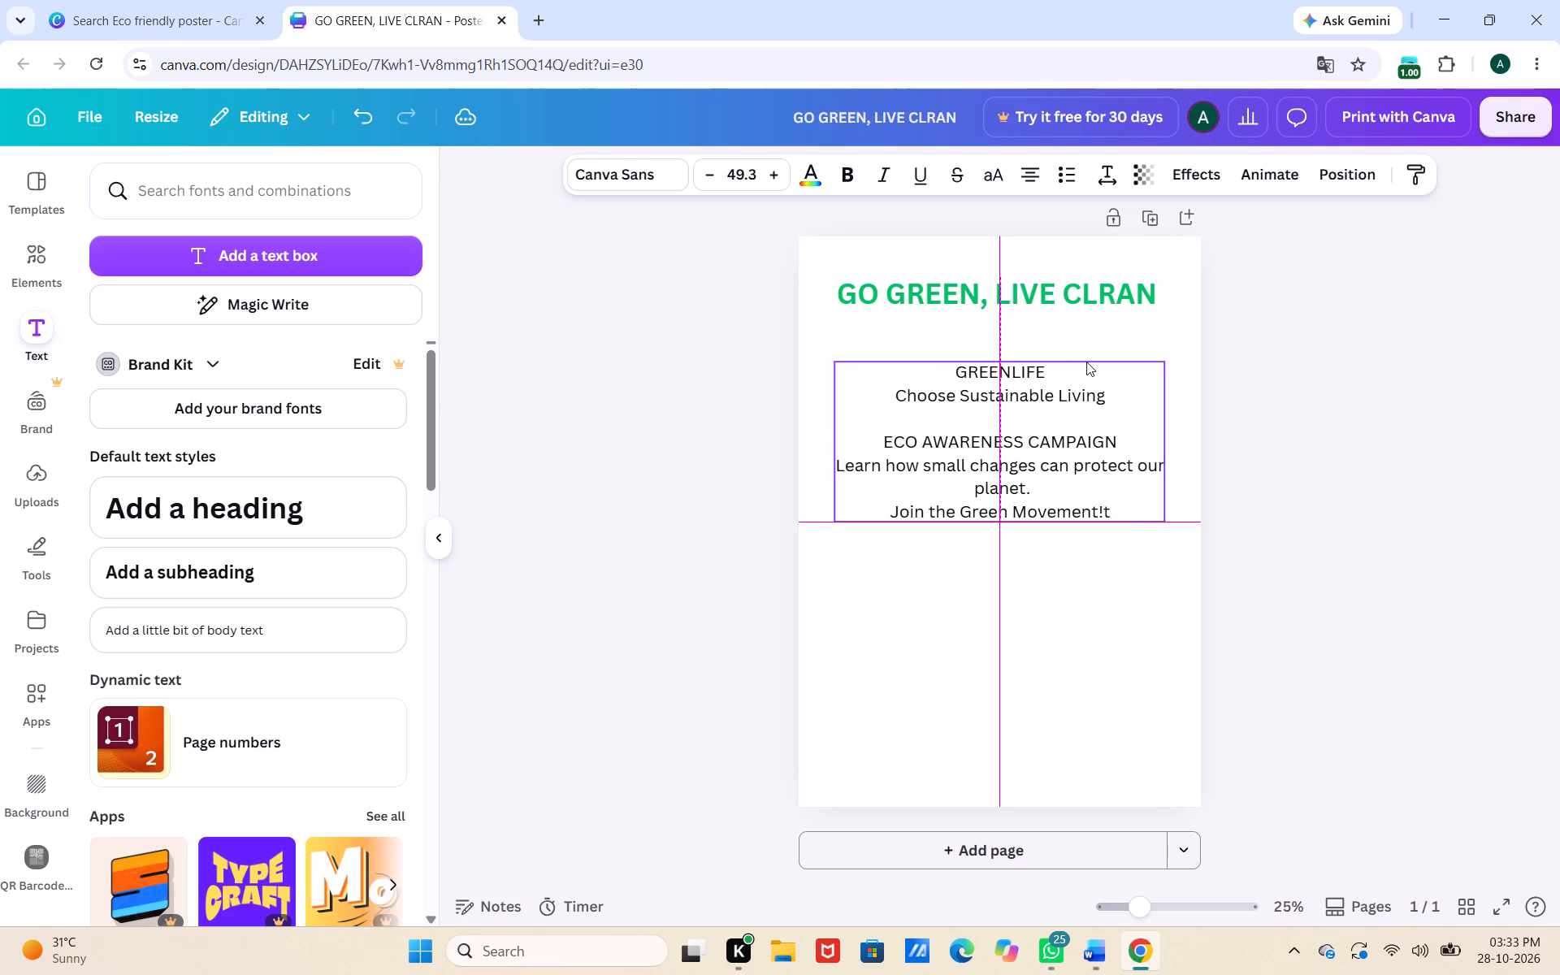
{"action": "left_click", "coordinate": [1400, 496]}
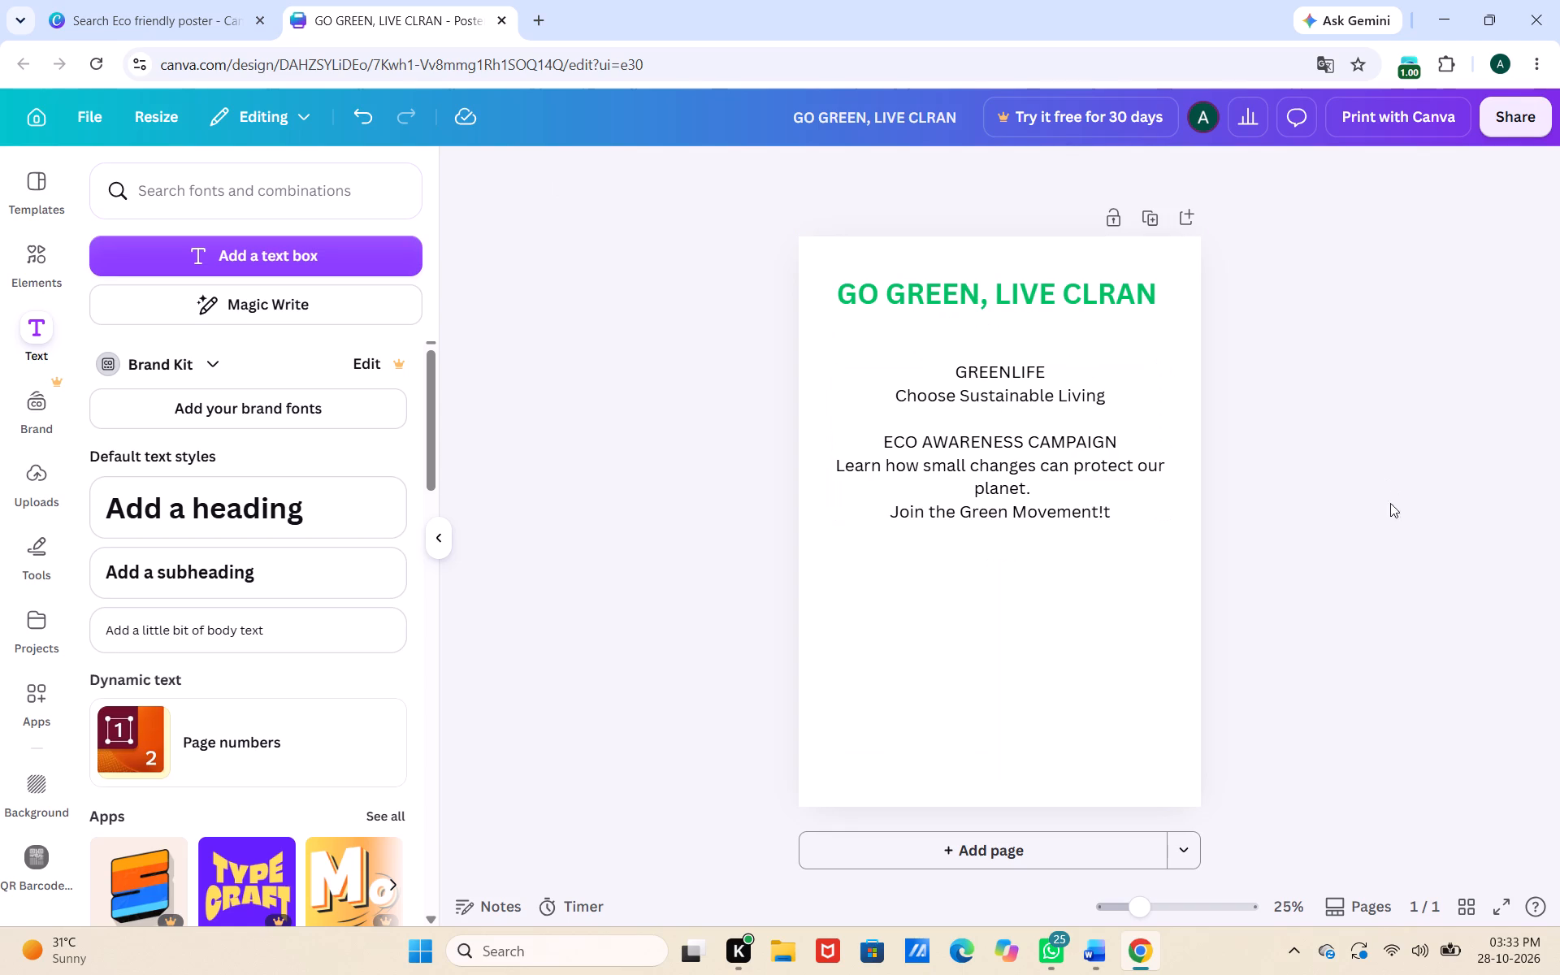
Make the "ECO AWARENESS CAMPAIGN" line bold.
{"action": "left_click", "coordinate": [880, 434]}
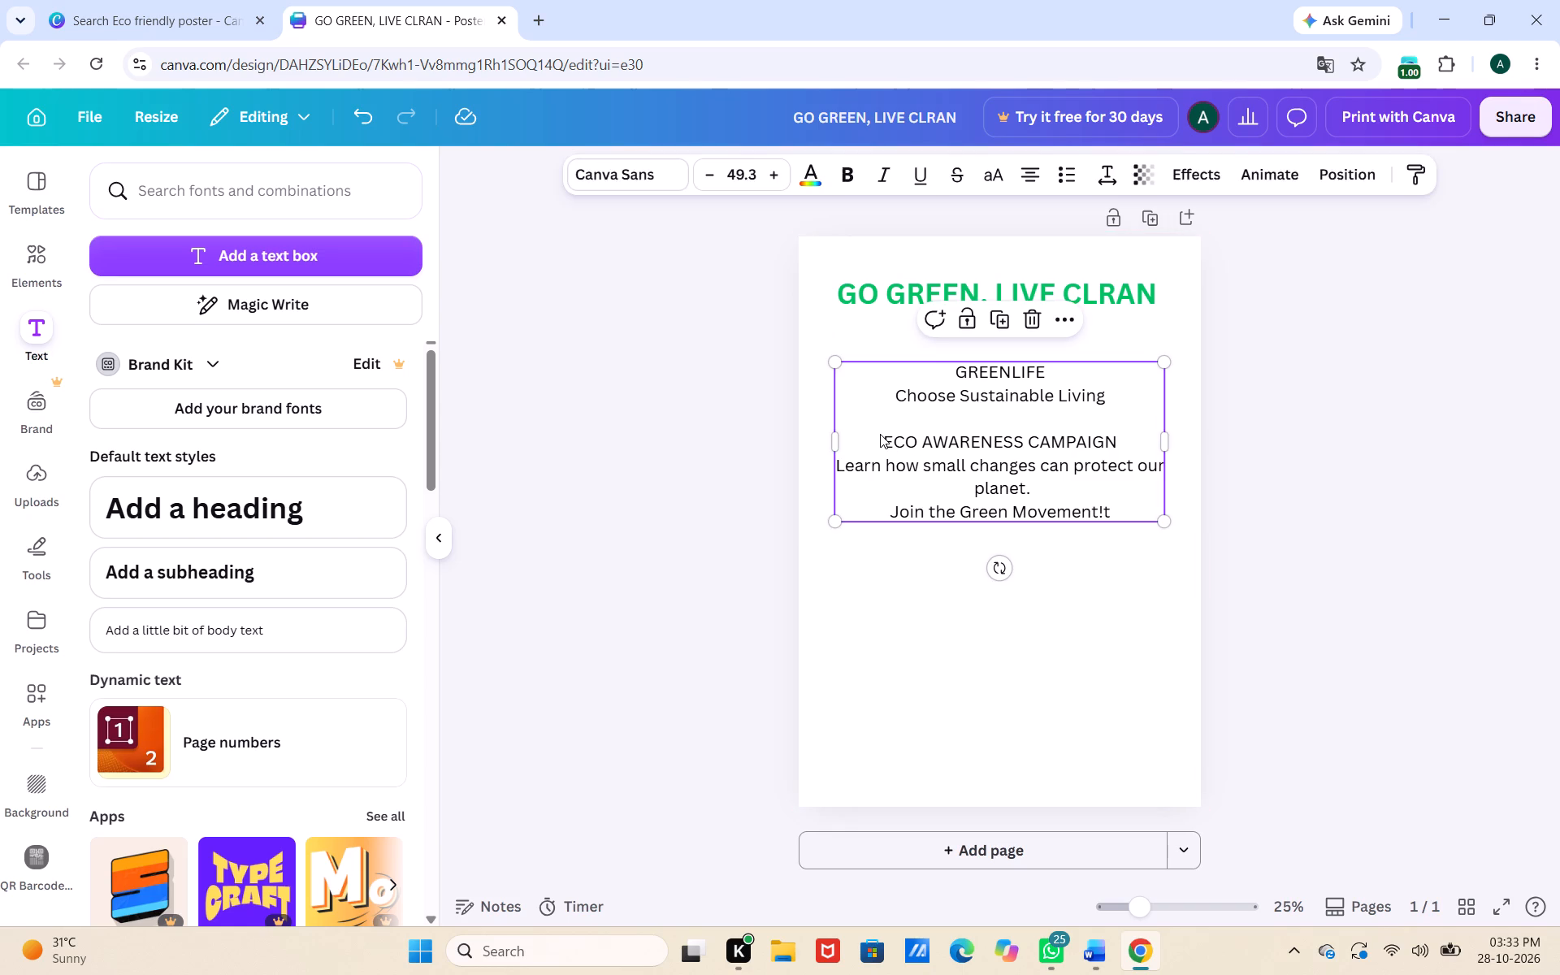
{"action": "left_click", "coordinate": [884, 440]}
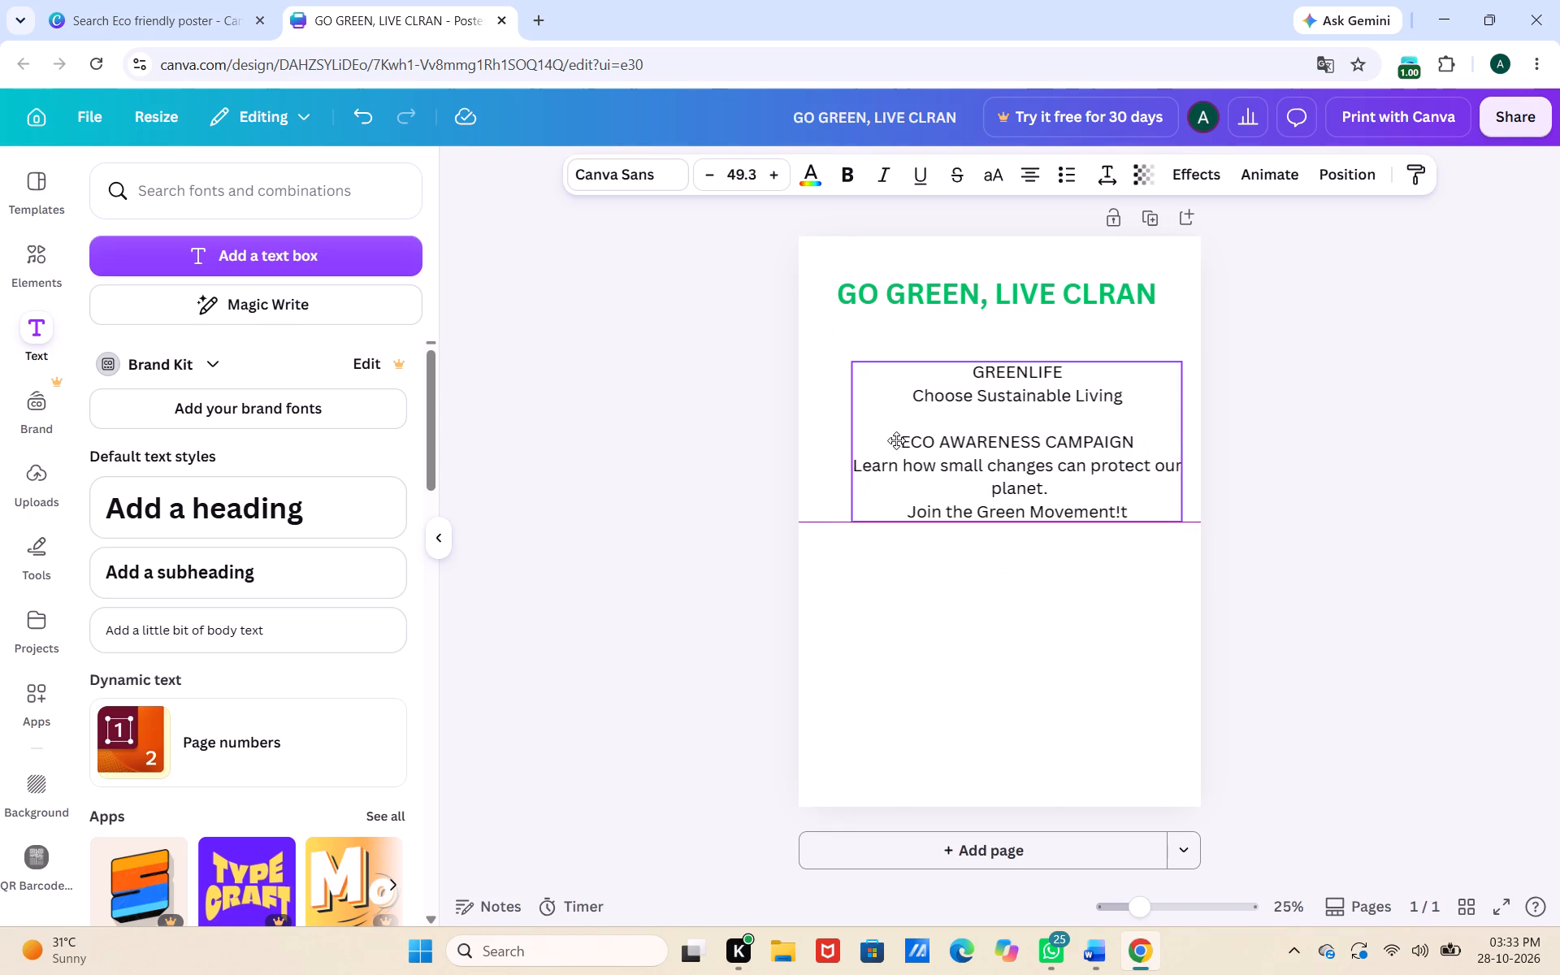
{"action": "left_click", "coordinate": [1120, 435]}
{"action": "left_click_drag", "start_coordinate": [1120, 436], "coordinate": [912, 442]}
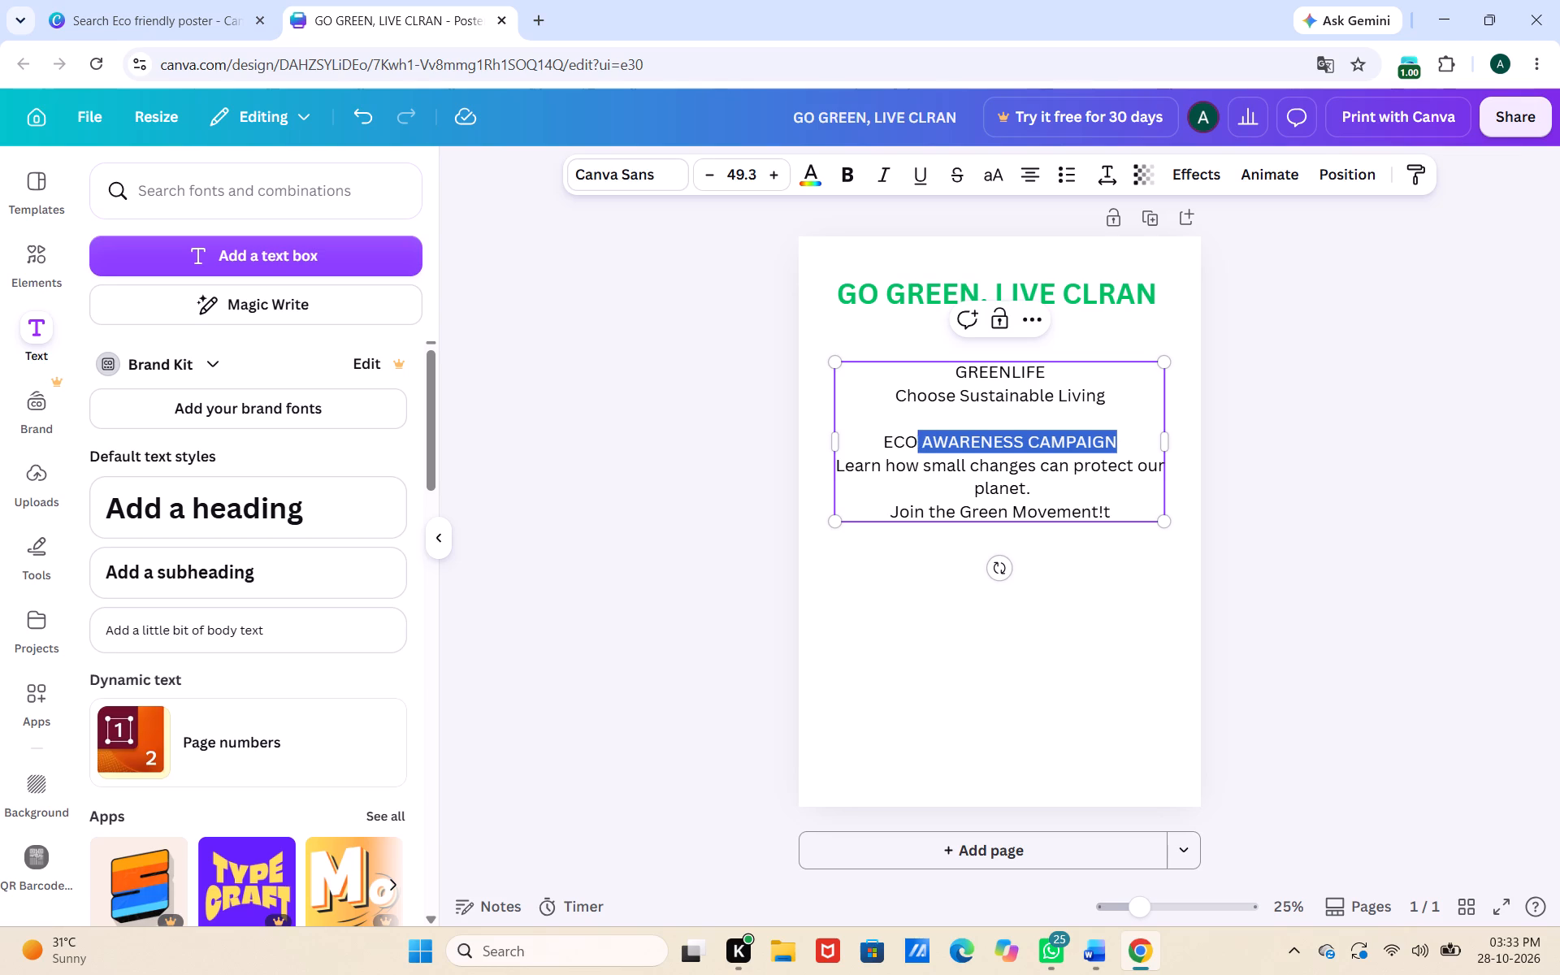
{"action": "left_click_drag", "start_coordinate": [912, 442], "coordinate": [858, 437]}
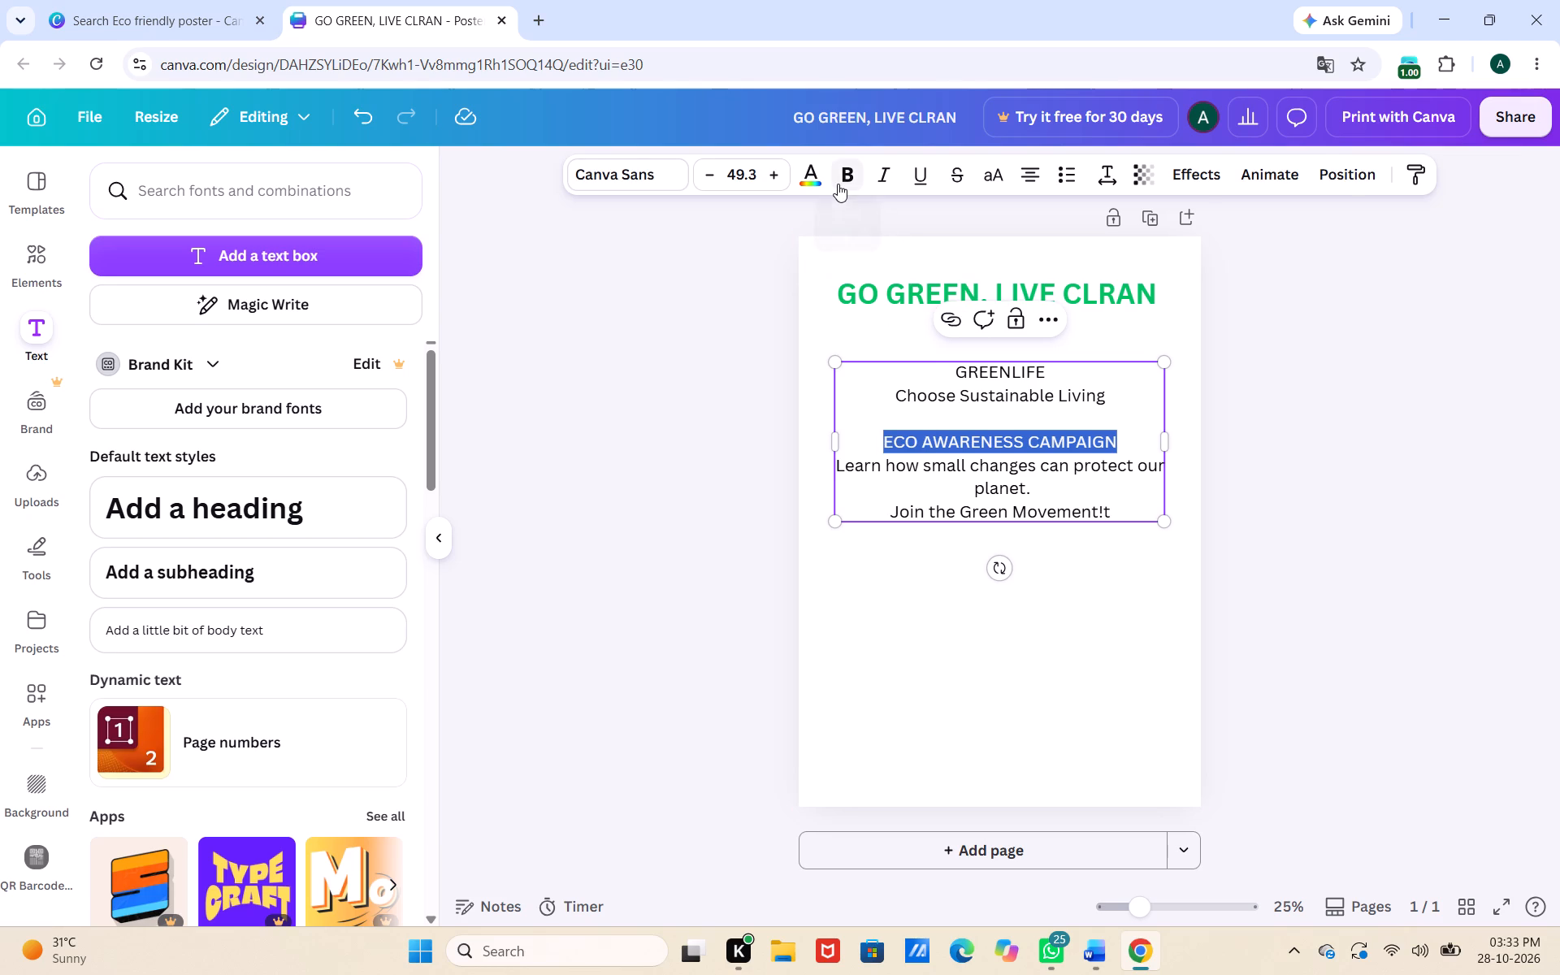
{"action": "left_click", "coordinate": [838, 183]}
{"action": "left_click", "coordinate": [700, 382]}
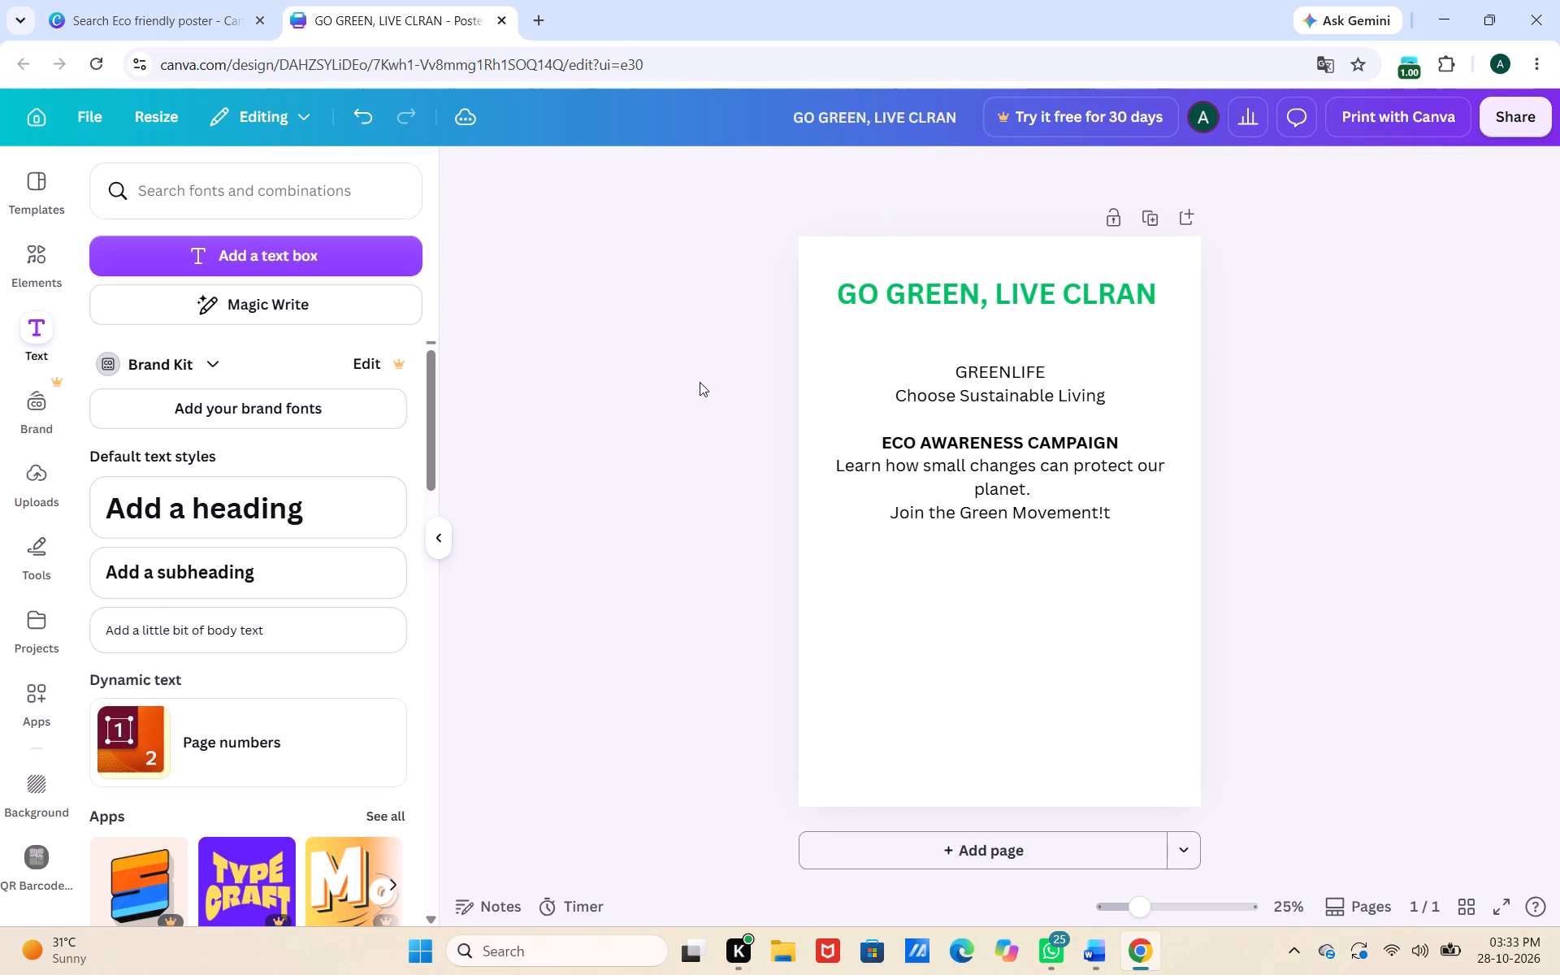
Recolour all the campaign text below the heading medium-dark grey from the default solid colours, after trying a lighter grey.
{"action": "left_click_drag", "start_coordinate": [930, 361], "coordinate": [939, 375]}
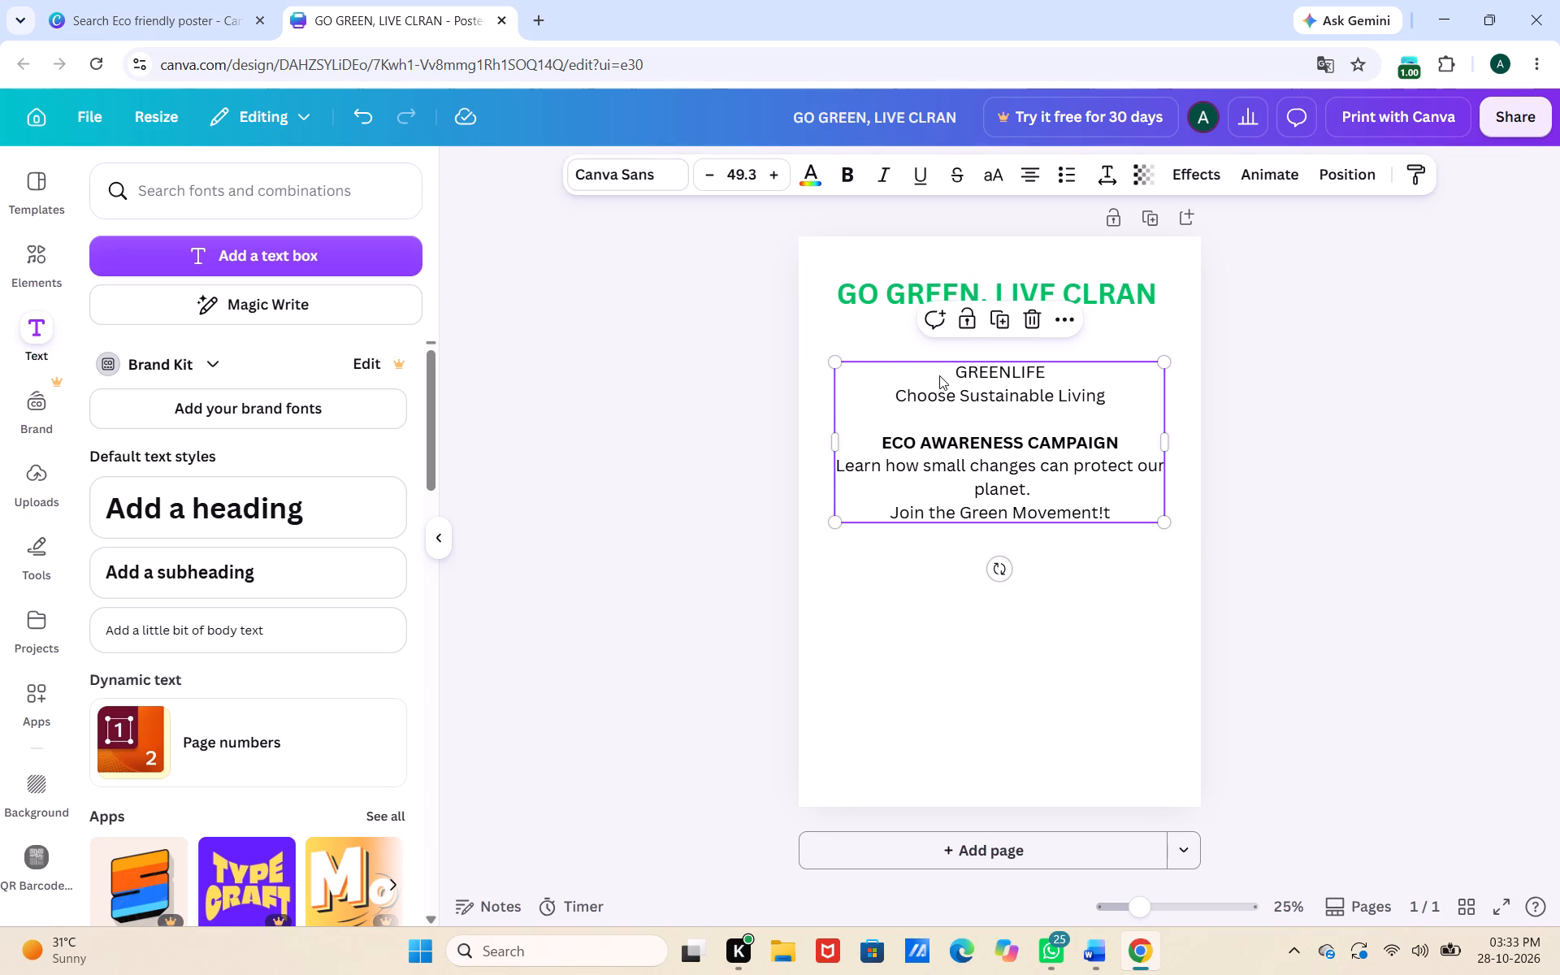
{"action": "double_click", "coordinate": [939, 375]}
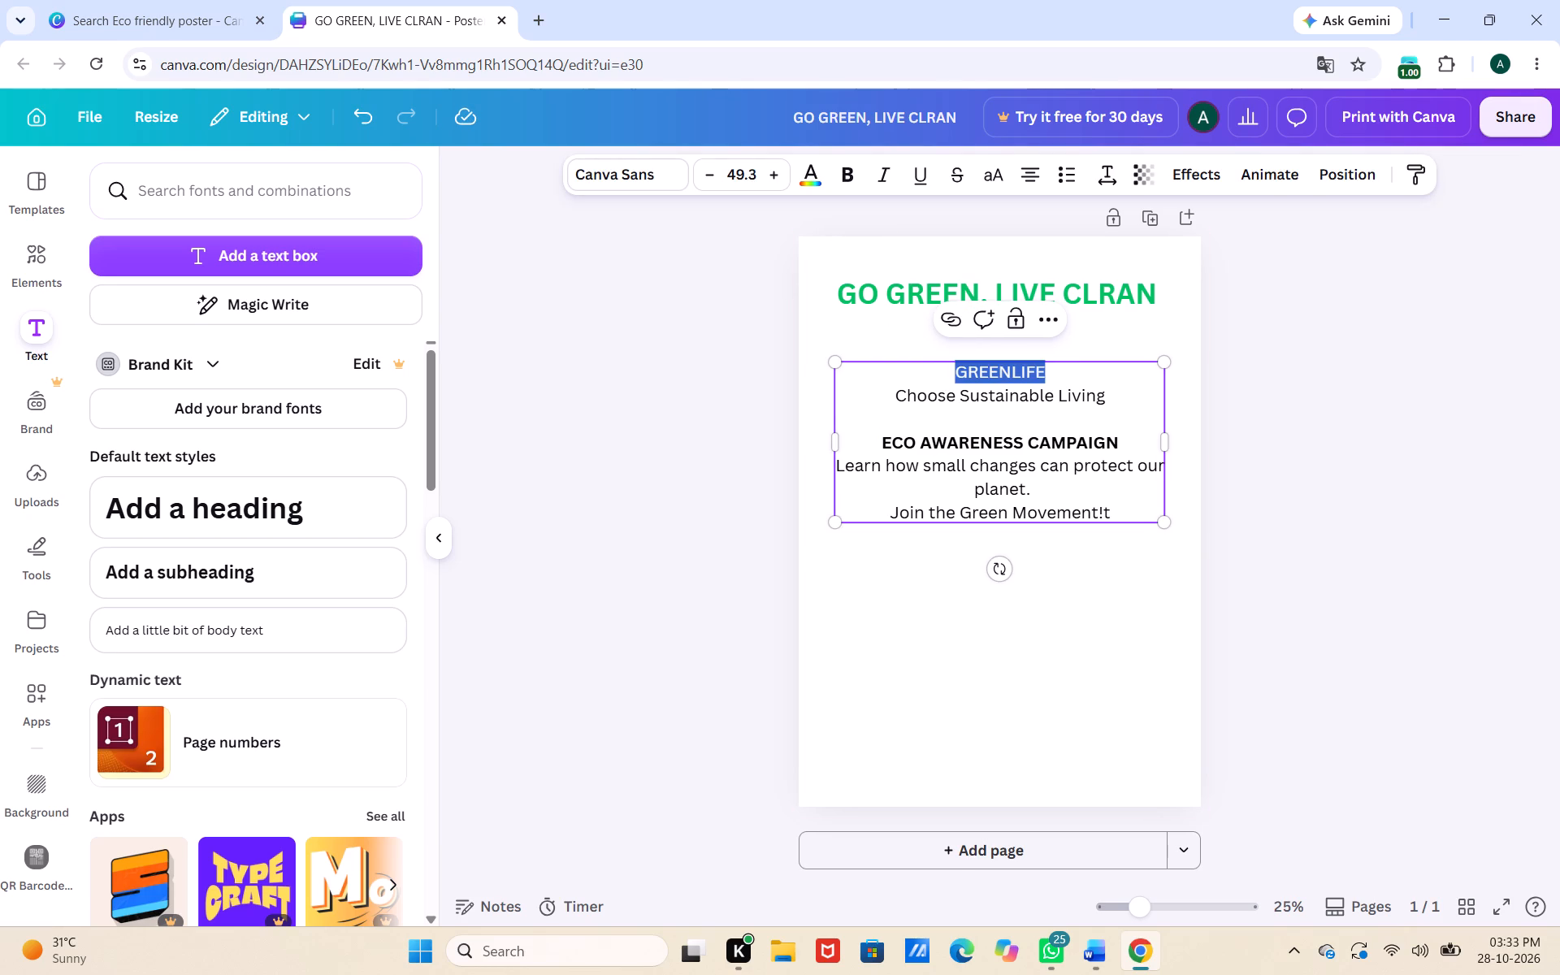
{"action": "left_click", "coordinate": [951, 377]}
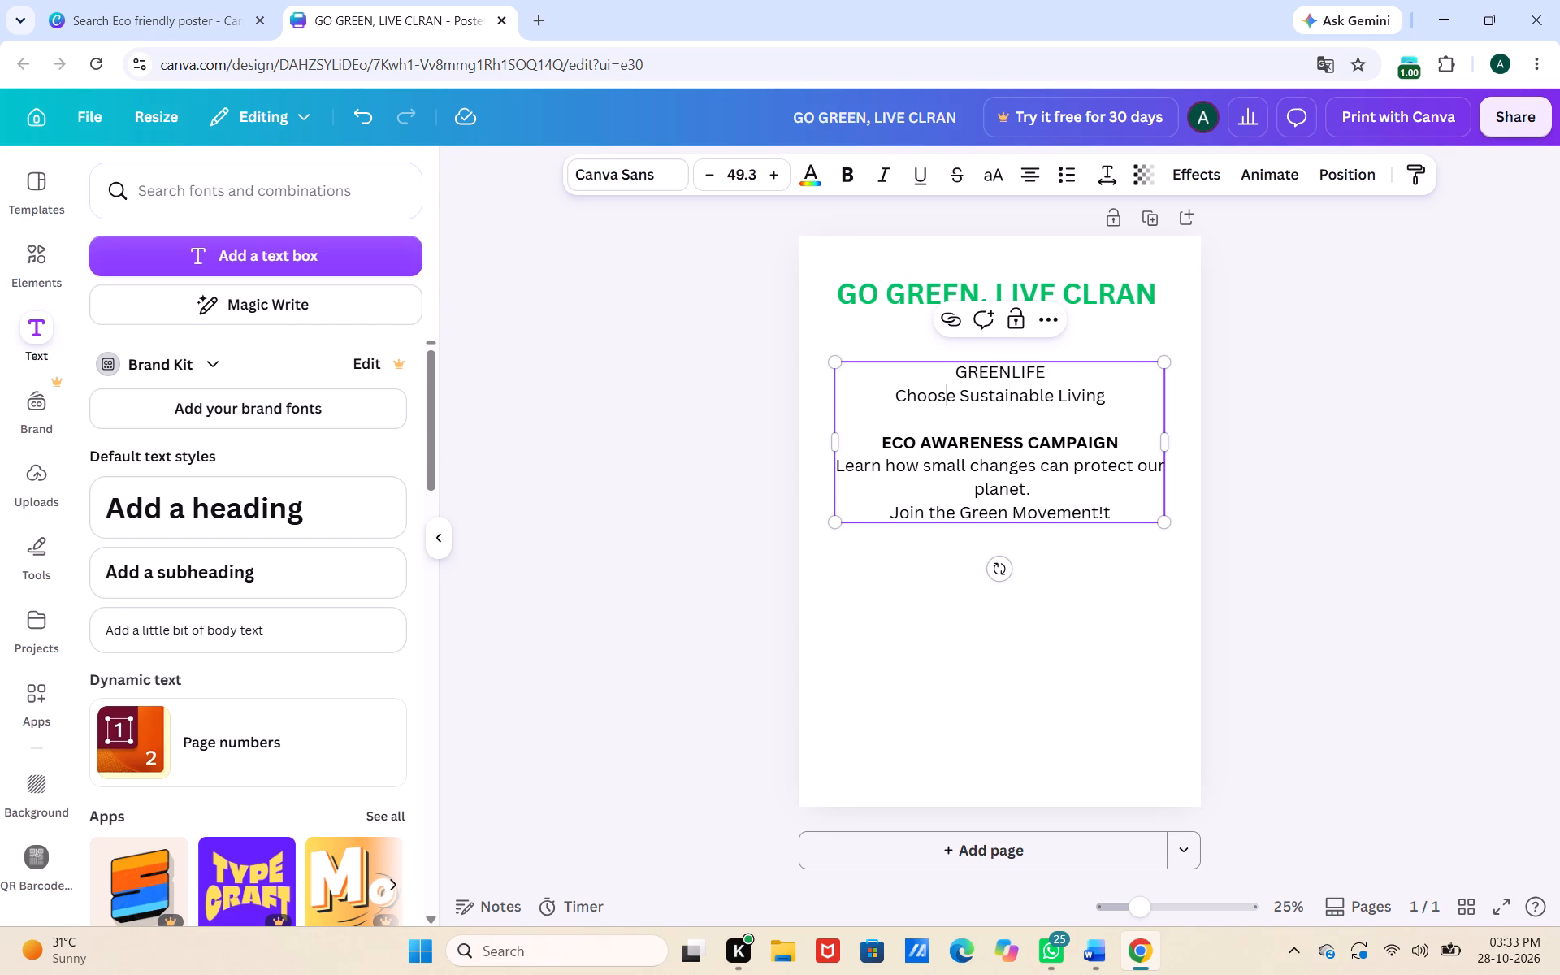
{"action": "left_click_drag", "start_coordinate": [947, 376], "coordinate": [1116, 491]}
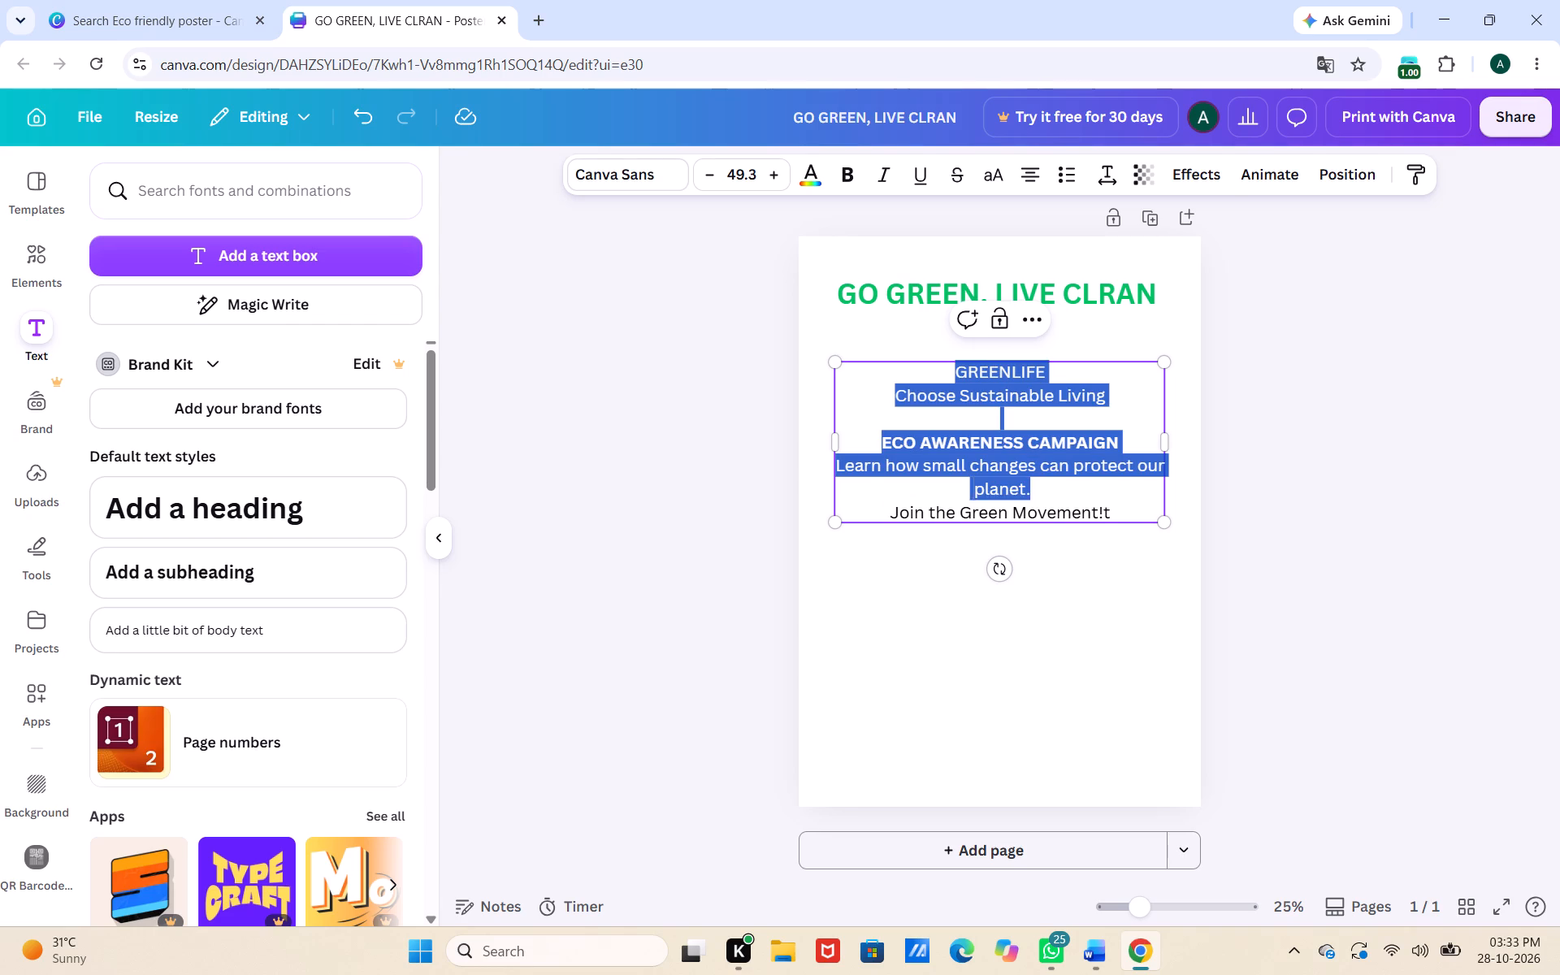
{"action": "left_click_drag", "start_coordinate": [1116, 491], "coordinate": [1123, 516]}
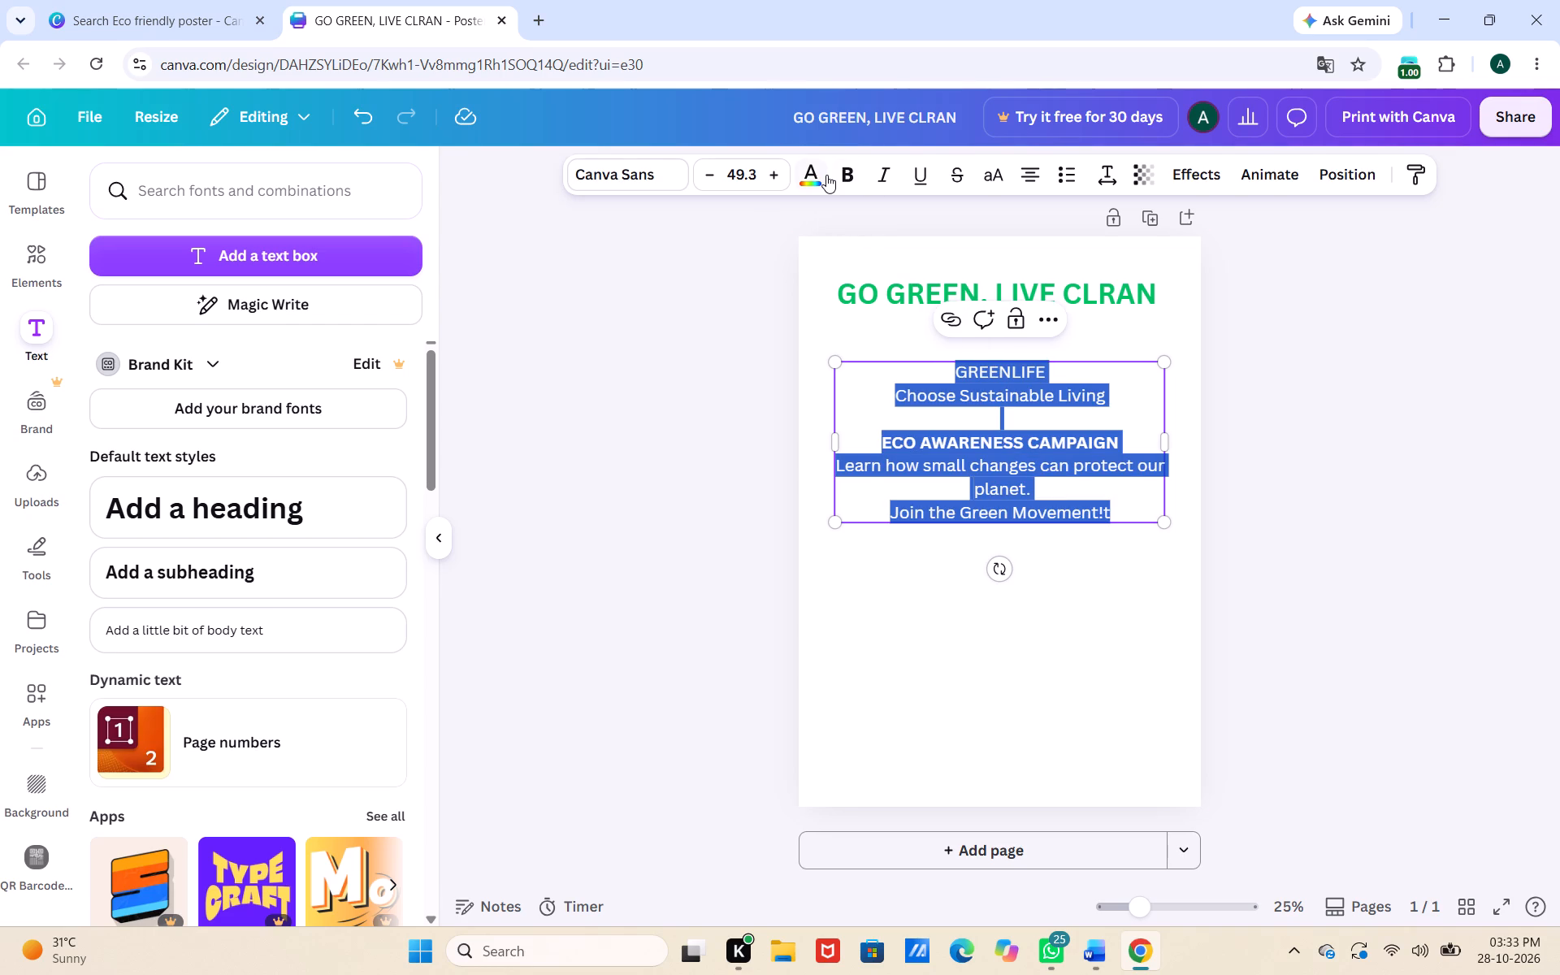
{"action": "double_click", "coordinate": [826, 175]}
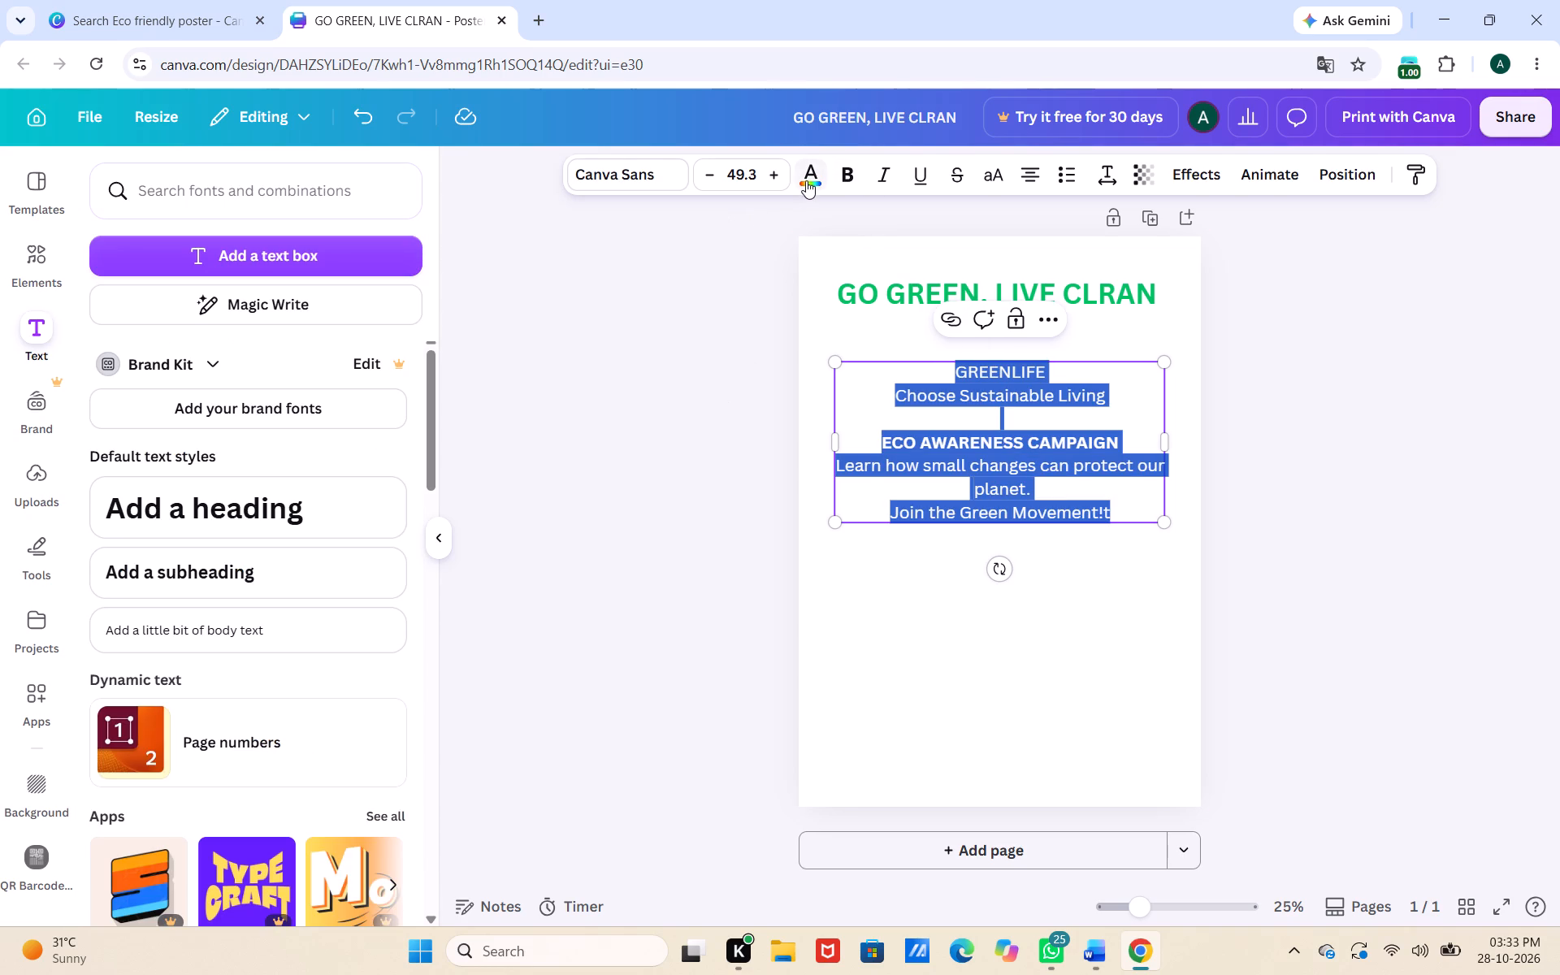
{"action": "left_click", "coordinate": [807, 180]}
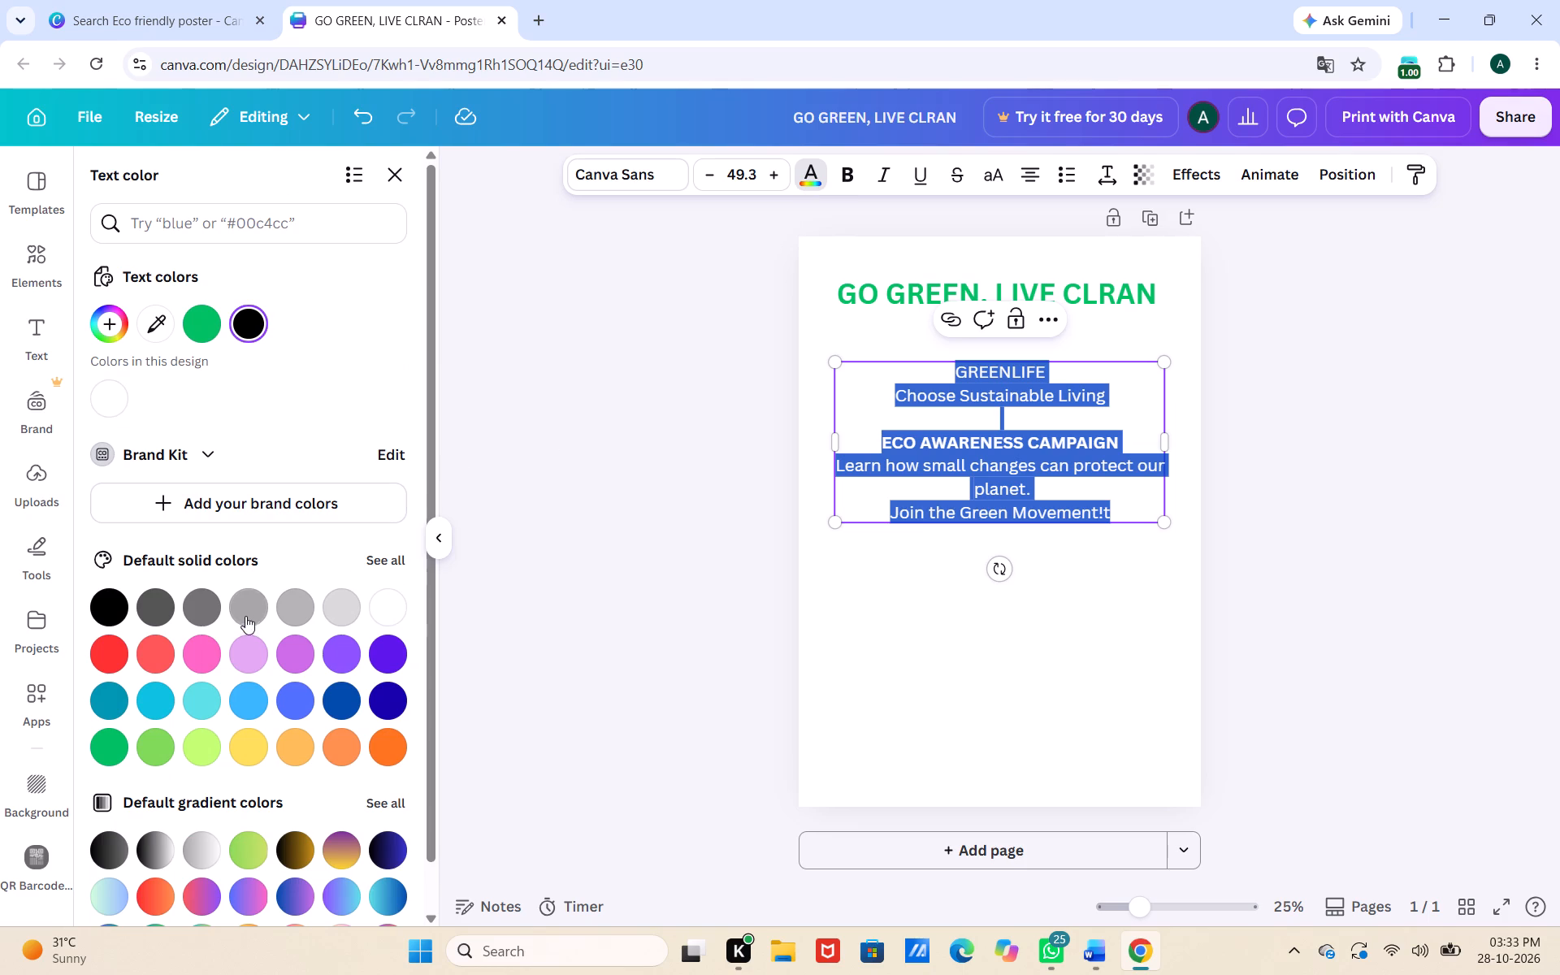
{"action": "left_click", "coordinate": [237, 613]}
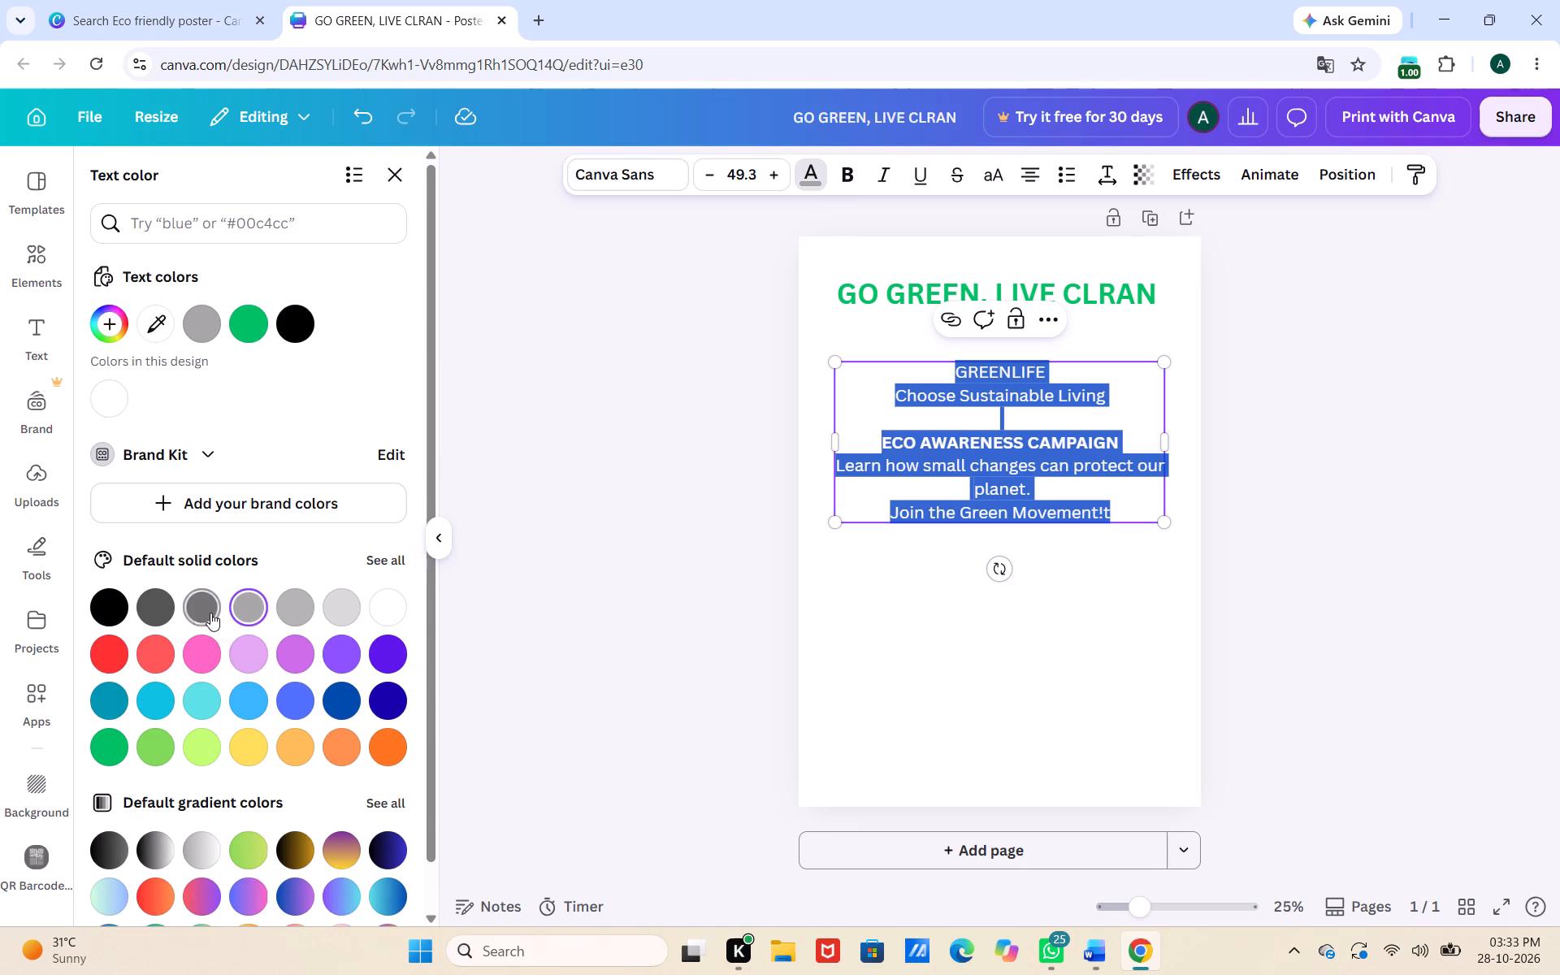
{"action": "left_click", "coordinate": [210, 613]}
{"action": "left_click", "coordinate": [655, 442]}
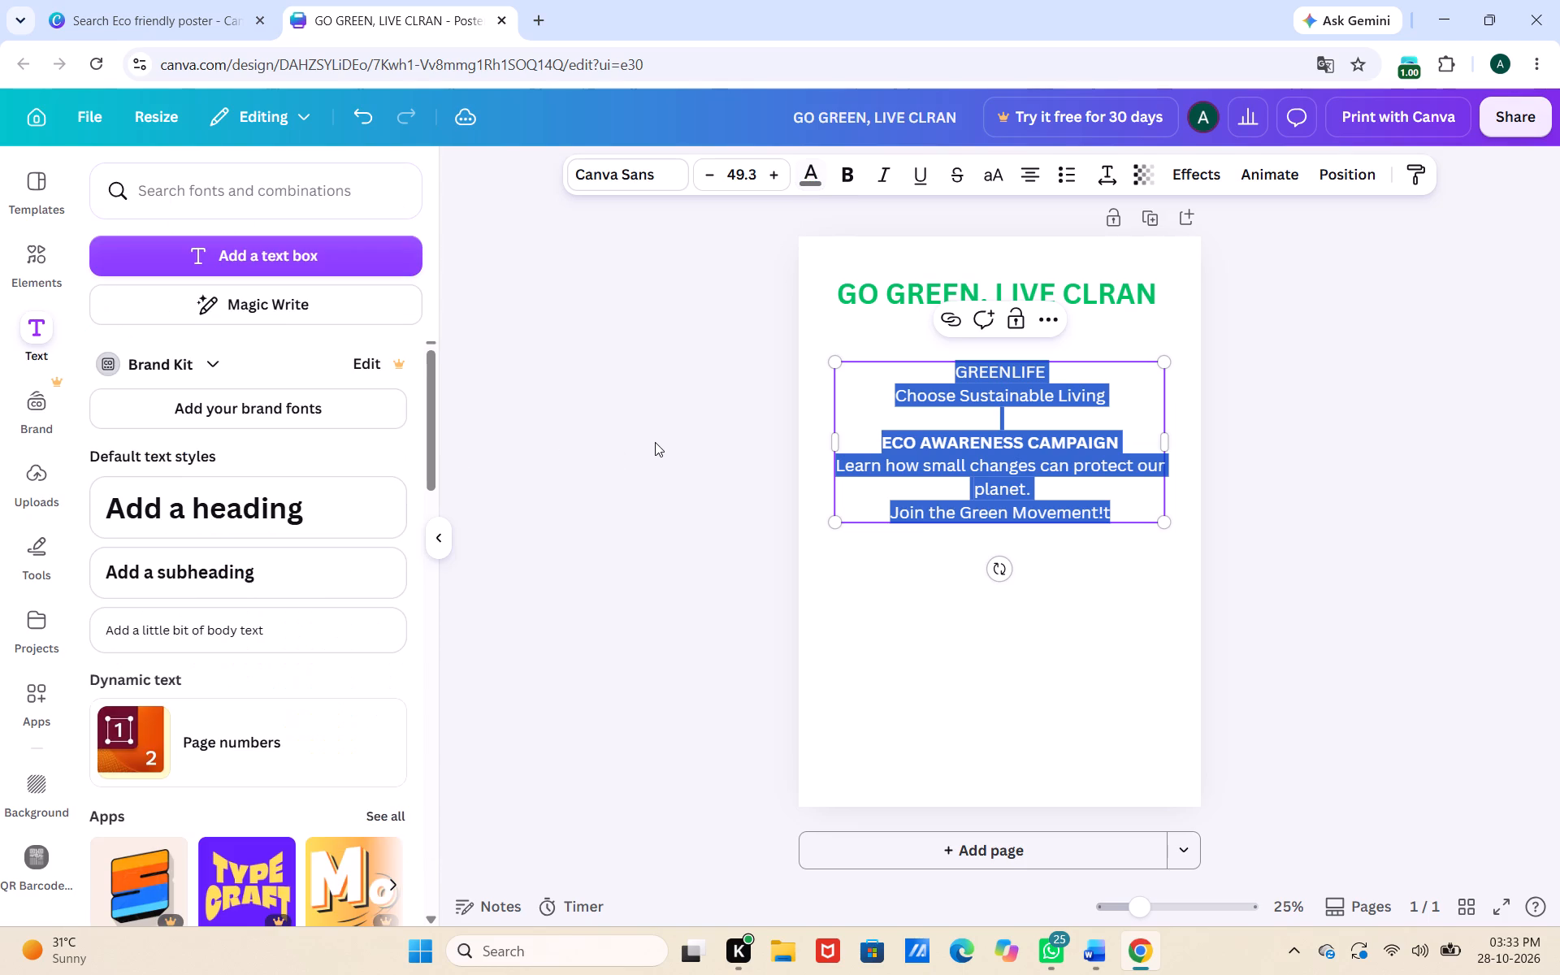
{"action": "left_click", "coordinate": [655, 442]}
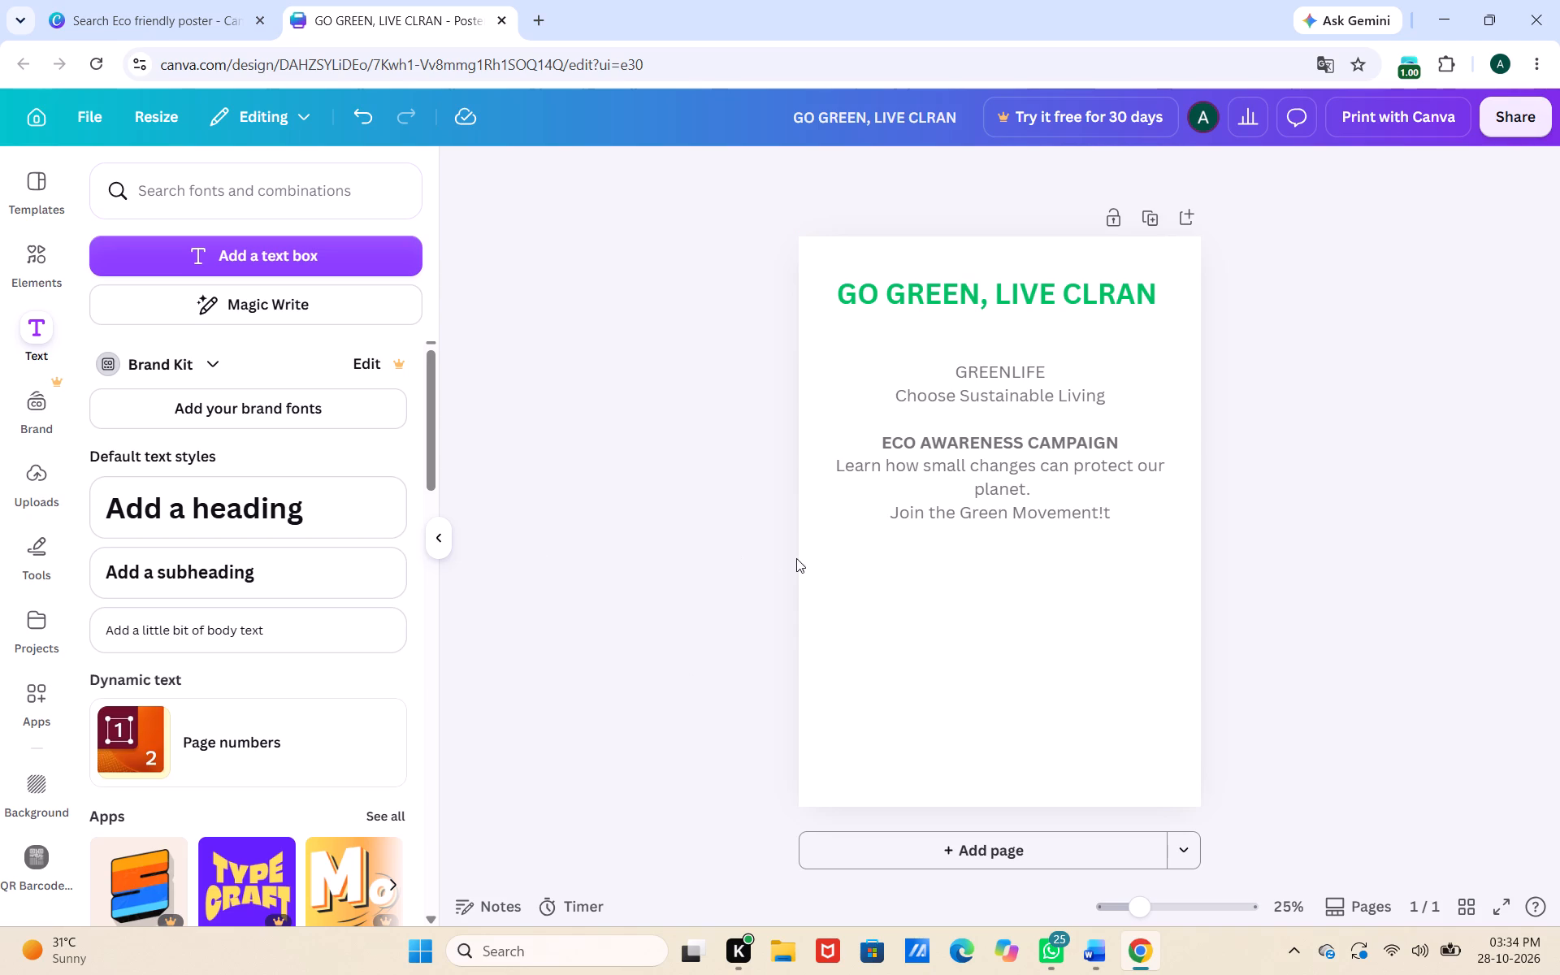
Insert a blank line below "ECO AWARENESS CAMPAIGN" and nudge the text block slightly down, keeping it centred.
{"action": "left_click", "coordinate": [945, 483]}
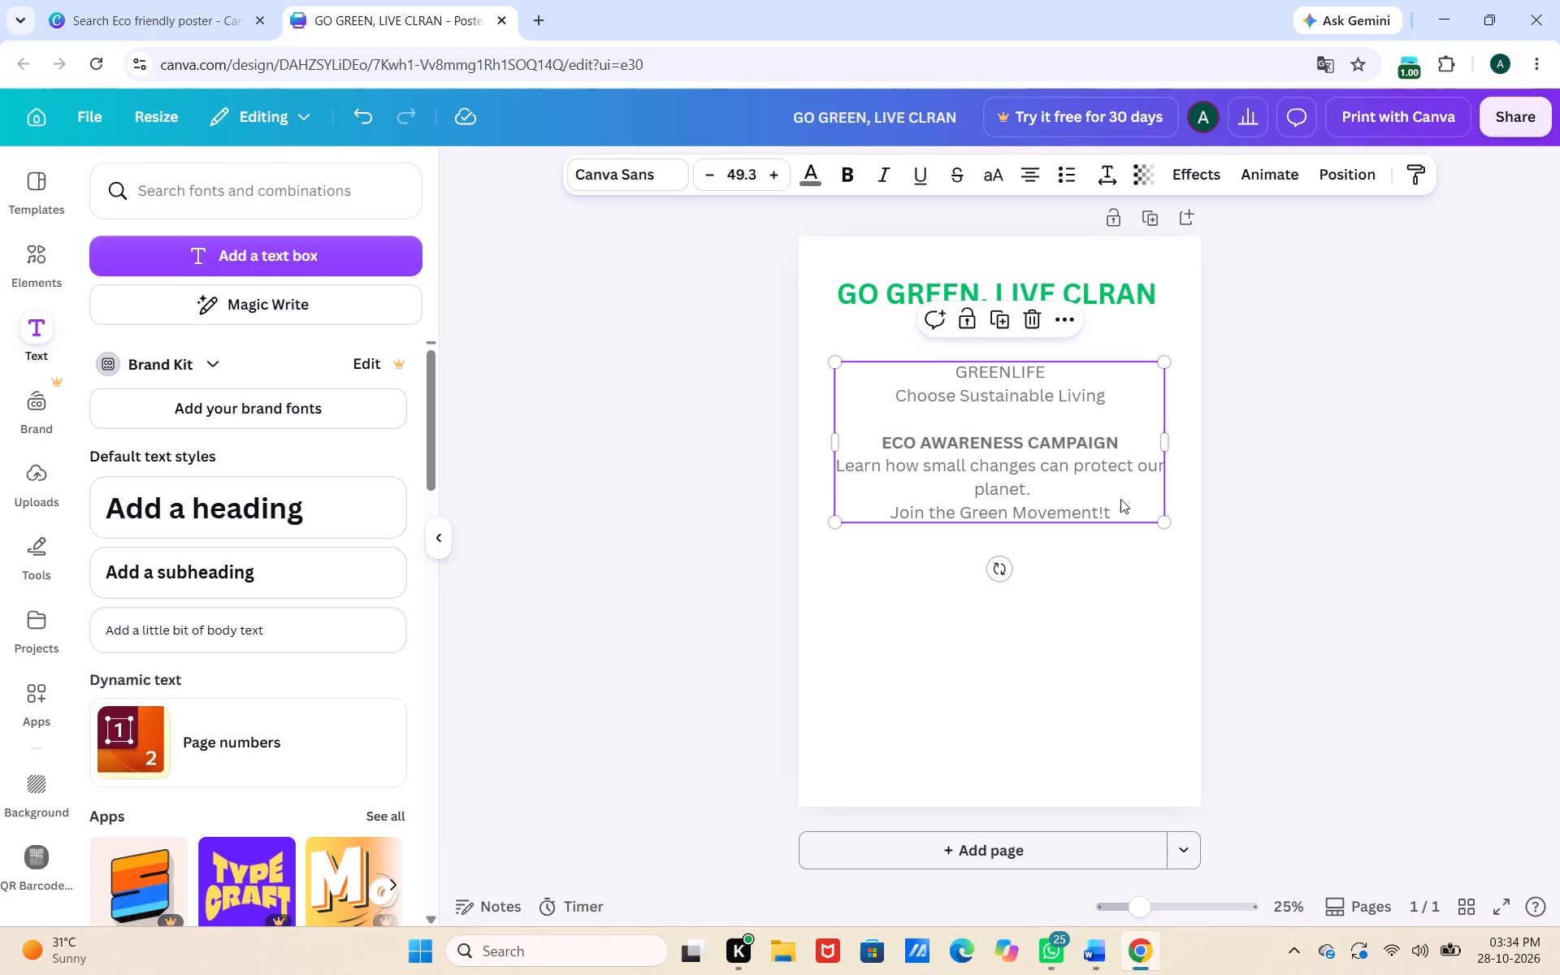
{"action": "left_click", "coordinate": [1119, 445]}
{"action": "left_click", "coordinate": [1119, 445]}
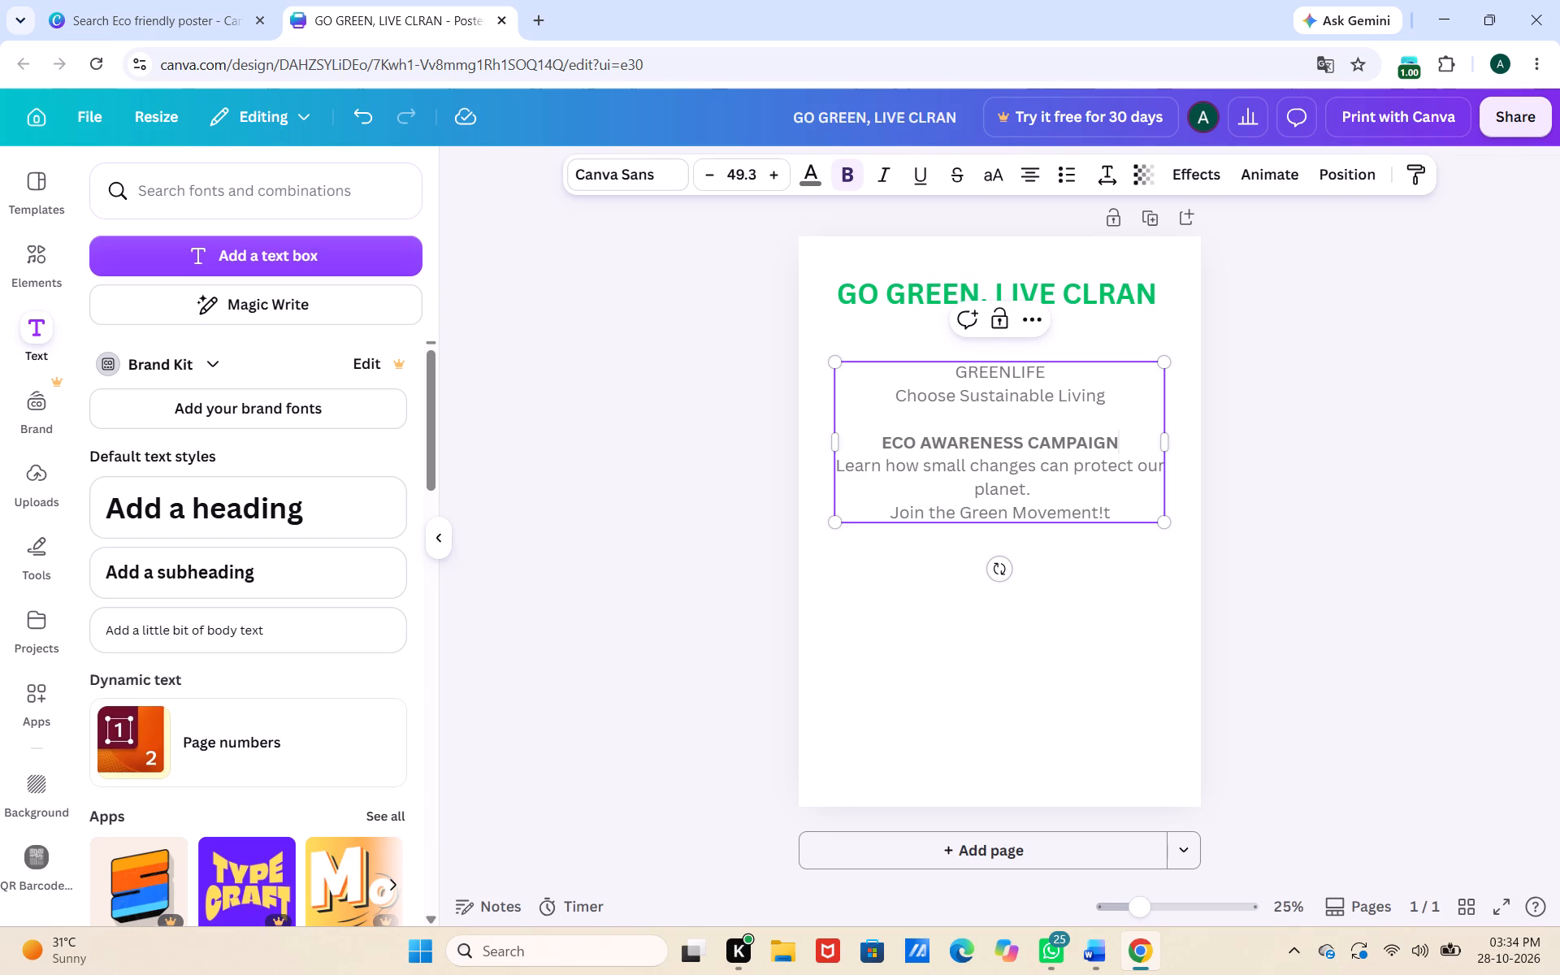
{"action": "key", "text": "Return"}
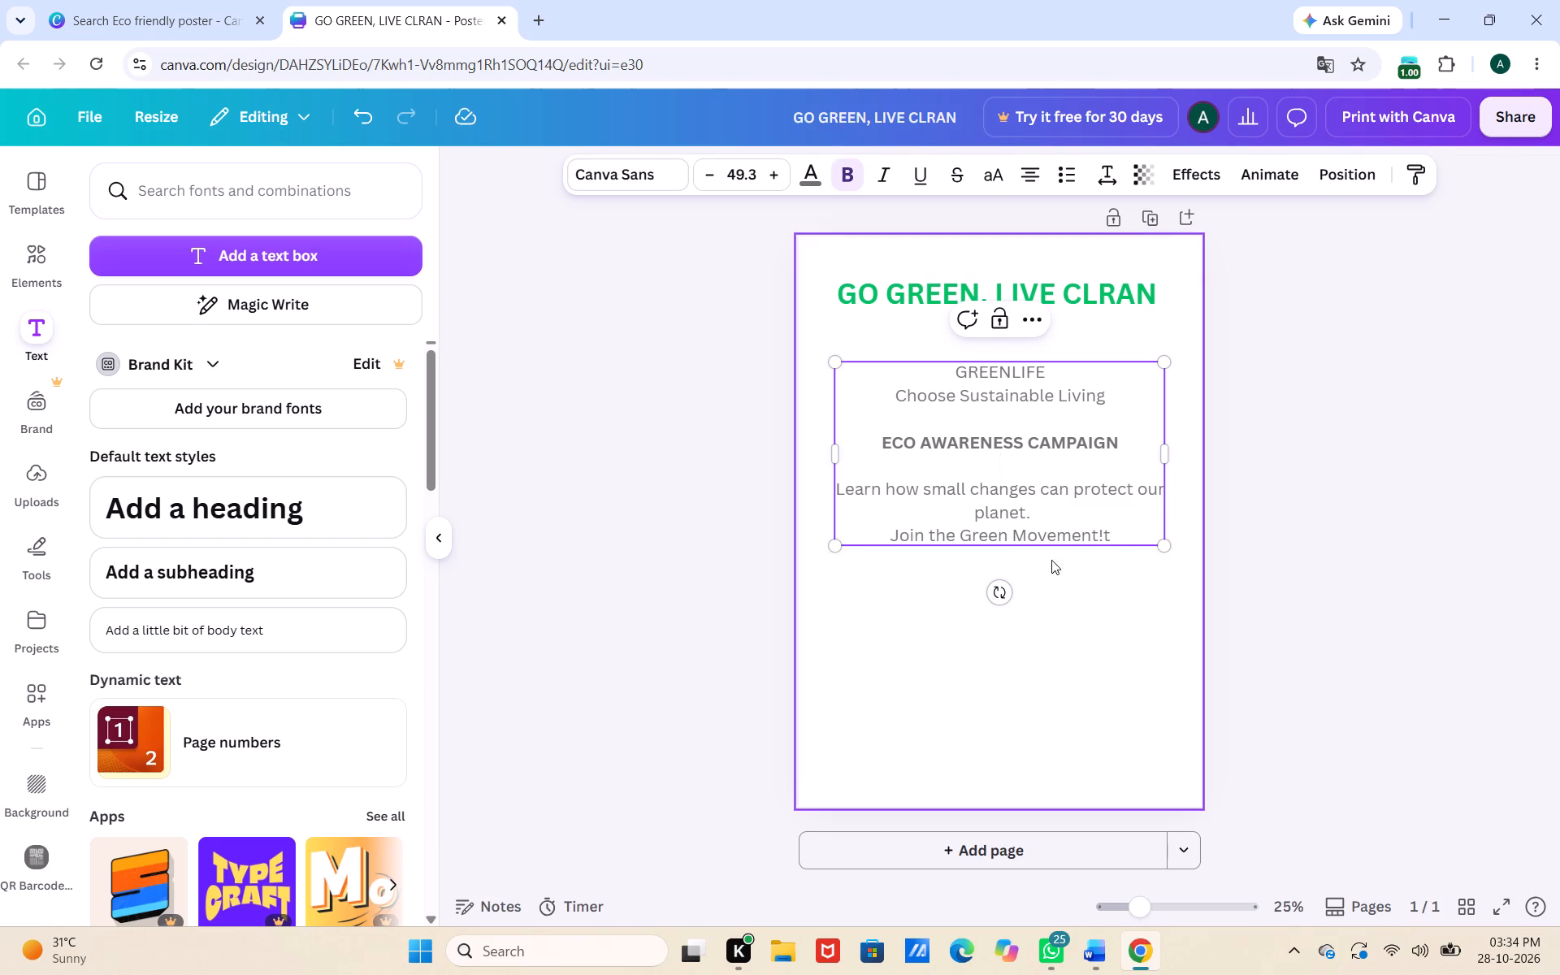
{"action": "left_click", "coordinate": [1033, 546]}
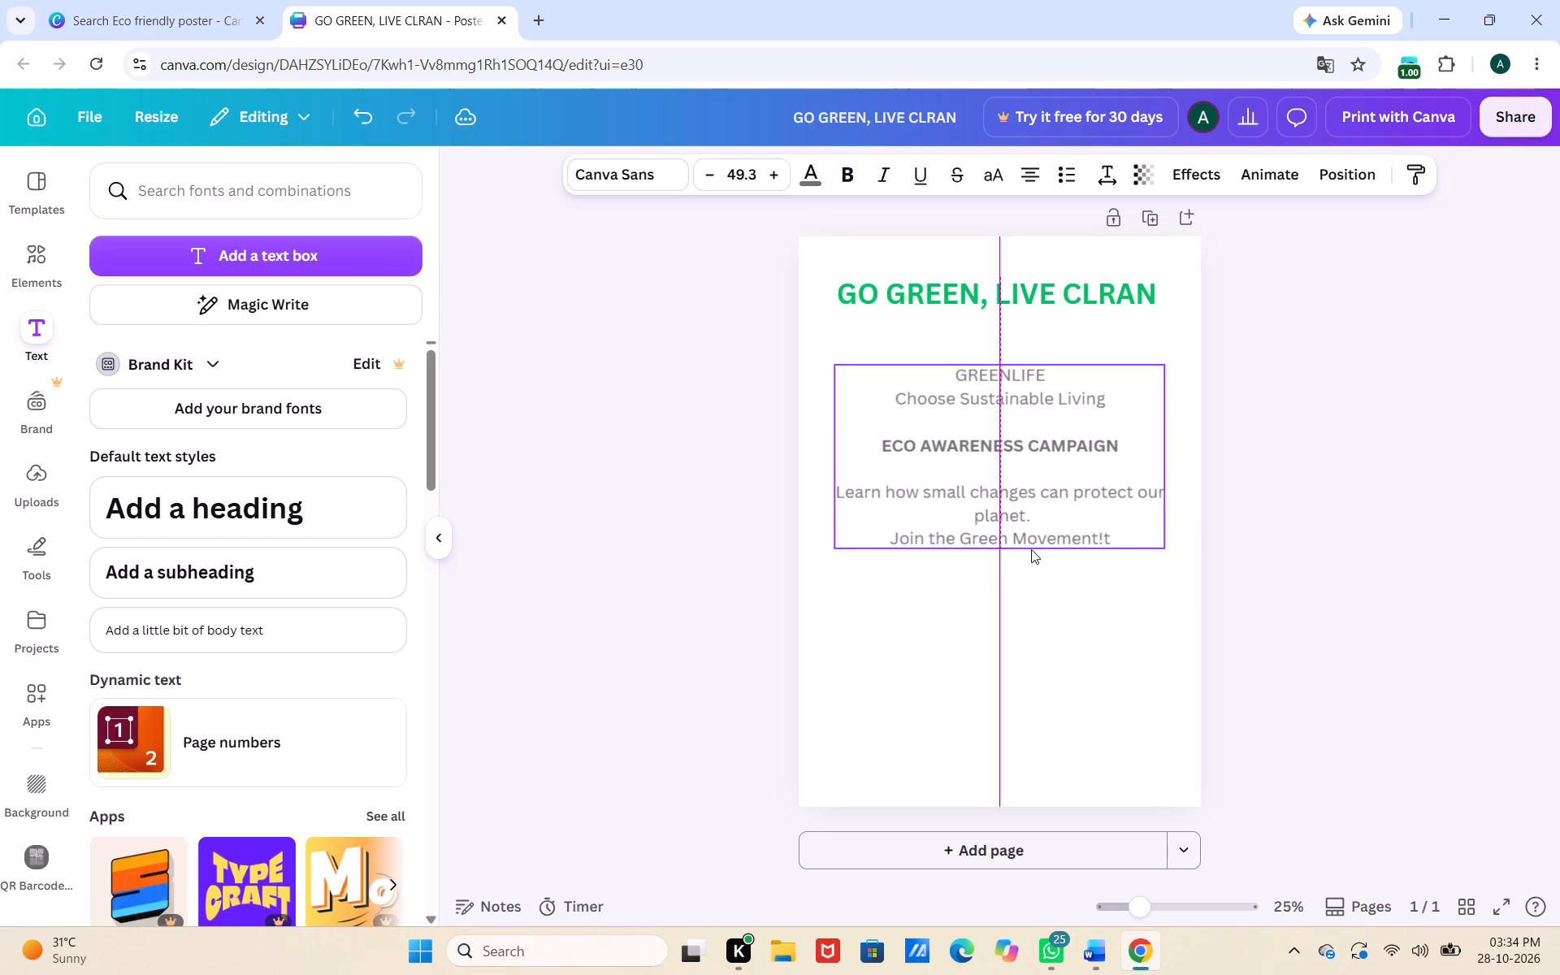
{"action": "left_click", "coordinate": [510, 474]}
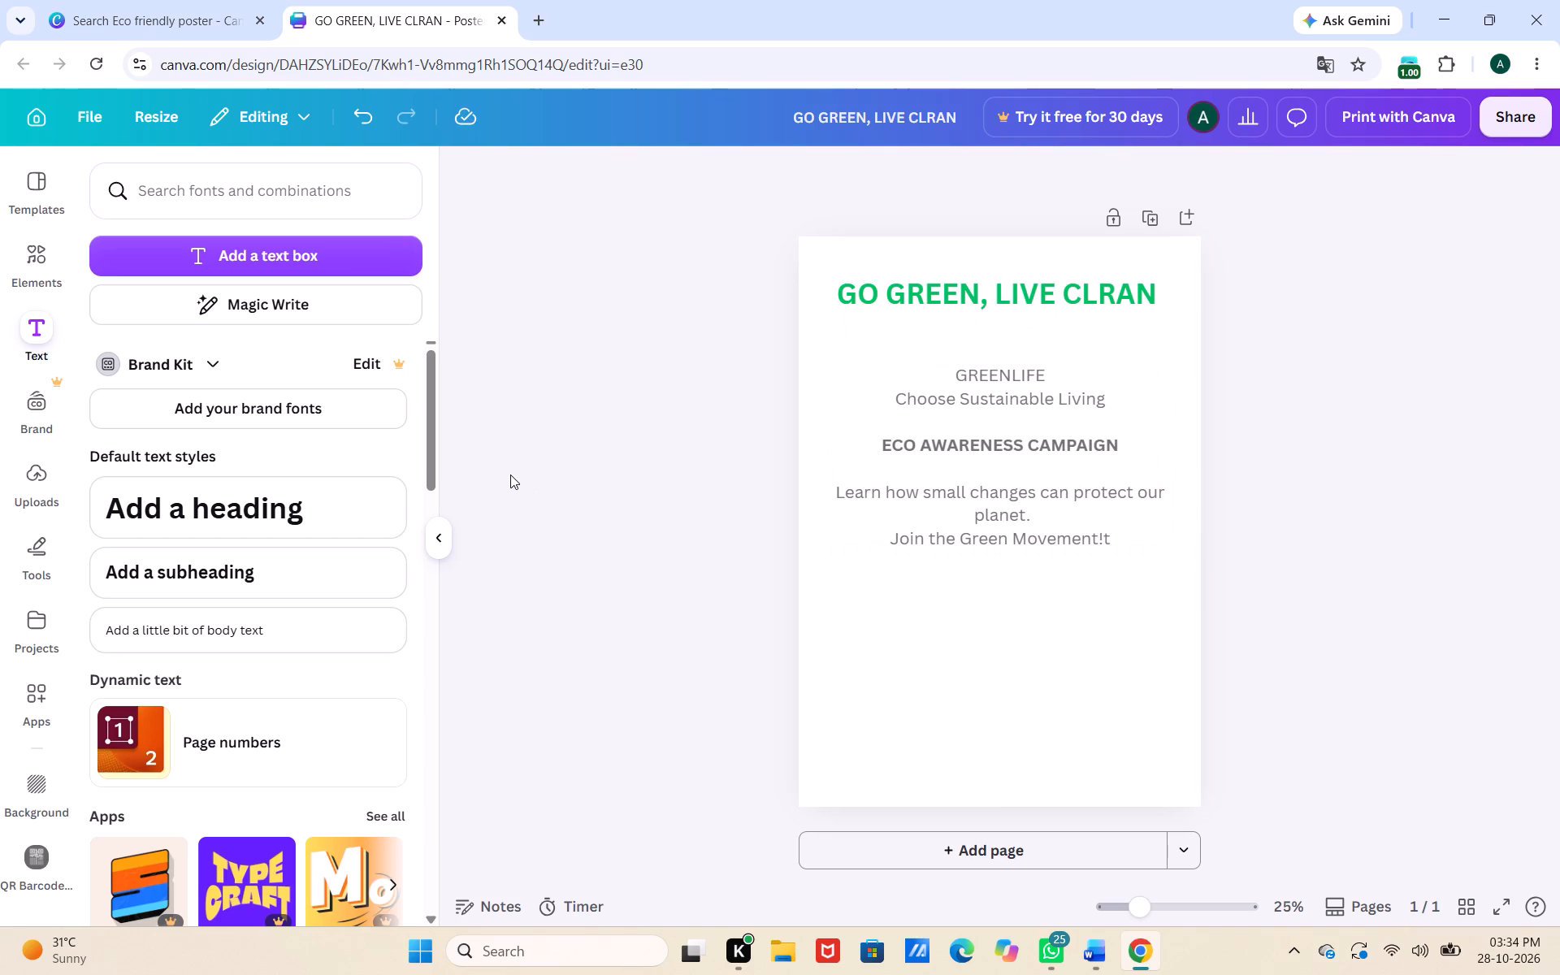
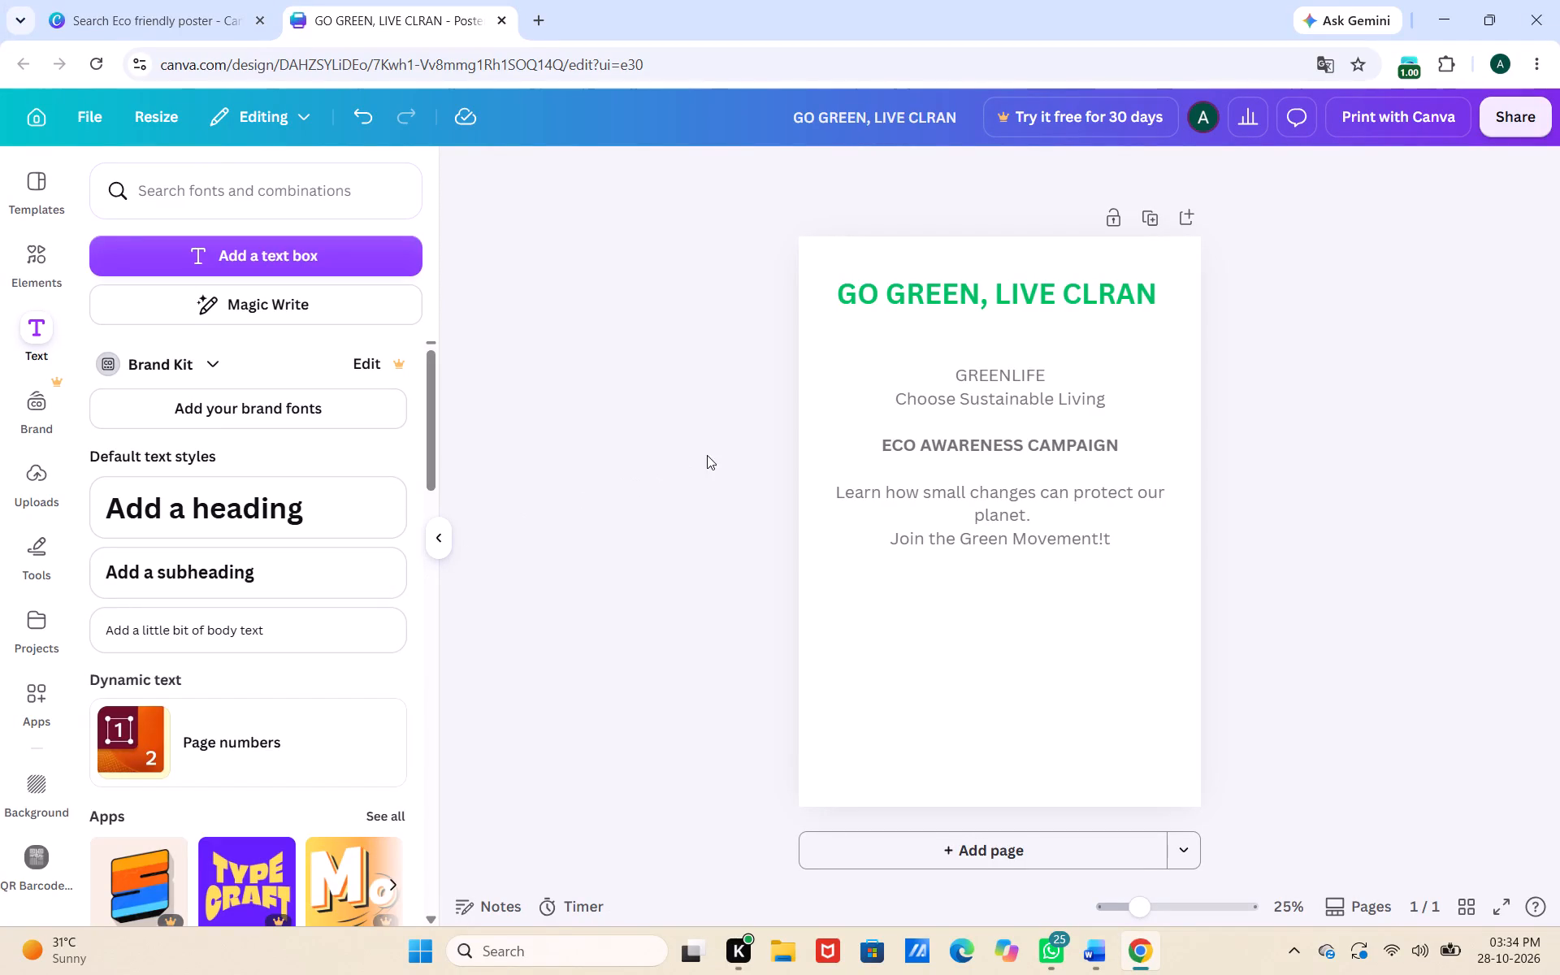
Correct the misspelled last word of the green heading so it reads "GO GREEN, LIVE CLEAN", and leave text editing.
{"action": "left_click", "coordinate": [1114, 291]}
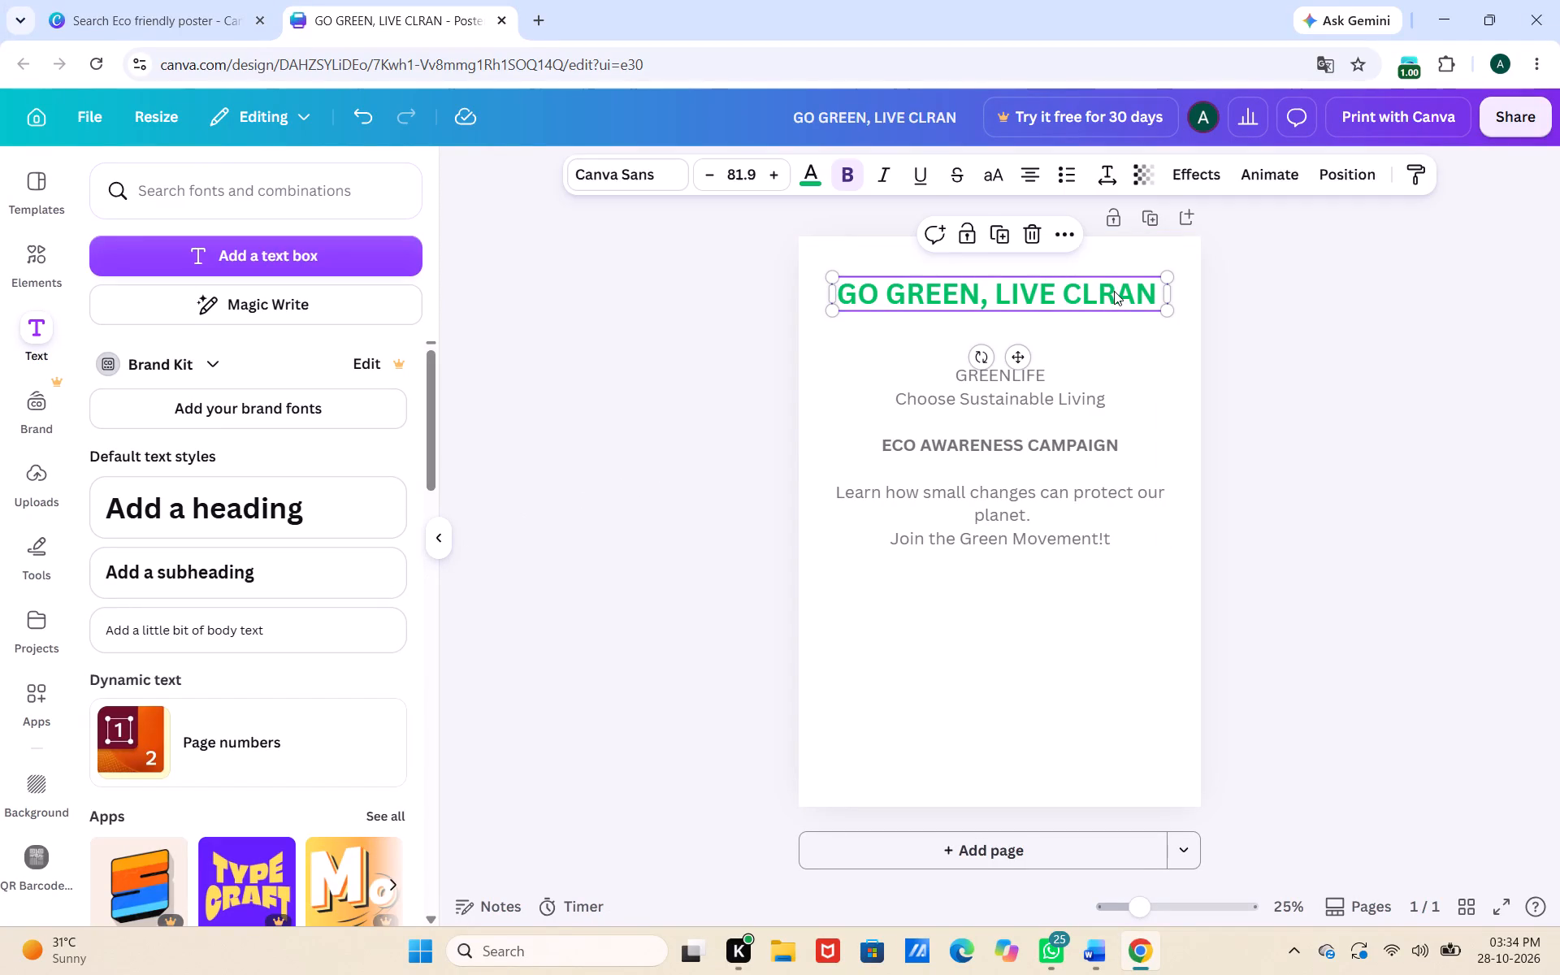
{"action": "left_click", "coordinate": [1114, 291]}
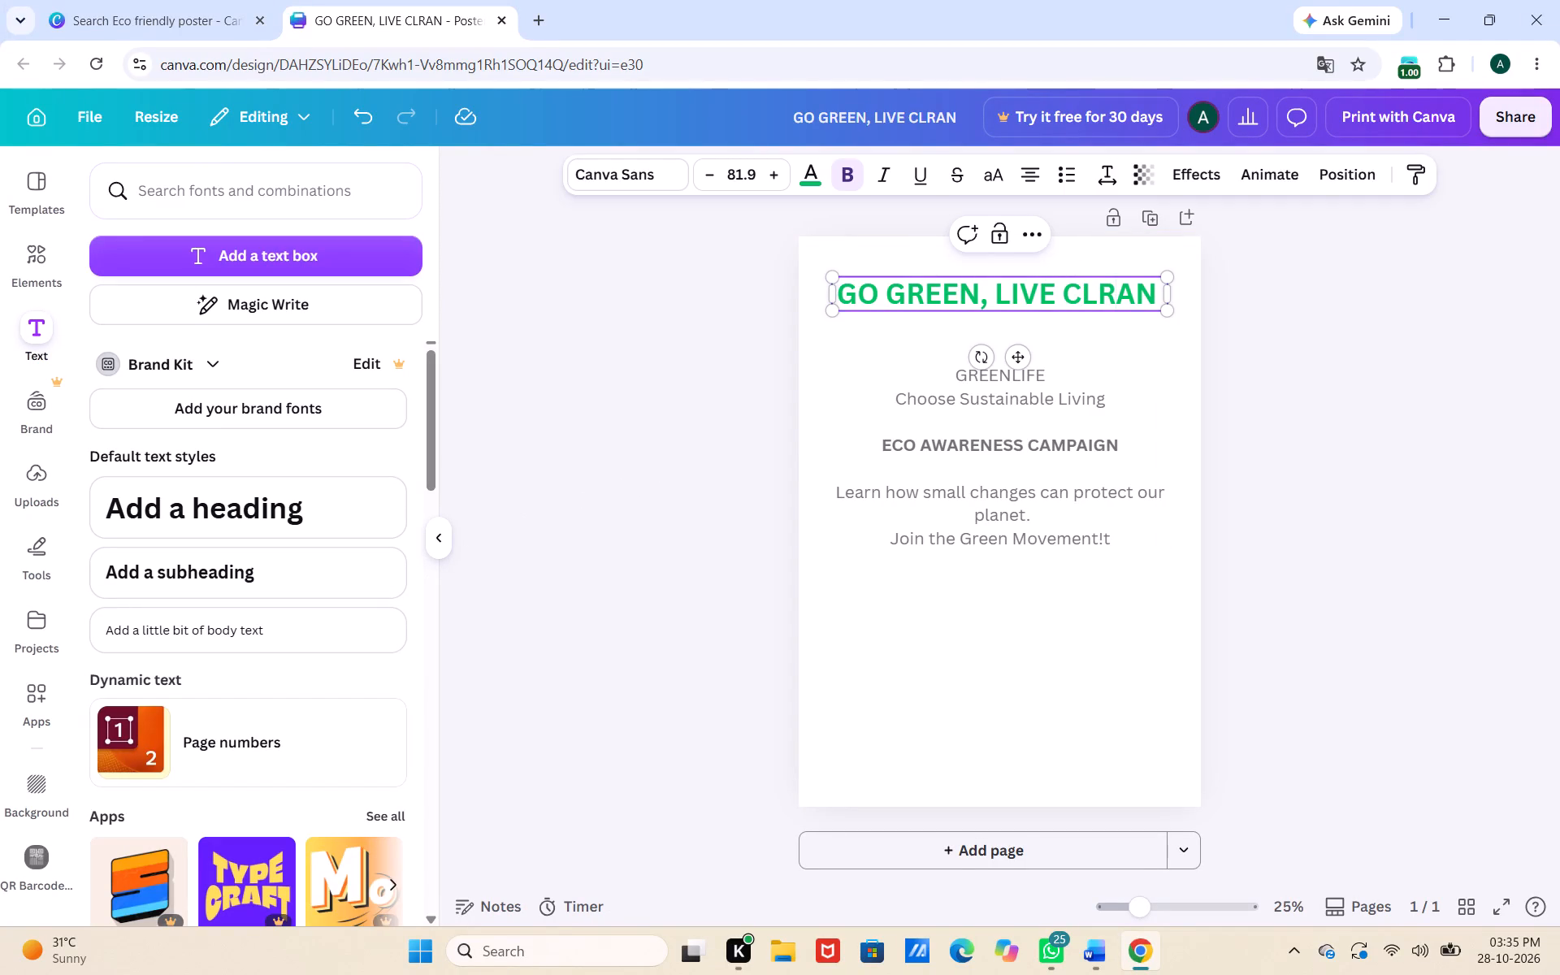
{"action": "key", "text": "BackSpace"}
{"action": "key", "text": "e"}
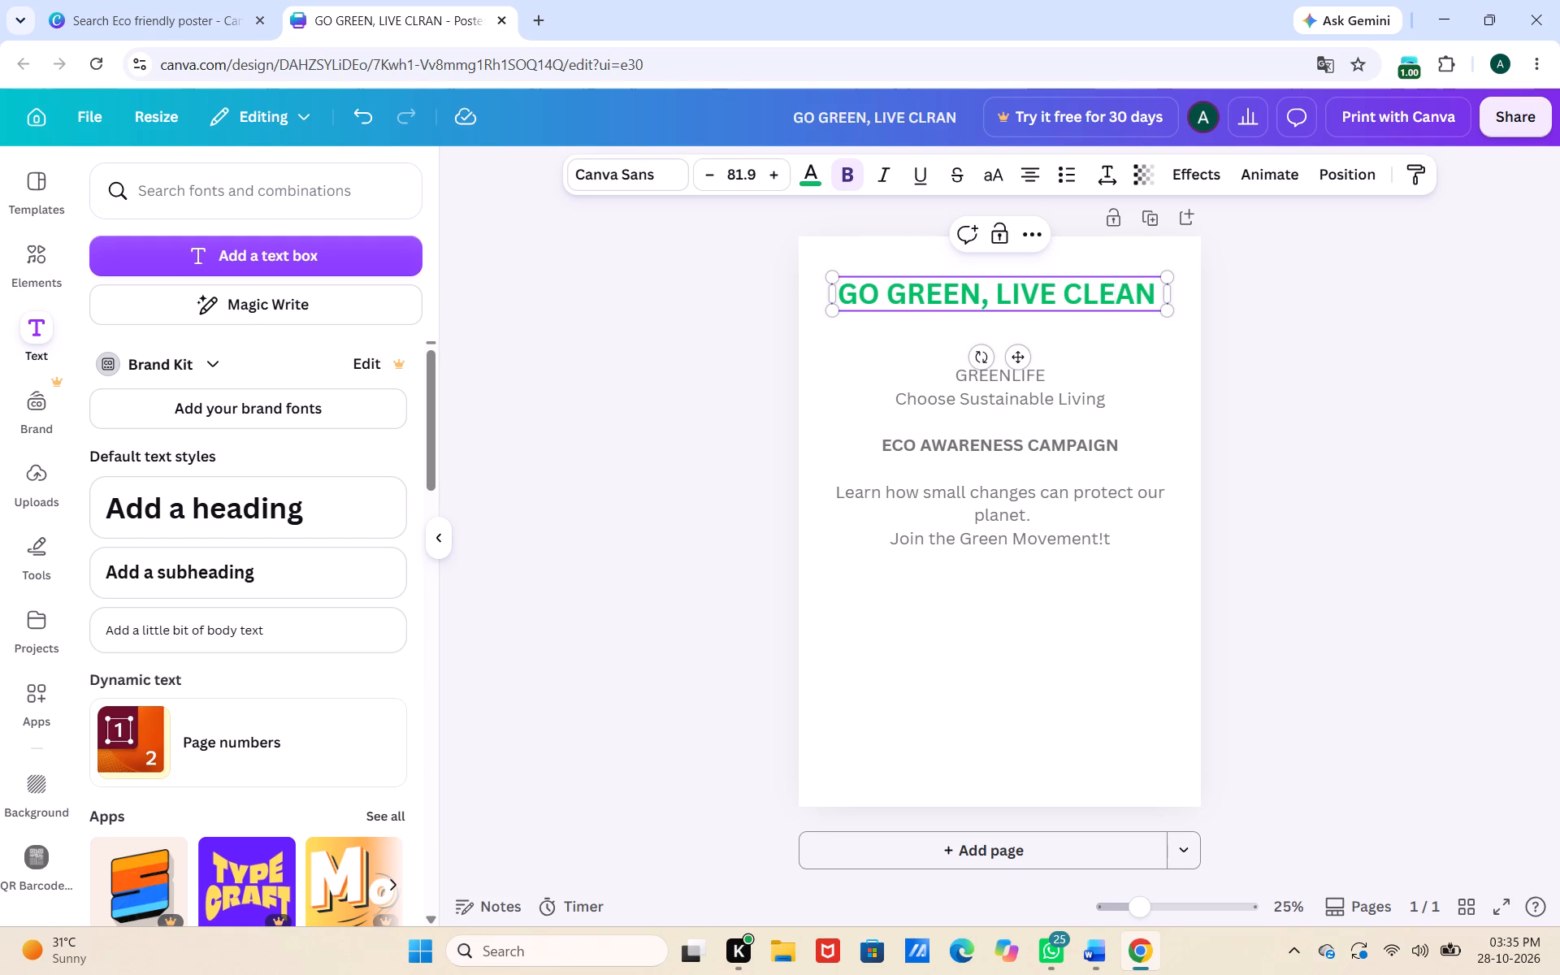
{"action": "left_click", "coordinate": [1079, 622]}
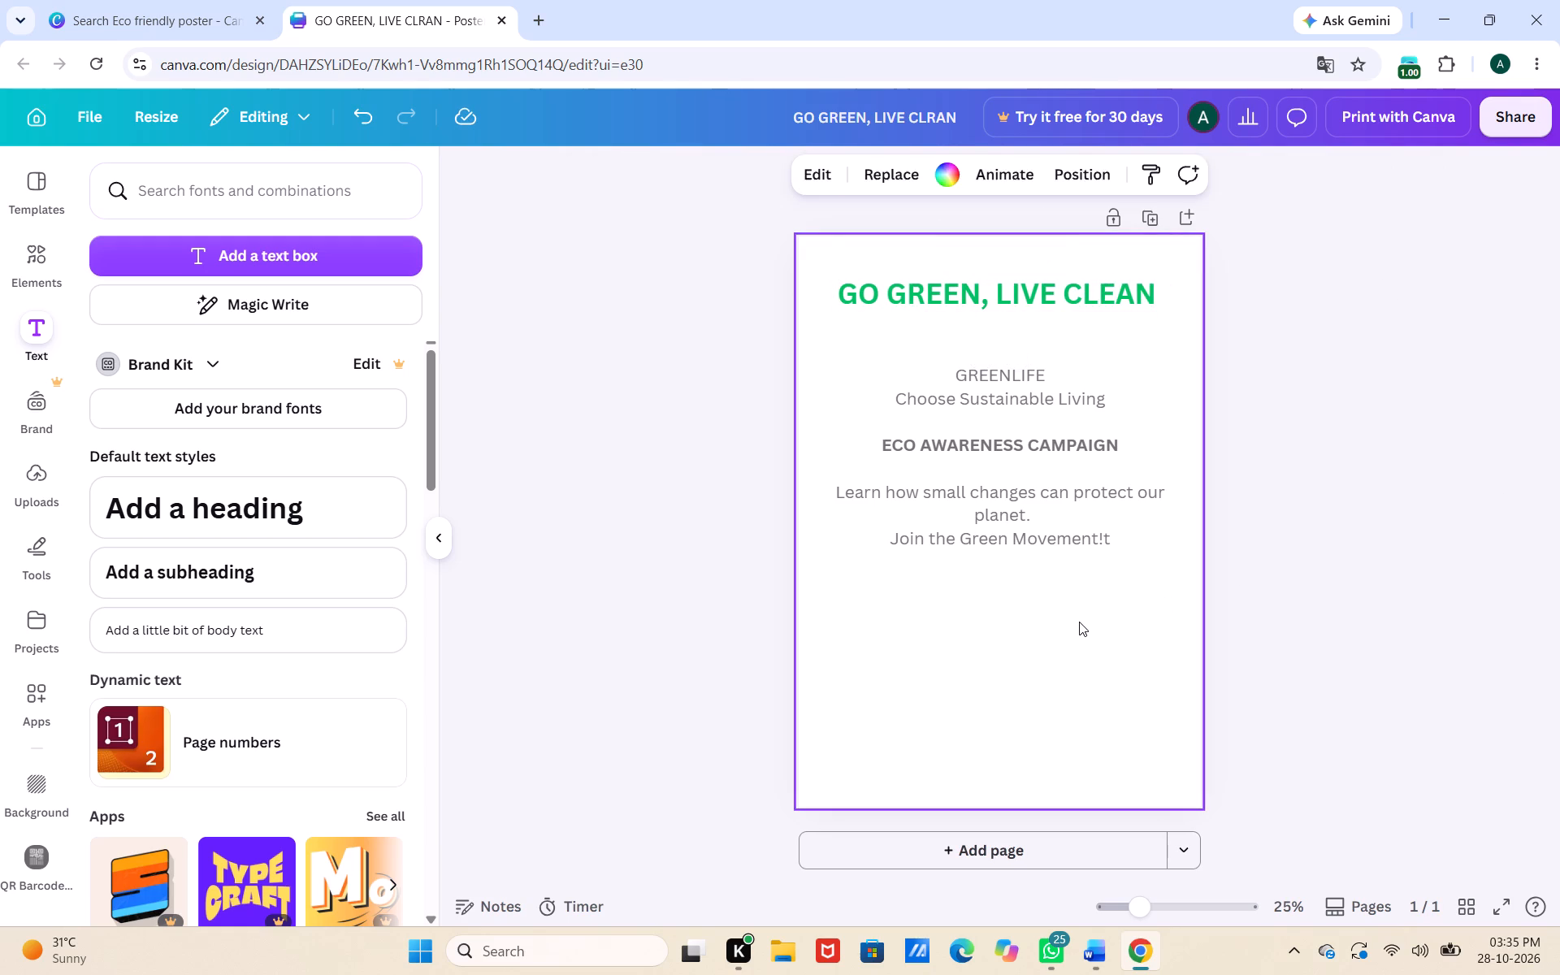
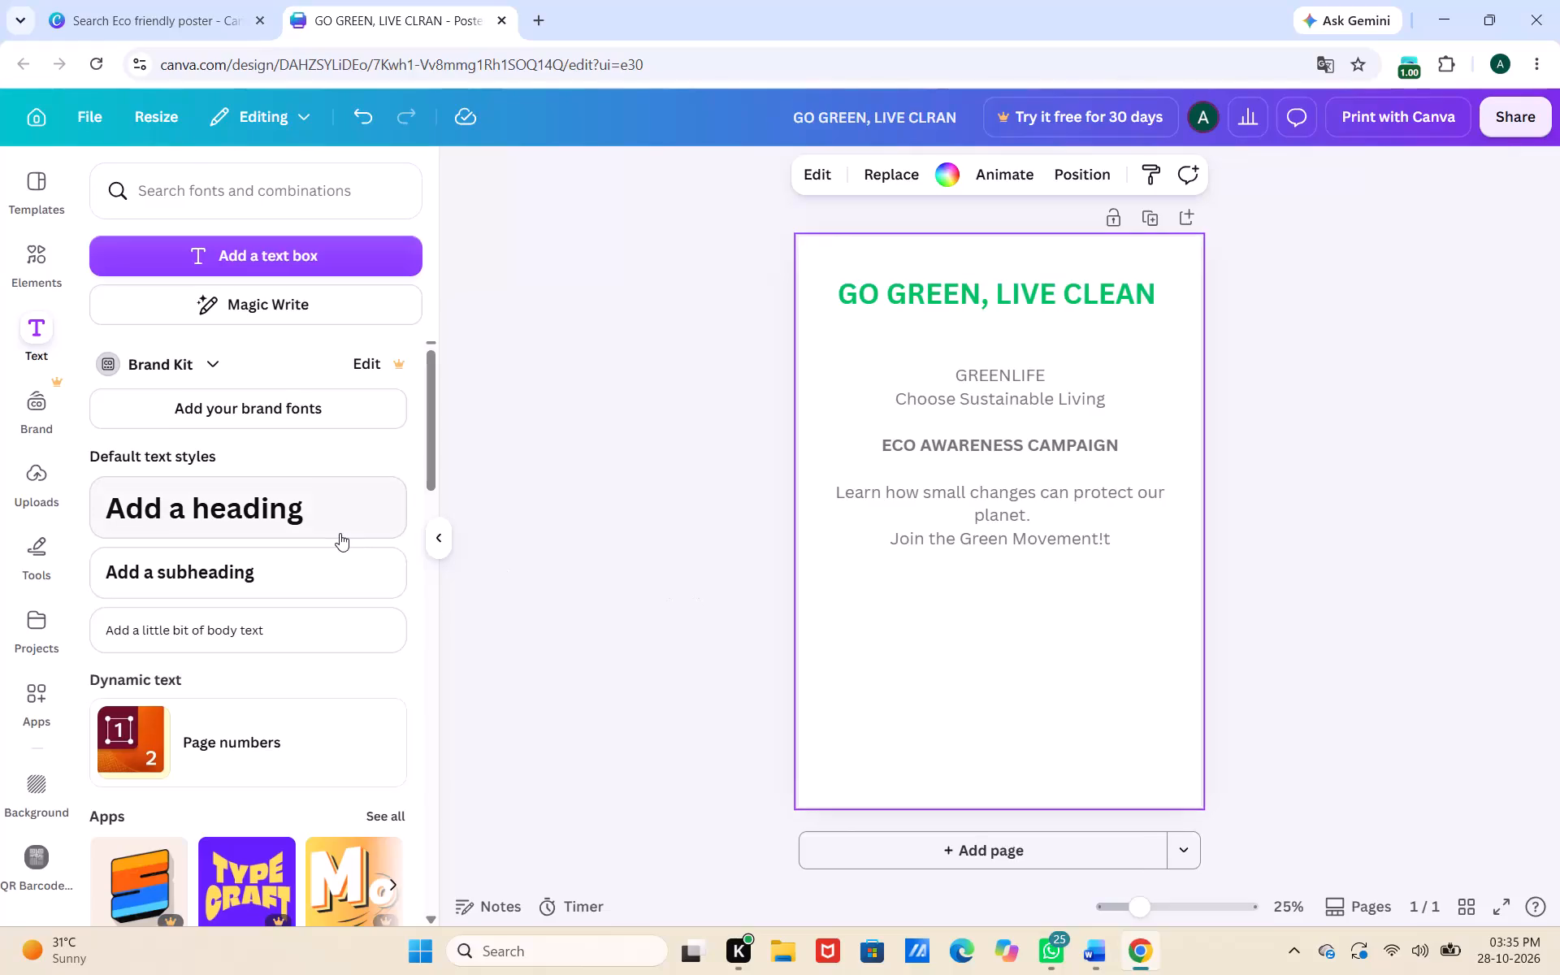
Search the elements library for "ECO friendly earth".
{"action": "left_click", "coordinate": [45, 291]}
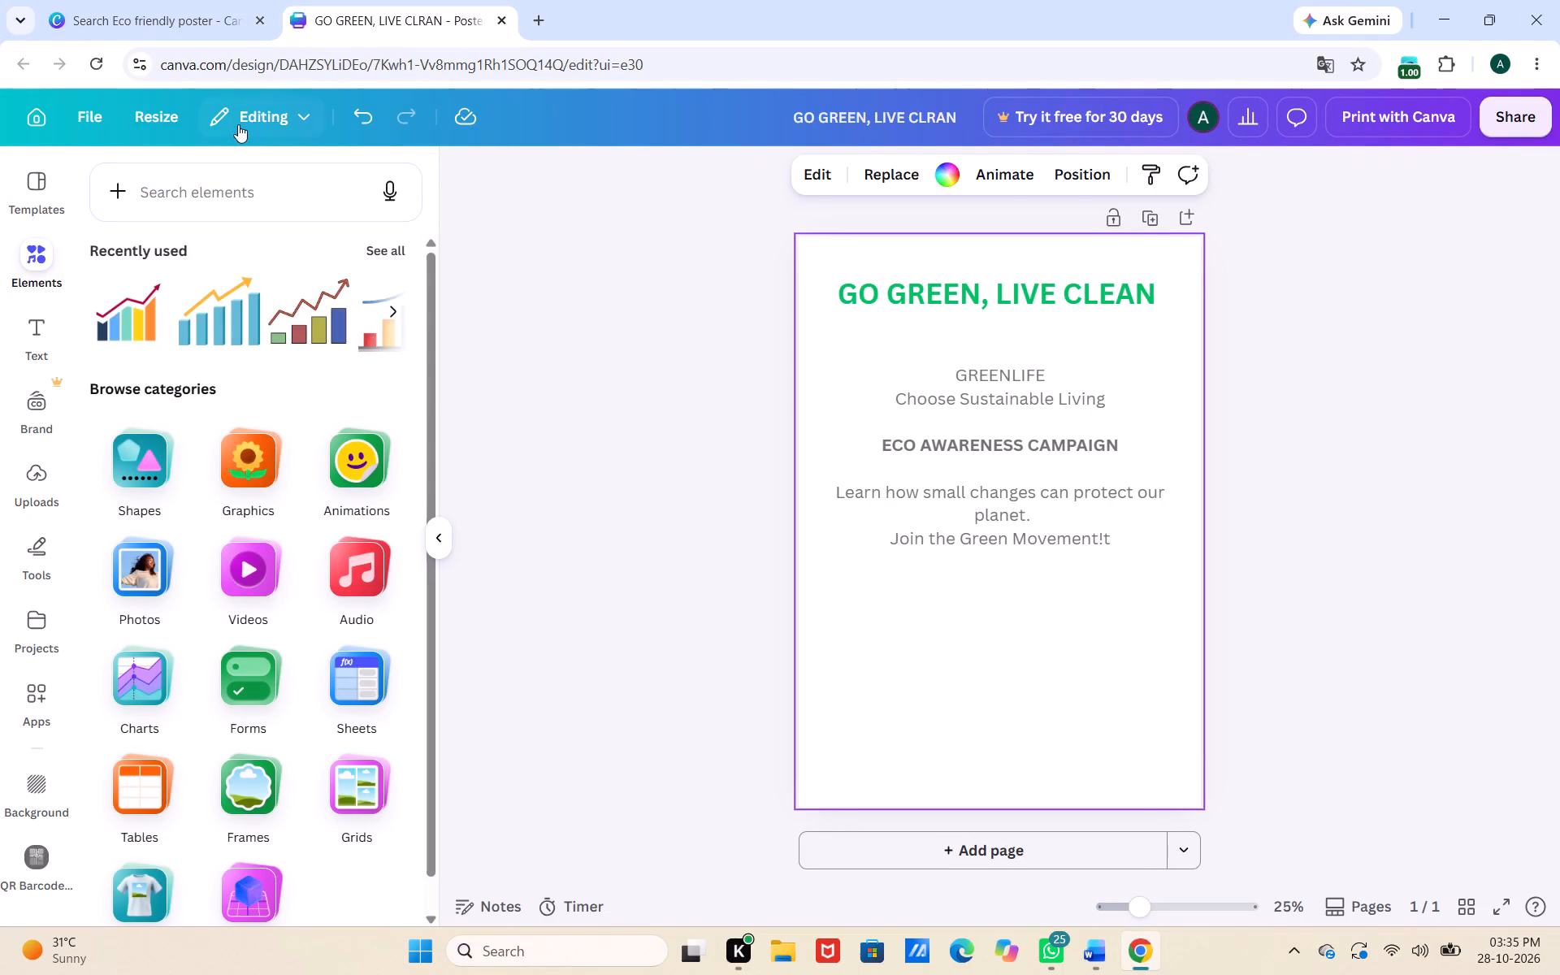
{"action": "left_click", "coordinate": [214, 208]}
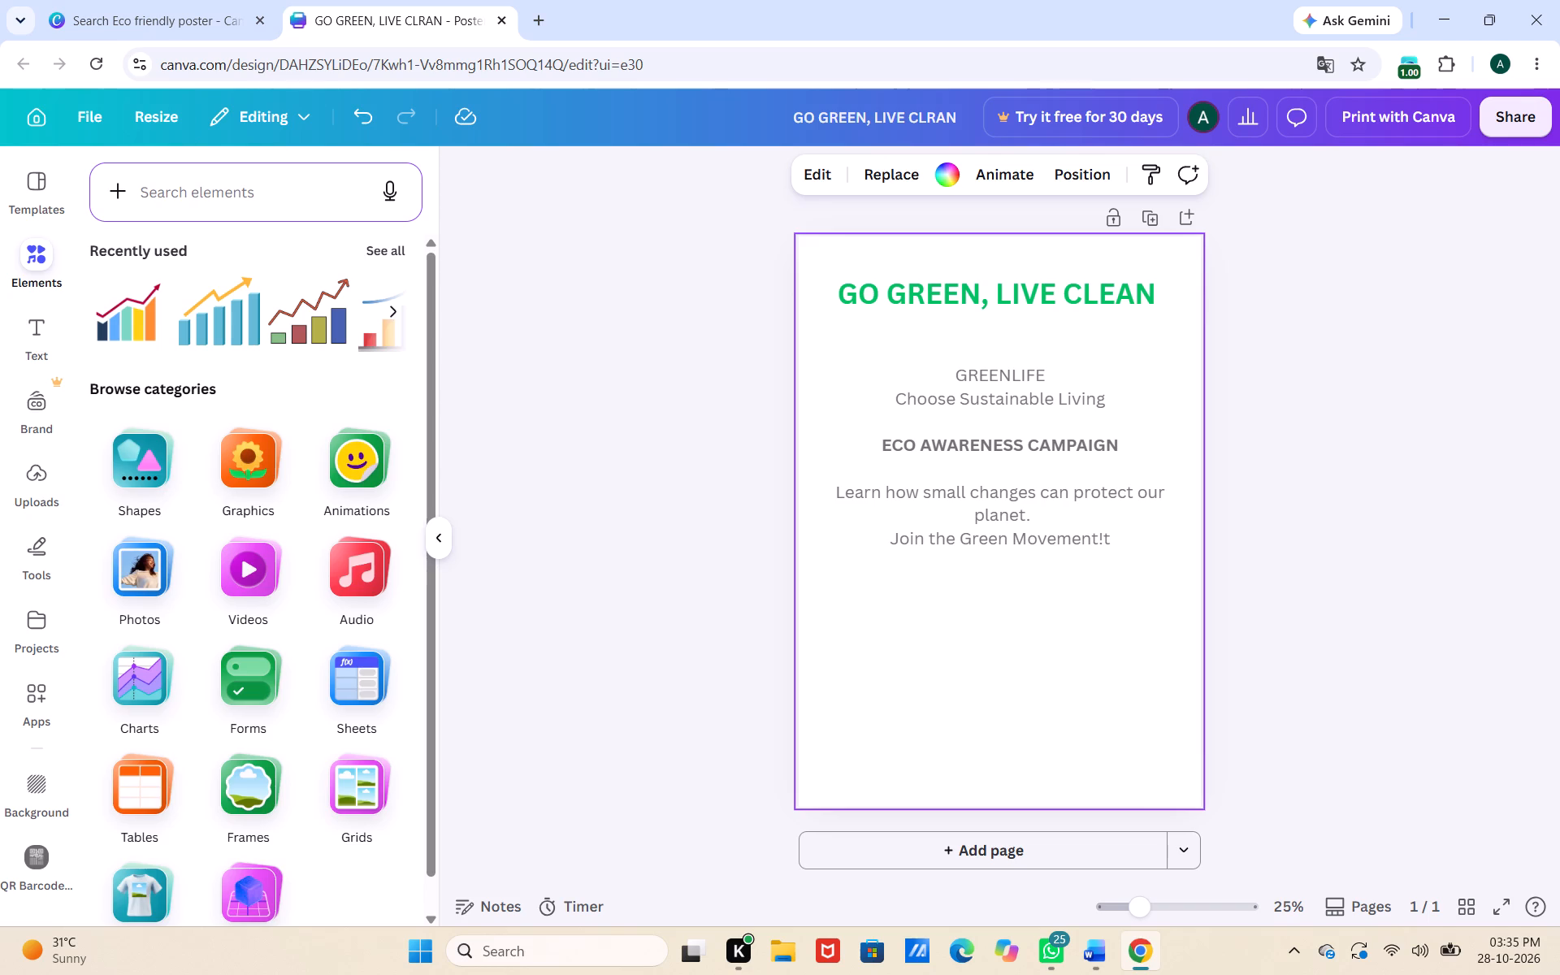
{"action": "left_click", "coordinate": [219, 180]}
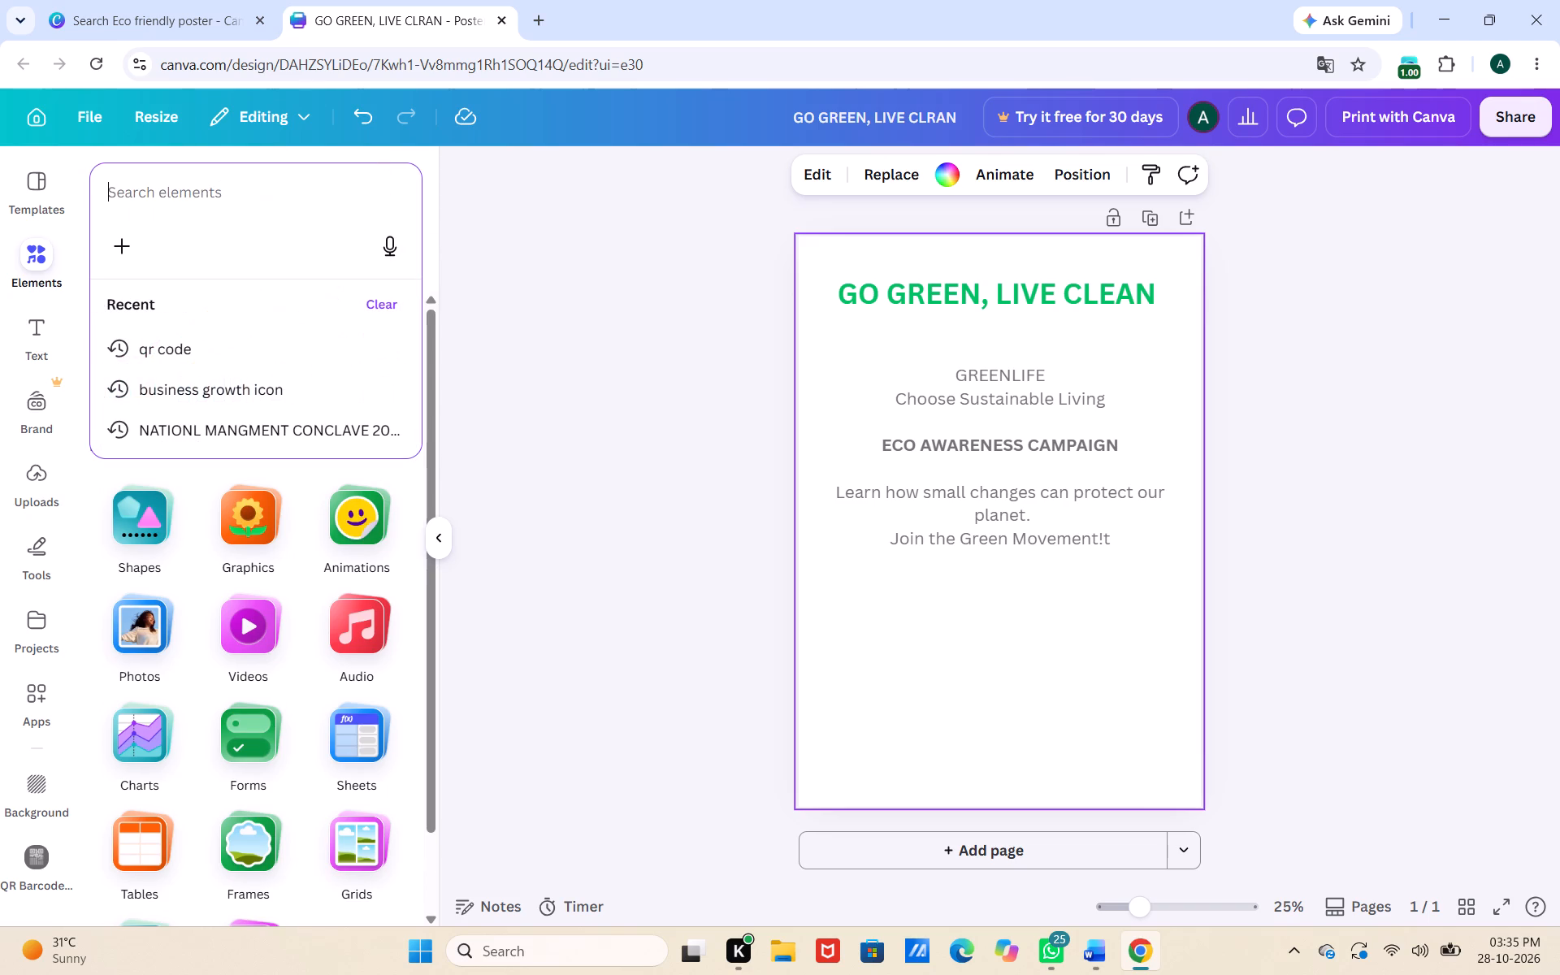
{"action": "type", "text": "ECO F"}
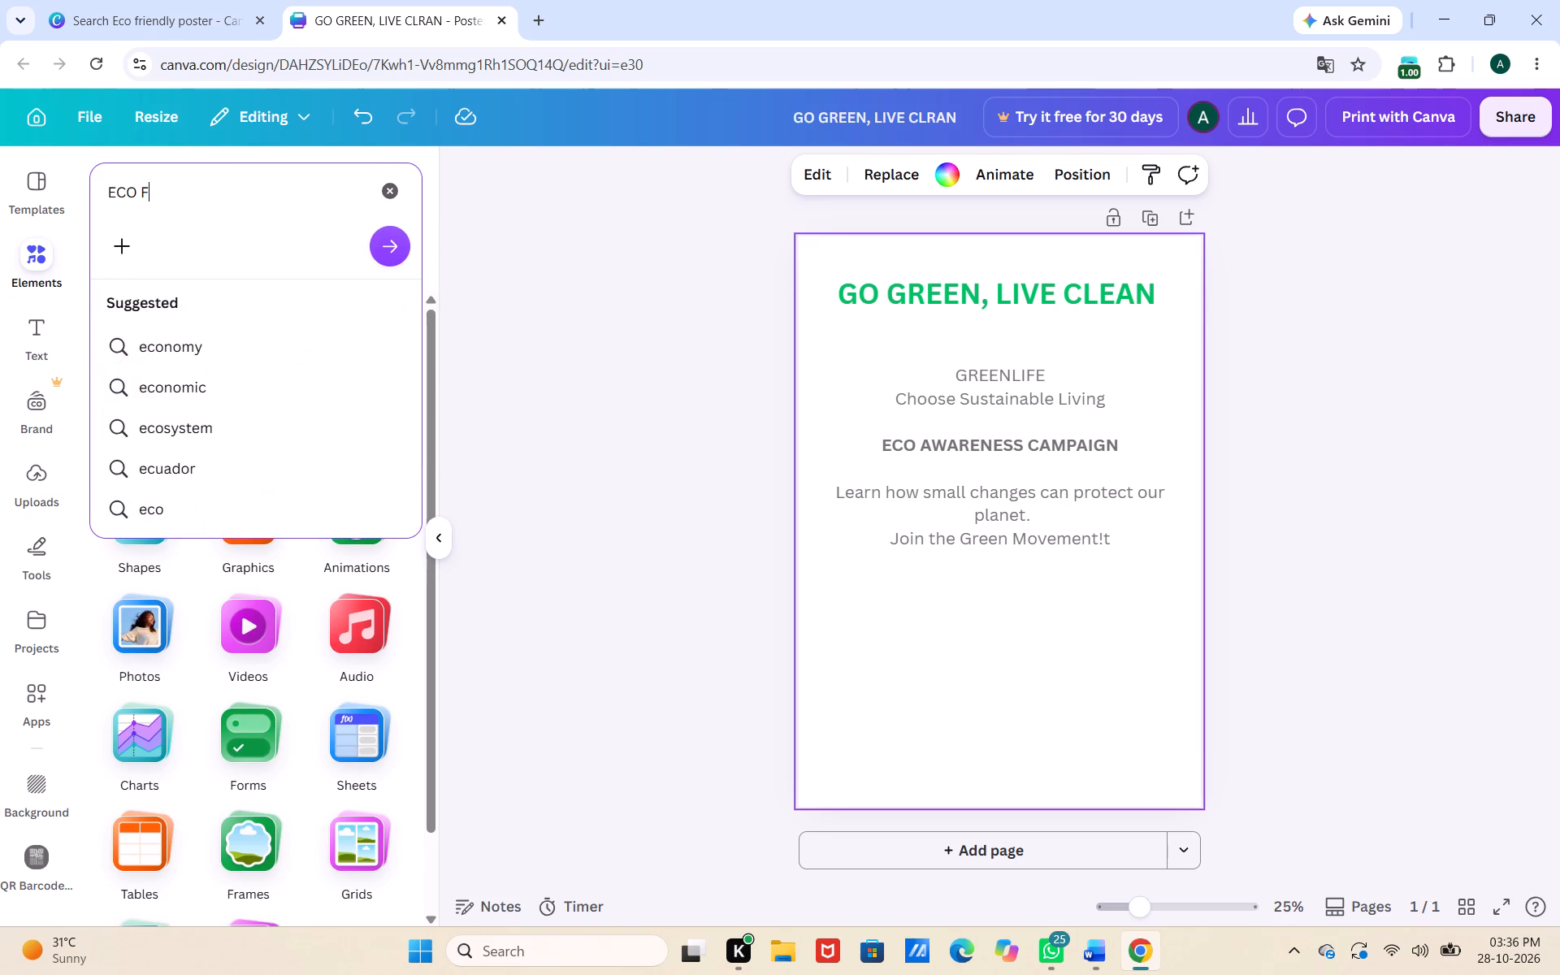
{"action": "type", "text": "EI"}
{"action": "type", "text": "ENDLY"}
{"action": "key", "text": "space"}
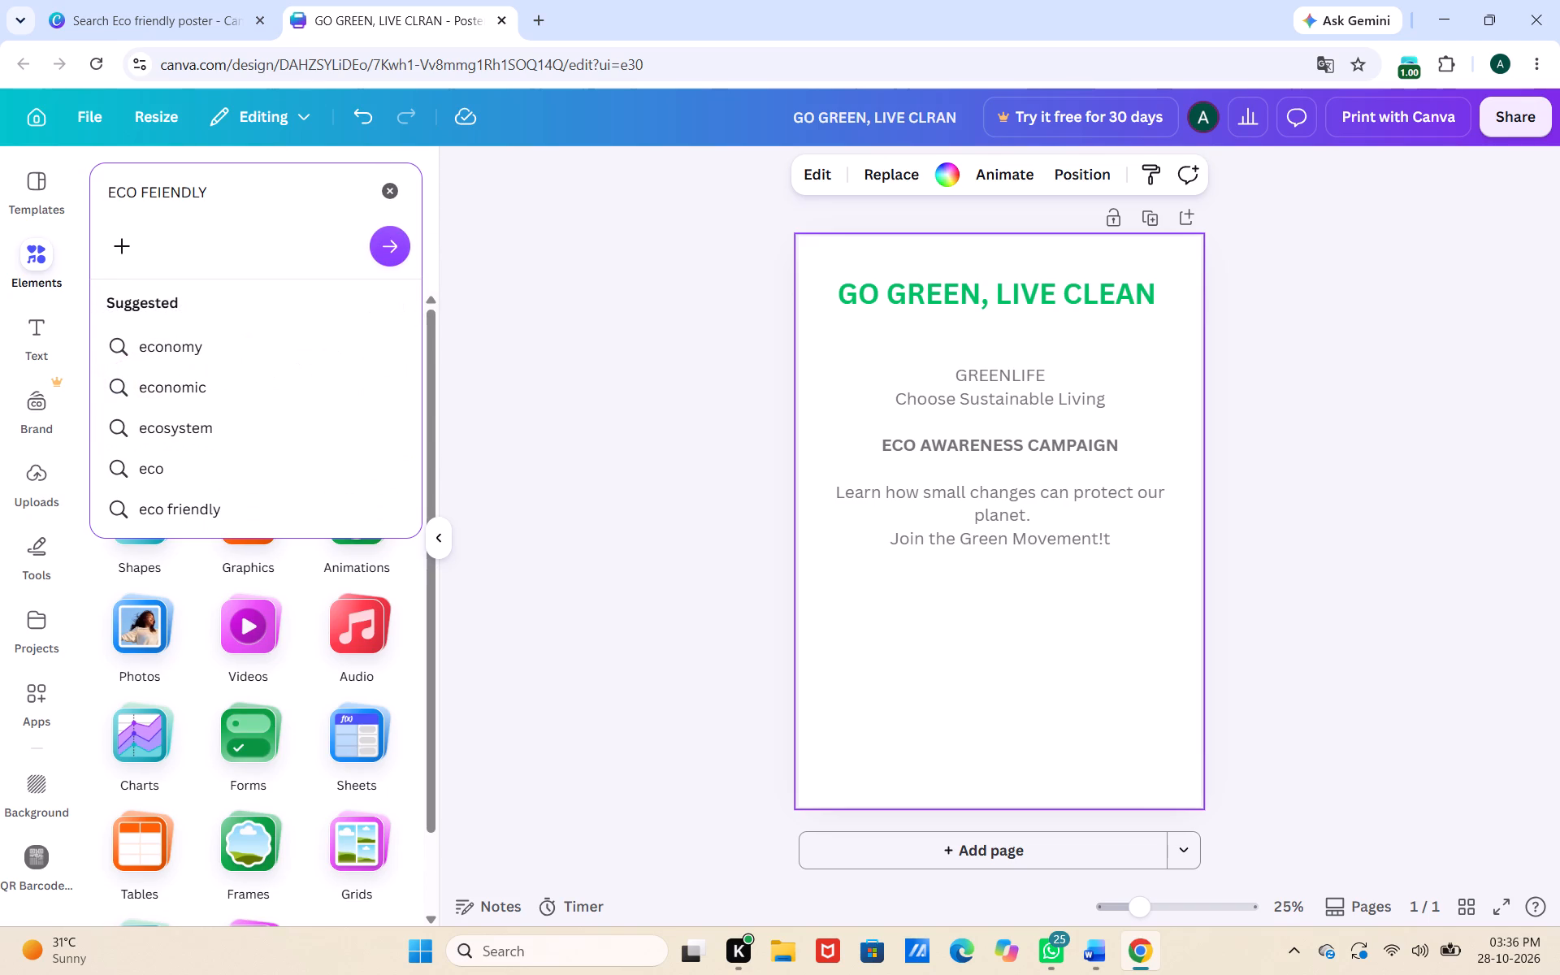
{"action": "key", "text": "BackSpace"}
{"action": "key", "text": "BackSpace"}
{"action": "key", "text": "BackSpace"}
{"action": "key", "text": "BackSpace"}
{"action": "key", "text": "BackSpace"}
{"action": "key", "text": "BackSpace"}
{"action": "key", "text": "BackSpace"}
{"action": "key", "text": "BackSpace"}
{"action": "key", "text": "BackSpace"}
{"action": "key", "text": "BackSpace"}
{"action": "key", "text": "space"}
{"action": "type", "text": "friendly"}
{"action": "key", "text": "space"}
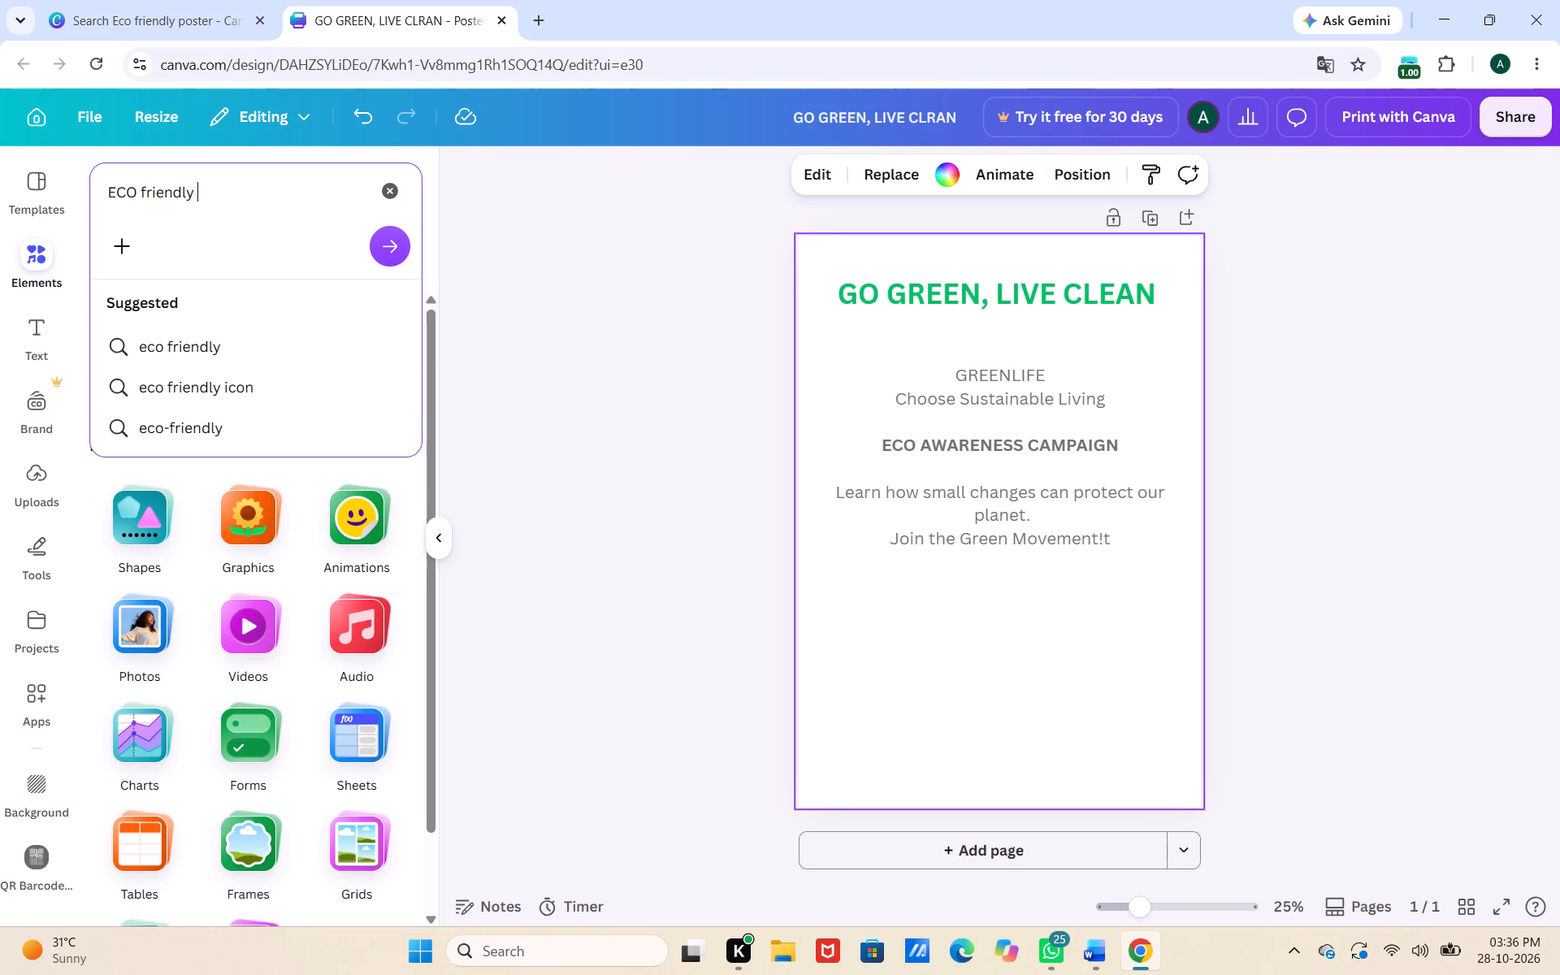
{"action": "key", "text": "r"}
{"action": "key", "text": "BackSpace"}
{"action": "type", "text": "earth"}
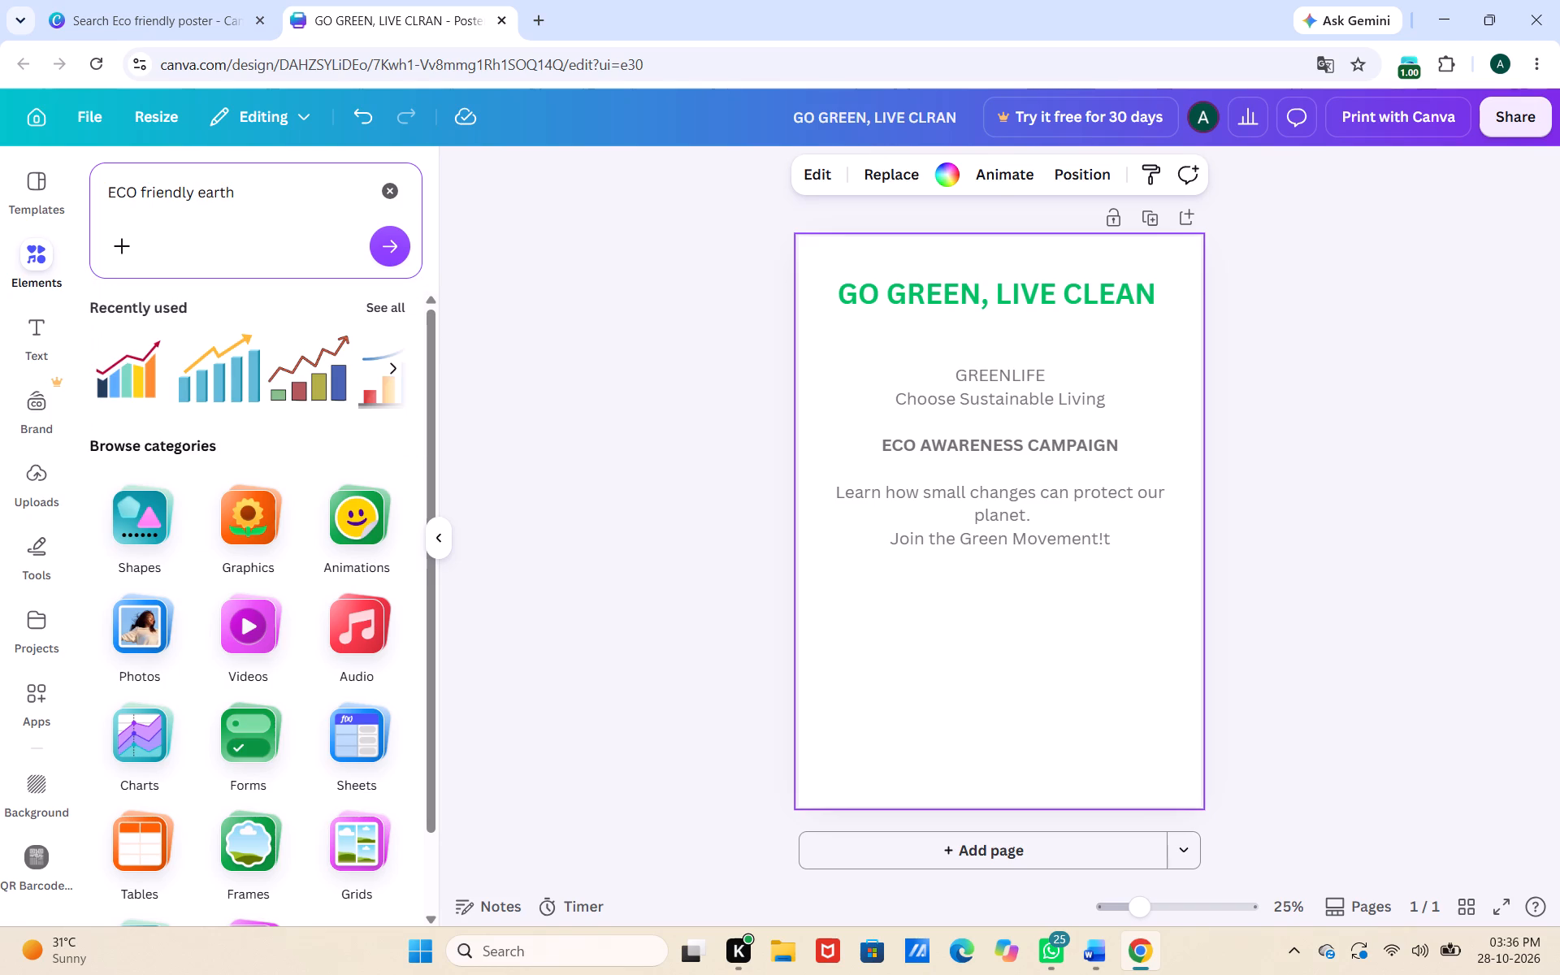
{"action": "left_click", "coordinate": [392, 246]}
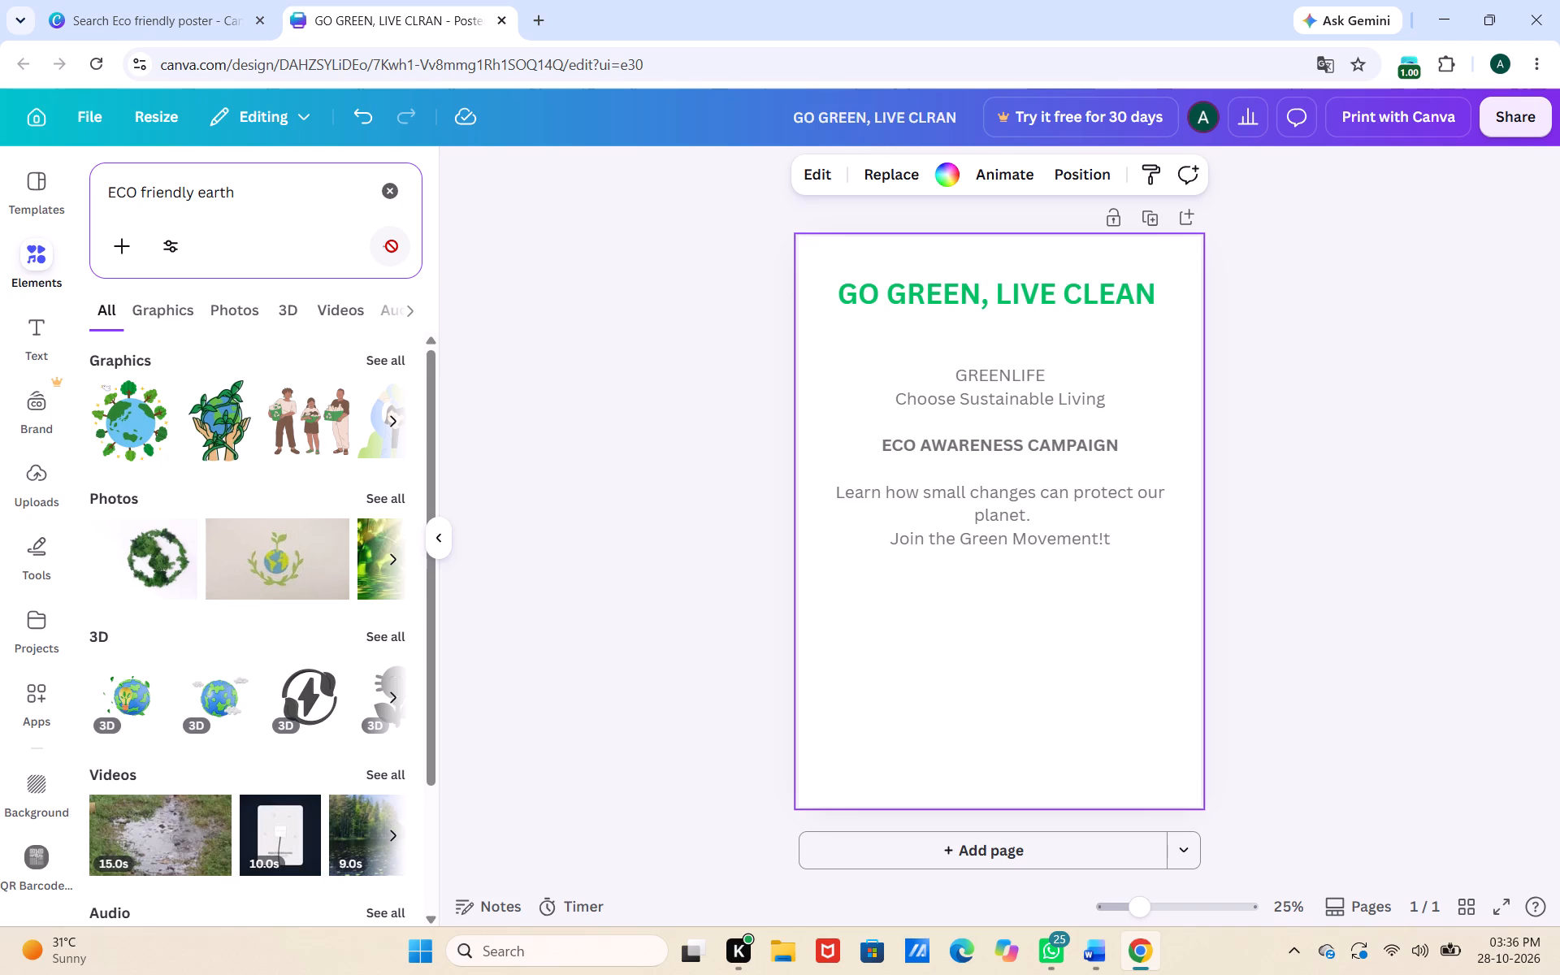
Browse the mixed search results, looking through the suggested eco-friendly earth graphics and photos for a poster image.
{"action": "scroll", "coordinate": [236, 408], "scroll_direction": "down", "scroll_amount": 1}
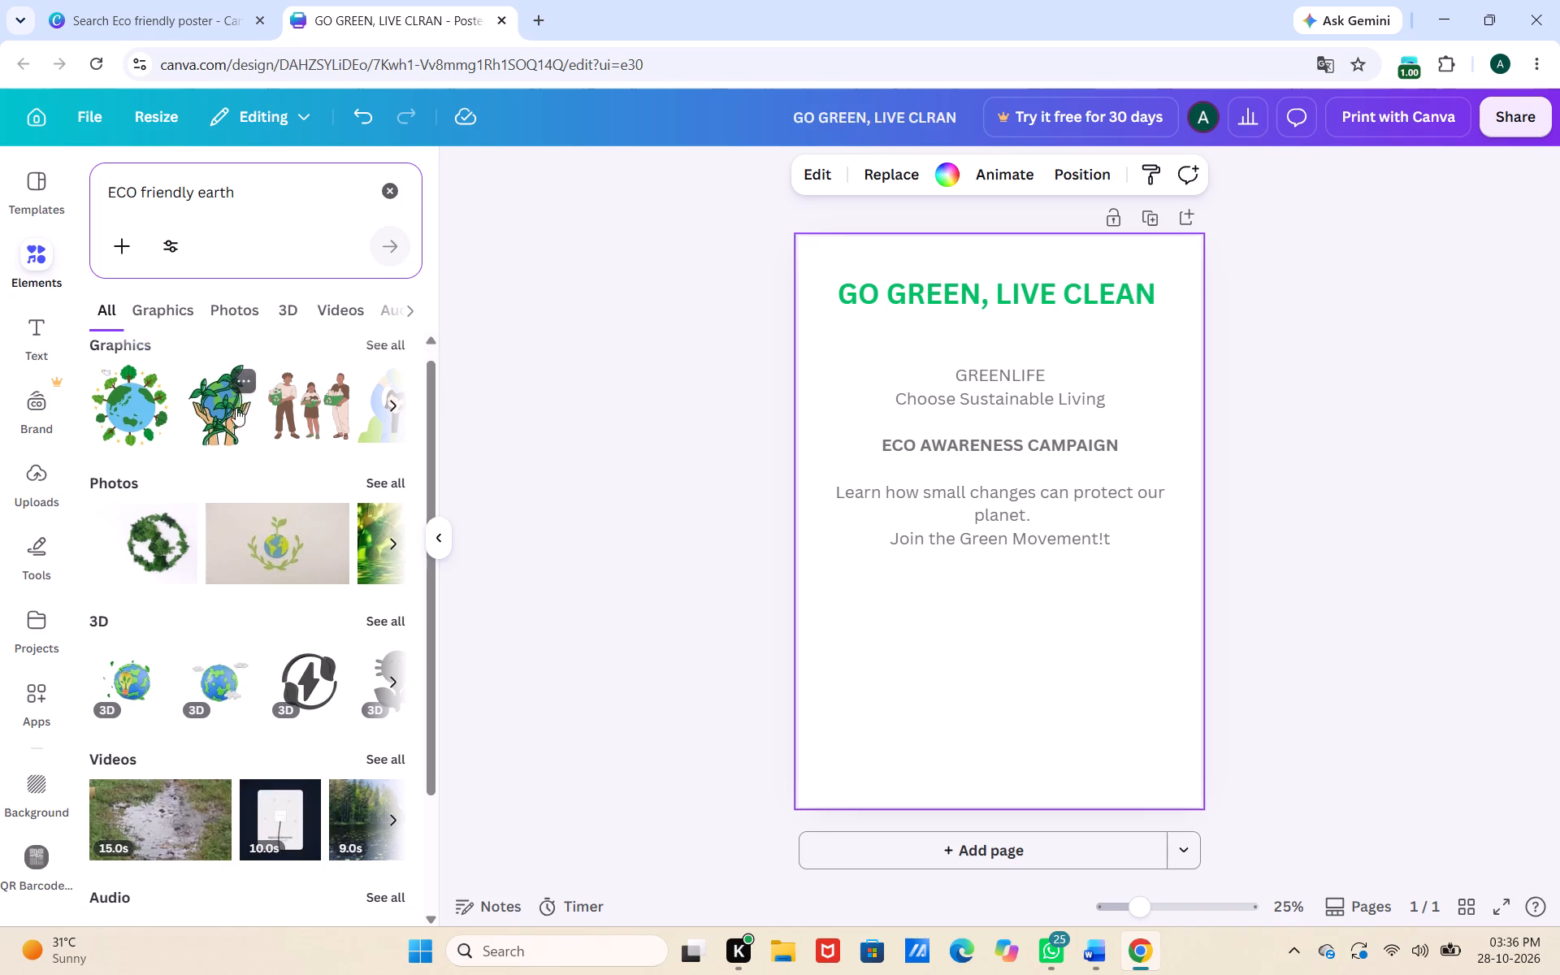
{"action": "scroll", "coordinate": [236, 408], "scroll_direction": "down", "scroll_amount": 1}
{"action": "scroll", "coordinate": [236, 408], "scroll_direction": "left", "scroll_amount": 2}
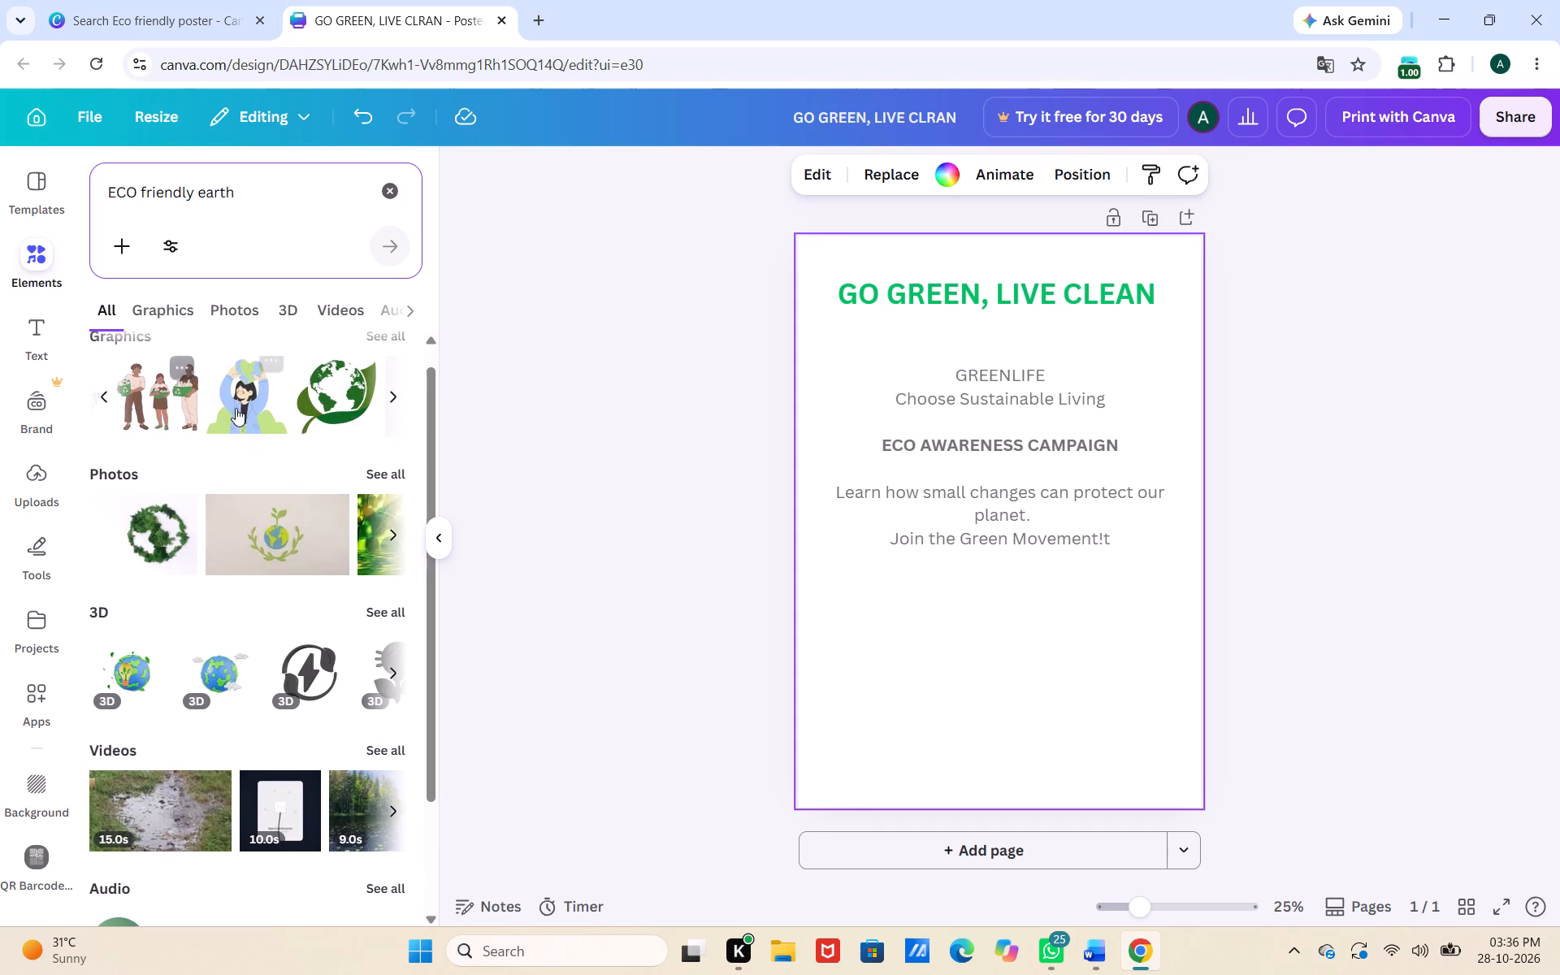
{"action": "scroll", "coordinate": [236, 408], "scroll_direction": "left", "scroll_amount": 2}
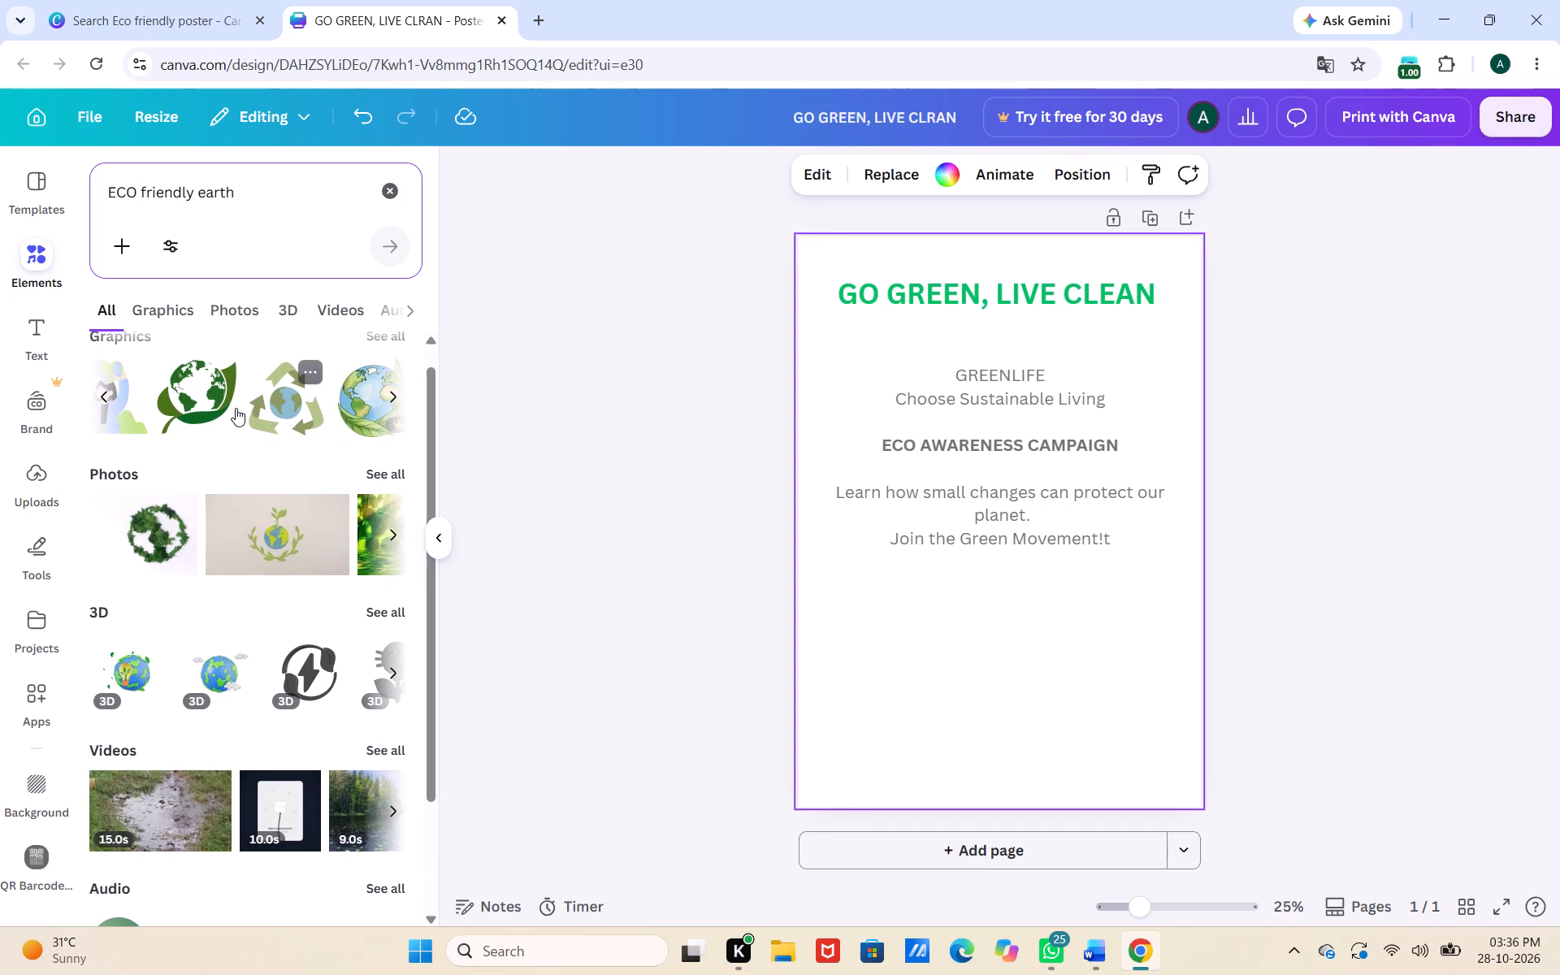
{"action": "scroll", "coordinate": [339, 544], "scroll_direction": "left", "scroll_amount": 3}
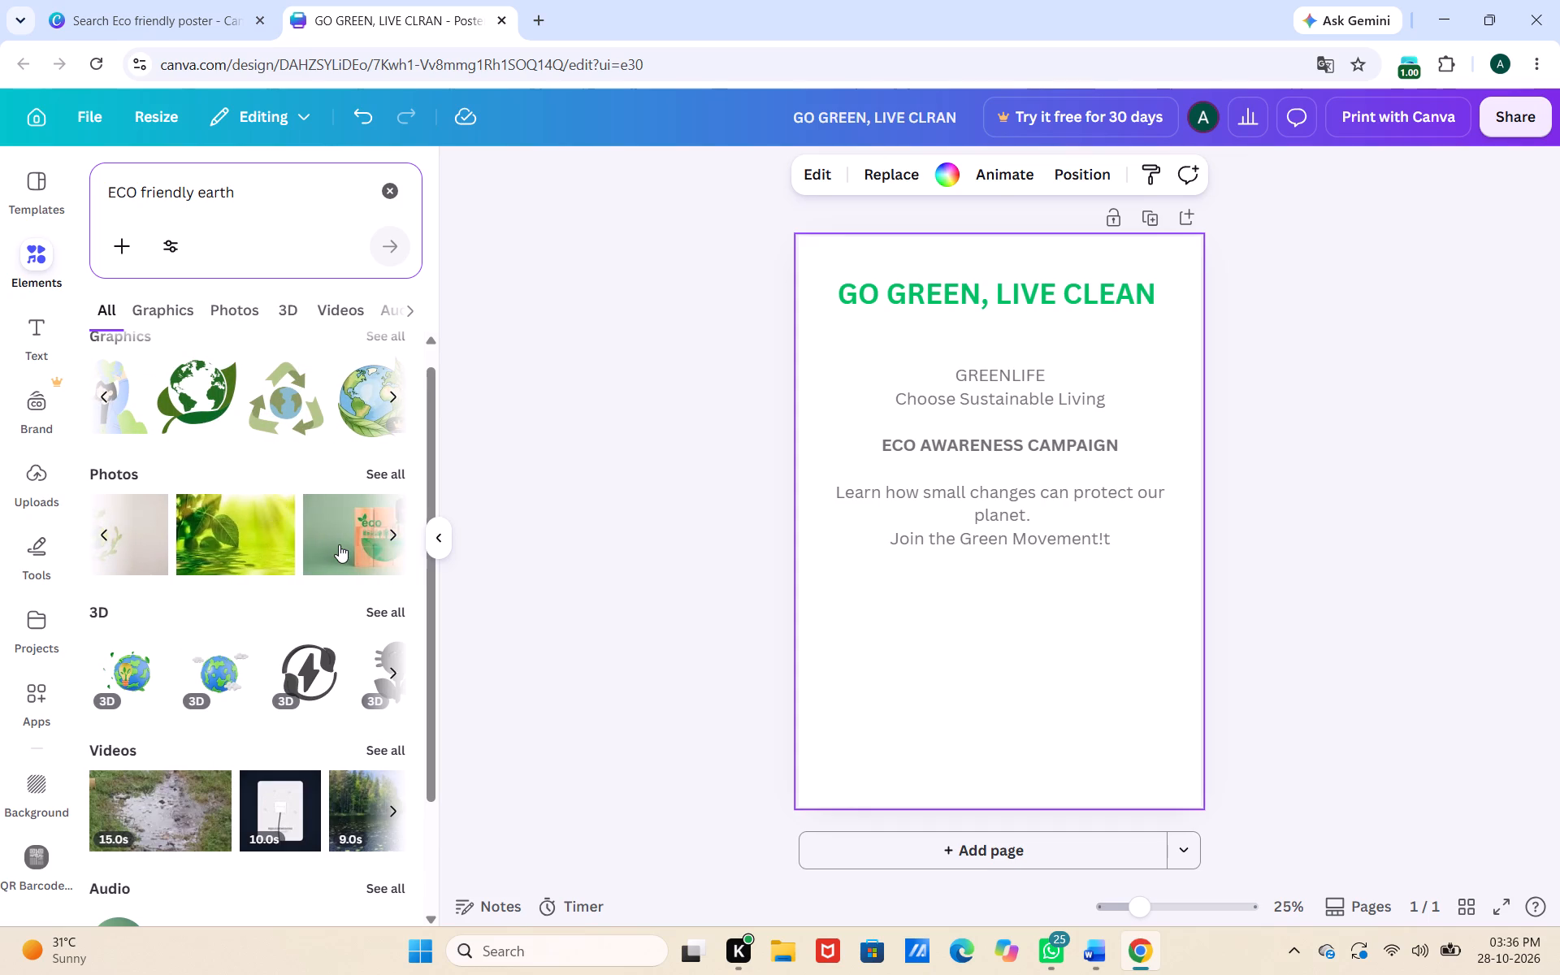
{"action": "scroll", "coordinate": [339, 544], "scroll_direction": "left", "scroll_amount": 2}
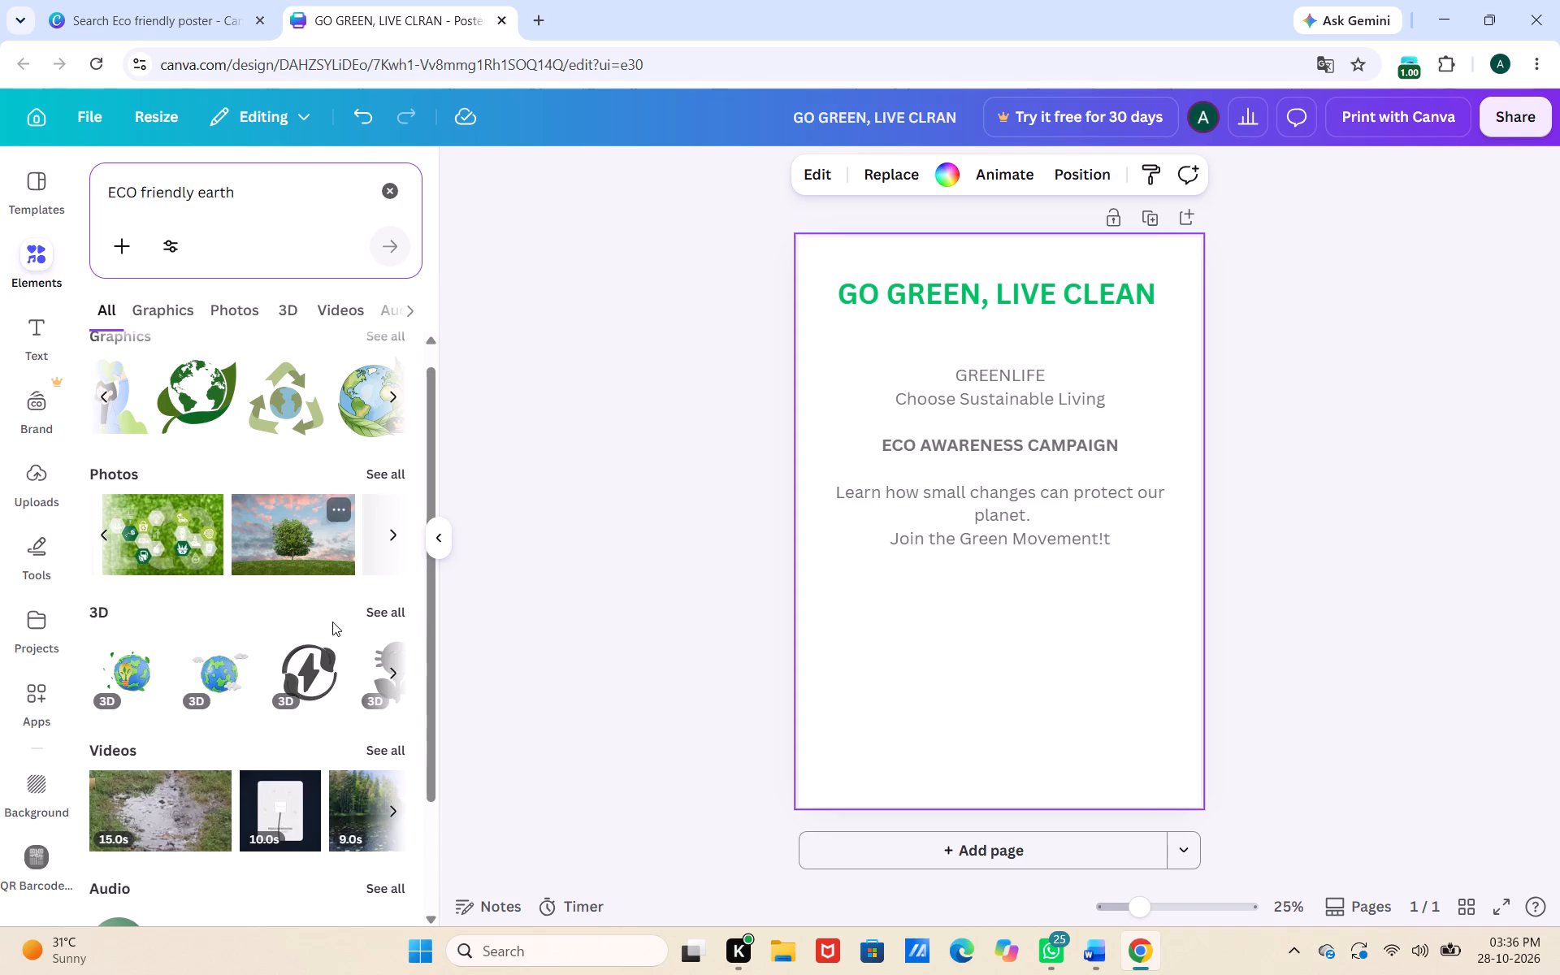
{"action": "scroll", "coordinate": [299, 630], "scroll_direction": "down", "scroll_amount": 1}
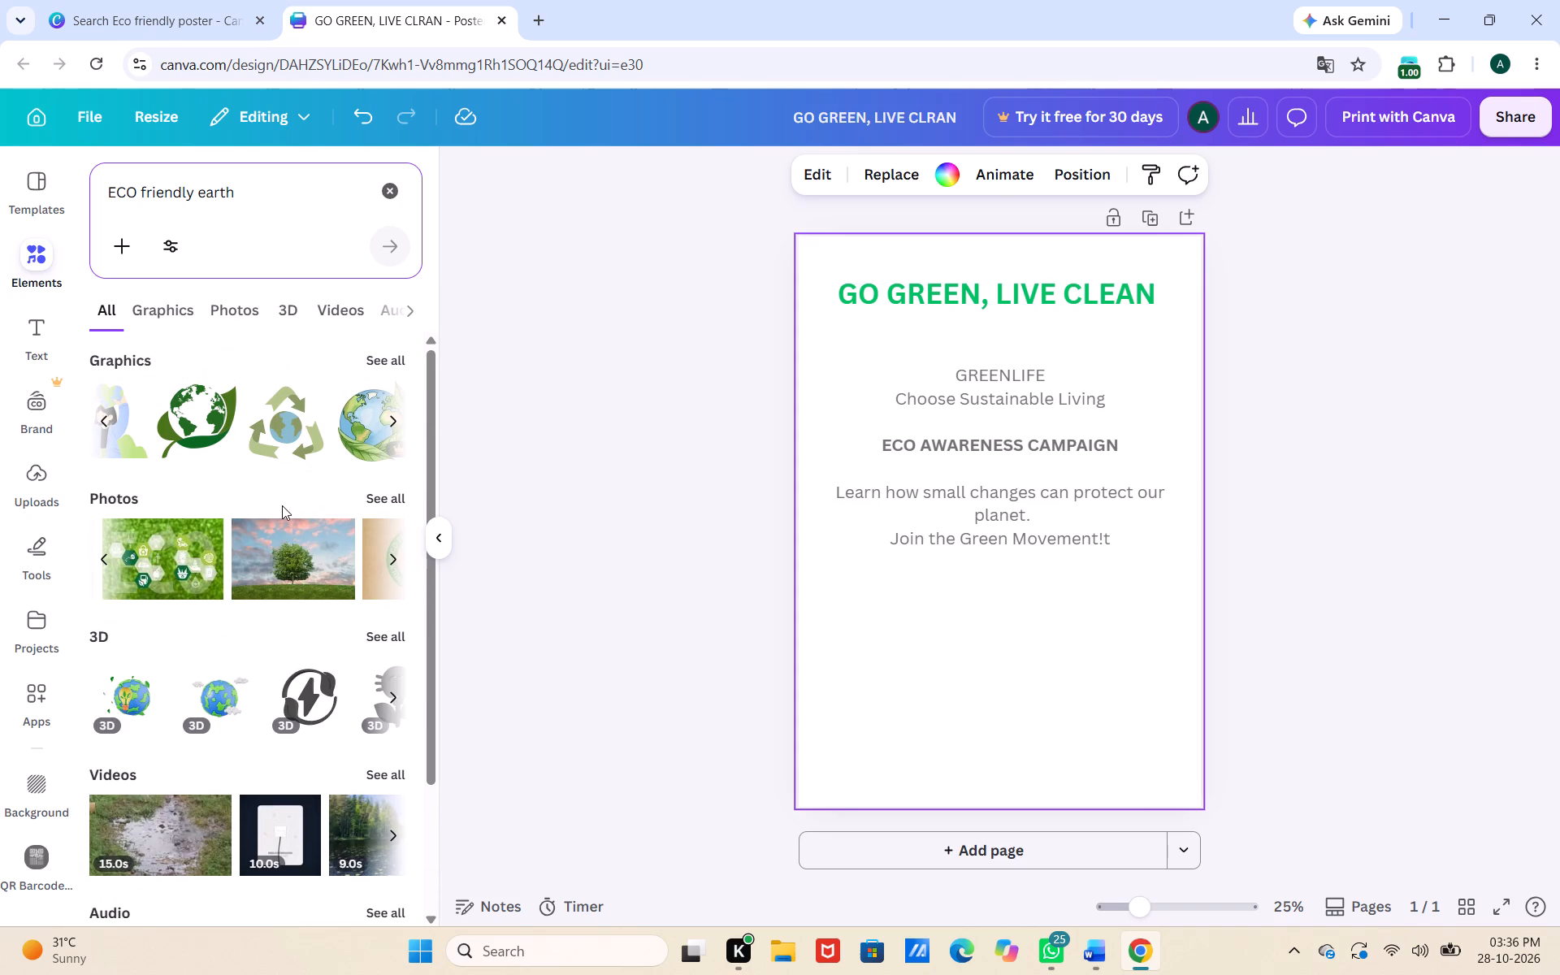
{"action": "scroll", "coordinate": [282, 505], "scroll_direction": "right", "scroll_amount": 4}
Show all graphics results for "ECO friendly earth" and look through them for a suitable poster illustration.
{"action": "left_click", "coordinate": [384, 364]}
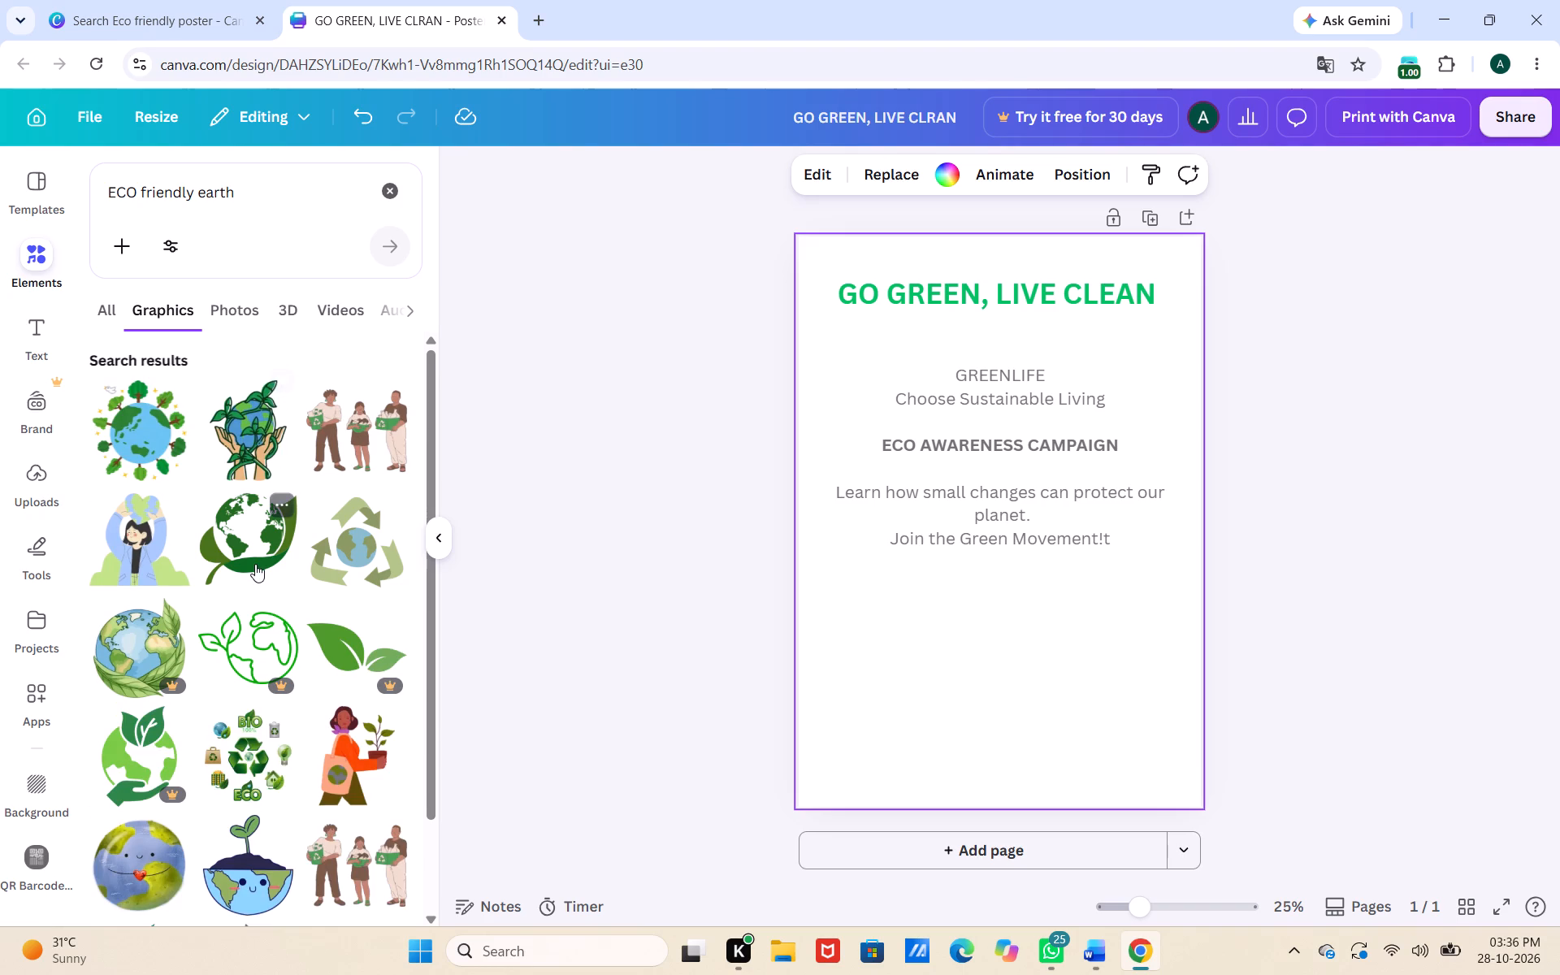
{"action": "scroll", "coordinate": [255, 564], "scroll_direction": "down", "scroll_amount": 1}
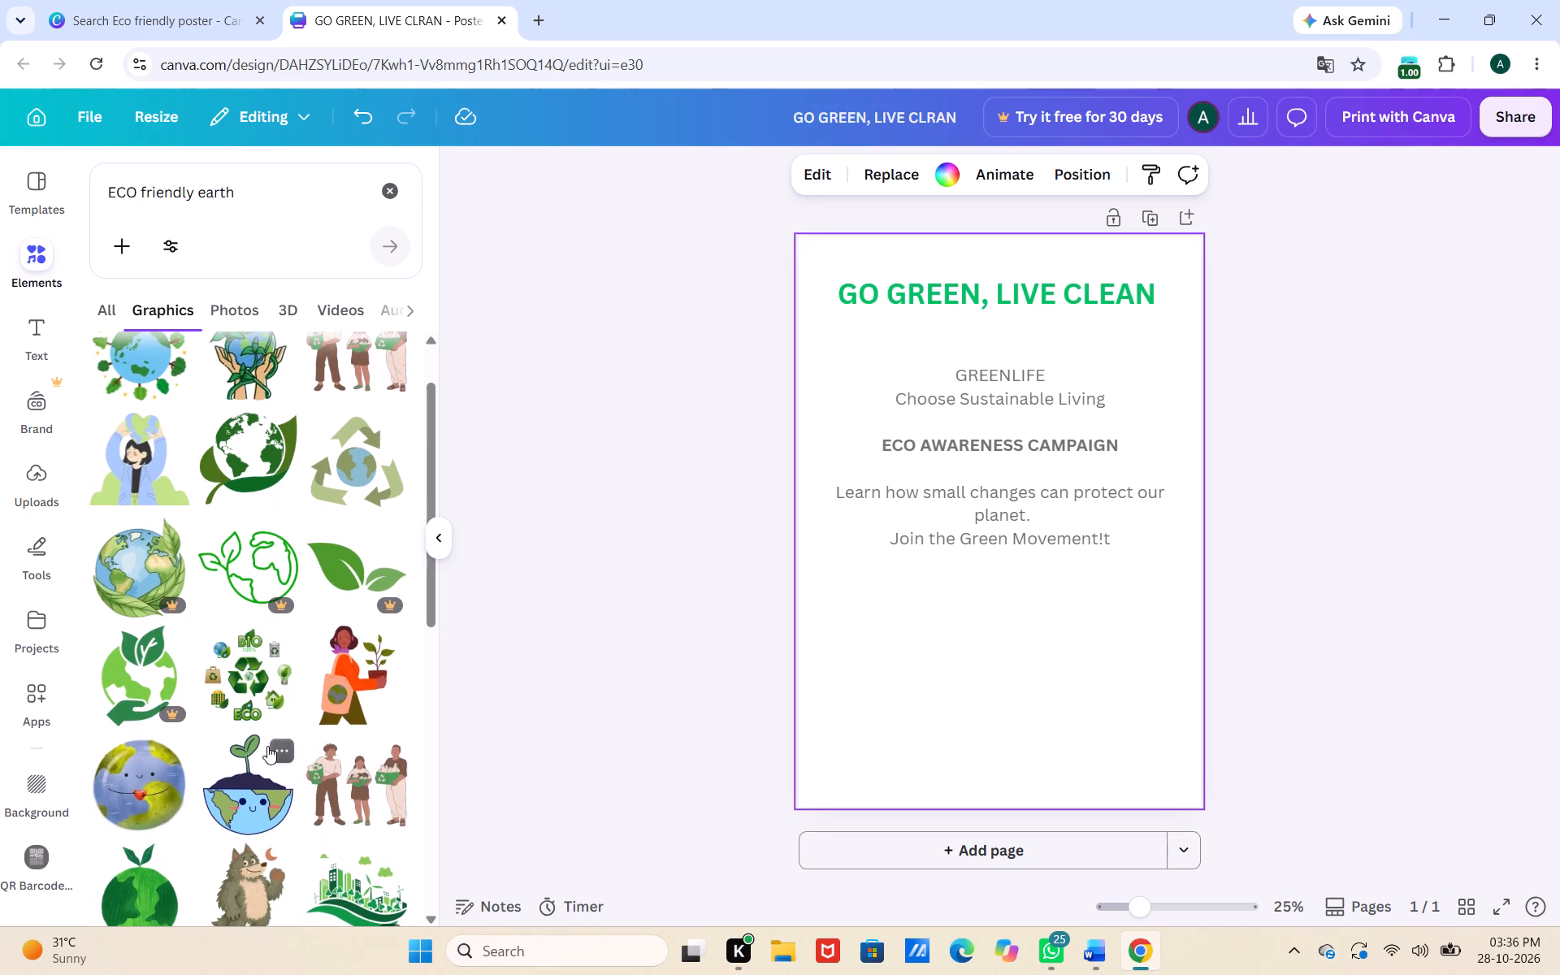
{"action": "scroll", "coordinate": [267, 746], "scroll_direction": "down", "scroll_amount": 2}
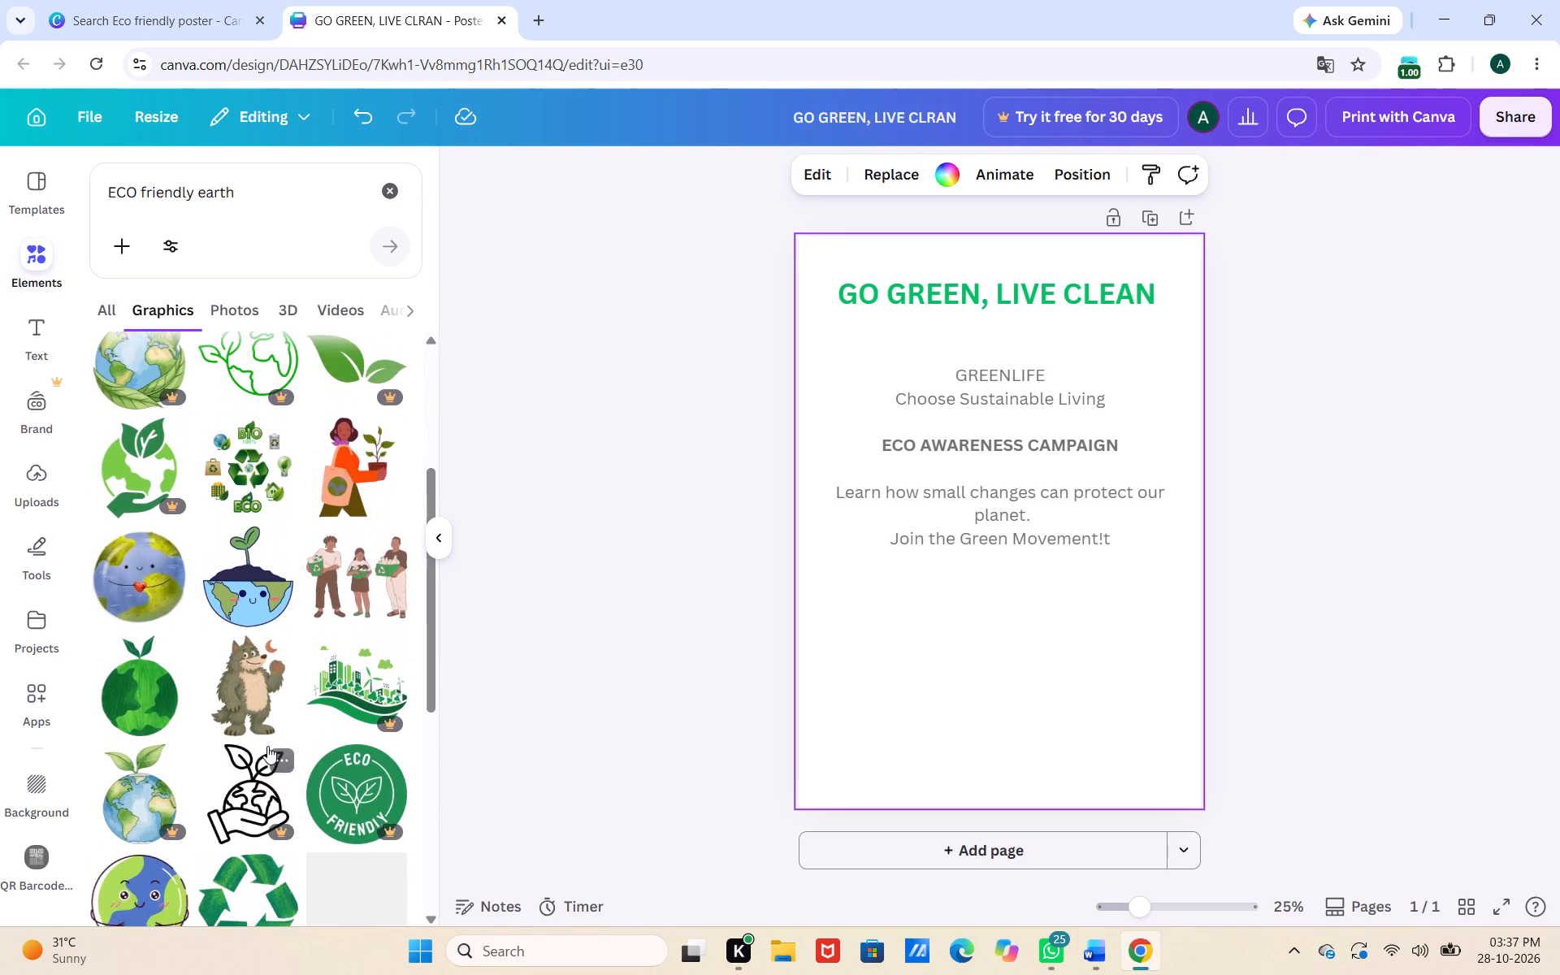
{"action": "scroll", "coordinate": [267, 746], "scroll_direction": "down", "scroll_amount": 2}
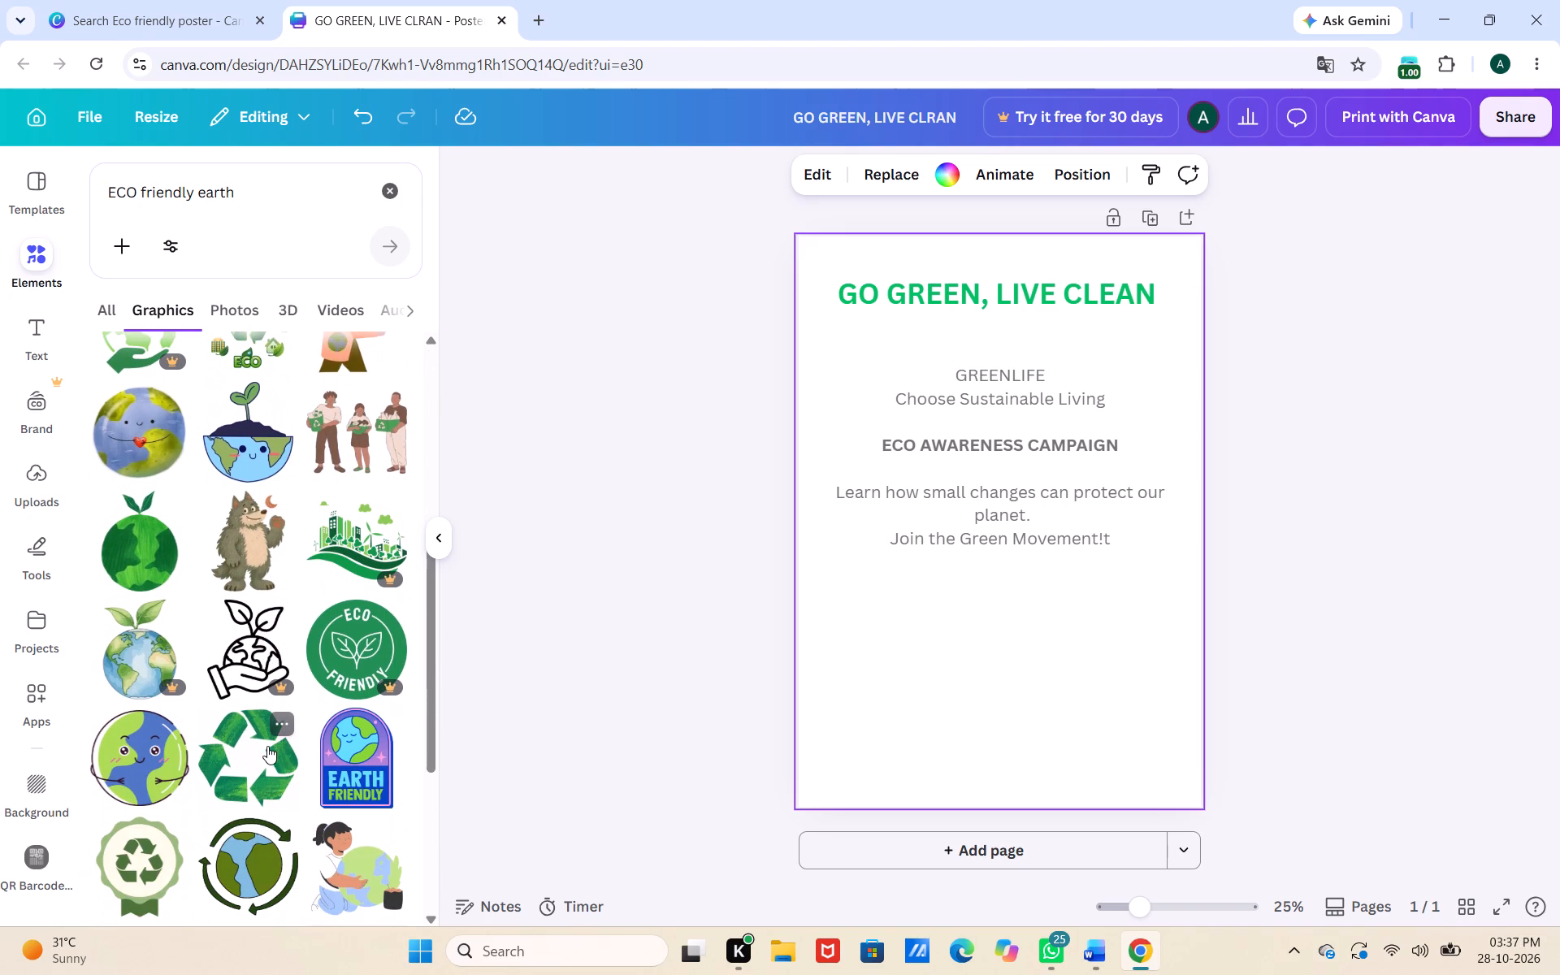
{"action": "scroll", "coordinate": [267, 746], "scroll_direction": "down", "scroll_amount": 2}
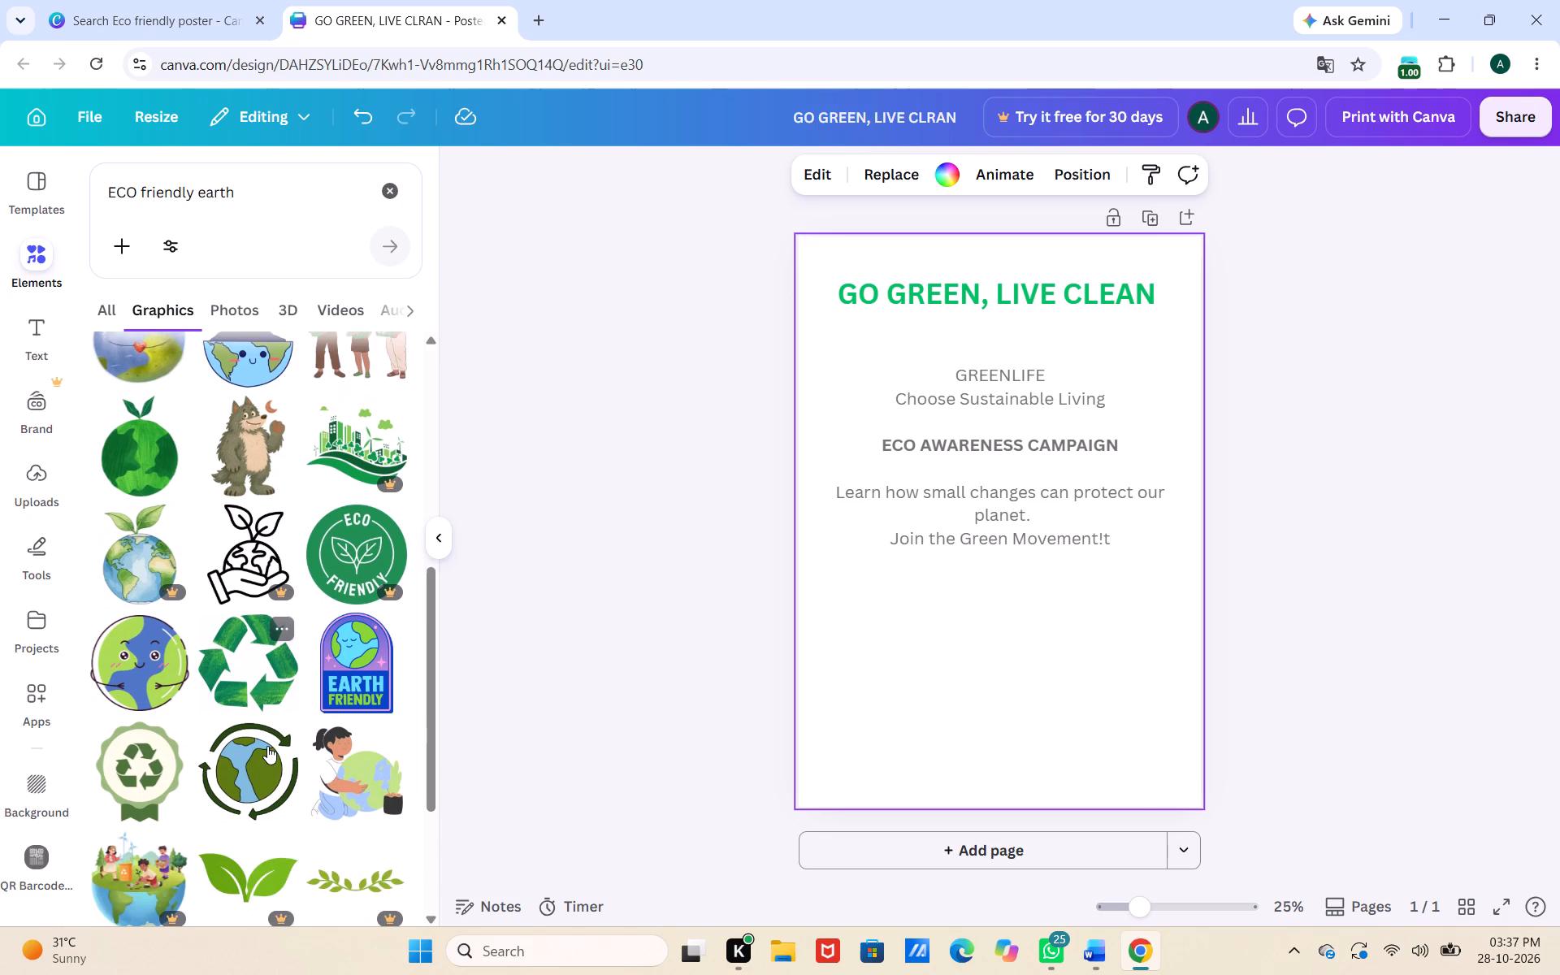
{"action": "scroll", "coordinate": [267, 746], "scroll_direction": "down", "scroll_amount": 1}
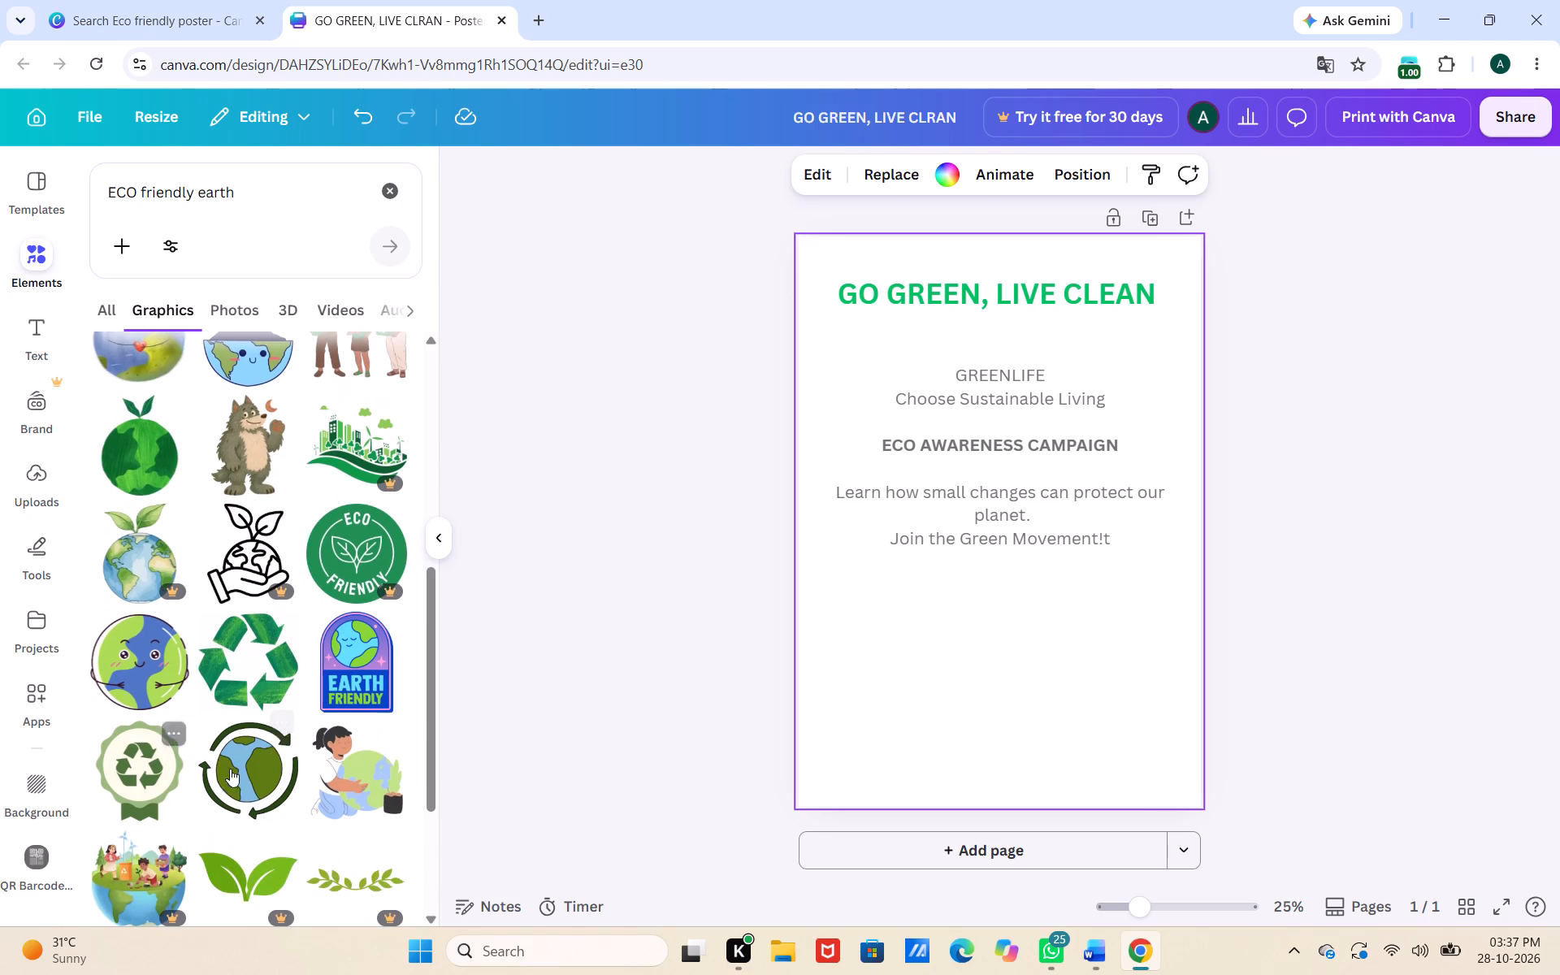
{"action": "scroll", "coordinate": [262, 747], "scroll_direction": "down", "scroll_amount": 1}
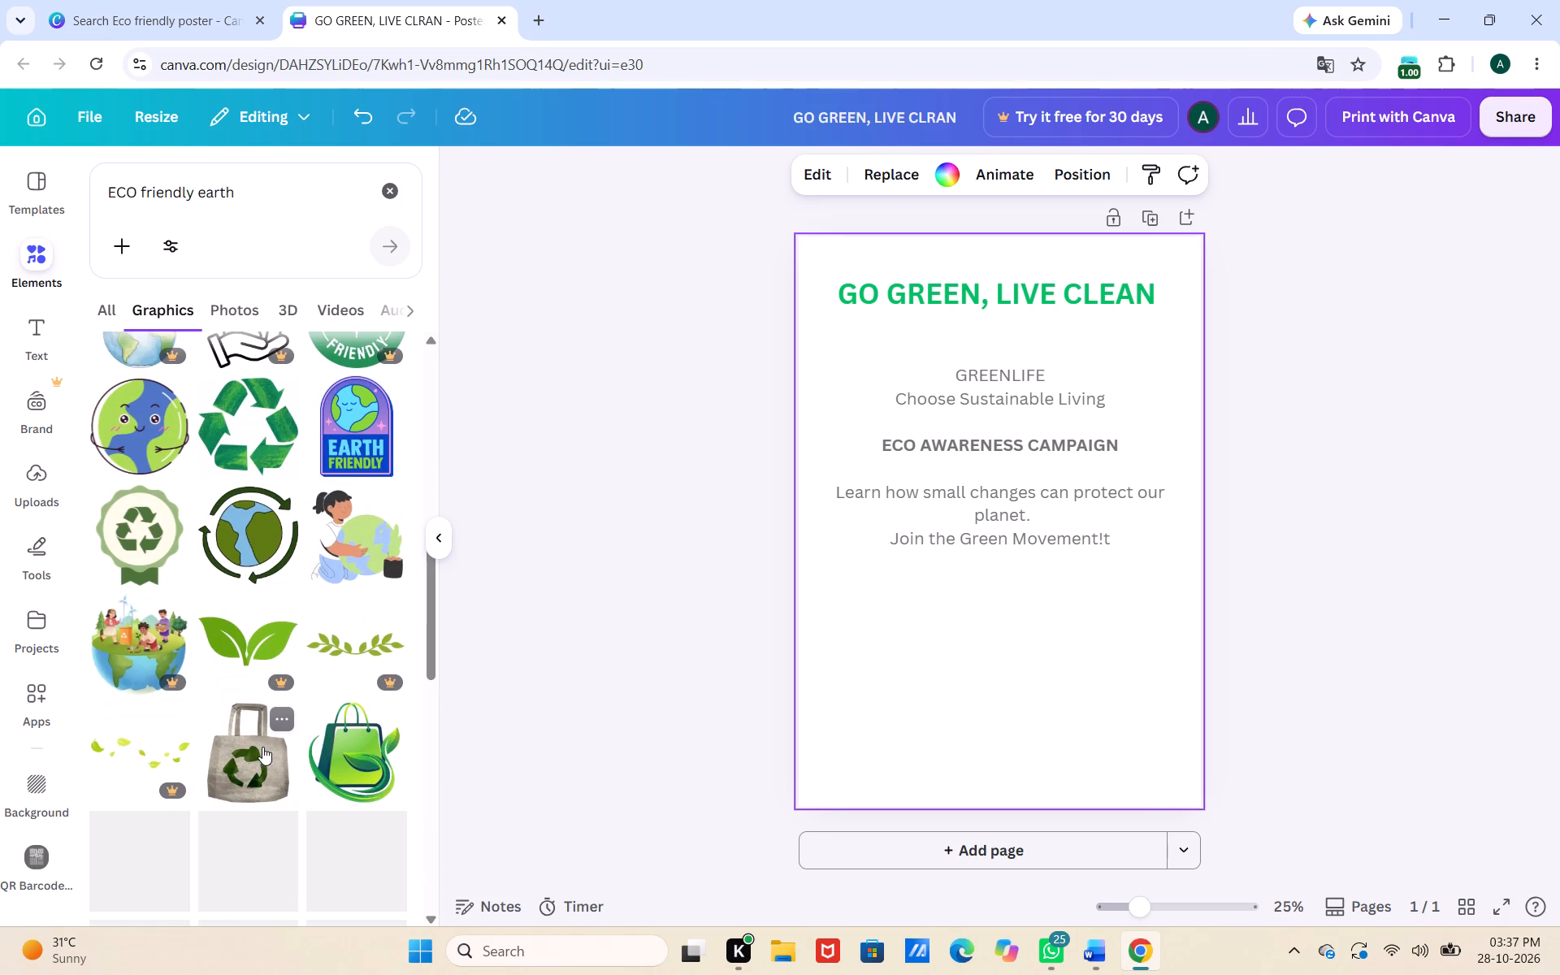
{"action": "scroll", "coordinate": [262, 747], "scroll_direction": "down", "scroll_amount": 1}
{"action": "scroll", "coordinate": [263, 665], "scroll_direction": "down", "scroll_amount": 1}
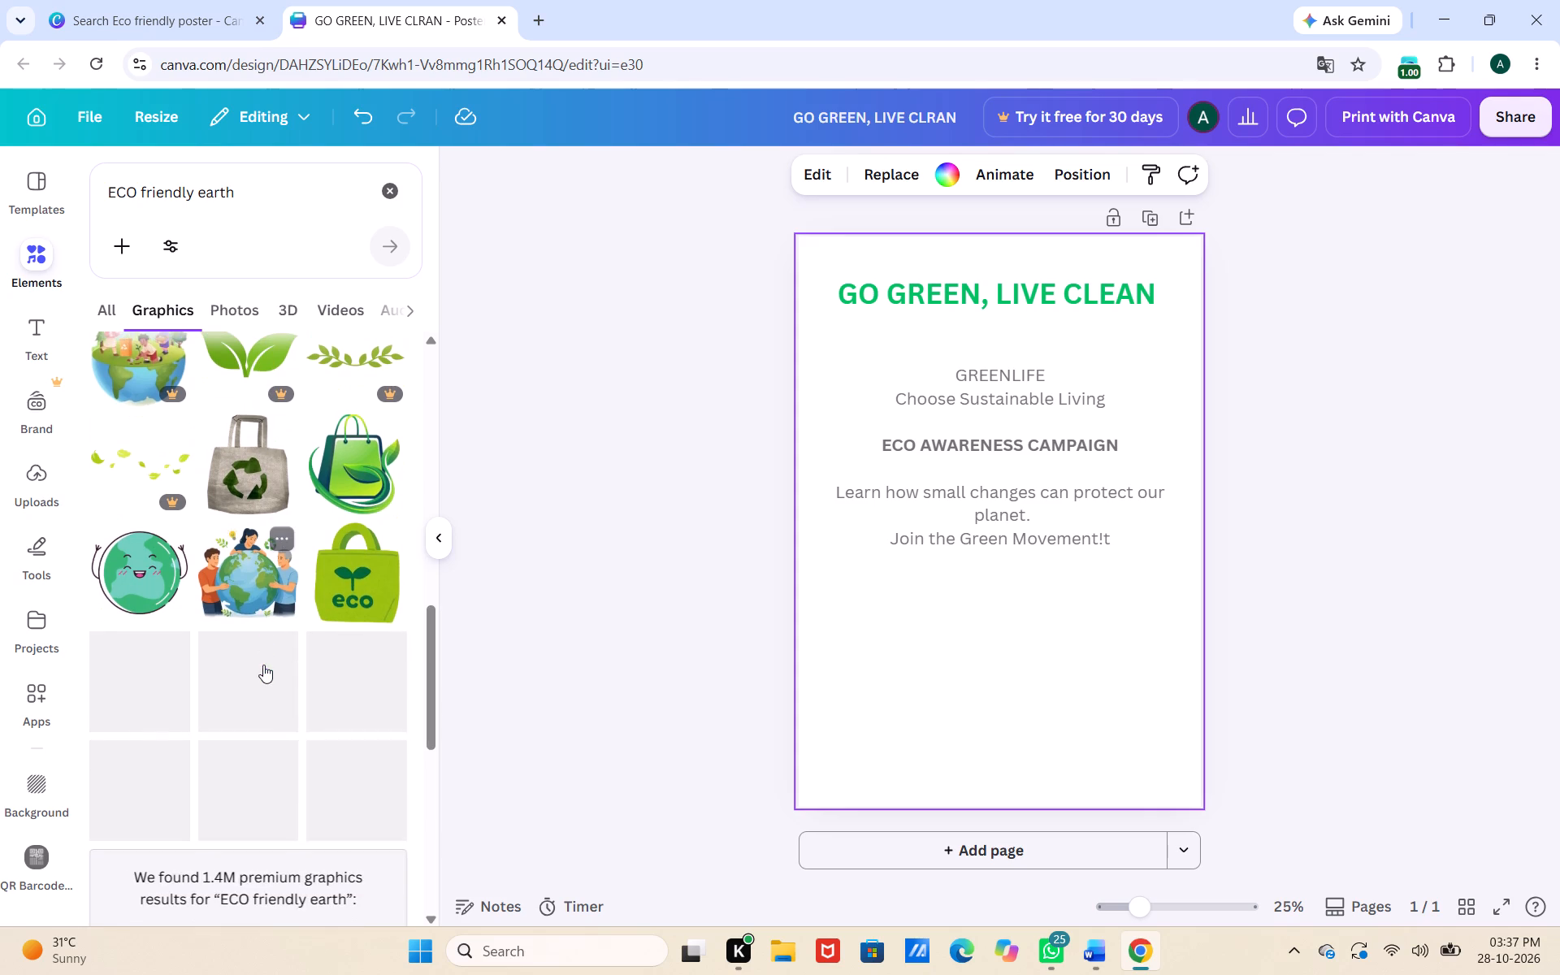
{"action": "scroll", "coordinate": [263, 665], "scroll_direction": "down", "scroll_amount": 3}
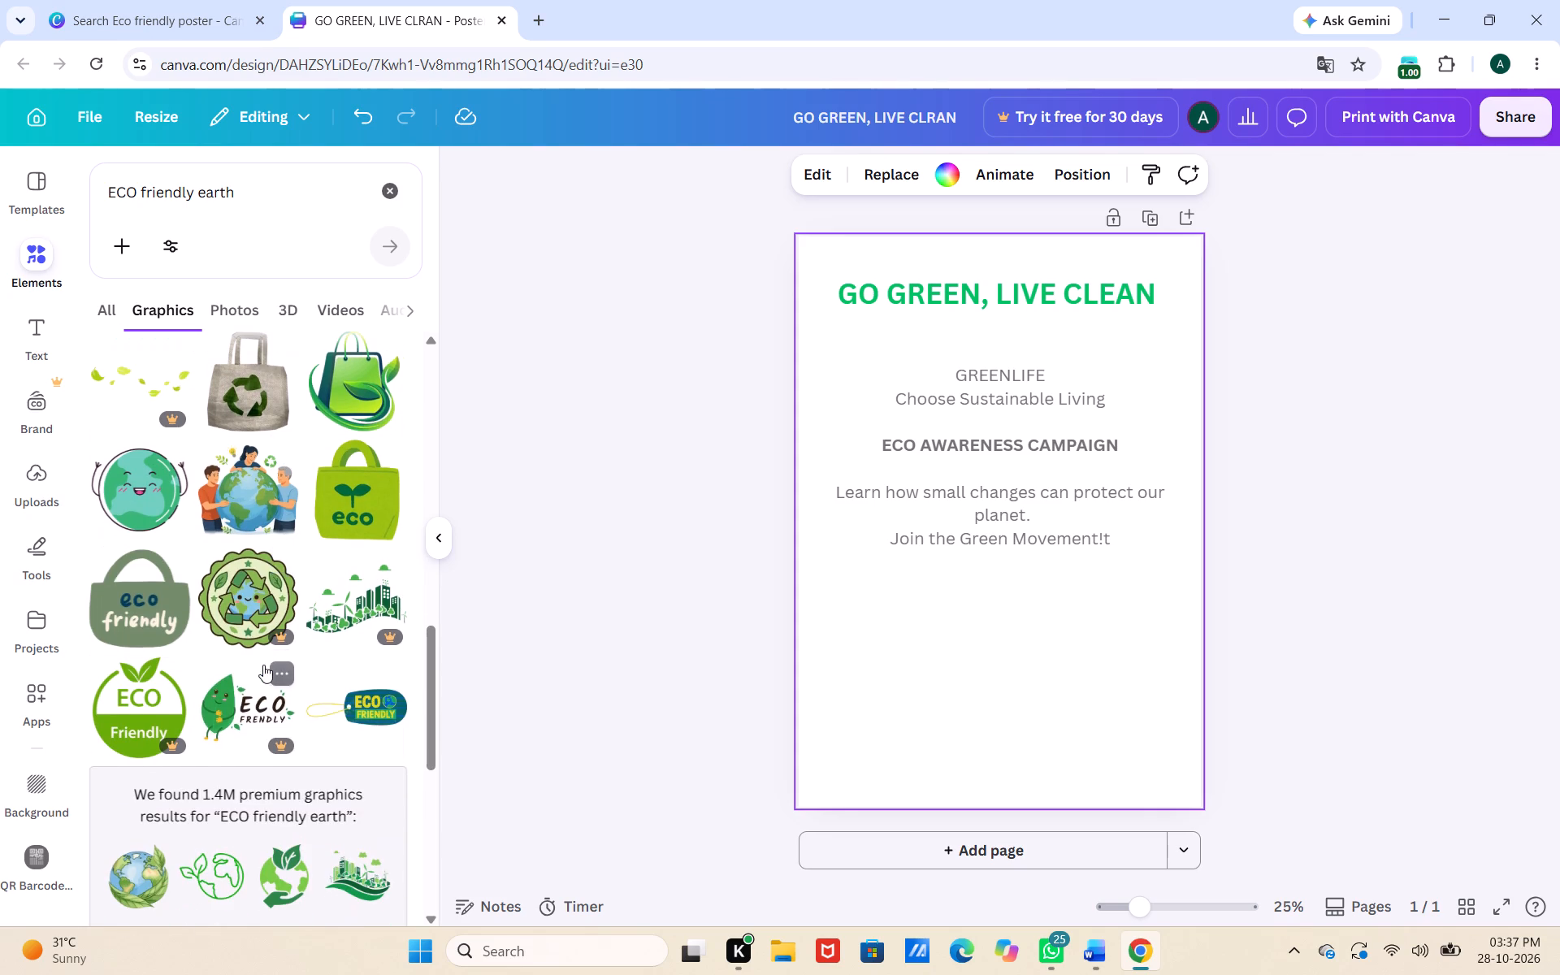
{"action": "scroll", "coordinate": [263, 665], "scroll_direction": "down", "scroll_amount": 1}
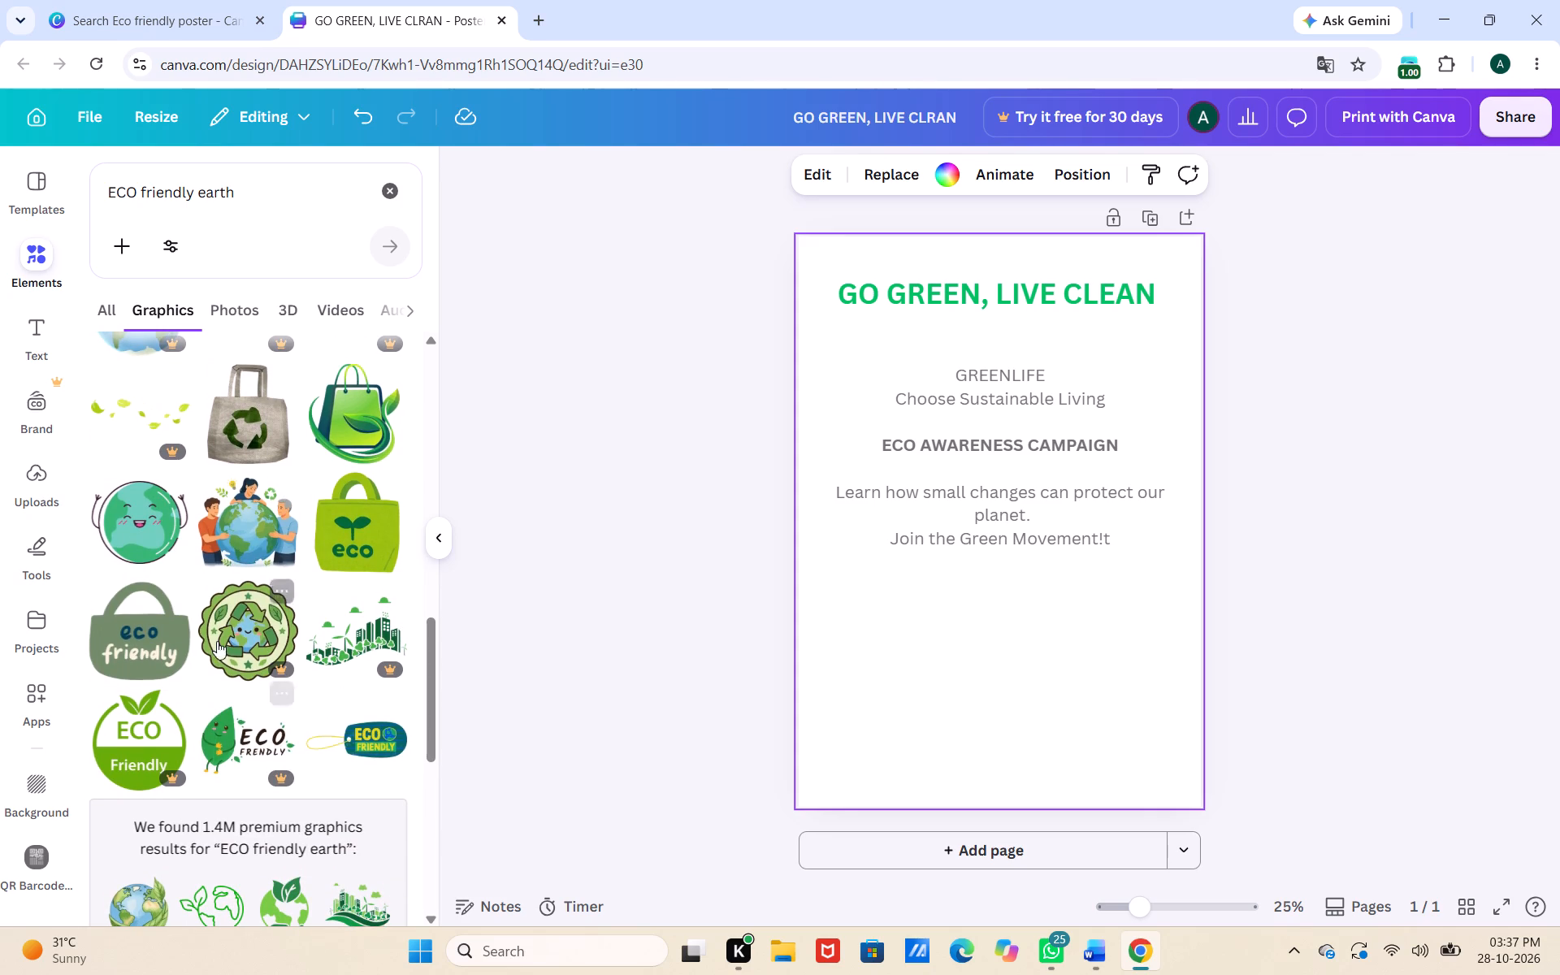
{"action": "scroll", "coordinate": [193, 604], "scroll_direction": "up", "scroll_amount": 1}
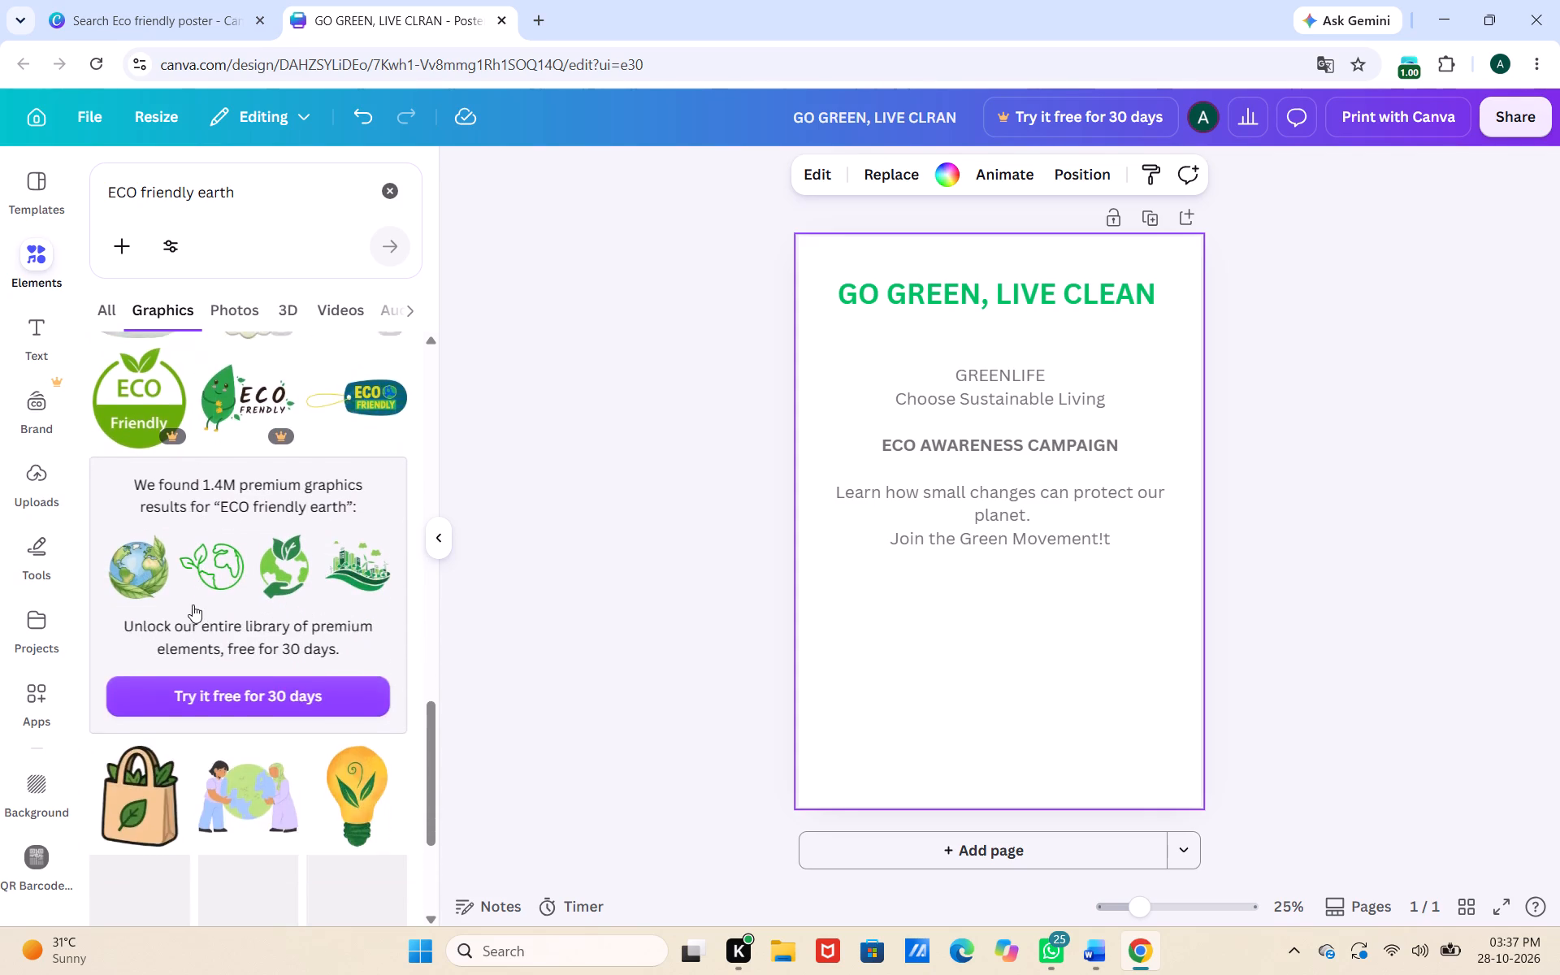
{"action": "scroll", "coordinate": [193, 604], "scroll_direction": "up", "scroll_amount": 10}
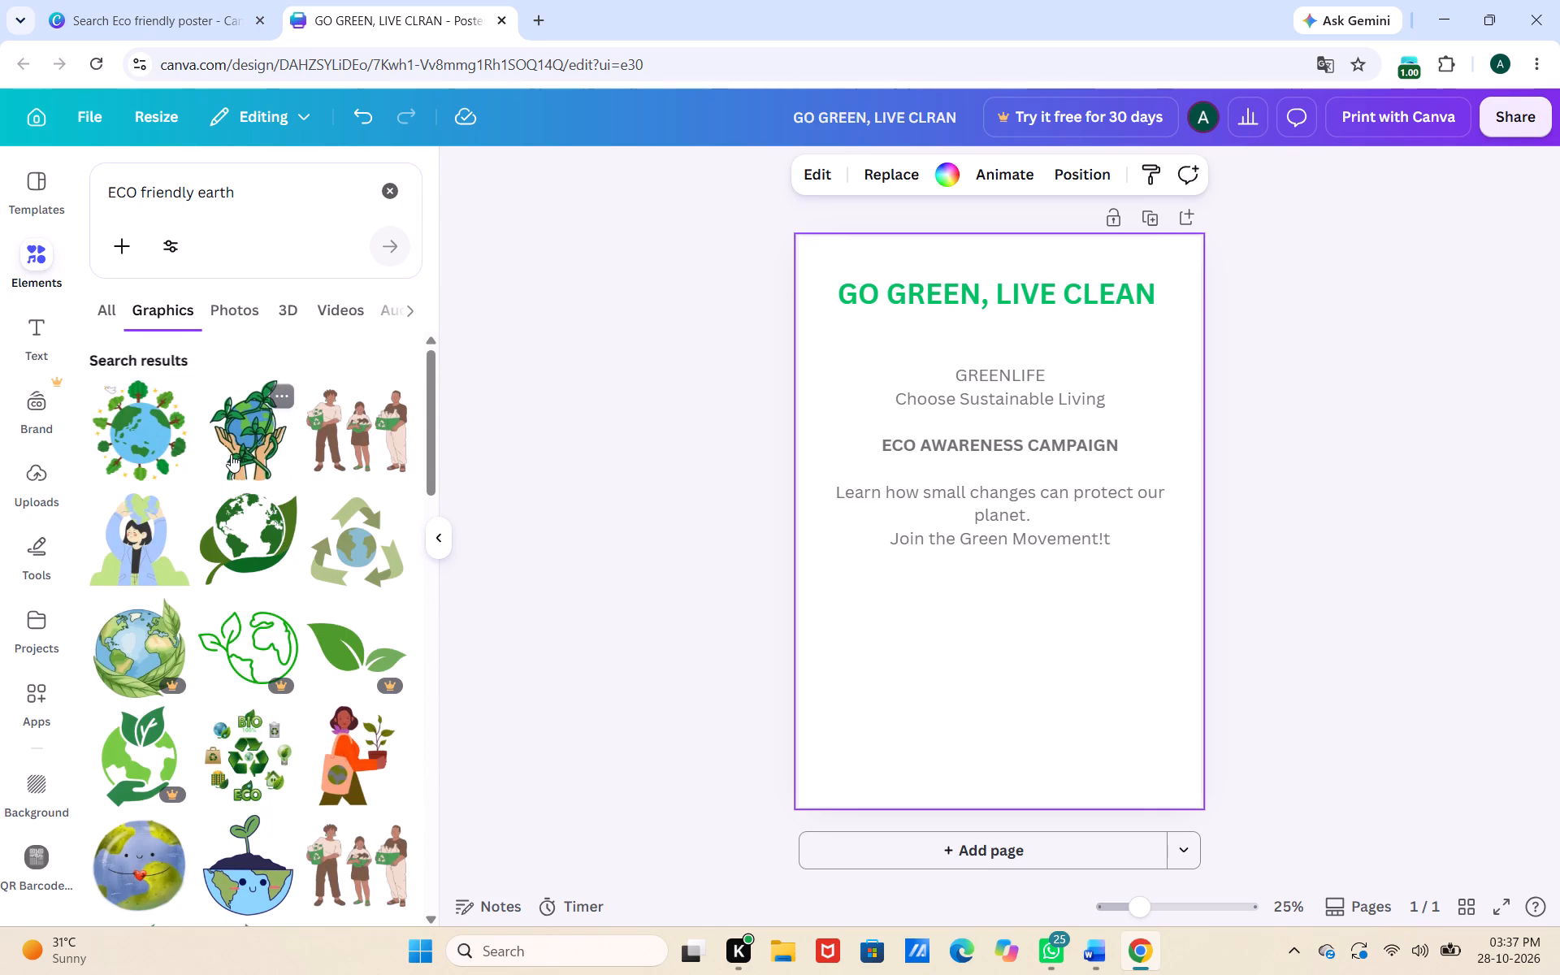
{"action": "scroll", "coordinate": [284, 570], "scroll_direction": "down", "scroll_amount": 2}
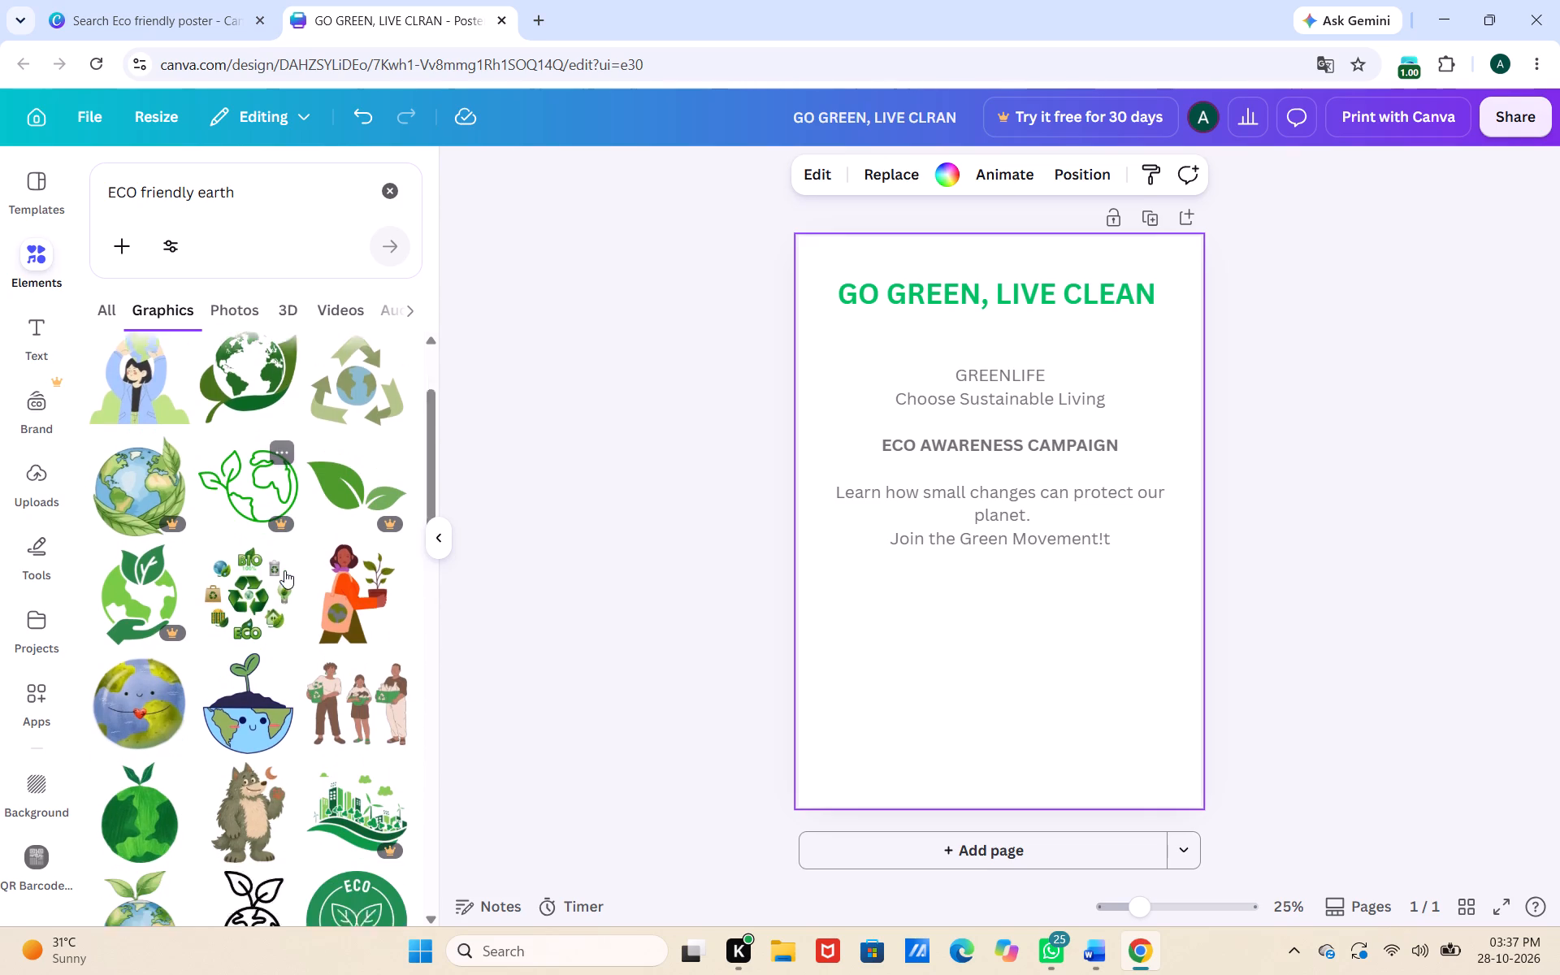
{"action": "scroll", "coordinate": [284, 570], "scroll_direction": "down", "scroll_amount": 1}
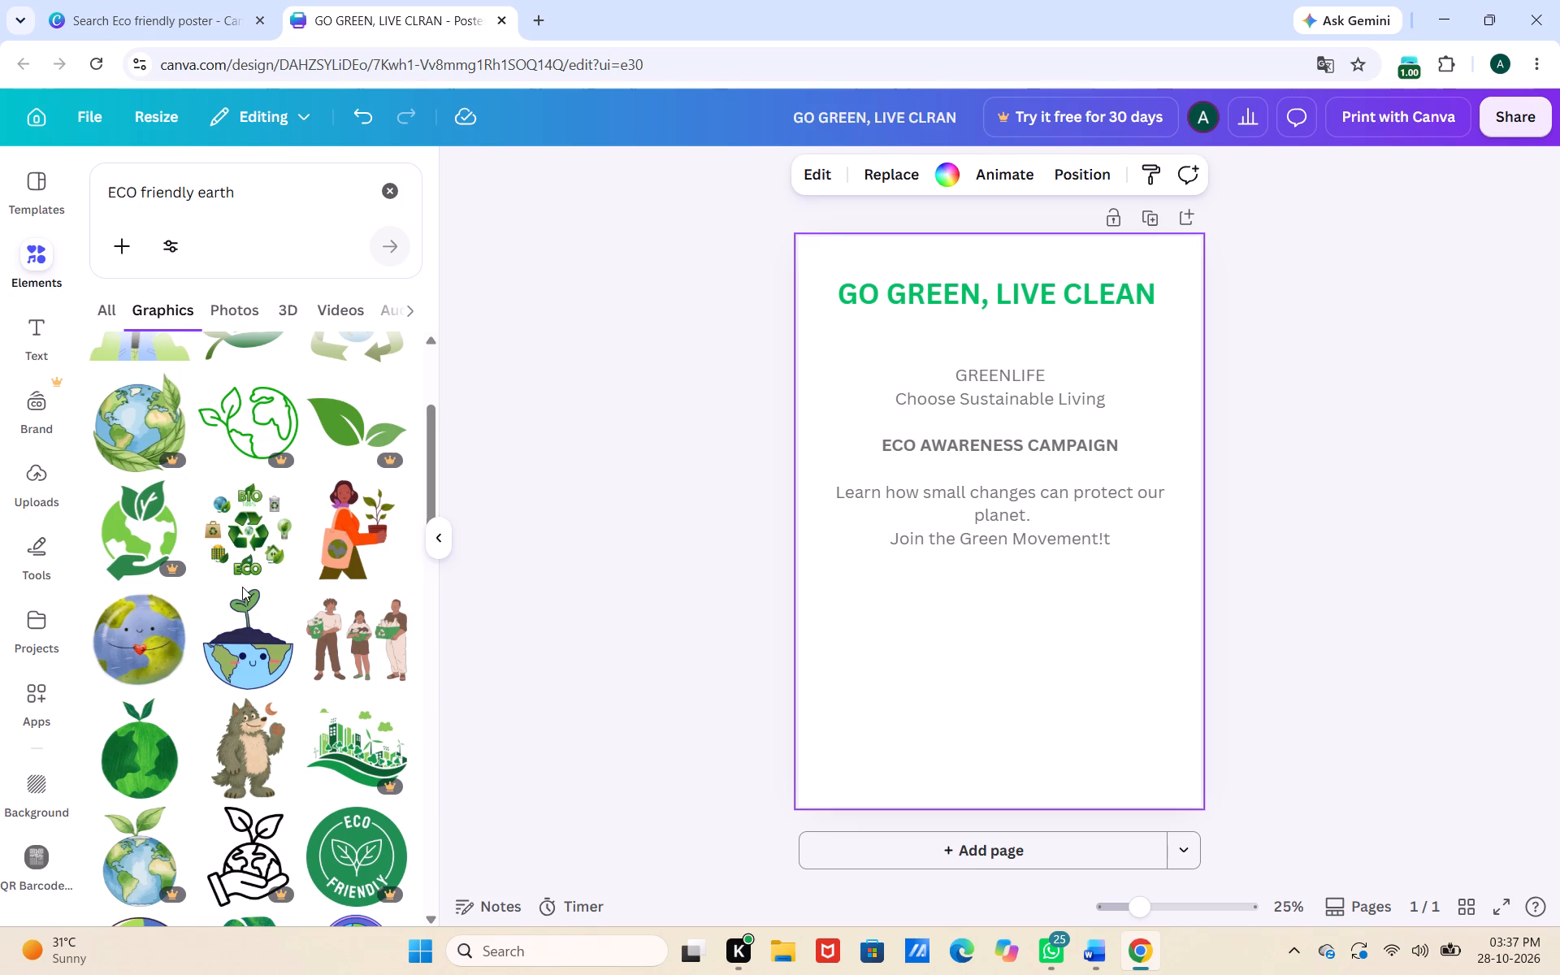
{"action": "scroll", "coordinate": [248, 649], "scroll_direction": "up", "scroll_amount": 3}
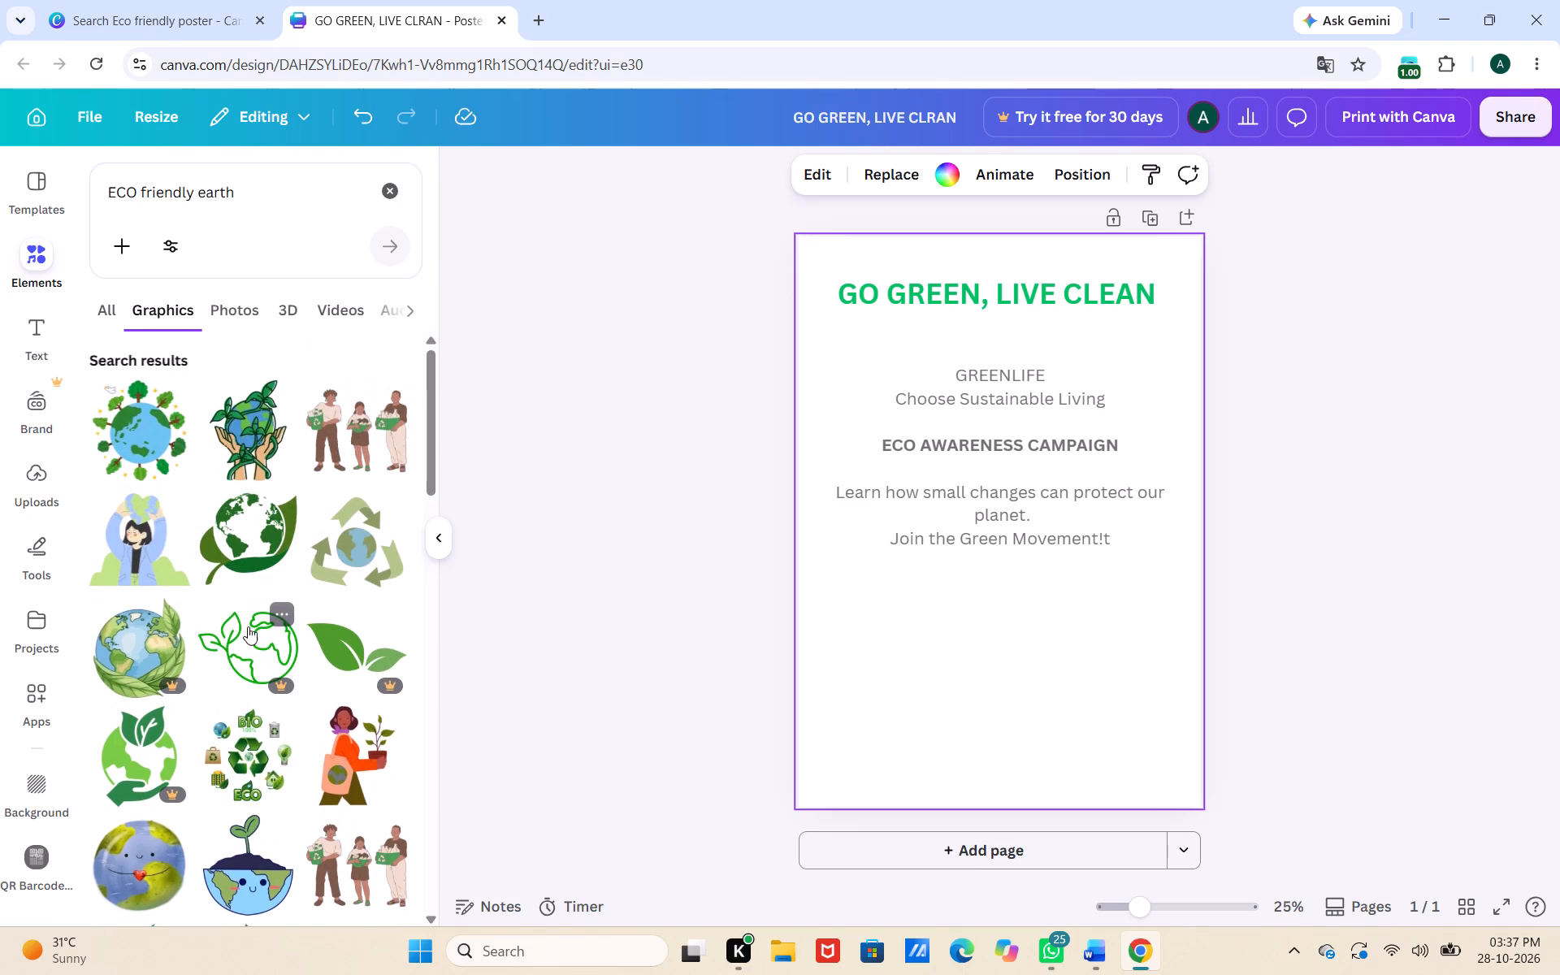
Show only the photo results for "ECO friendly earth" and look through them for a suitable poster image.
{"action": "left_click", "coordinate": [233, 322]}
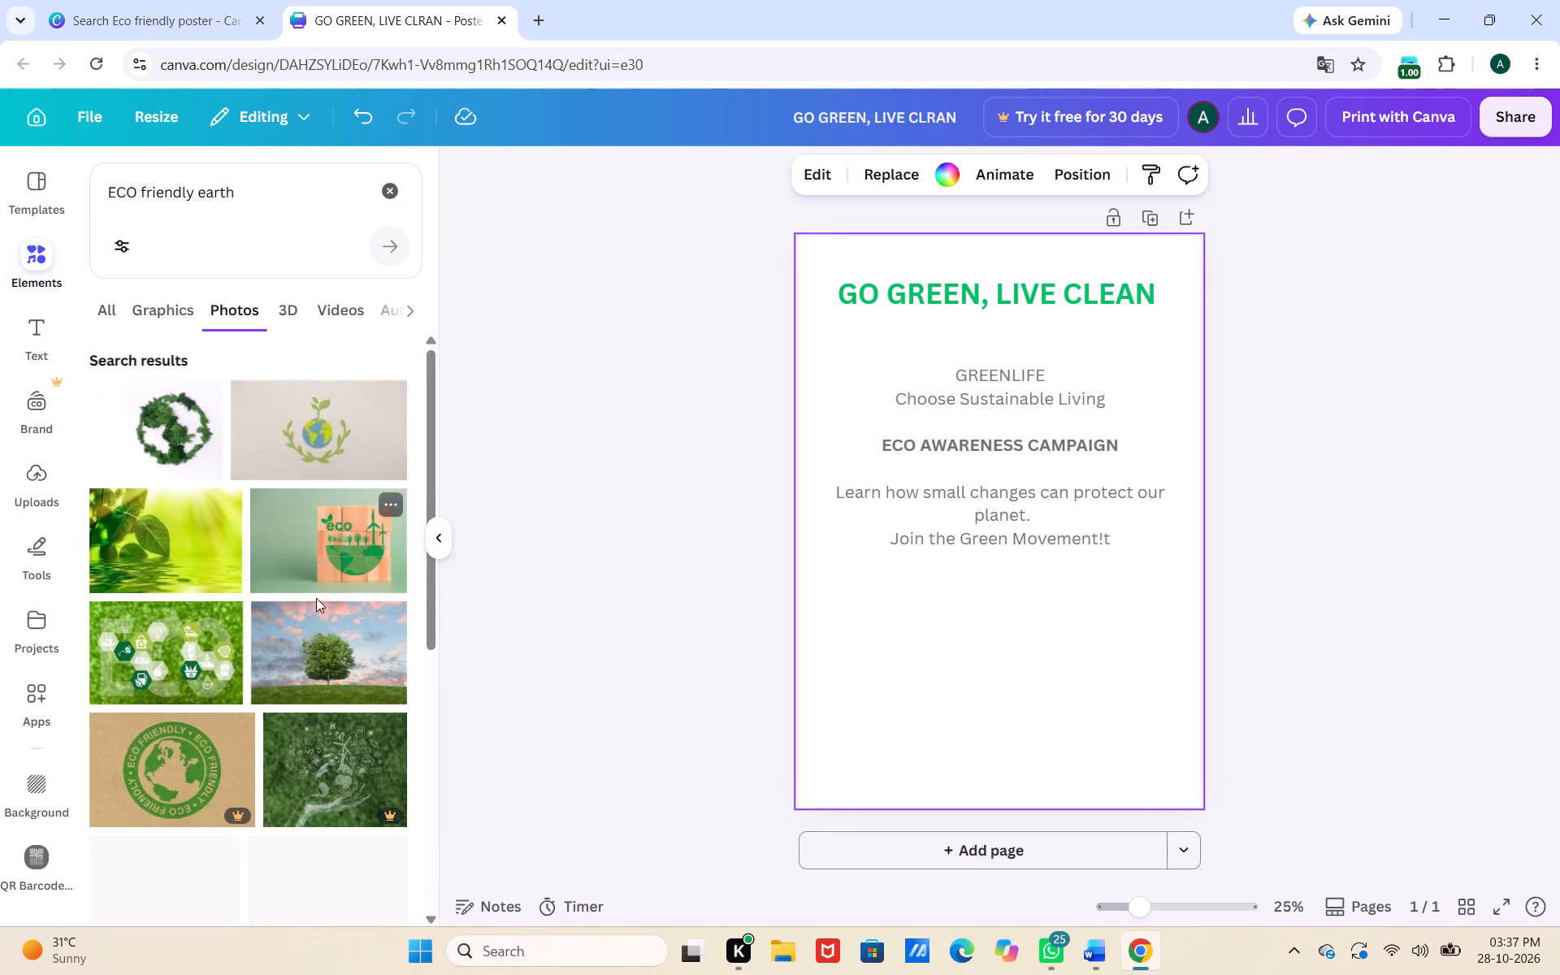
{"action": "scroll", "coordinate": [315, 600], "scroll_direction": "down", "scroll_amount": 2}
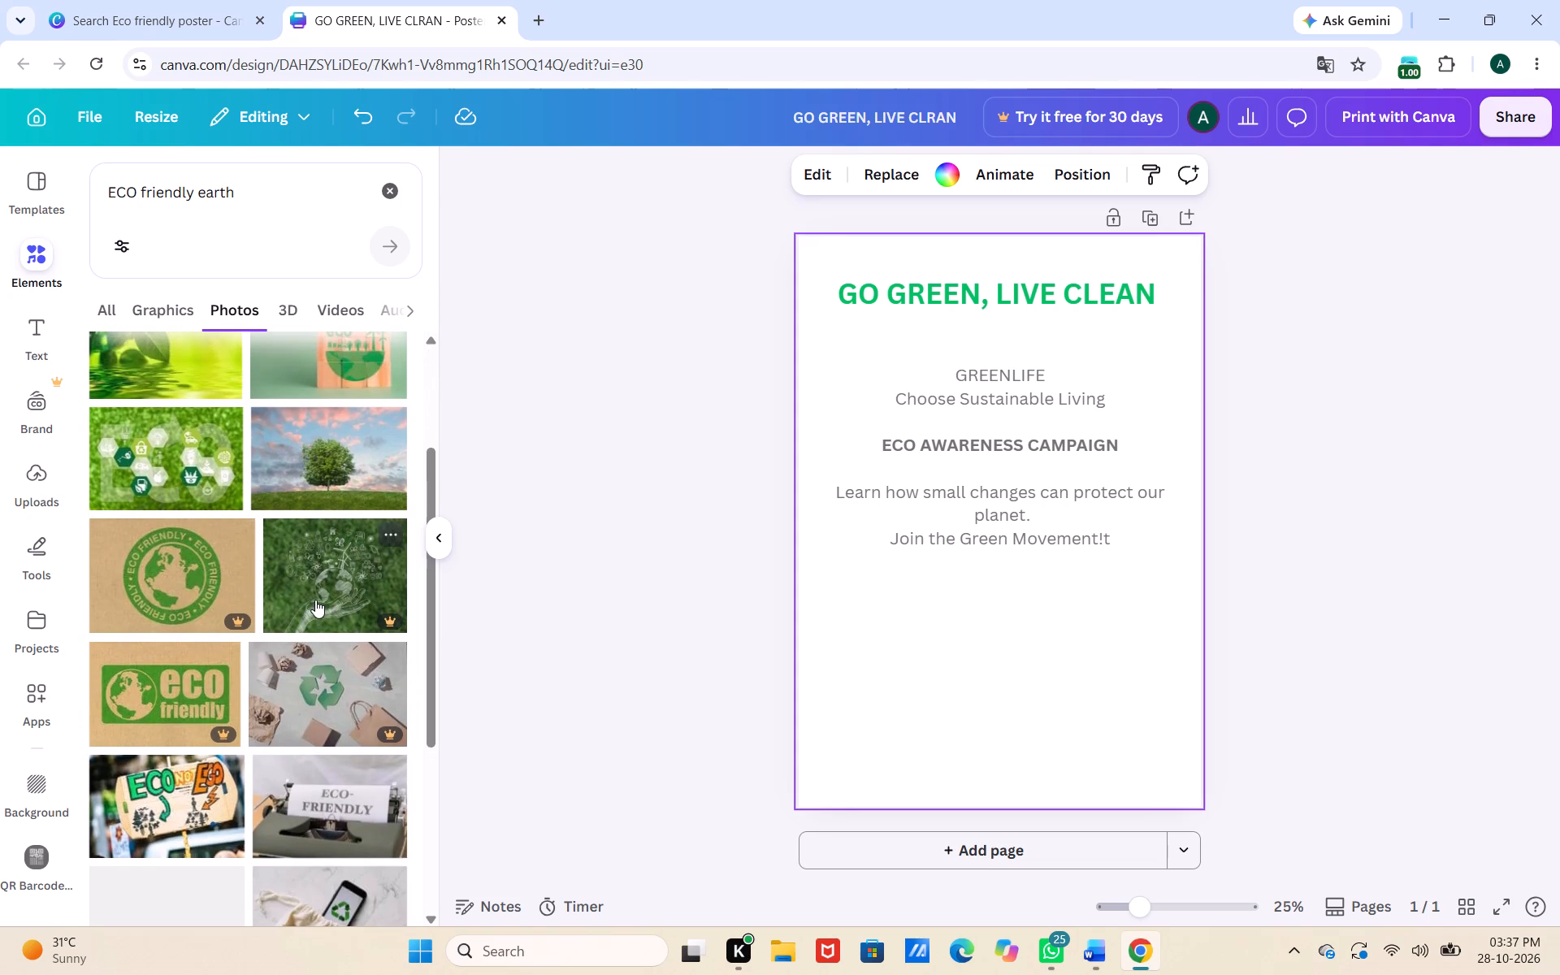
{"action": "scroll", "coordinate": [315, 600], "scroll_direction": "down", "scroll_amount": 2}
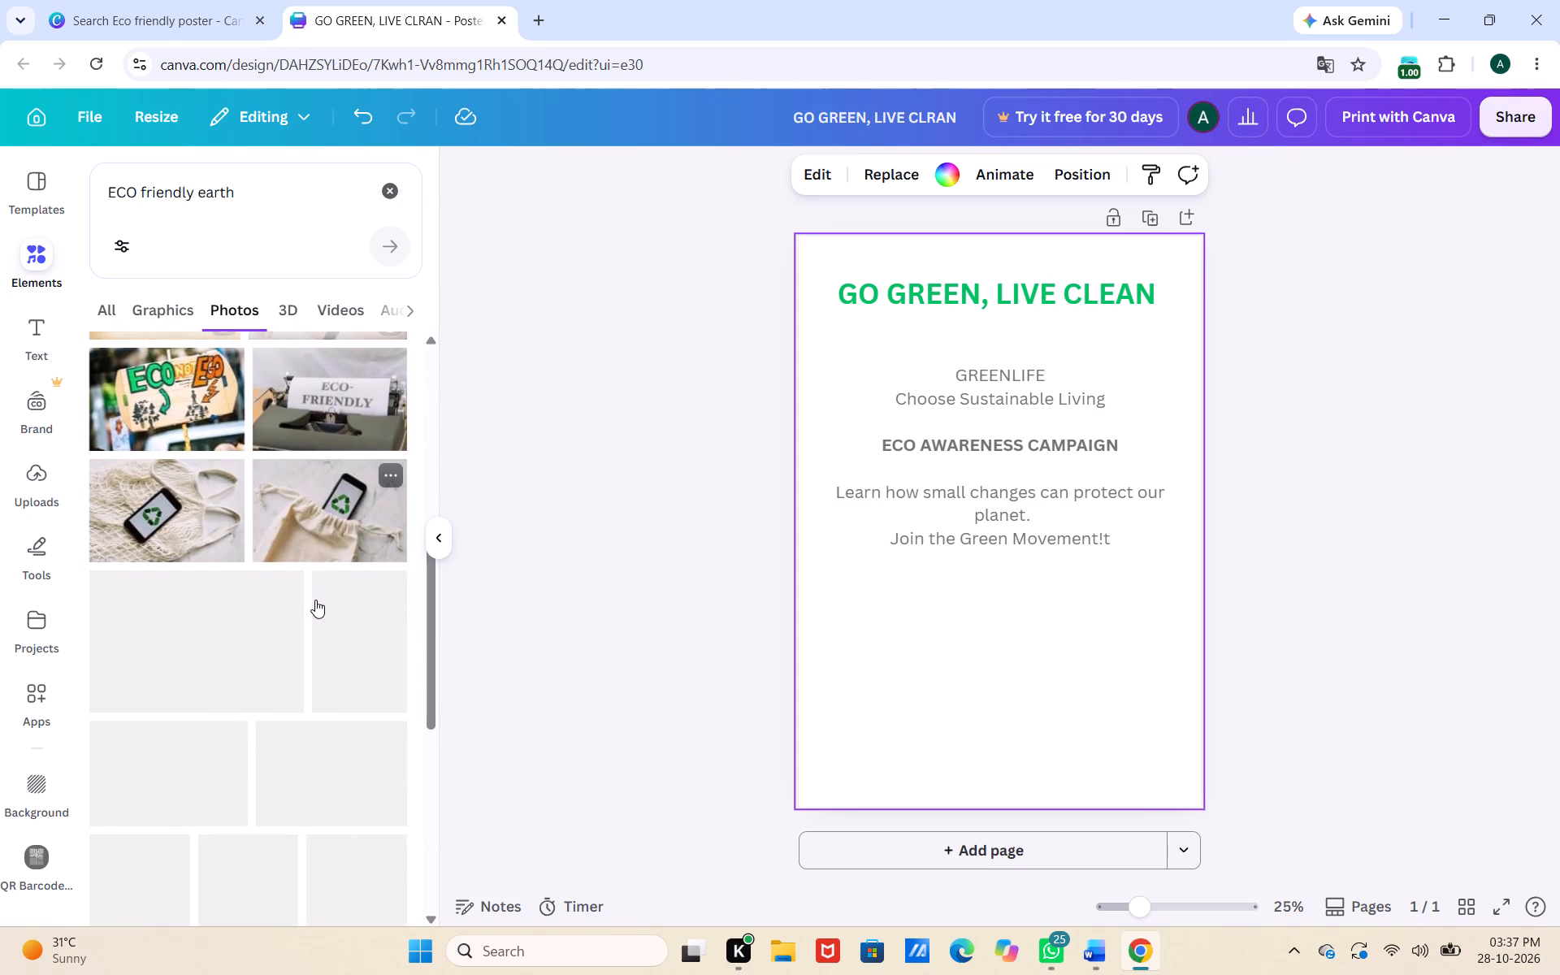
{"action": "scroll", "coordinate": [315, 600], "scroll_direction": "down", "scroll_amount": 3}
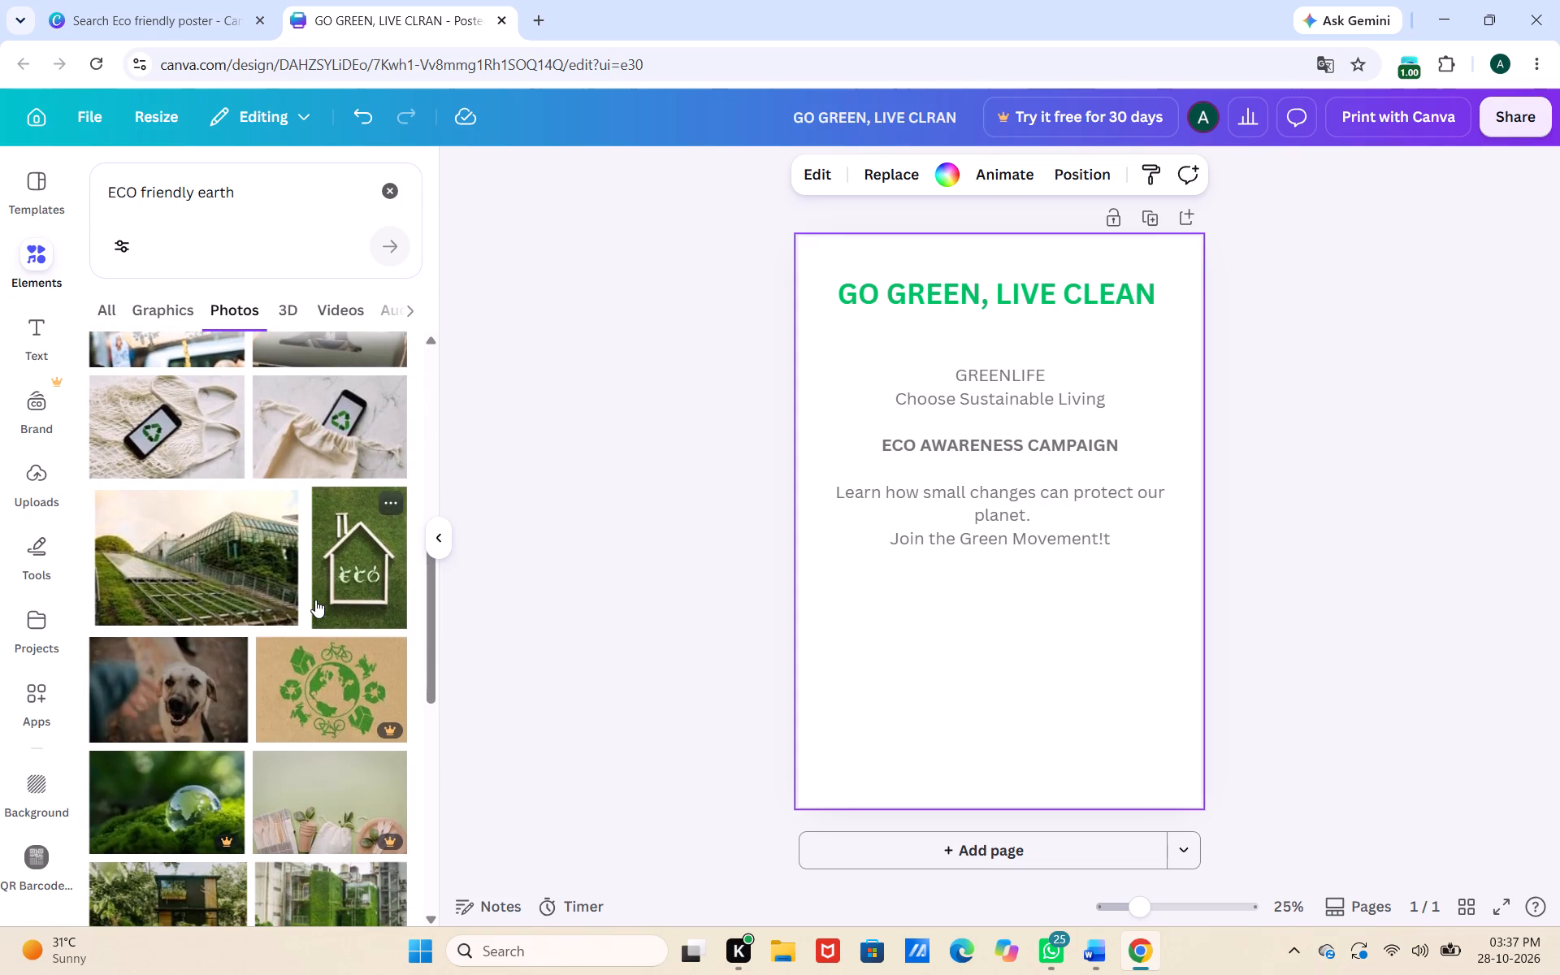
{"action": "scroll", "coordinate": [315, 600], "scroll_direction": "down", "scroll_amount": 2}
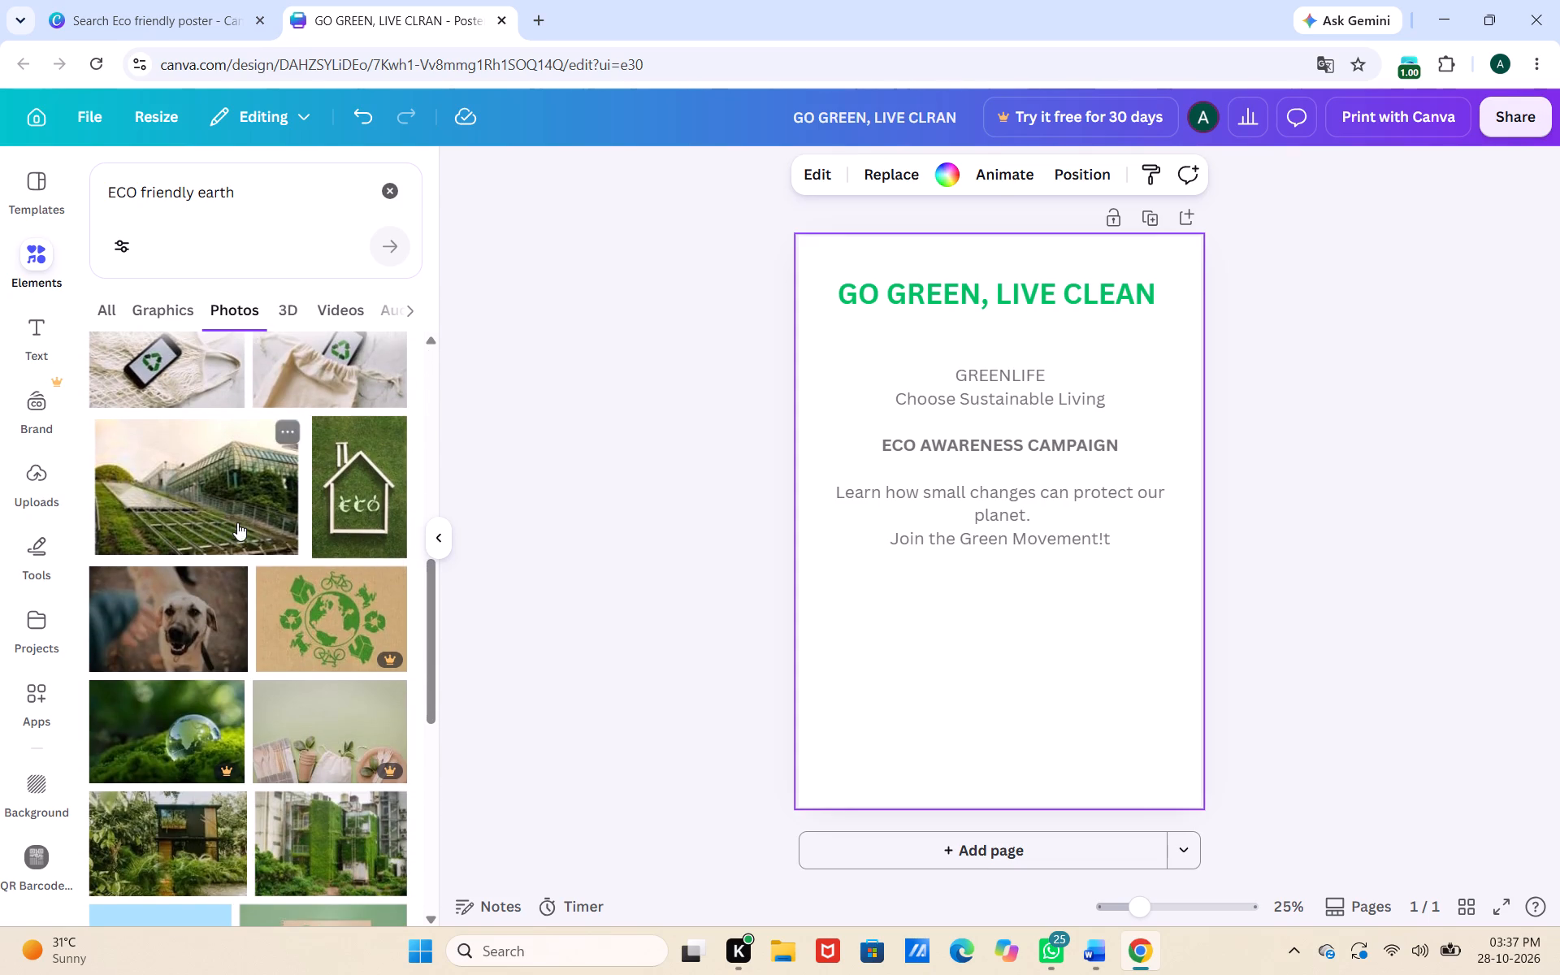
{"action": "scroll", "coordinate": [237, 522], "scroll_direction": "down", "scroll_amount": 2}
{"action": "scroll", "coordinate": [261, 692], "scroll_direction": "down", "scroll_amount": 1}
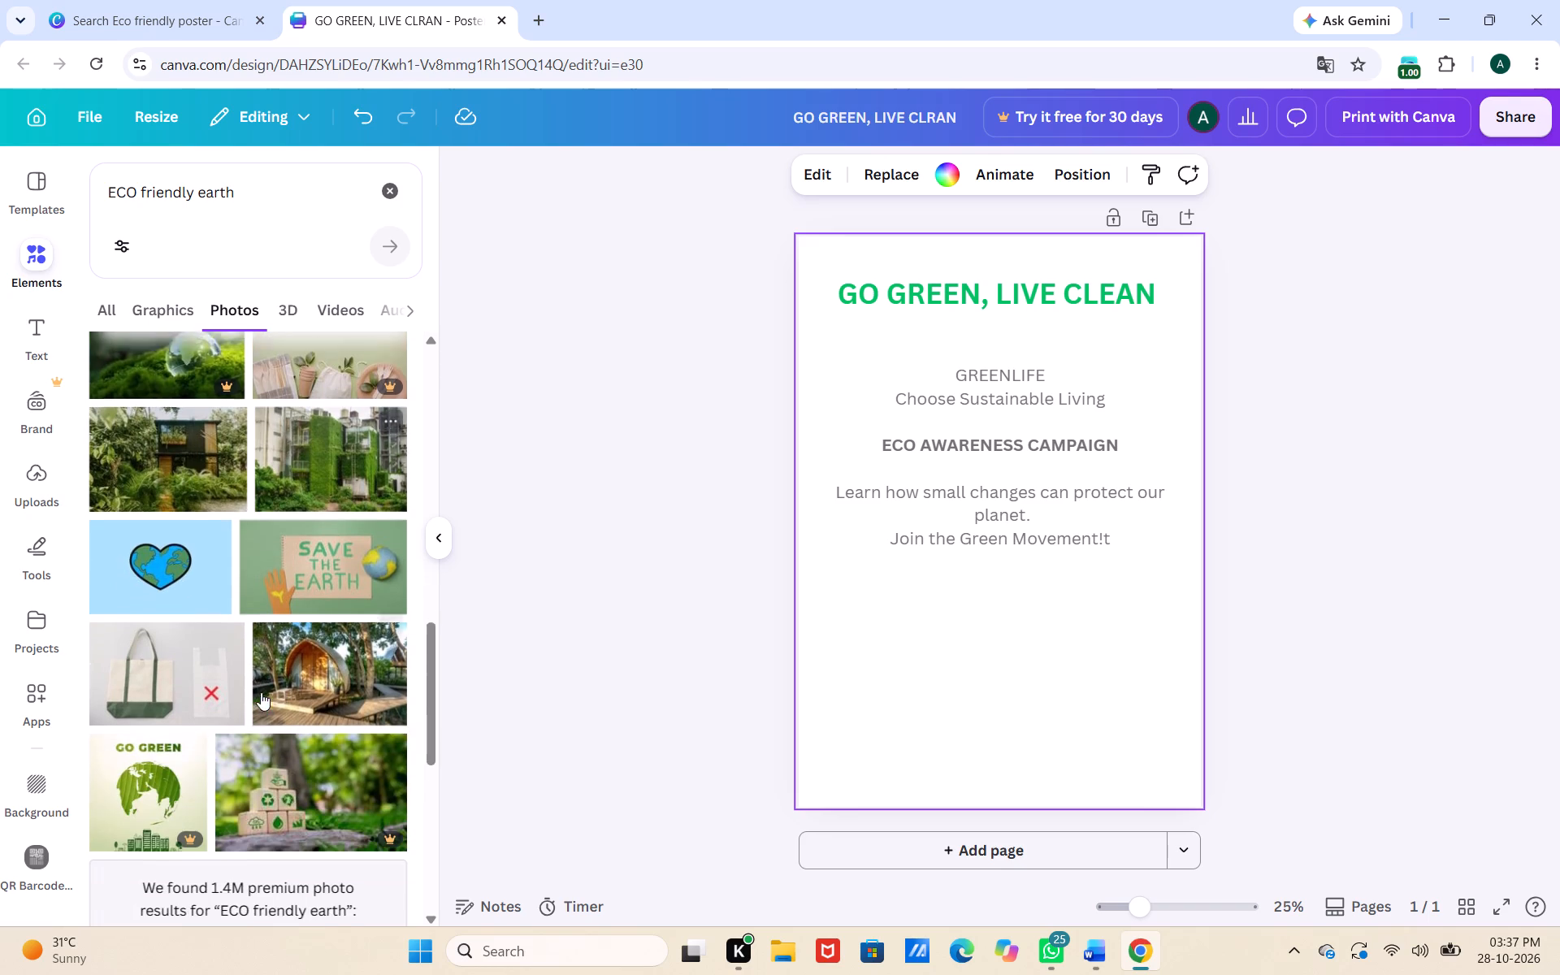
{"action": "scroll", "coordinate": [261, 692], "scroll_direction": "down", "scroll_amount": 3}
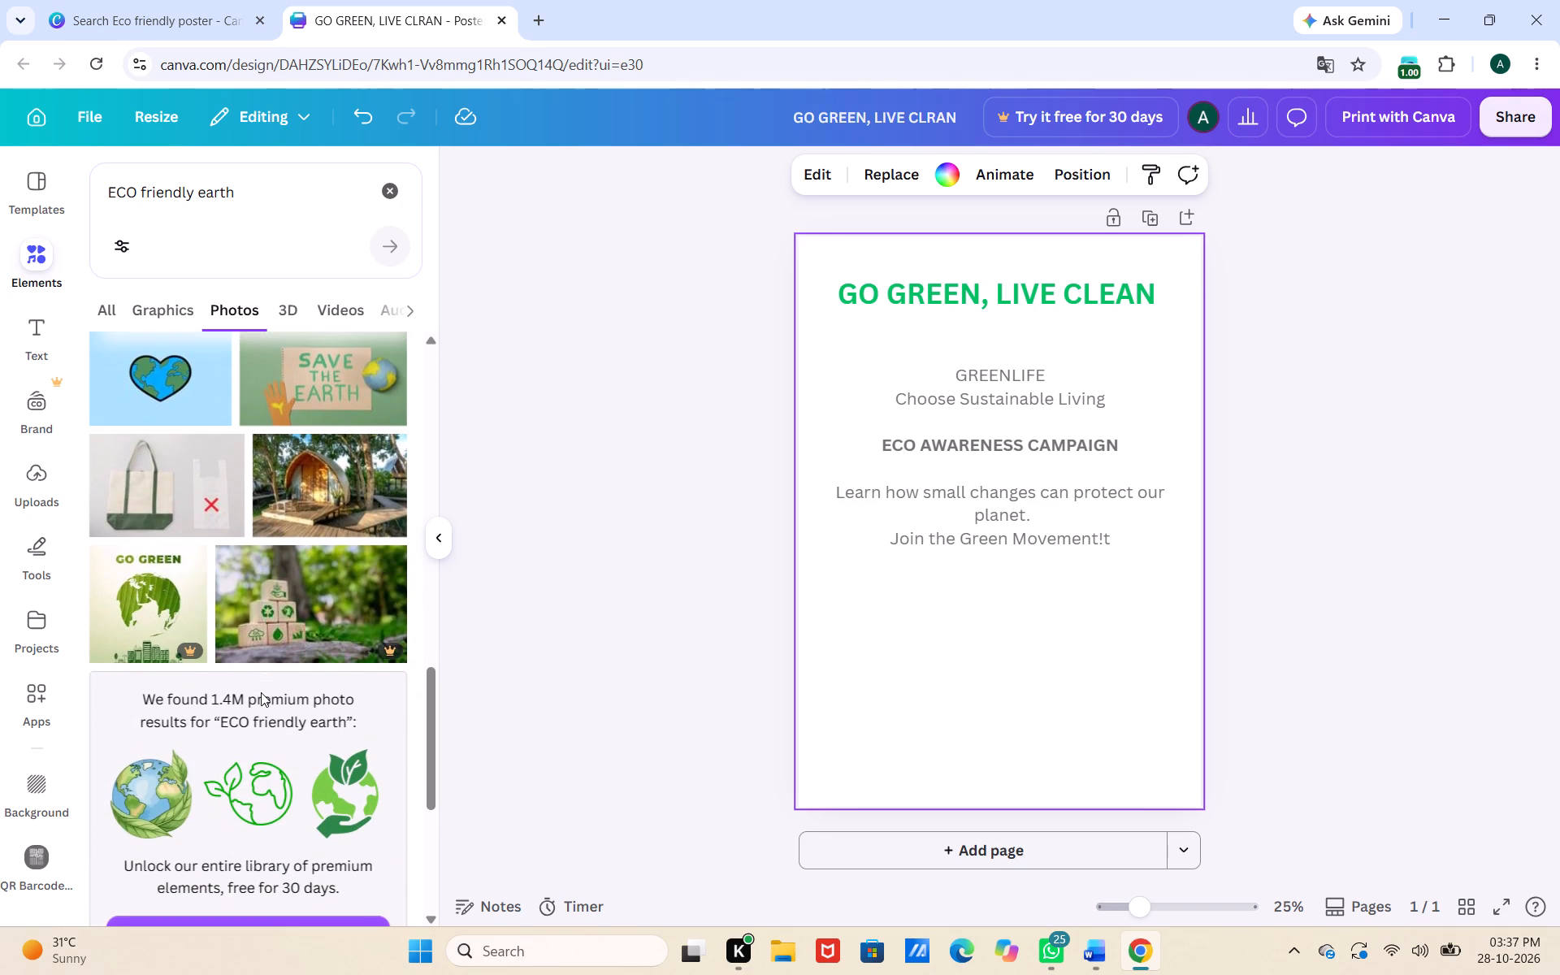
{"action": "scroll", "coordinate": [309, 596], "scroll_direction": "up", "scroll_amount": 7}
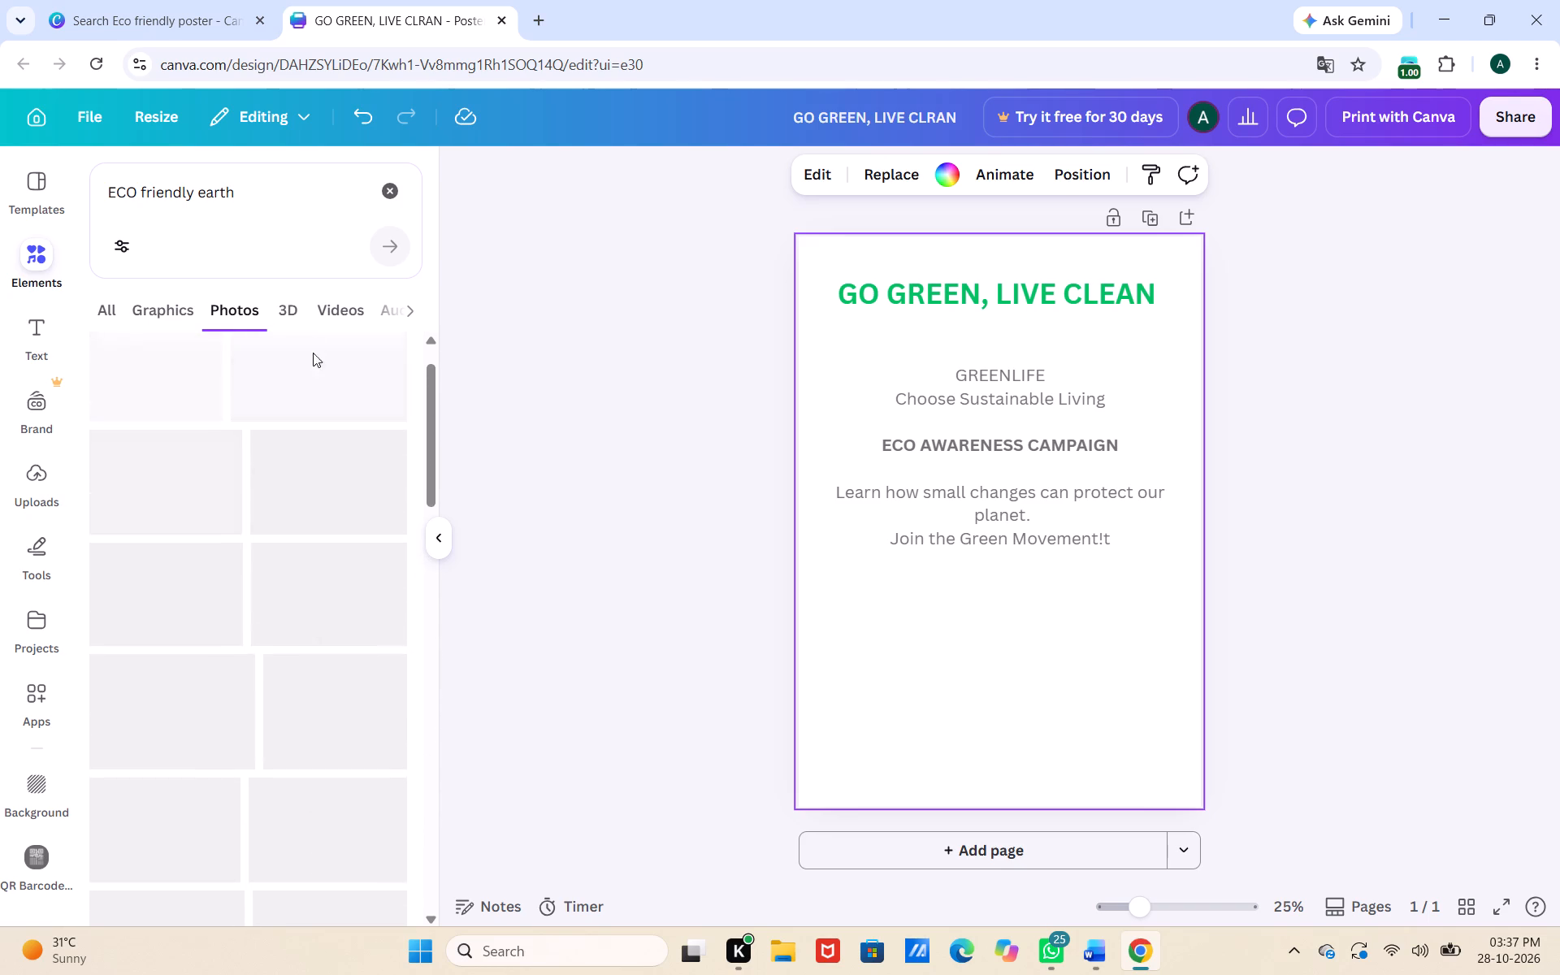
Look through the 3D results for "ECO friendly earth", and return to the mixed results to compare graphics, photos and 3D items.
{"action": "left_click", "coordinate": [298, 305]}
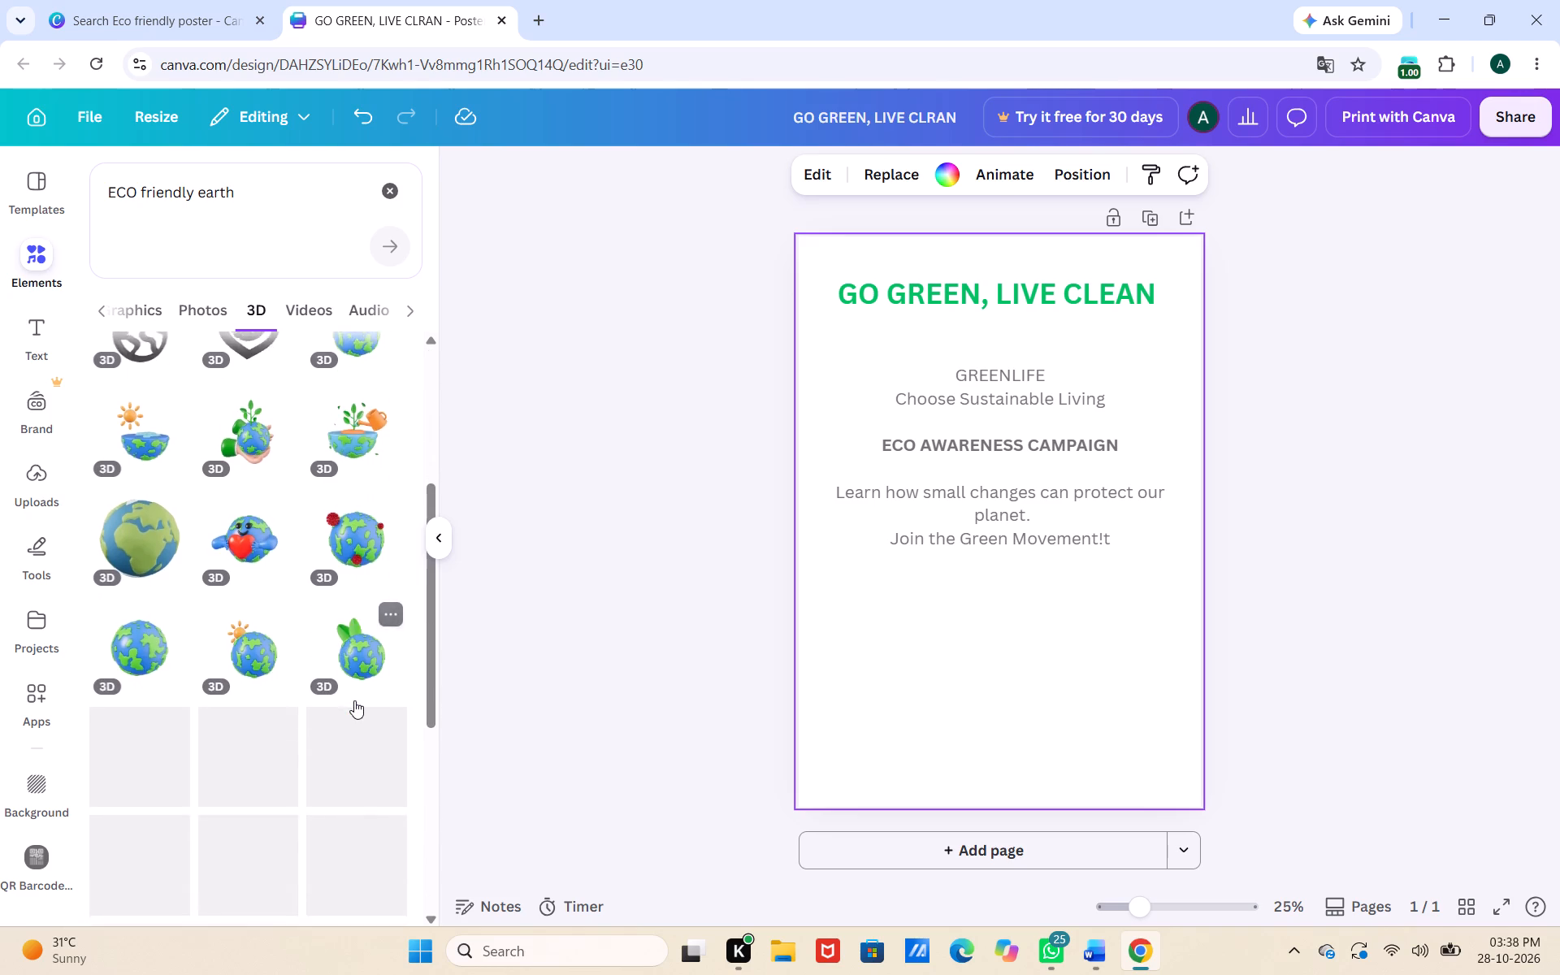
{"action": "scroll", "coordinate": [153, 306], "scroll_direction": "right", "scroll_amount": 1}
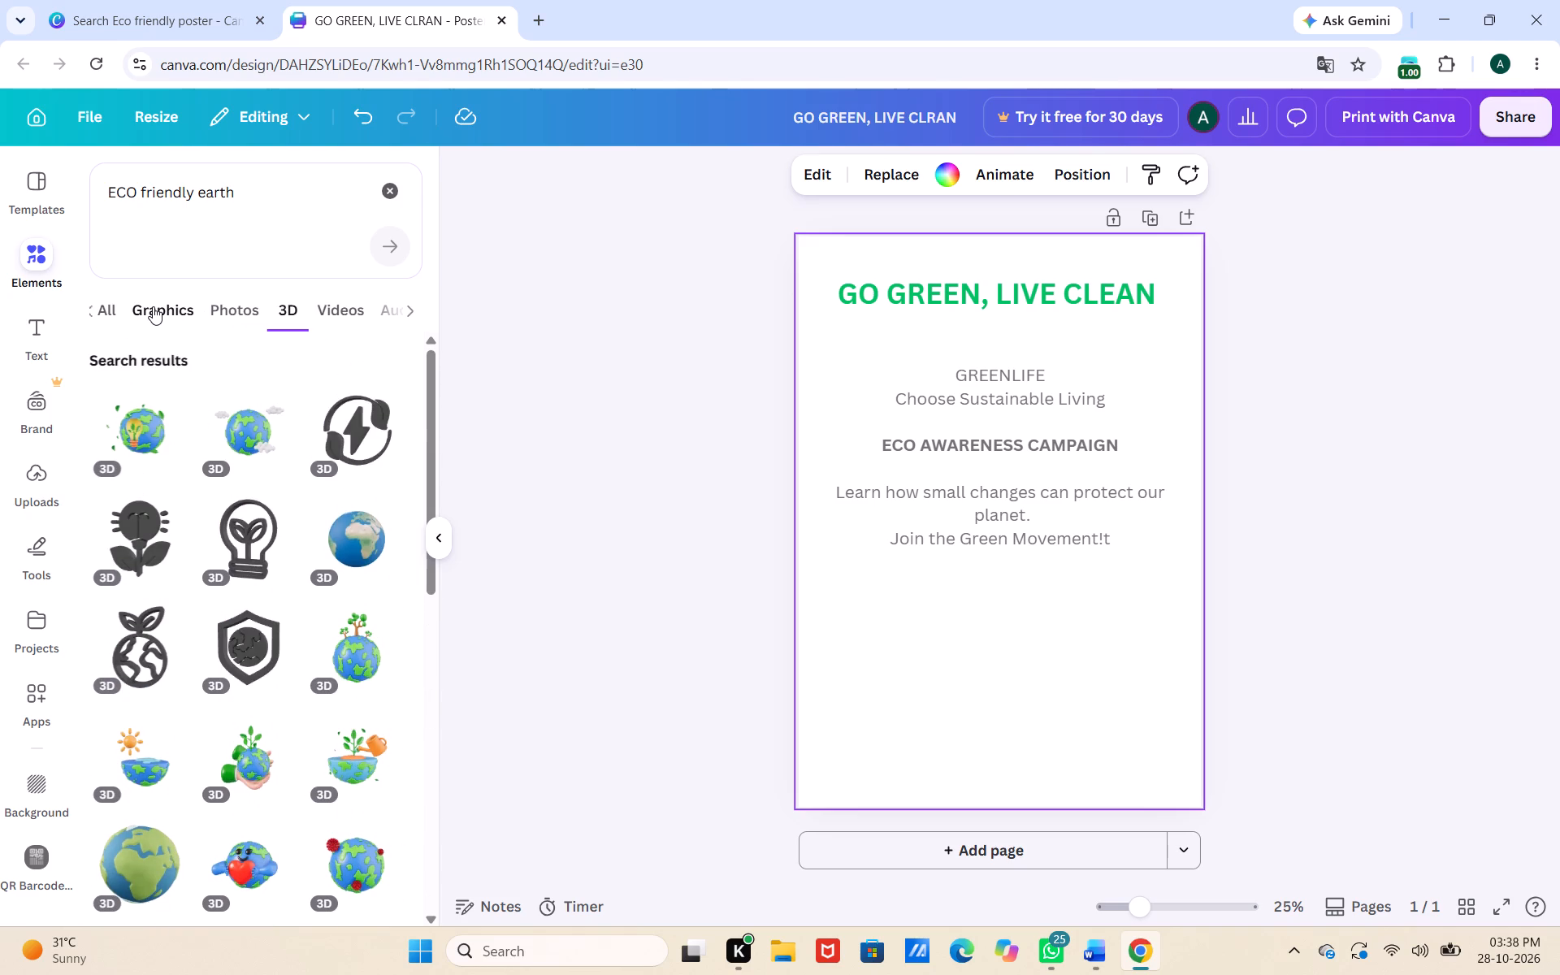
{"action": "scroll", "coordinate": [153, 306], "scroll_direction": "right", "scroll_amount": 1}
{"action": "left_click", "coordinate": [103, 305]}
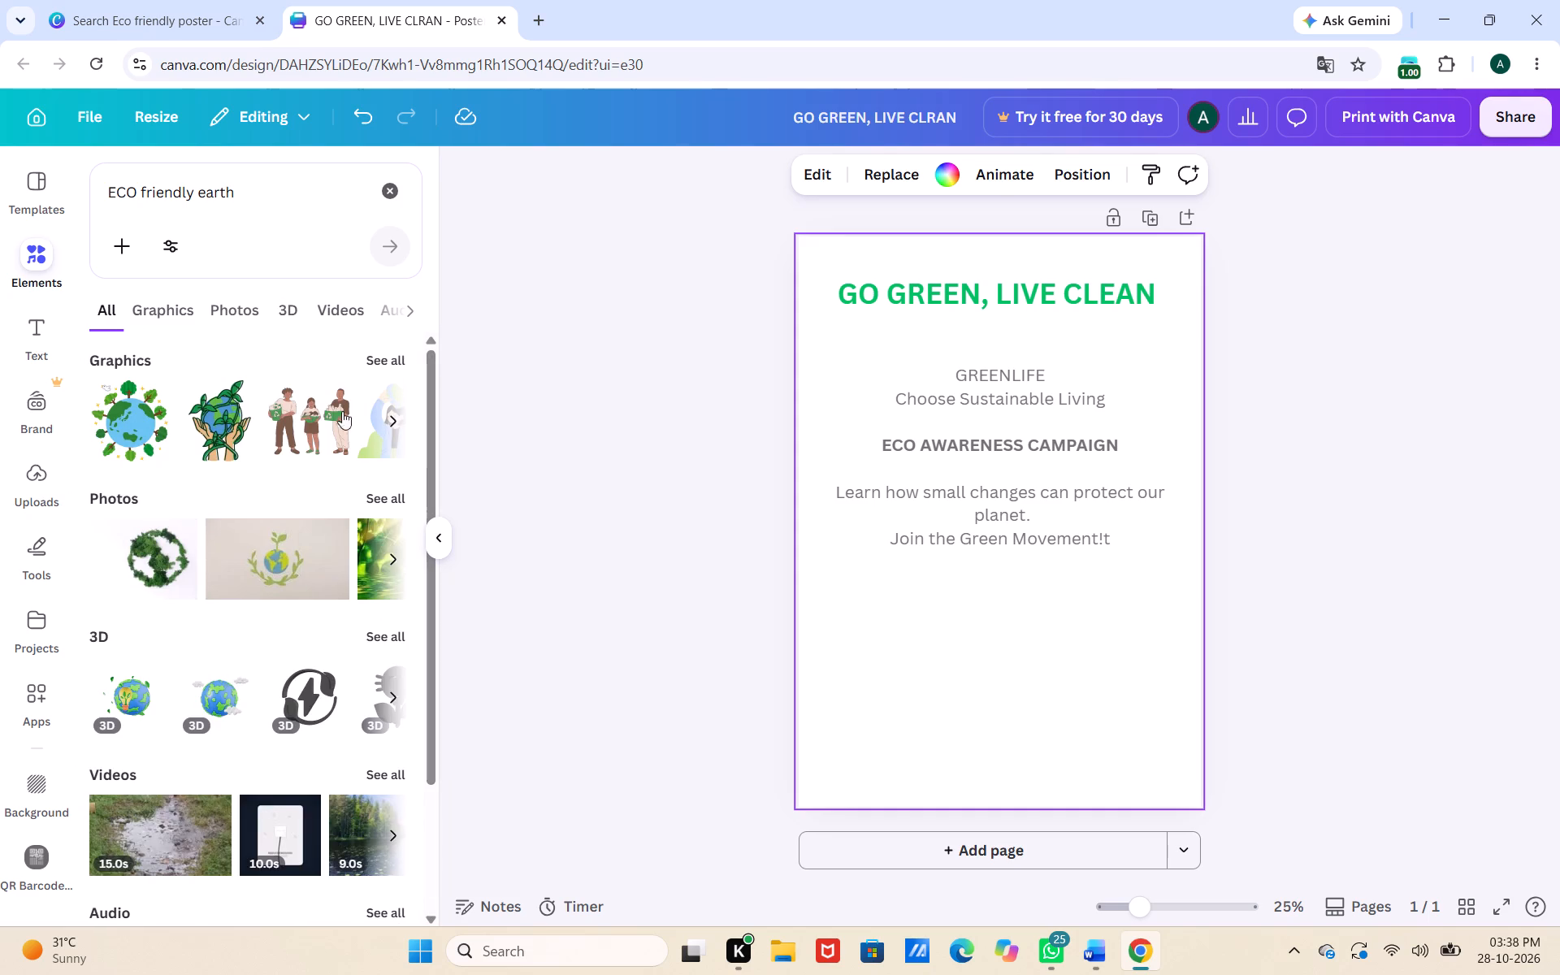
{"action": "scroll", "coordinate": [296, 578], "scroll_direction": "left", "scroll_amount": 2}
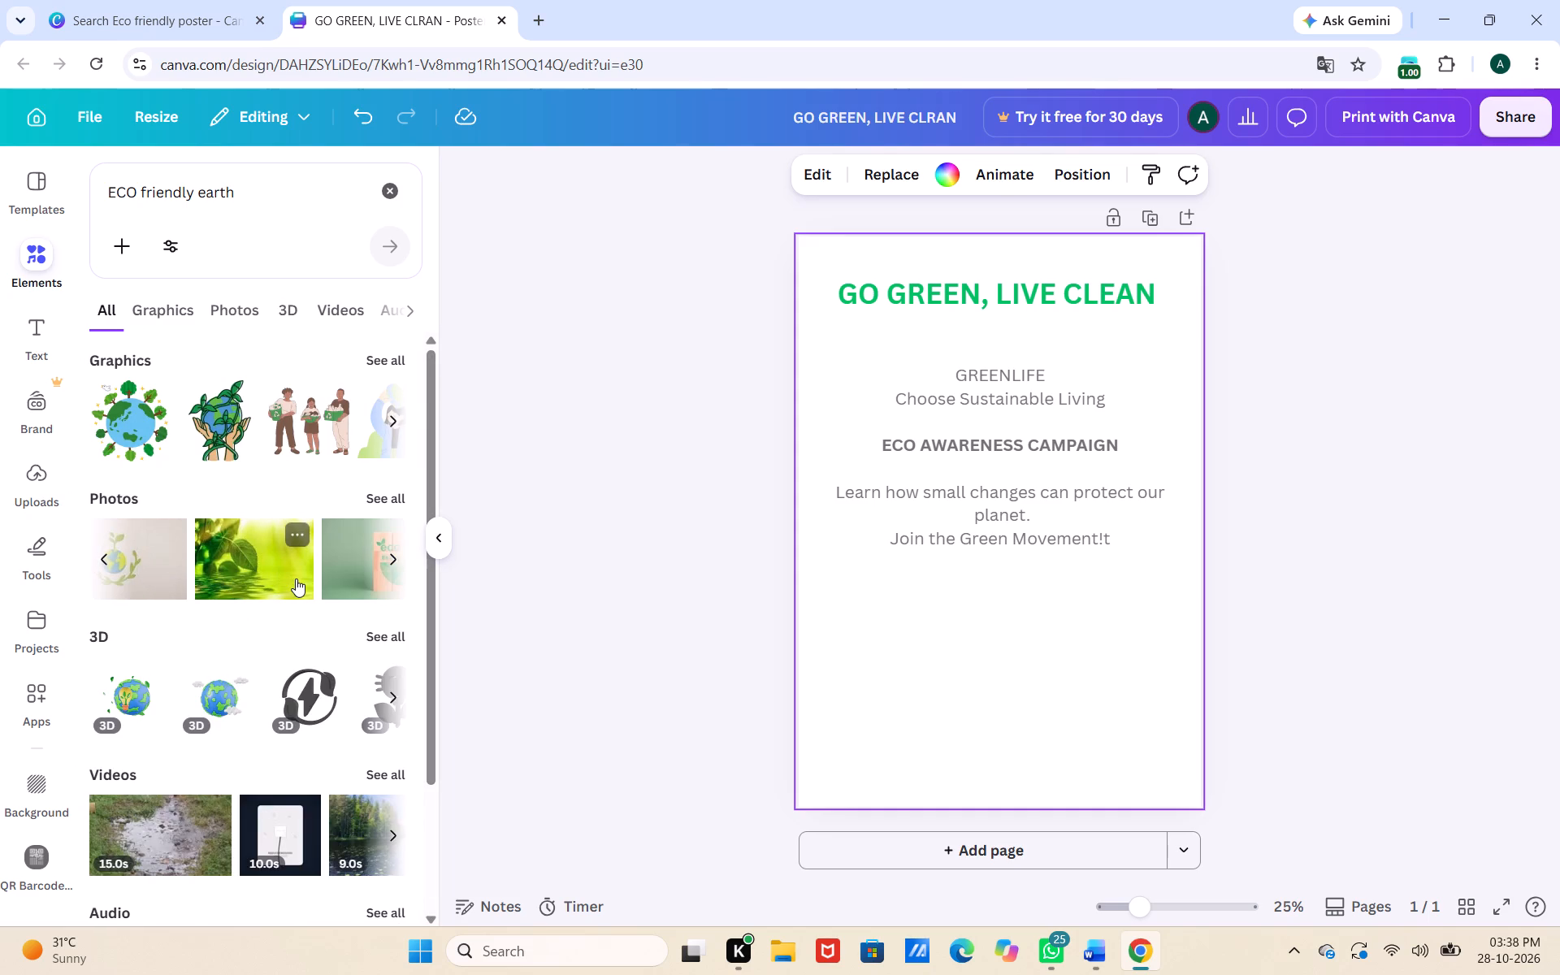
{"action": "scroll", "coordinate": [311, 721], "scroll_direction": "down", "scroll_amount": 3}
{"action": "scroll", "coordinate": [311, 721], "scroll_direction": "left", "scroll_amount": 1}
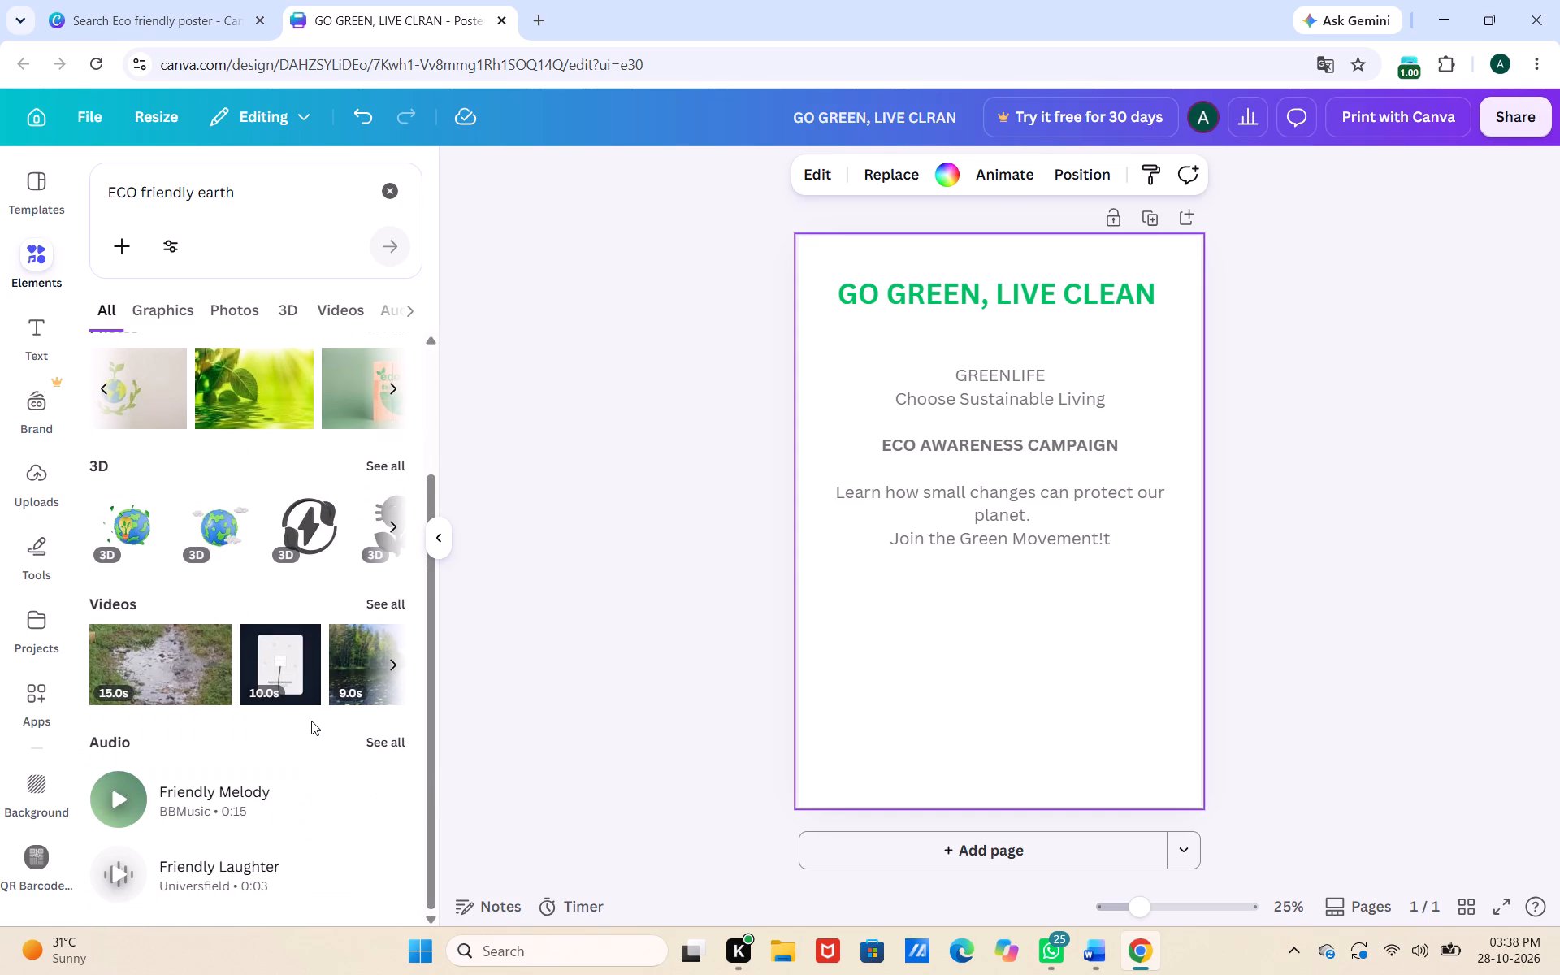
{"action": "scroll", "coordinate": [311, 721], "scroll_direction": "left", "scroll_amount": 1}
{"action": "scroll", "coordinate": [230, 668], "scroll_direction": "up", "scroll_amount": 3}
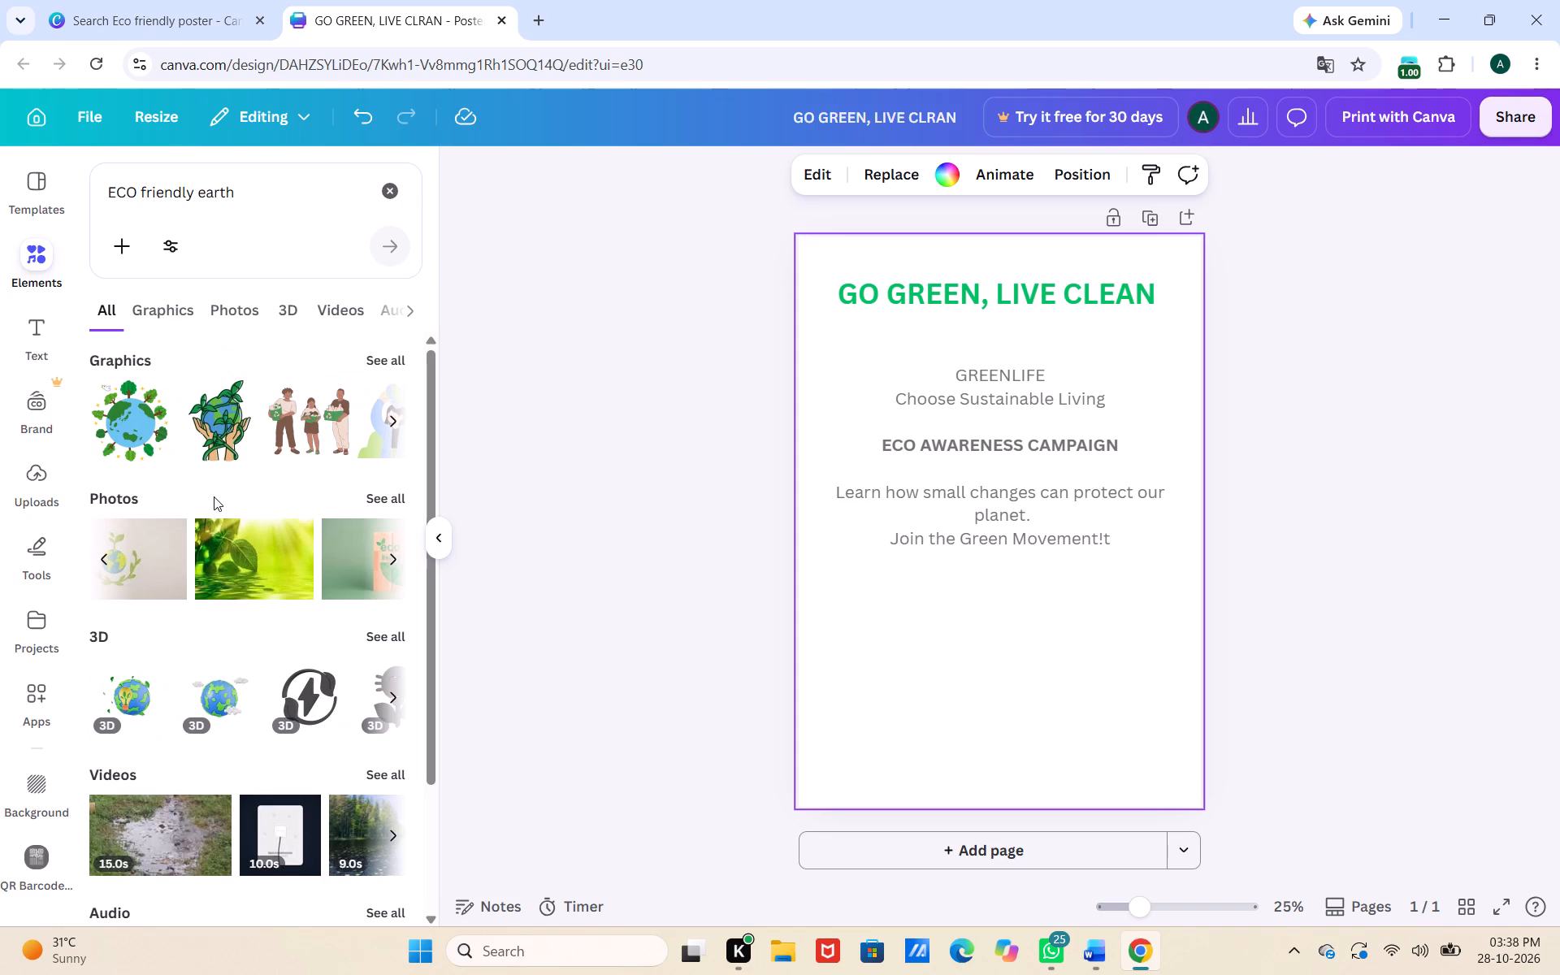
Add the green globe-wrapped-in-leaves graphic to the poster and place it centred just below the "GO GREEN, LIVE CLEAN" heading.
{"action": "scroll", "coordinate": [235, 466], "scroll_direction": "left", "scroll_amount": 2}
{"action": "scroll", "coordinate": [330, 392], "scroll_direction": "left", "scroll_amount": 3}
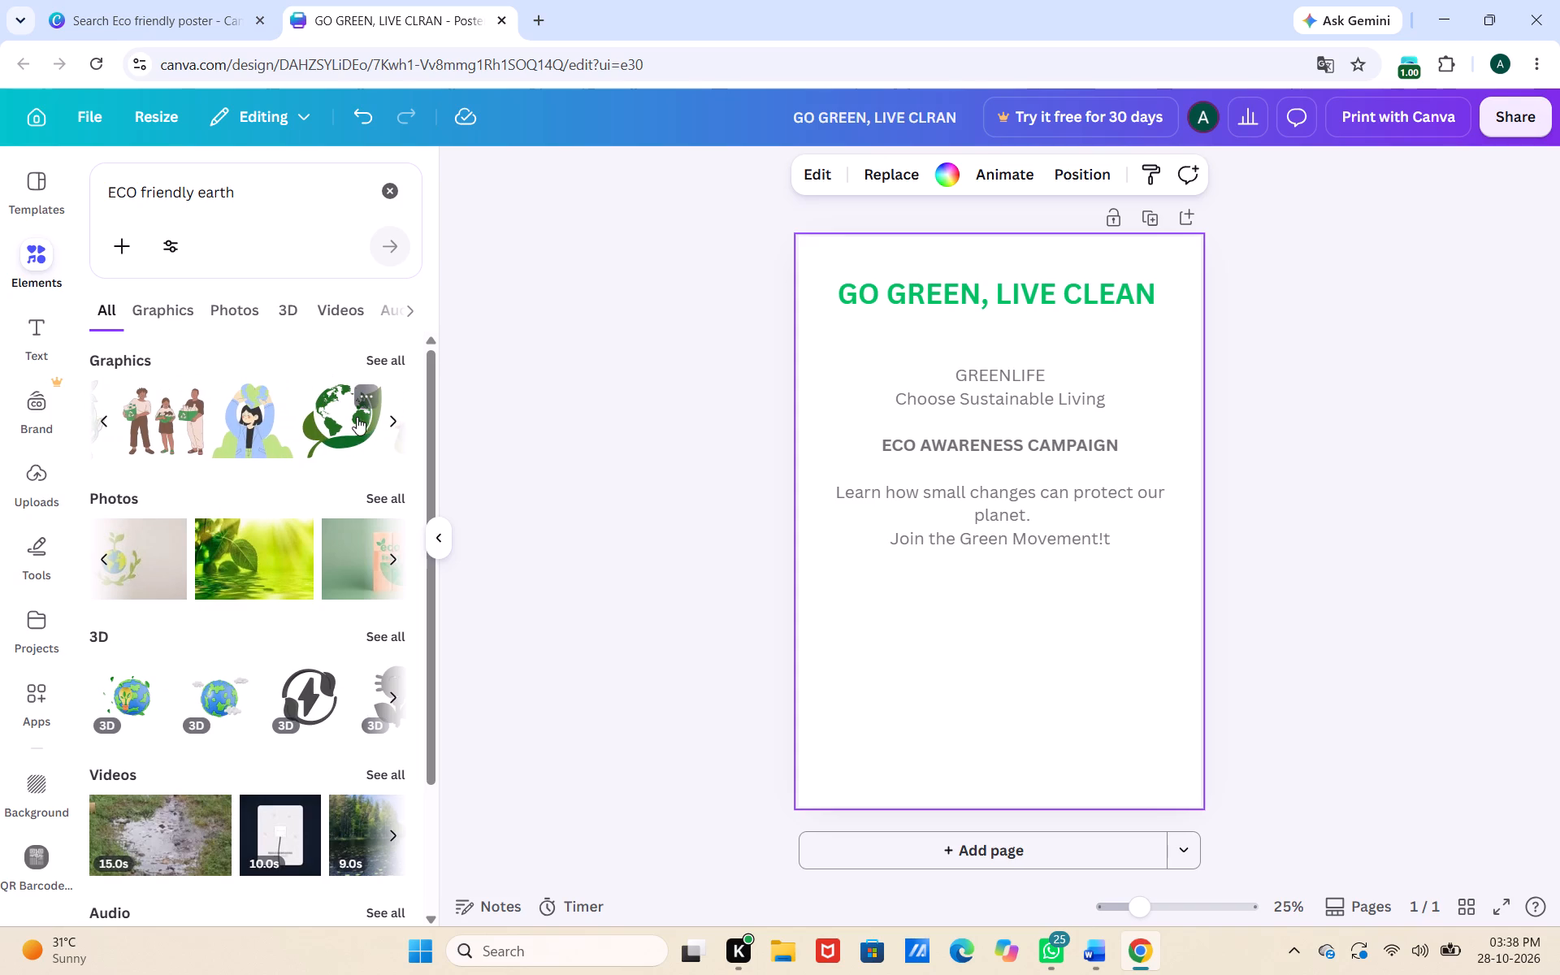
{"action": "scroll", "coordinate": [357, 417], "scroll_direction": "left", "scroll_amount": 1}
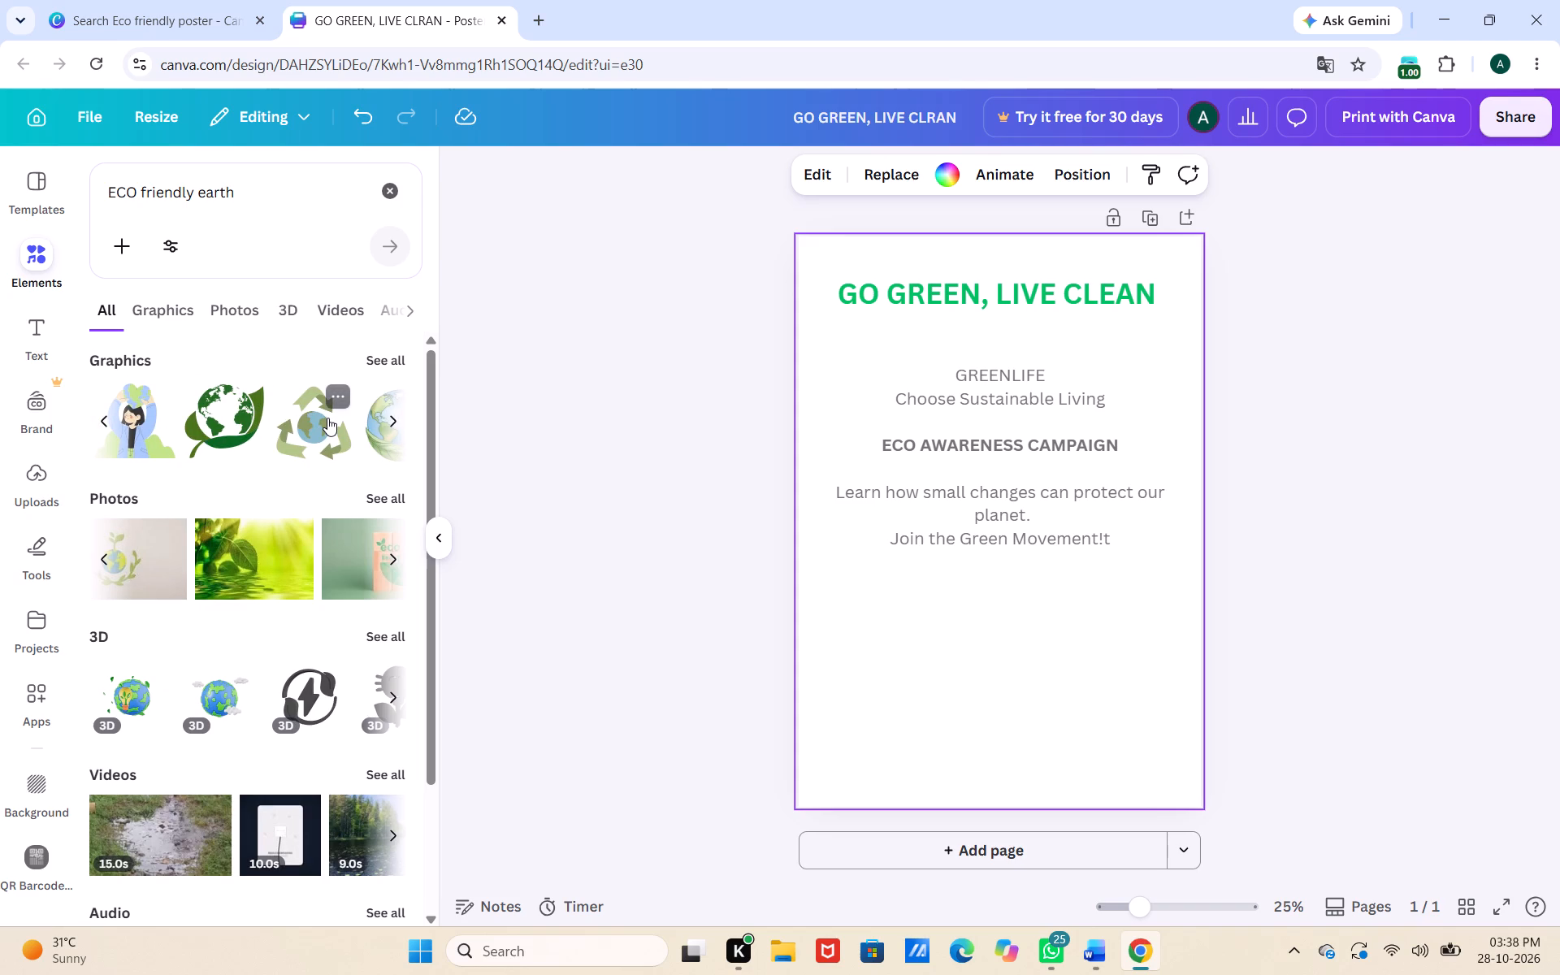
{"action": "left_click", "coordinate": [241, 423]}
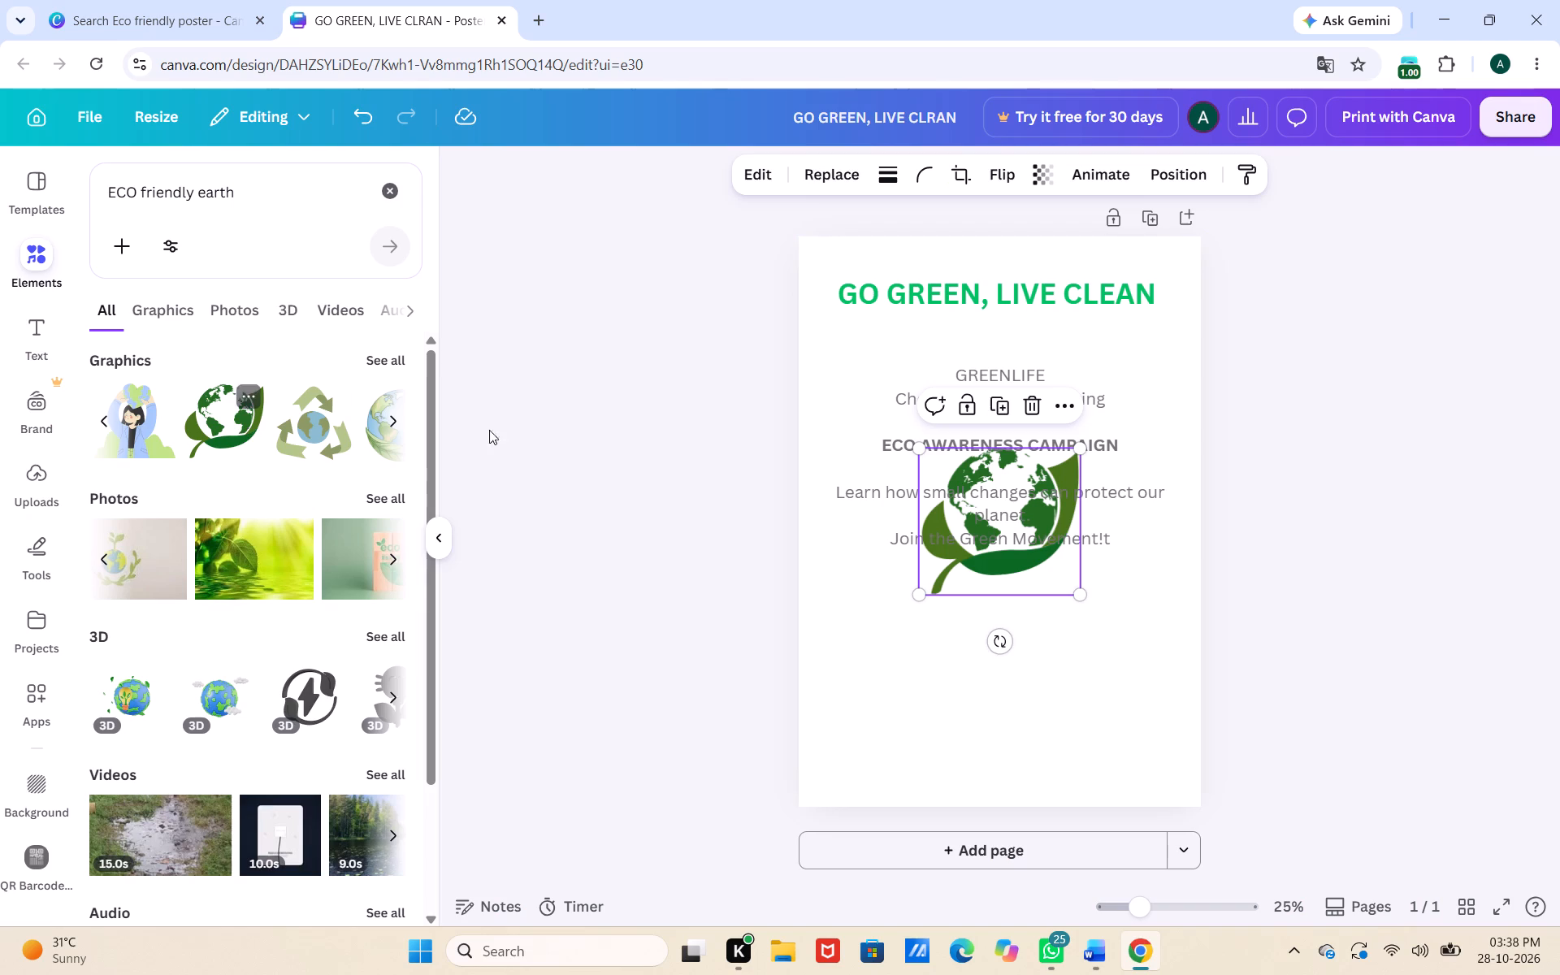
{"action": "left_click_drag", "start_coordinate": [1020, 521], "coordinate": [1044, 635]}
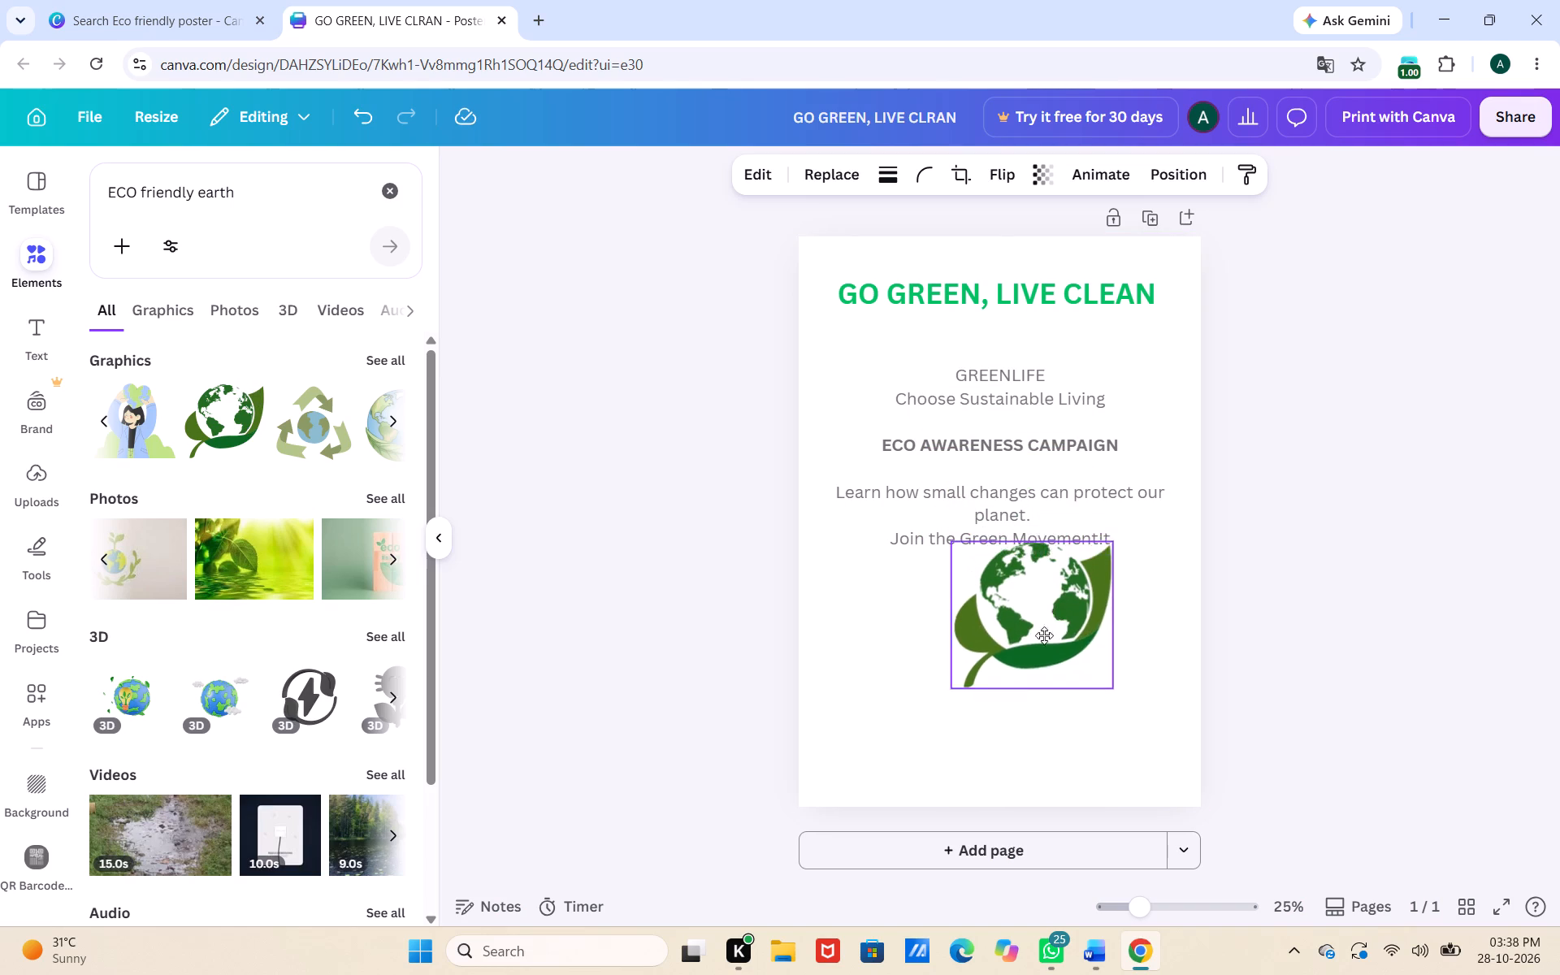
{"action": "left_click_drag", "start_coordinate": [1044, 635], "coordinate": [970, 425]}
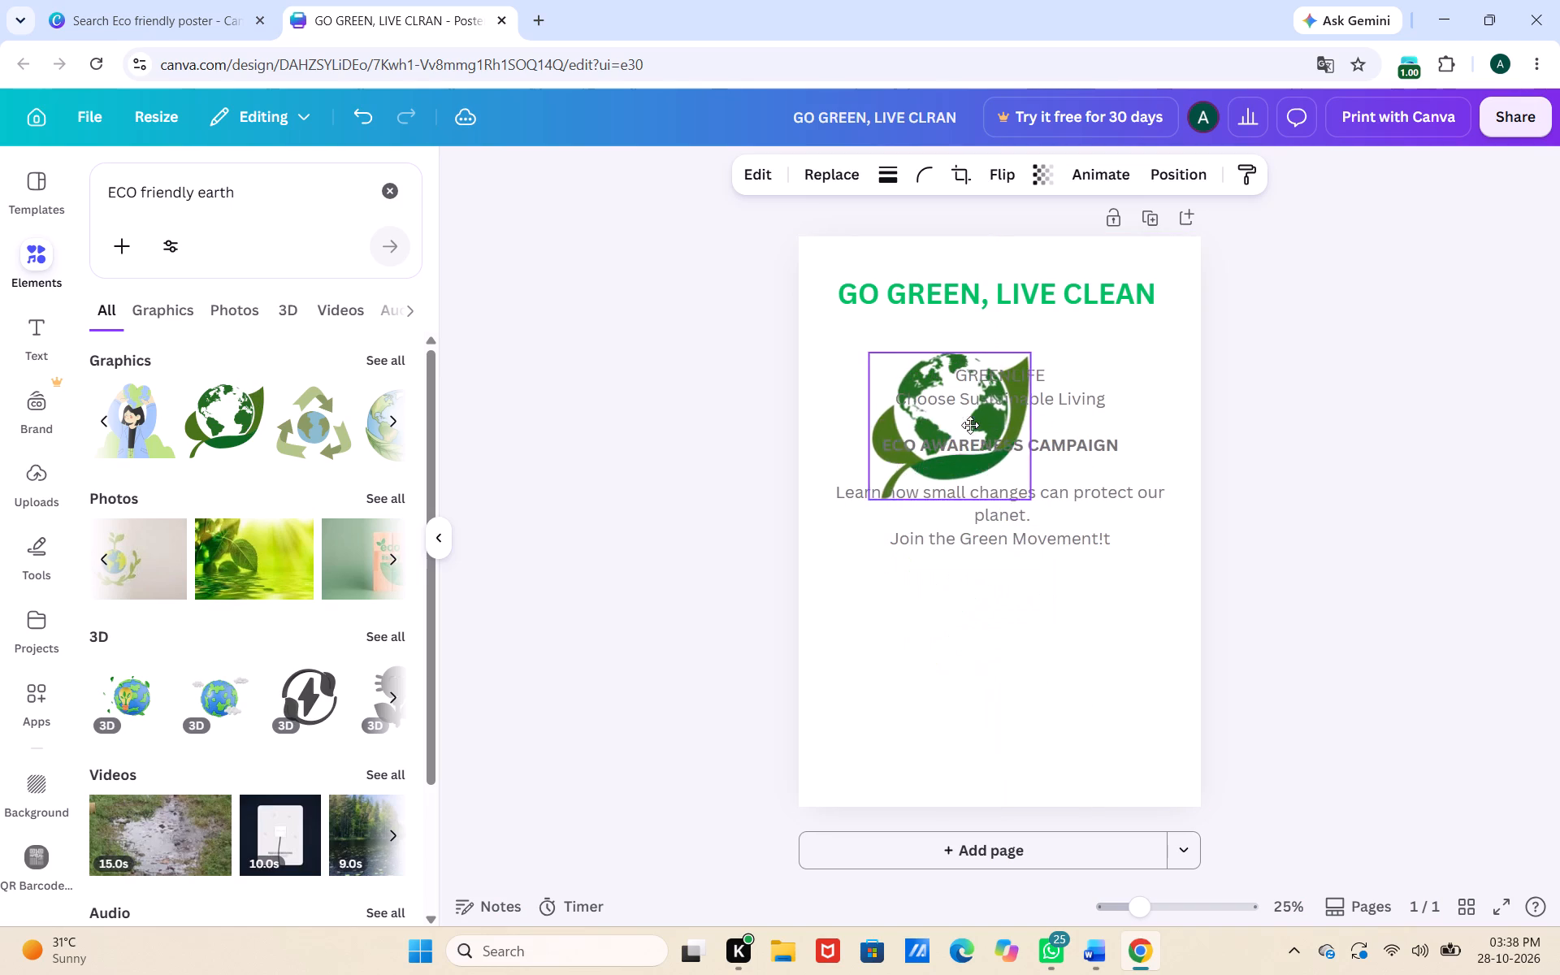
{"action": "left_click_drag", "start_coordinate": [970, 425], "coordinate": [1029, 401]}
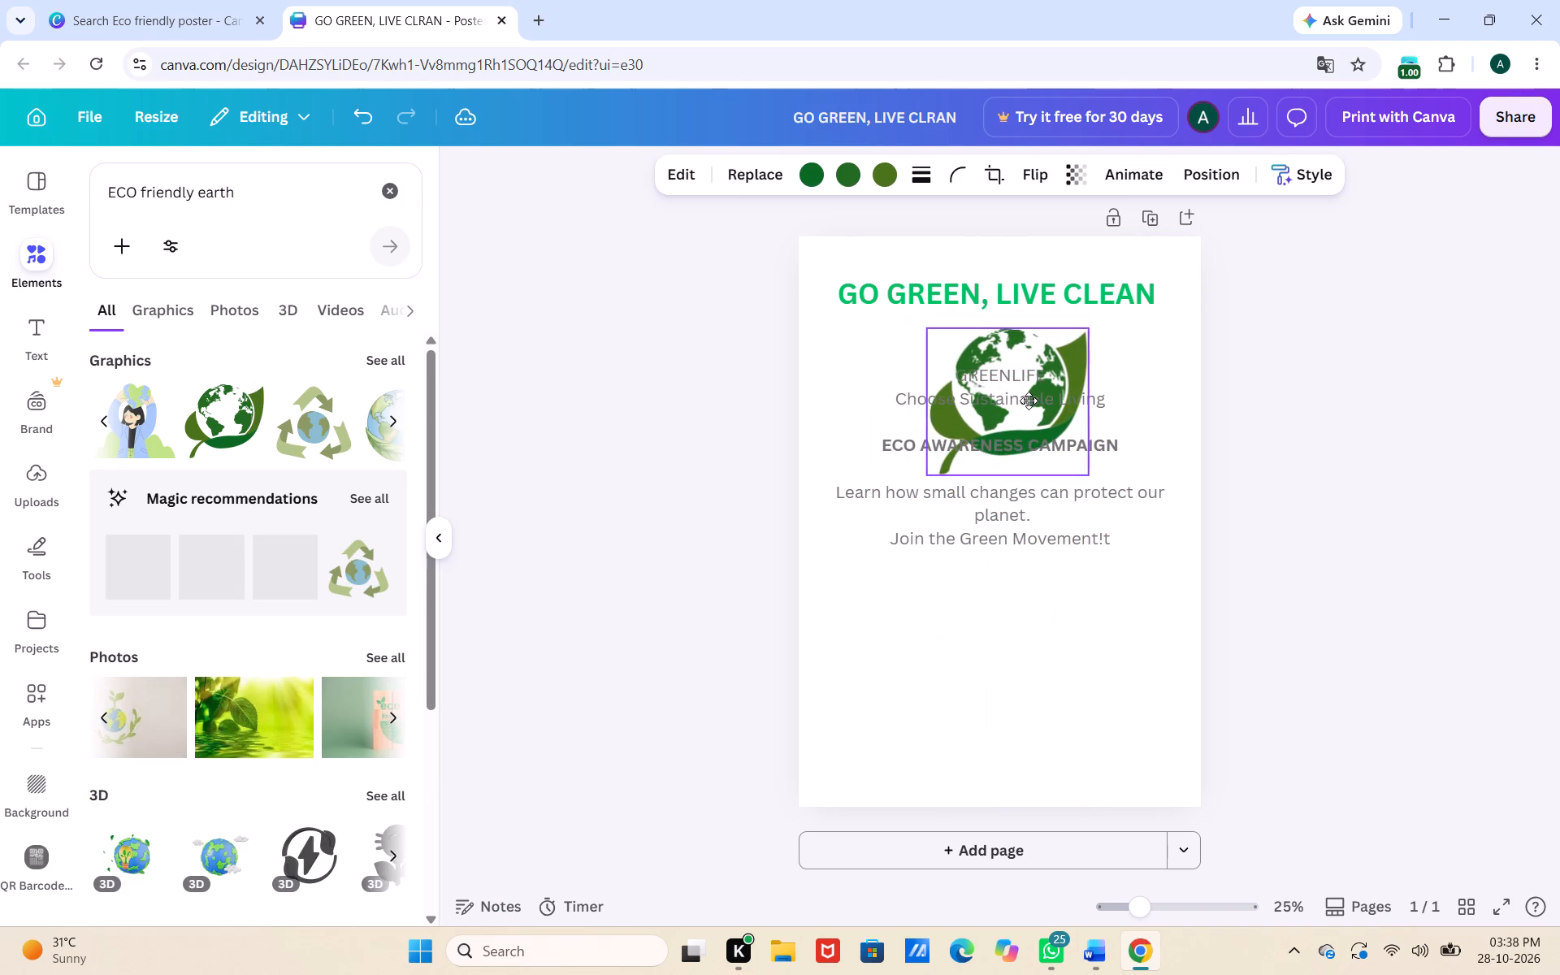
{"action": "left_click_drag", "start_coordinate": [1029, 401], "coordinate": [1023, 396]}
Move the grey campaign text block down so it sits centred below the globe graphic, and deselect it.
{"action": "left_click_drag", "start_coordinate": [1031, 518], "coordinate": [1037, 650]}
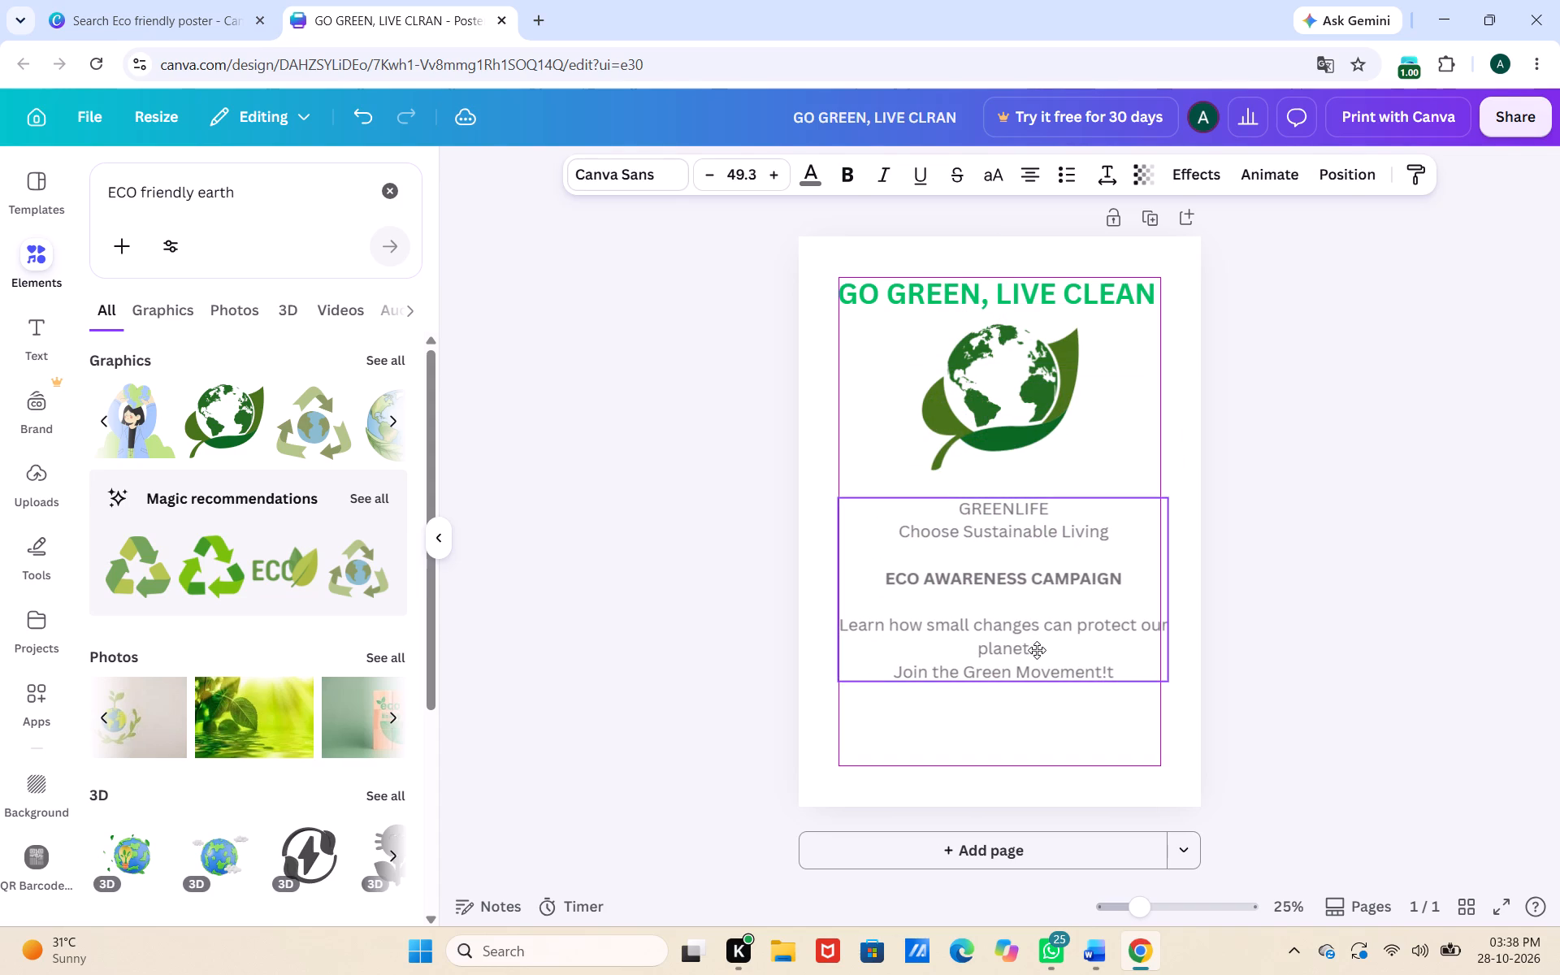
{"action": "left_click_drag", "start_coordinate": [1037, 650], "coordinate": [1033, 656]}
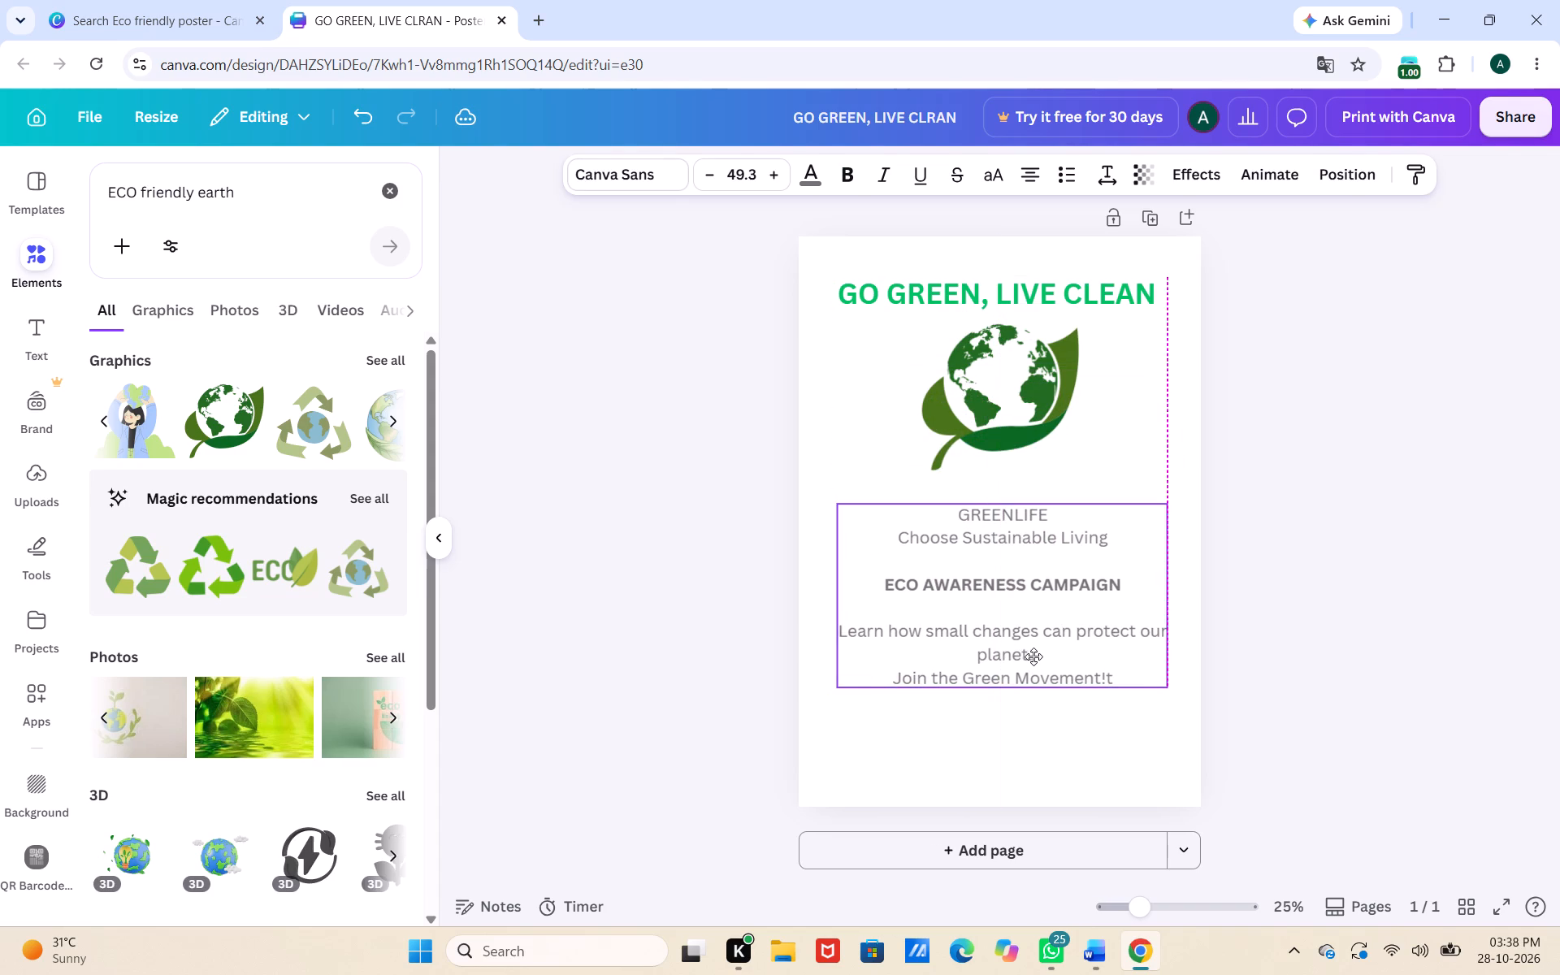
{"action": "left_click_drag", "start_coordinate": [1033, 656], "coordinate": [1030, 660]}
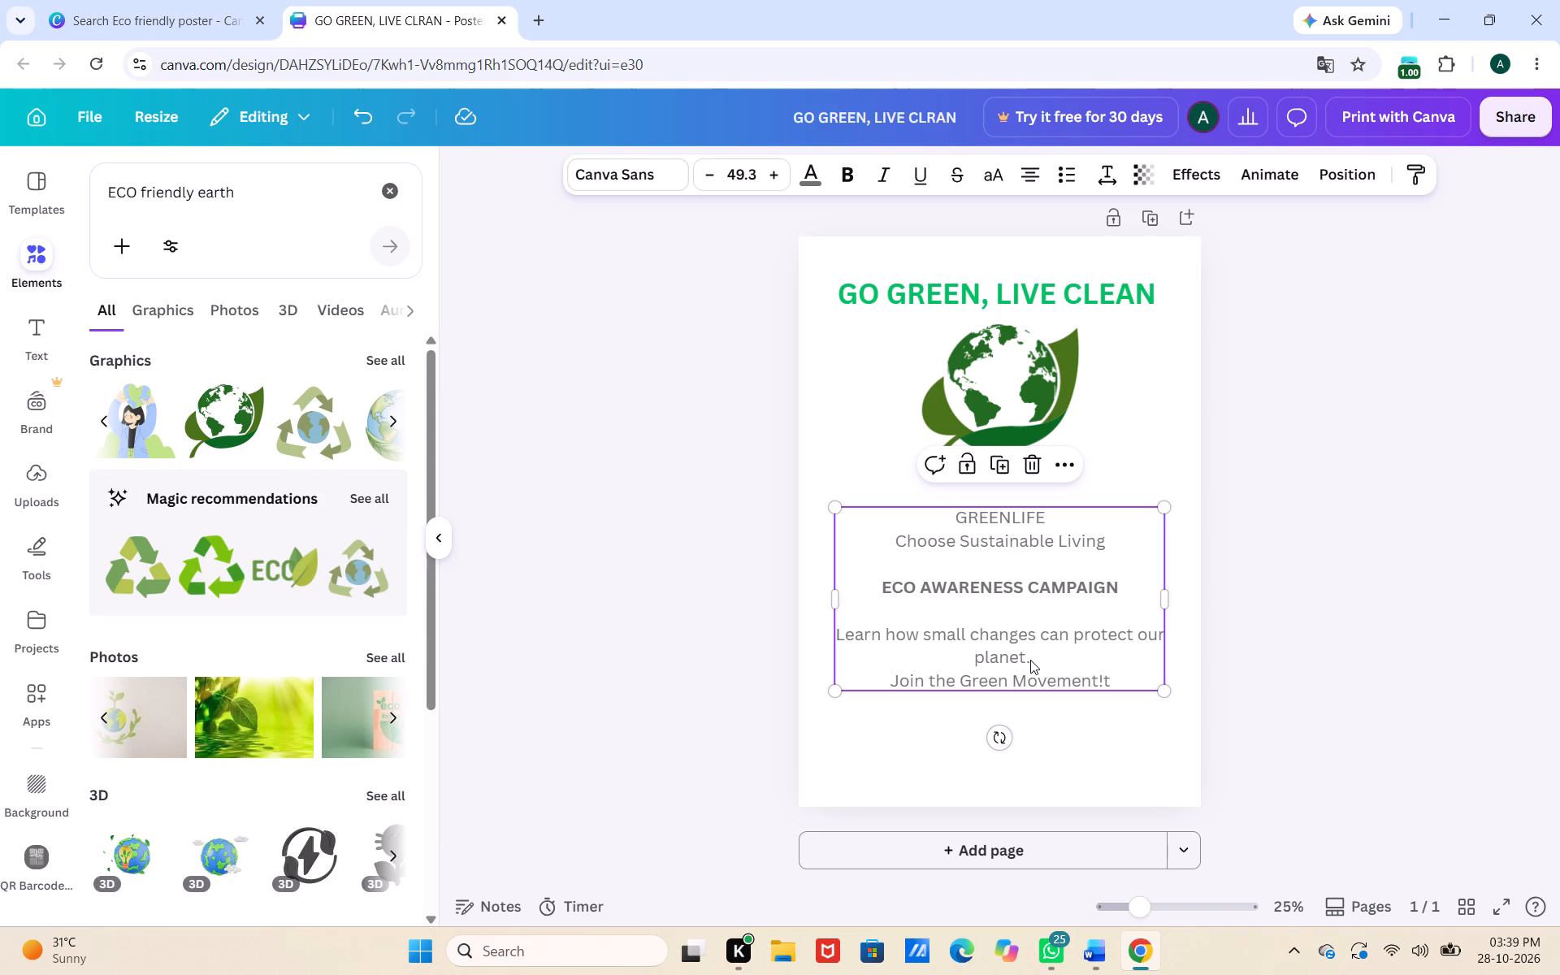
{"action": "left_click", "coordinate": [1019, 250]}
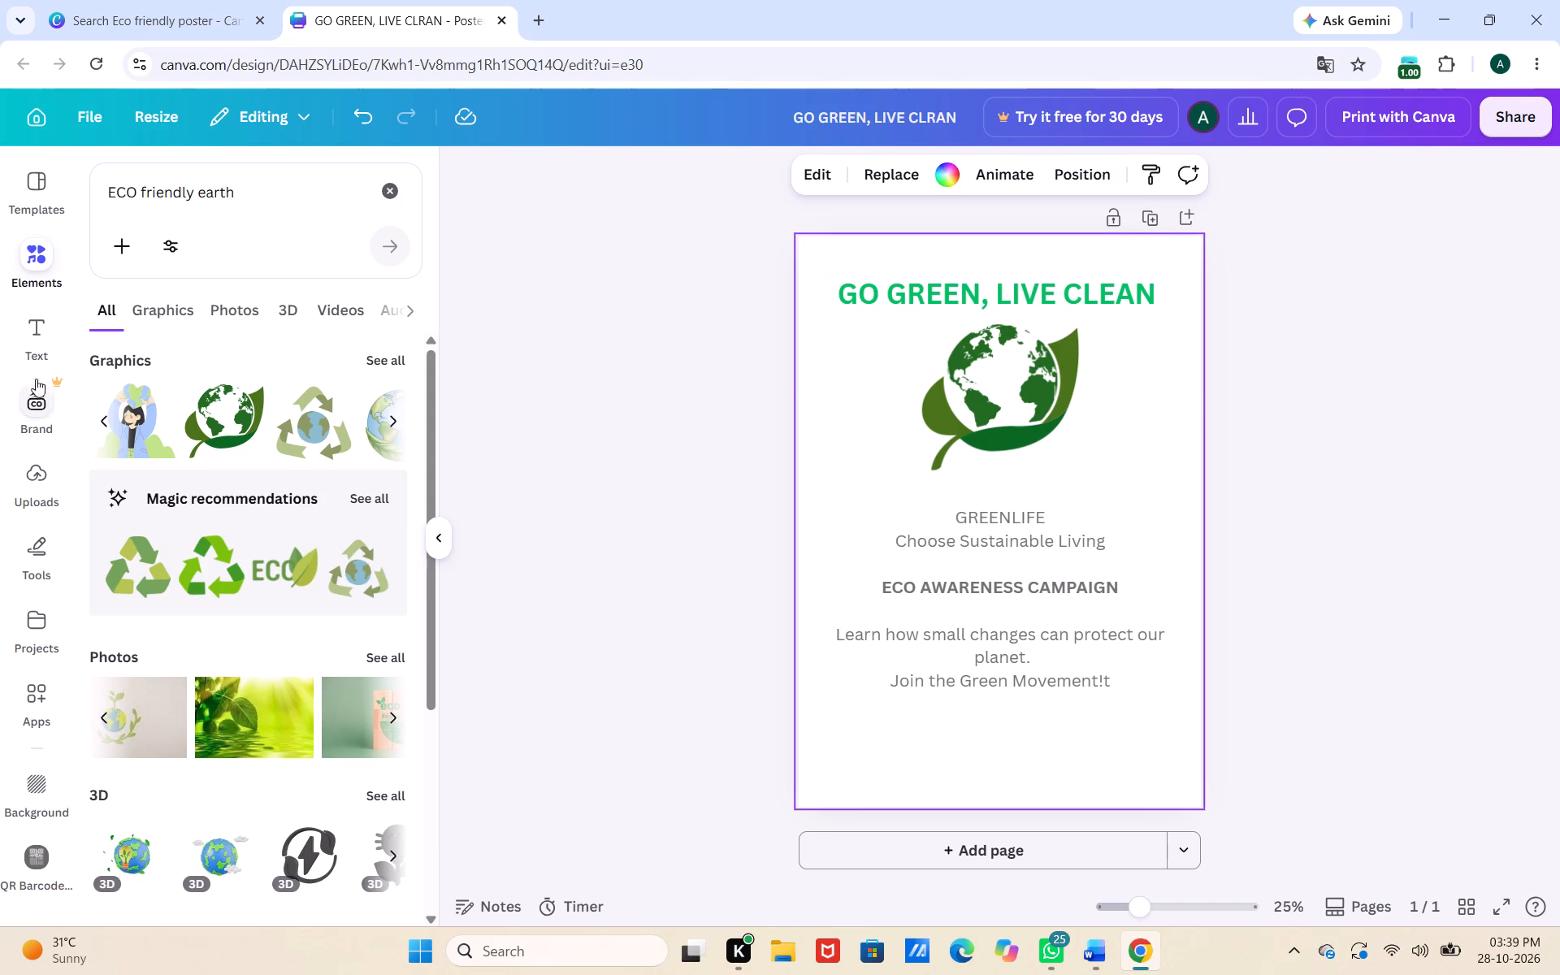
Add a default heading text box to the poster and replace its placeholder with "GREENLIFE" as one word.
{"action": "left_click", "coordinate": [29, 349]}
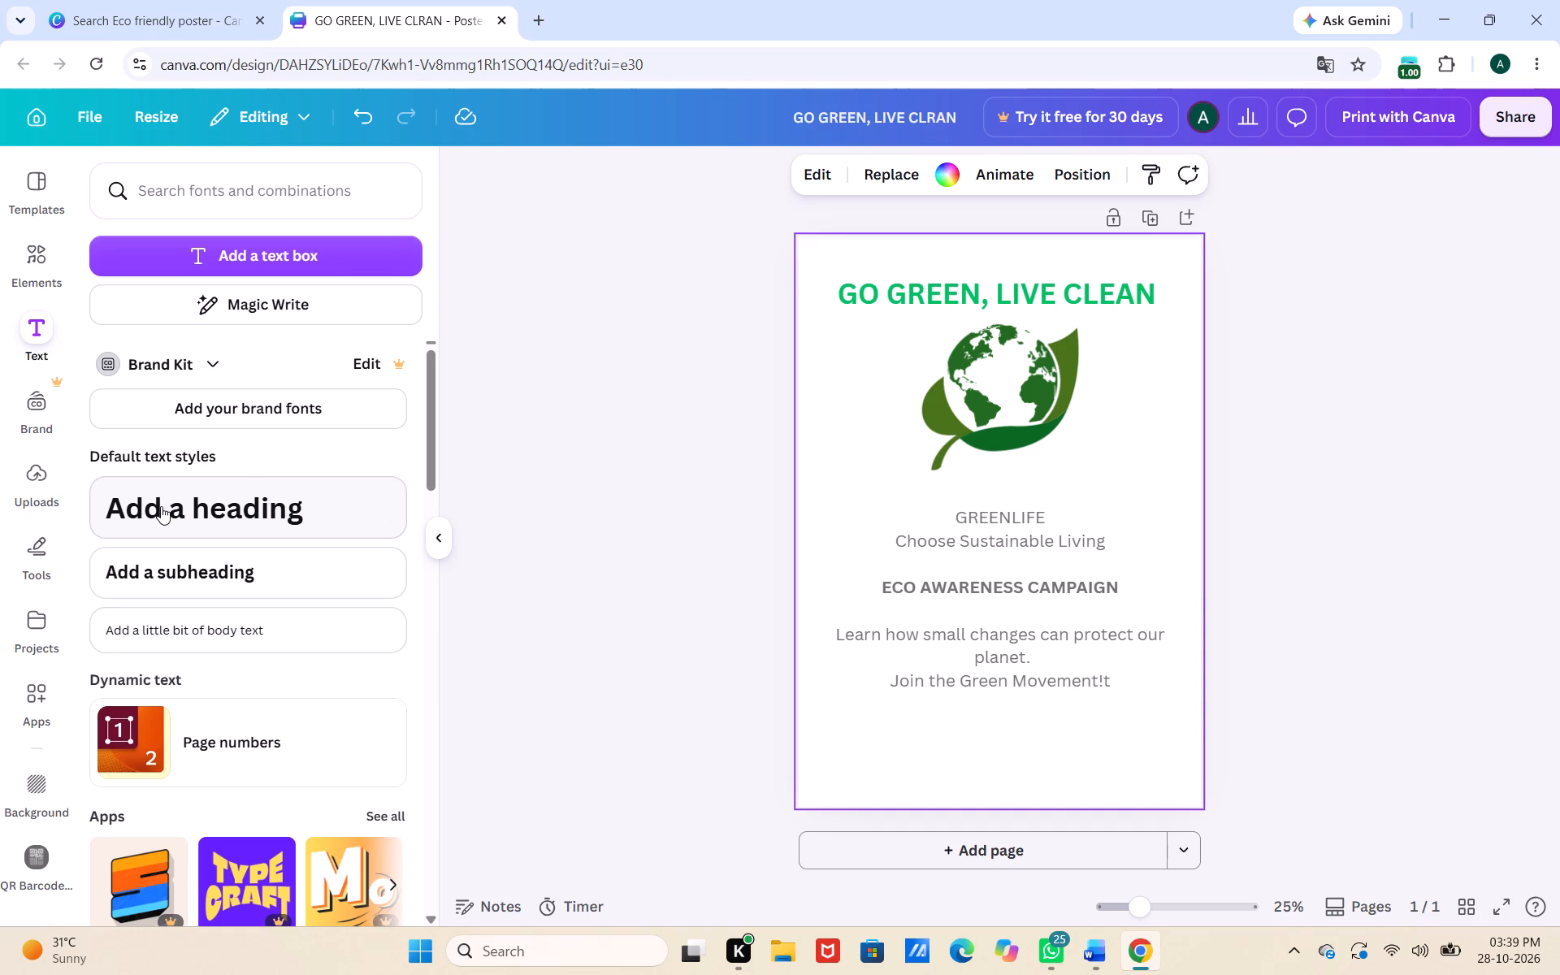
{"action": "left_click", "coordinate": [249, 421]}
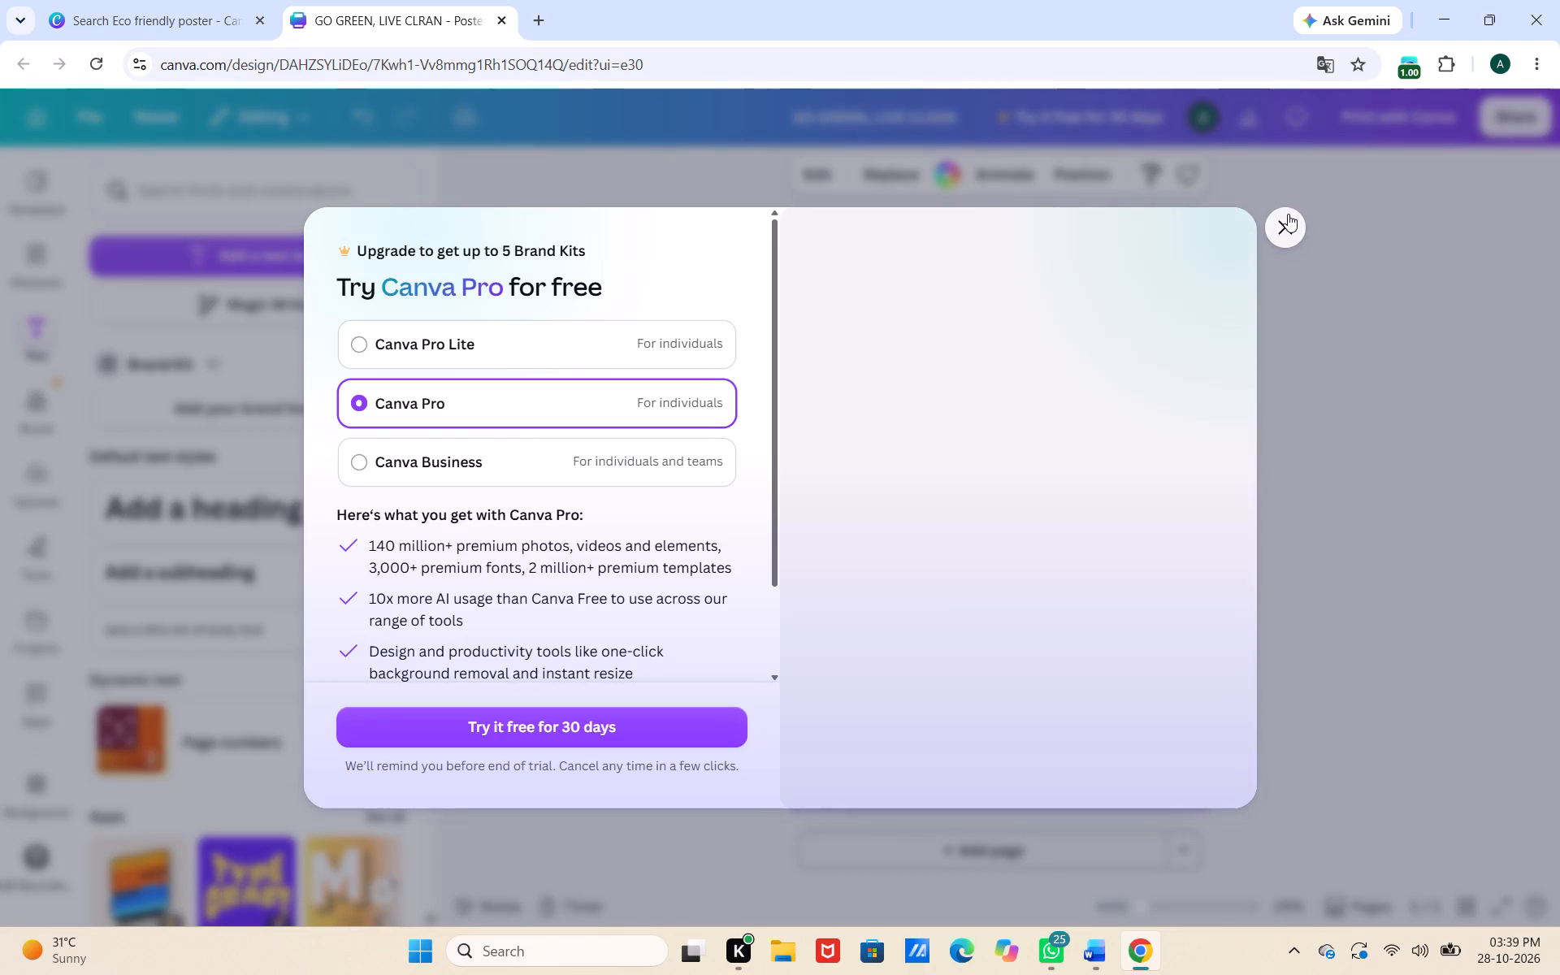
{"action": "left_click", "coordinate": [1288, 214]}
{"action": "left_click", "coordinate": [246, 513]}
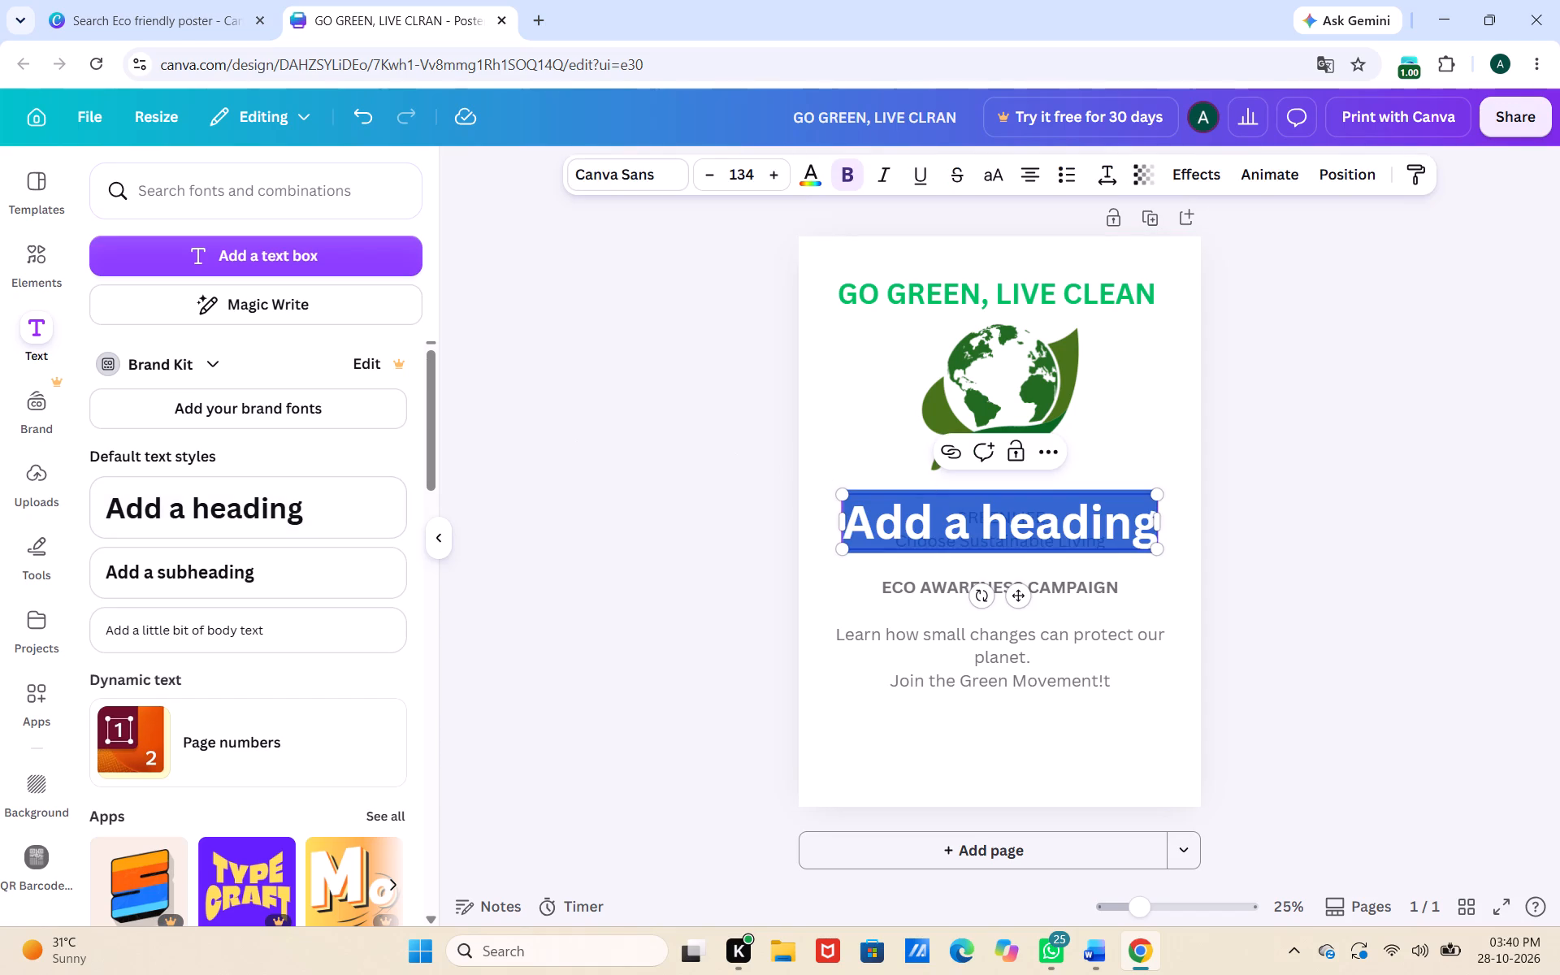
{"action": "type", "text": "GREEN"}
{"action": "key", "text": "space"}
{"action": "type", "text": "LIFE"}
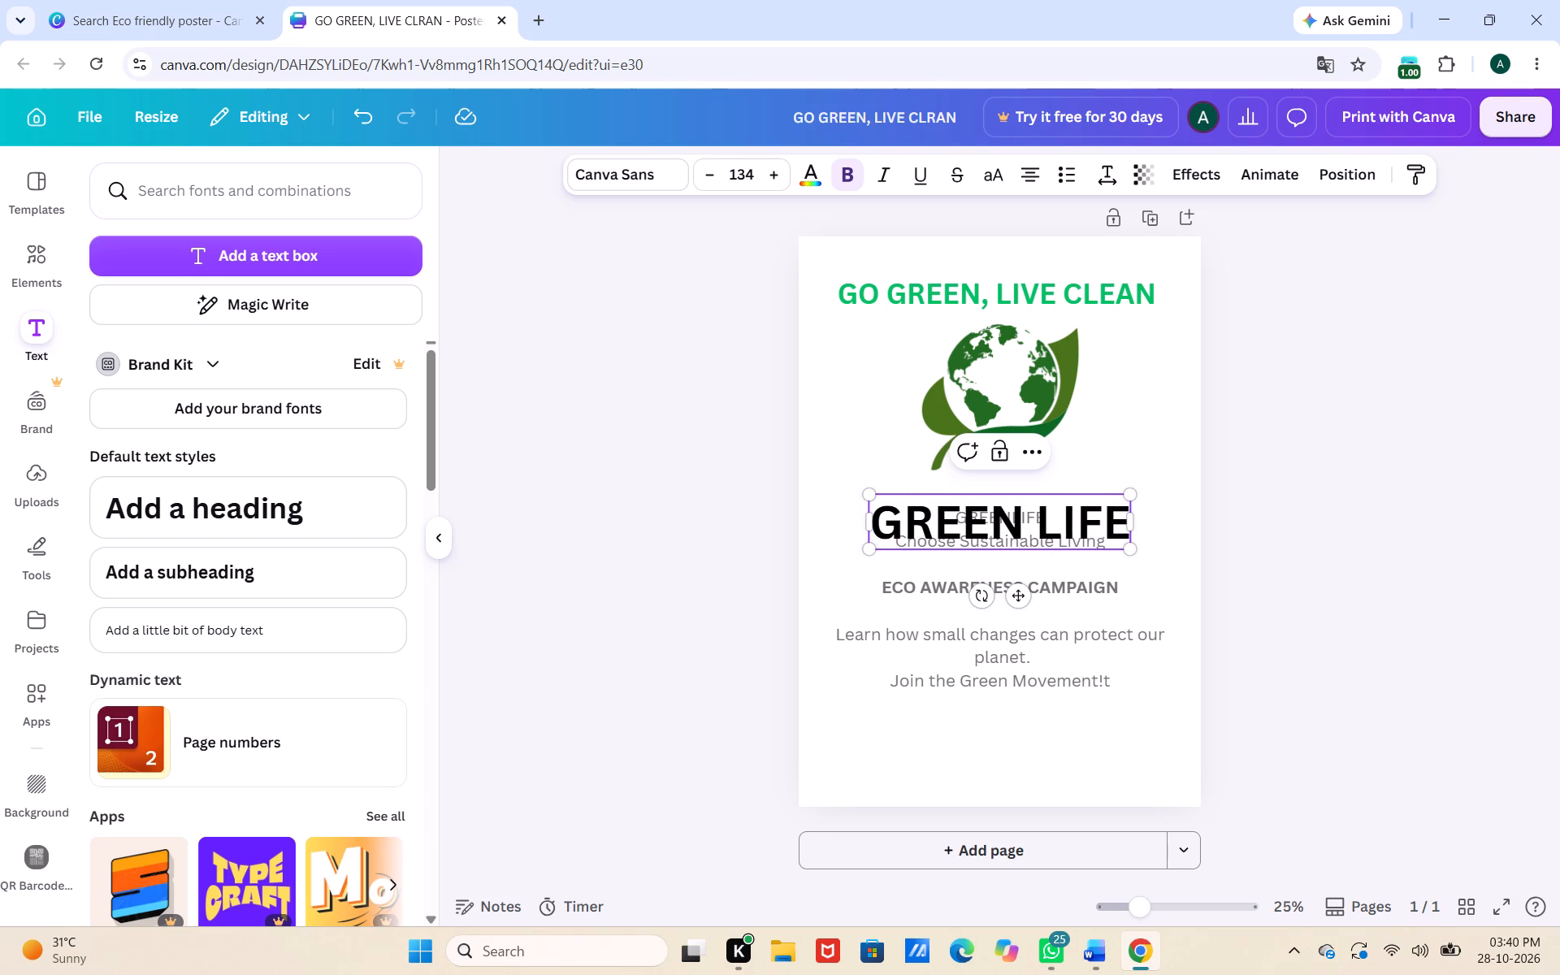
{"action": "key", "text": "BackSpace"}
{"action": "key", "text": "BackSpace"}
{"action": "key", "text": "BackSpace"}
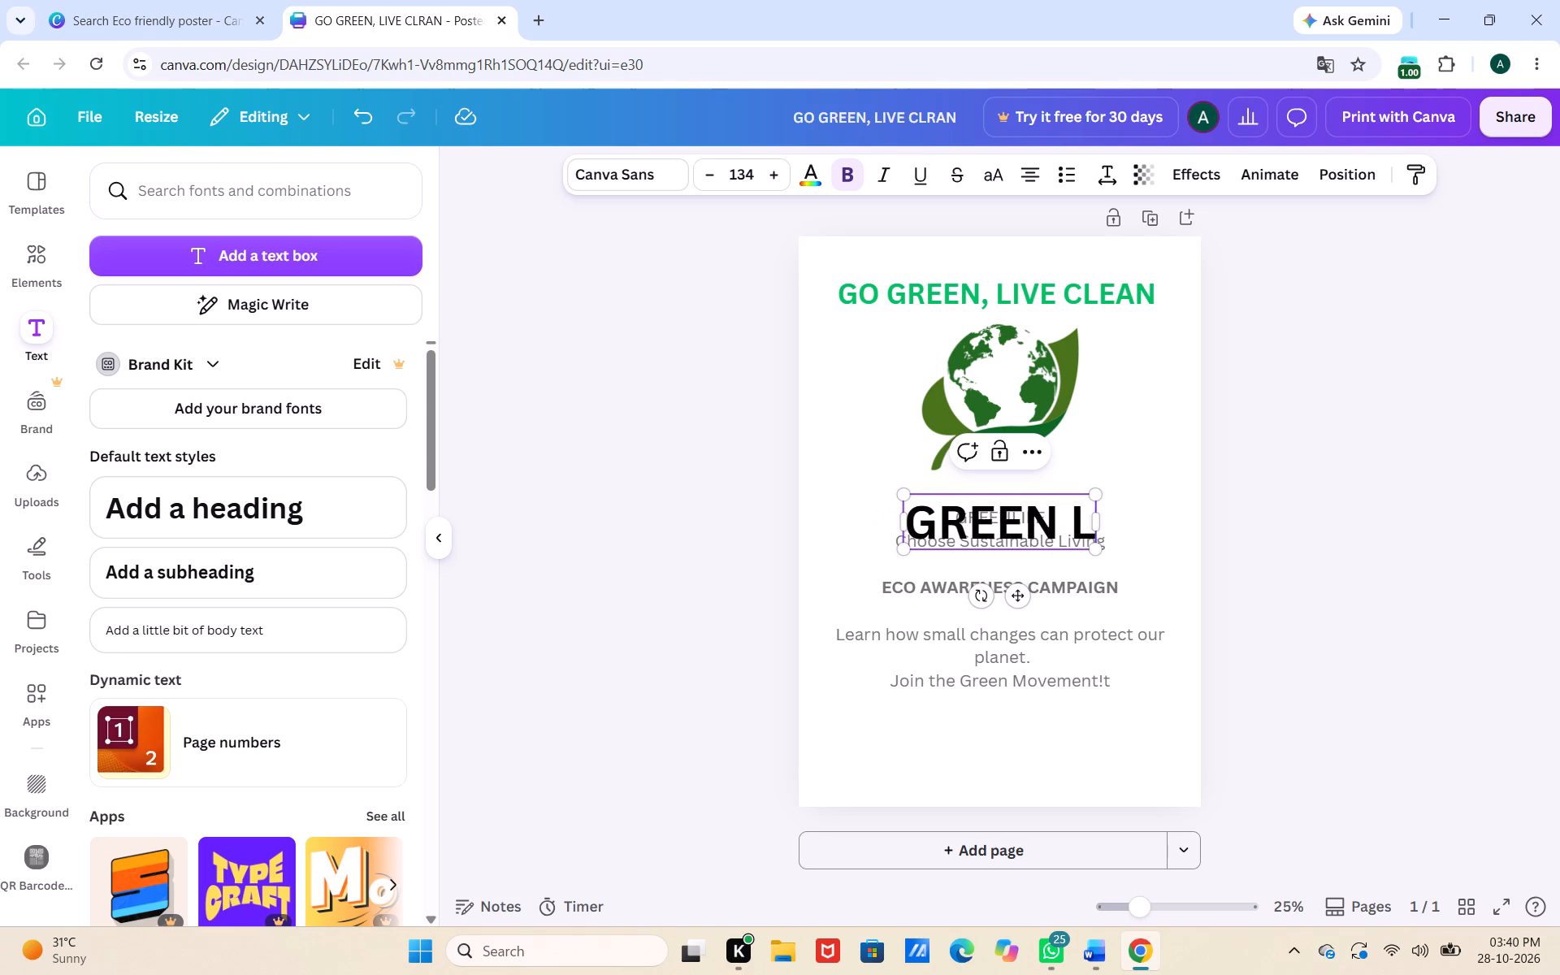
{"action": "key", "text": "BackSpace"}
{"action": "key", "text": "BackSpace"}
{"action": "type", "text": "LIFE"}
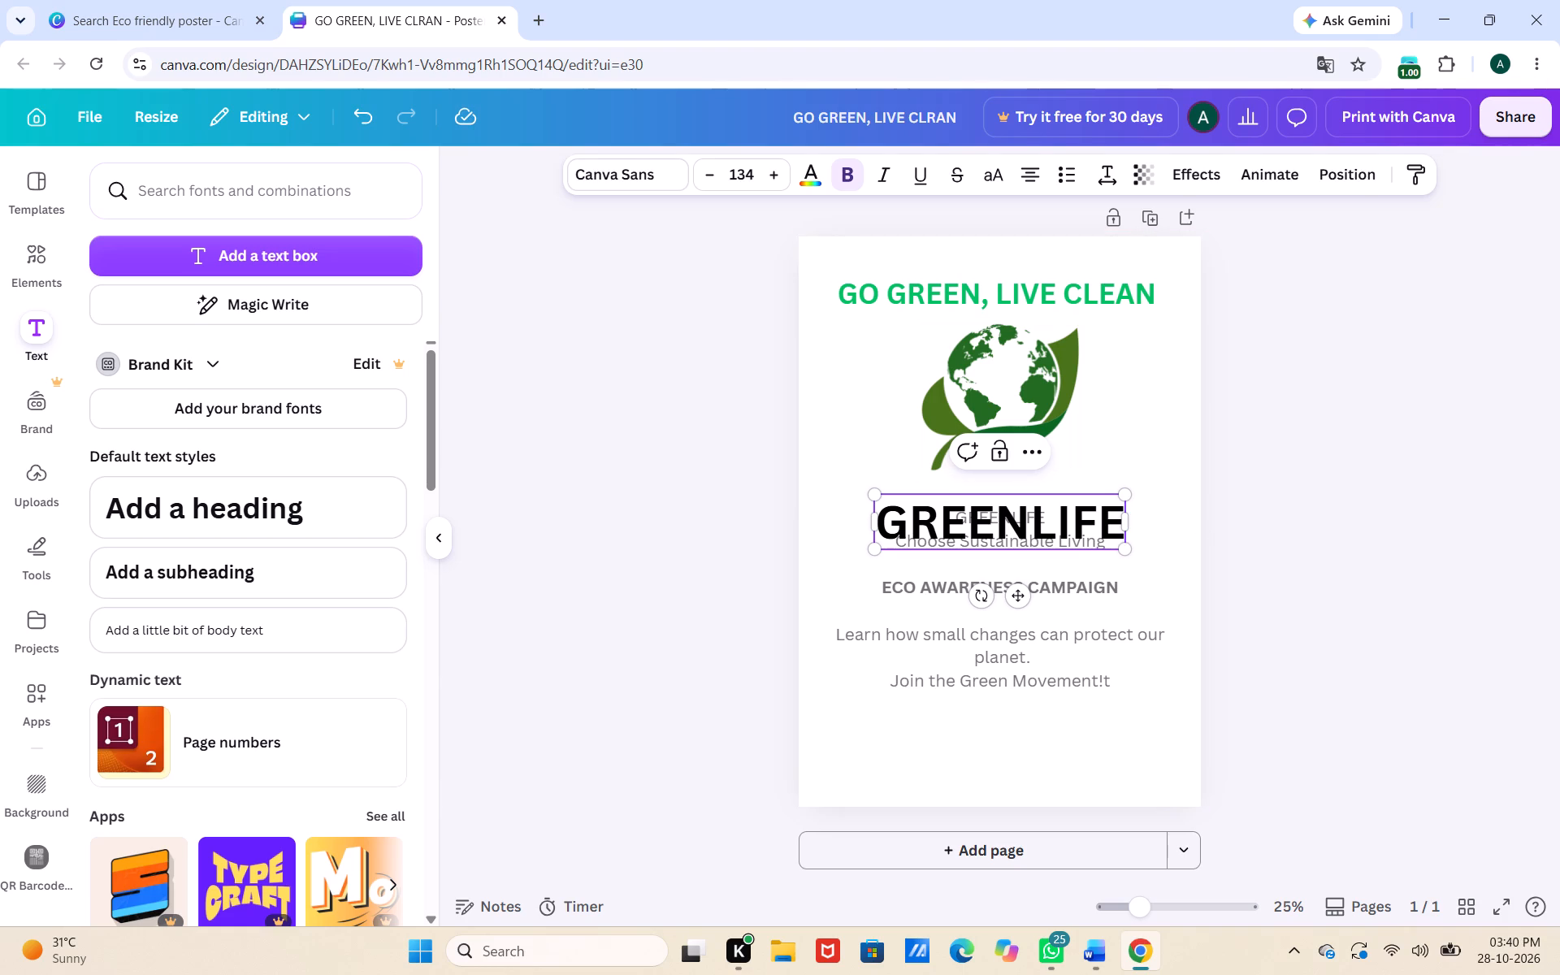
Colour the whole "GREENLIFE" heading text dark green #226b20 from the colours in the design.
{"action": "left_click_drag", "start_coordinate": [881, 507], "coordinate": [1150, 536]}
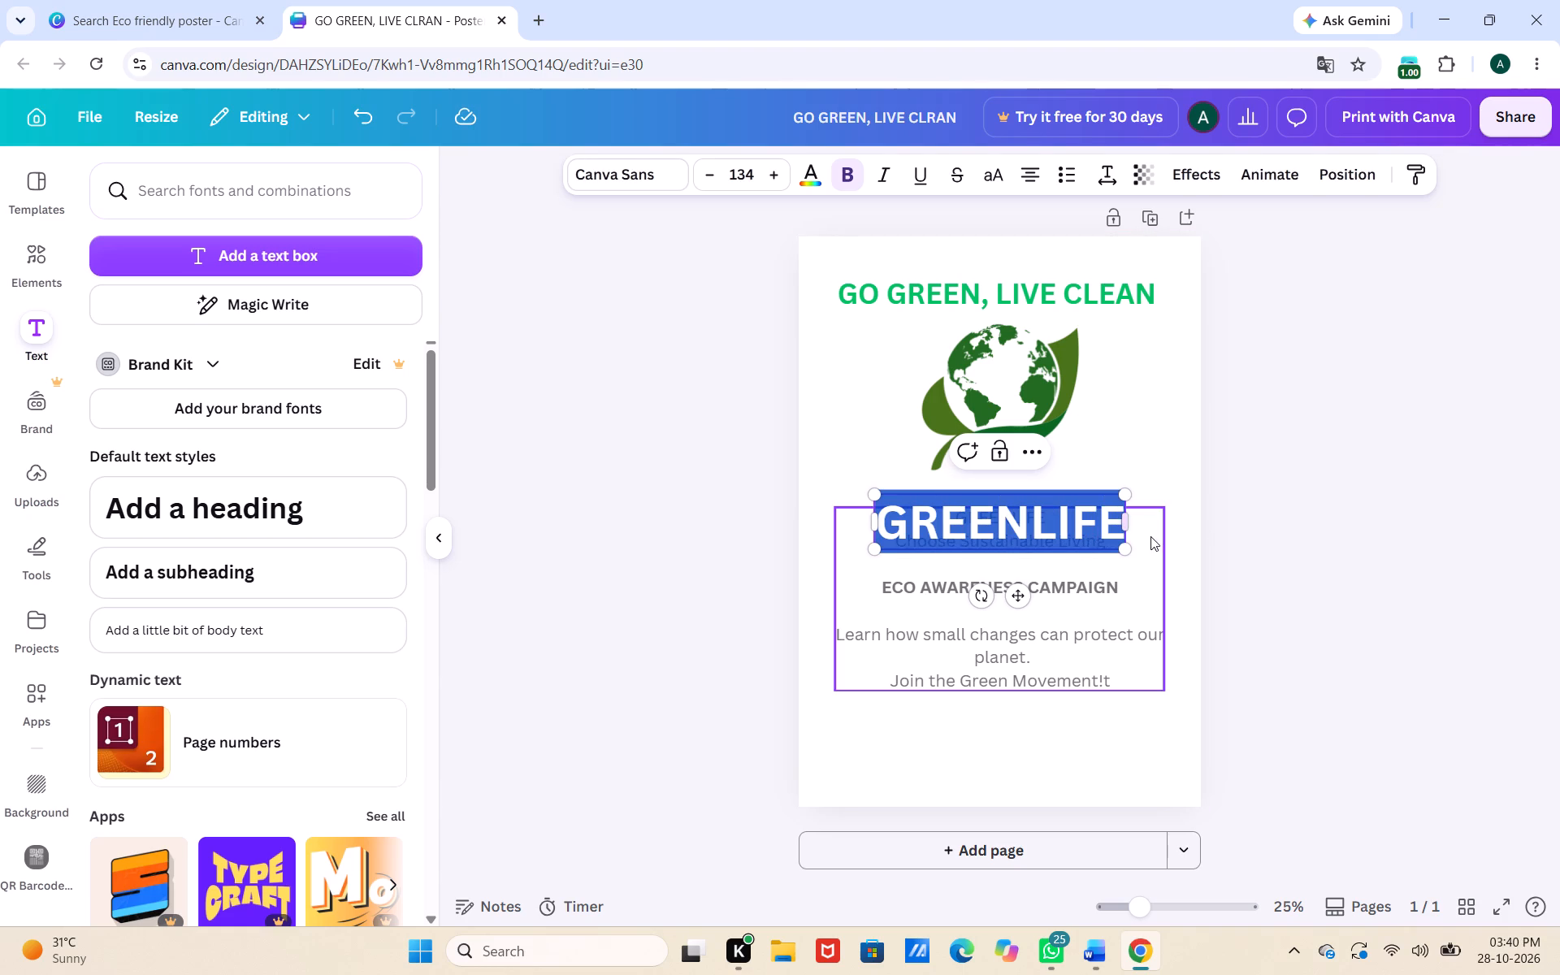
{"action": "left_click_drag", "start_coordinate": [1150, 536], "coordinate": [1153, 537]}
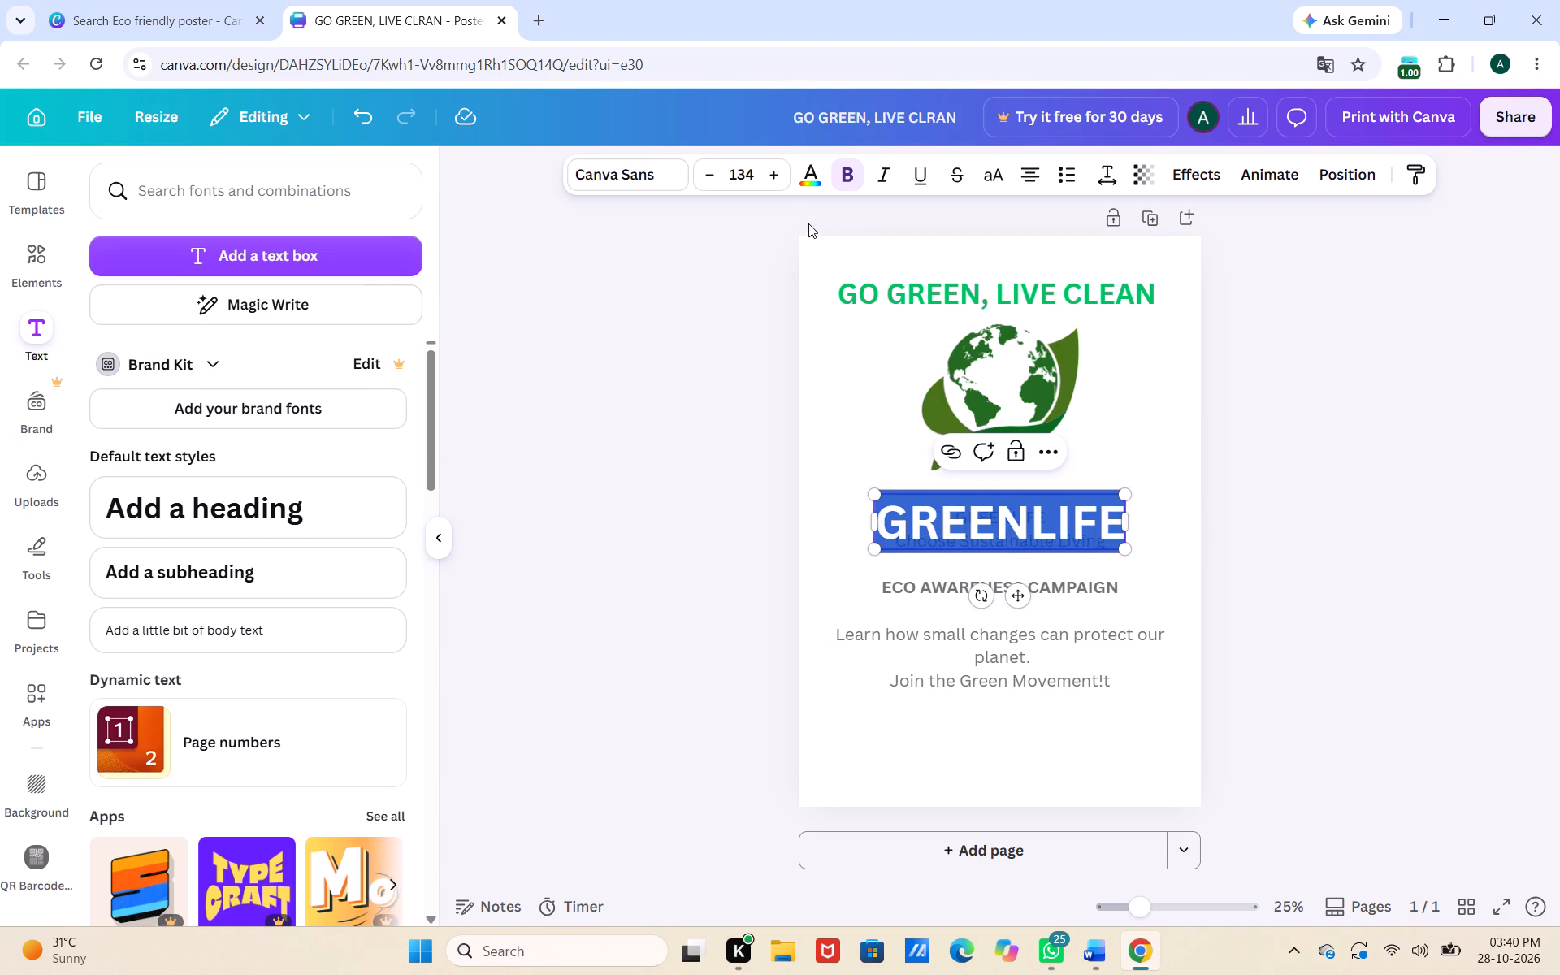
{"action": "left_click", "coordinate": [799, 175]}
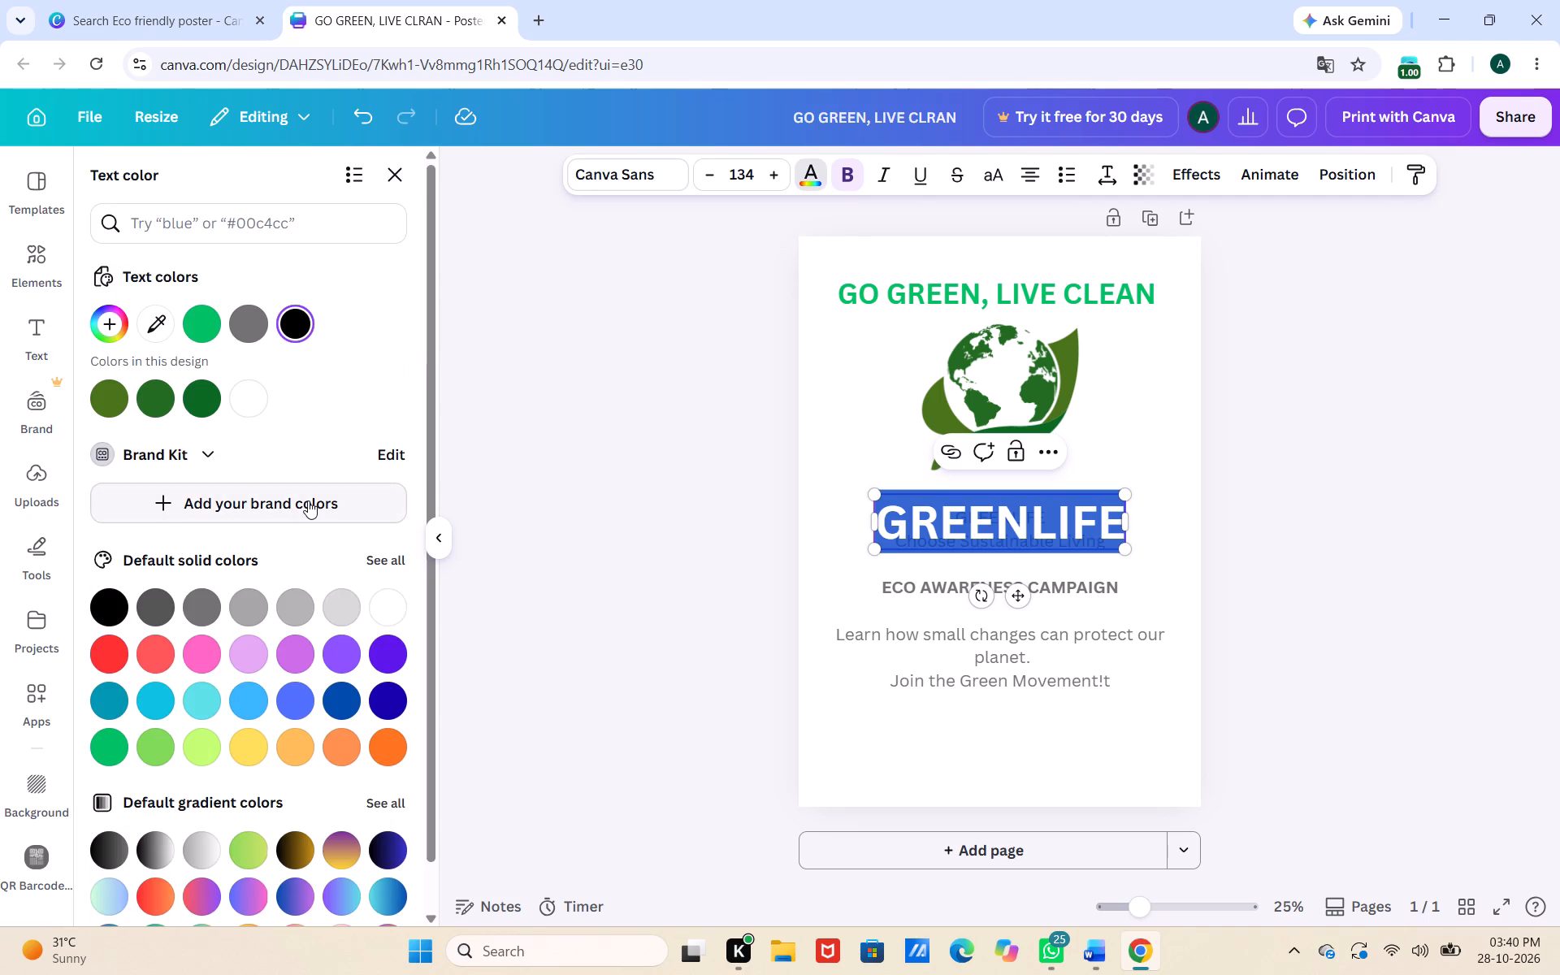
{"action": "left_click", "coordinate": [155, 397]}
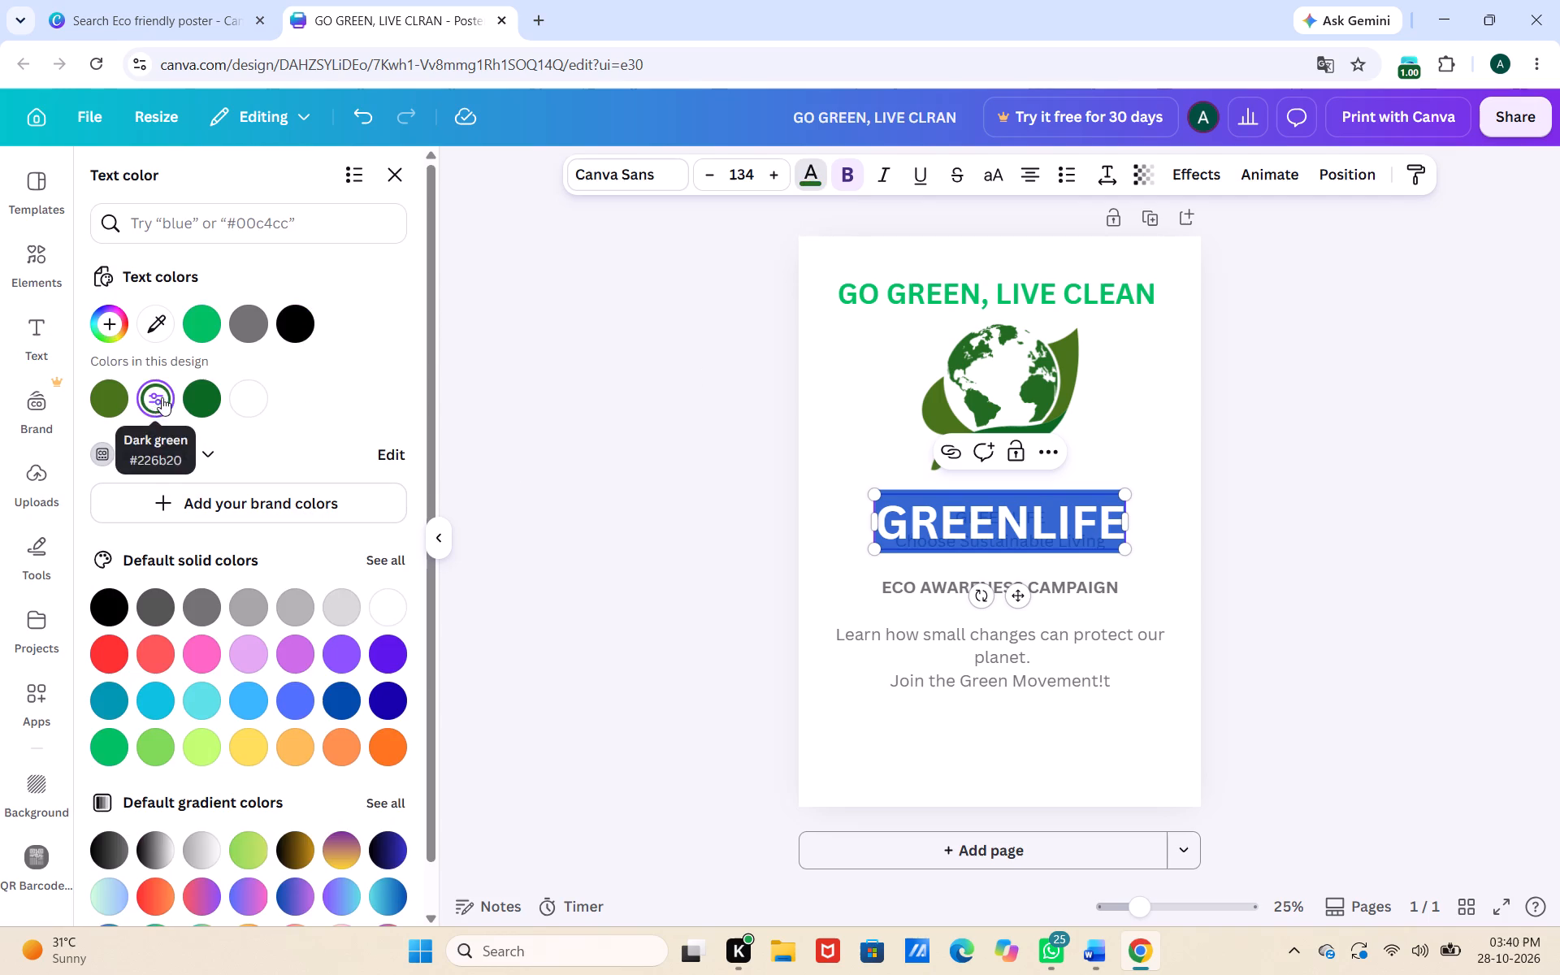
Move the "GREENLIFE" heading from over the campaign text up to the top edge of the poster, centred horizontally.
{"action": "left_click", "coordinate": [652, 567]}
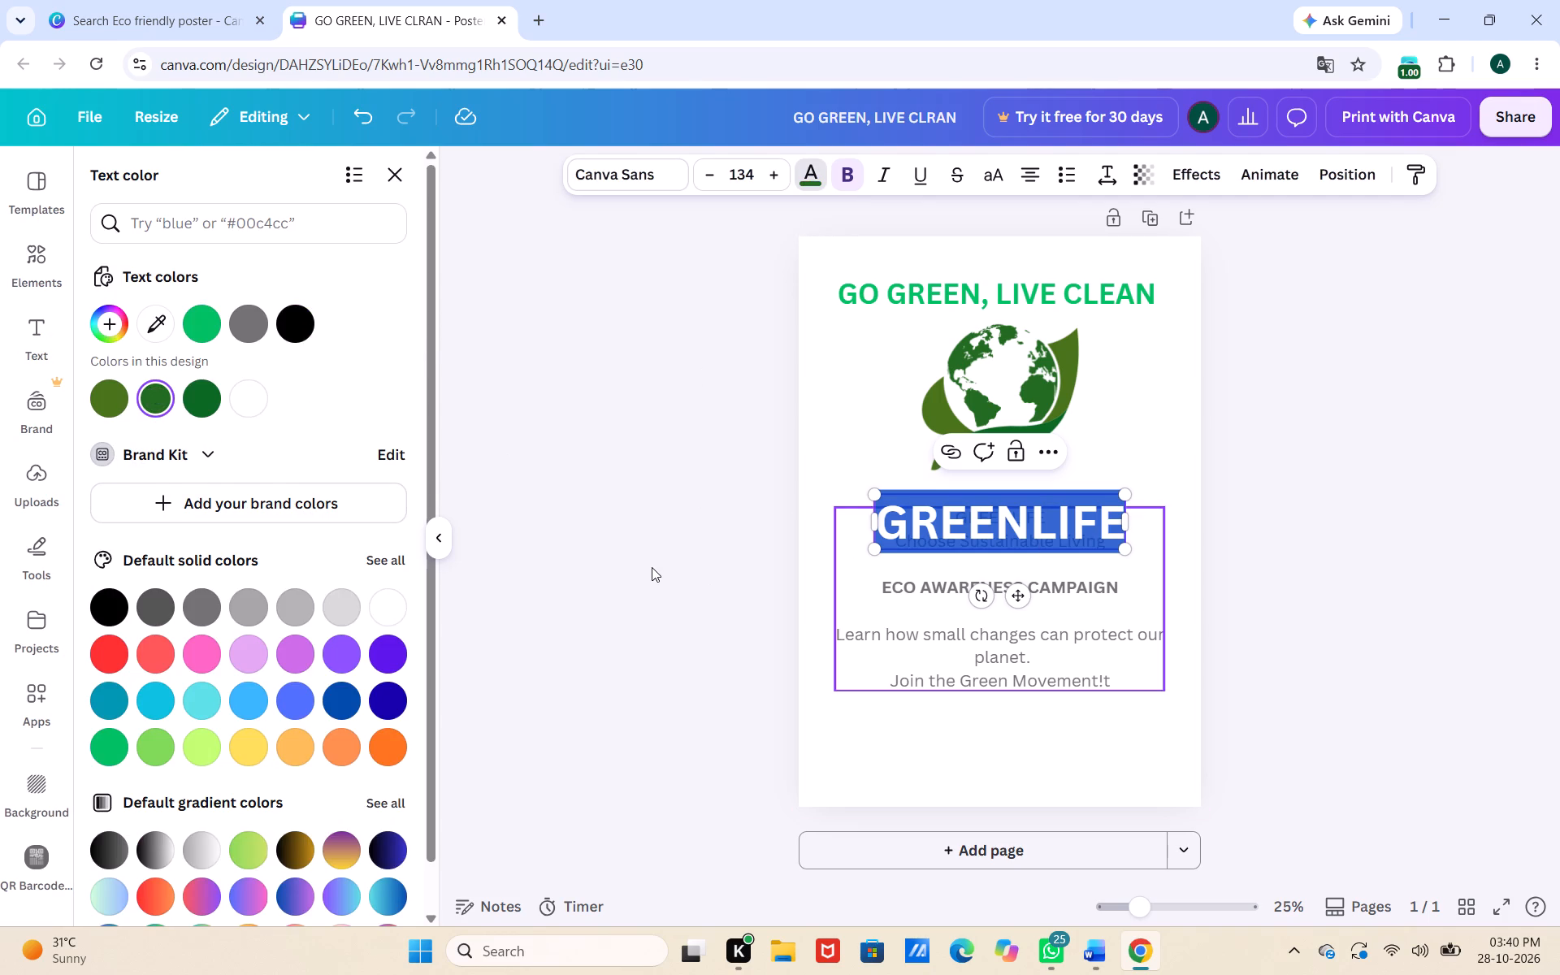
{"action": "left_click", "coordinate": [1244, 596]}
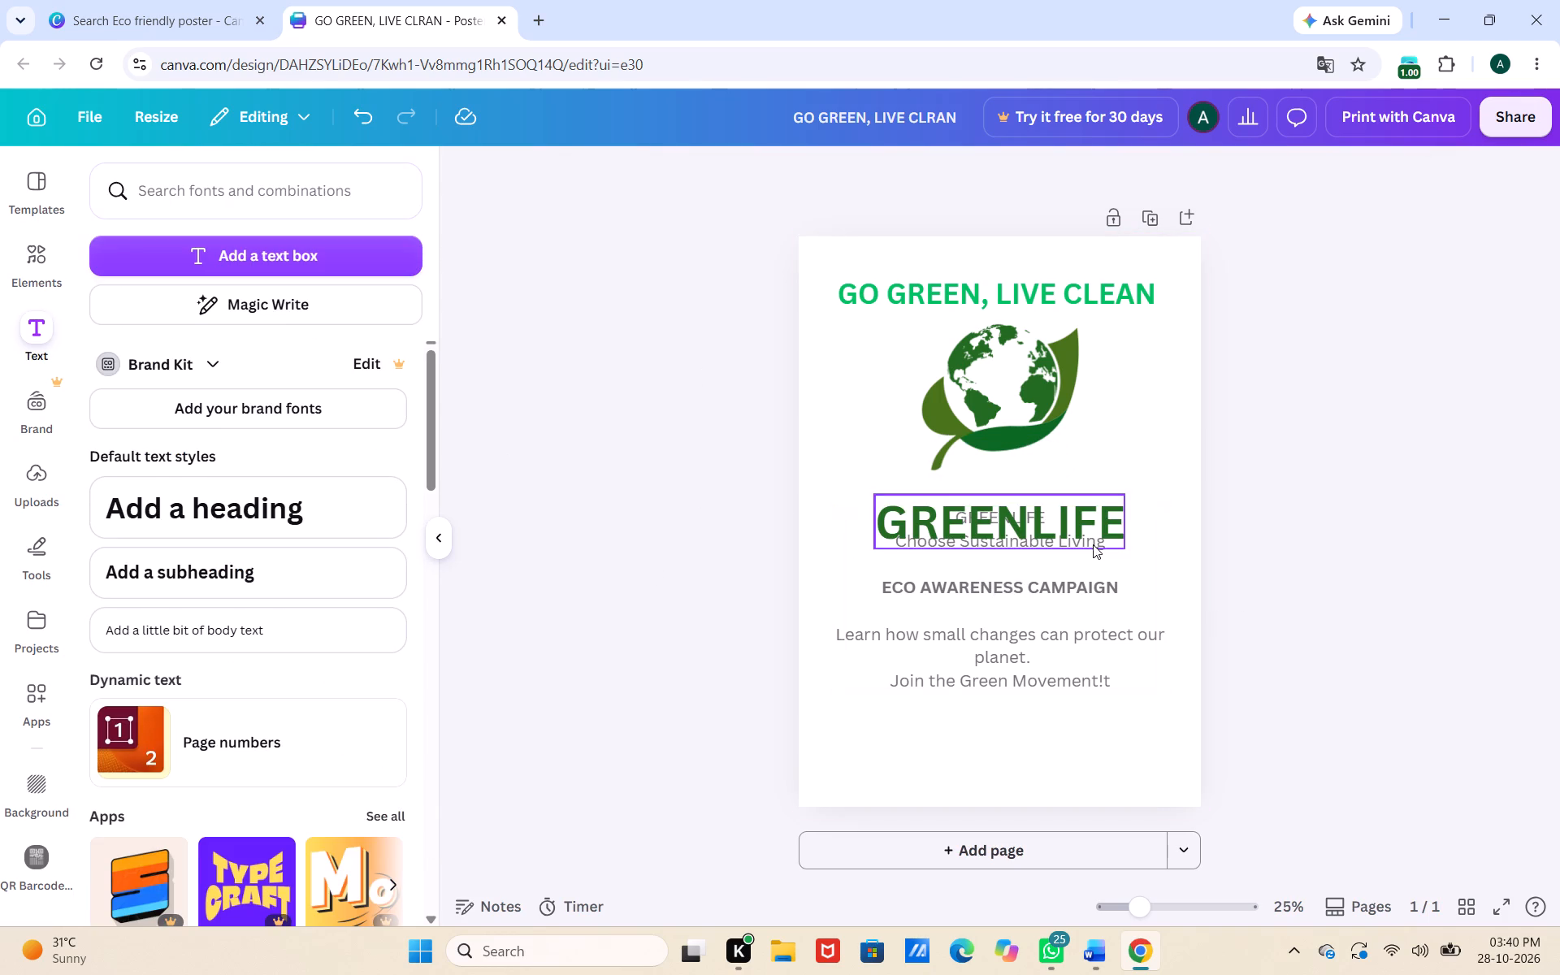
{"action": "left_click", "coordinate": [1092, 544]}
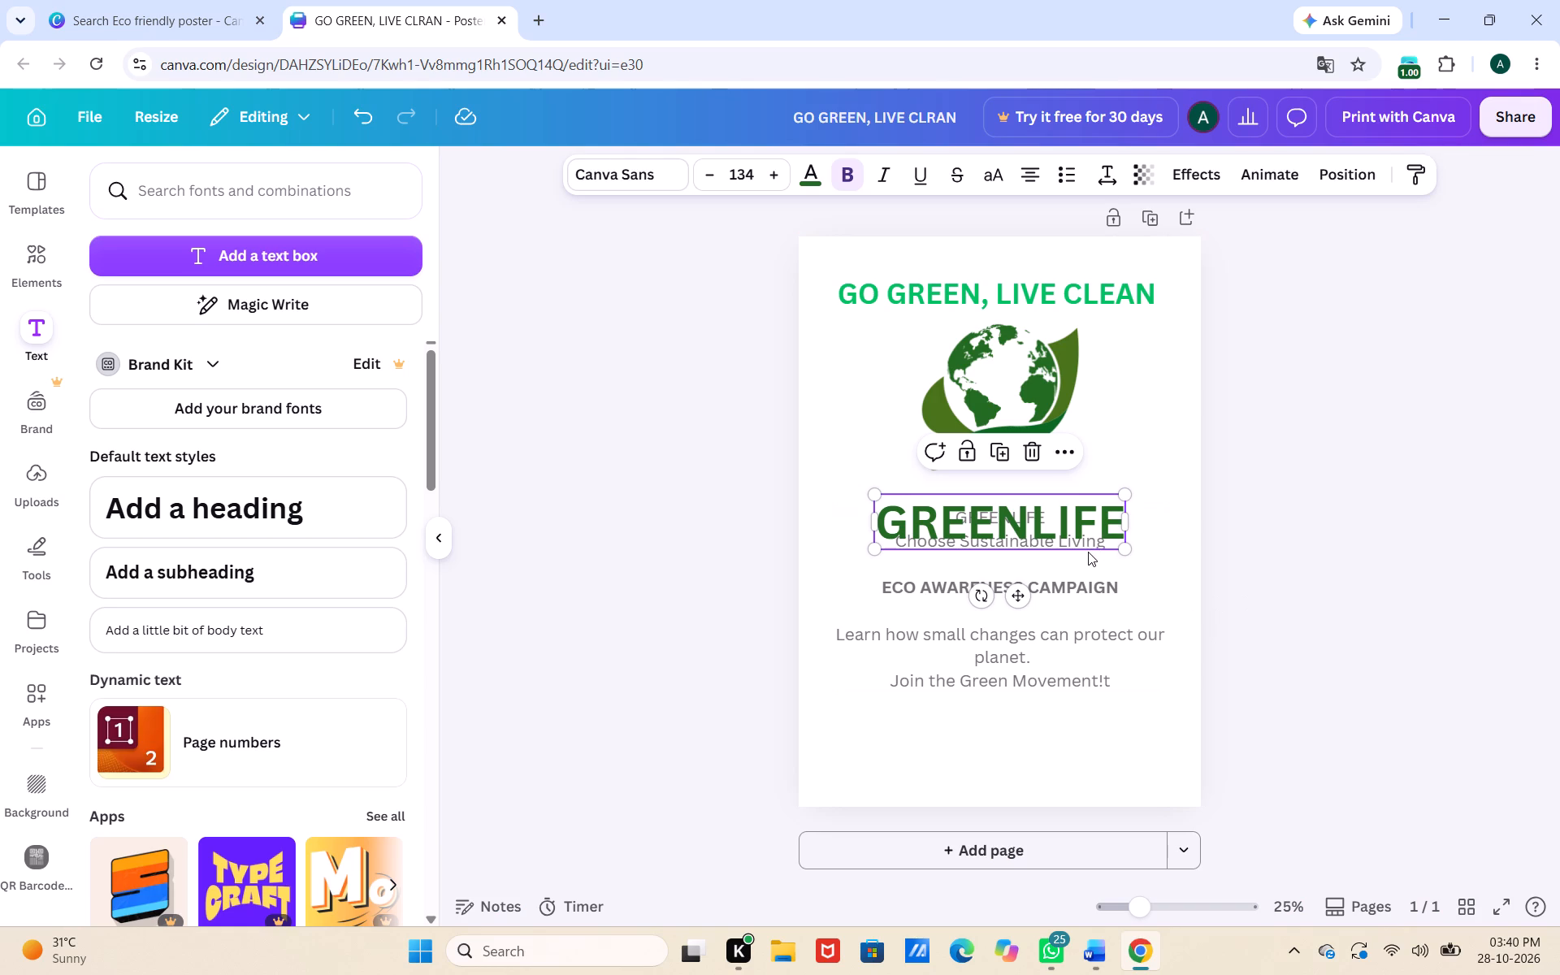
{"action": "left_click_drag", "start_coordinate": [1077, 490], "coordinate": [1083, 517]}
{"action": "left_click", "coordinate": [1083, 517]}
{"action": "left_click_drag", "start_coordinate": [1083, 517], "coordinate": [1077, 479]}
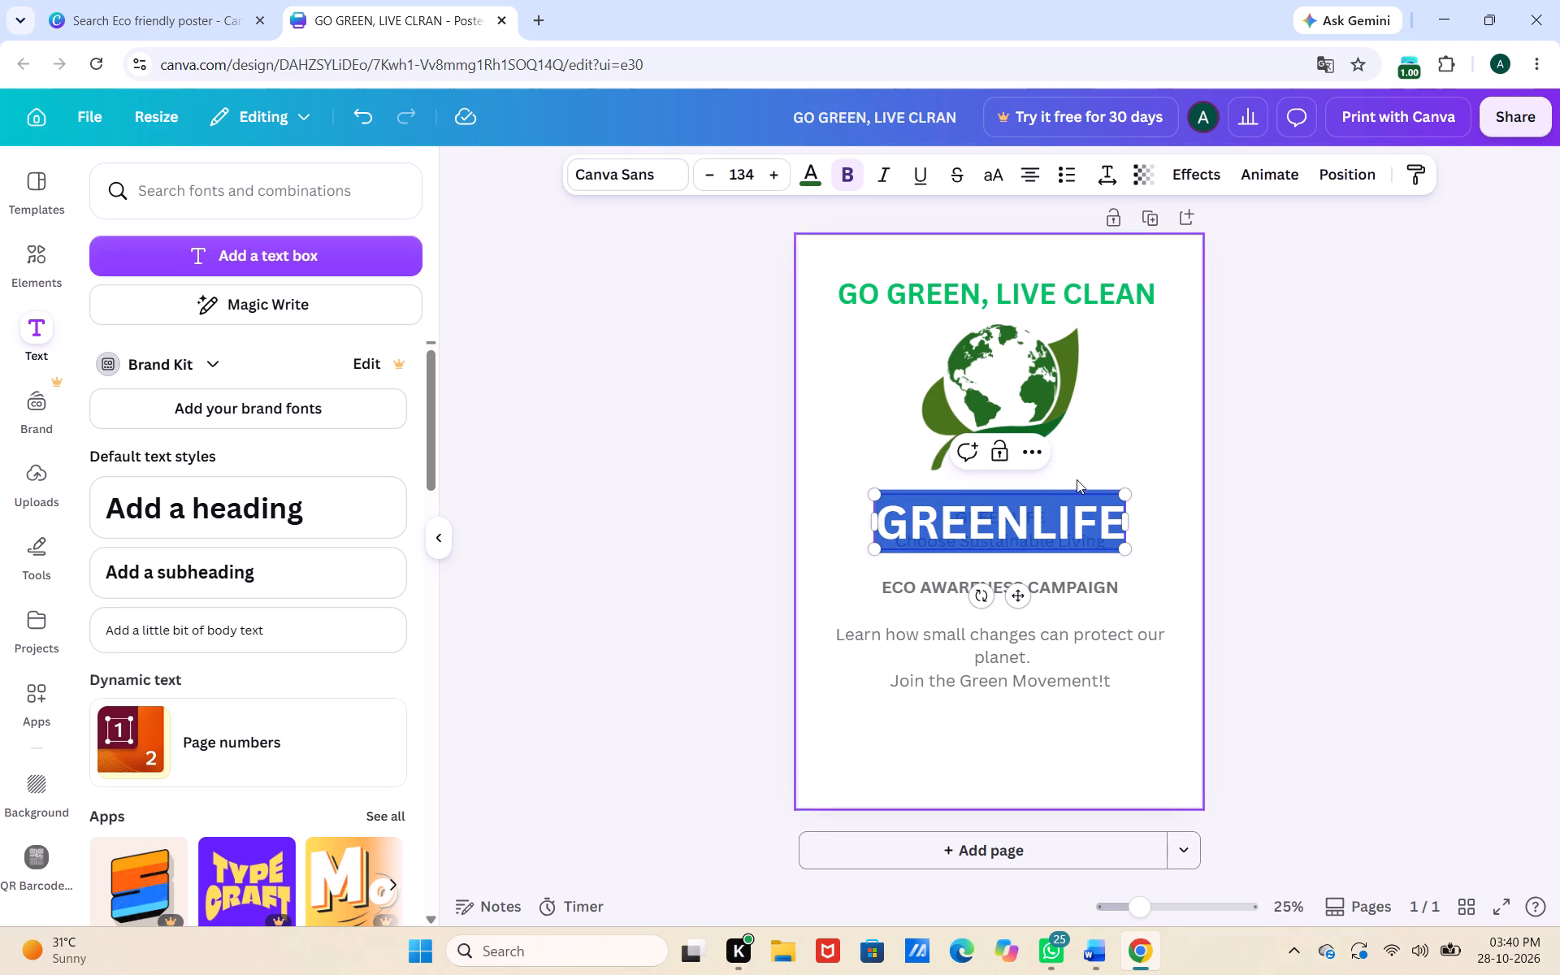
{"action": "left_click_drag", "start_coordinate": [1077, 479], "coordinate": [1201, 519]}
{"action": "left_click", "coordinate": [1363, 548]}
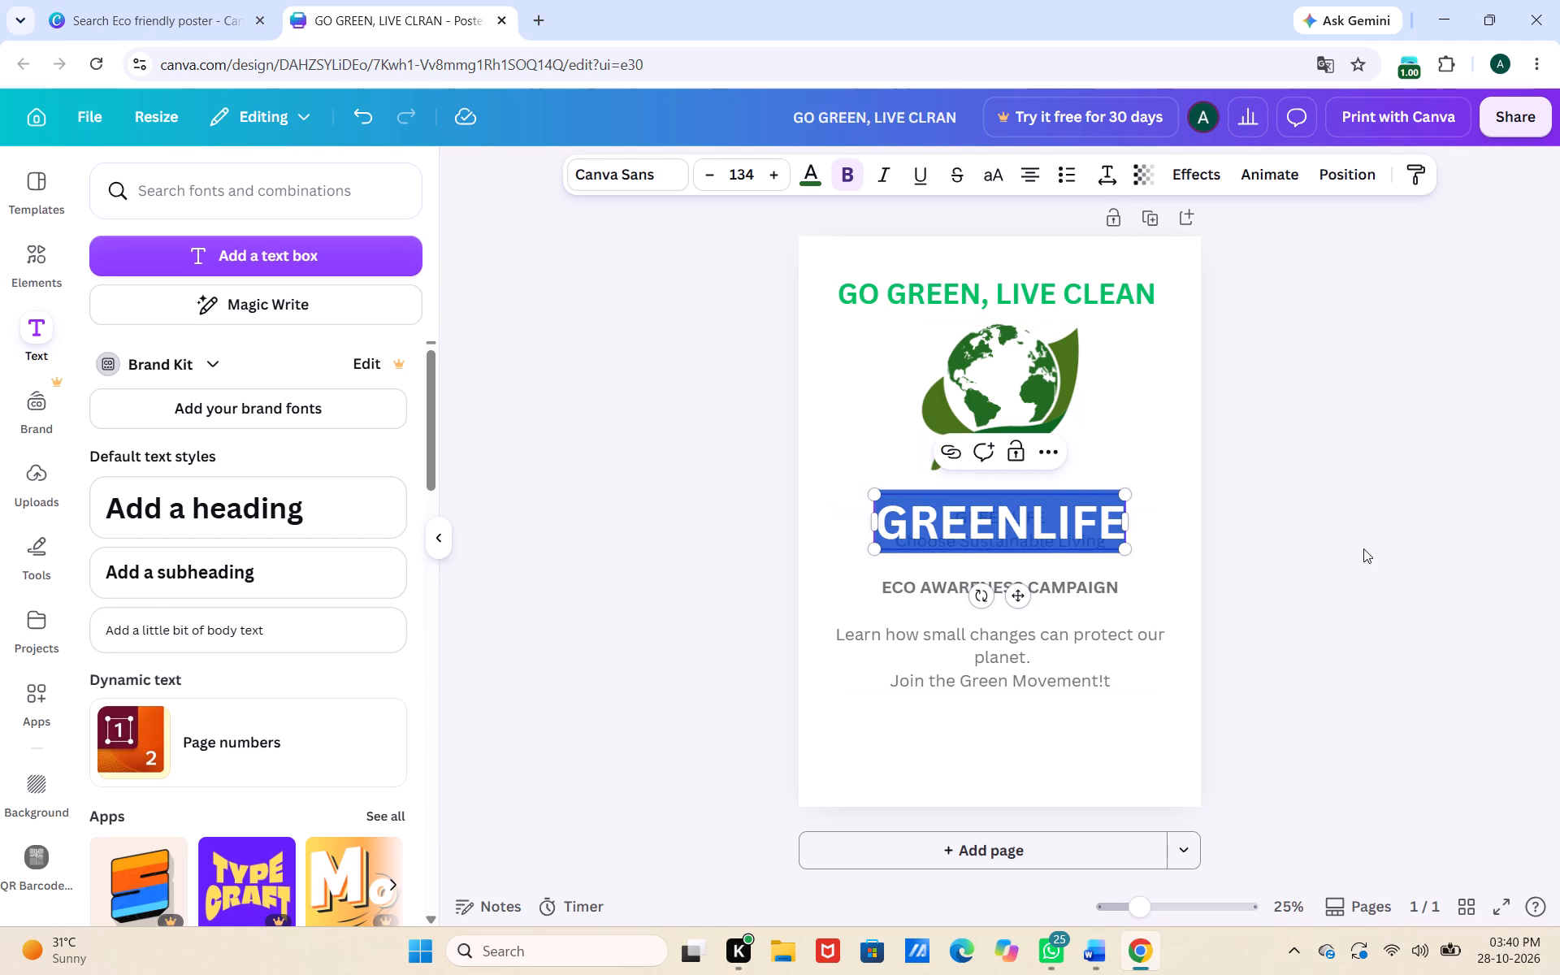
{"action": "left_click", "coordinate": [1099, 527]}
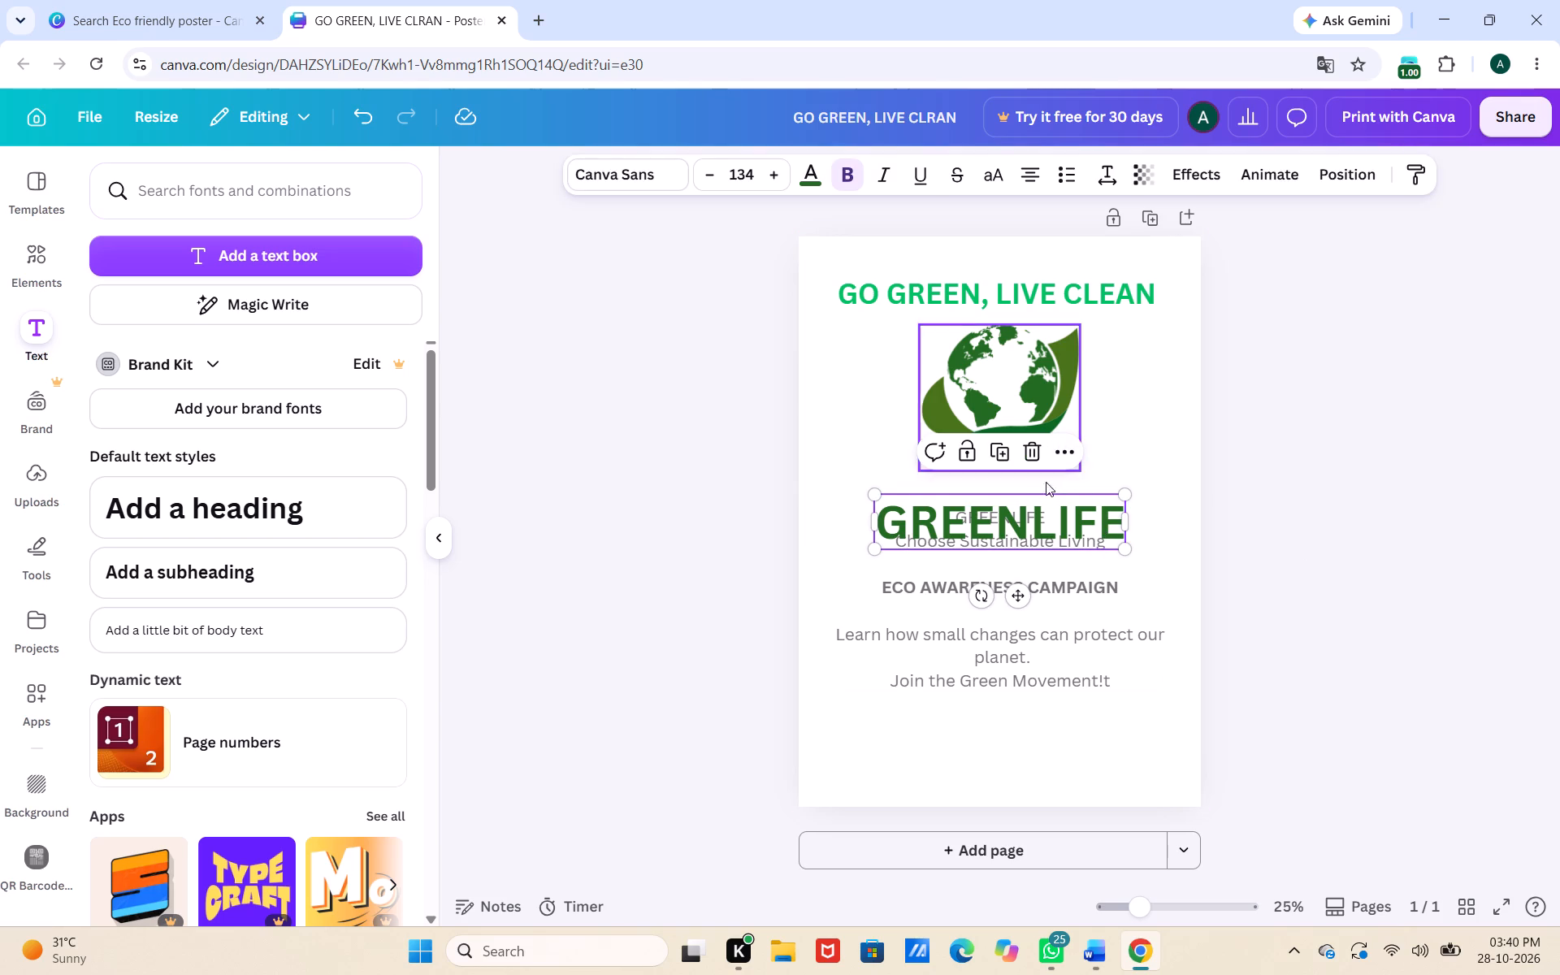
{"action": "double_click", "coordinate": [994, 497]}
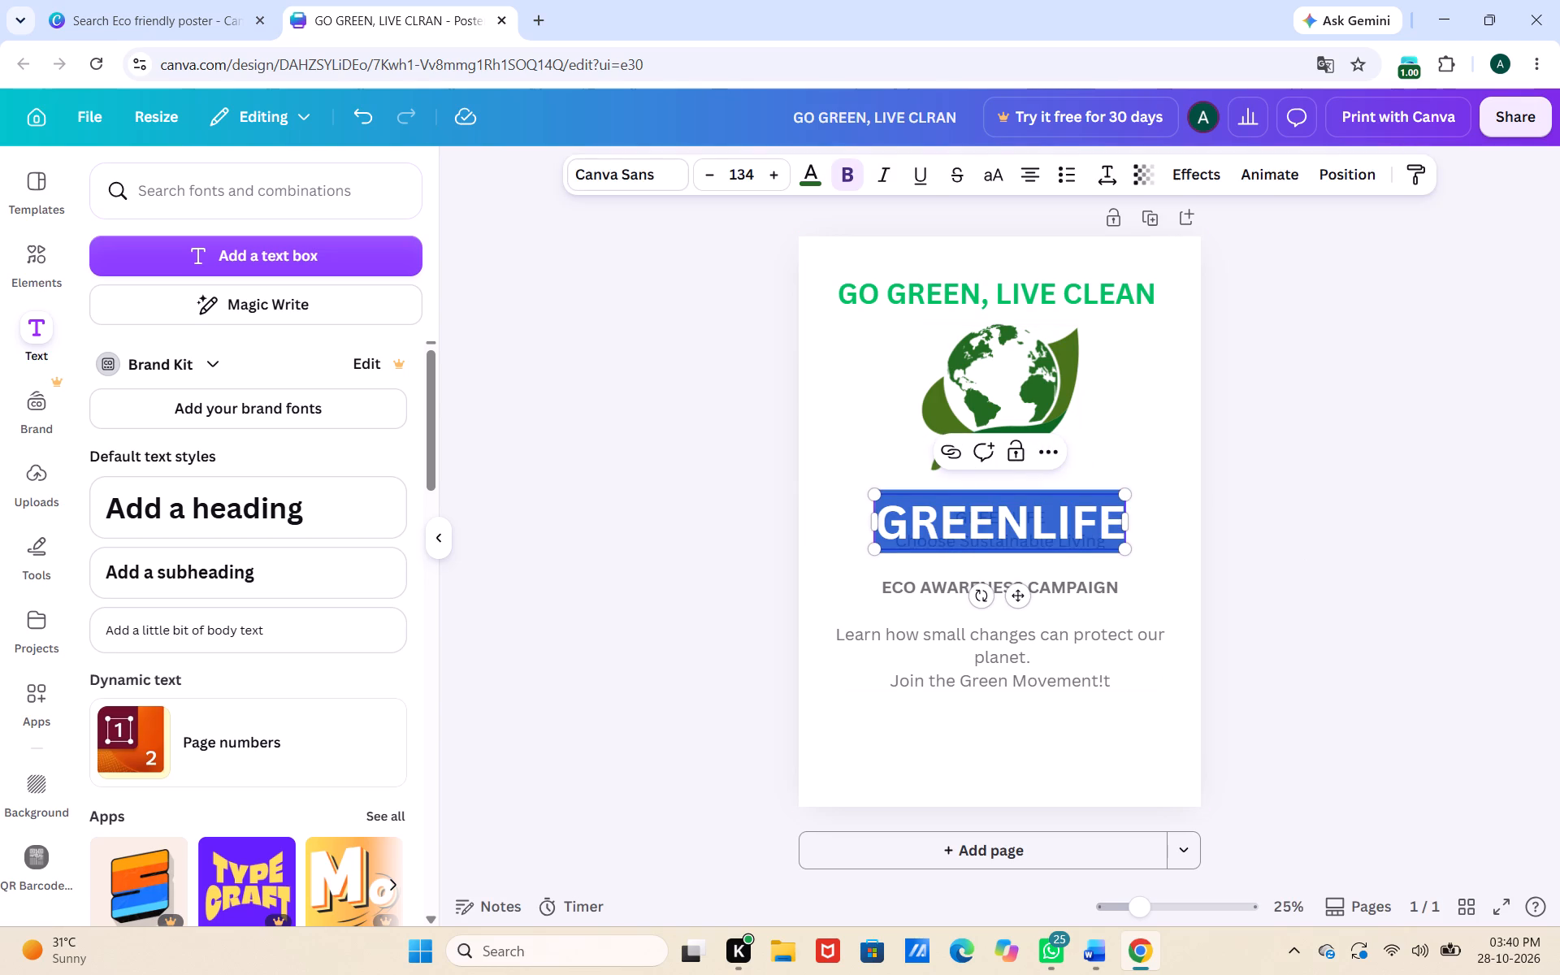
{"action": "left_click", "coordinate": [994, 497]}
{"action": "left_click_drag", "start_coordinate": [1017, 593], "coordinate": [1011, 333]}
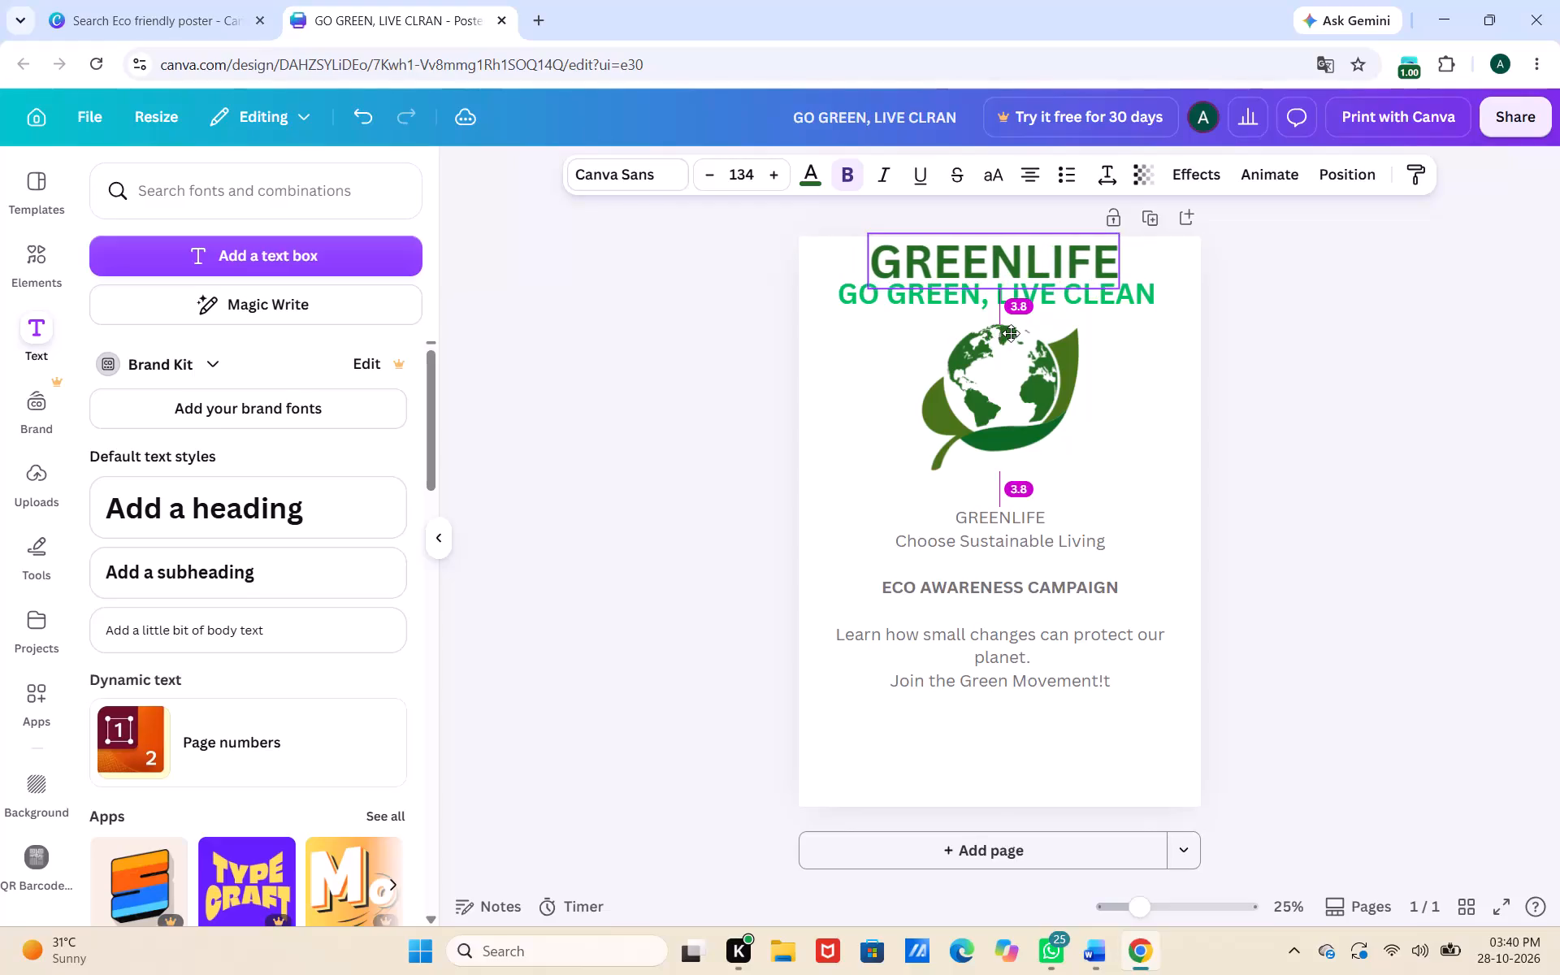
{"action": "left_click_drag", "start_coordinate": [1011, 333], "coordinate": [1018, 333]}
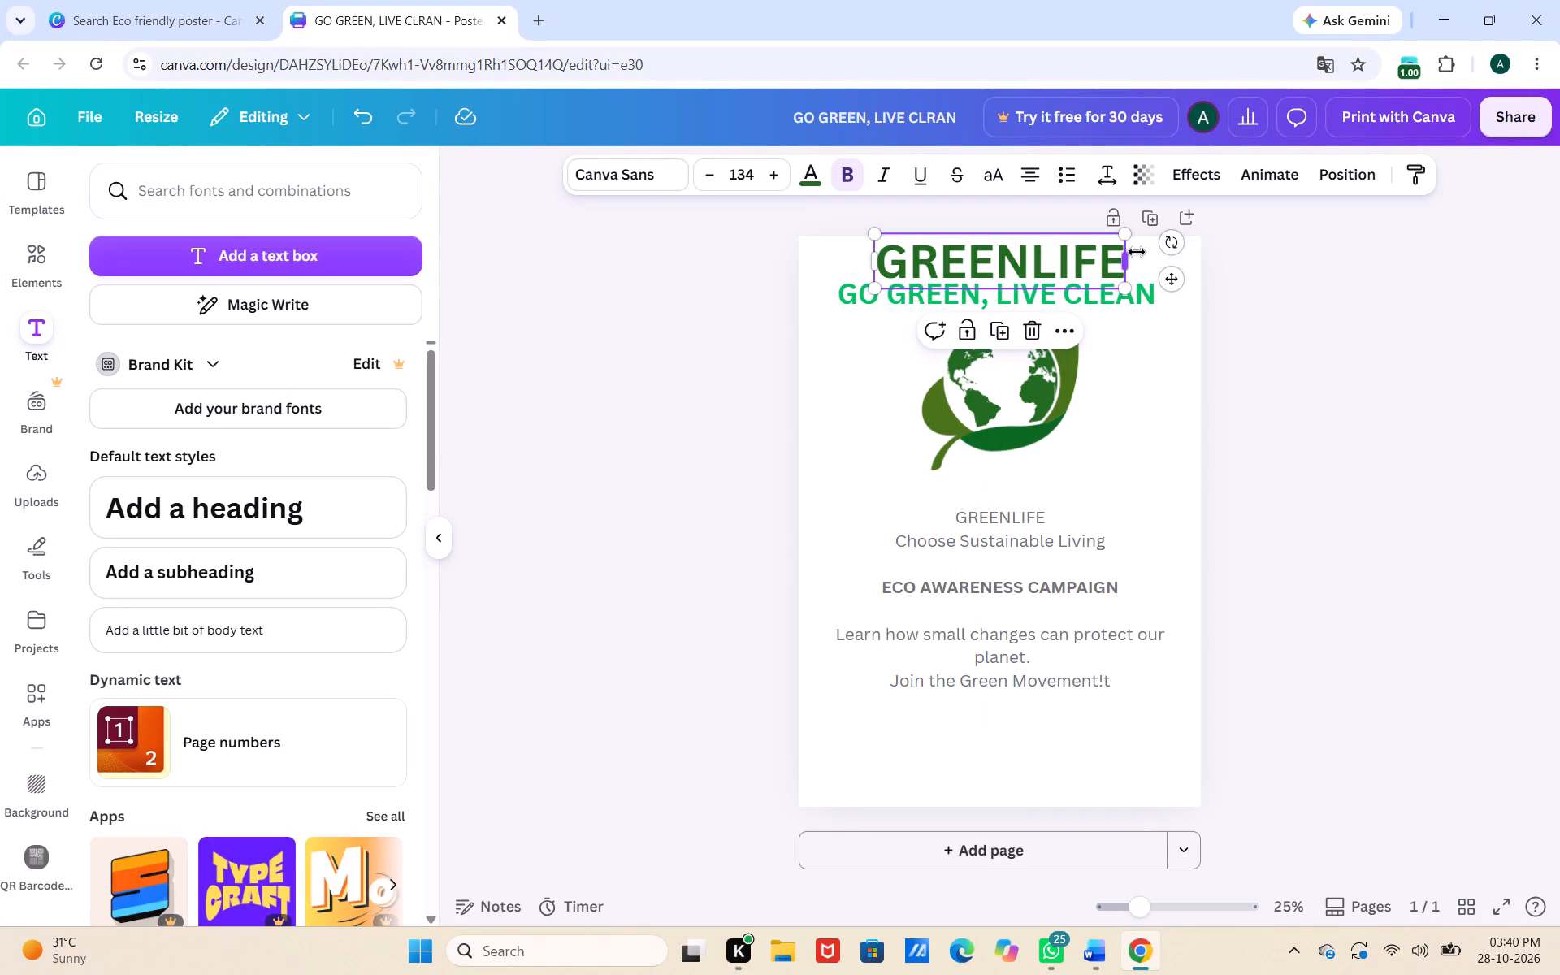
Shrink the "GREENLIFE" heading proportionally to a font size of about 76.4.
{"action": "left_click_drag", "start_coordinate": [1131, 290], "coordinate": [1111, 273]}
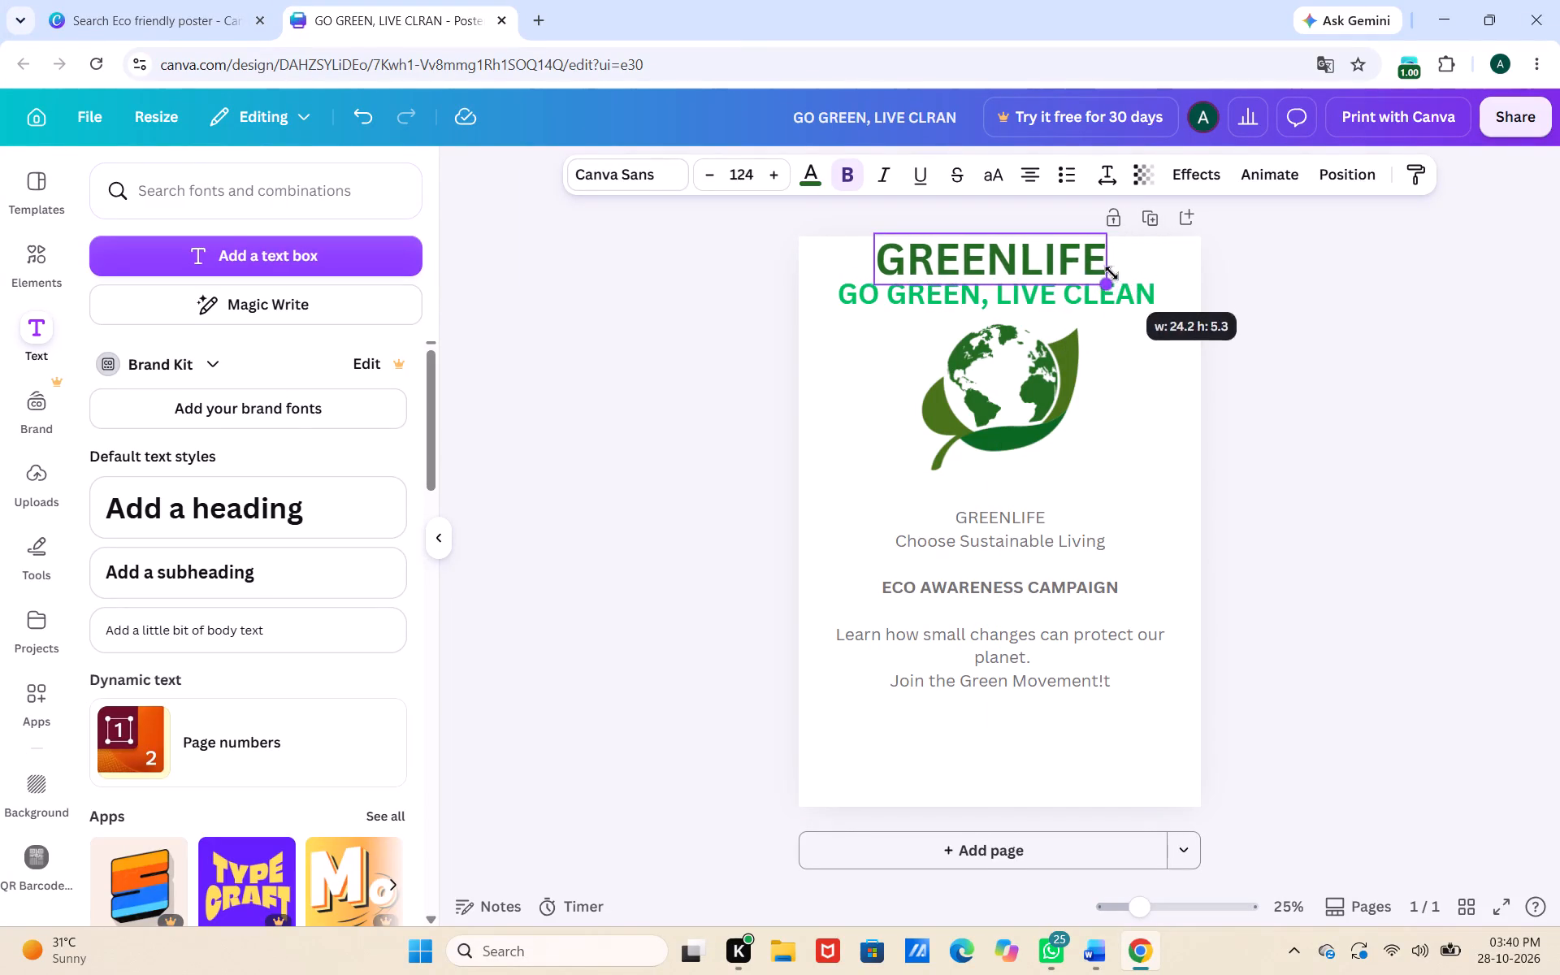
{"action": "left_click_drag", "start_coordinate": [1111, 273], "coordinate": [1025, 258]}
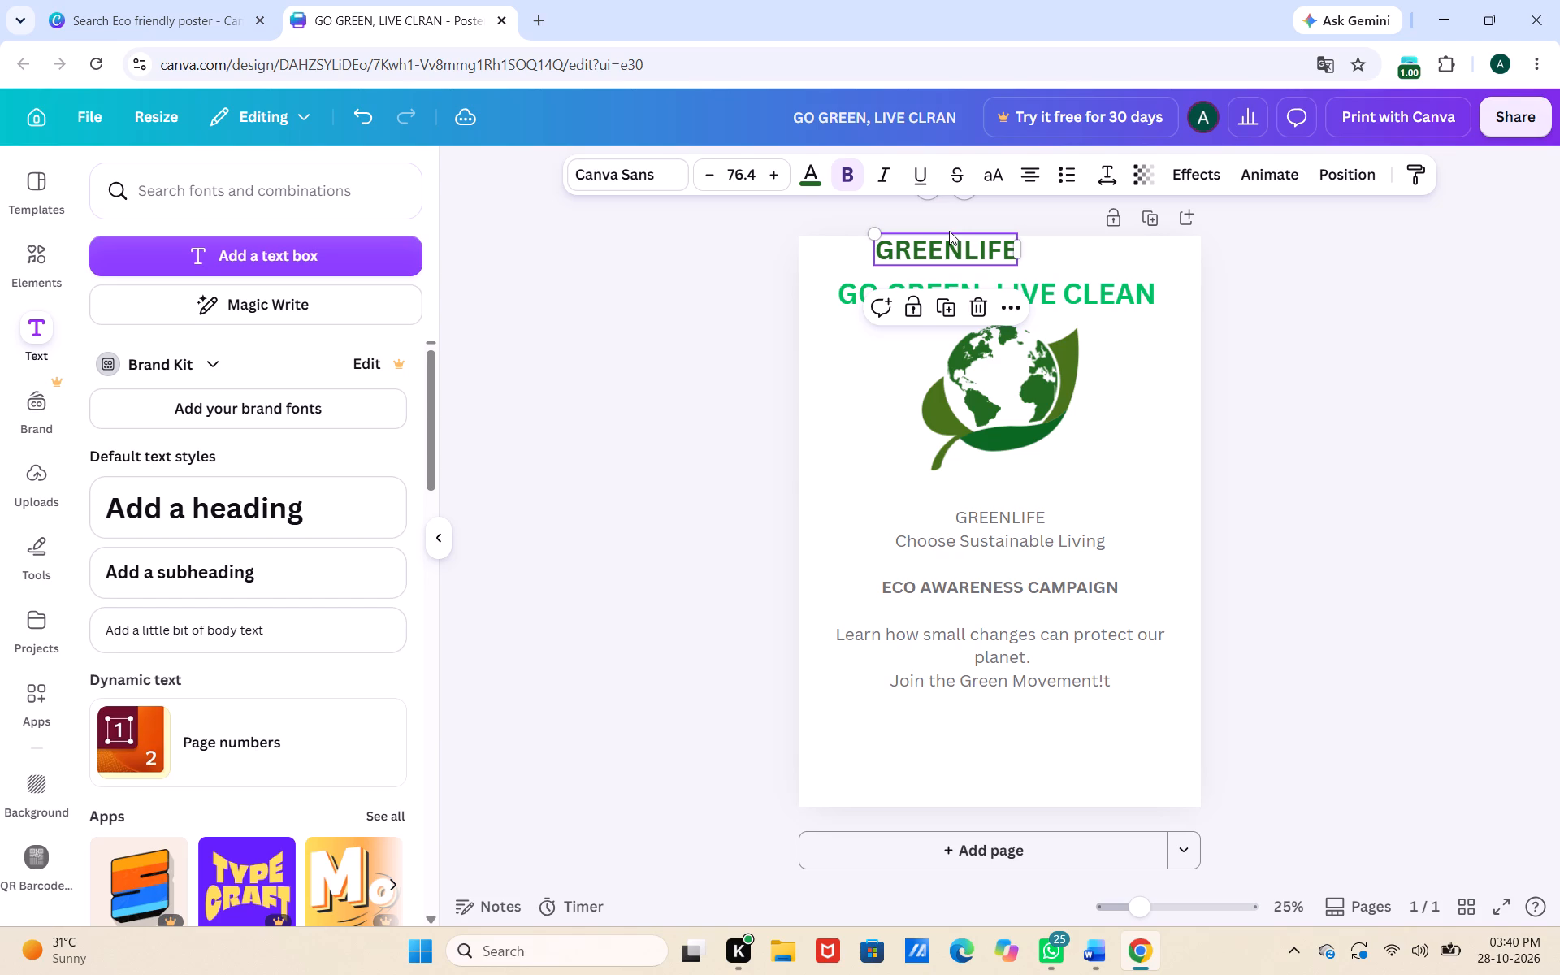
{"action": "left_click", "coordinate": [736, 441]}
Centre the "GREENLIFE" heading horizontally on the poster, directly above the "GO GREEN, LIVE CLEAN" heading.
{"action": "left_click", "coordinate": [997, 251]}
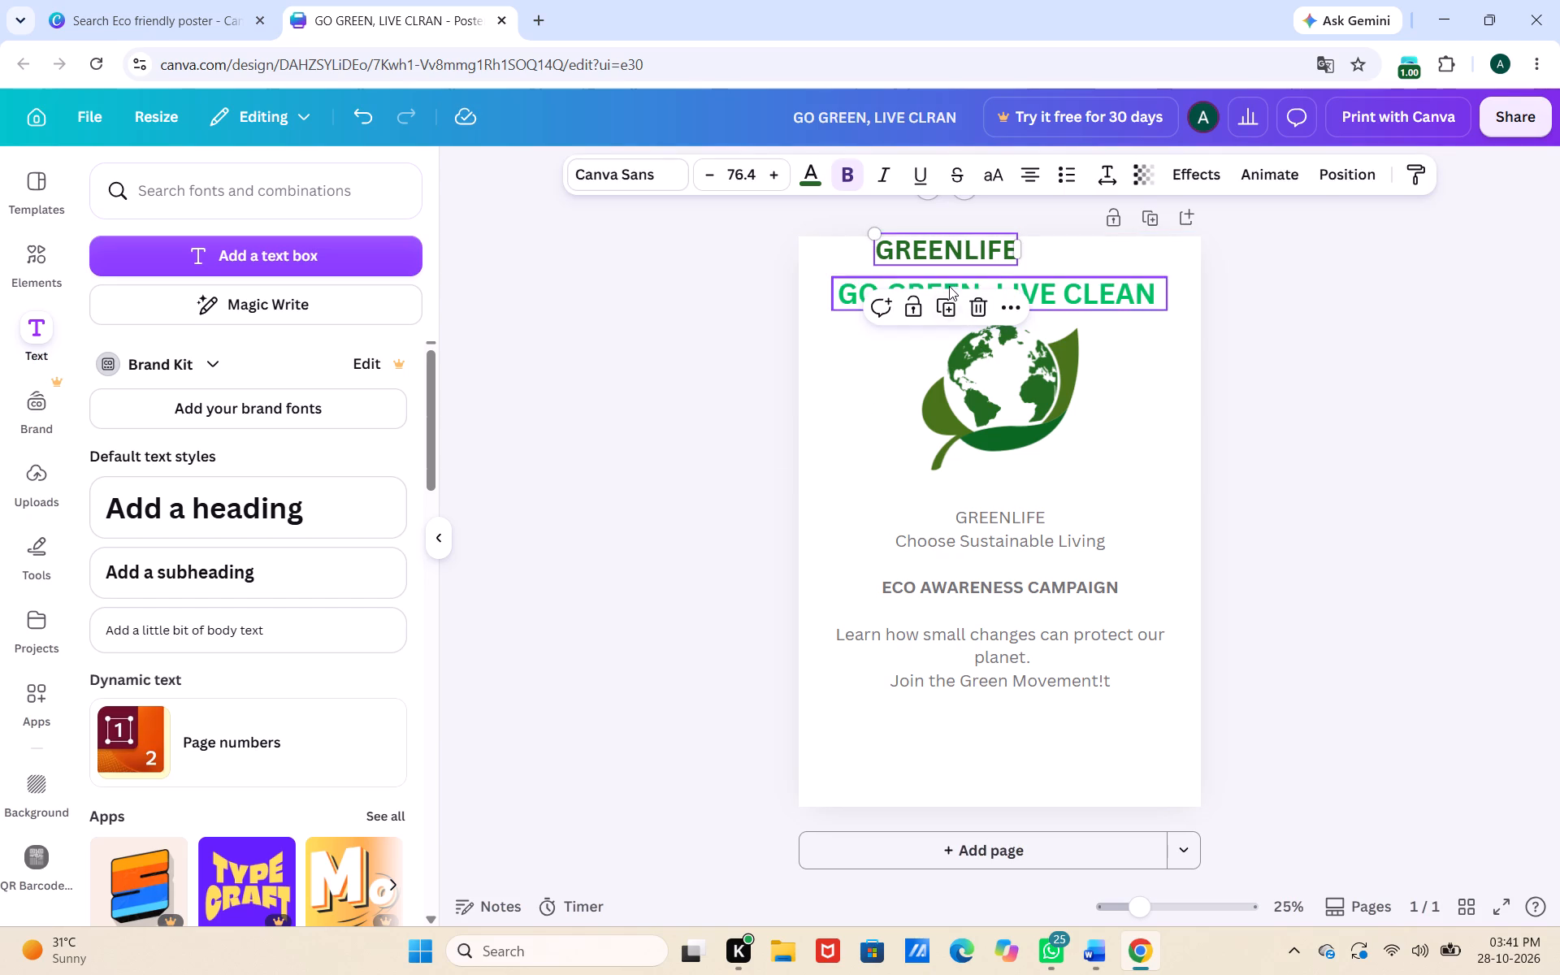
{"action": "left_click_drag", "start_coordinate": [951, 242], "coordinate": [999, 242]}
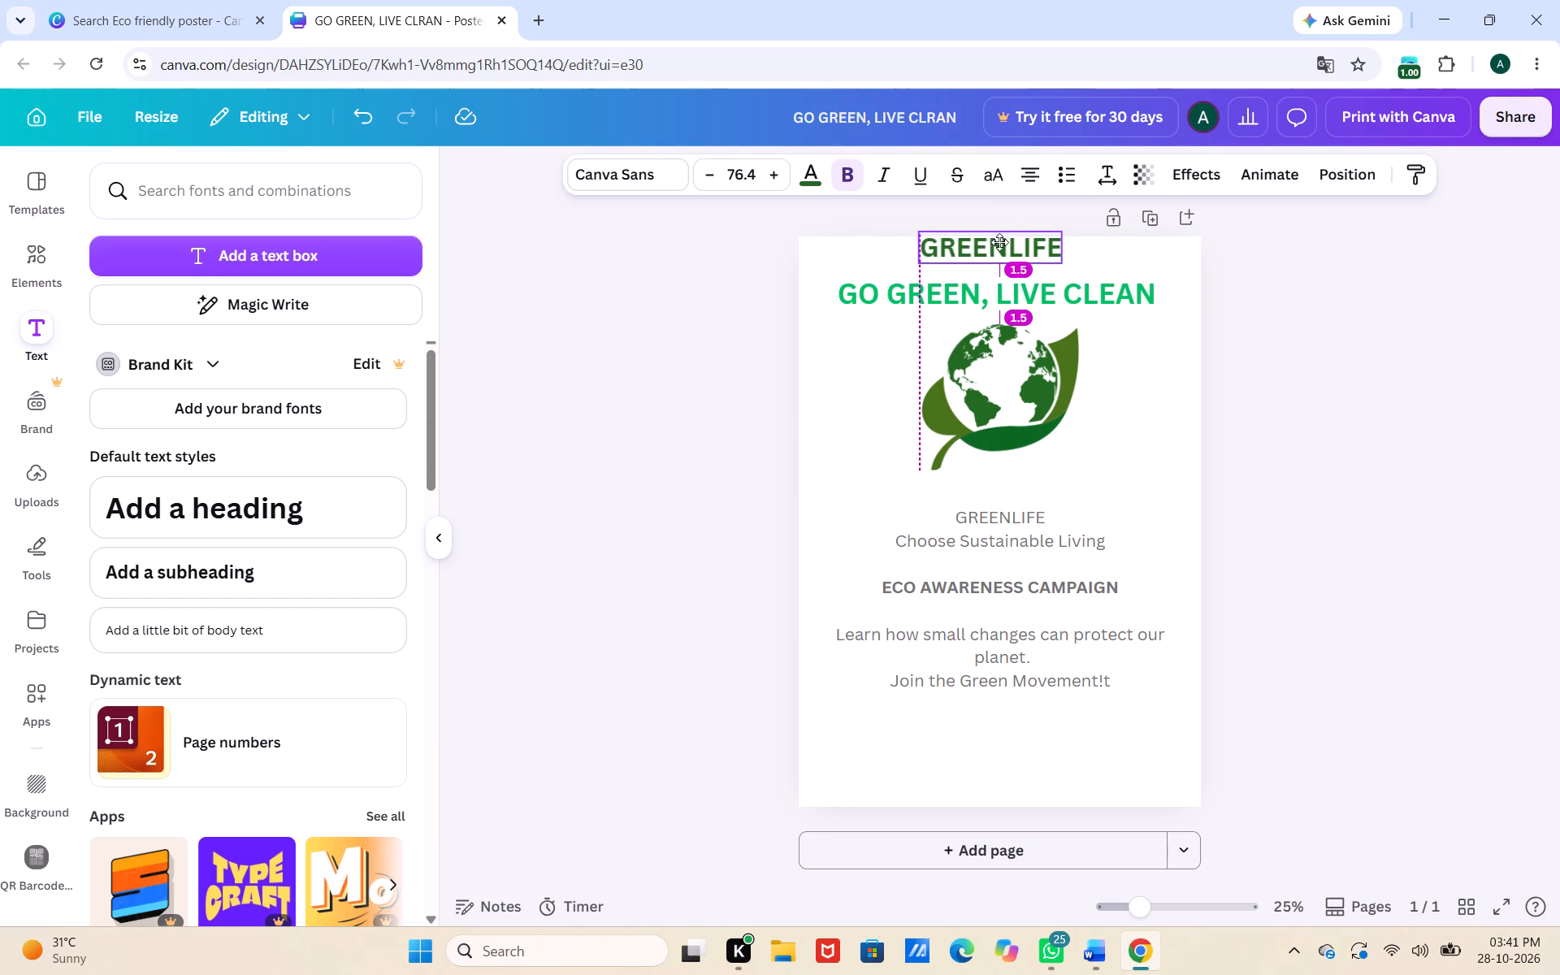
{"action": "left_click_drag", "start_coordinate": [999, 242], "coordinate": [1002, 250]}
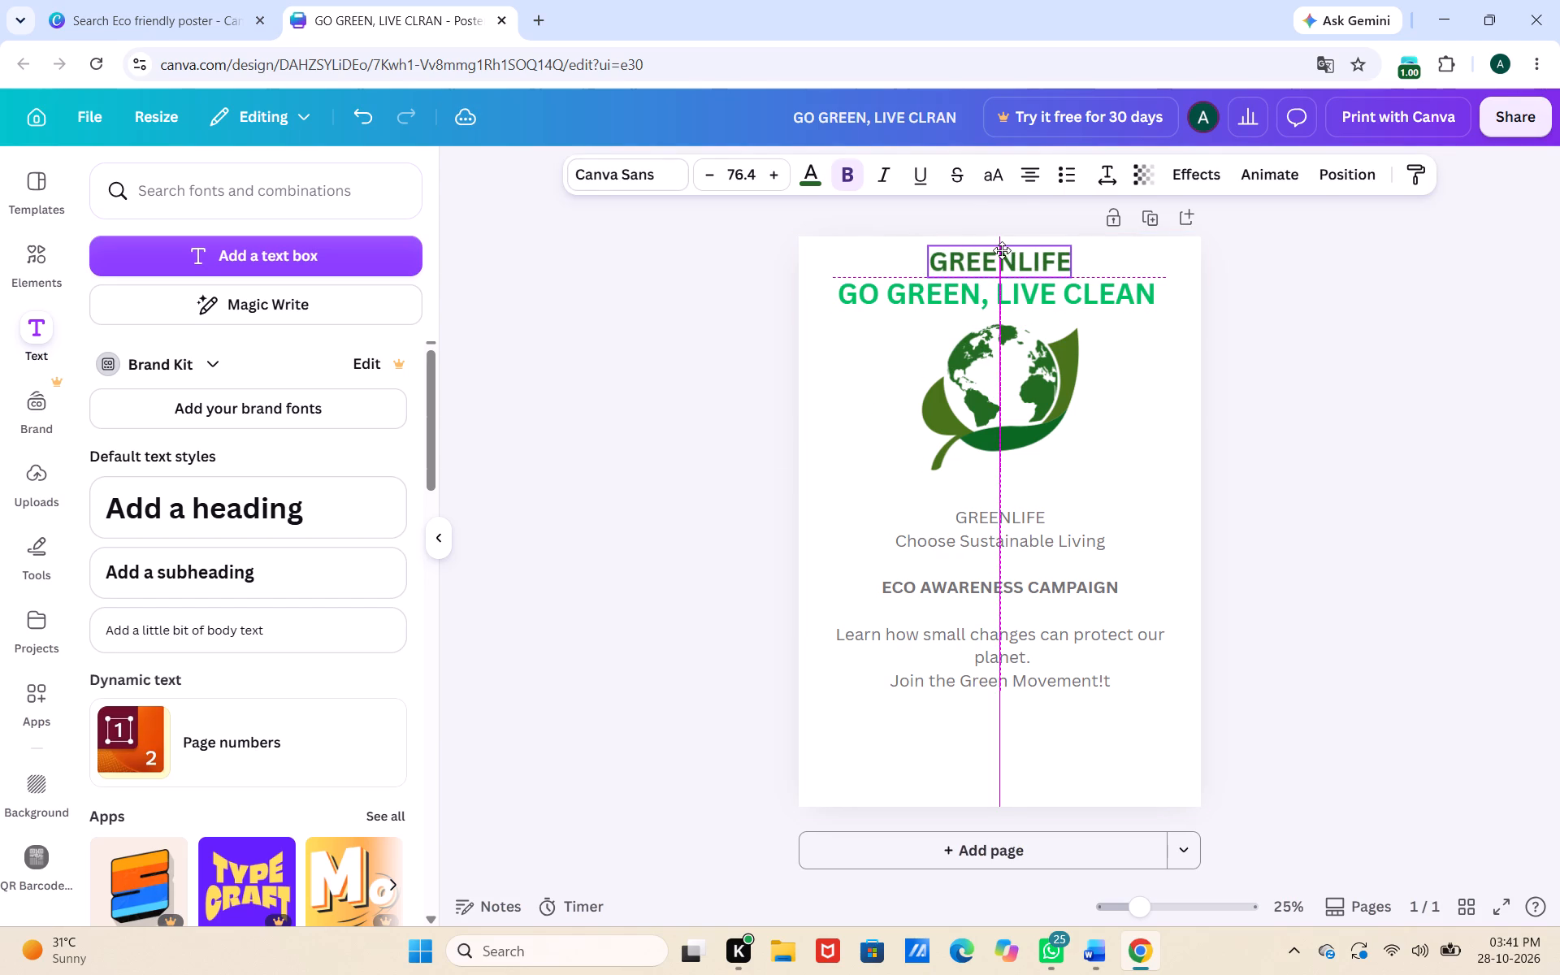
{"action": "left_click_drag", "start_coordinate": [1002, 250], "coordinate": [1003, 250]}
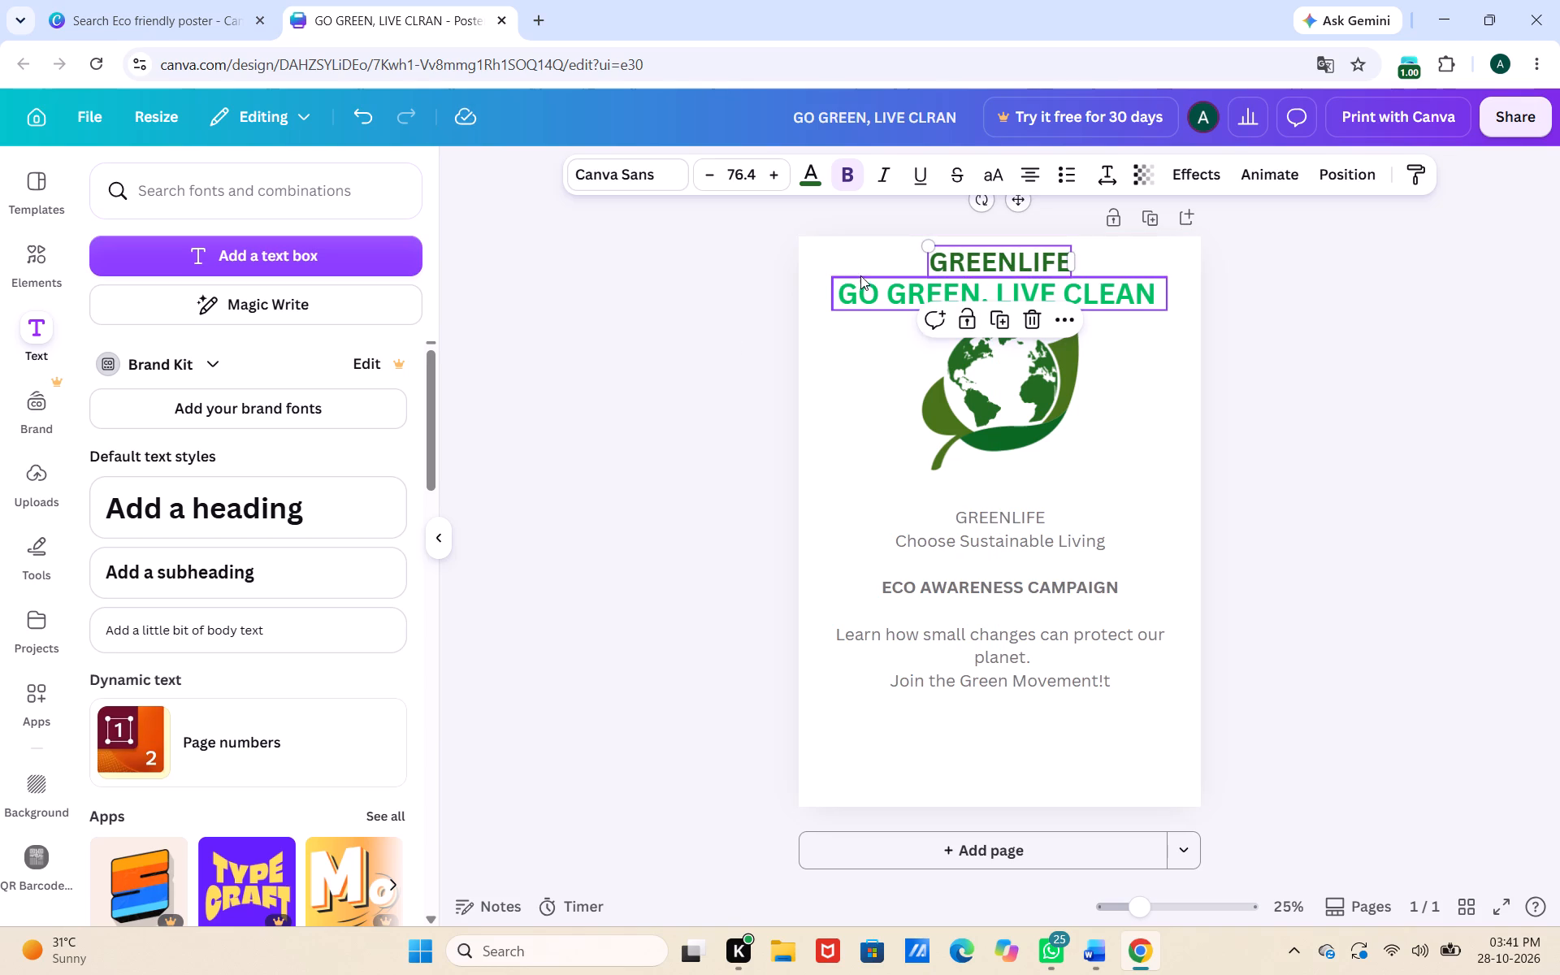
Move the globe graphic down to just above the campaign text and lower the "GO GREEN, LIVE CLEAN" heading to just above the globe.
{"action": "left_click_drag", "start_coordinate": [1047, 396], "coordinate": [1047, 420]}
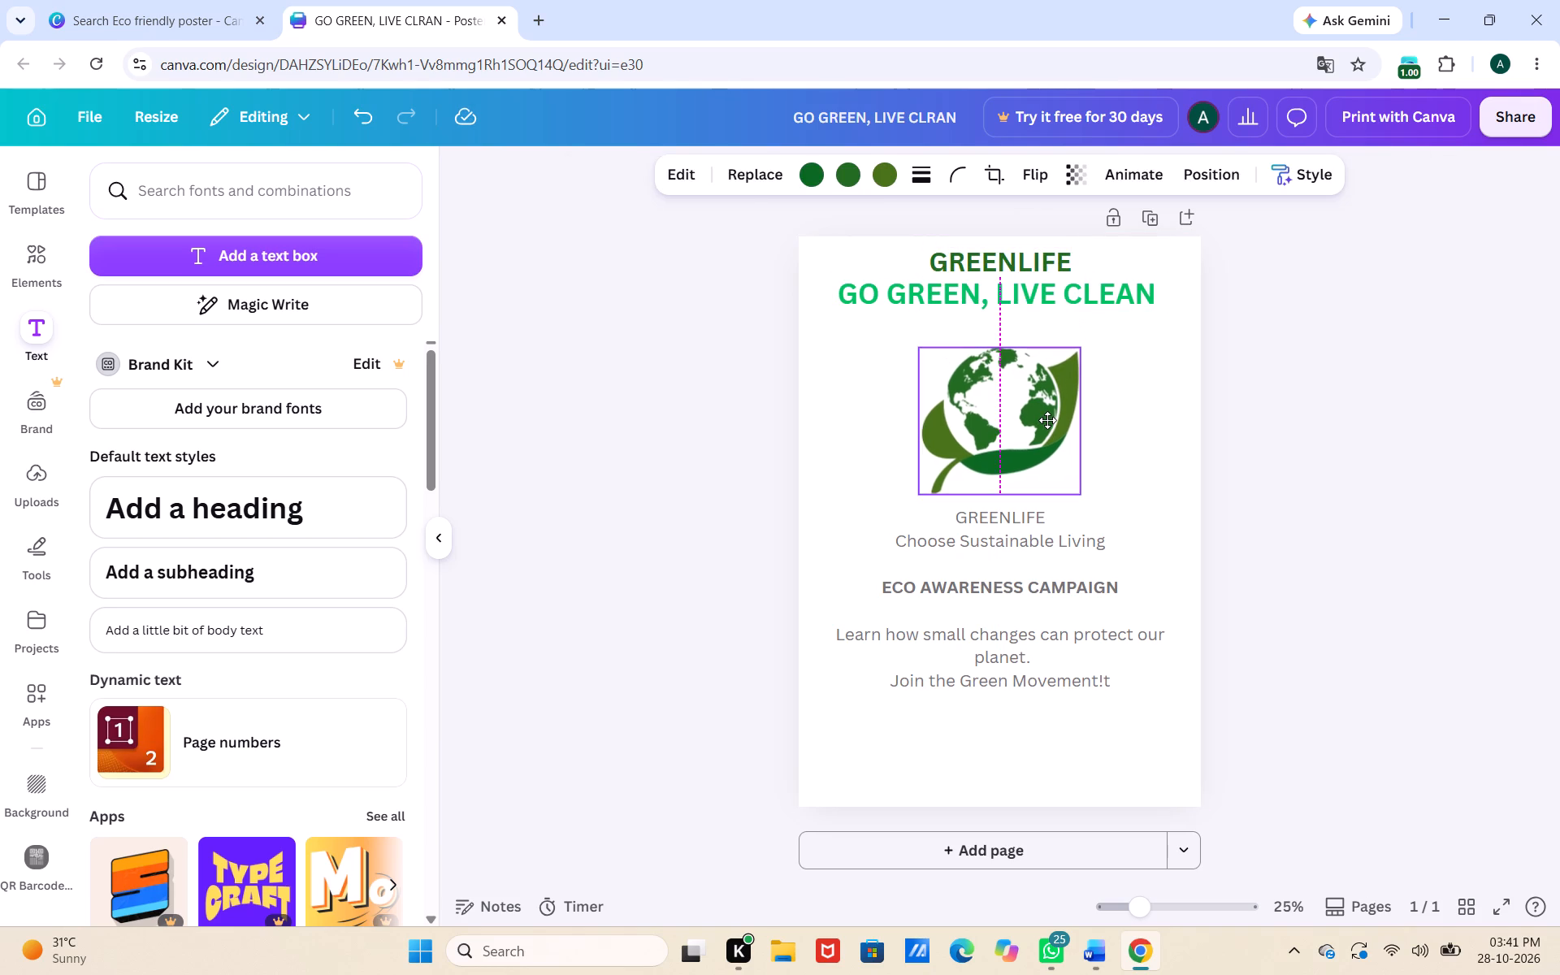
{"action": "left_click_drag", "start_coordinate": [1047, 420], "coordinate": [1047, 421]}
{"action": "left_click", "coordinate": [875, 301]}
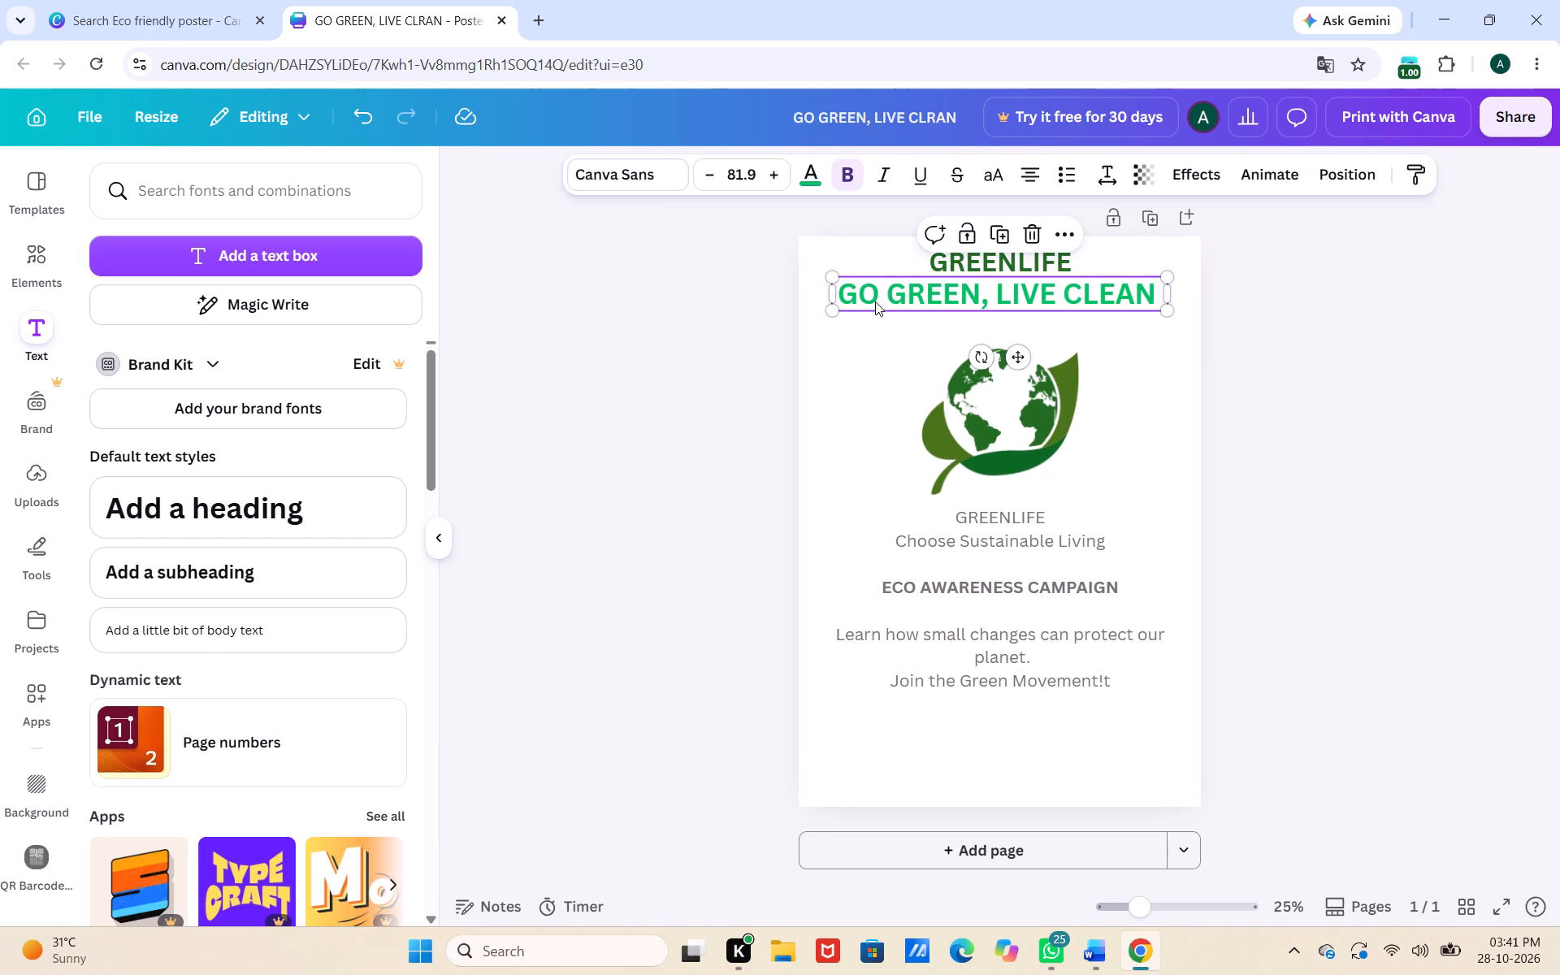
{"action": "left_click_drag", "start_coordinate": [875, 301], "coordinate": [886, 324]}
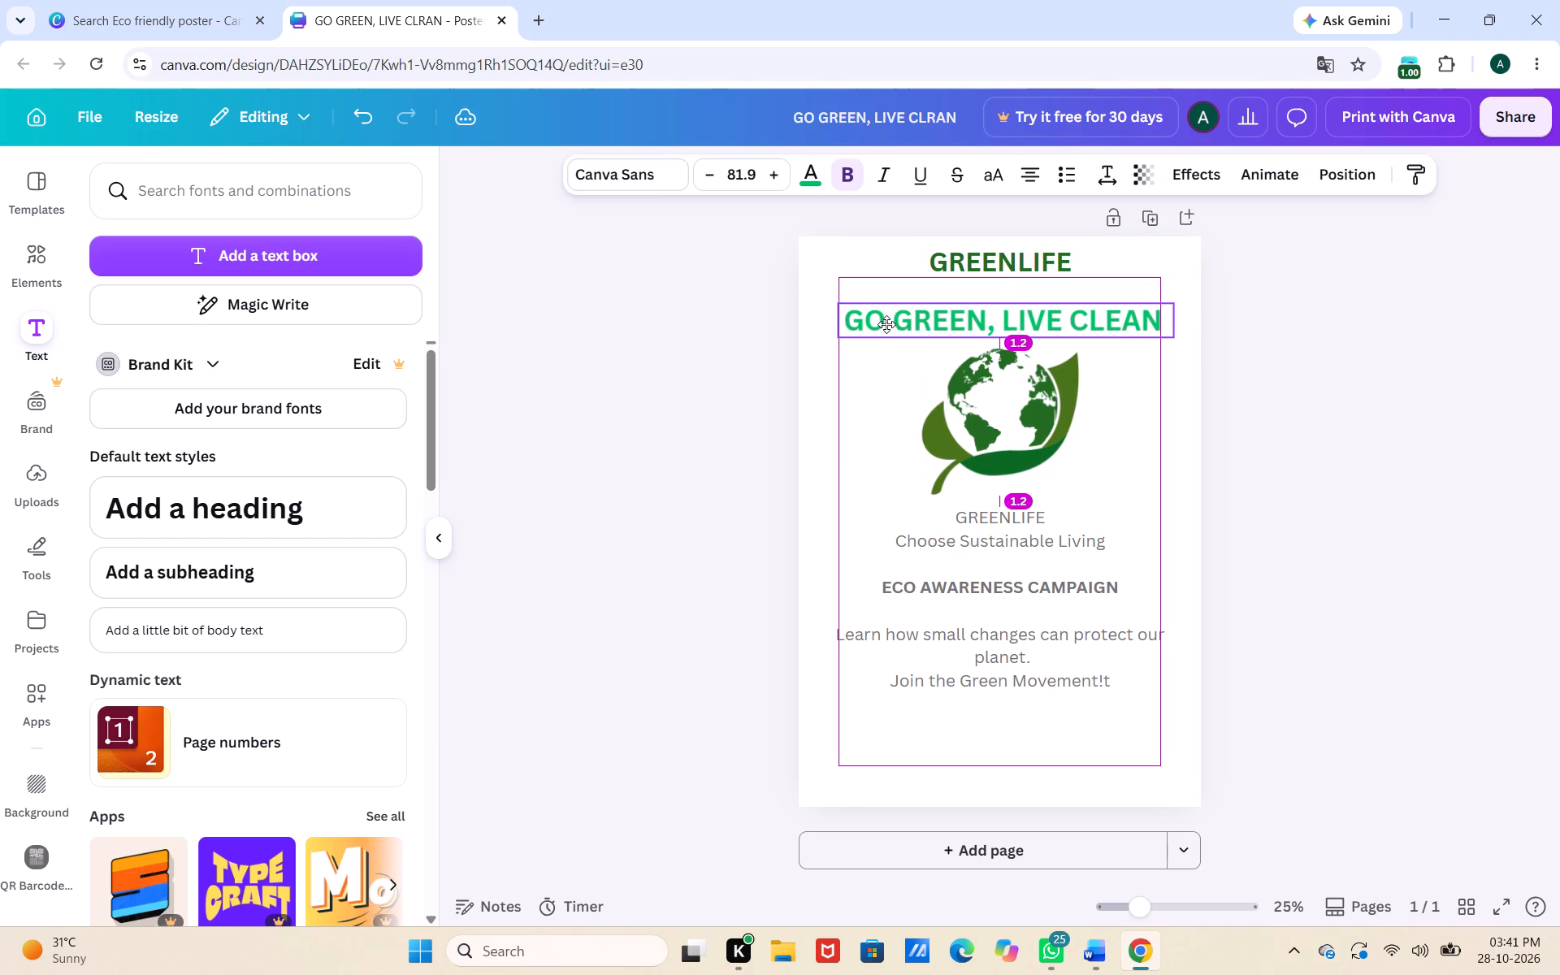
{"action": "left_click_drag", "start_coordinate": [886, 324], "coordinate": [886, 321]}
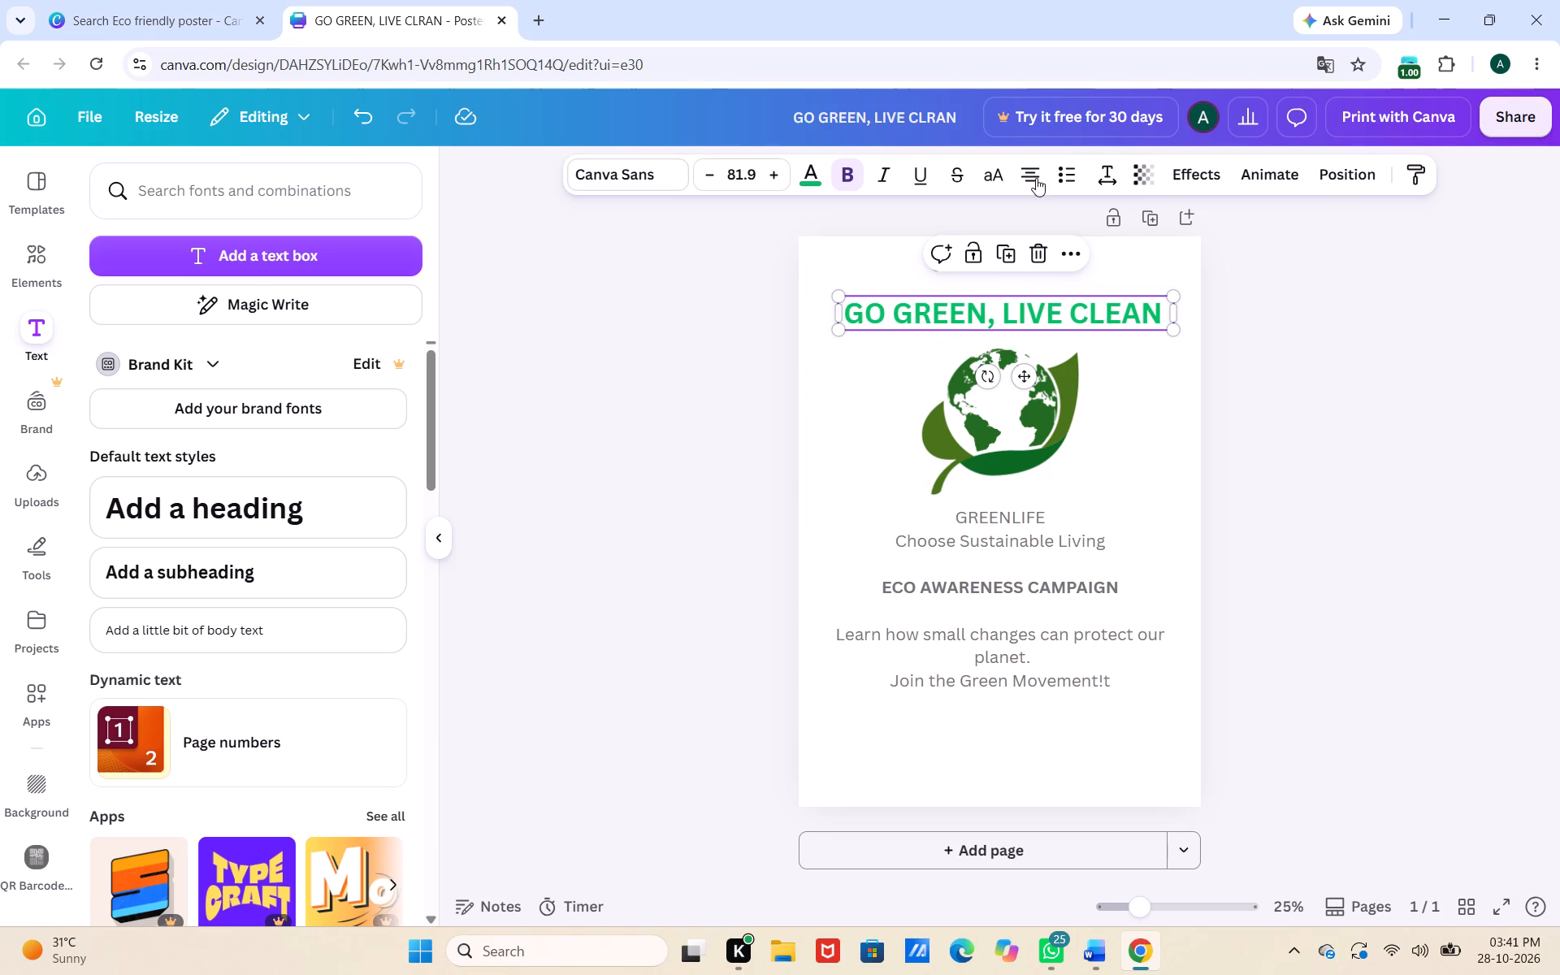
Colour the "GO GREEN, LIVE CLEAN" heading with the default teal-to-green gradient and deselect it.
{"action": "left_click", "coordinate": [805, 183]}
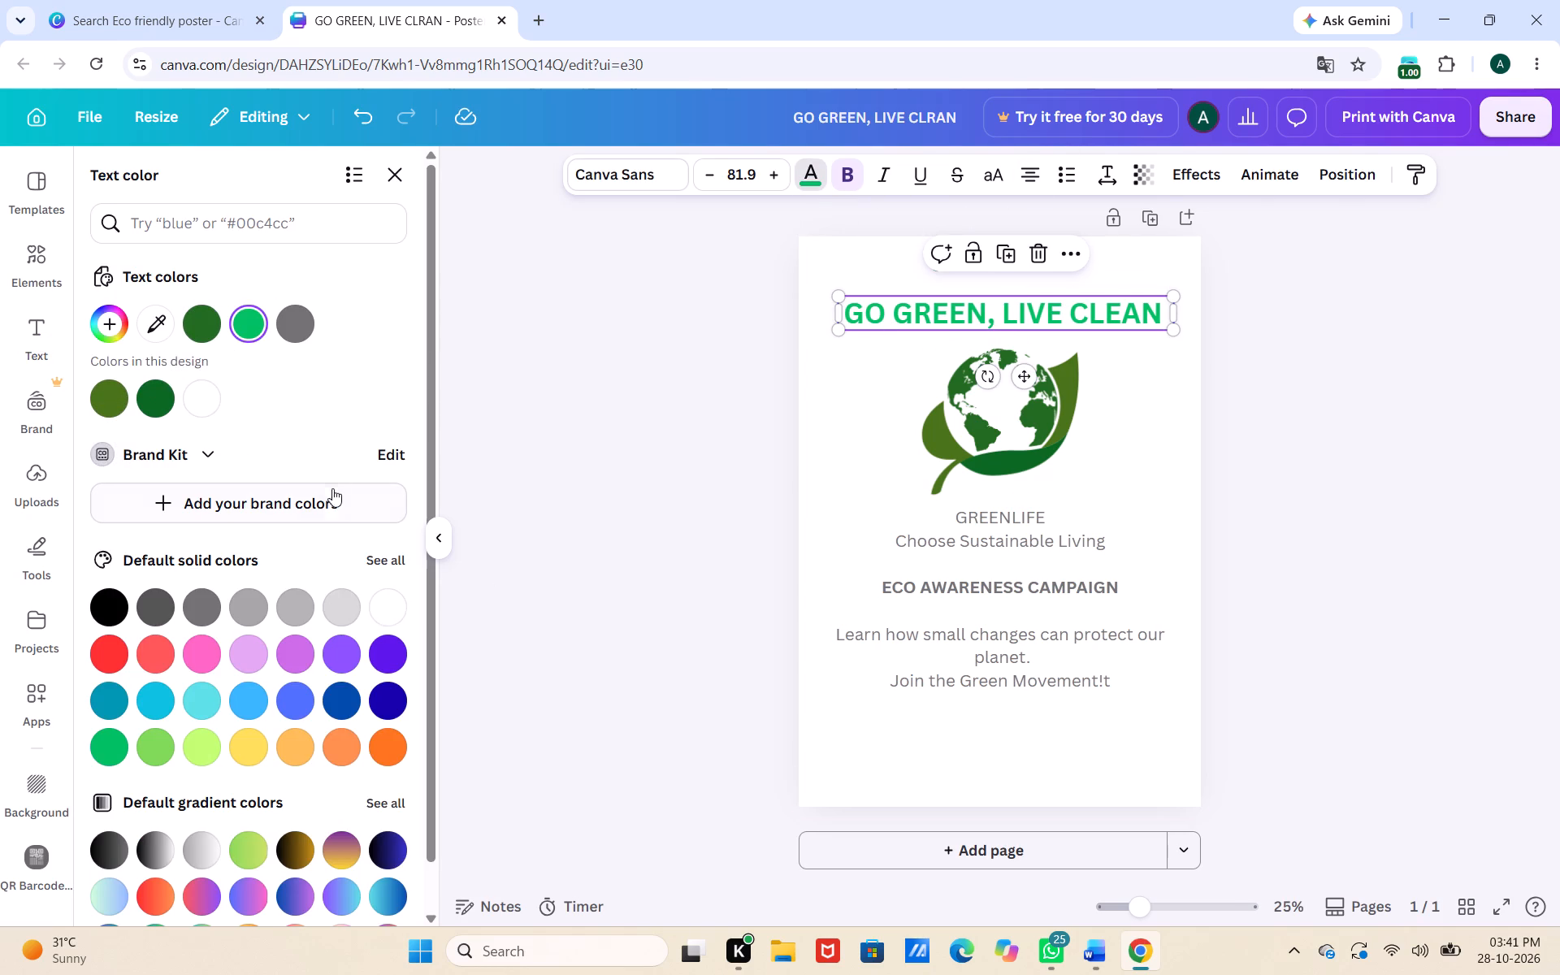
{"action": "scroll", "coordinate": [333, 647], "scroll_direction": "down", "scroll_amount": 3}
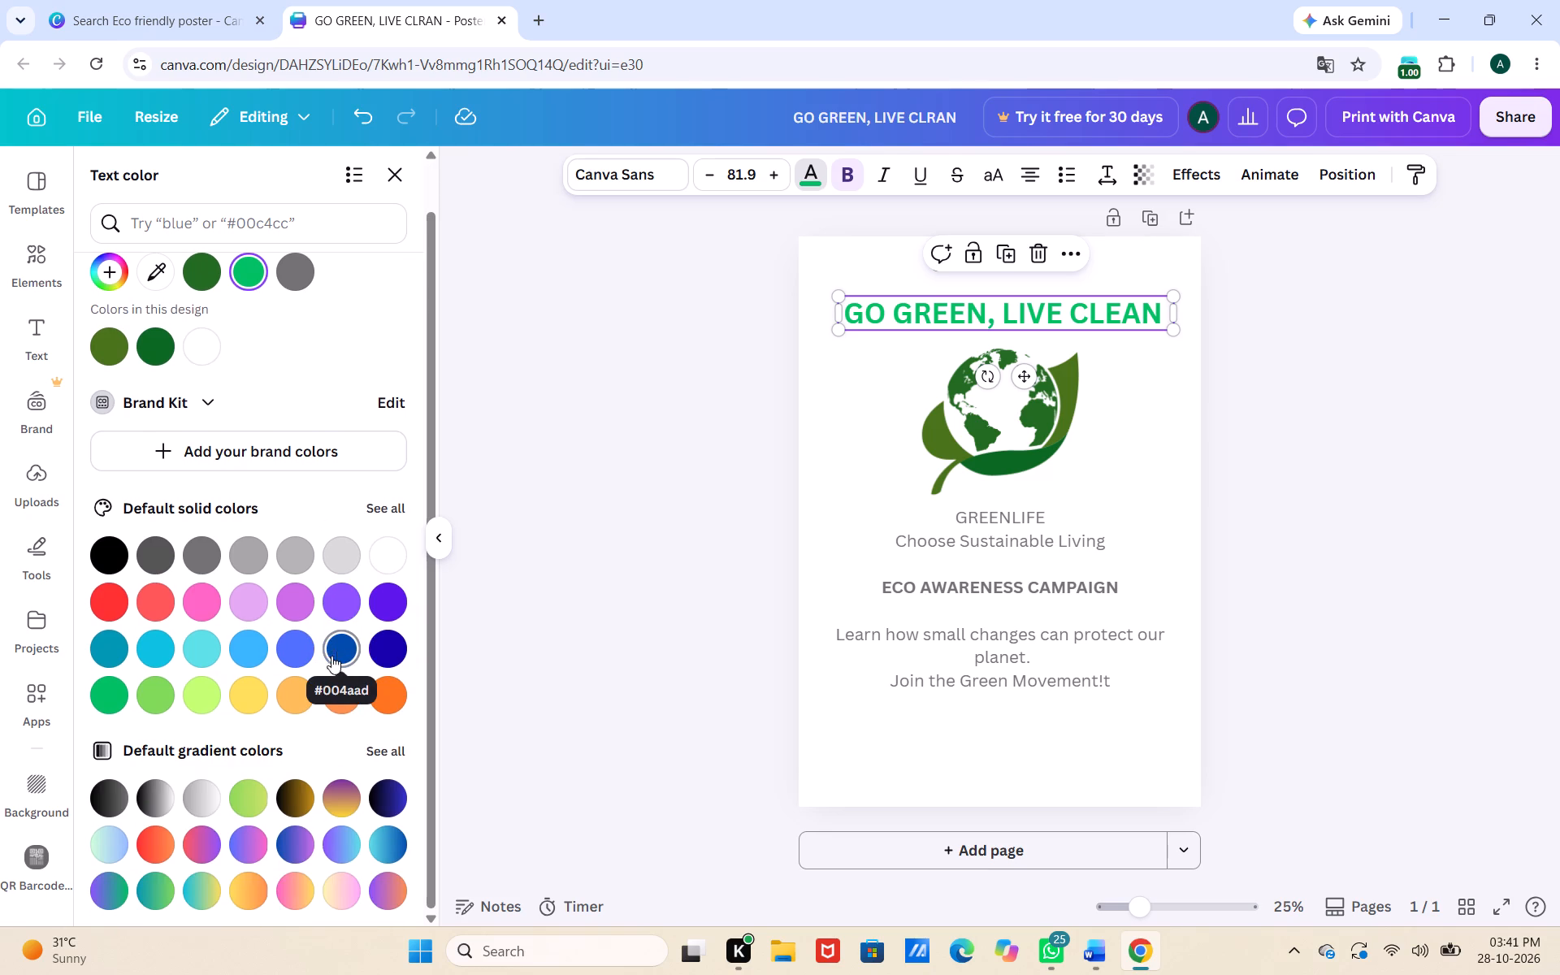
{"action": "left_click", "coordinate": [158, 877]}
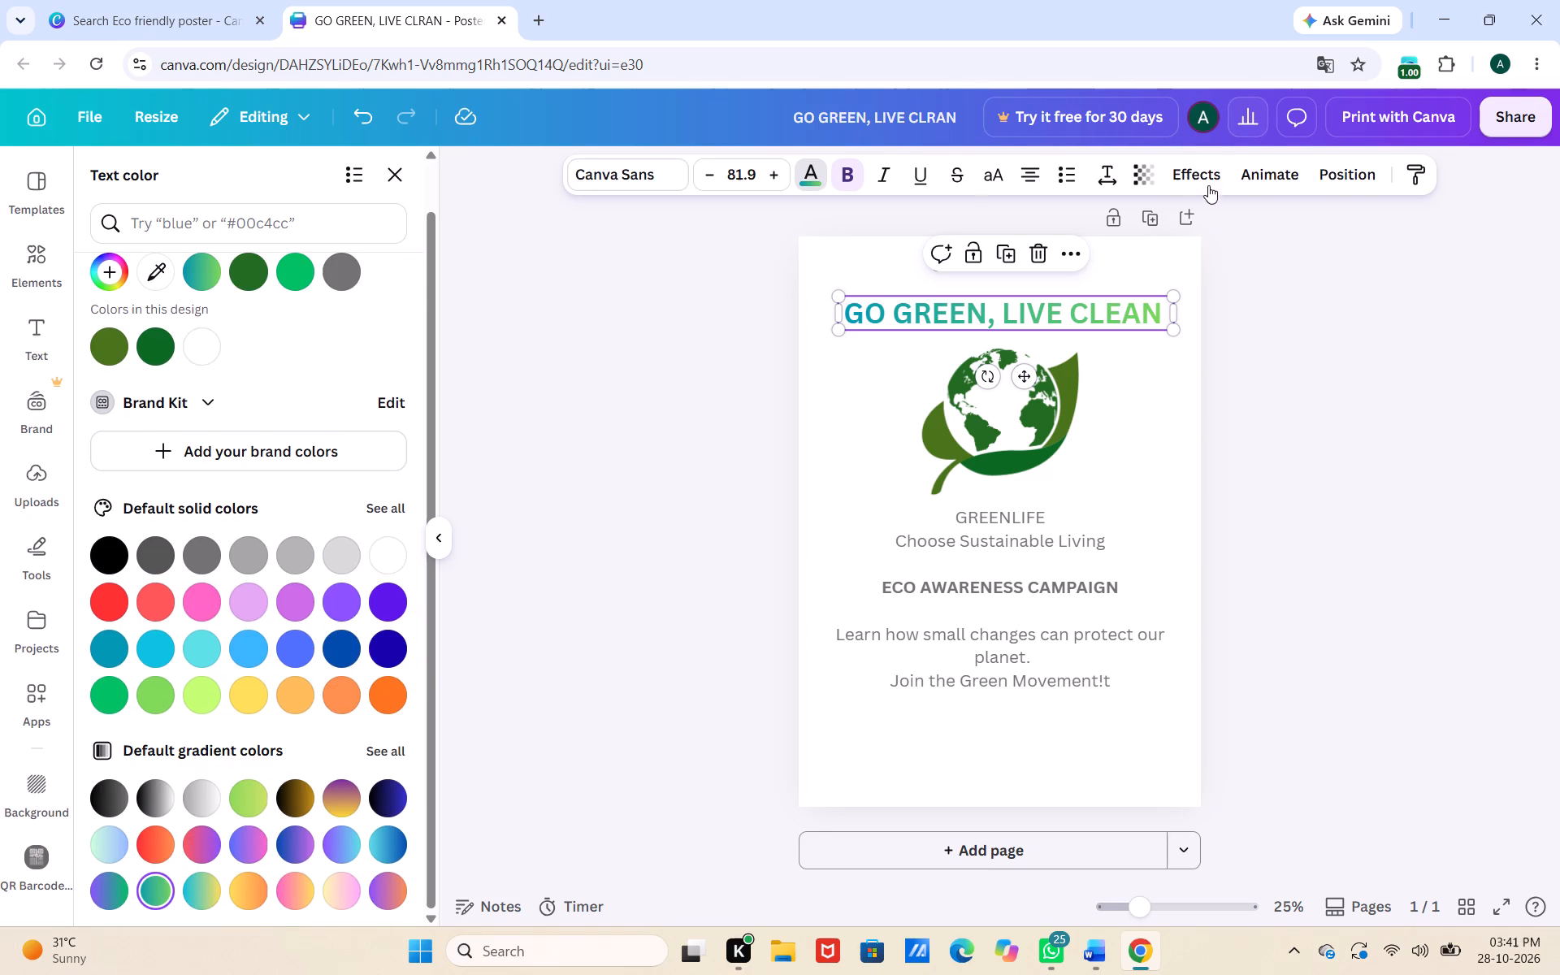
{"action": "left_click", "coordinate": [1101, 179]}
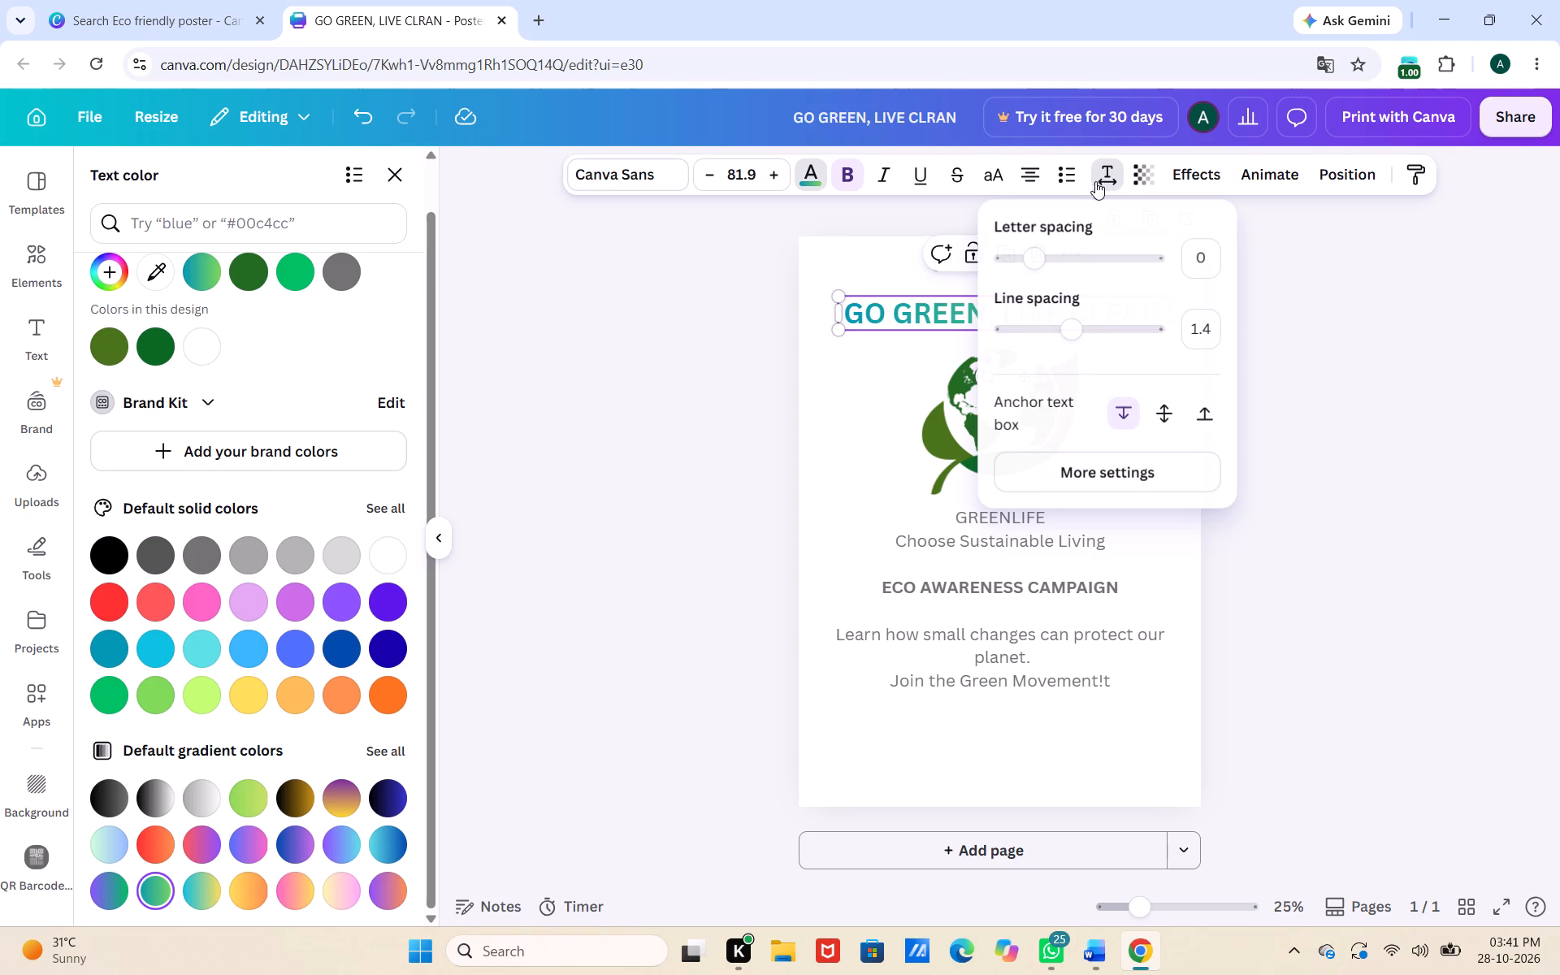
{"action": "left_click", "coordinate": [689, 440]}
{"action": "left_click", "coordinate": [649, 428]}
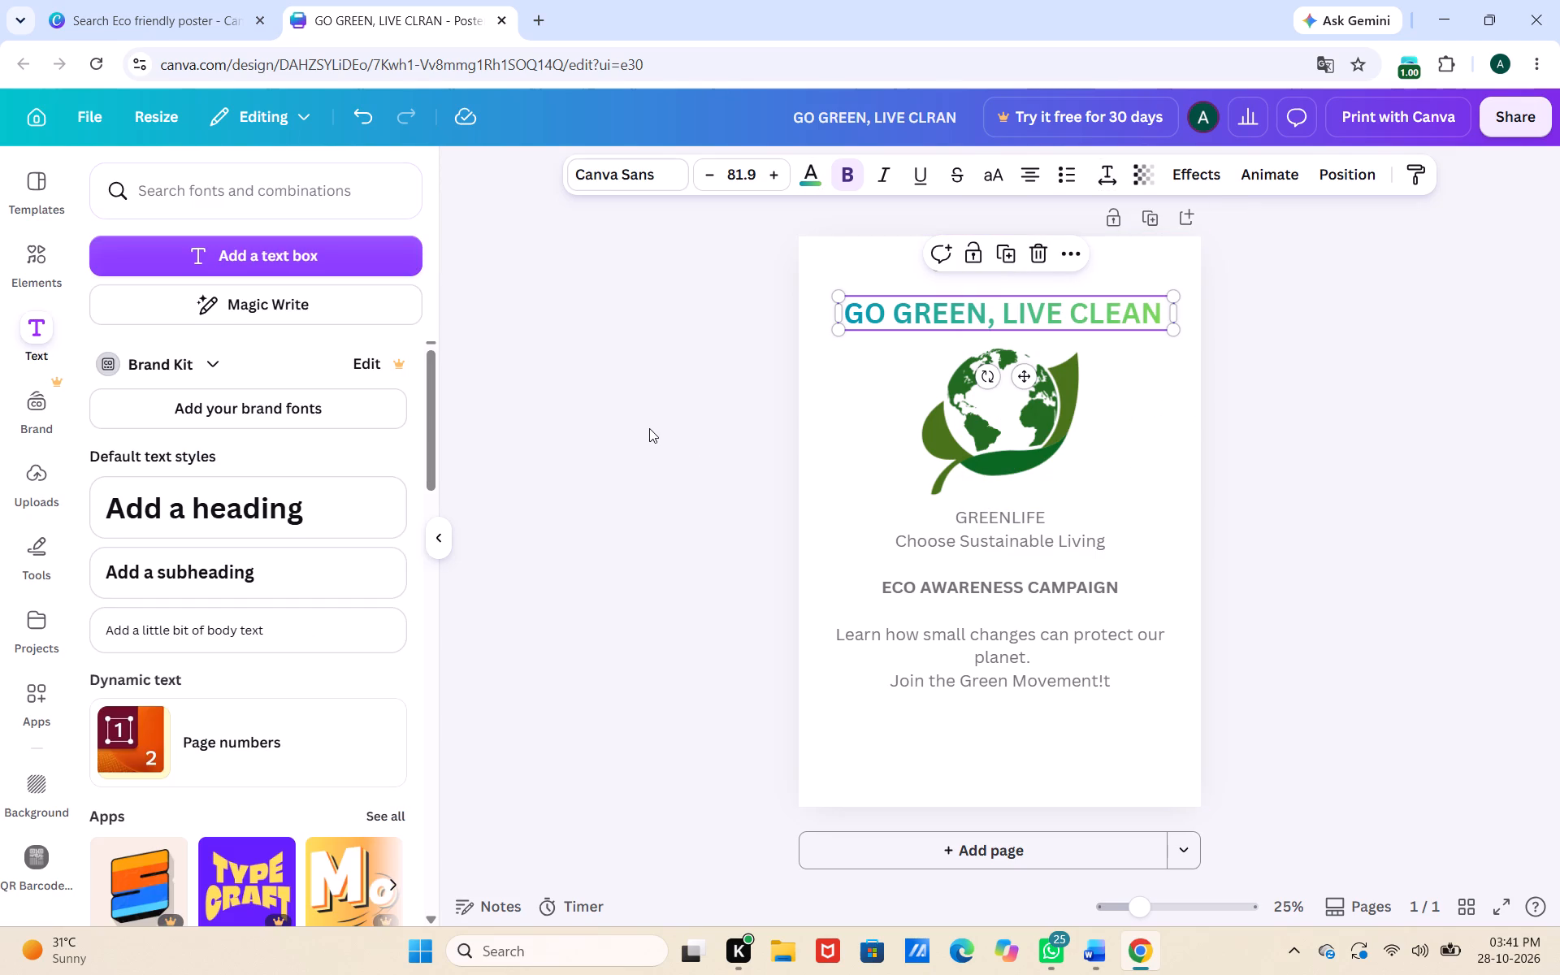
{"action": "left_click", "coordinate": [1396, 370]}
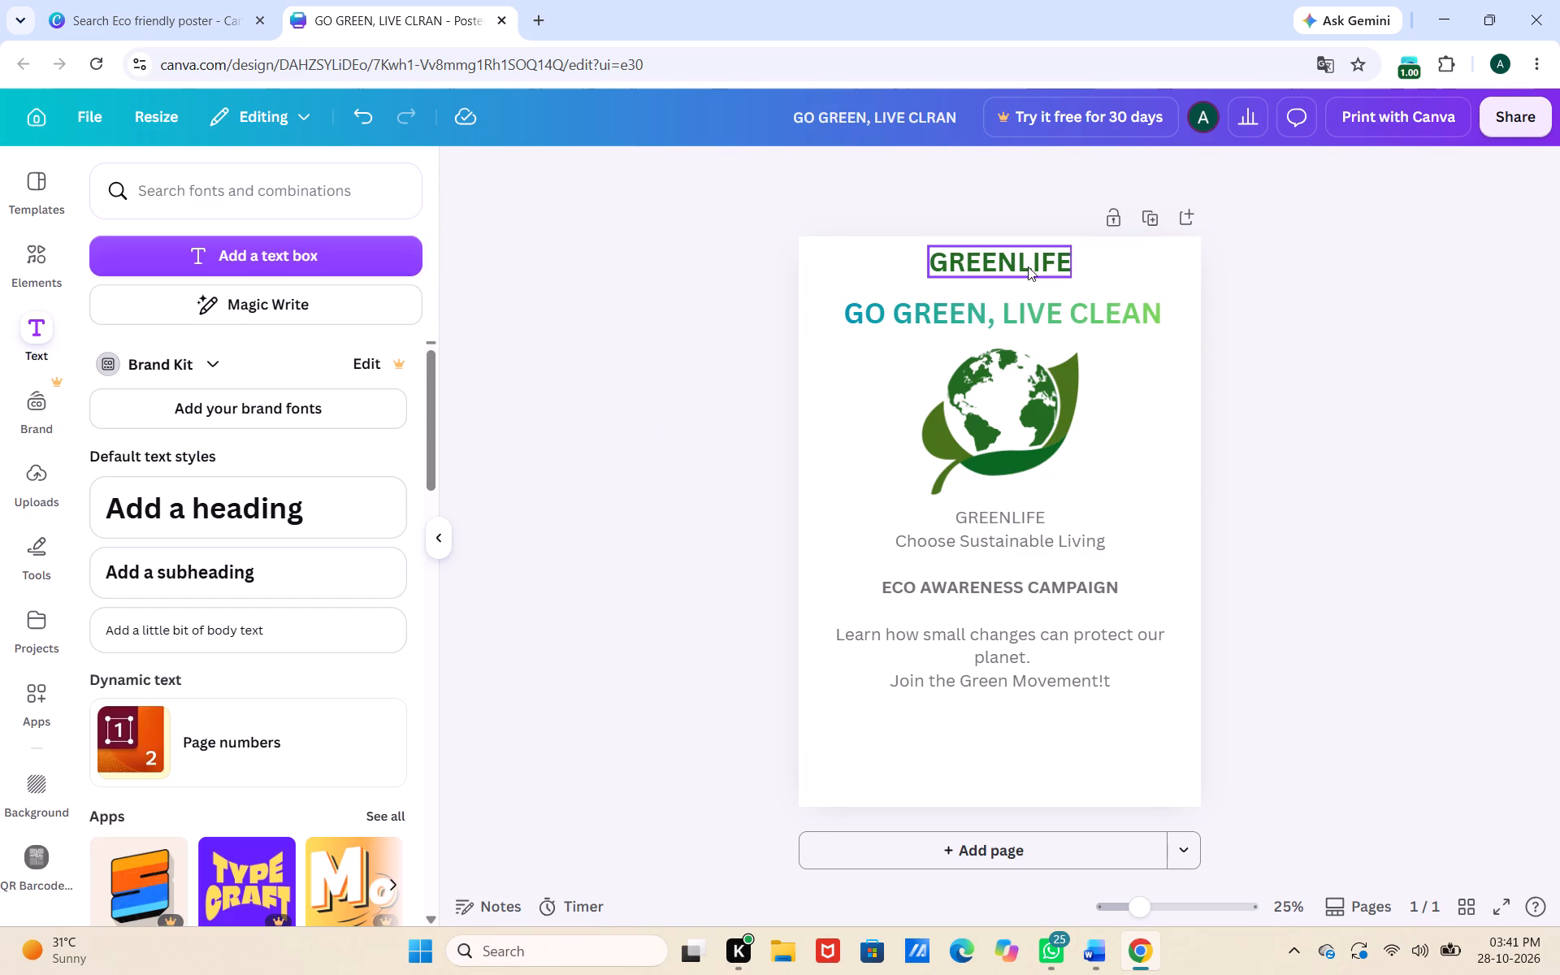
Move the "GREENLIFE" heading slightly down, keeping it centred above the "GO GREEN, LIVE CLEAN" heading, and deselect it.
{"action": "left_click", "coordinate": [1028, 266]}
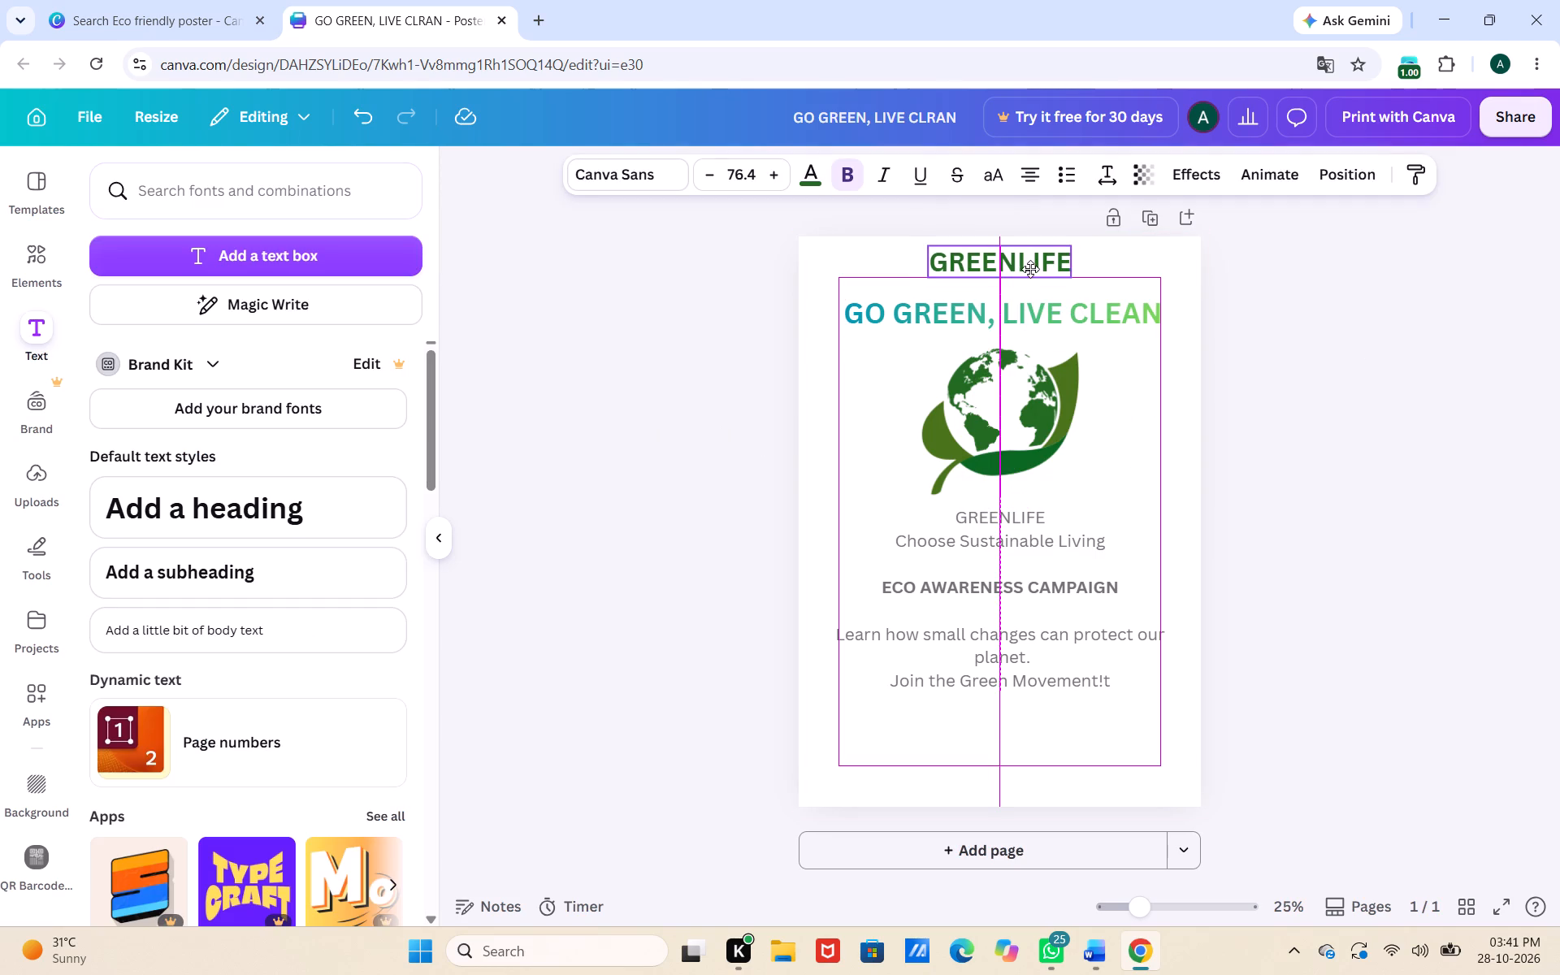
{"action": "left_click", "coordinate": [1032, 268]}
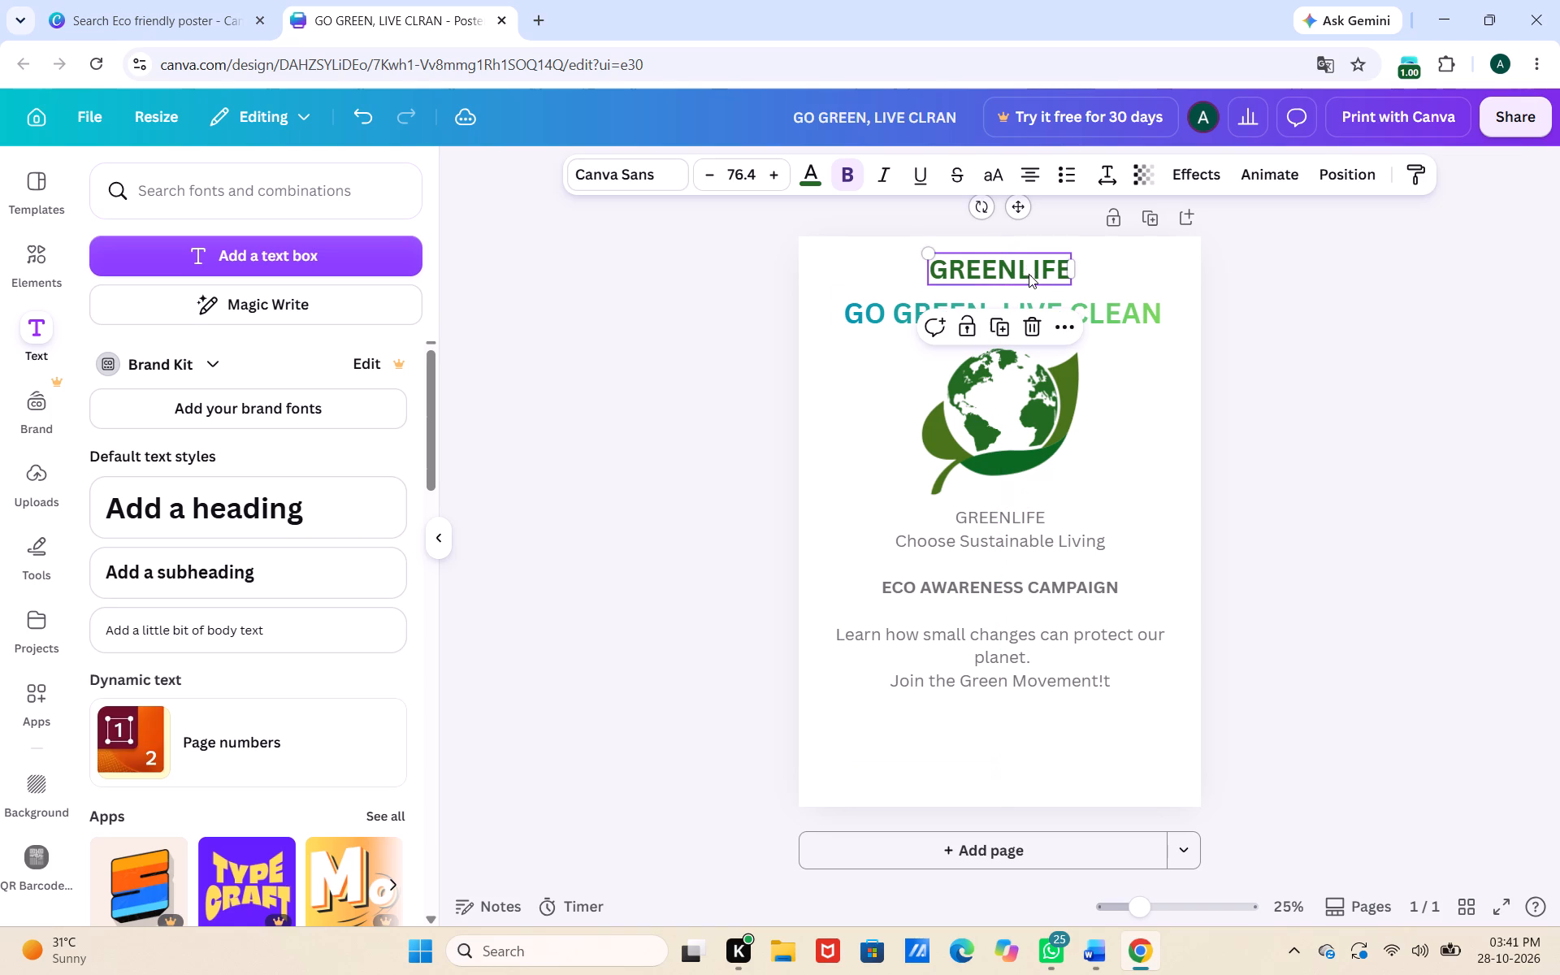
{"action": "left_click", "coordinate": [723, 371]}
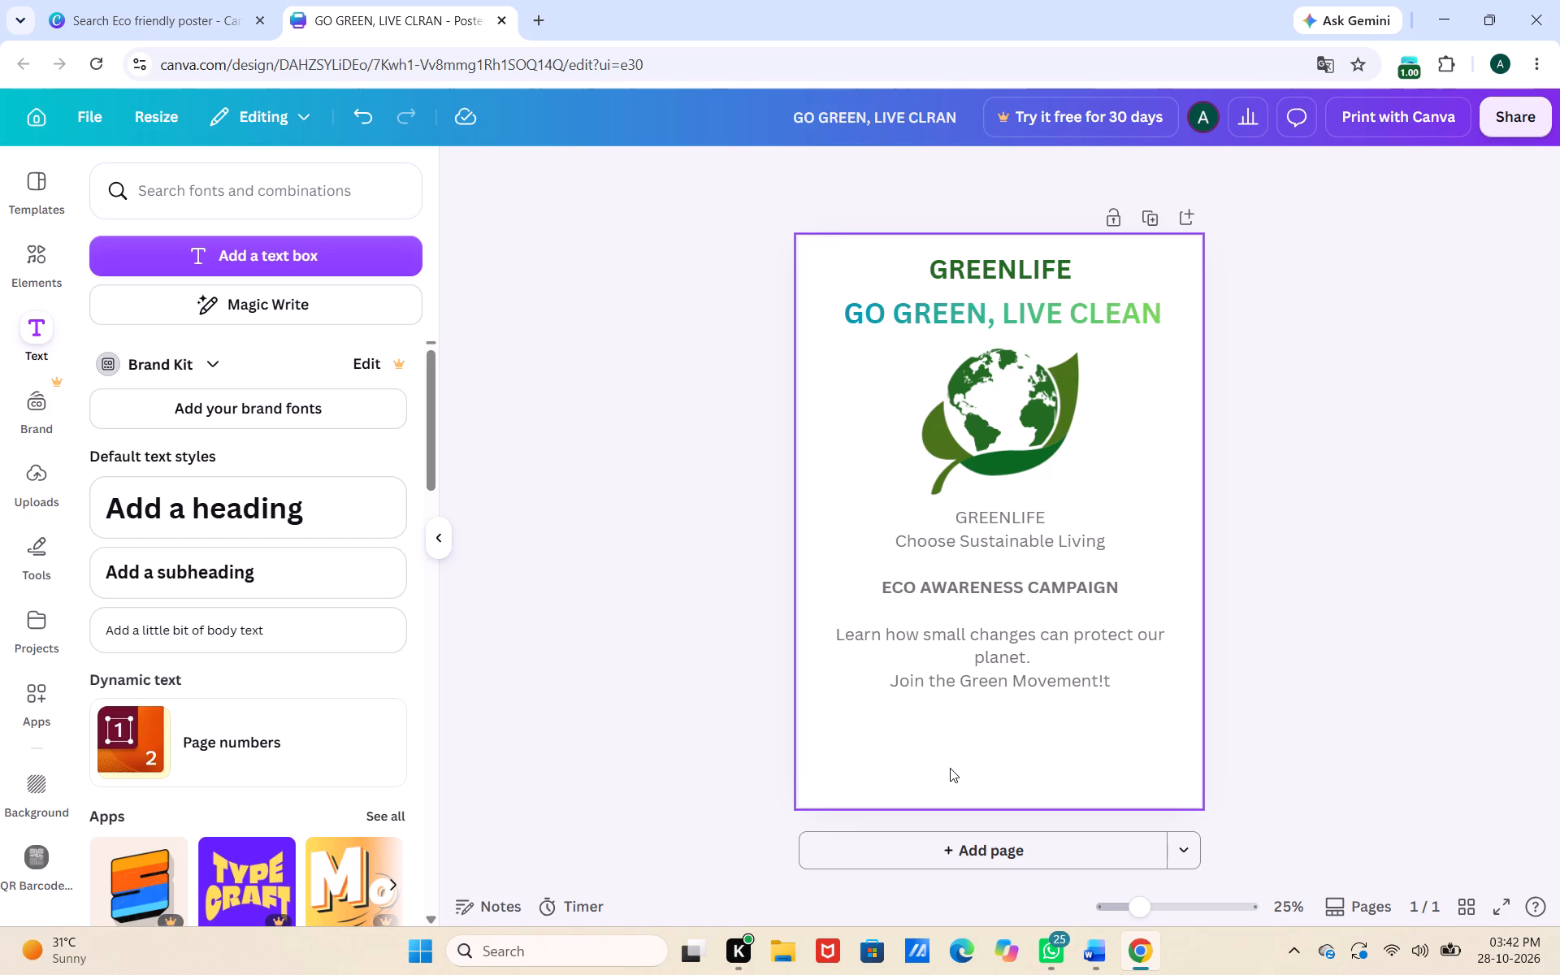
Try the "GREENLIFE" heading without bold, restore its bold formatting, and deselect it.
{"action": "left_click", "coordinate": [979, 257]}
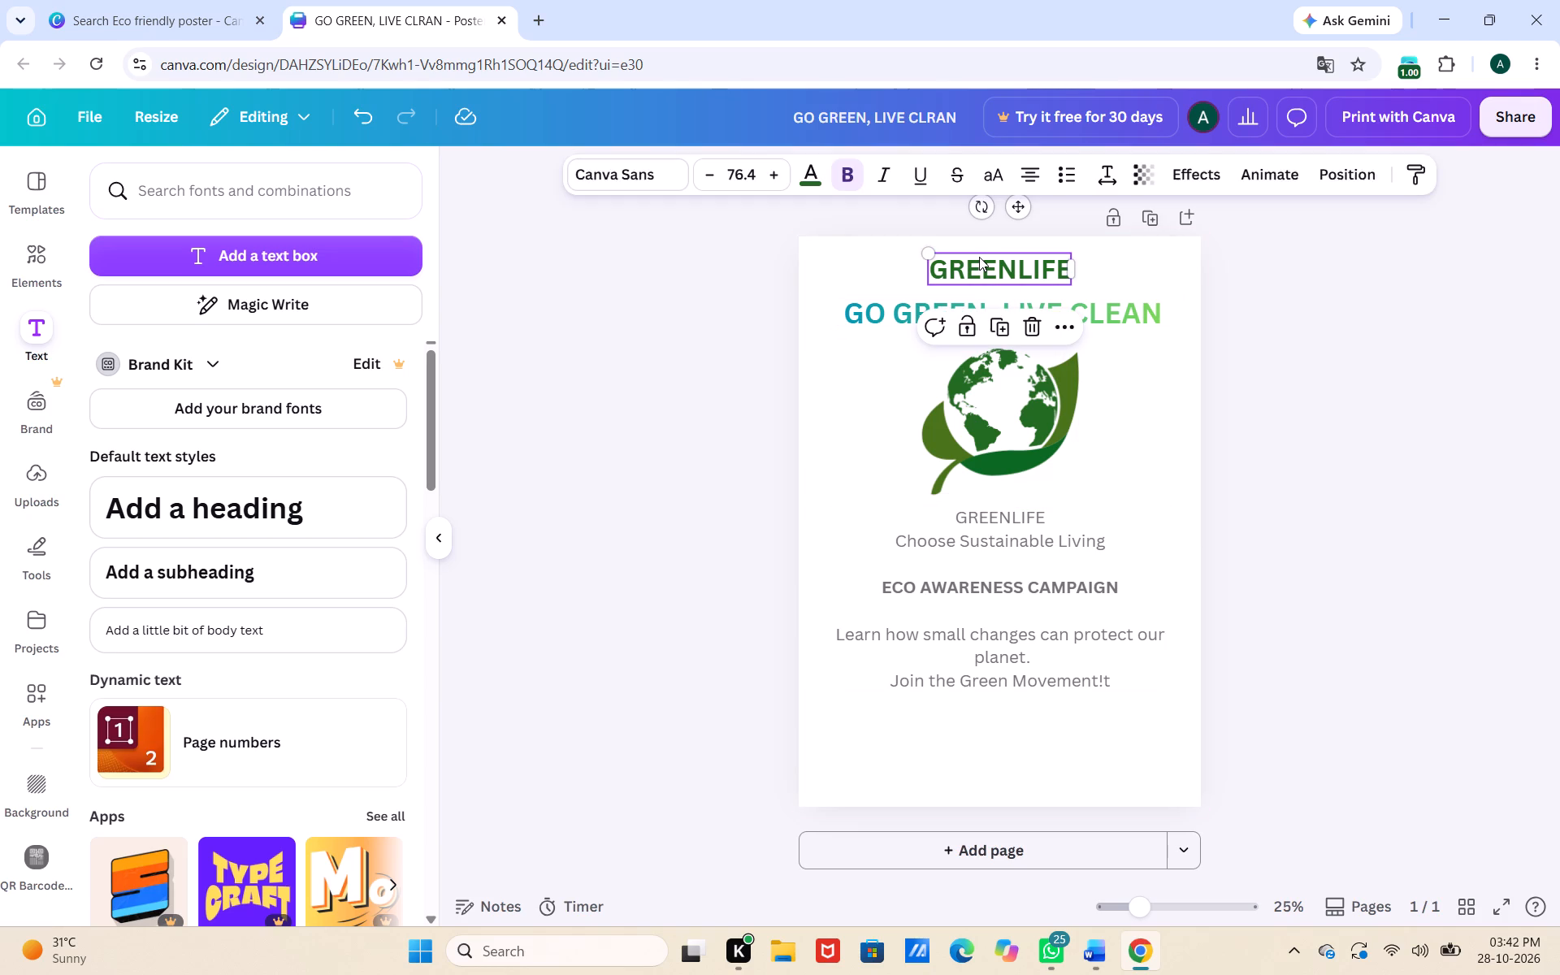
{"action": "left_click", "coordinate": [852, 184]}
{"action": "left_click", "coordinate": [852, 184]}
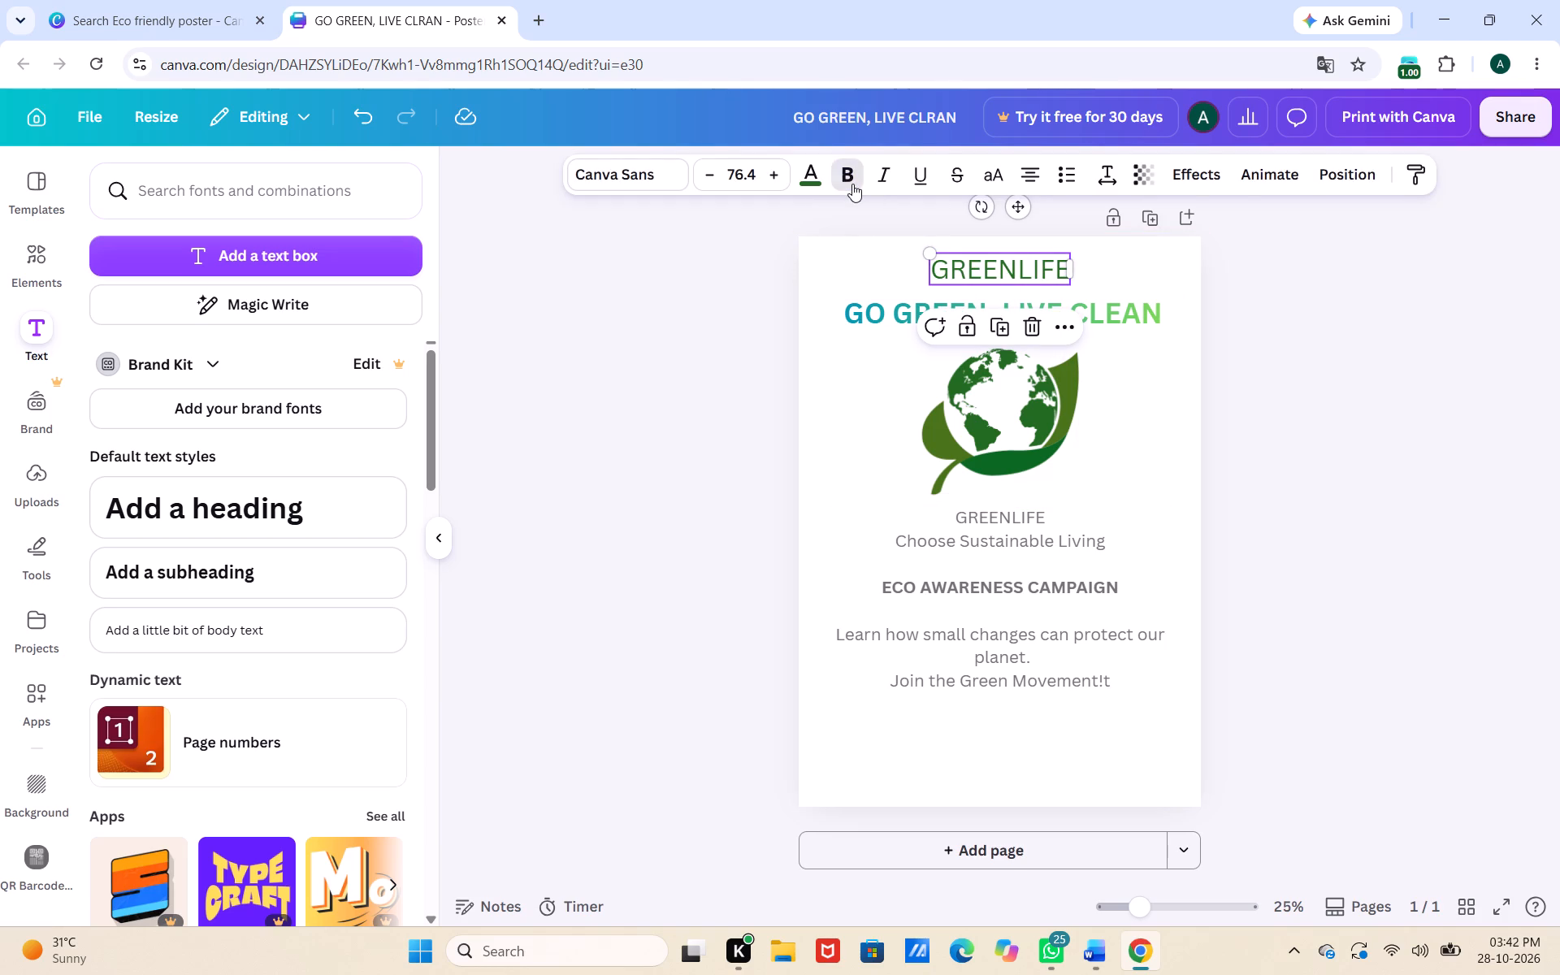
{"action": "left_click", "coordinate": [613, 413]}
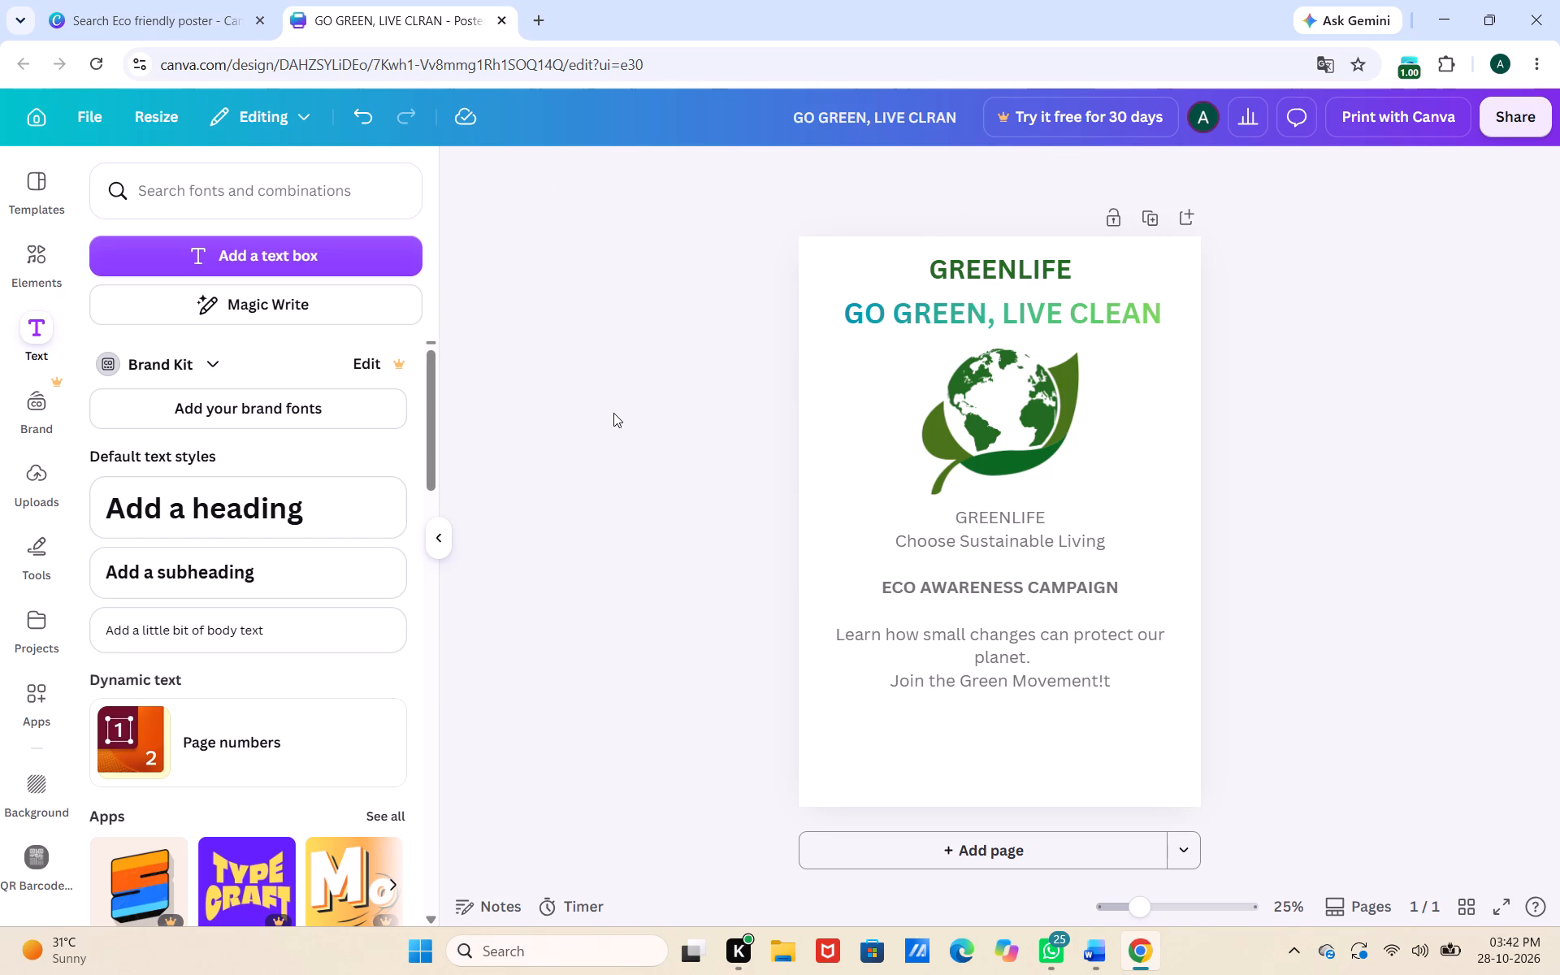
Move the campaign text block slightly down, keeping it centred beneath the globe graphic, and deselect it.
{"action": "left_click", "coordinate": [1029, 584]}
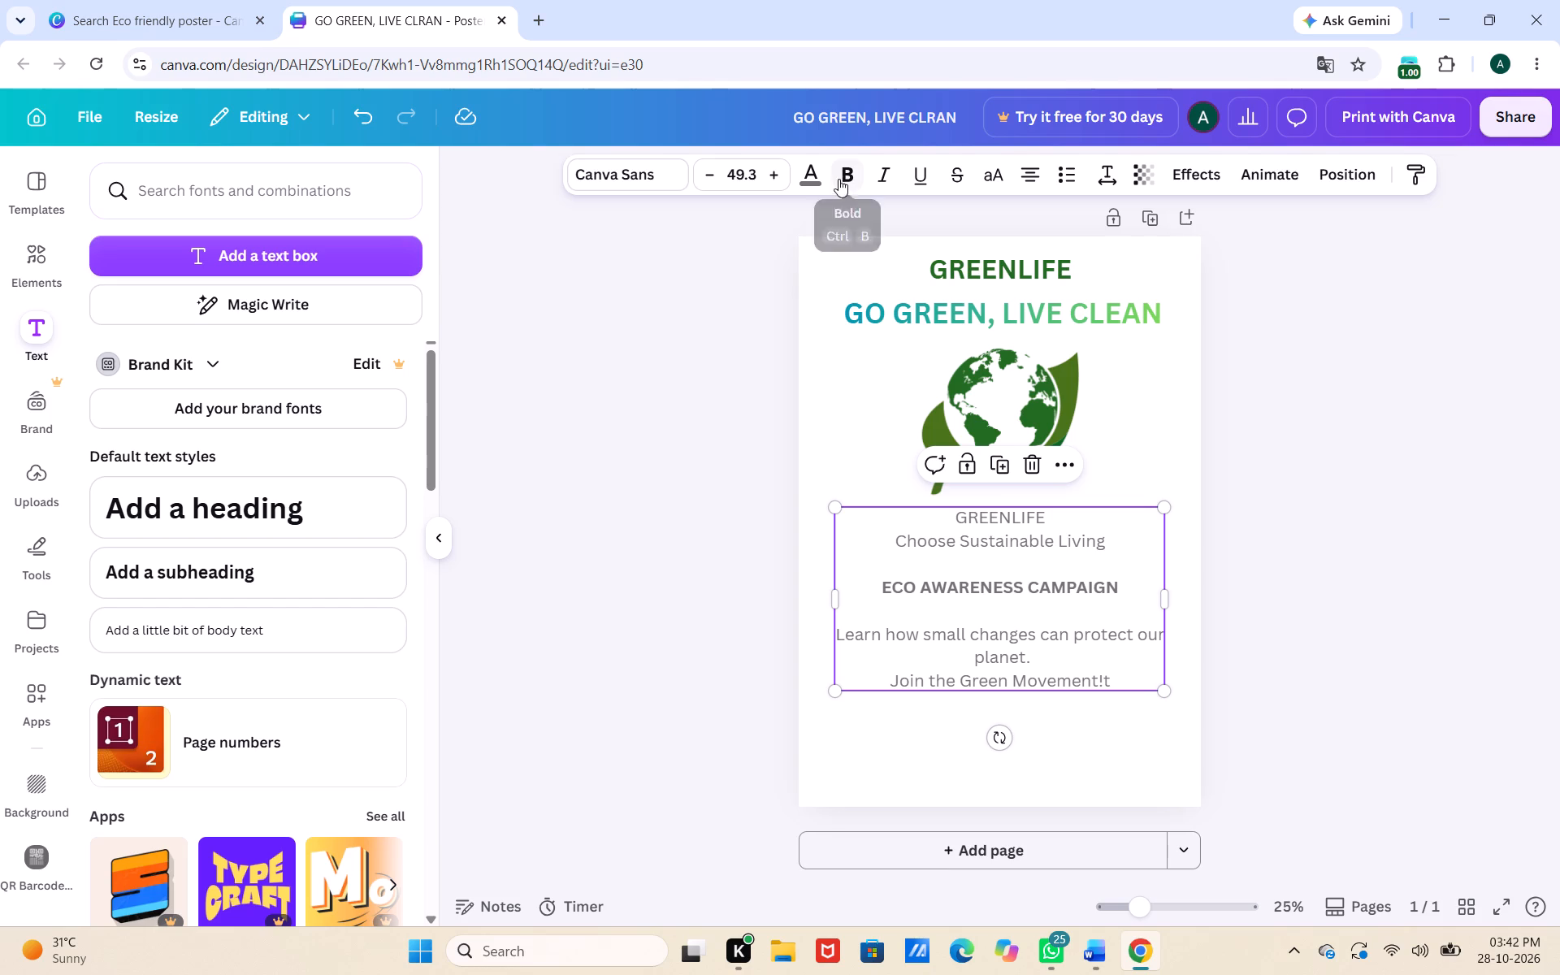
{"action": "left_click_drag", "start_coordinate": [951, 516], "coordinate": [967, 519]}
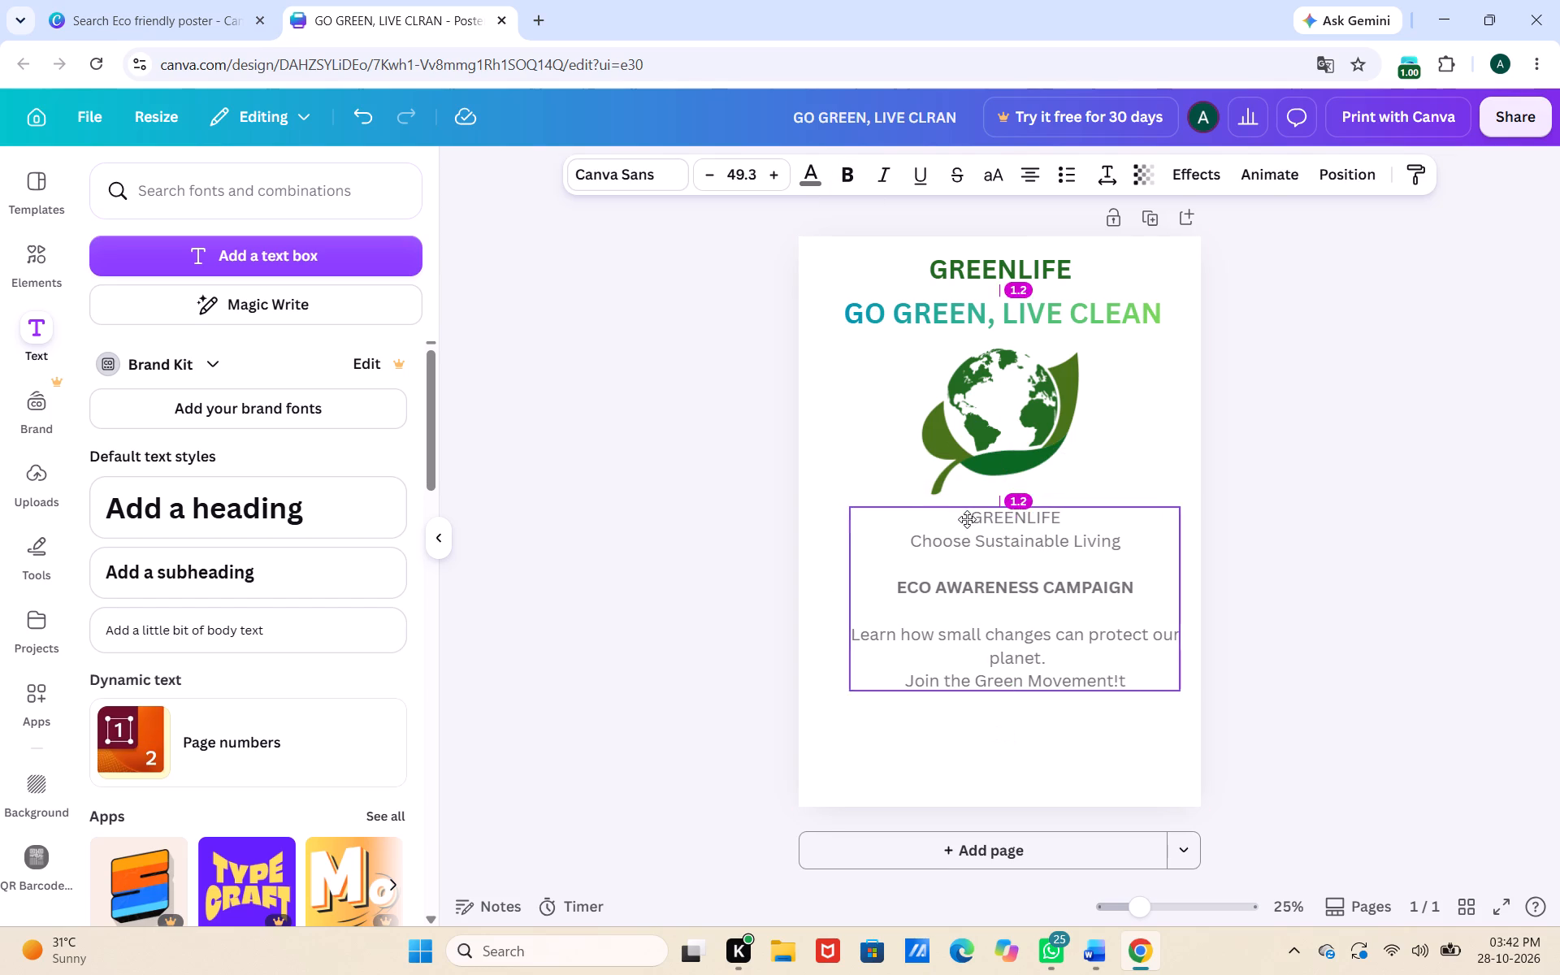
{"action": "left_click_drag", "start_coordinate": [967, 519], "coordinate": [963, 519]}
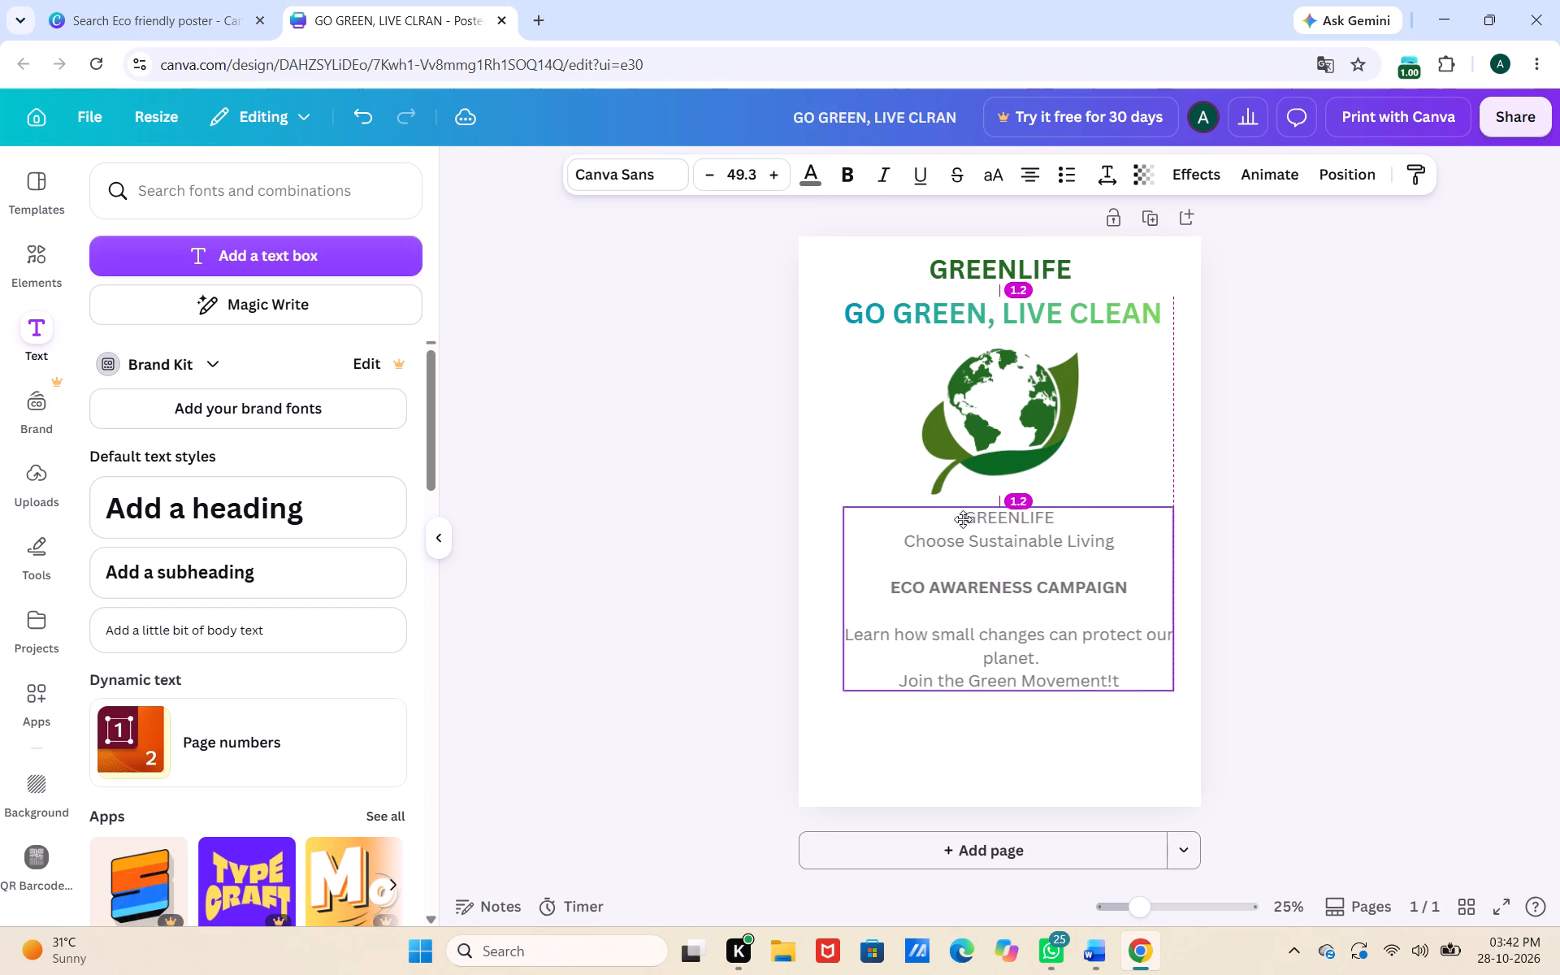
{"action": "left_click_drag", "start_coordinate": [963, 519], "coordinate": [958, 526]}
{"action": "left_click", "coordinate": [958, 526]}
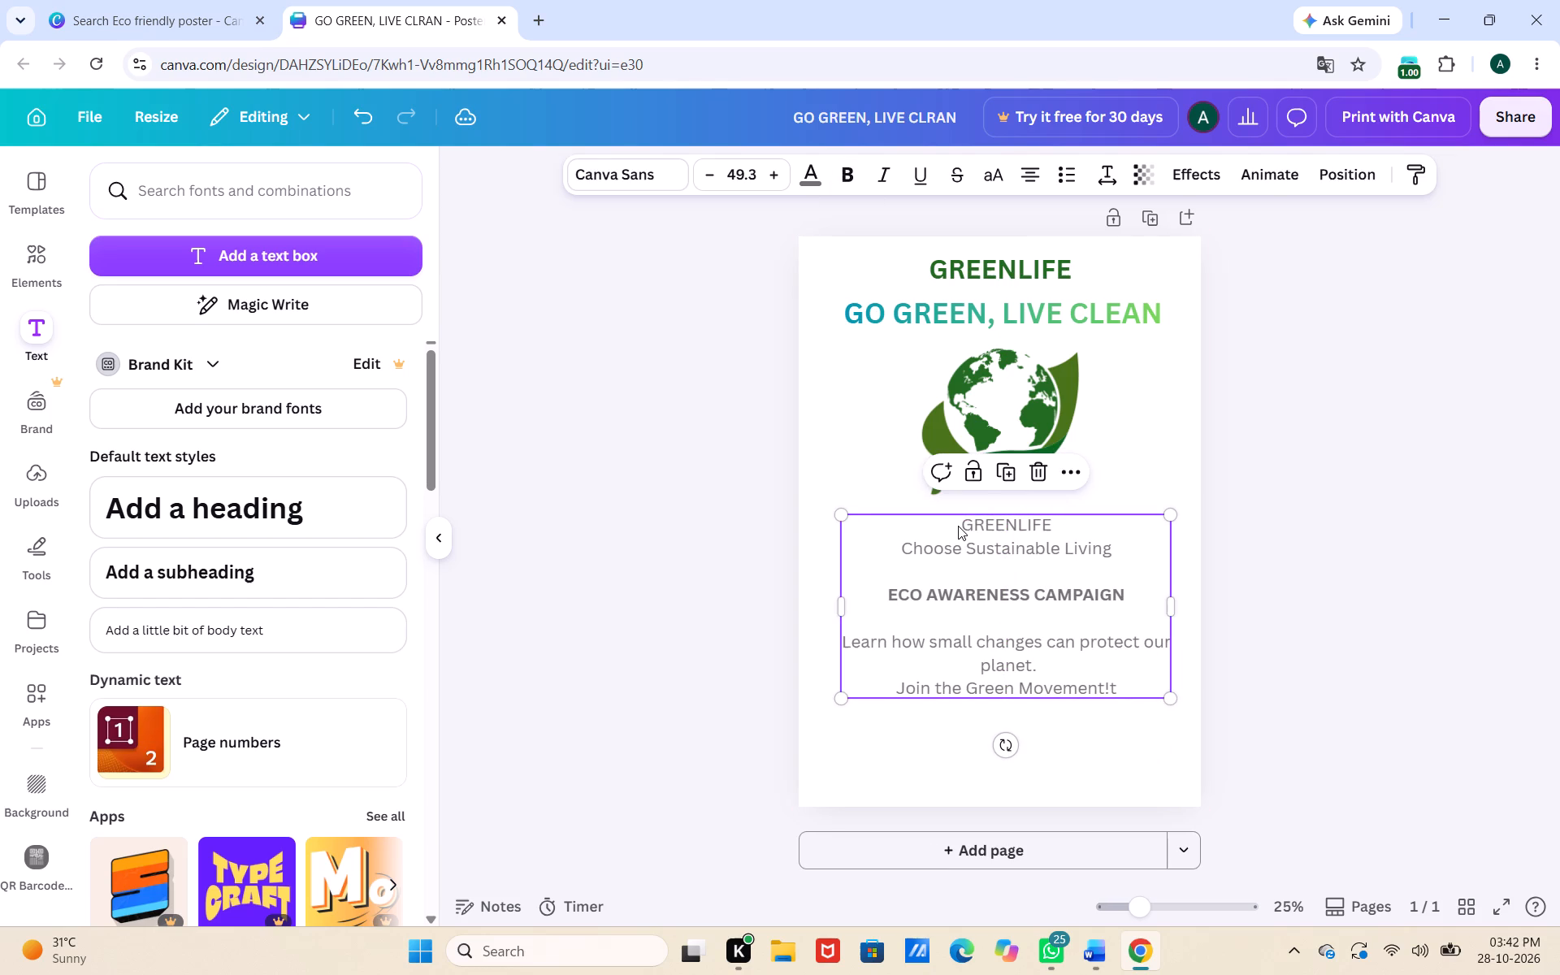
{"action": "left_click", "coordinate": [791, 530]}
{"action": "left_click", "coordinate": [731, 522]}
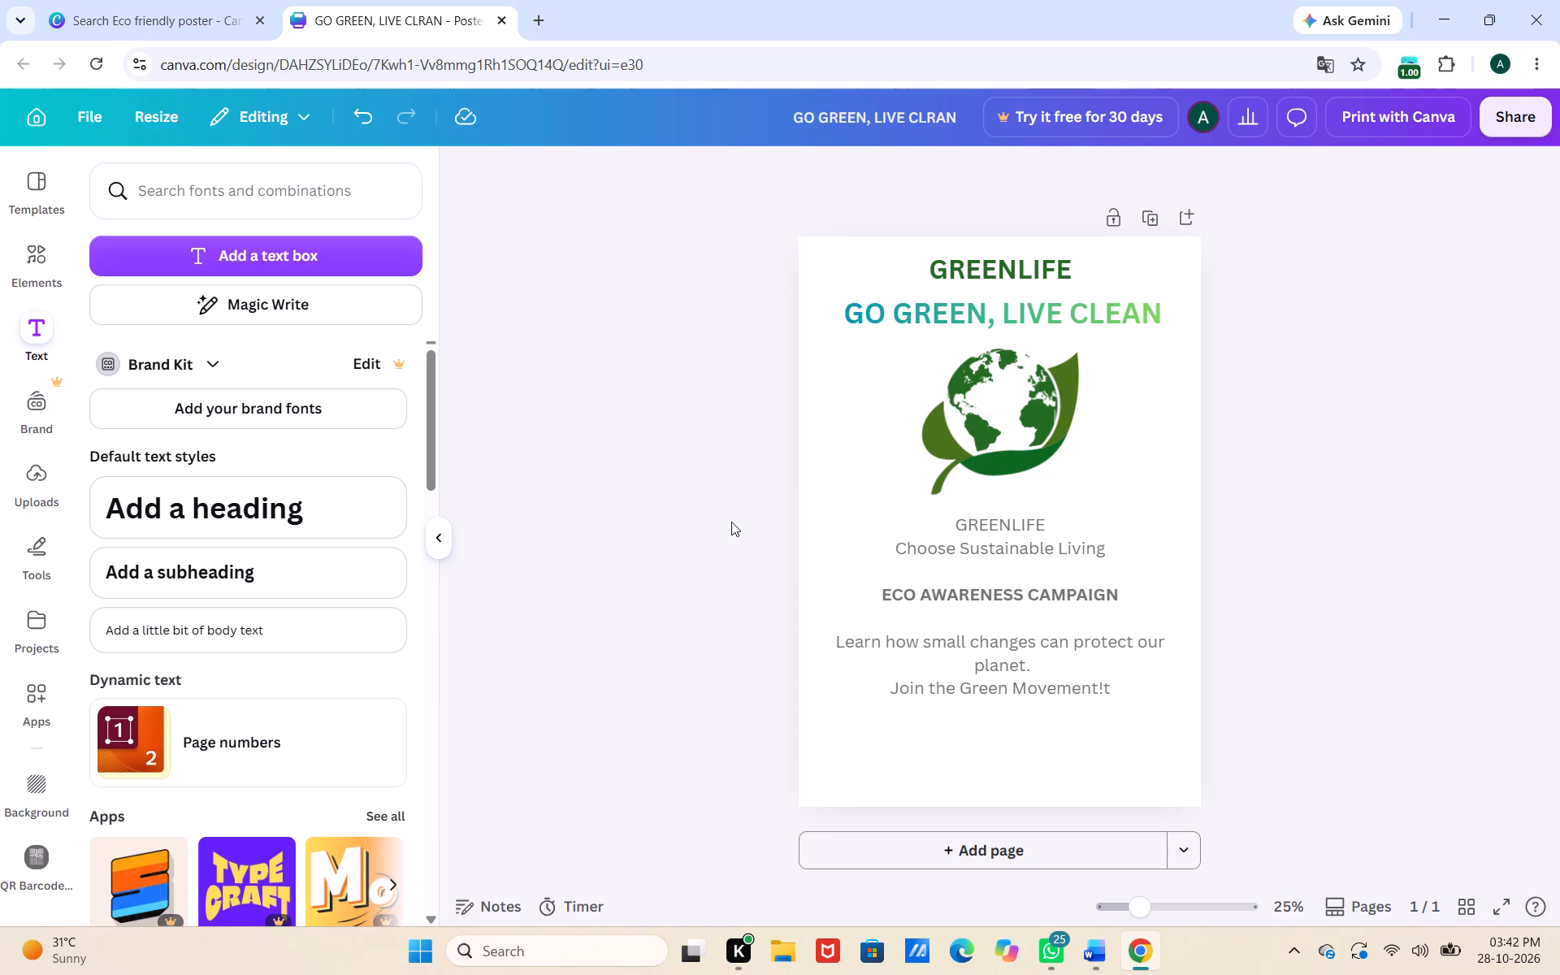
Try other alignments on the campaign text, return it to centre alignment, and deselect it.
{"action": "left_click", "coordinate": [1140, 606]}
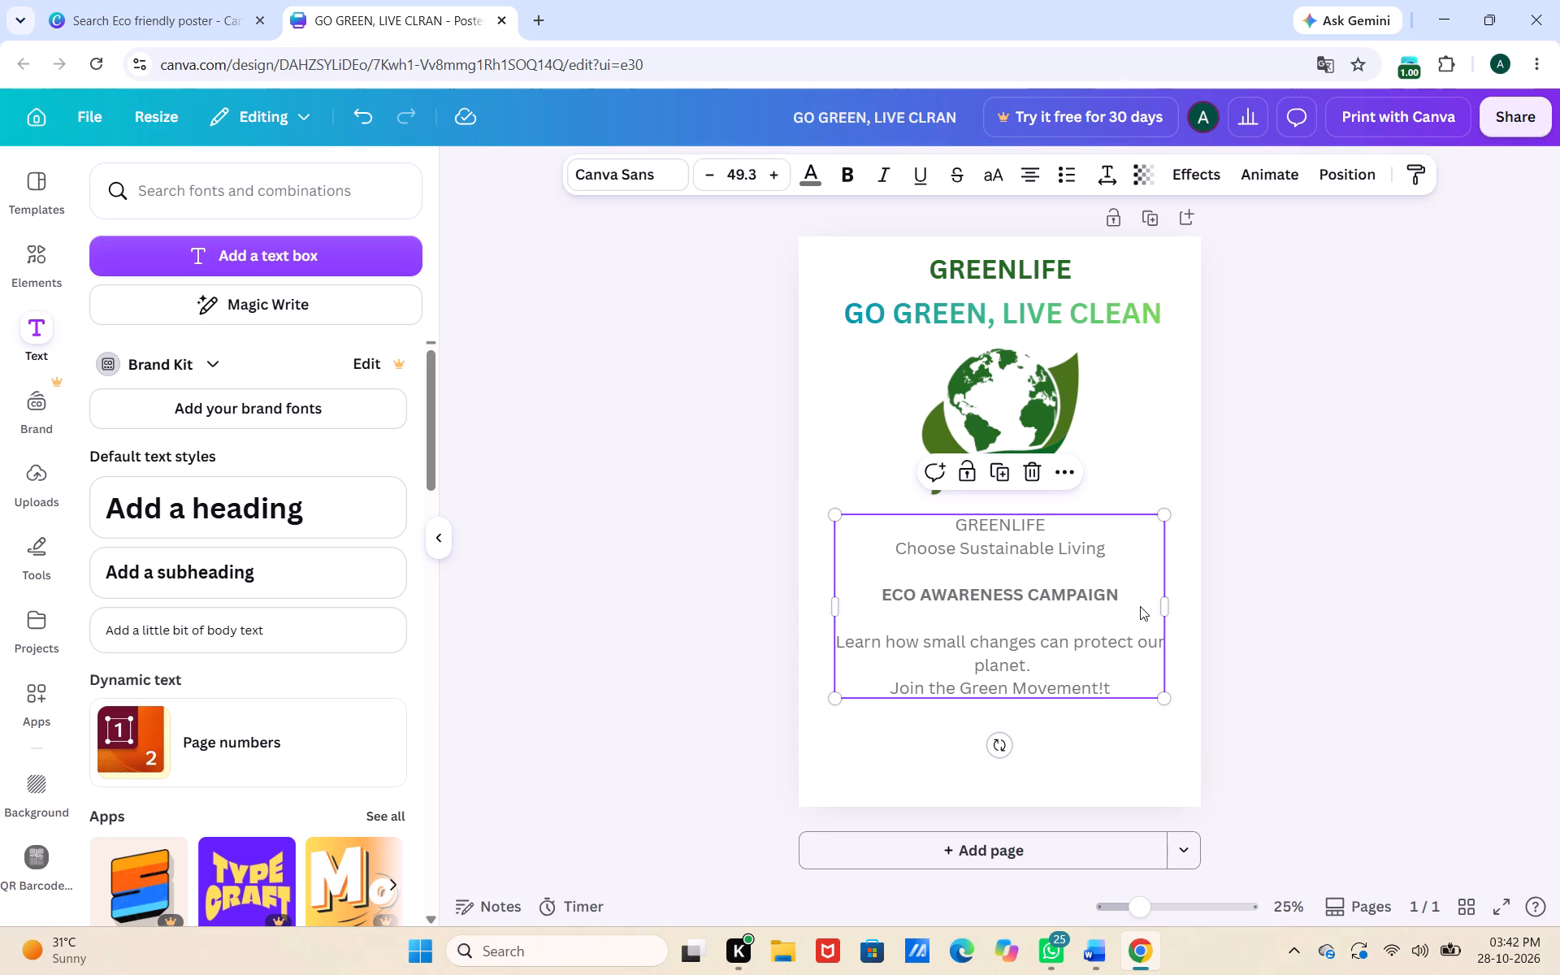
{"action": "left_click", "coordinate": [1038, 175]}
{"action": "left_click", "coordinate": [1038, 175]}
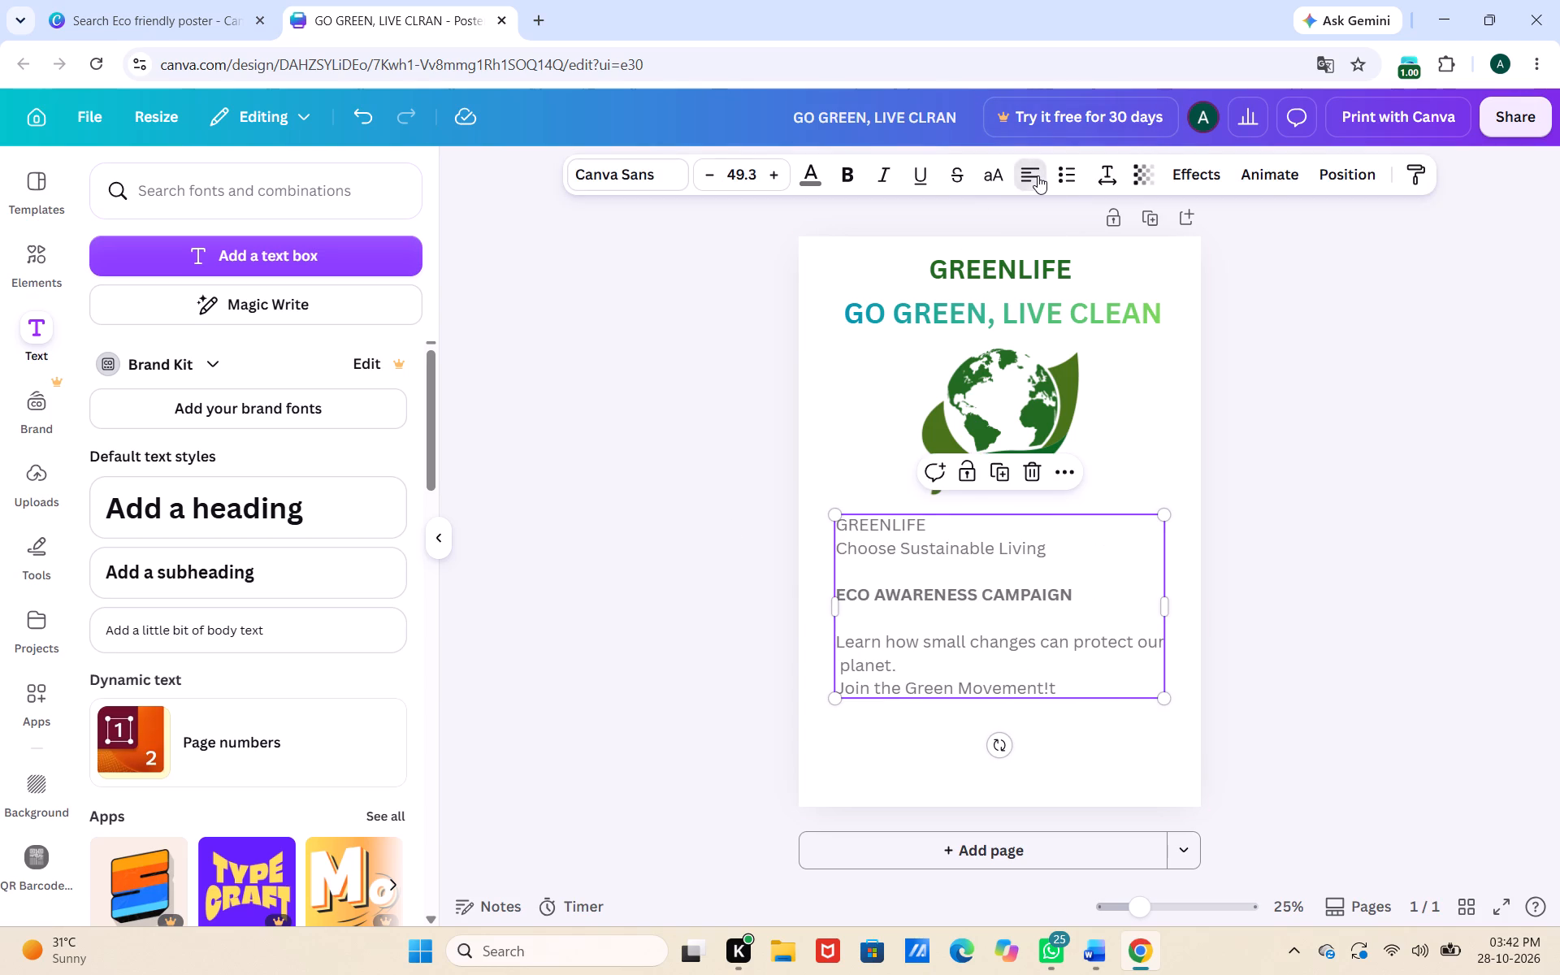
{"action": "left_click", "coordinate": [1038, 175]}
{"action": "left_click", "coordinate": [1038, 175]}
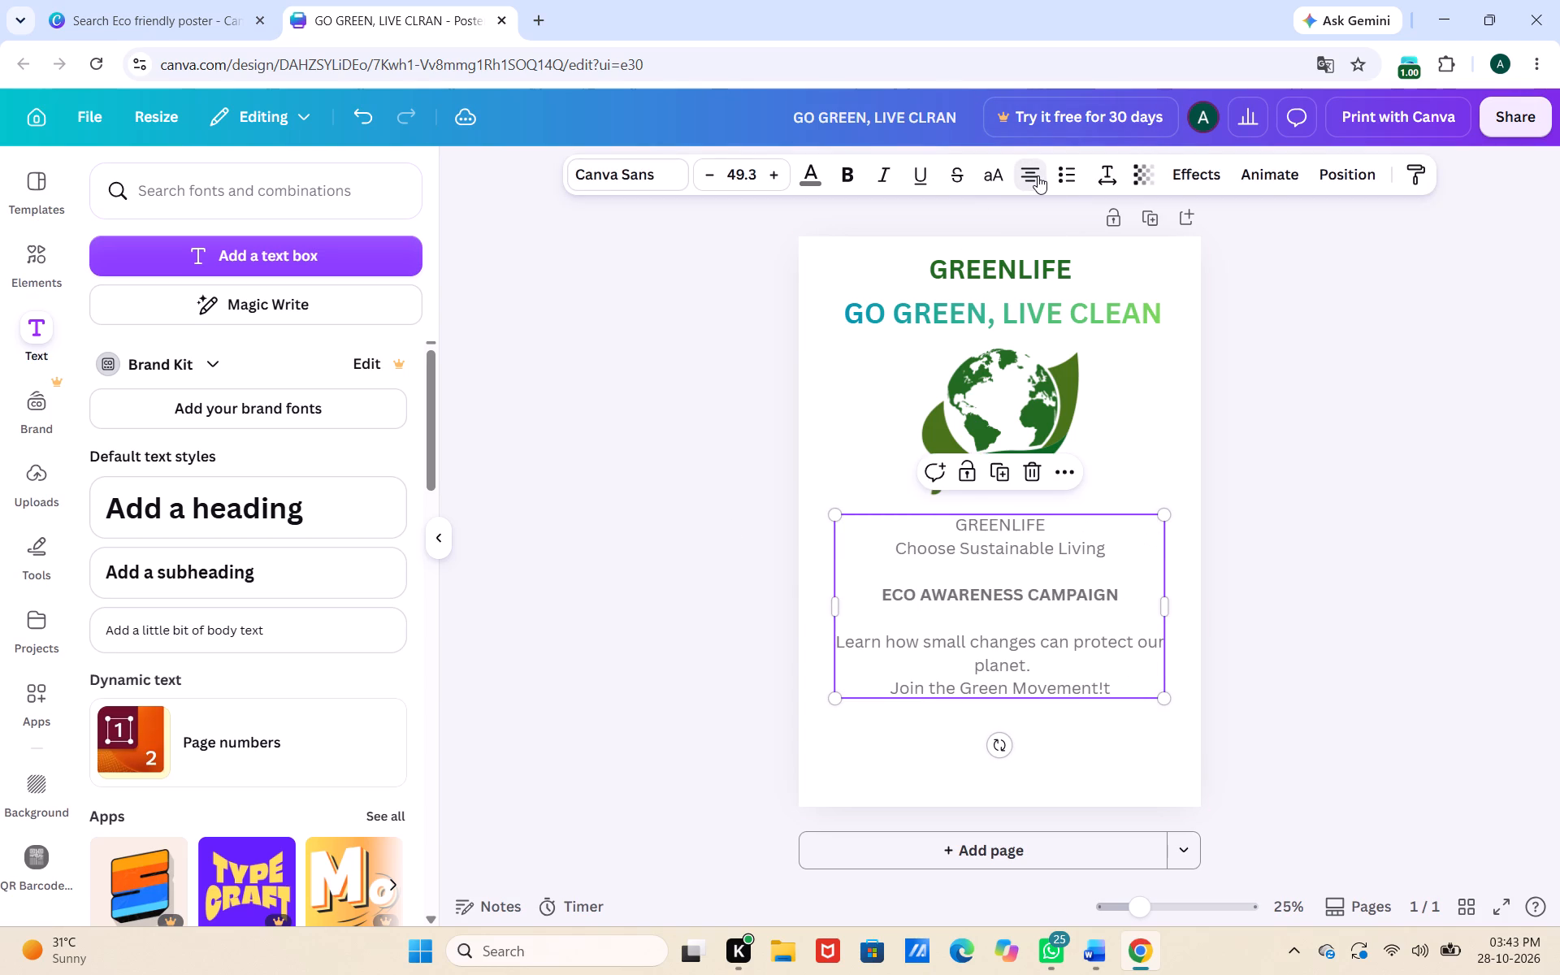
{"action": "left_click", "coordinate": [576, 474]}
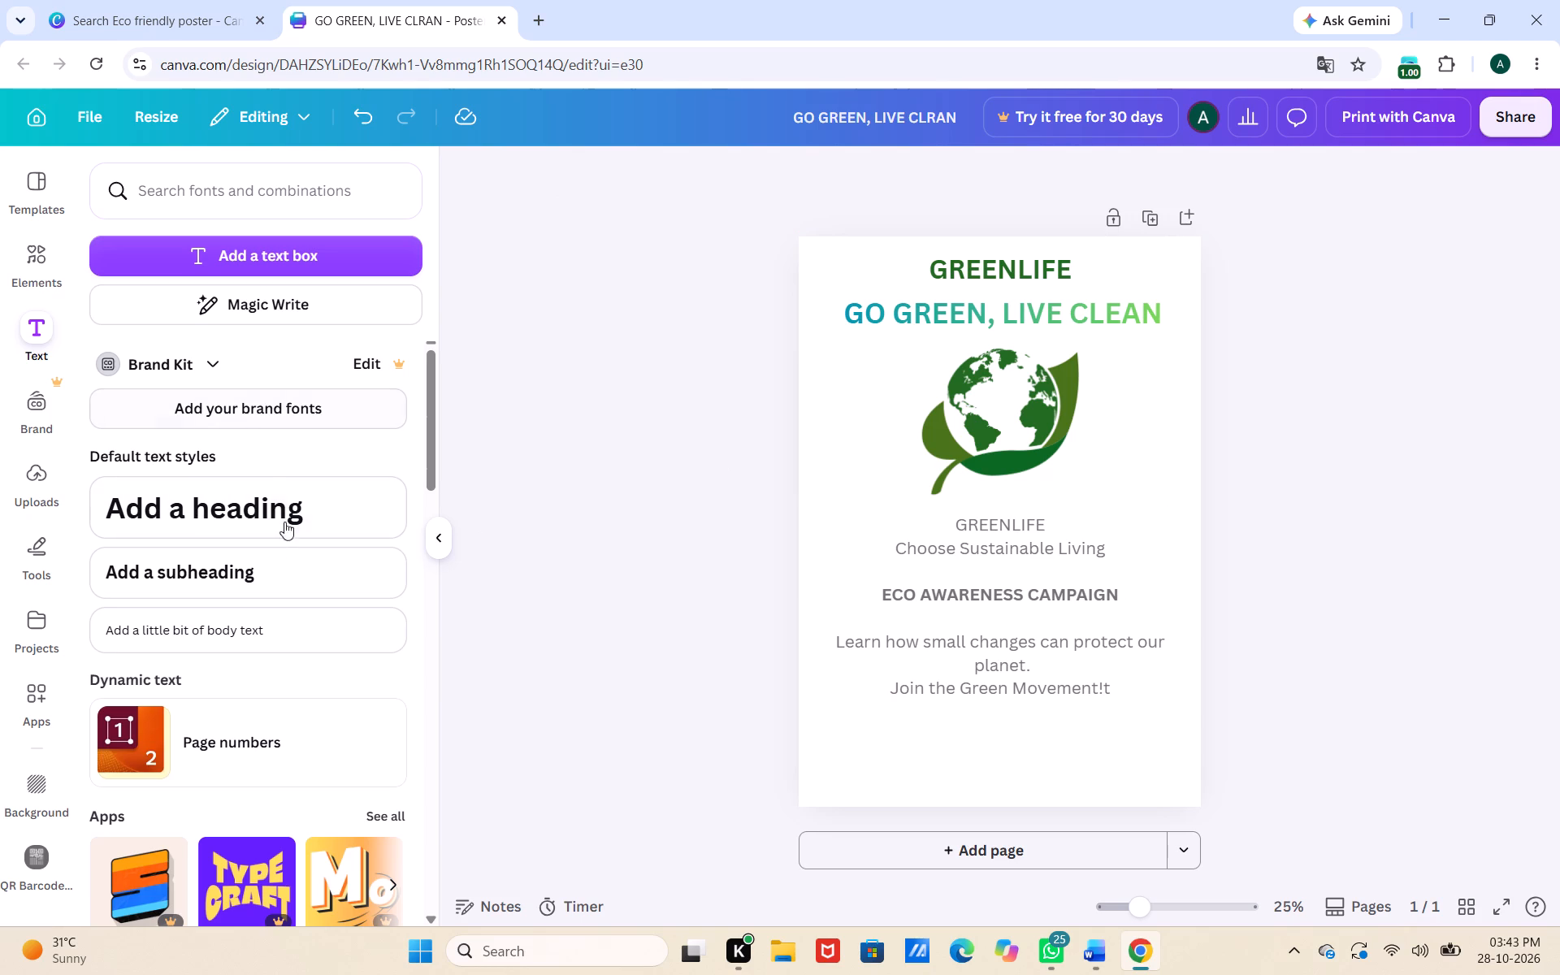
Add a body text box formatted as a bulleted list with the line "DATE: 15 November 2026".
{"action": "left_click", "coordinate": [289, 631]}
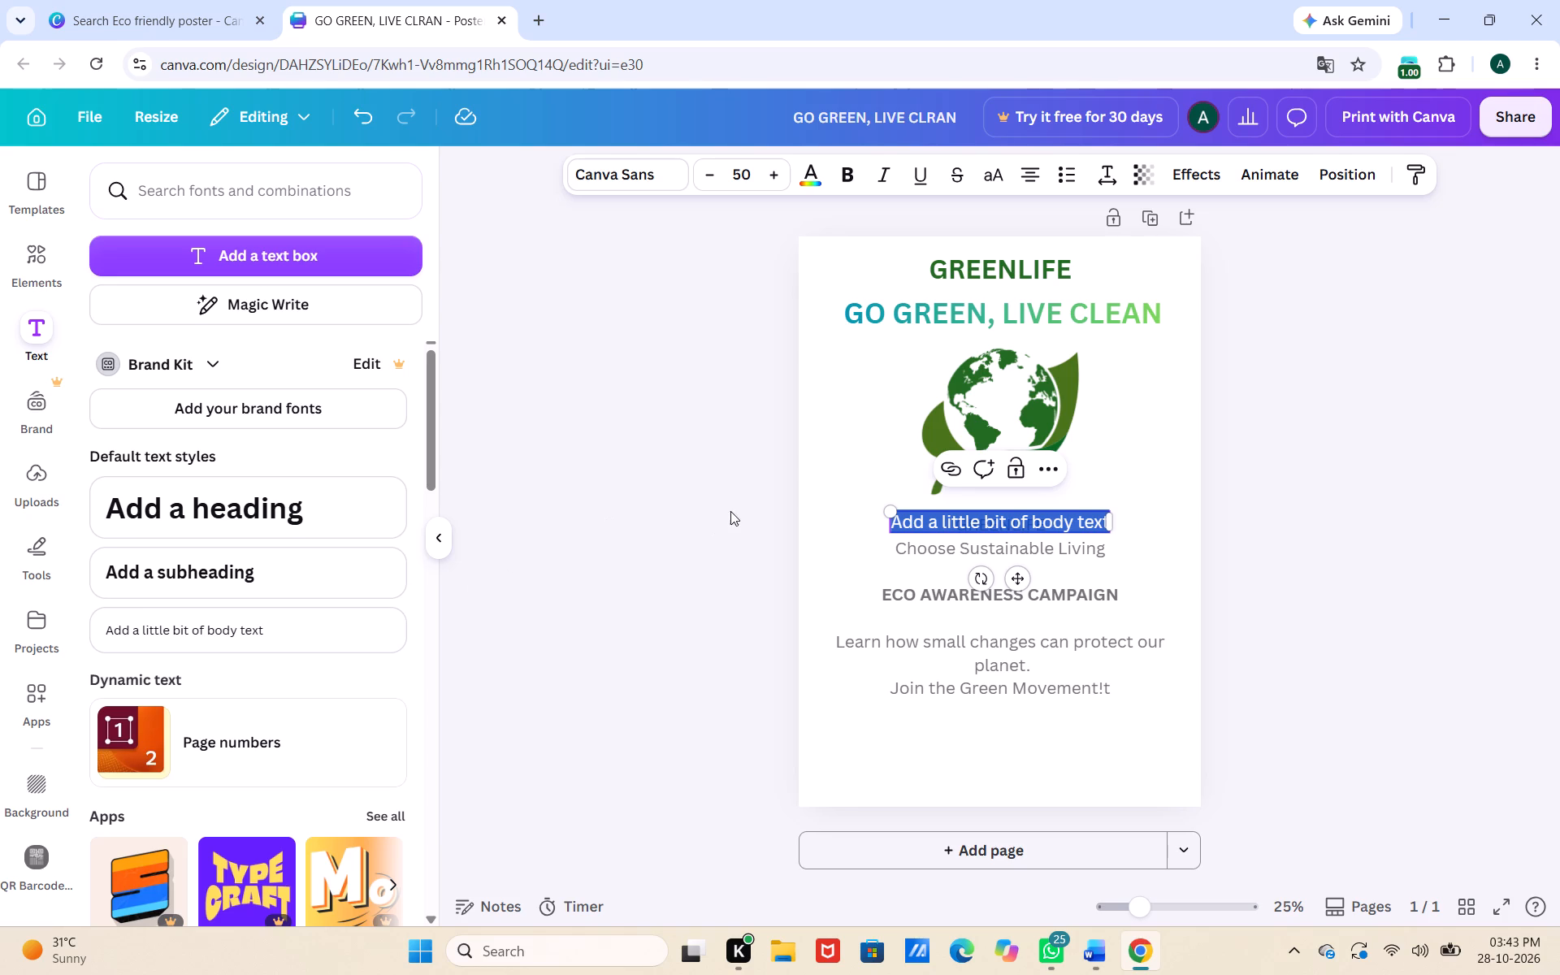
{"action": "left_click", "coordinate": [1072, 180]}
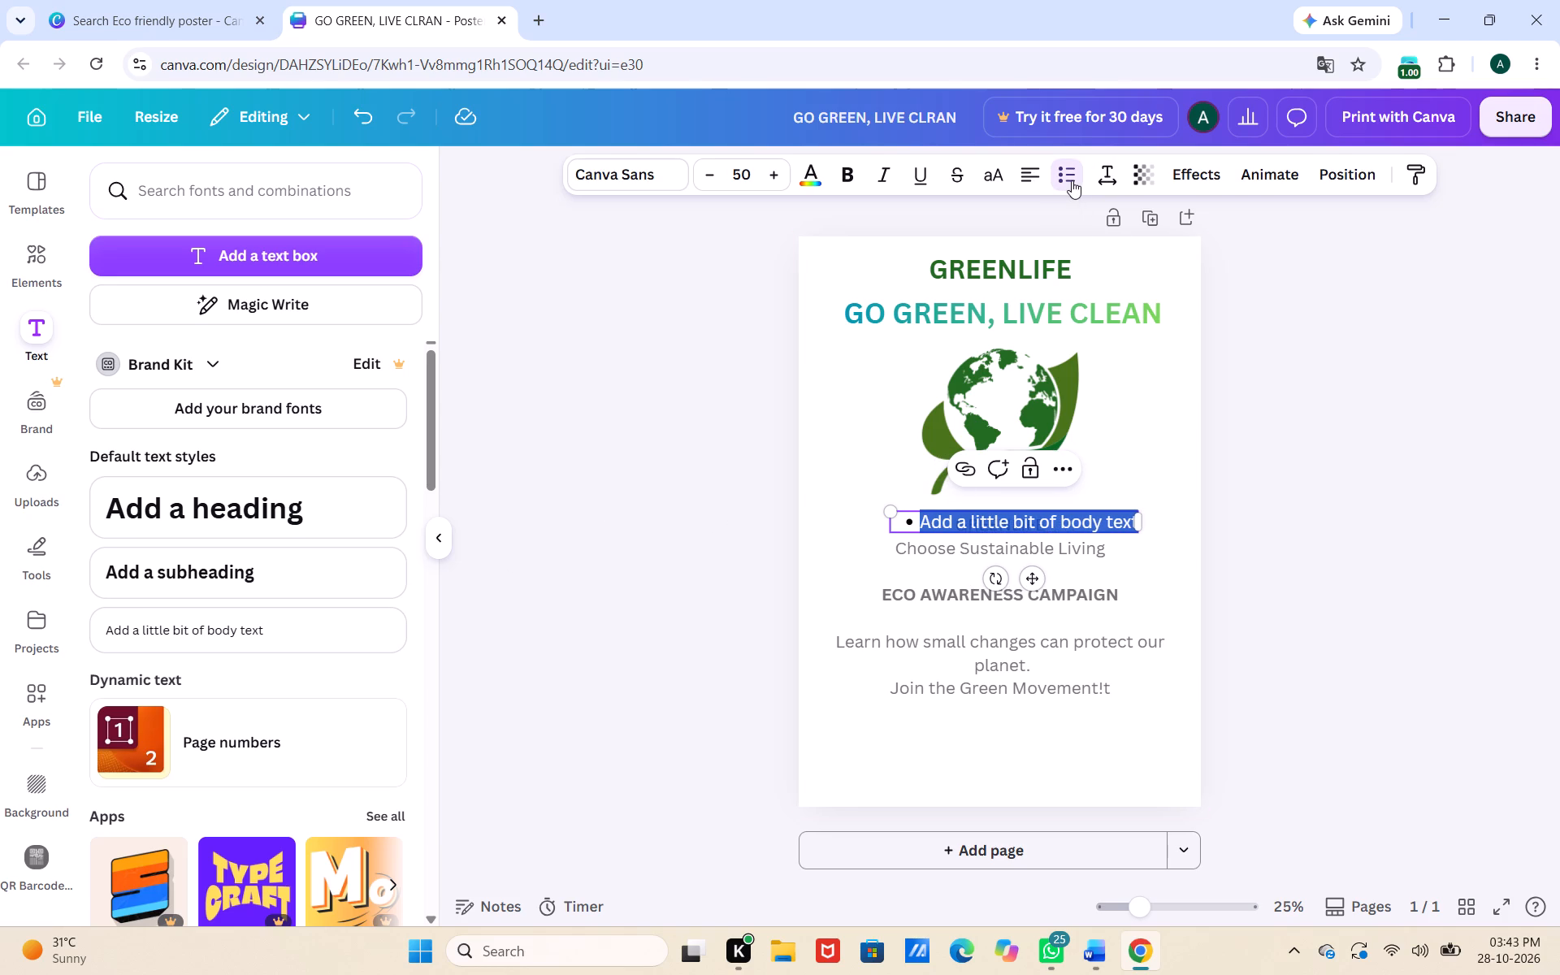
{"action": "type", "text": "DATE"}
{"action": "key", "text": "space"}
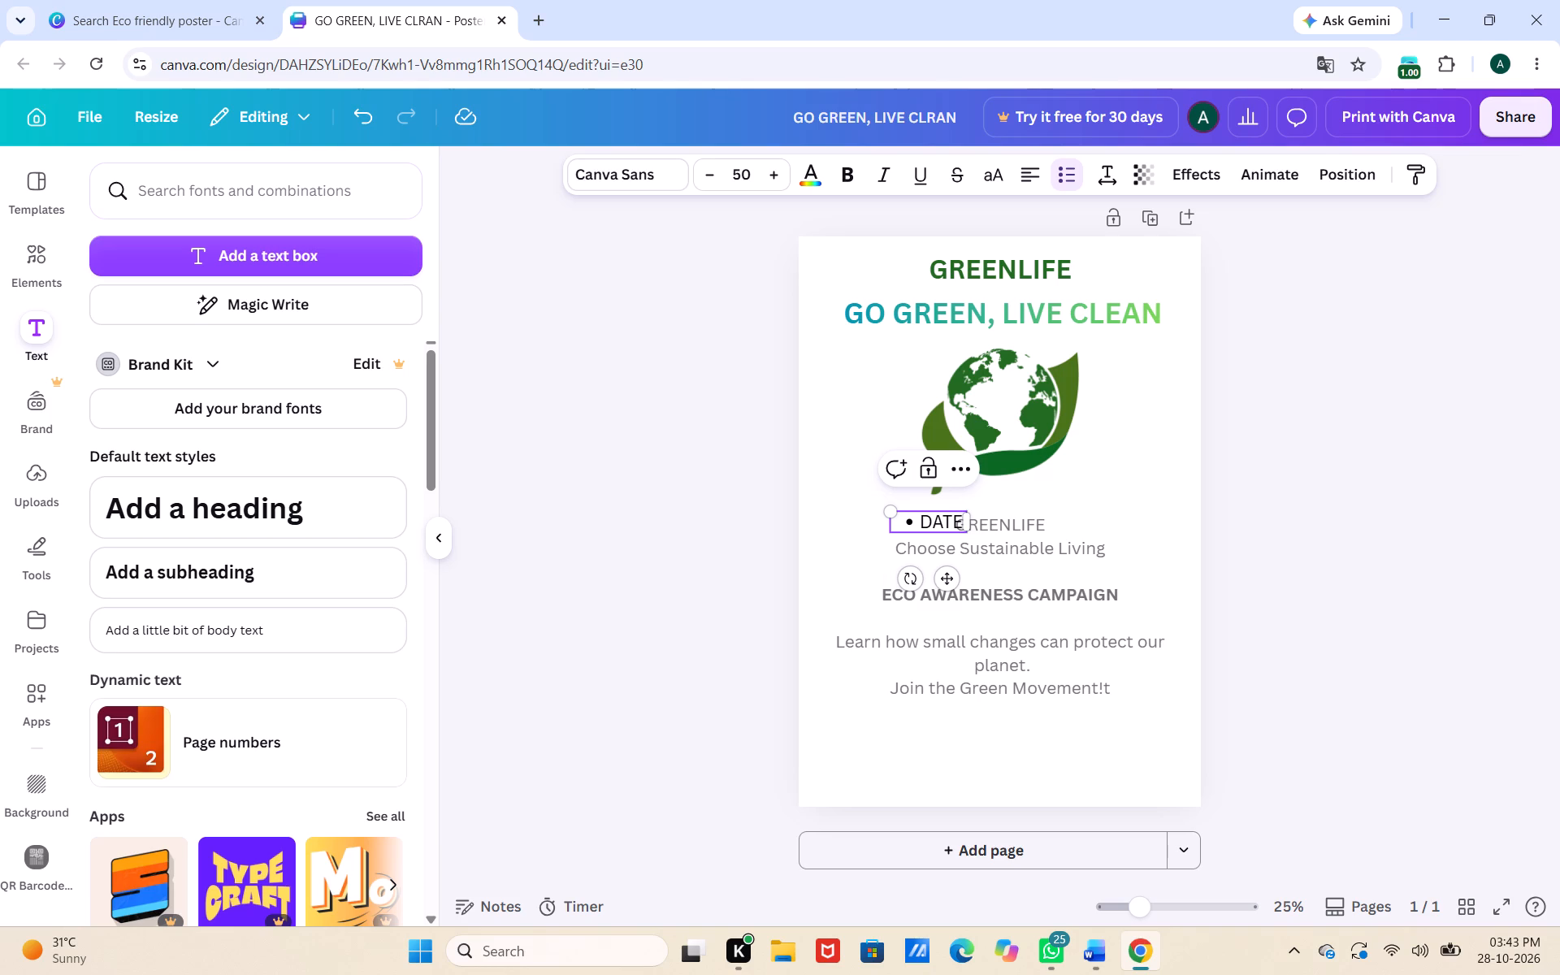
{"action": "key", "text": "BackSpace"}
{"action": "type", "text": ":"}
{"action": "key", "text": "space"}
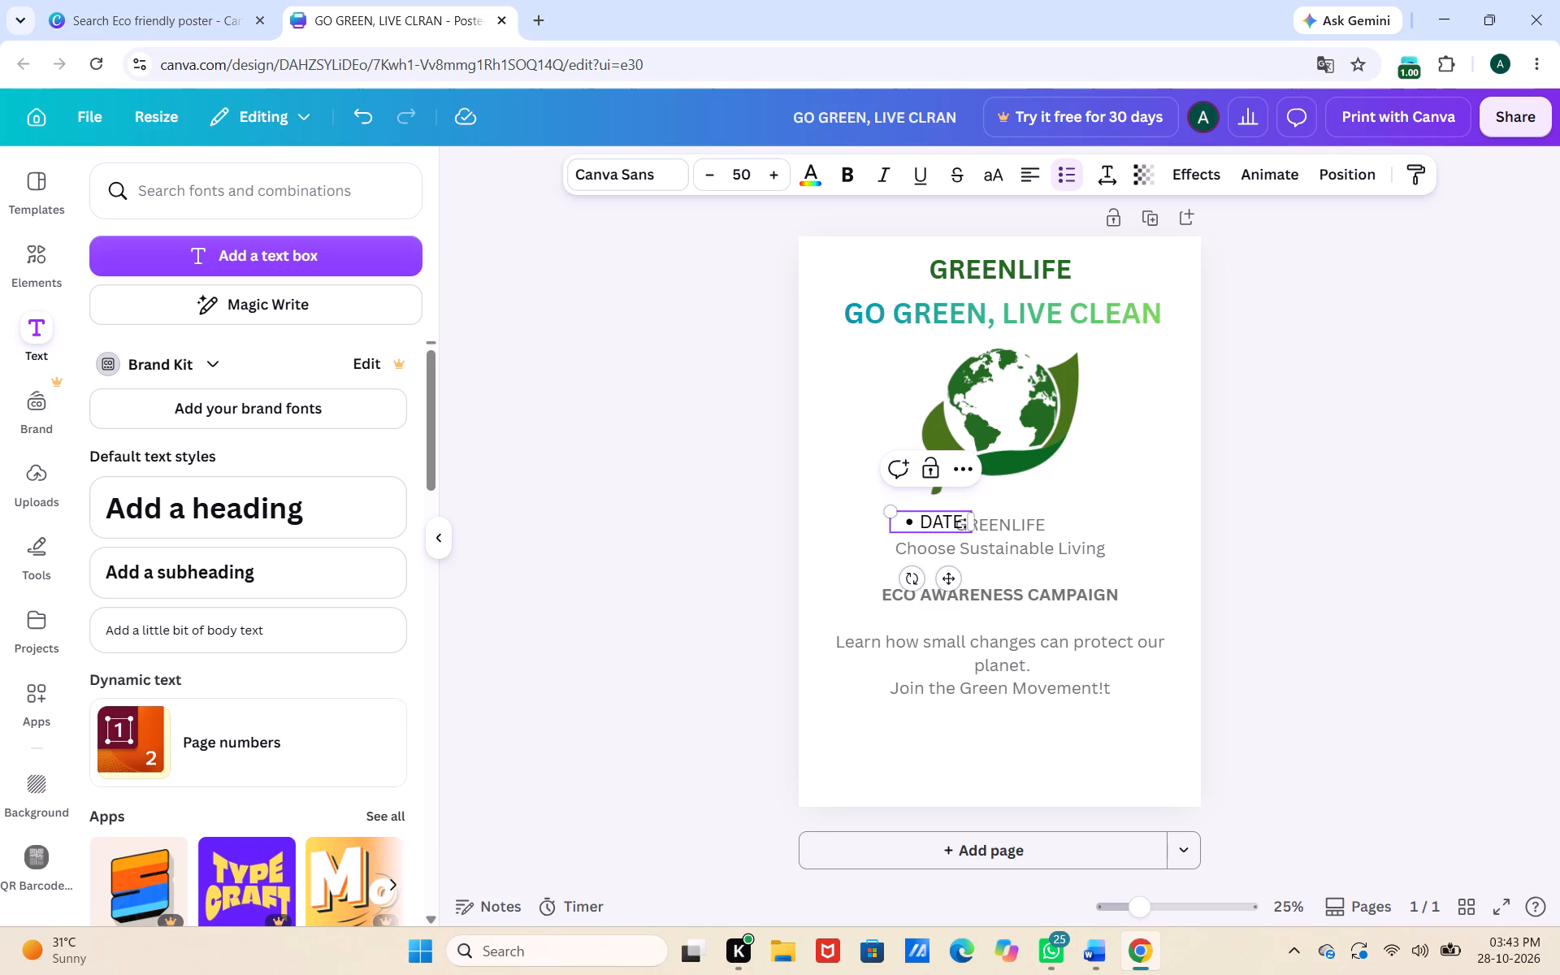
{"action": "type", "text": "15"}
{"action": "key", "text": "space"}
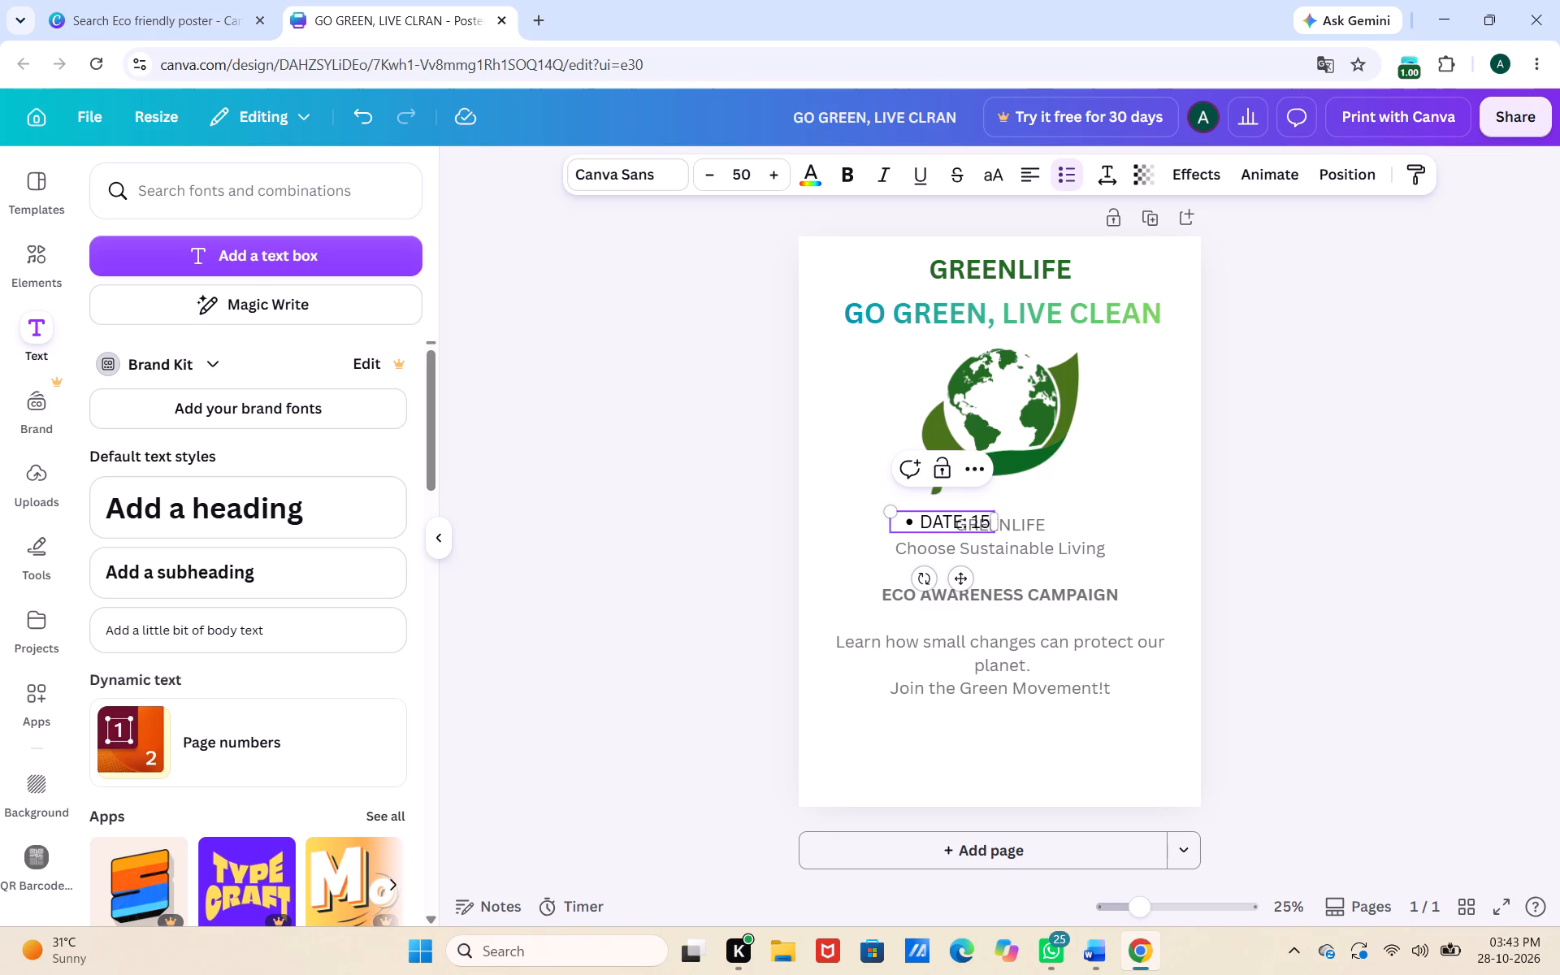
{"action": "type", "text": "NO"}
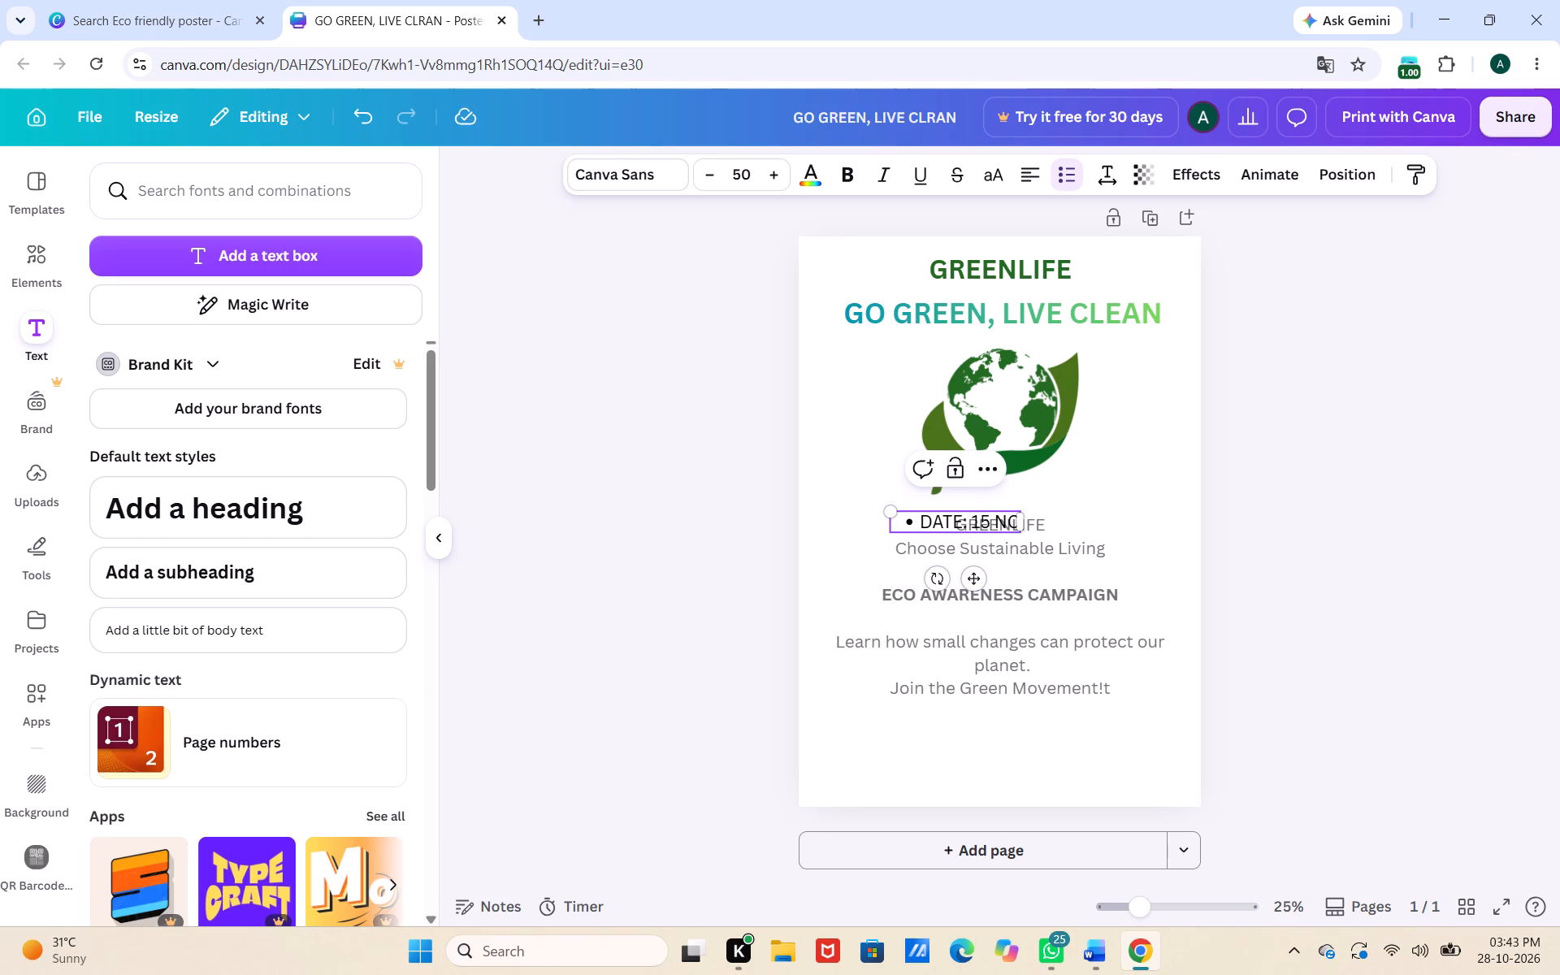
{"action": "key", "text": "BackSpace"}
{"action": "key", "text": "BackSpace"}
{"action": "key", "text": "BackSpace"}
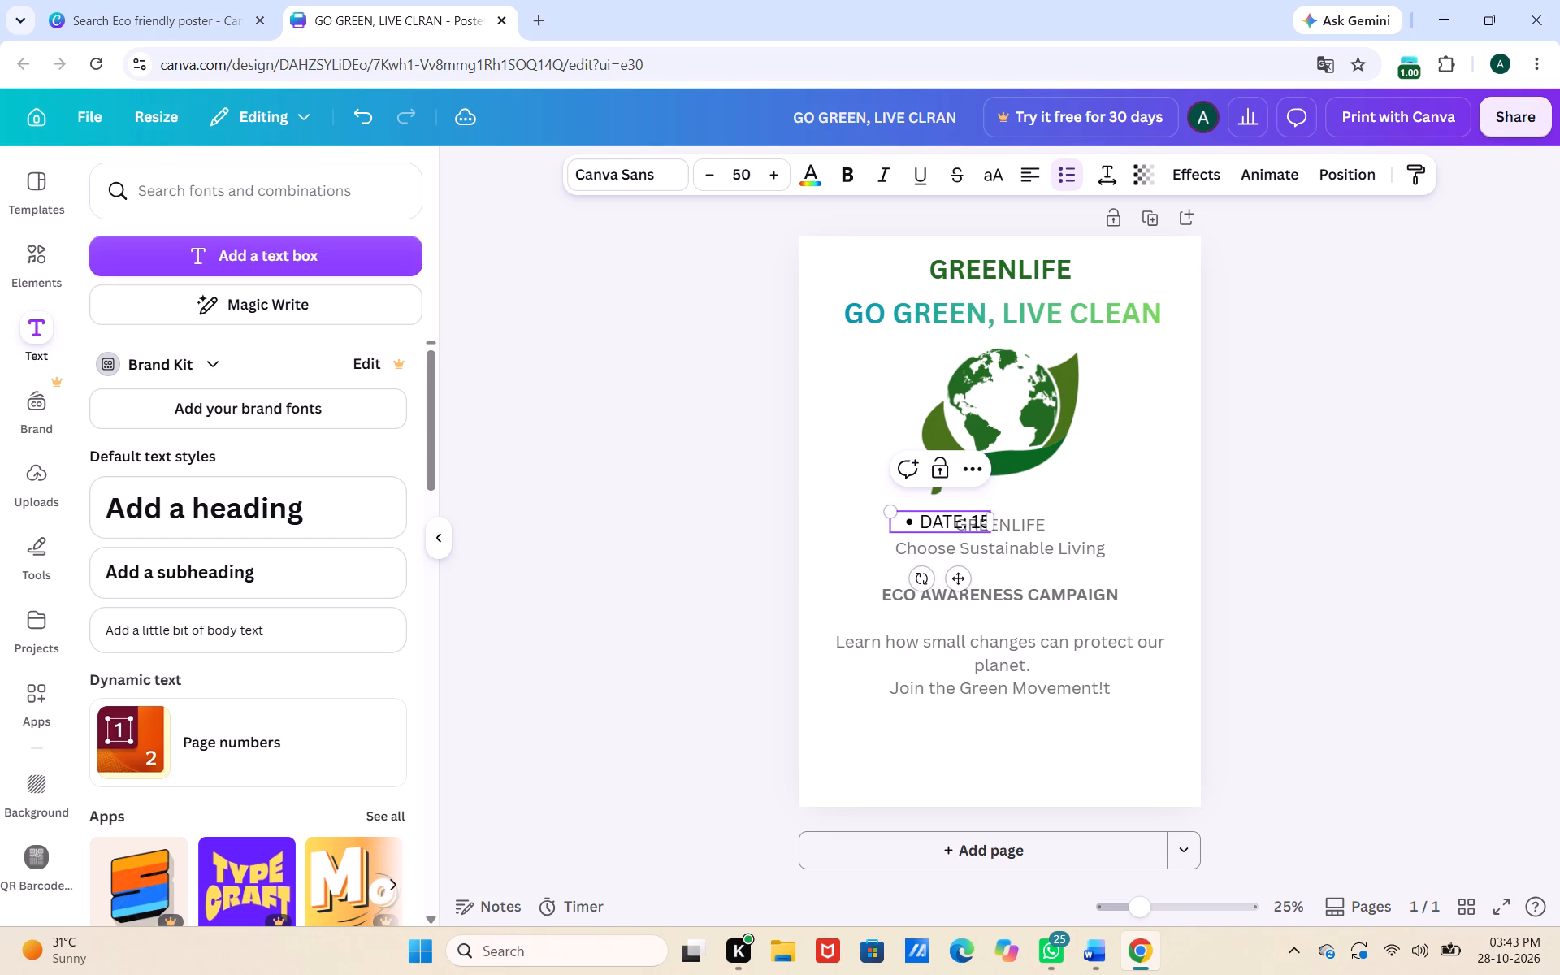
{"action": "key", "text": "space"}
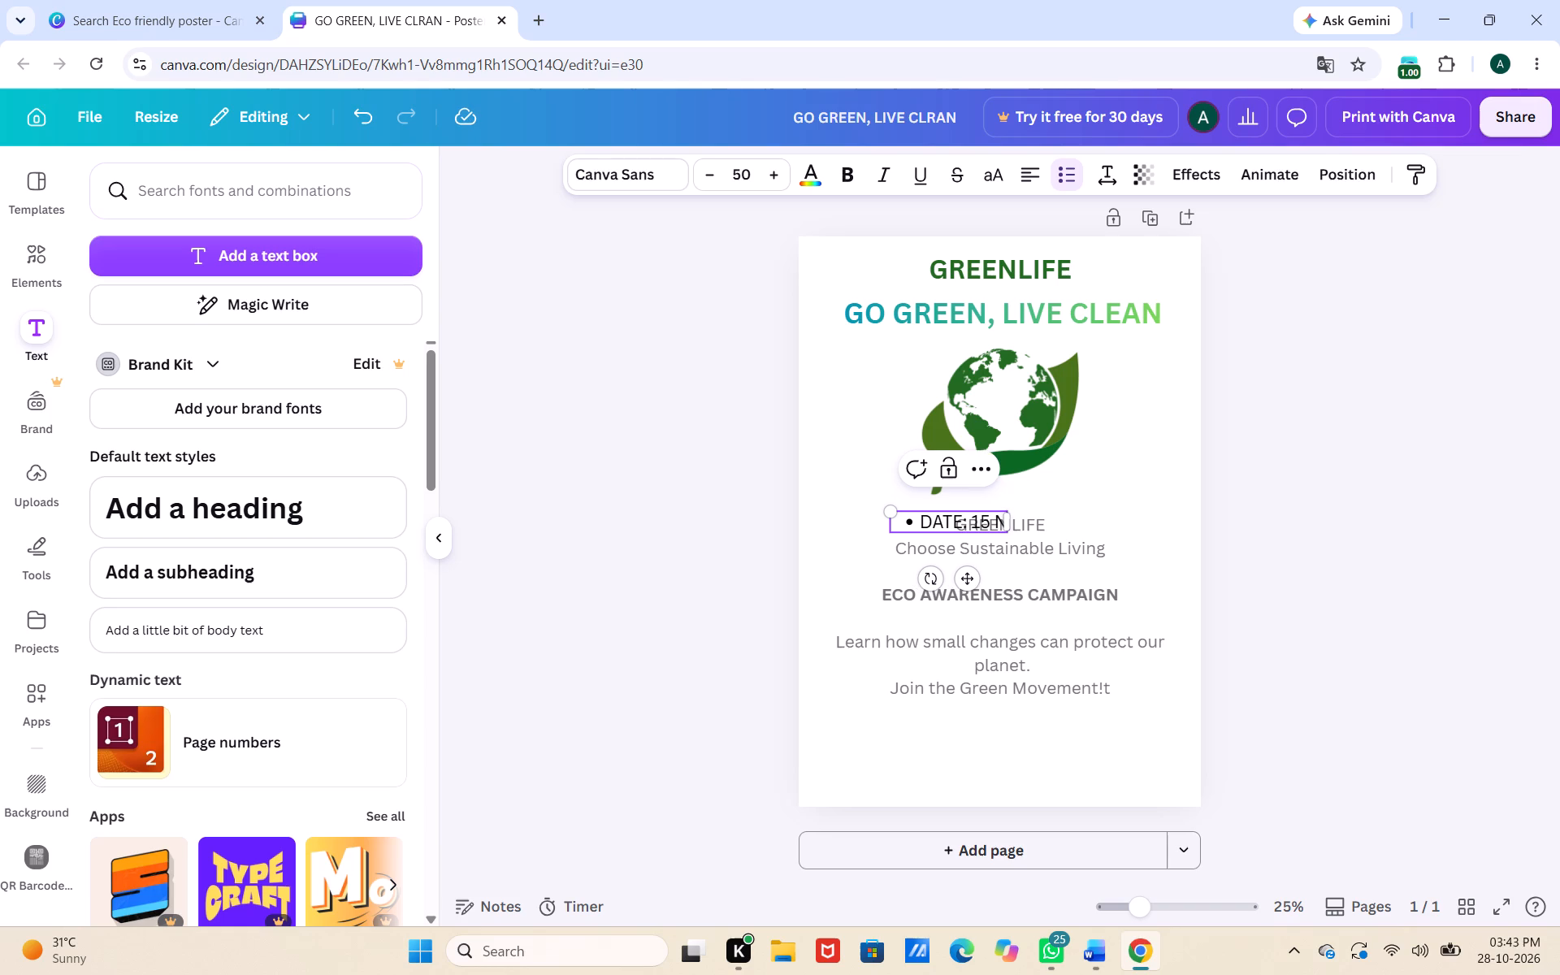
{"action": "key", "text": "o"}
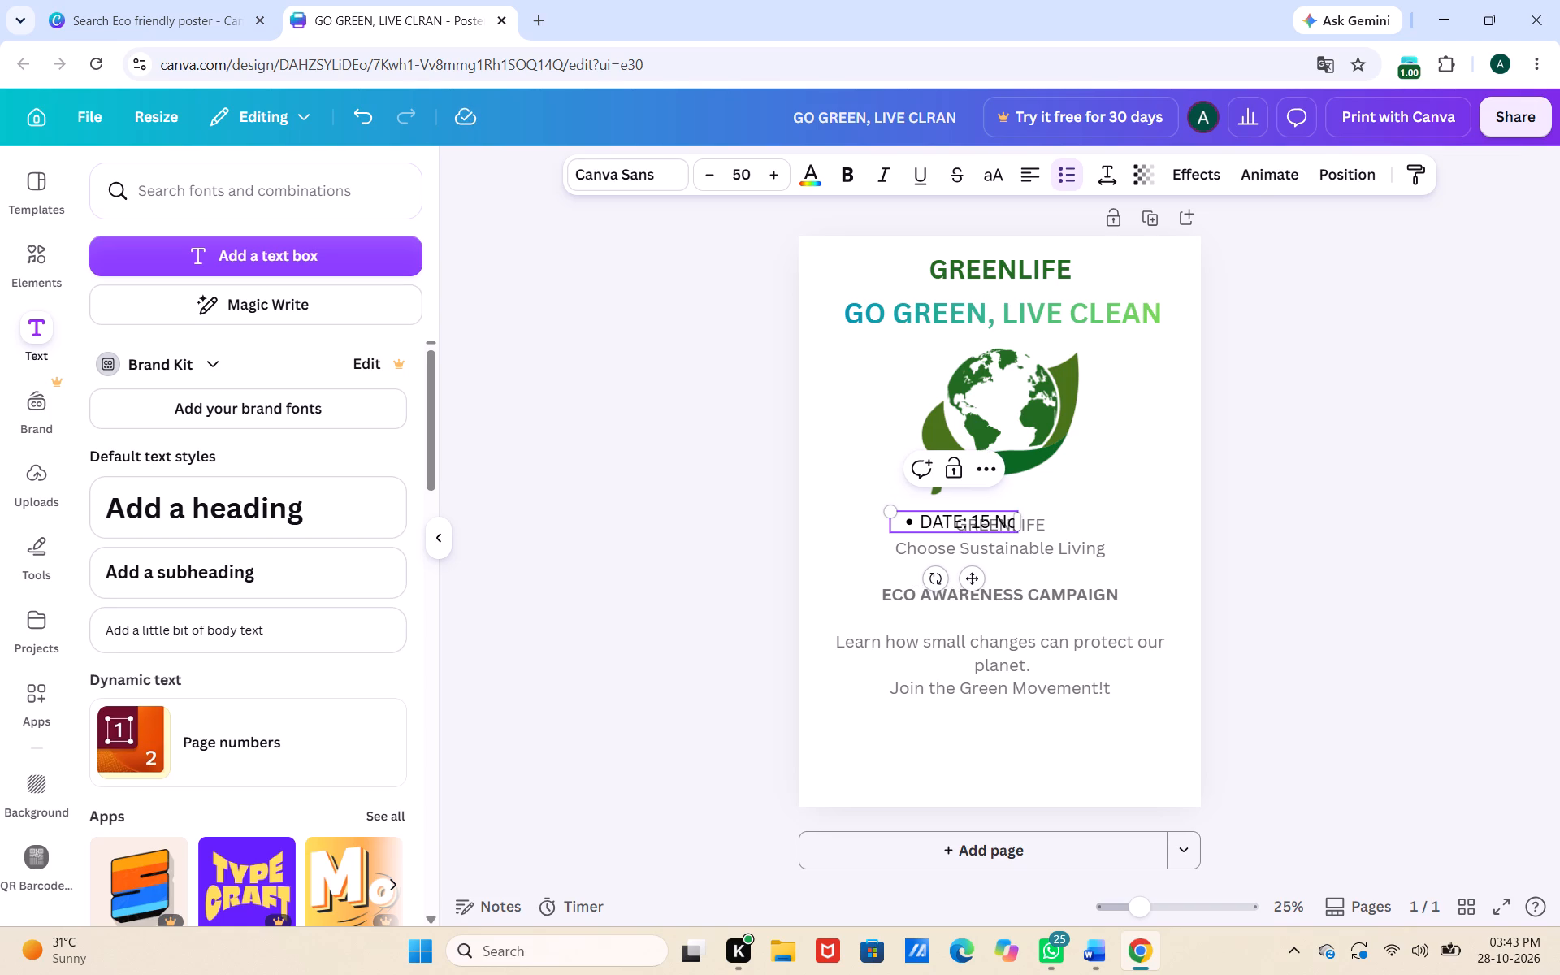
{"action": "type", "text": "ve"}
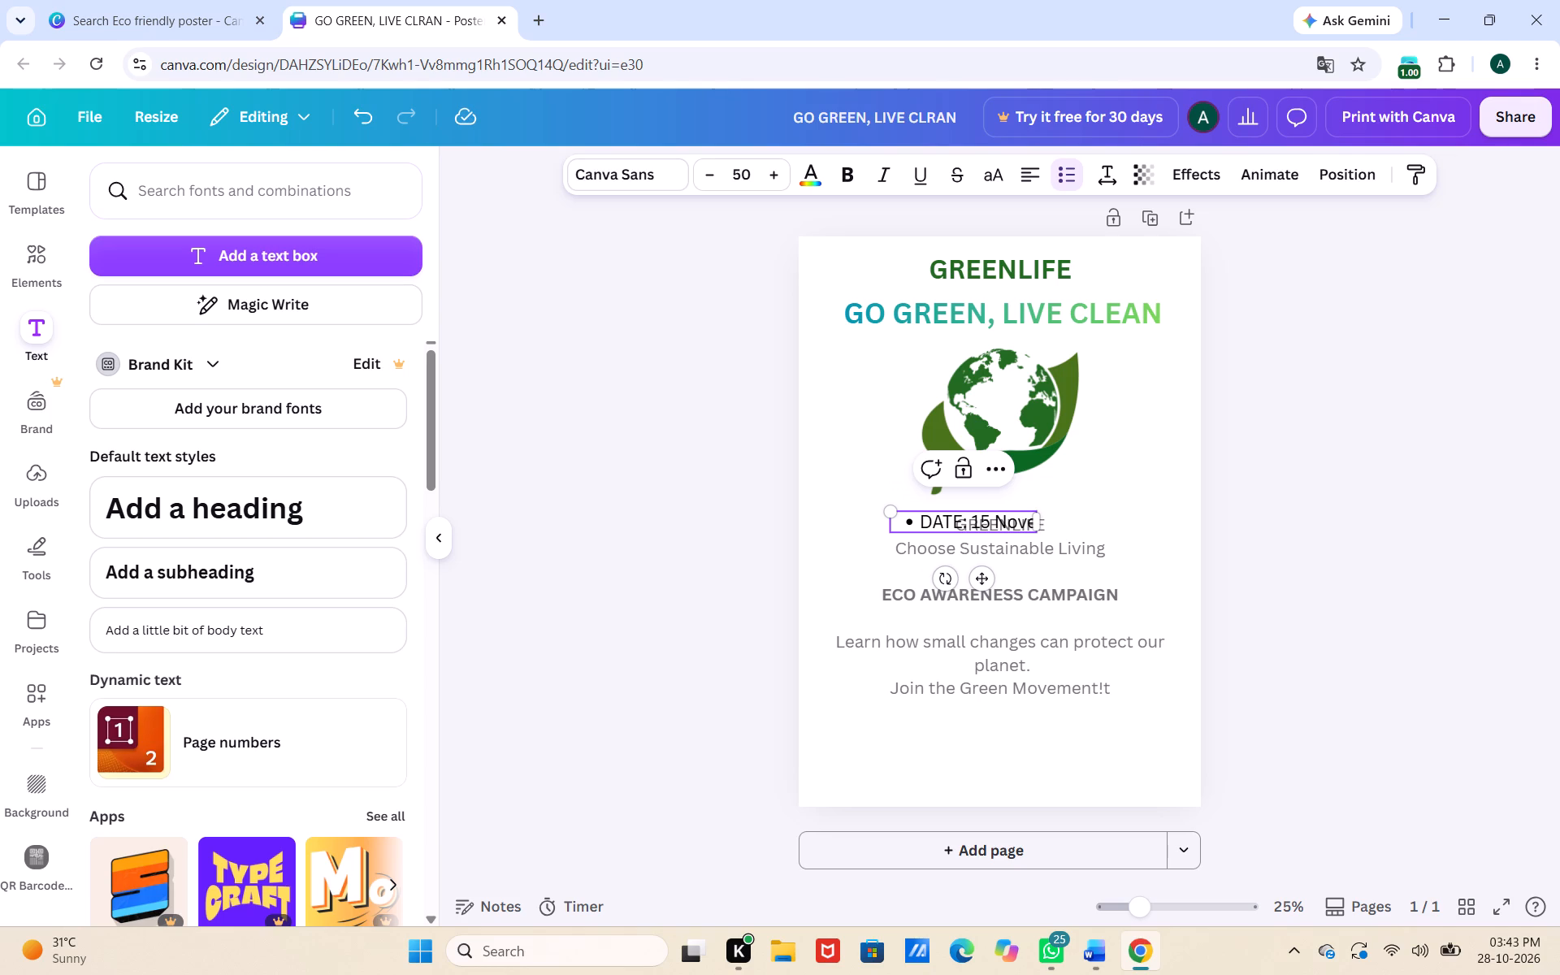
{"action": "type", "text": "mb"}
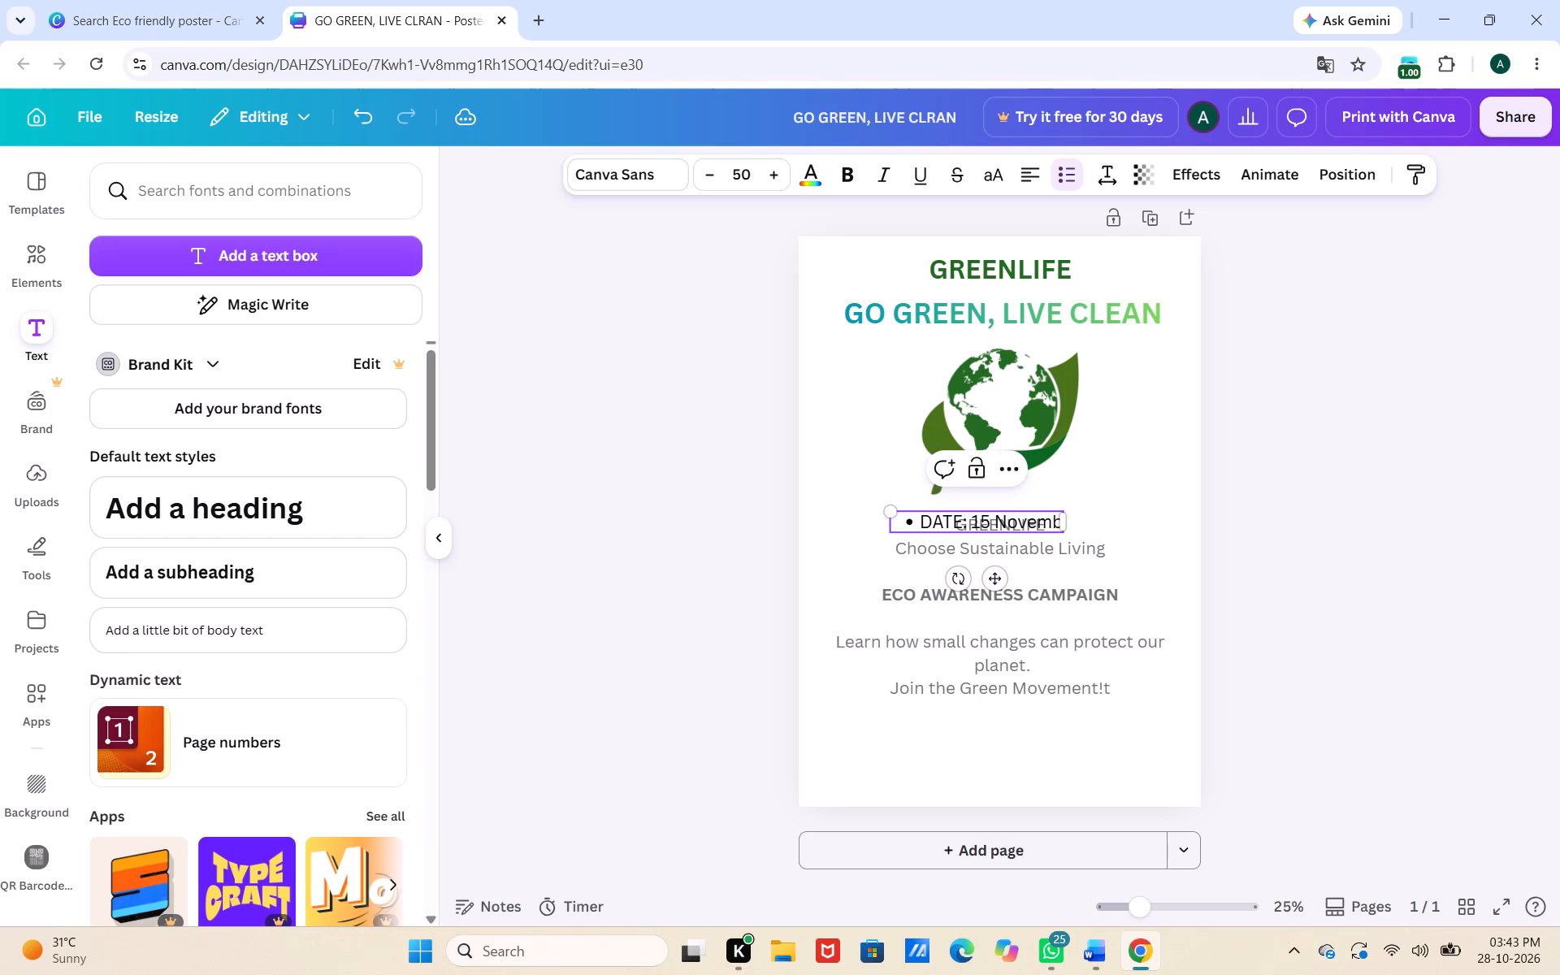
{"action": "type", "text": "er"}
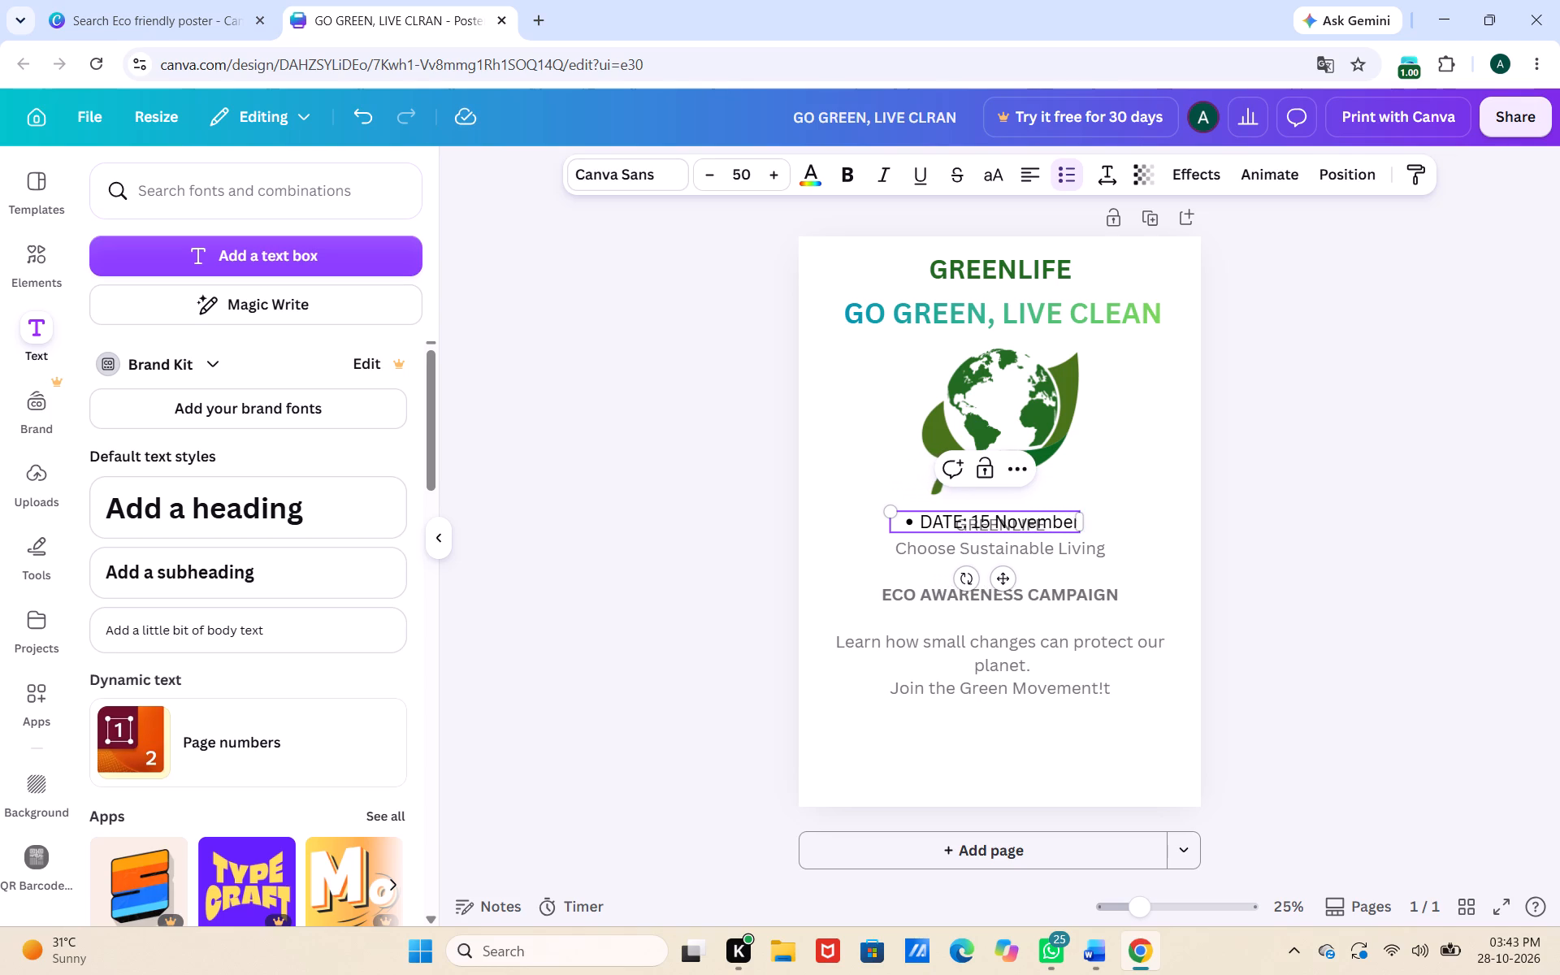
{"action": "key", "text": "space"}
{"action": "type", "text": "2026"}
Add a second bullet below the date line reading "VENUE: College Campus".
{"action": "key", "text": "Return"}
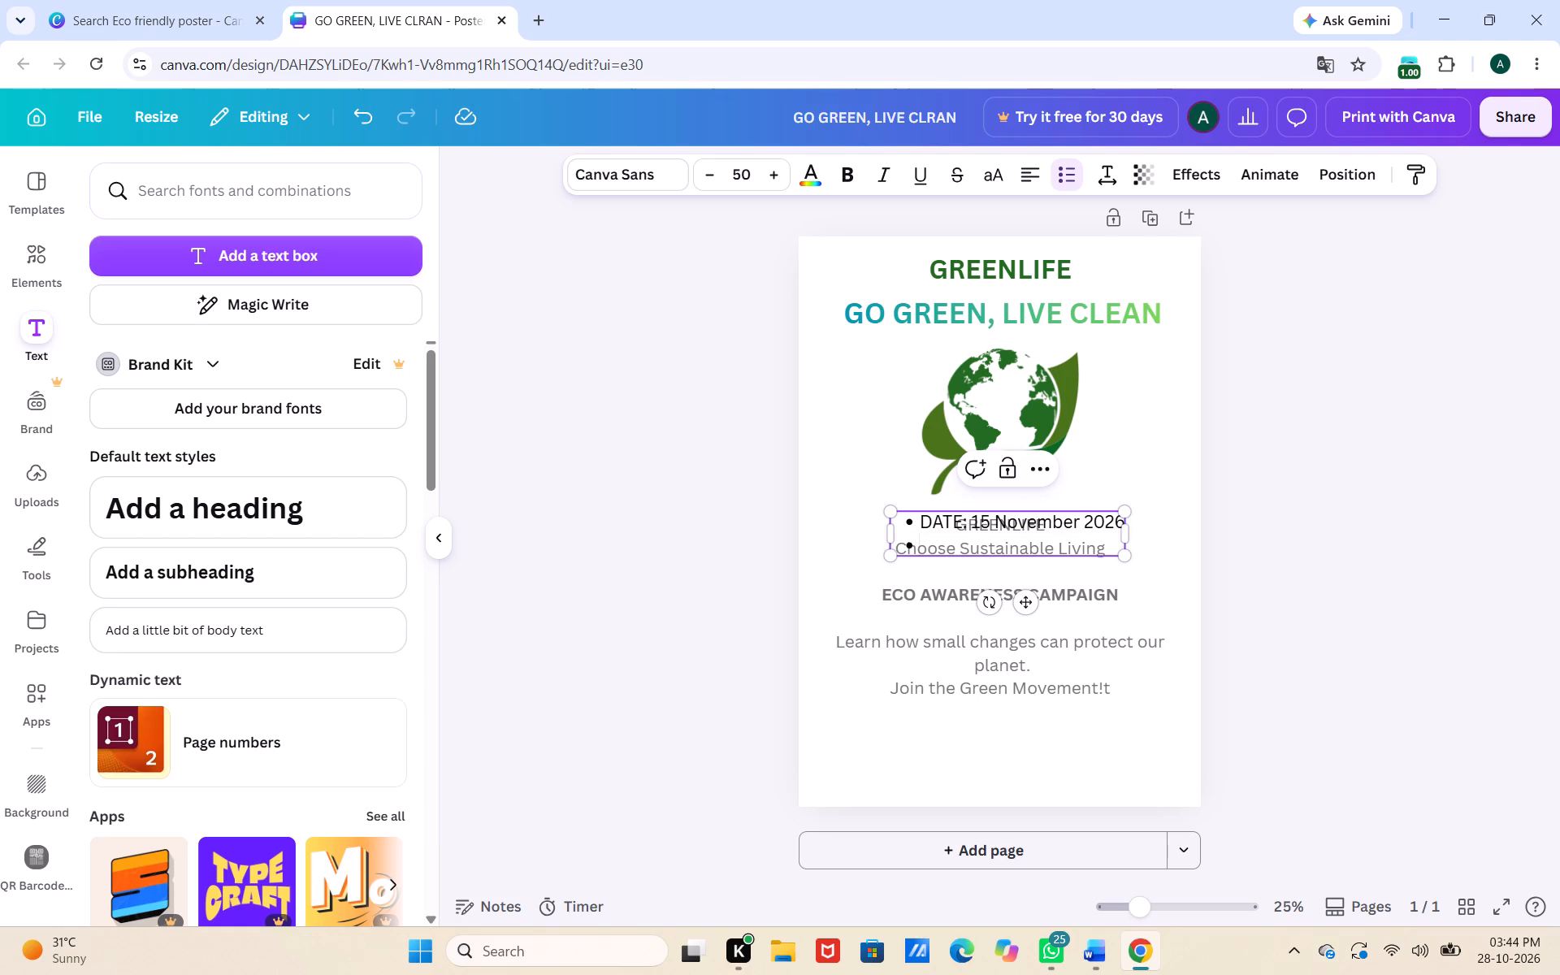
{"action": "key", "text": "shift+v"}
{"action": "key", "text": "e"}
{"action": "key", "text": "BackSpace"}
{"action": "type", "text": "ENU"}
{"action": "key", "text": "e"}
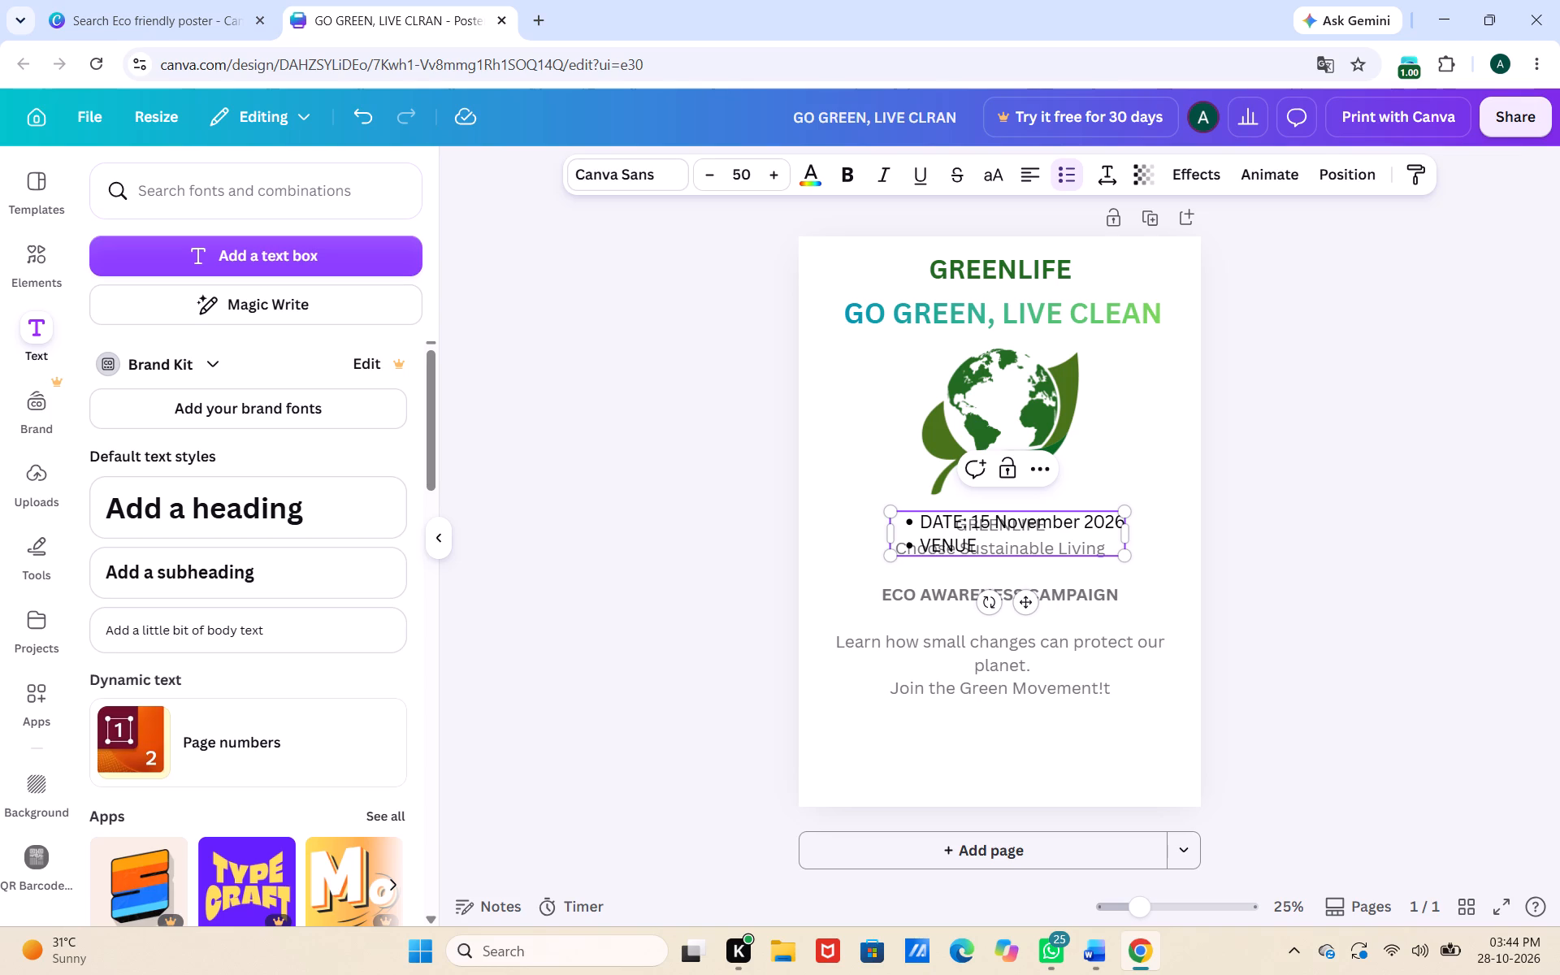
{"action": "key", "text": "space"}
{"action": "key", "text": "shift+colon"}
{"action": "key", "text": "BackSpace"}
{"action": "key", "text": "BackSpace"}
{"action": "key", "text": "shift+colon"}
{"action": "key", "text": "space"}
{"action": "key", "text": "shift+s"}
{"action": "key", "text": "a"}
{"action": "key", "text": "BackSpace"}
{"action": "key", "text": "BackSpace"}
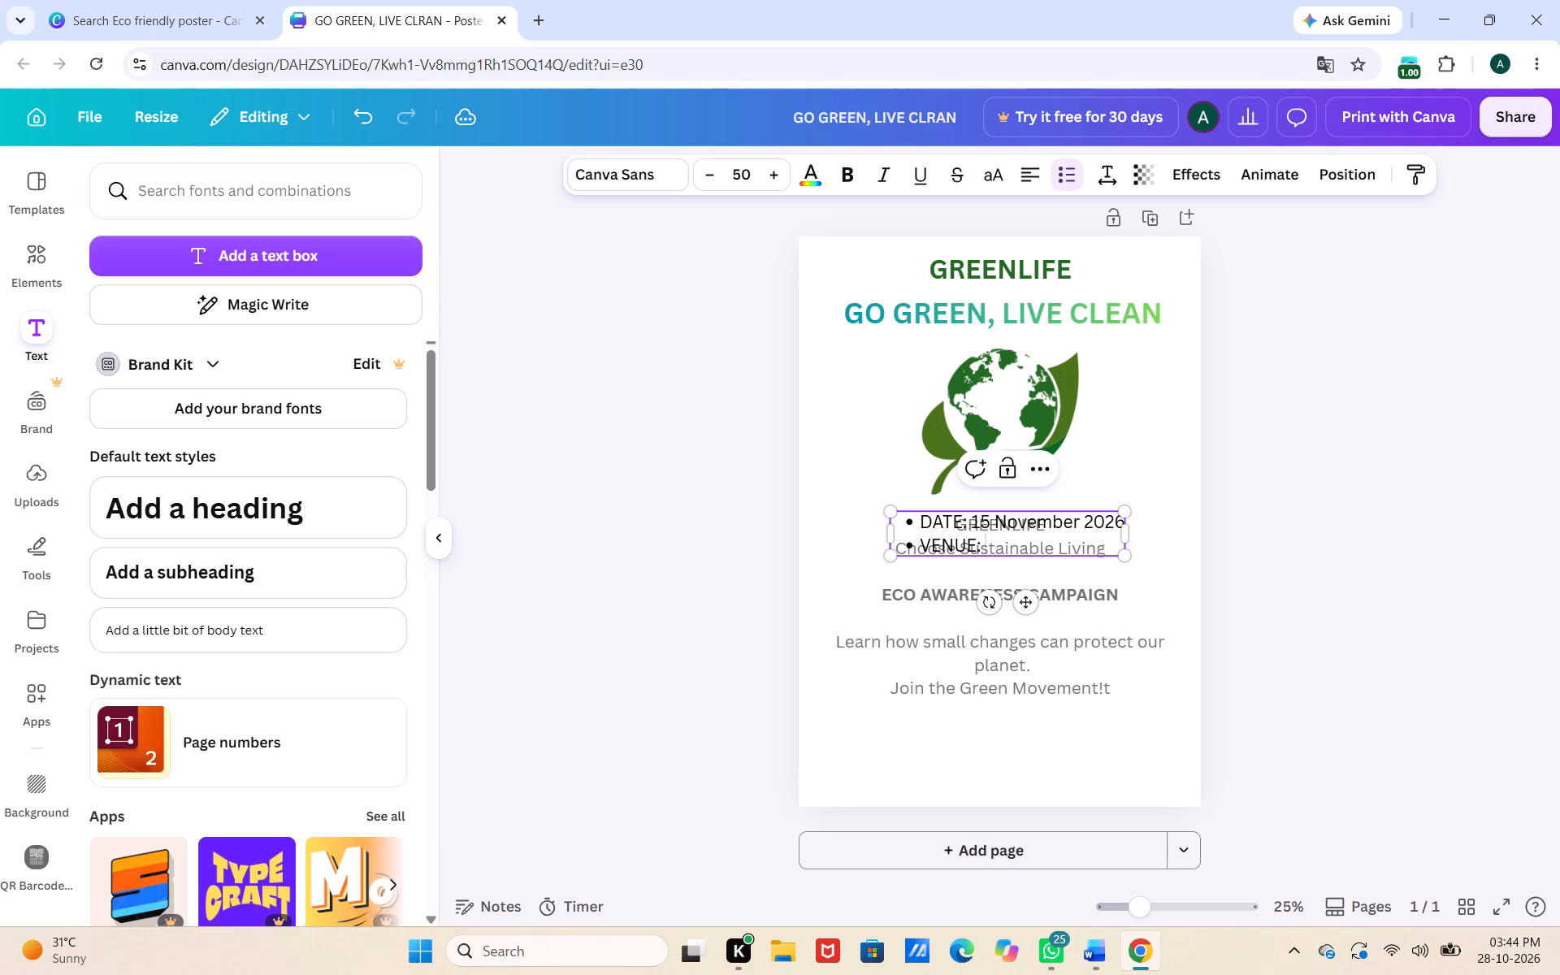
{"action": "type", "text": "Coll"}
{"action": "type", "text": "ege"}
{"action": "key", "text": "space"}
{"action": "type", "text": "Campus"}
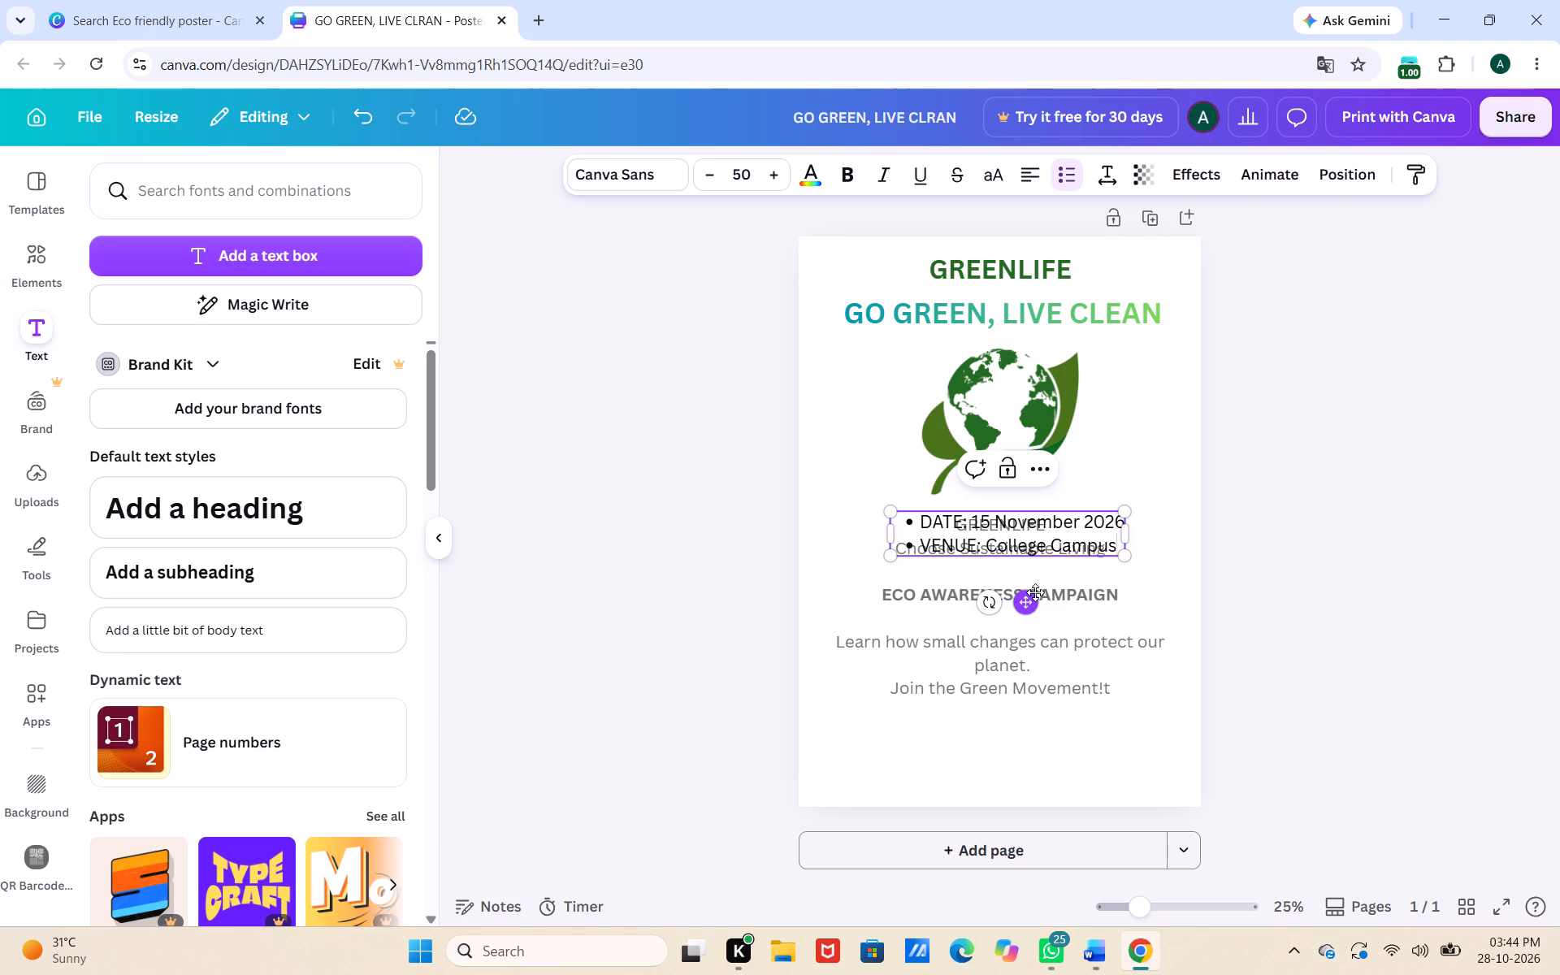
Move the bulleted date and venue list below the campaign text, roughly centred near the poster's bottom, and deselect it.
{"action": "left_click_drag", "start_coordinate": [1035, 592], "coordinate": [1014, 830]}
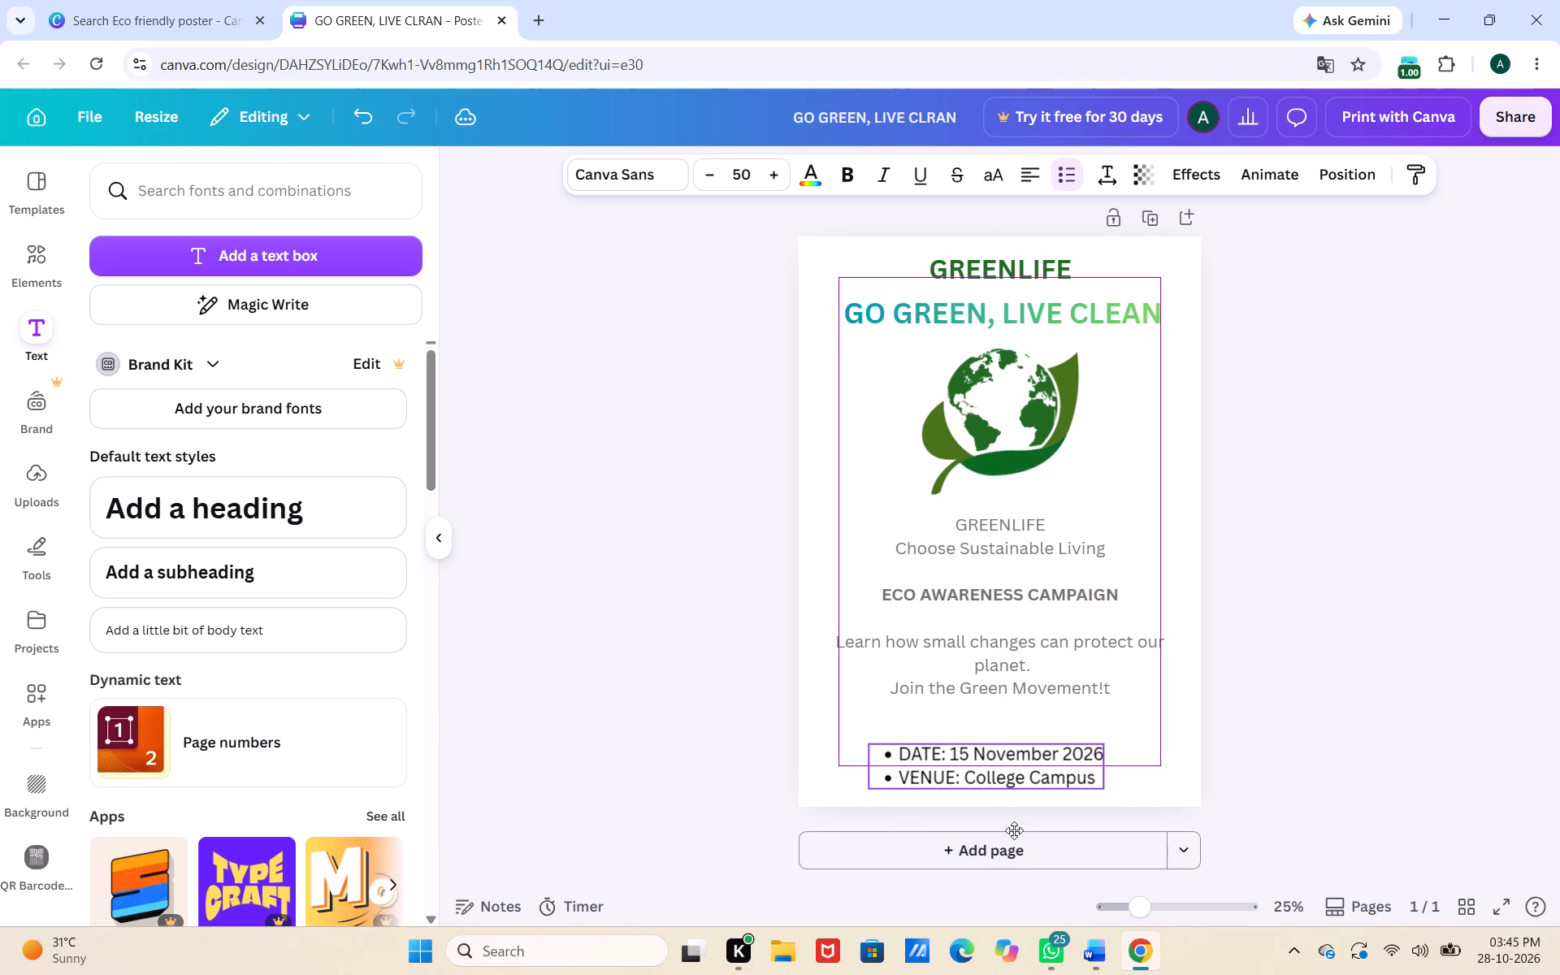
{"action": "left_click_drag", "start_coordinate": [1014, 830], "coordinate": [1004, 815]}
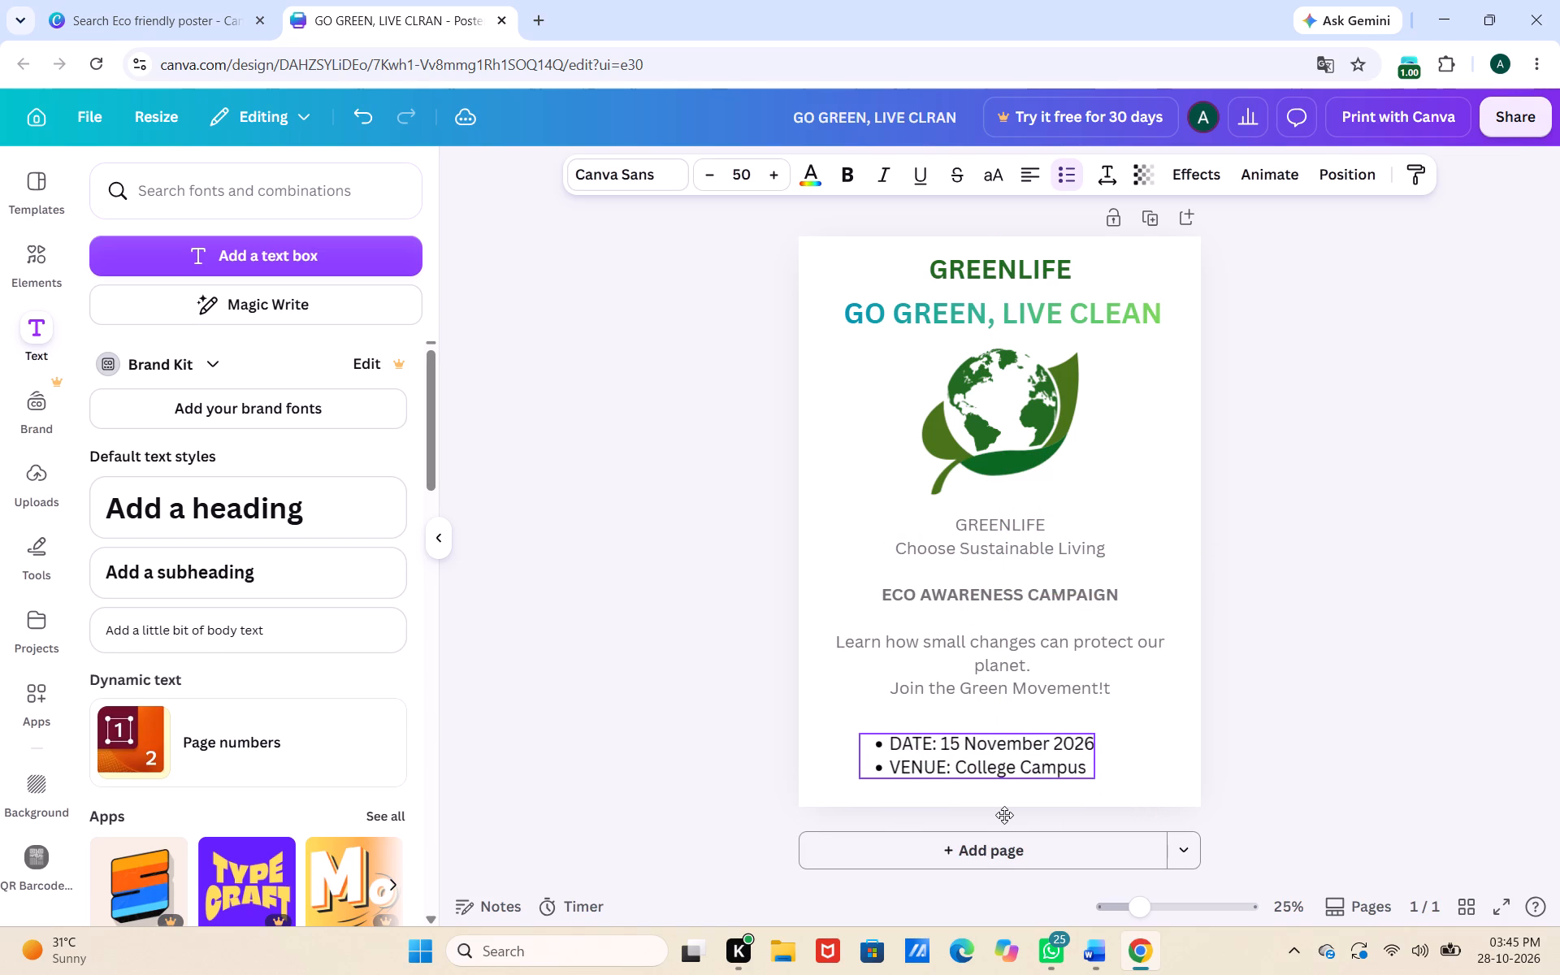
{"action": "left_click_drag", "start_coordinate": [1004, 815], "coordinate": [1038, 819]}
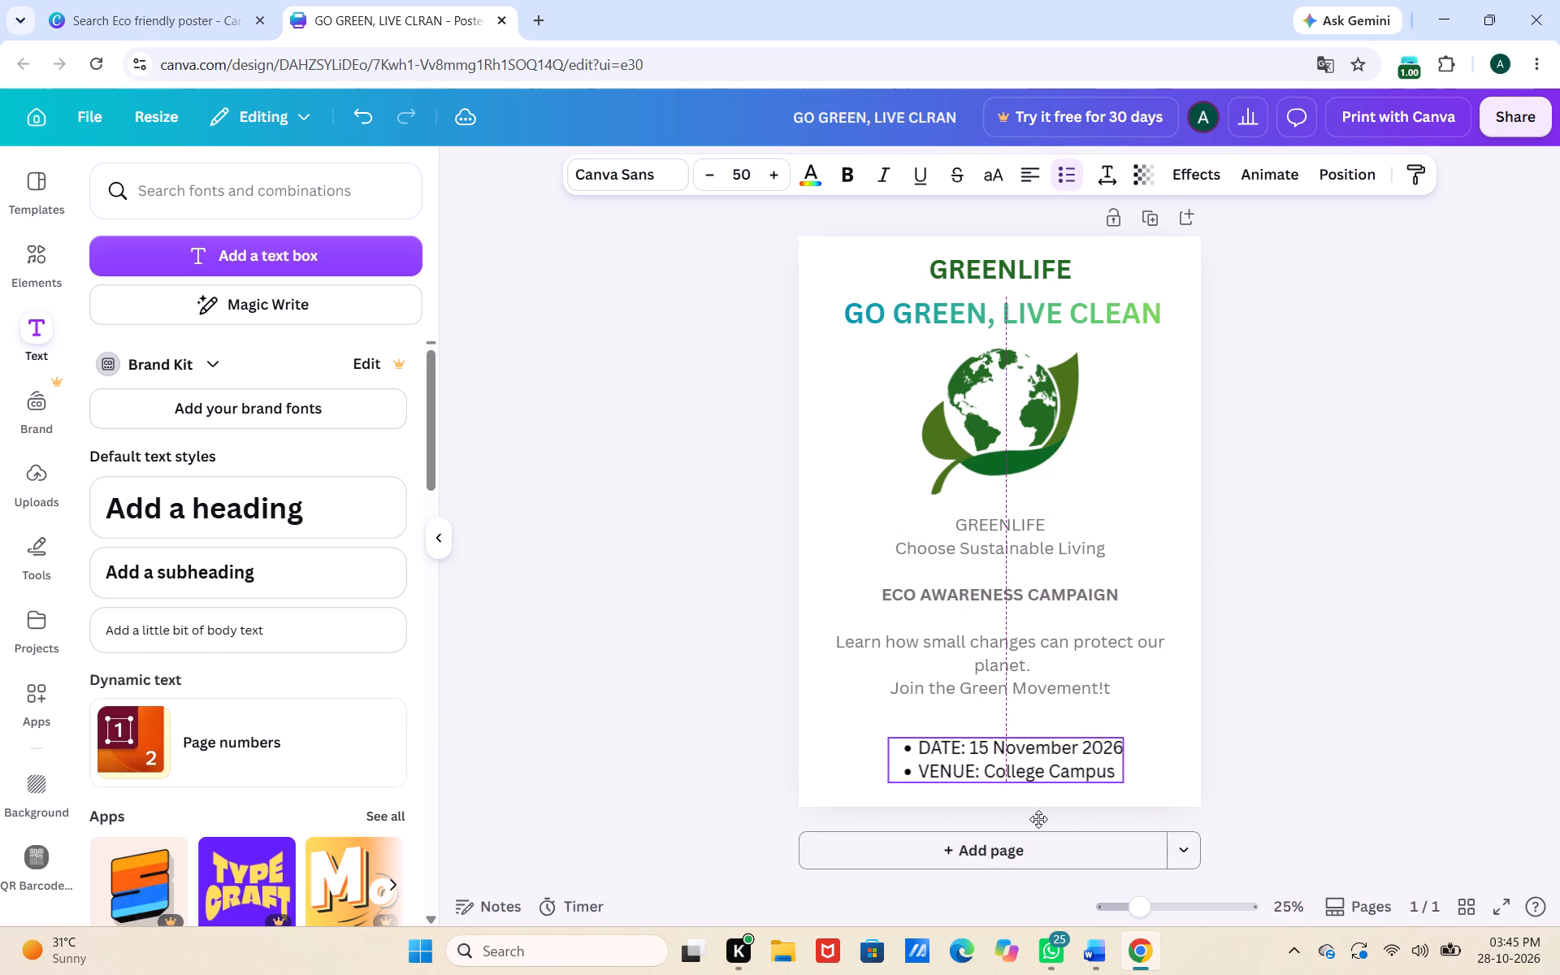
{"action": "left_click_drag", "start_coordinate": [1038, 819], "coordinate": [1040, 822]}
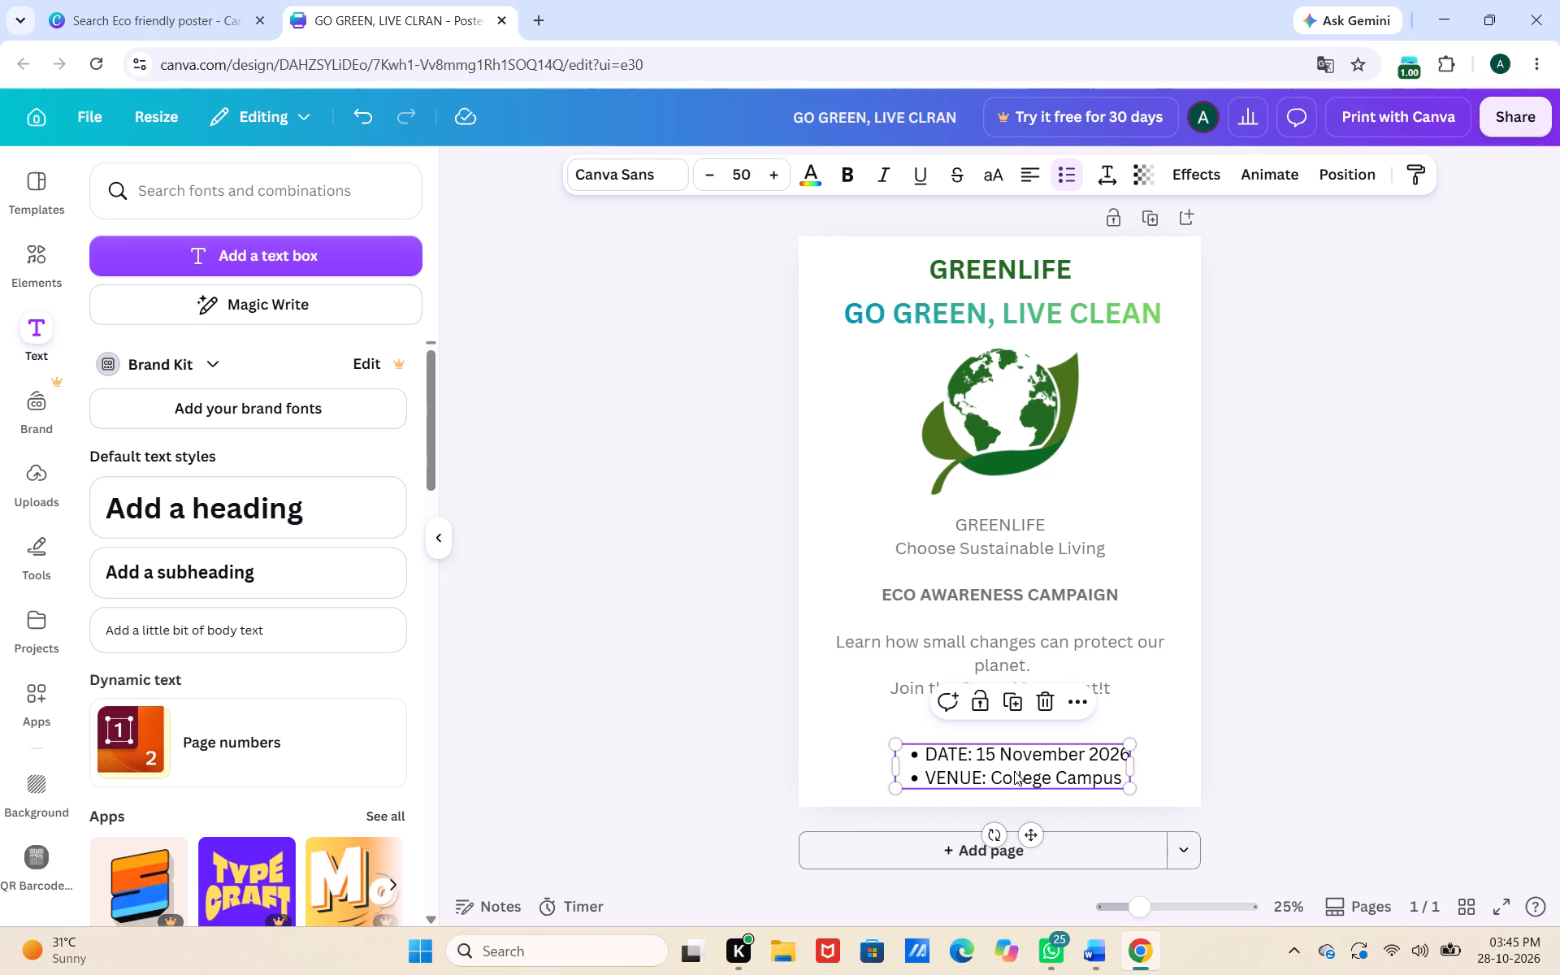
{"action": "left_click_drag", "start_coordinate": [1014, 771], "coordinate": [1009, 751]}
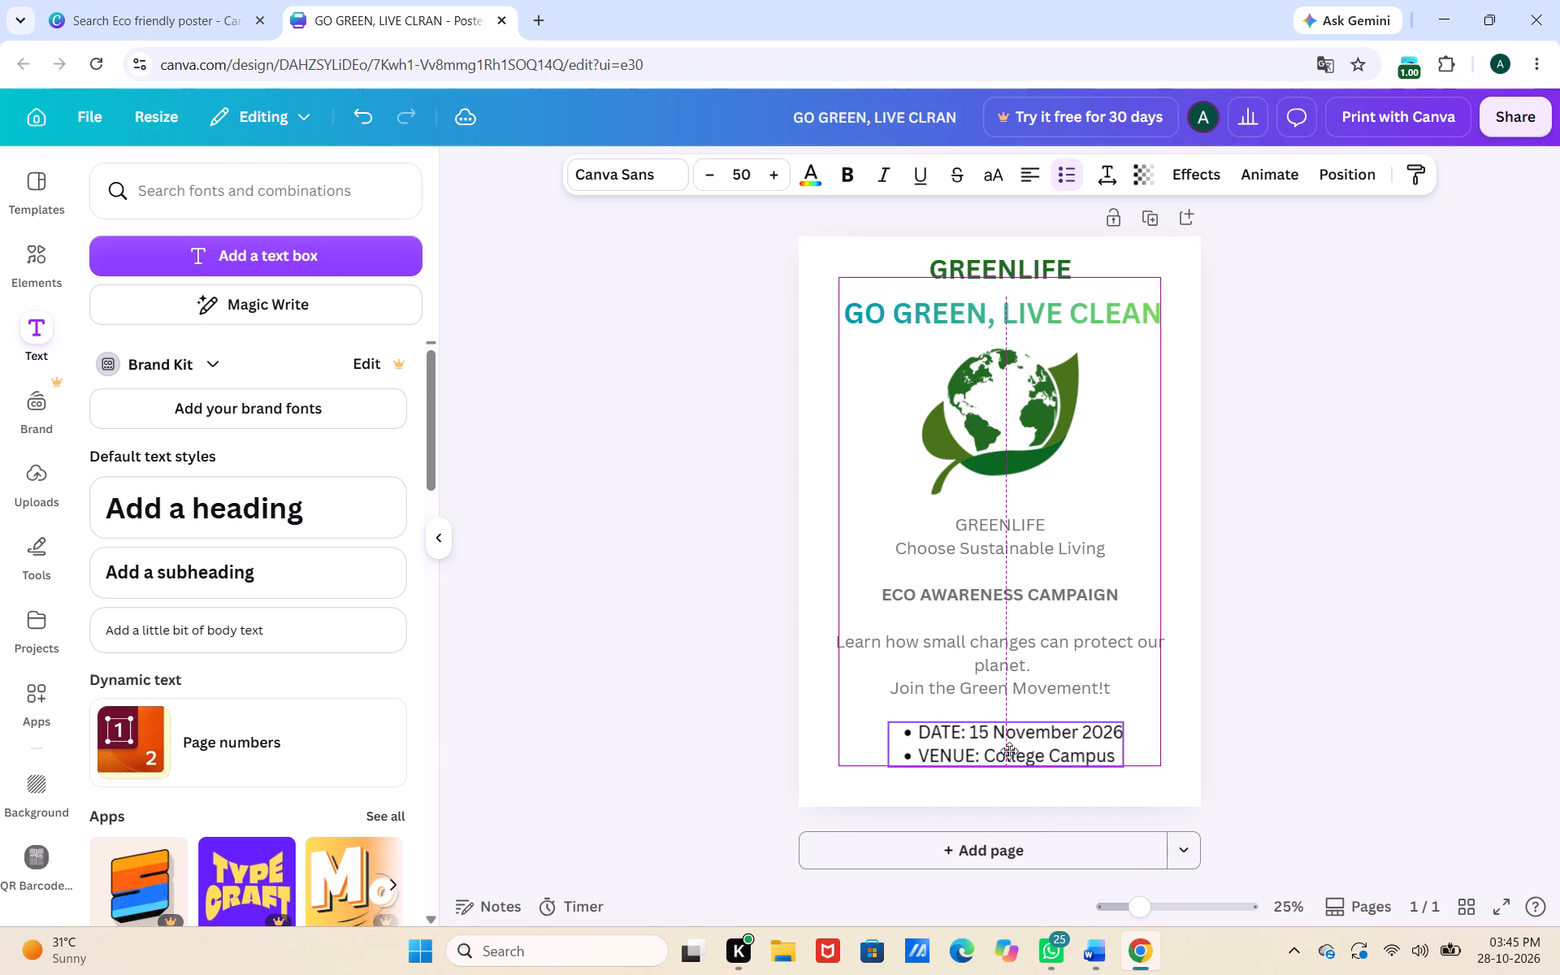
{"action": "left_click_drag", "start_coordinate": [1009, 751], "coordinate": [1001, 755]}
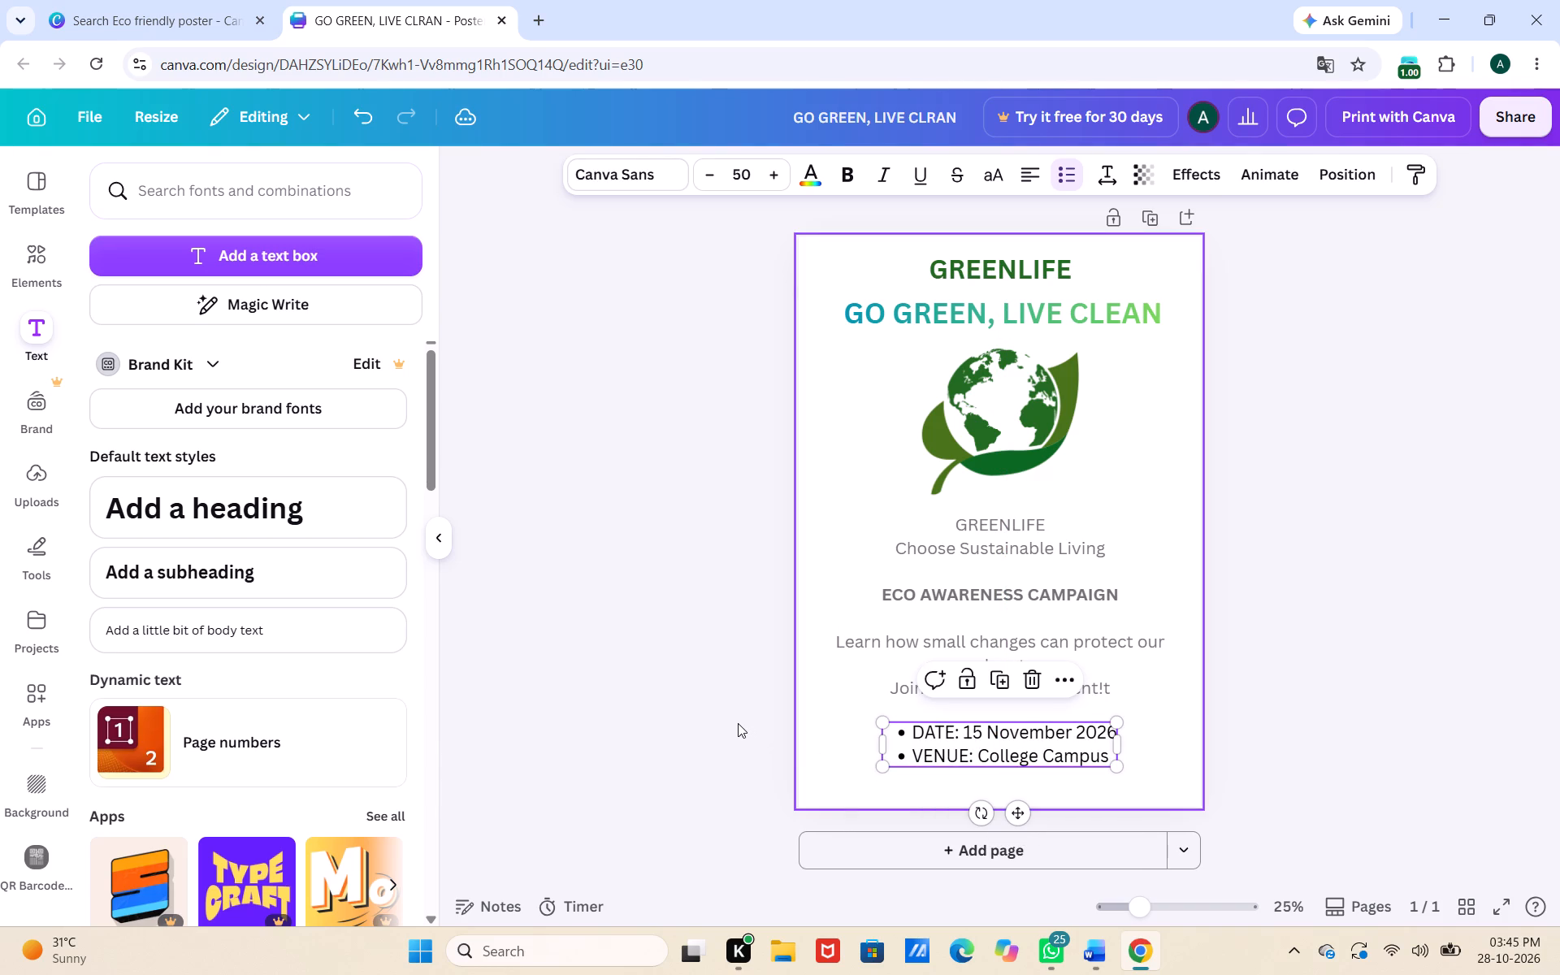
{"action": "left_click", "coordinate": [738, 723]}
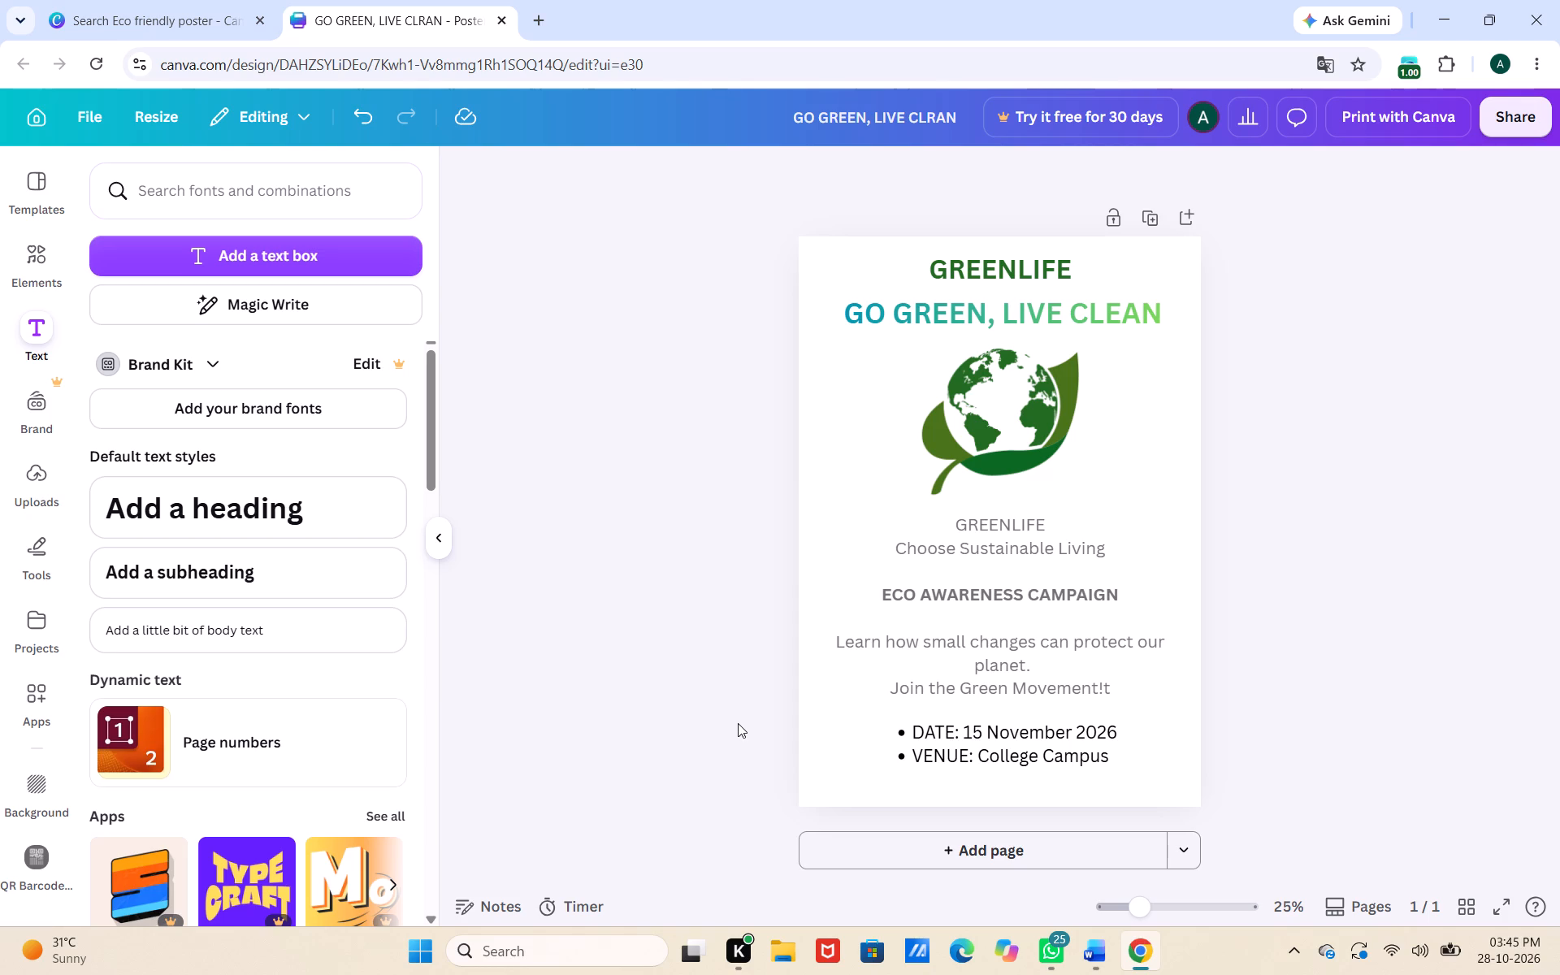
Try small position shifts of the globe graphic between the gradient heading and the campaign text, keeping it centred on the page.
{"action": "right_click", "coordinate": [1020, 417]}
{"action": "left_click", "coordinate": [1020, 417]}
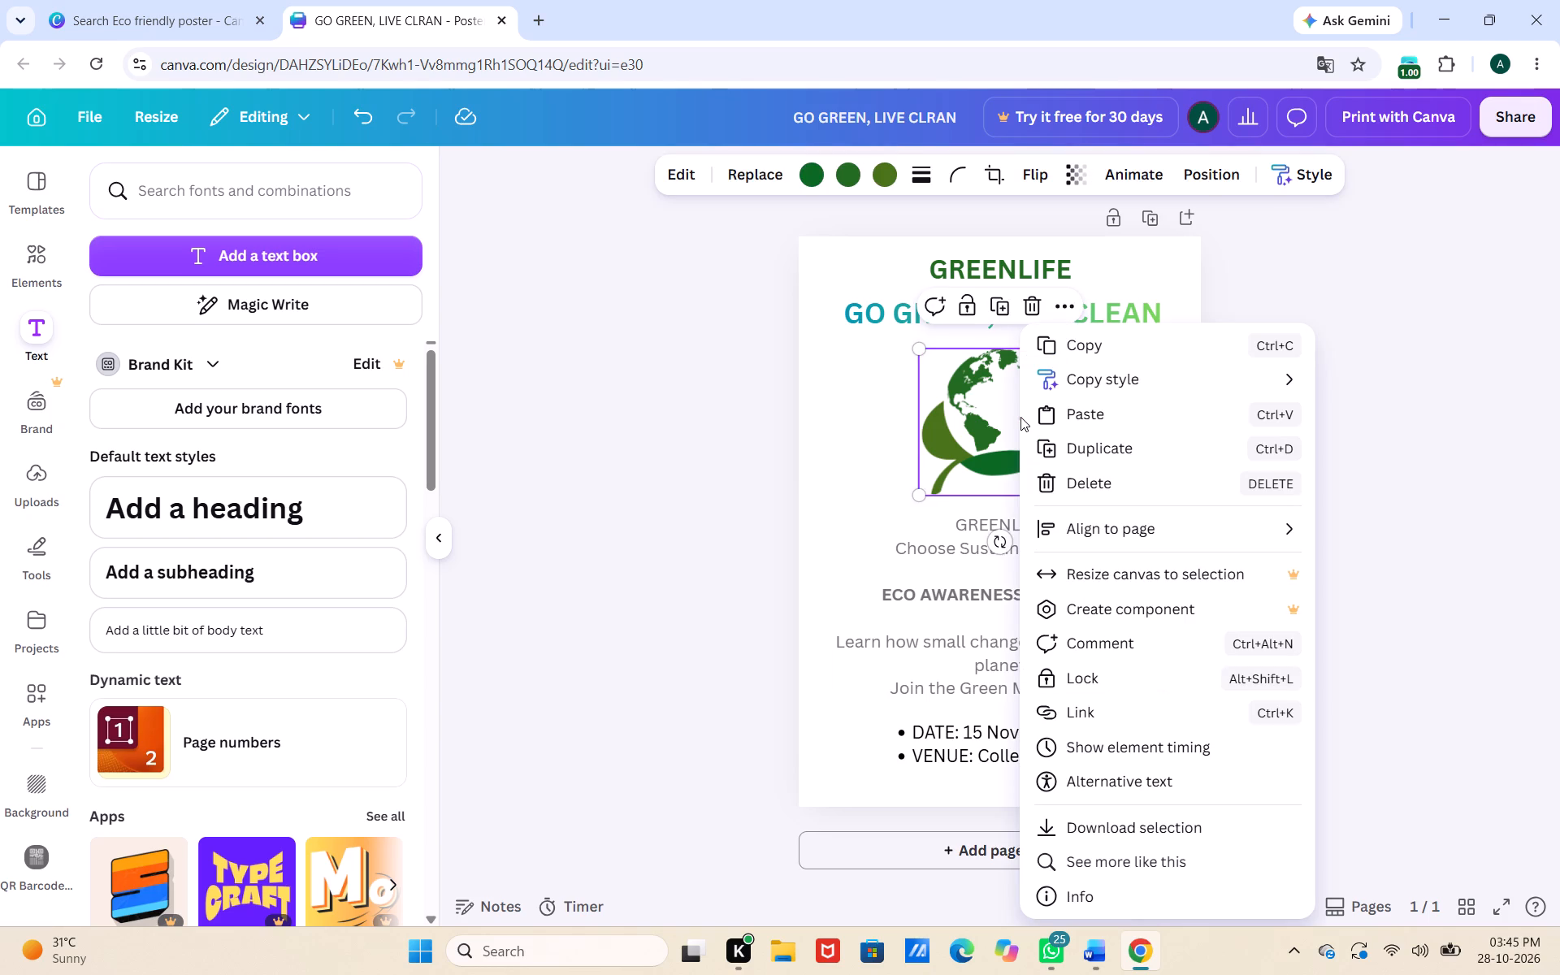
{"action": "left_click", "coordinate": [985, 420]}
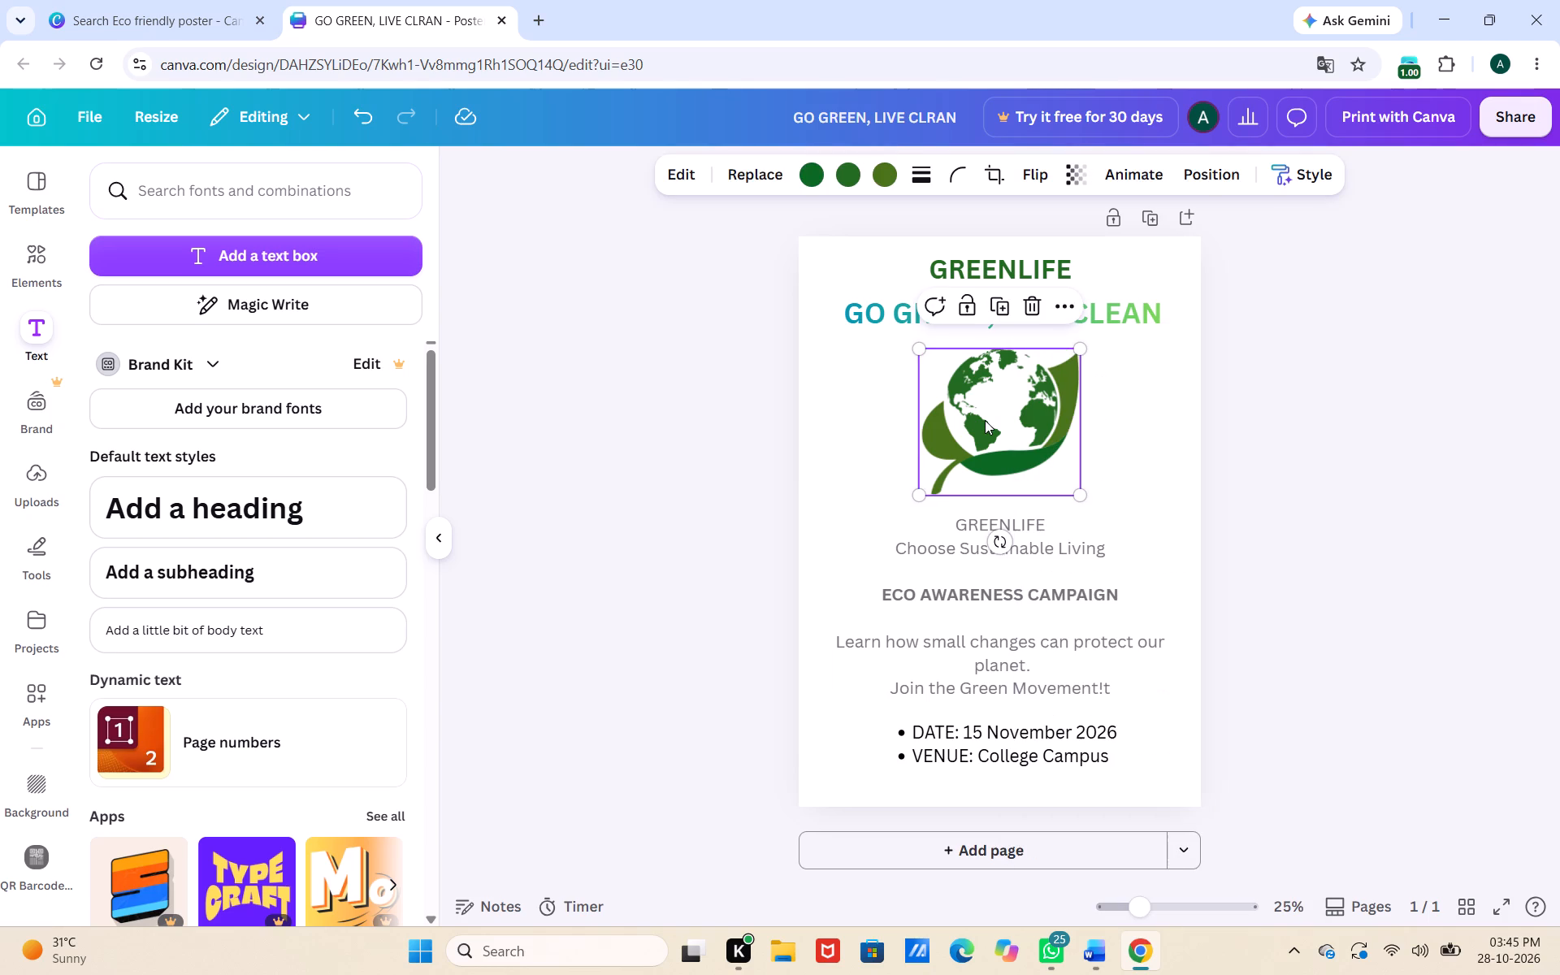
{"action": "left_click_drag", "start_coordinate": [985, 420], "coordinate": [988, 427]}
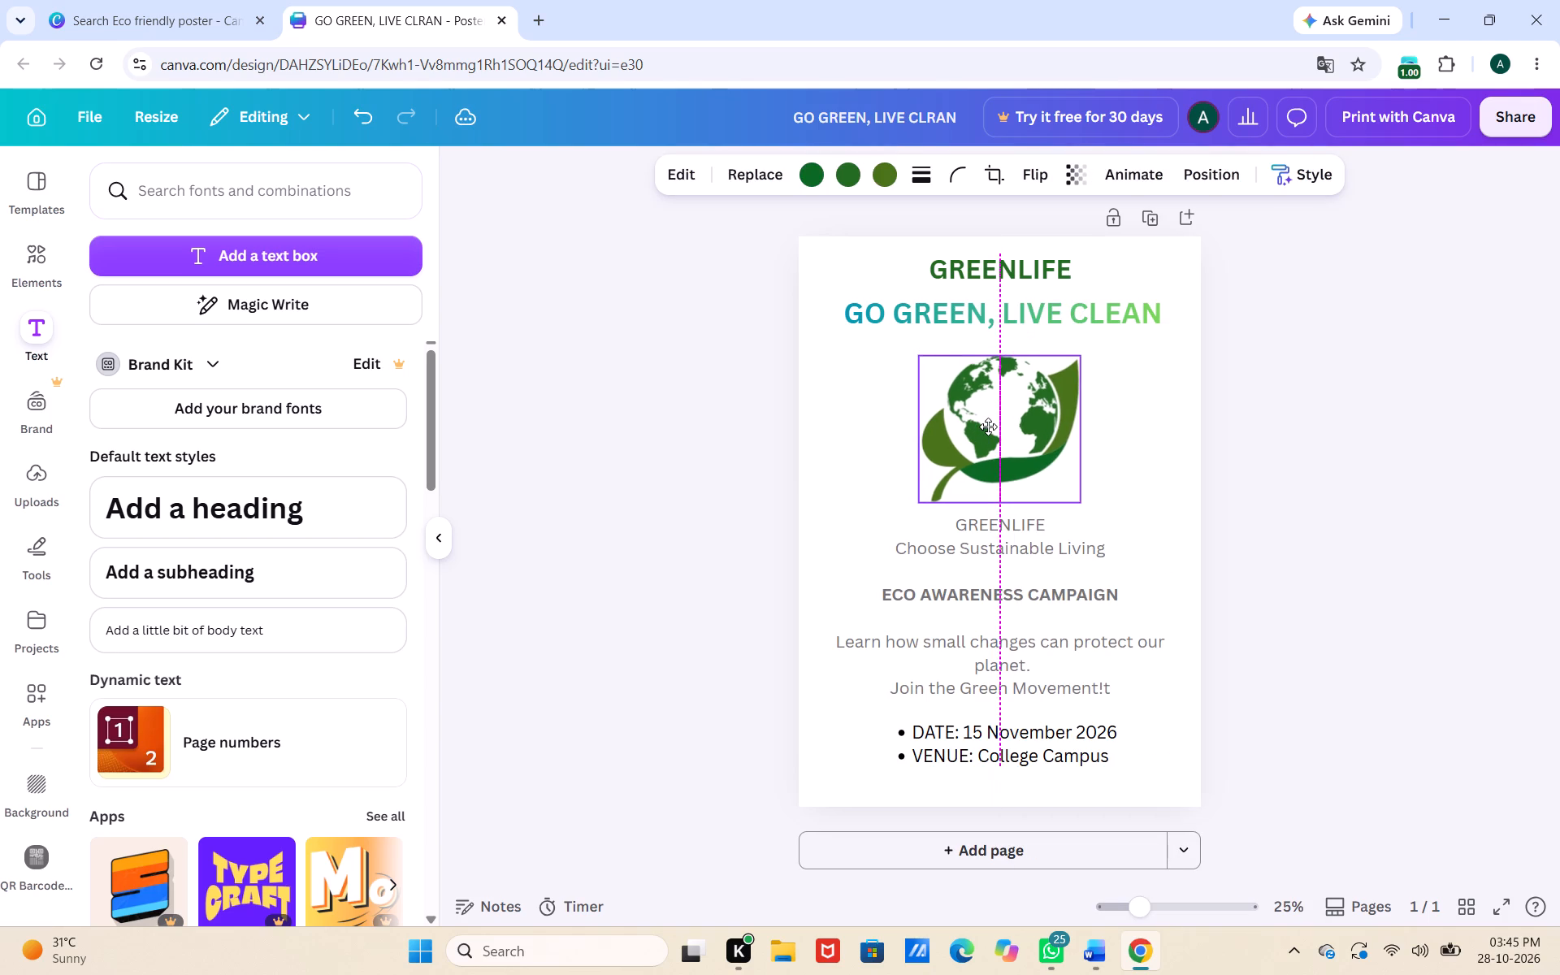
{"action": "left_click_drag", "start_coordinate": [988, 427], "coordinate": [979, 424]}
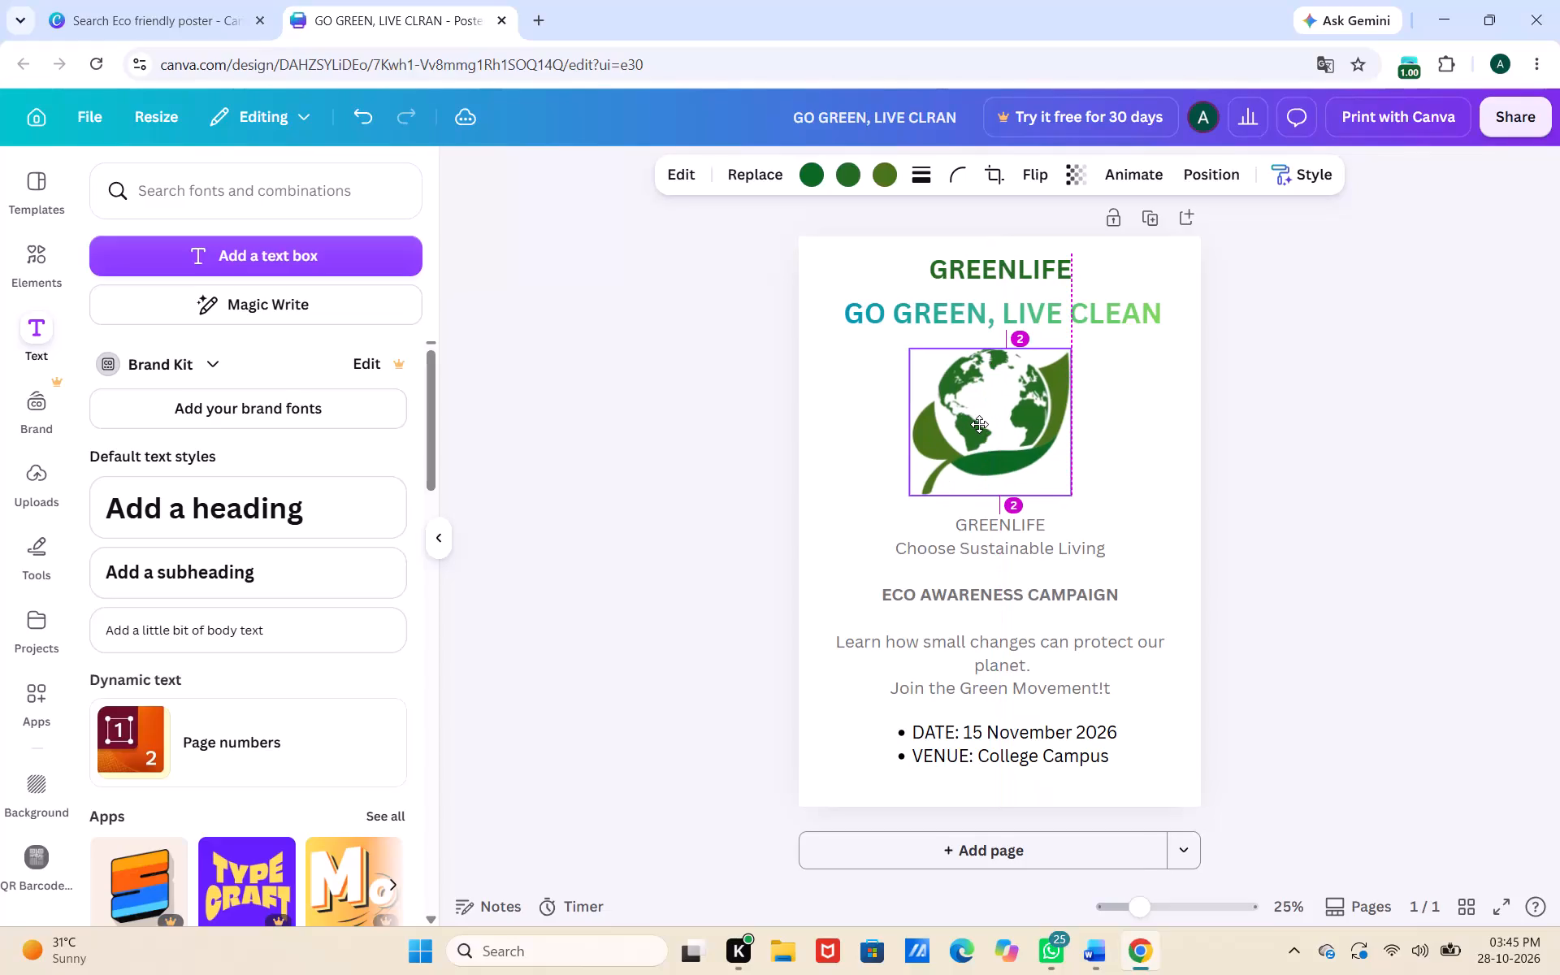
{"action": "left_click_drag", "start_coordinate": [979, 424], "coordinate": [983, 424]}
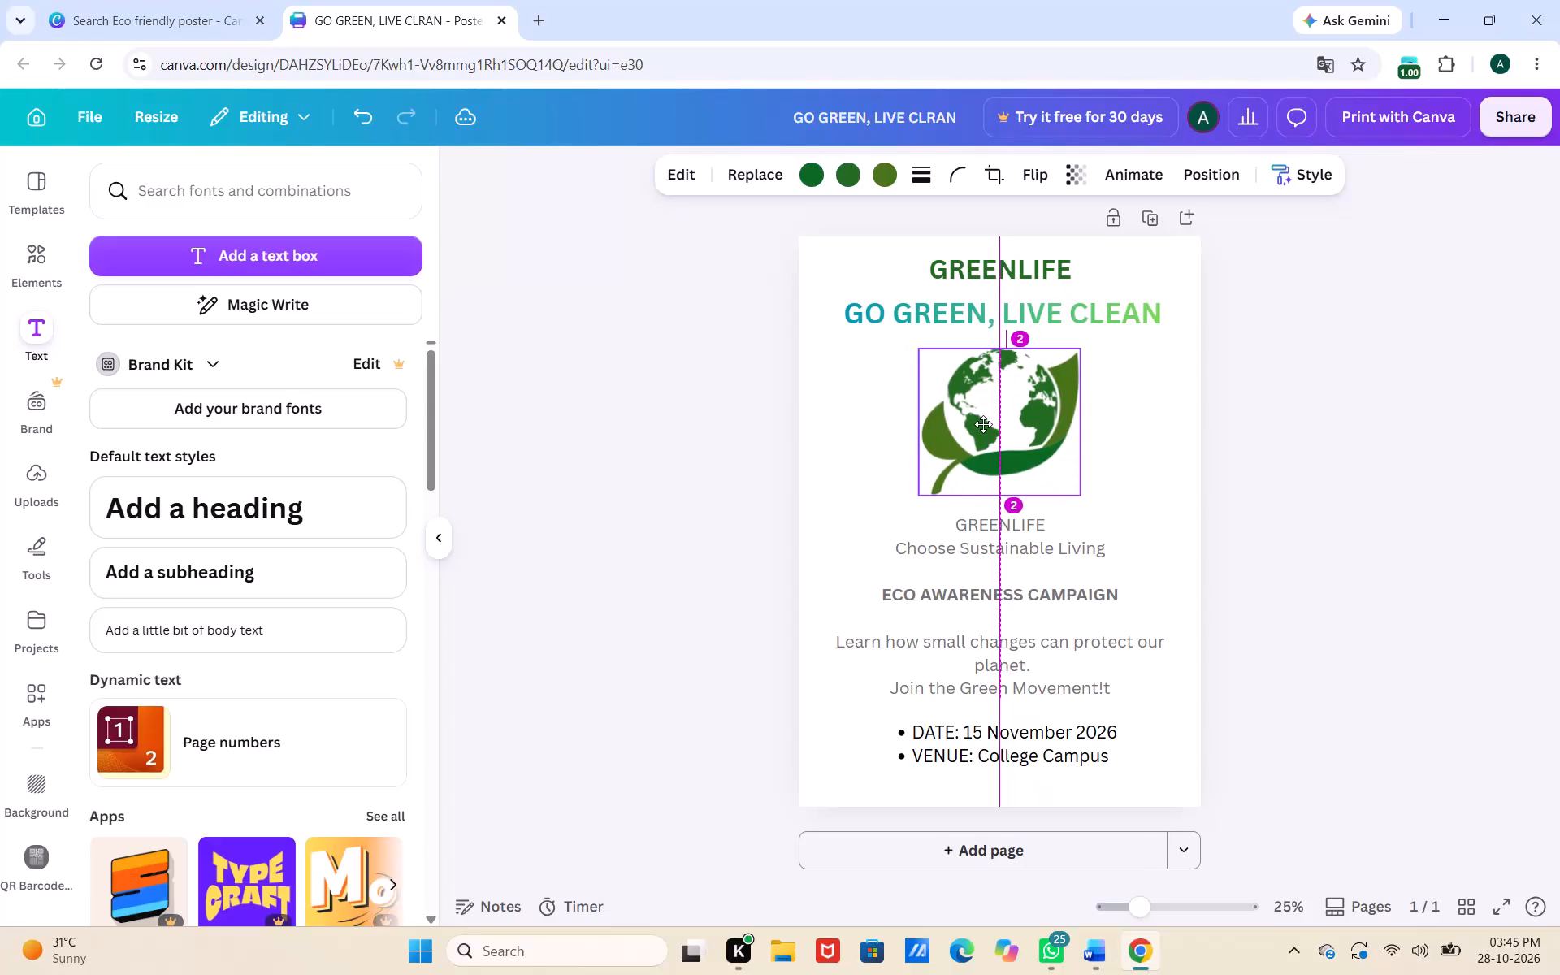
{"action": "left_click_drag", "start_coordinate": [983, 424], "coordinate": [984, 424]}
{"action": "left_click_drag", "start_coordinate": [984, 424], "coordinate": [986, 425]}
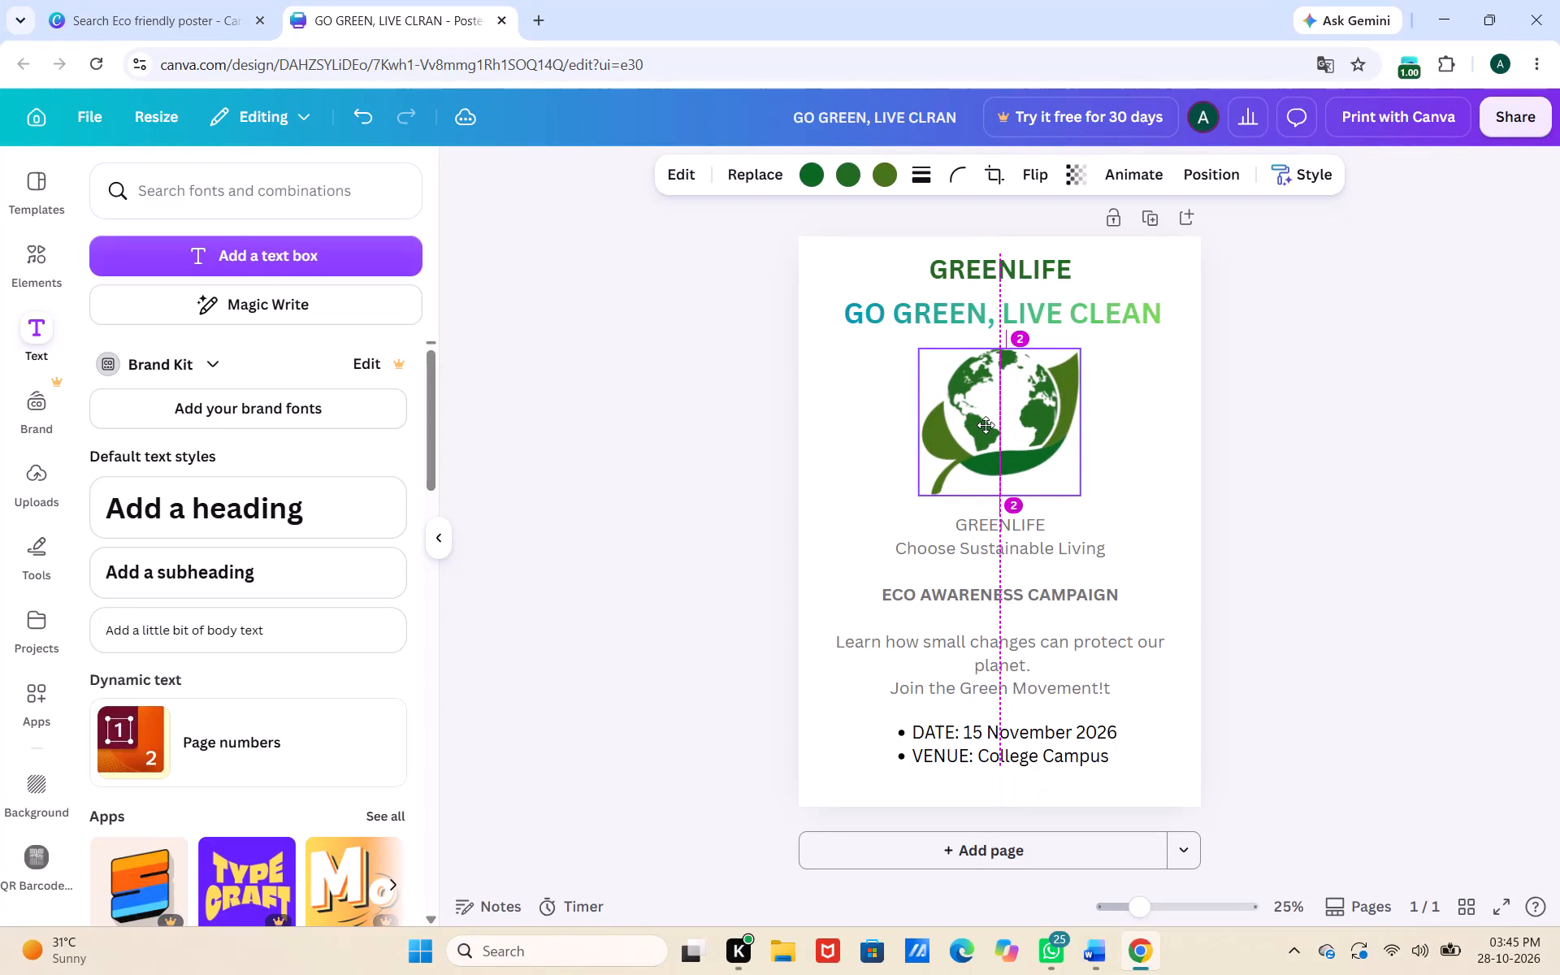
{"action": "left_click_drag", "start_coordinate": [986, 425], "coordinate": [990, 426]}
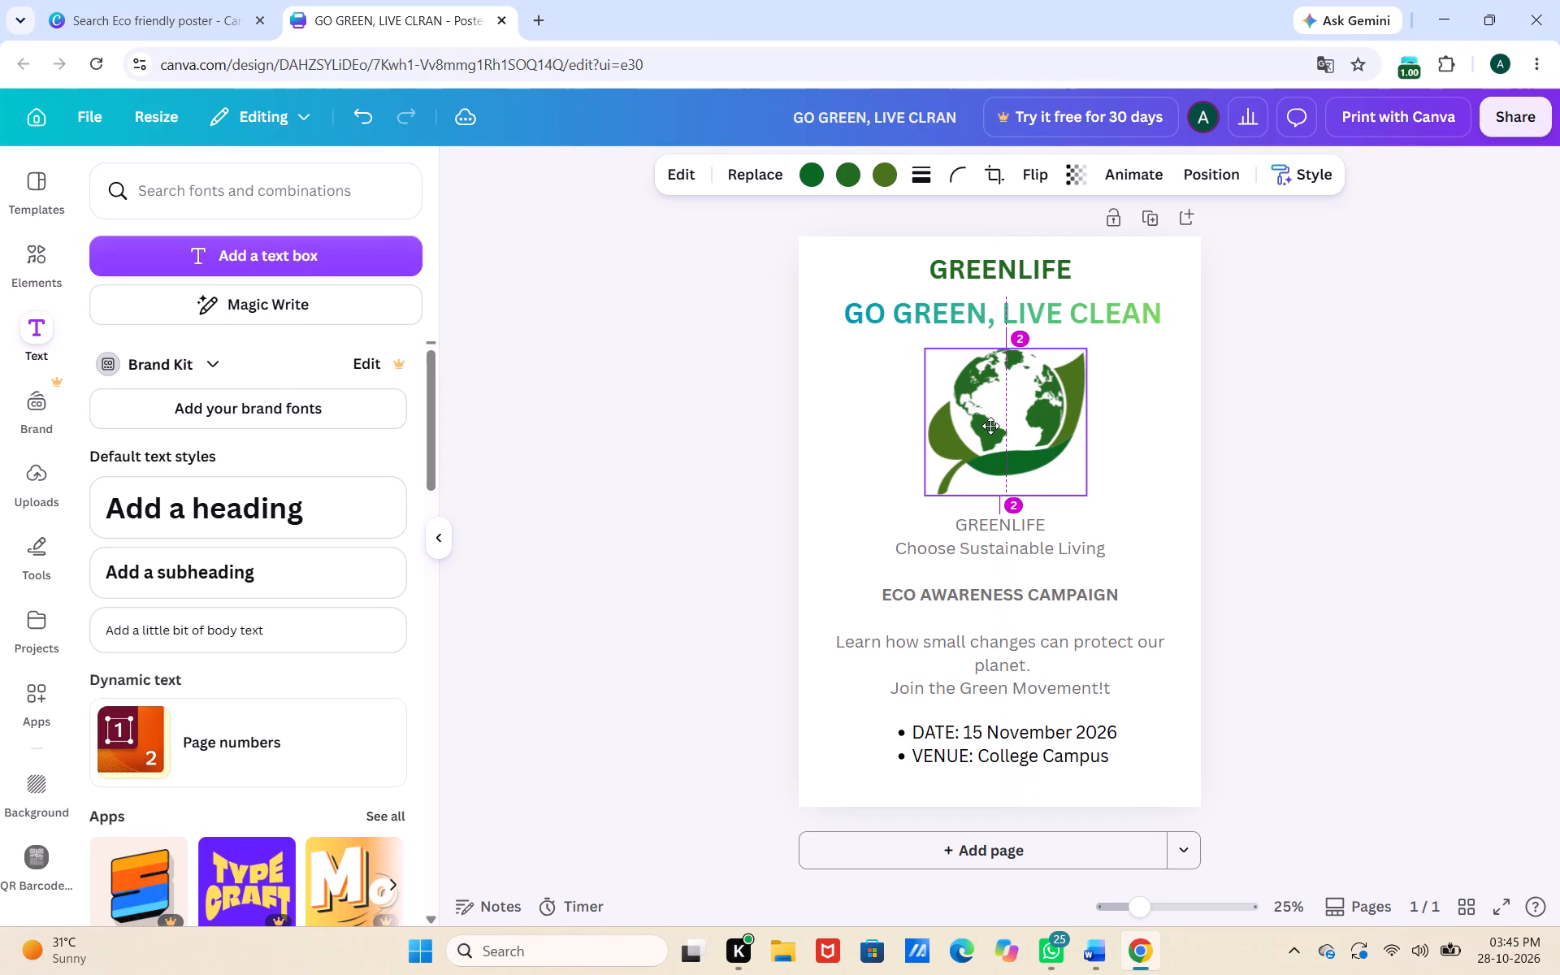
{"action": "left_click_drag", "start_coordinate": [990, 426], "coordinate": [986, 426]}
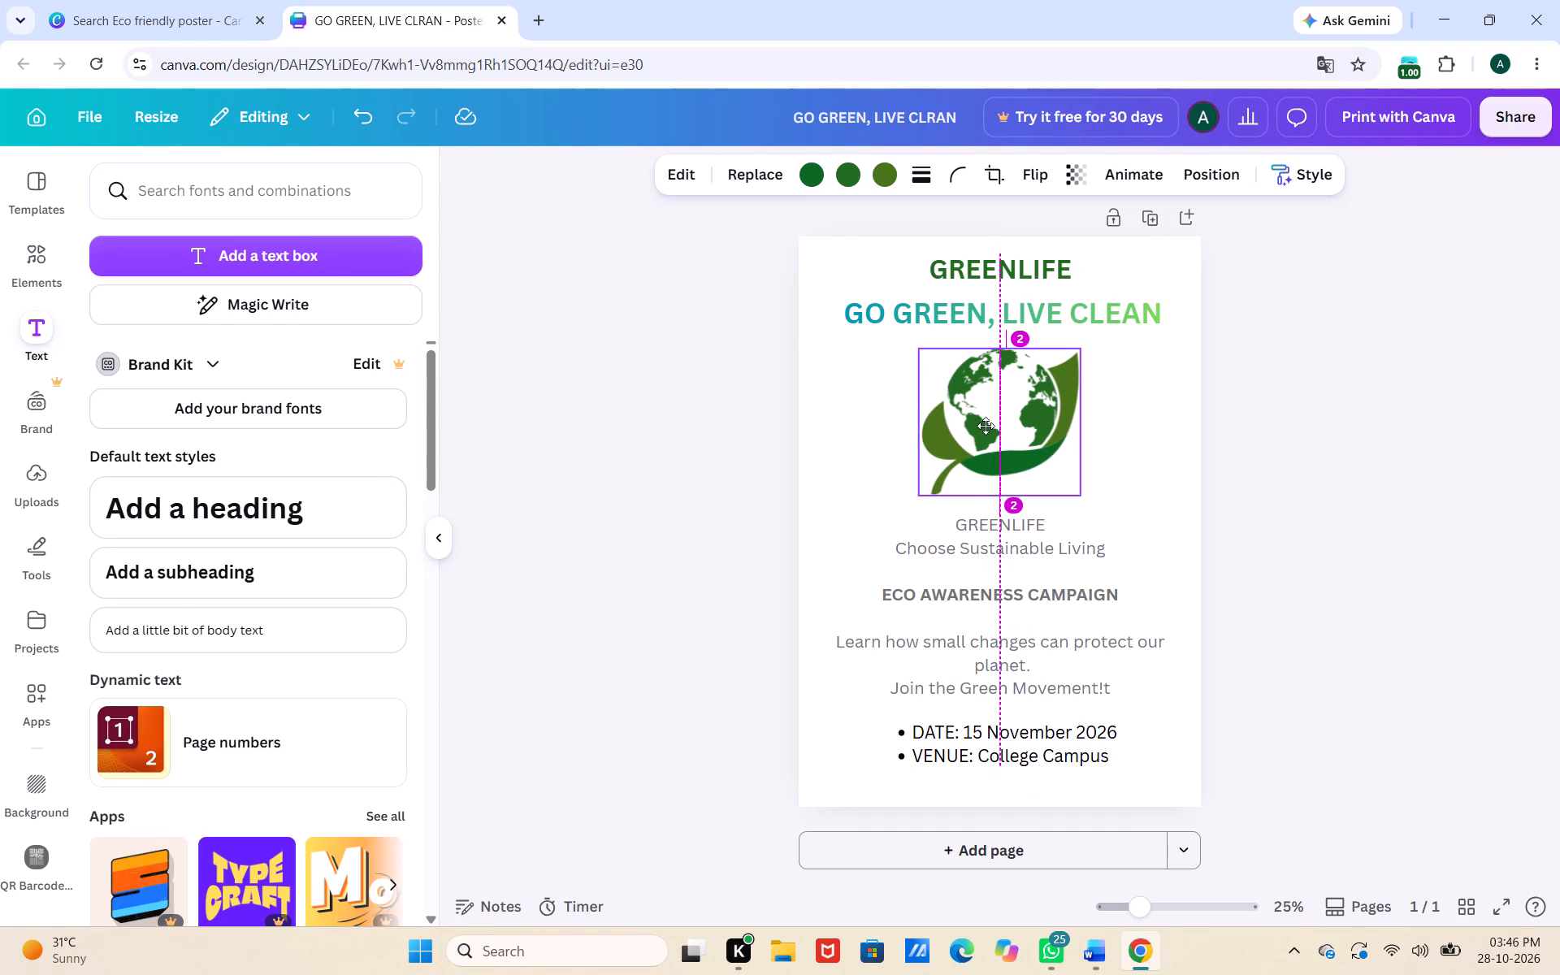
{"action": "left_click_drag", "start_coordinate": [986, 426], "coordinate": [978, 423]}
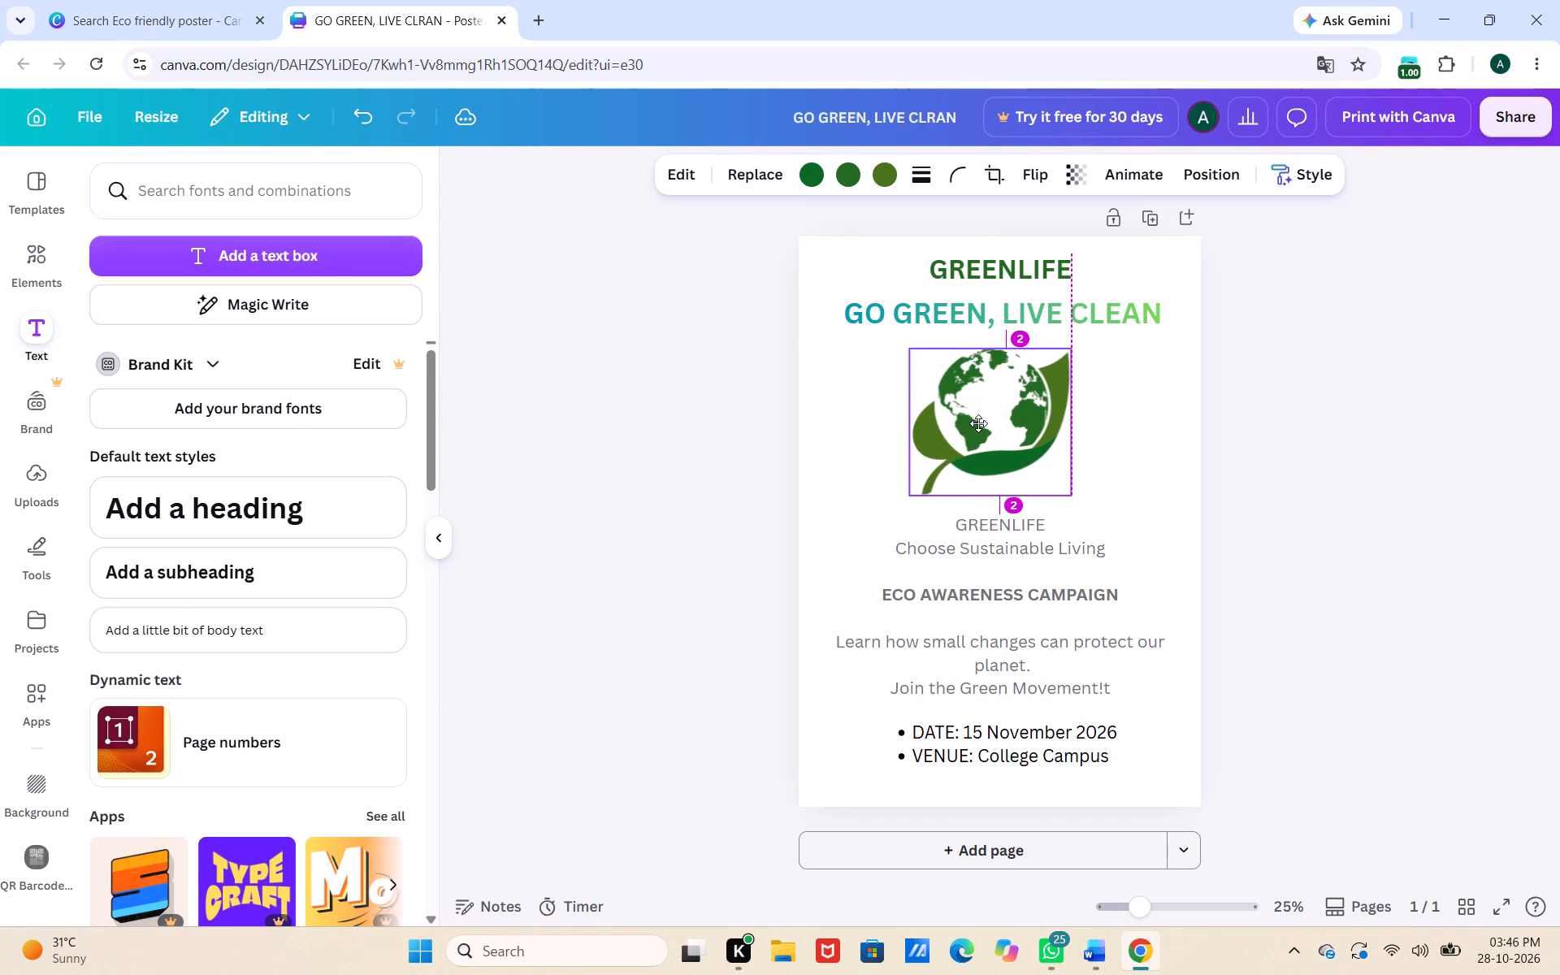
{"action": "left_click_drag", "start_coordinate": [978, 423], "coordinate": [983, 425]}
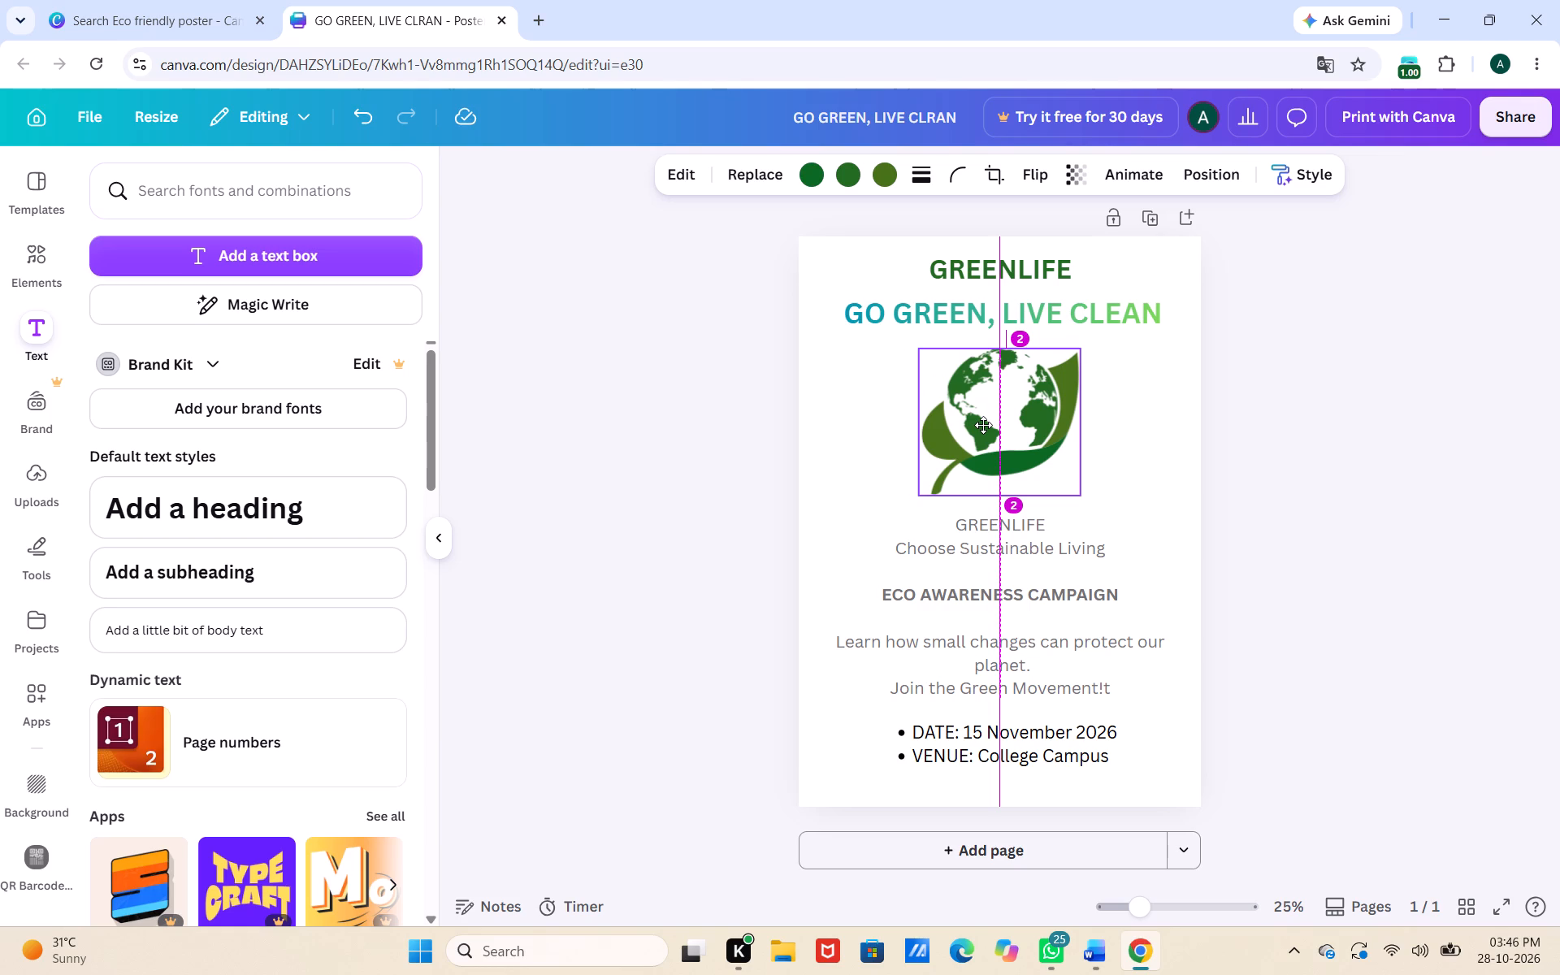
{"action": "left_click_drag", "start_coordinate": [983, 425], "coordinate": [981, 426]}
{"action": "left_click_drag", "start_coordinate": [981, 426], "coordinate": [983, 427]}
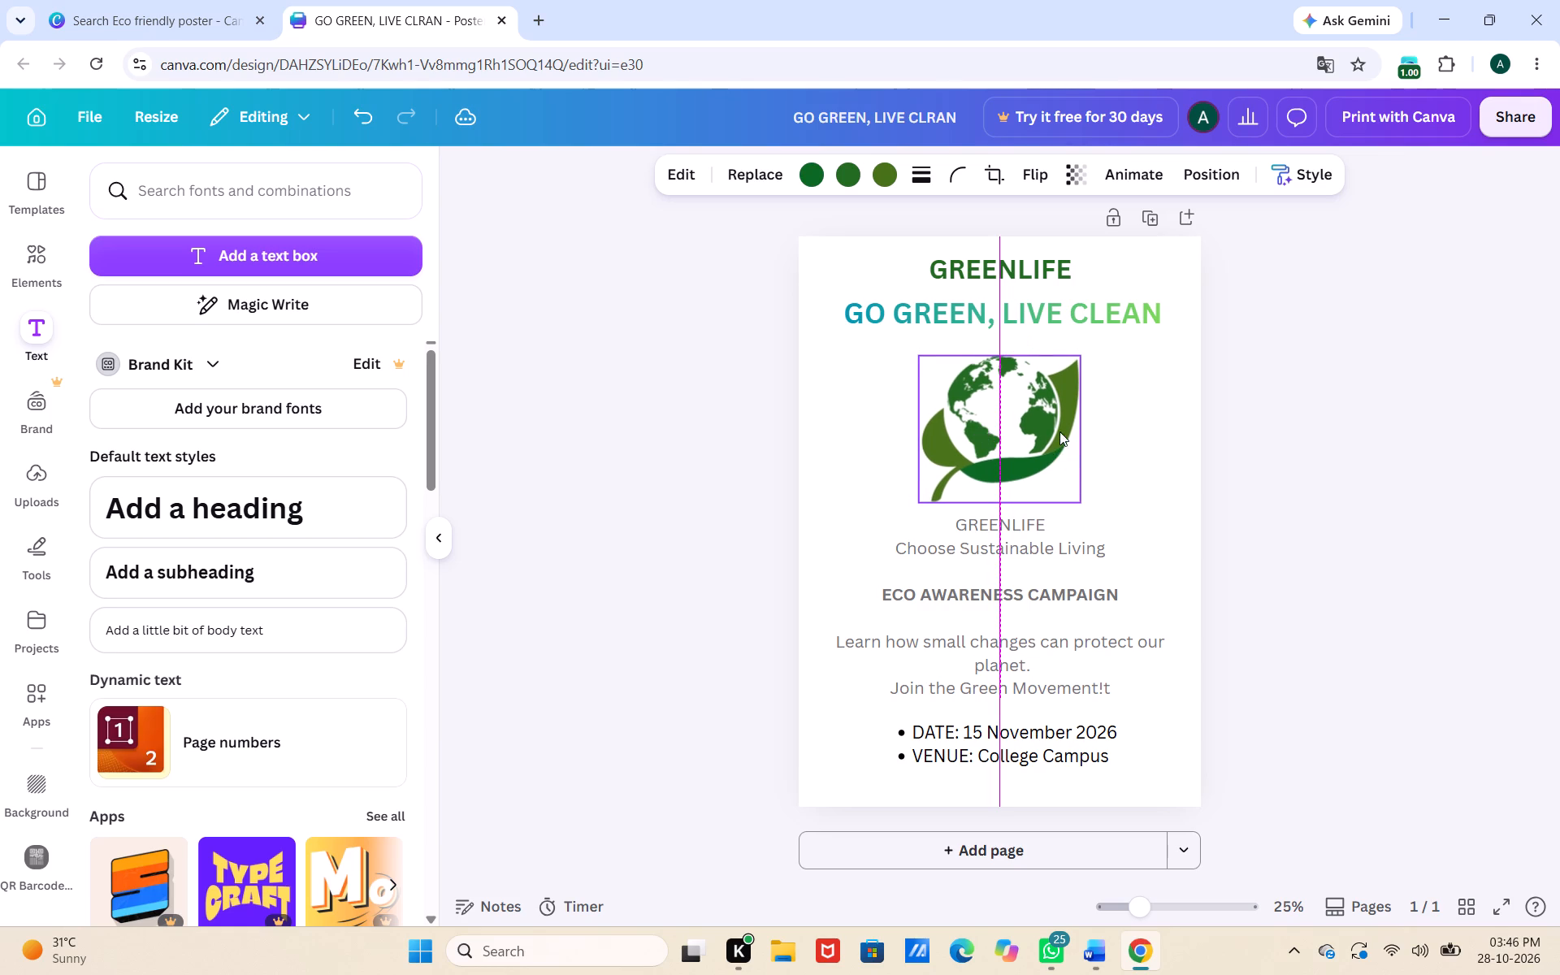
Enlarge the globe graphic to about 18.2 wide by 16.6 high, recentre it between the gradient heading and campaign text, and deselect it.
{"action": "left_click_drag", "start_coordinate": [1078, 500], "coordinate": [1088, 508]}
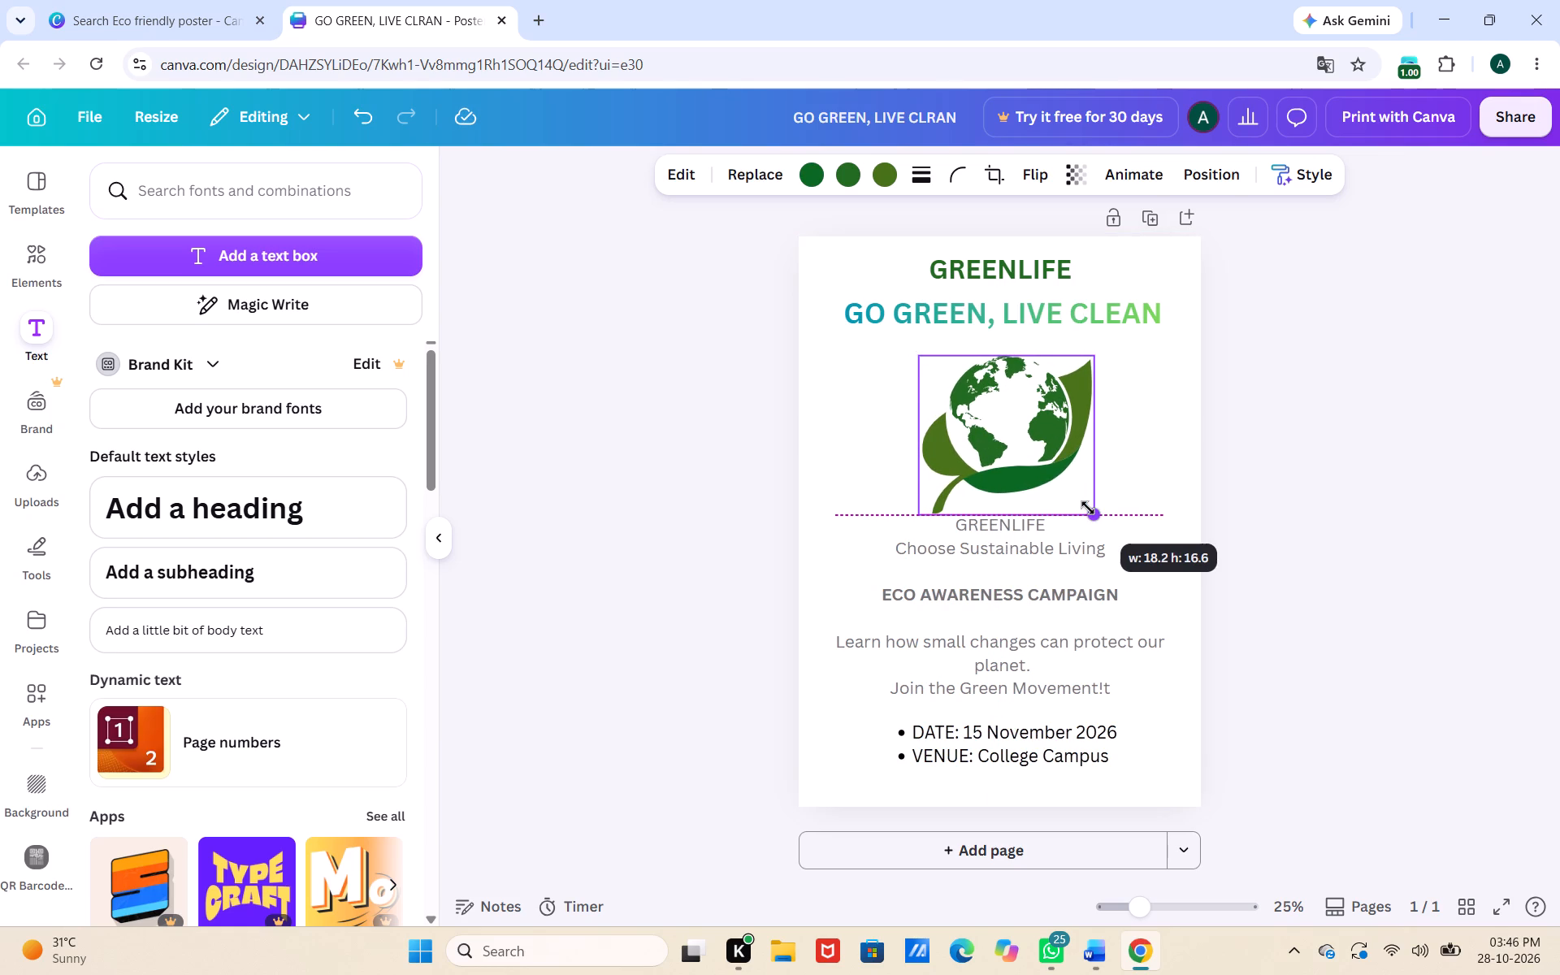
{"action": "left_click_drag", "start_coordinate": [1088, 508], "coordinate": [1094, 509]}
{"action": "left_click_drag", "start_coordinate": [1065, 483], "coordinate": [1051, 475]}
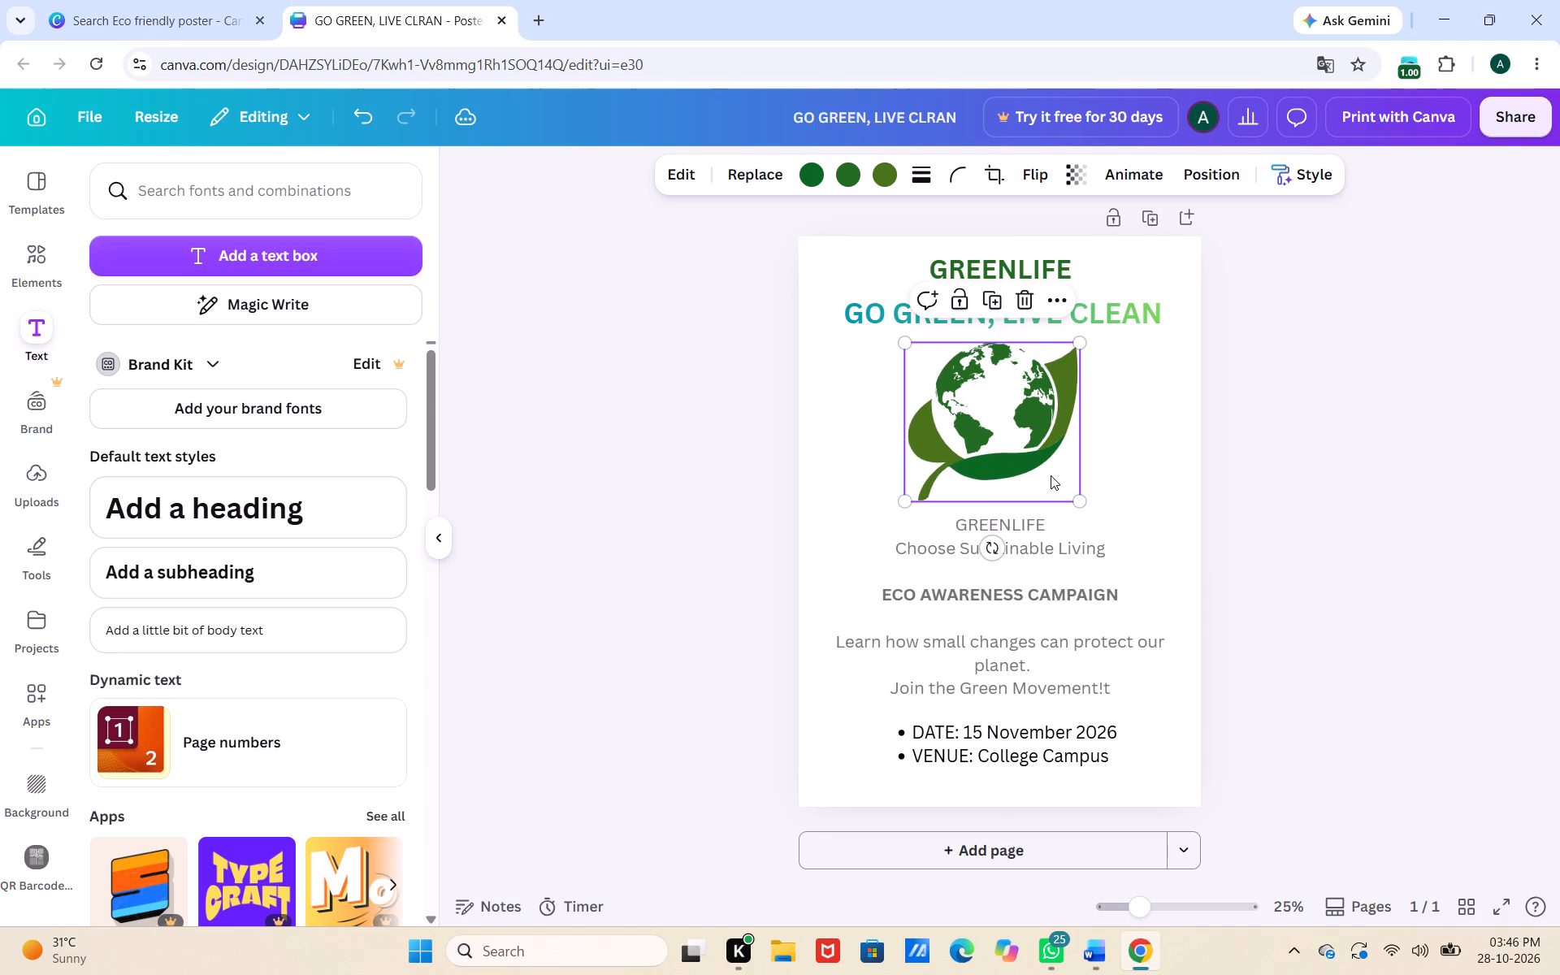
{"action": "left_click_drag", "start_coordinate": [1051, 475], "coordinate": [1058, 478]}
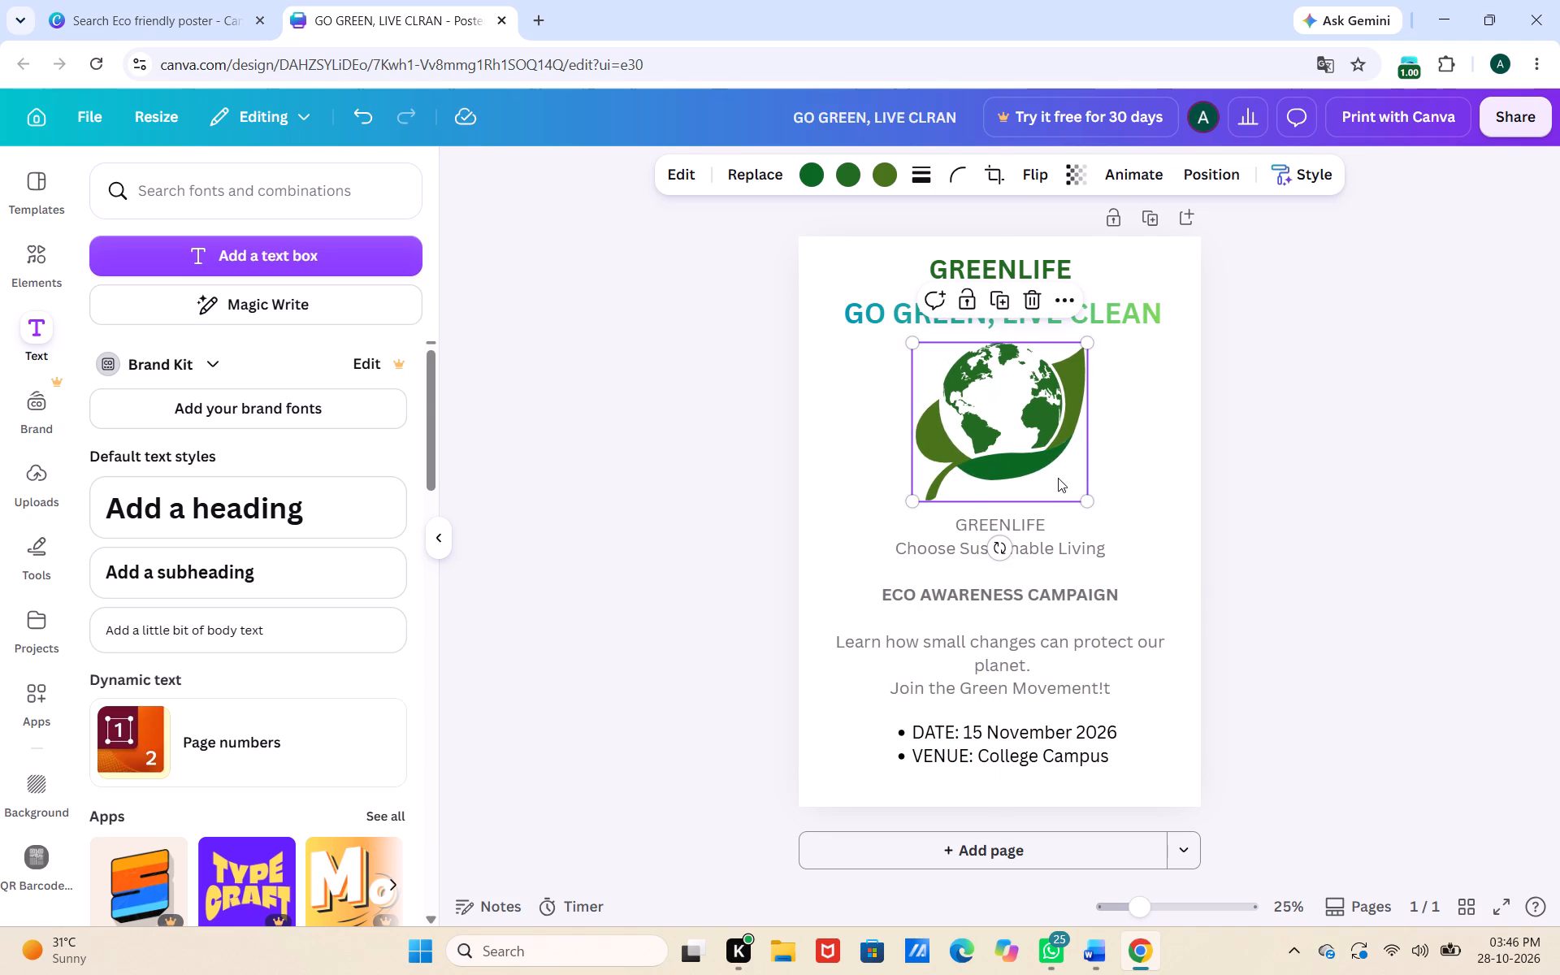
{"action": "left_click", "coordinate": [701, 465]}
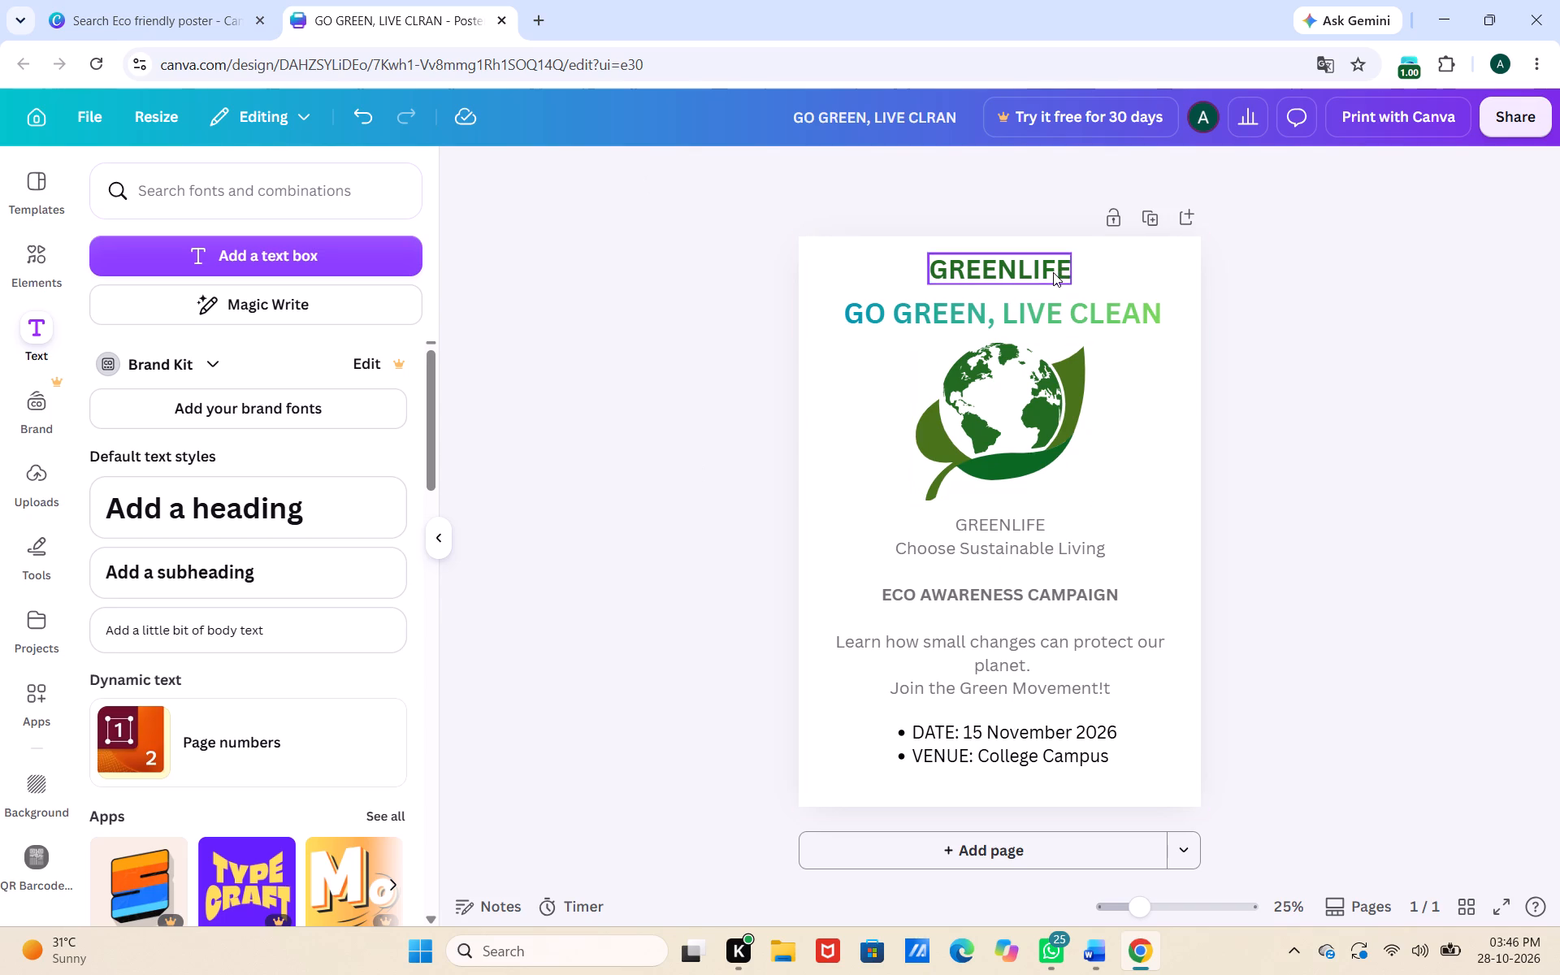
Reduce the font size of the top "GREENLIFE" heading to 64.4.
{"action": "left_click", "coordinate": [859, 313]}
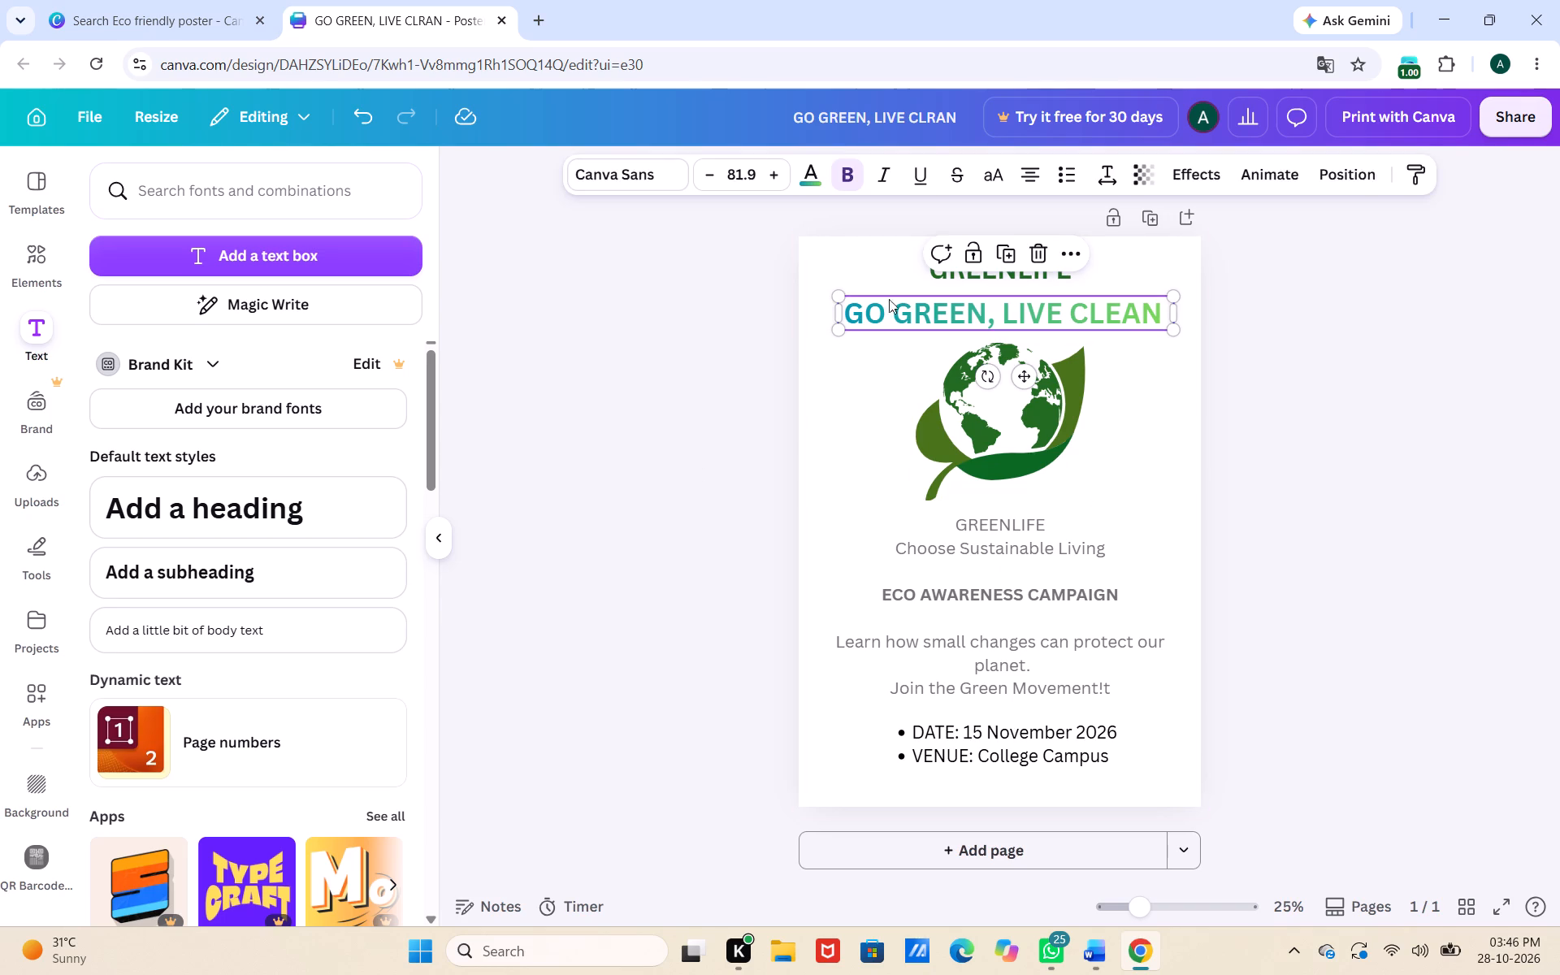
{"action": "left_click", "coordinate": [949, 275]}
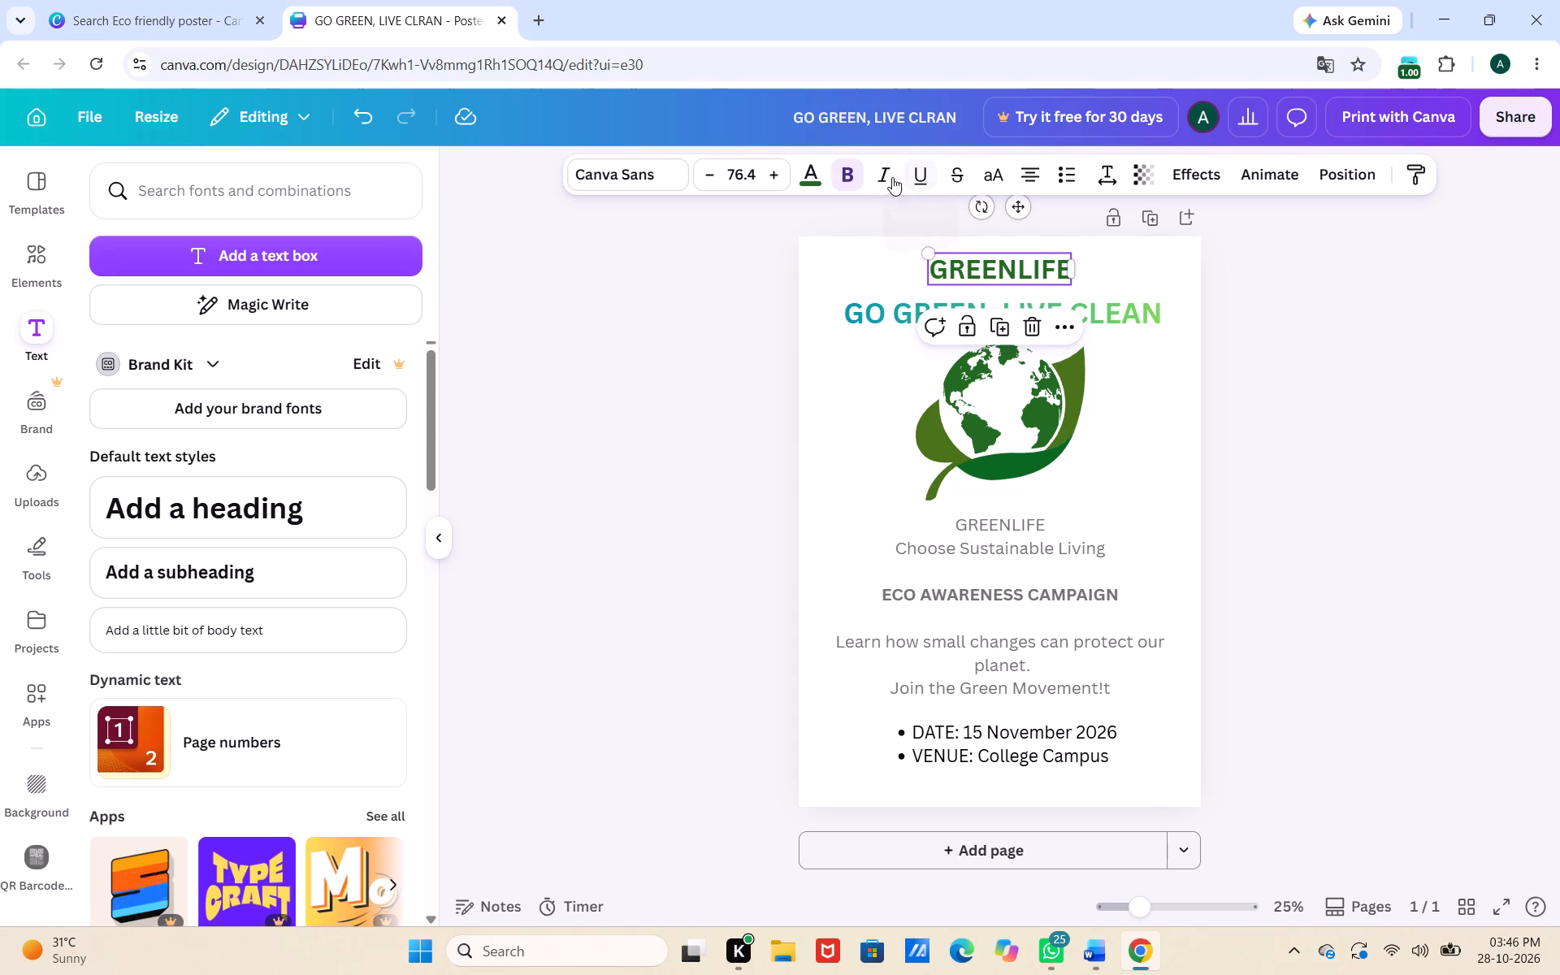
{"action": "left_click", "coordinate": [702, 172]}
{"action": "left_click", "coordinate": [702, 172]}
{"action": "triple_click", "coordinate": [702, 172]}
{"action": "triple_click", "coordinate": [702, 172]}
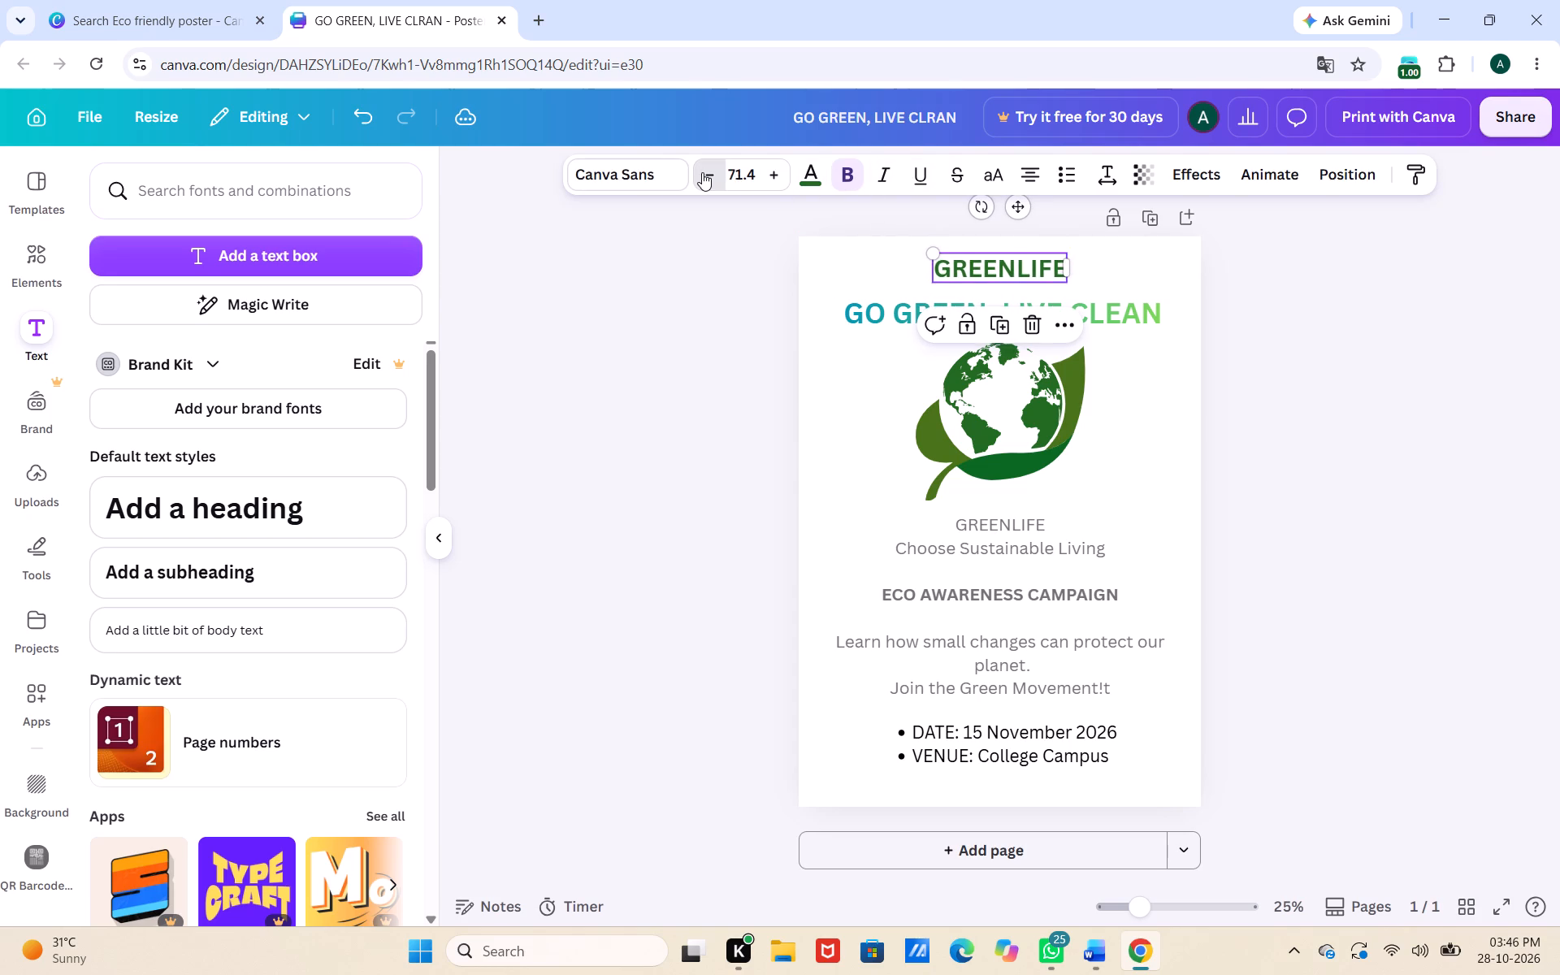
{"action": "triple_click", "coordinate": [702, 172]}
{"action": "left_click", "coordinate": [702, 172]}
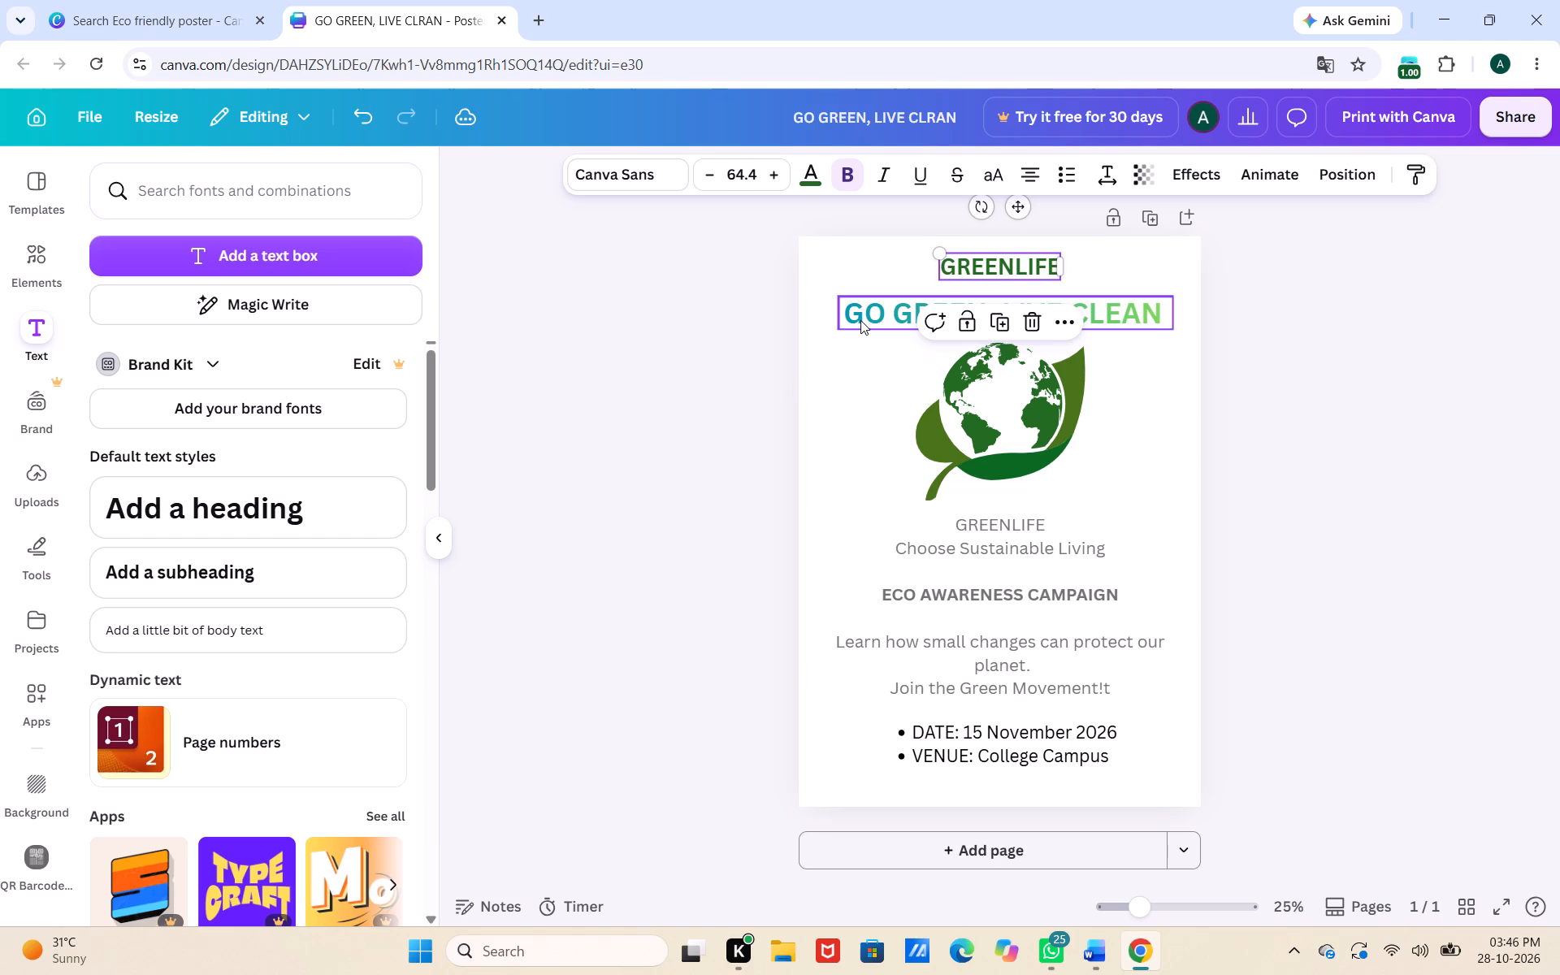
Increase the font size of the "GO GREEN, LIVE CLEAN" heading to 85.9, keeping it on one line.
{"action": "left_click", "coordinate": [860, 320]}
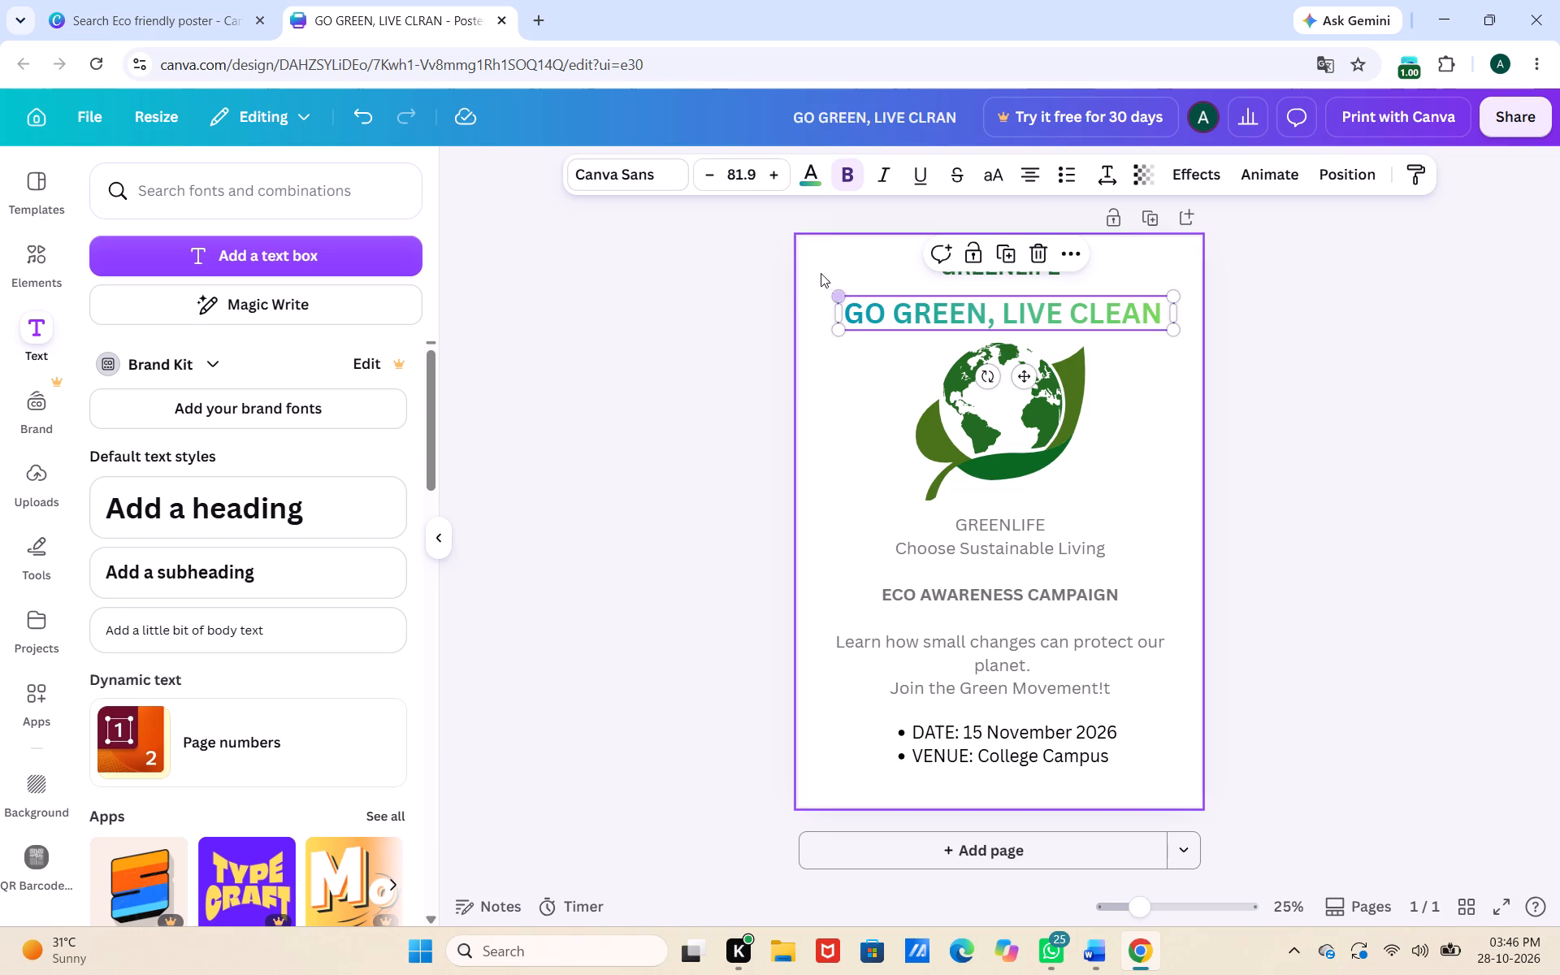
{"action": "triple_click", "coordinate": [769, 179]}
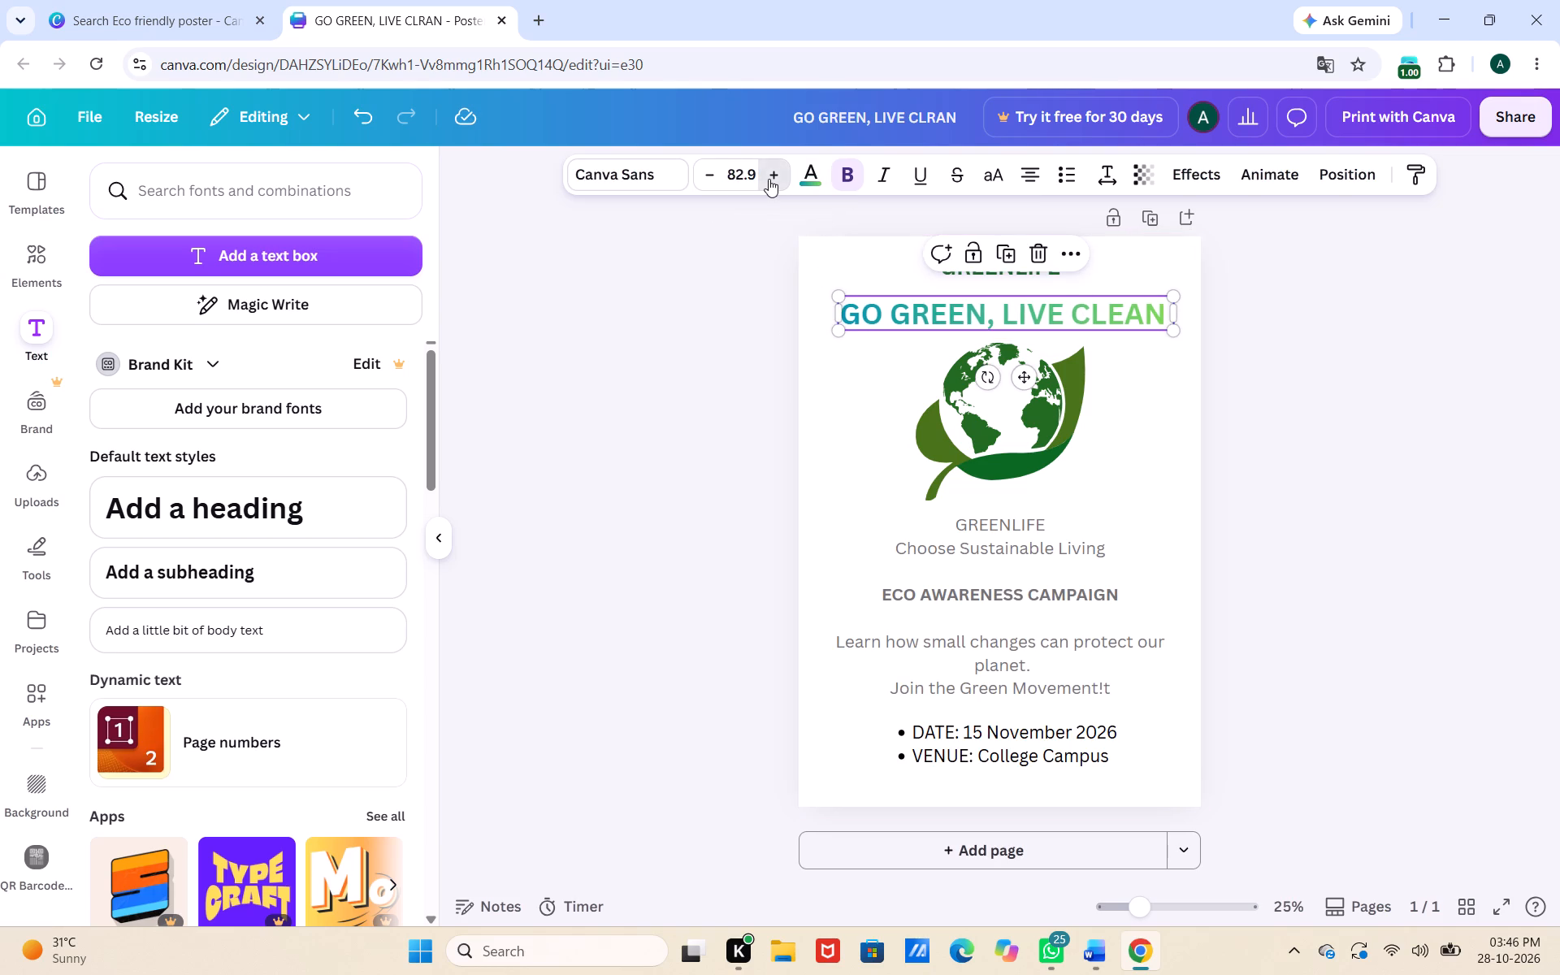
{"action": "triple_click", "coordinate": [769, 179]}
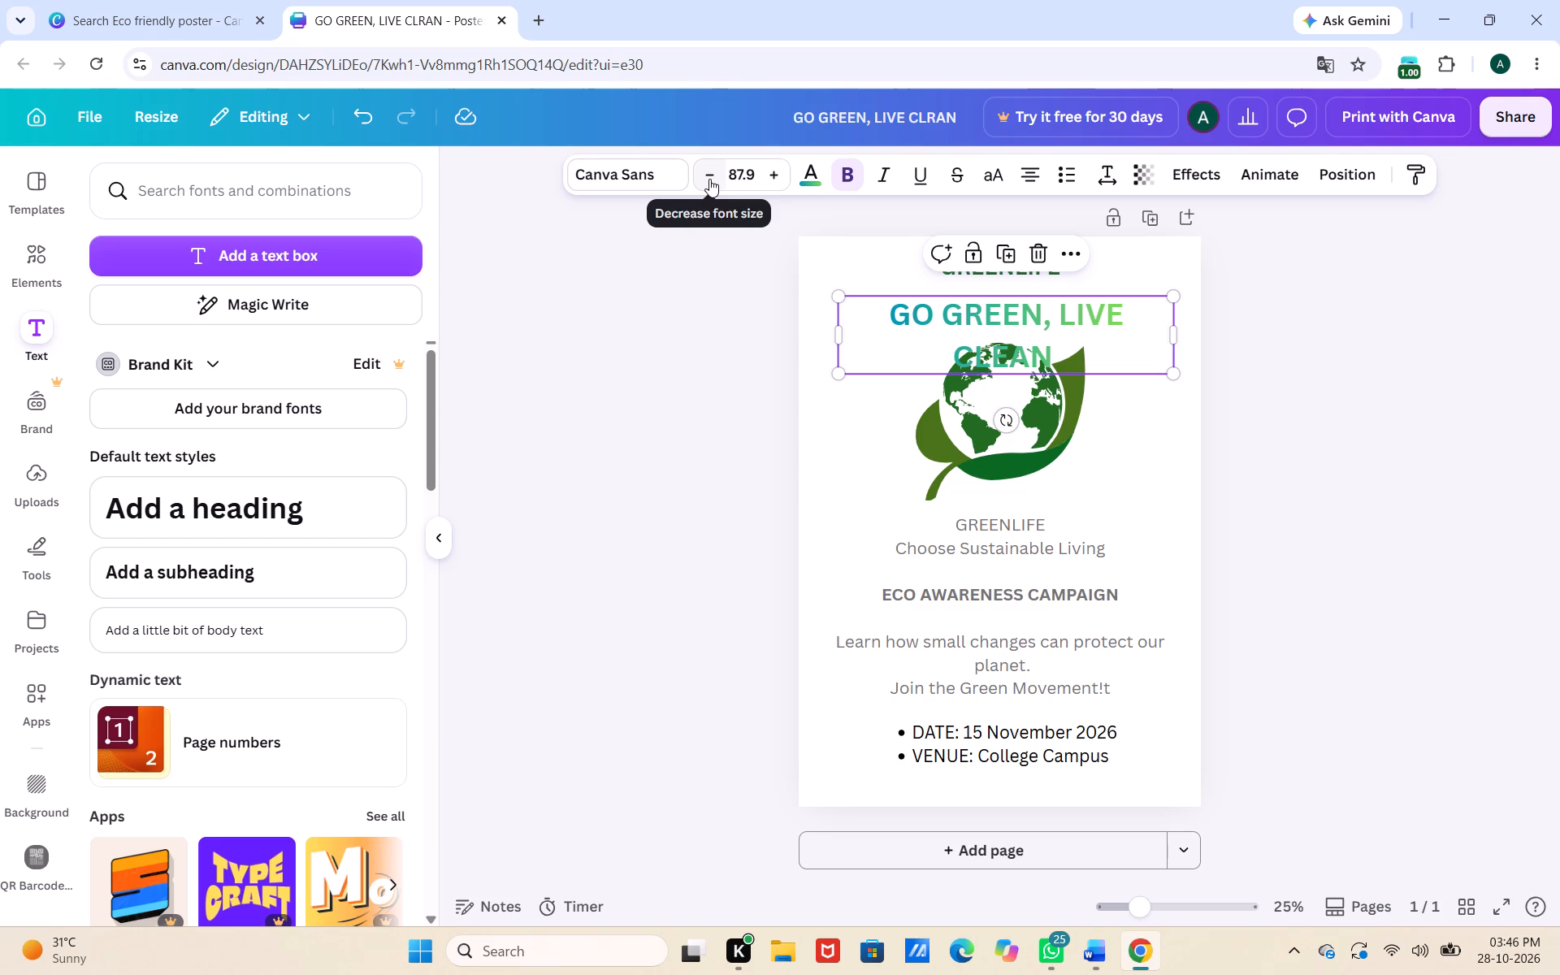
{"action": "left_click", "coordinate": [709, 179]}
{"action": "left_click", "coordinate": [709, 179]}
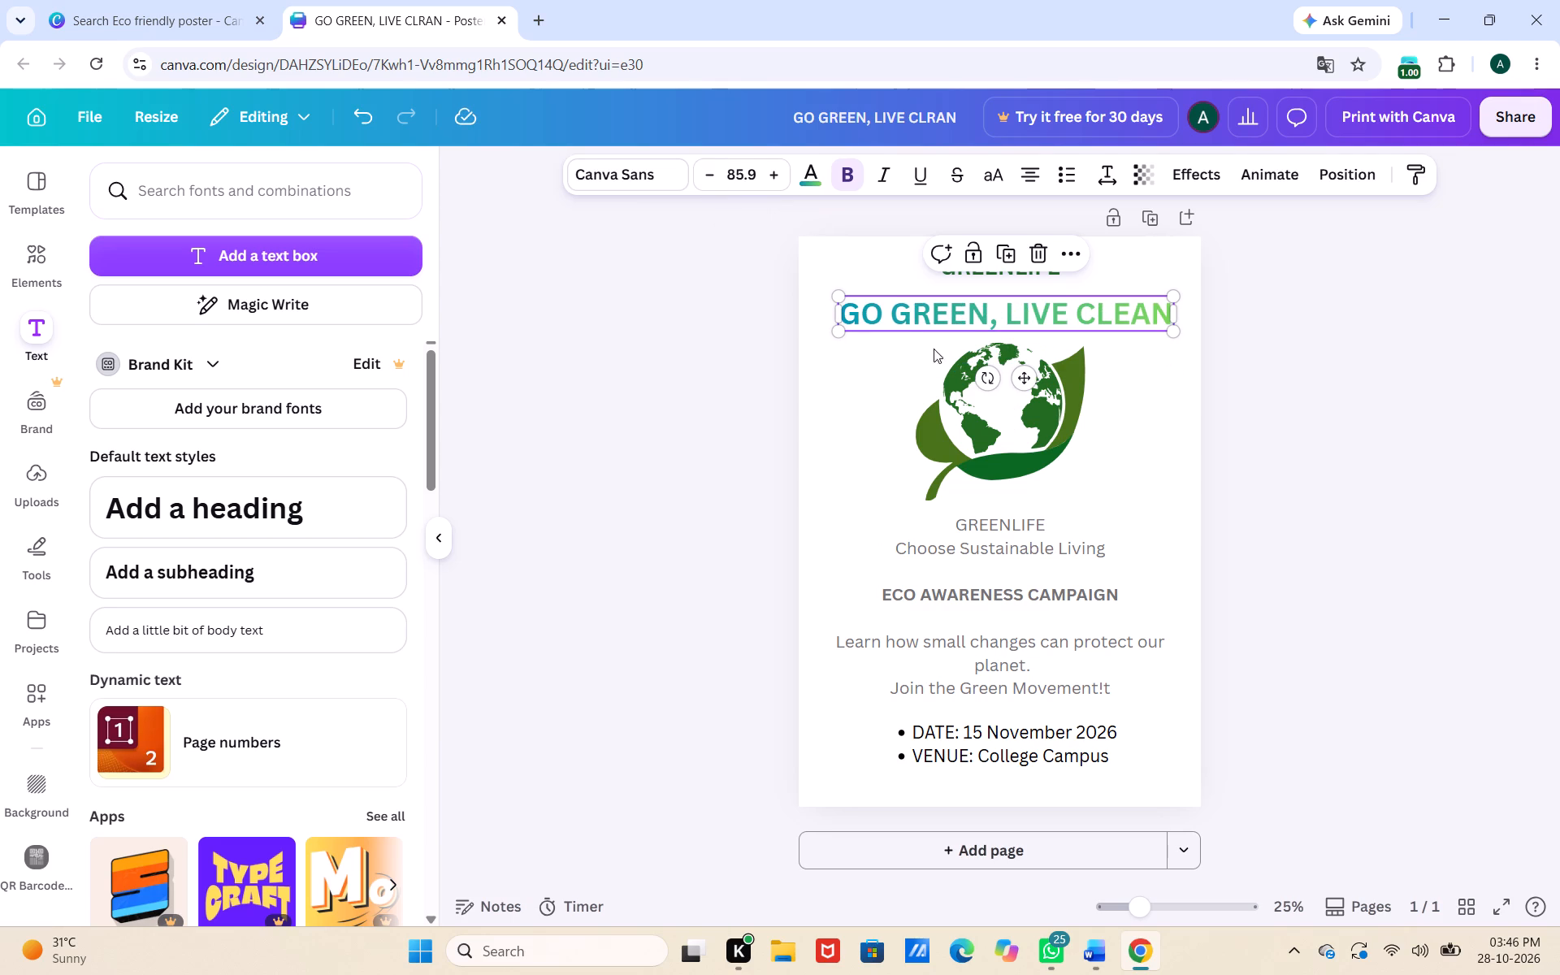
Reposition the "GO GREEN, LIVE CLEAN" heading with equal gaps to the "GREENLIFE" heading above and the globe graphic below, and deselect it.
{"action": "left_click_drag", "start_coordinate": [990, 292], "coordinate": [983, 311]}
{"action": "left_click_drag", "start_coordinate": [983, 311], "coordinate": [983, 298]}
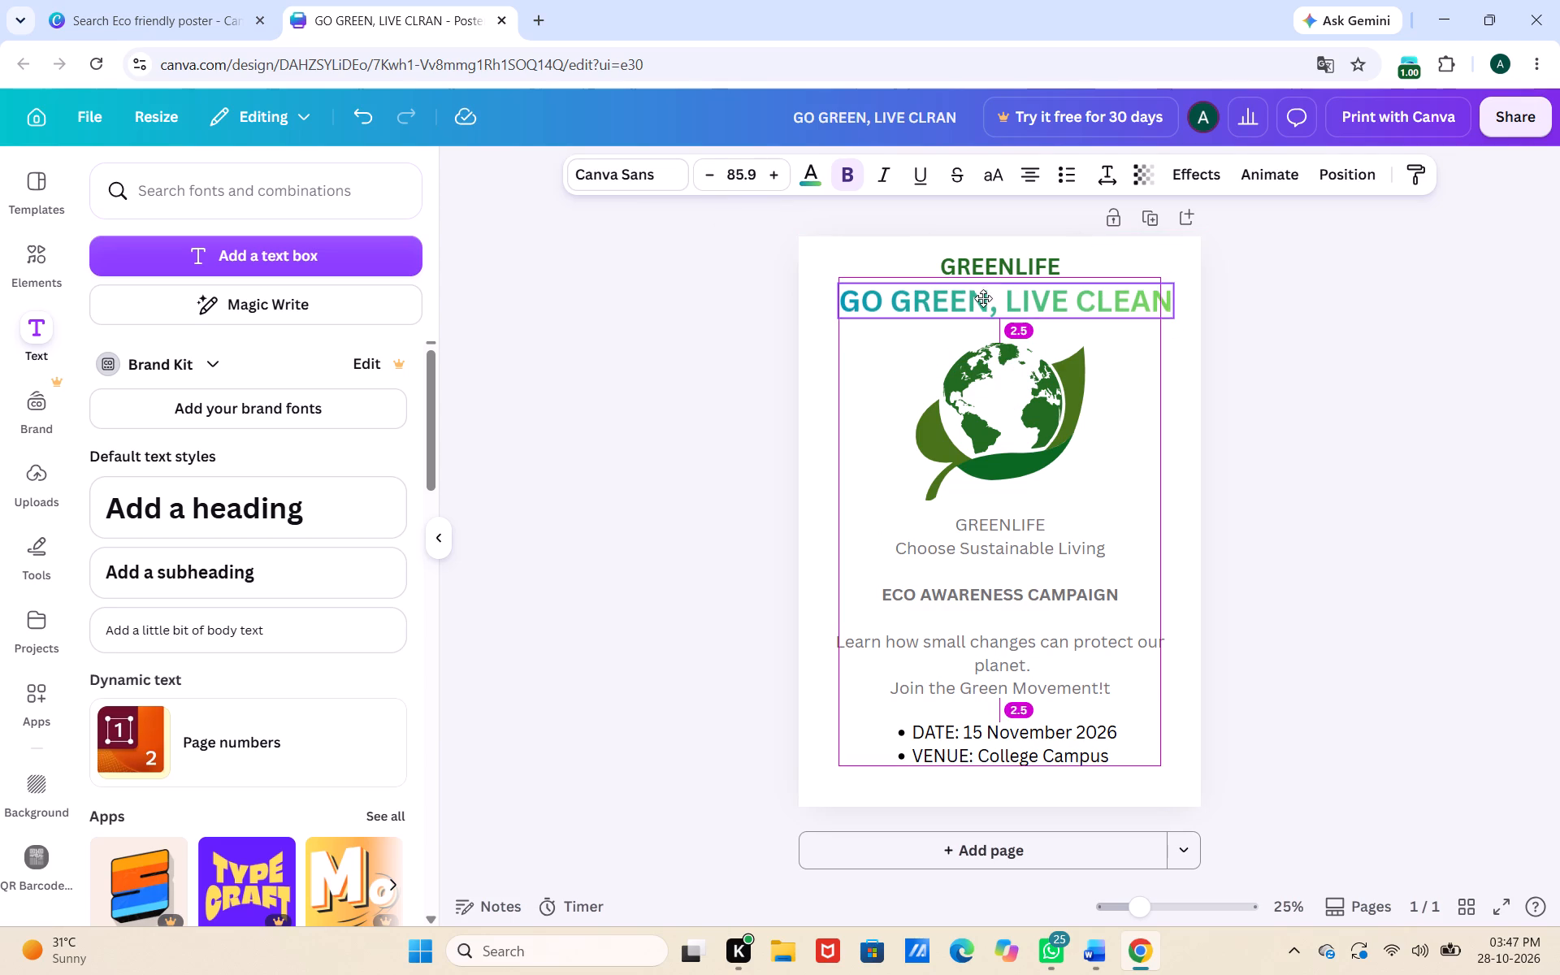
{"action": "left_click_drag", "start_coordinate": [983, 298], "coordinate": [985, 308]}
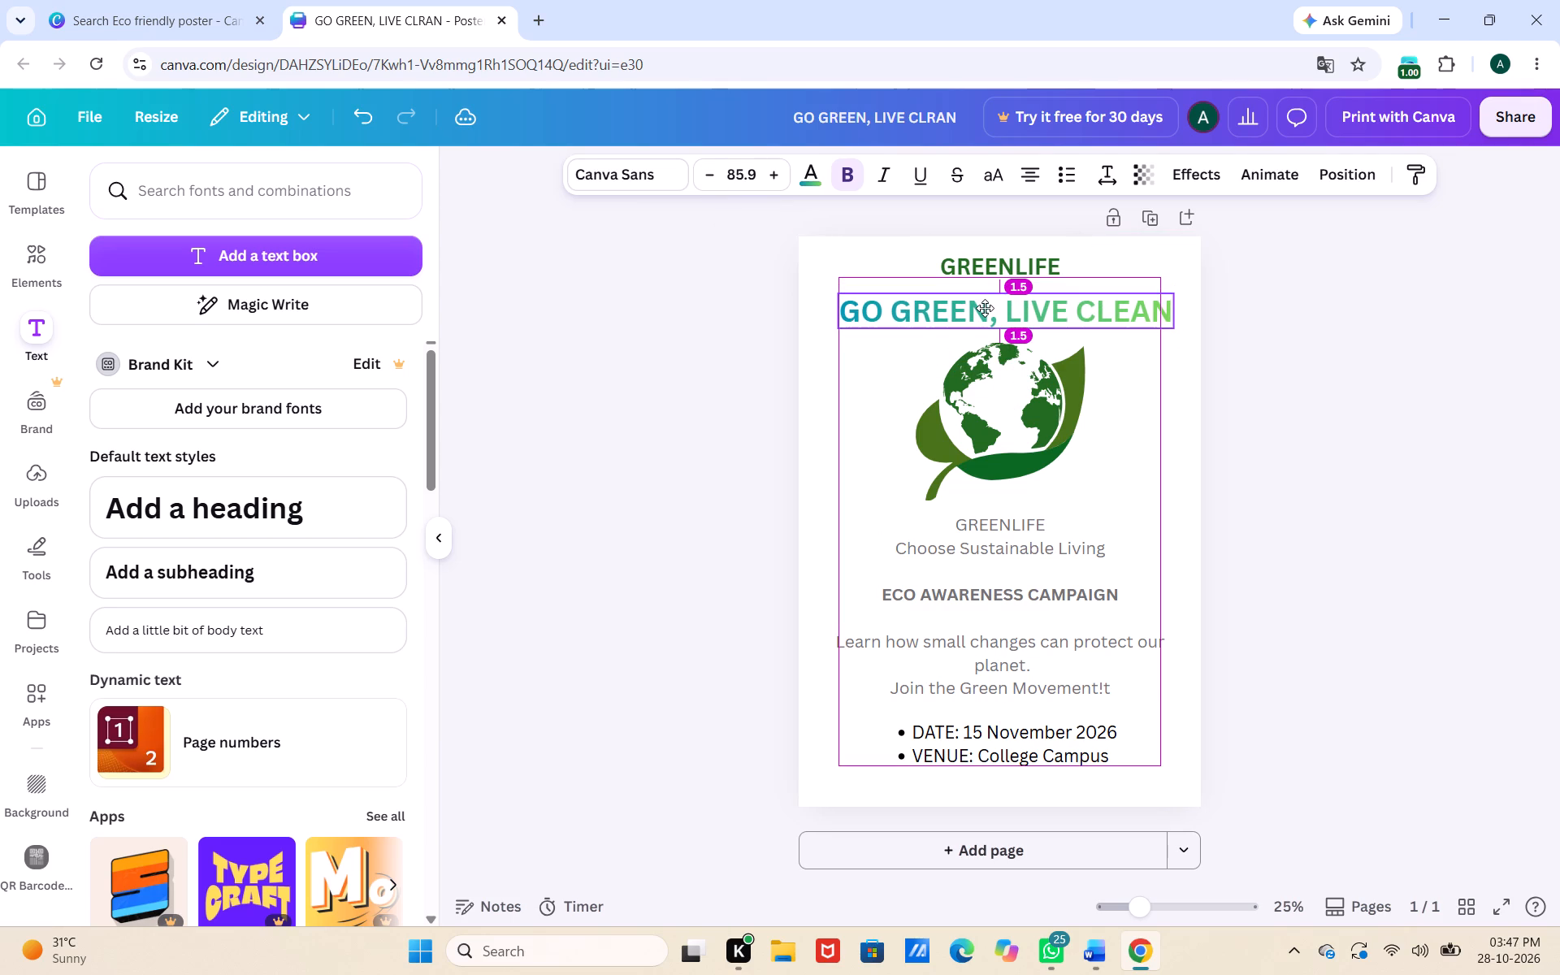
{"action": "left_click_drag", "start_coordinate": [985, 308], "coordinate": [981, 306]}
{"action": "left_click_drag", "start_coordinate": [981, 306], "coordinate": [982, 303]}
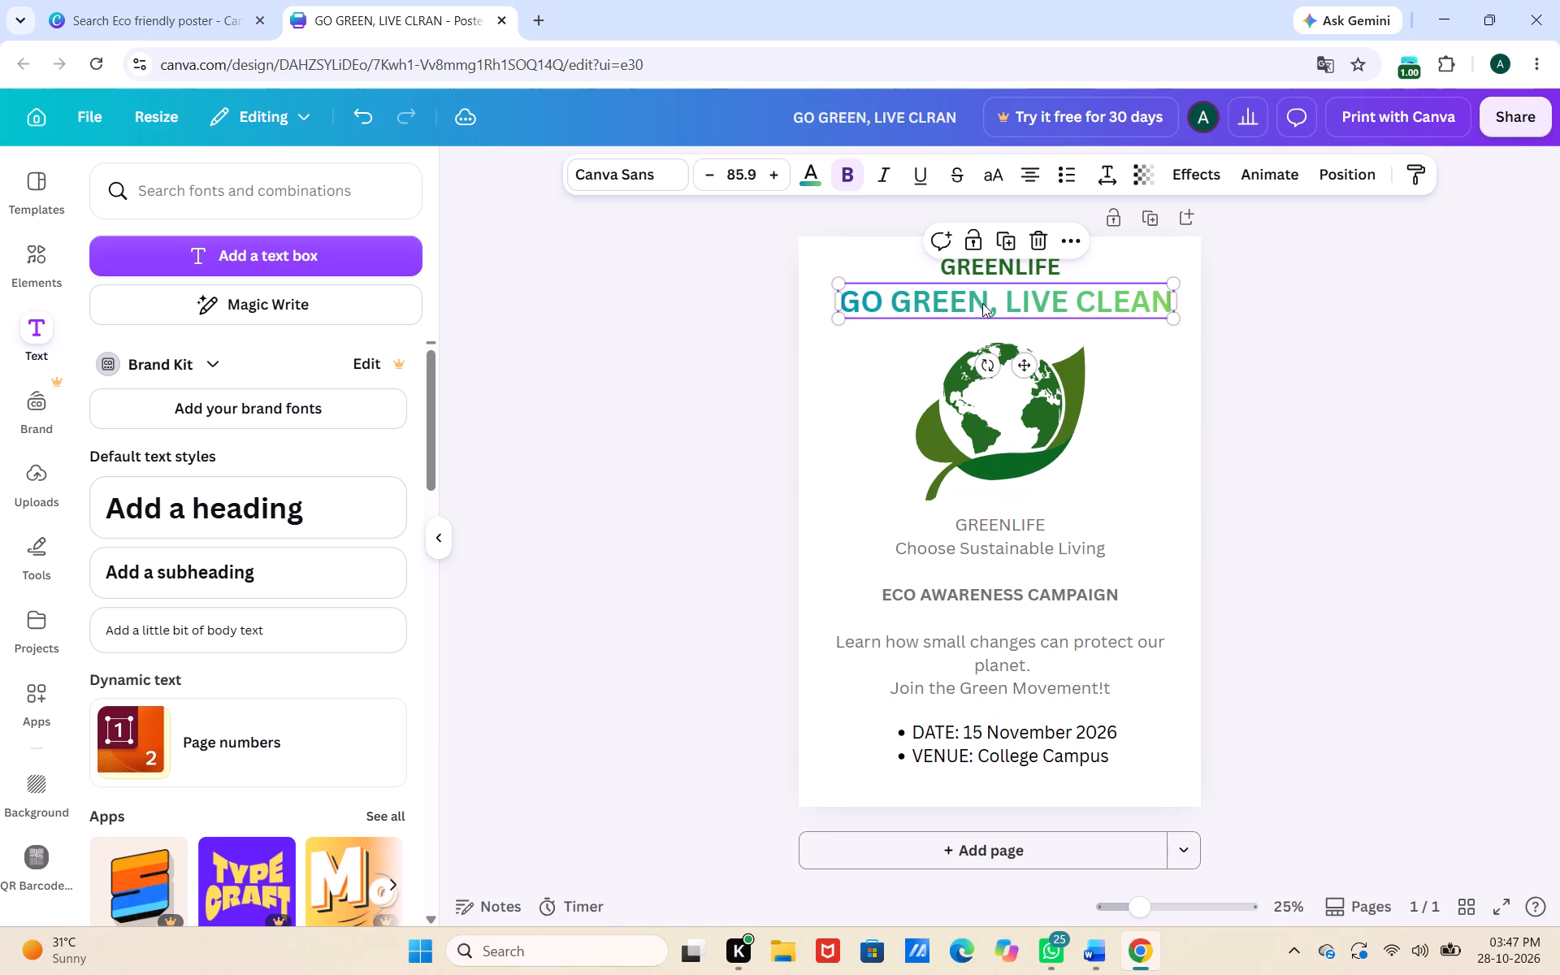
{"action": "left_click", "coordinate": [982, 303]}
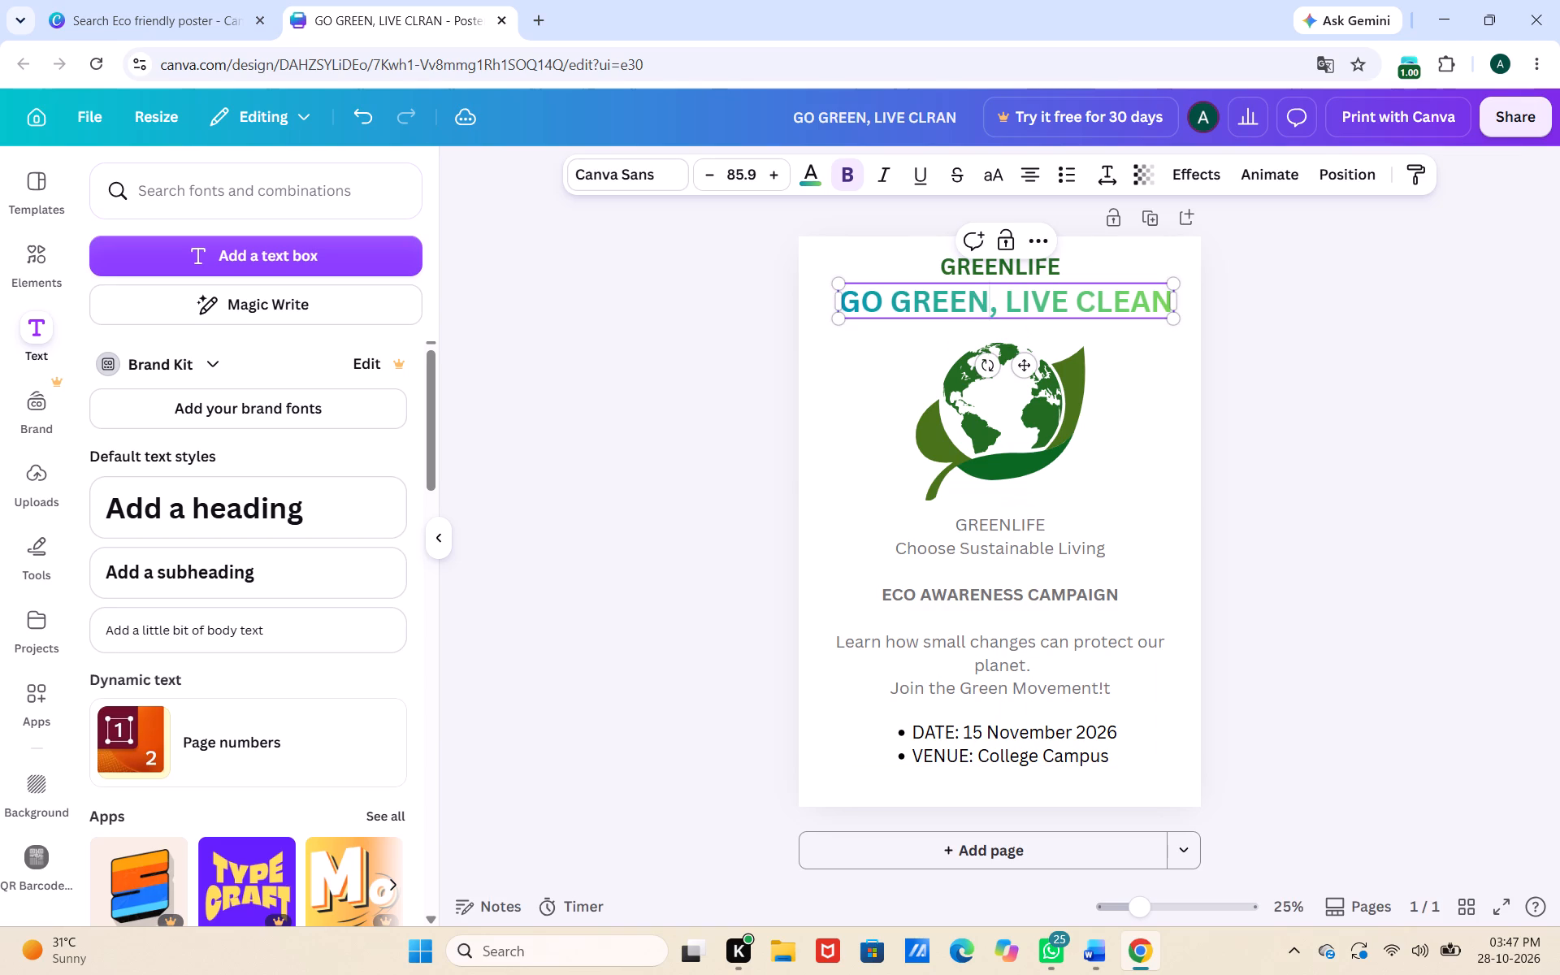
{"action": "left_click", "coordinate": [689, 374]}
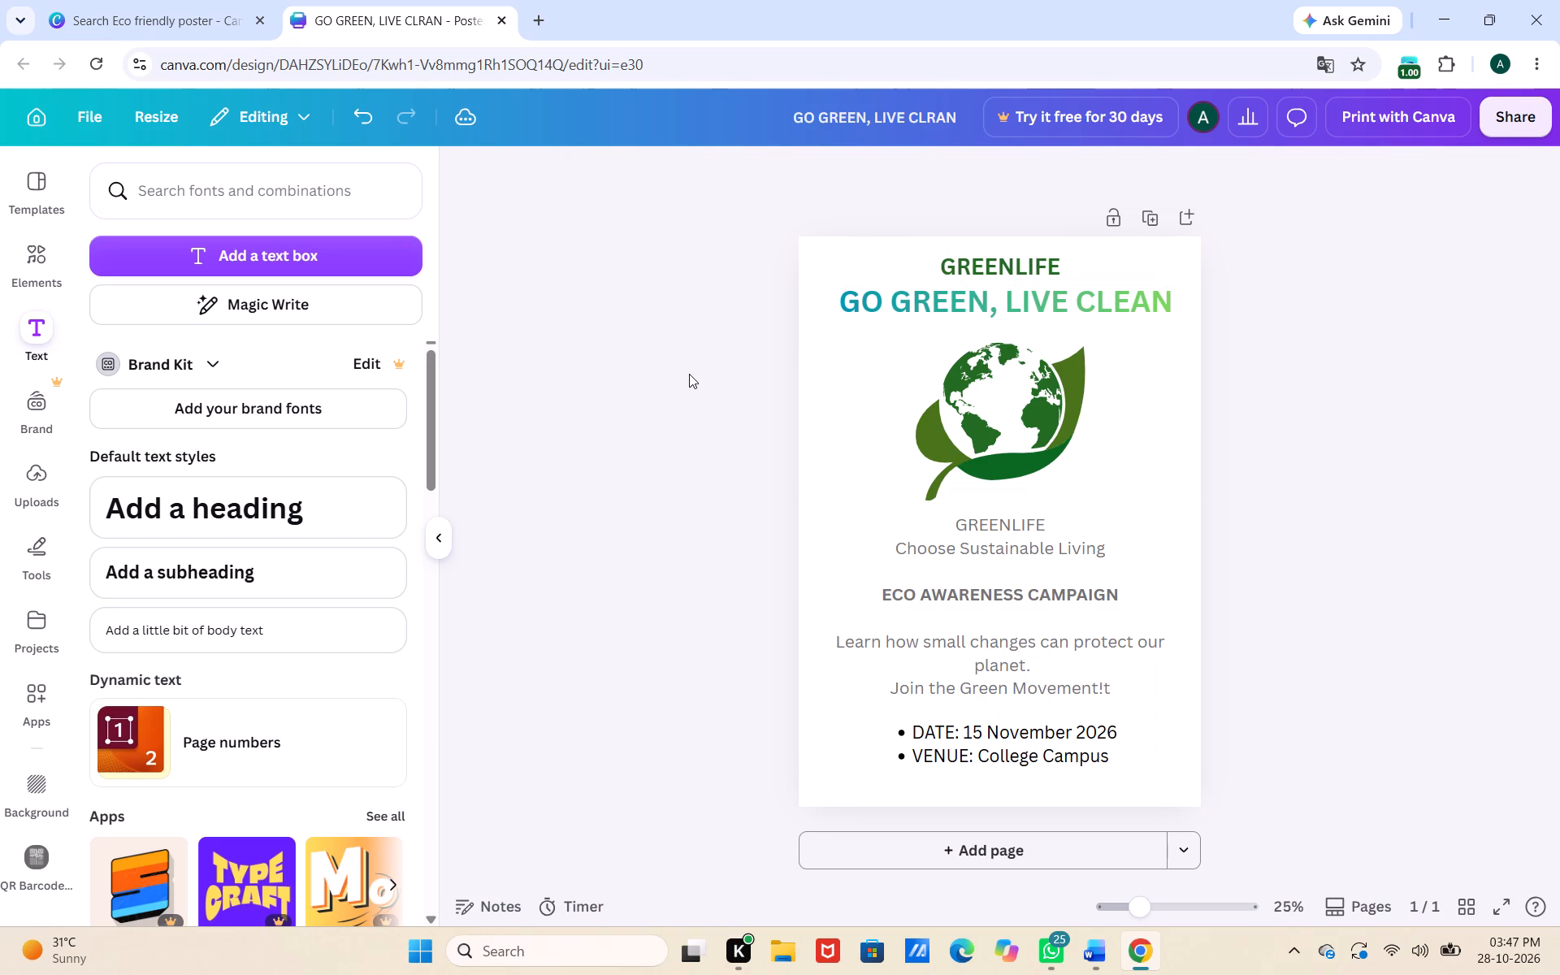
{"action": "left_click_drag", "start_coordinate": [951, 306], "coordinate": [950, 314]}
{"action": "left_click", "coordinate": [661, 363]}
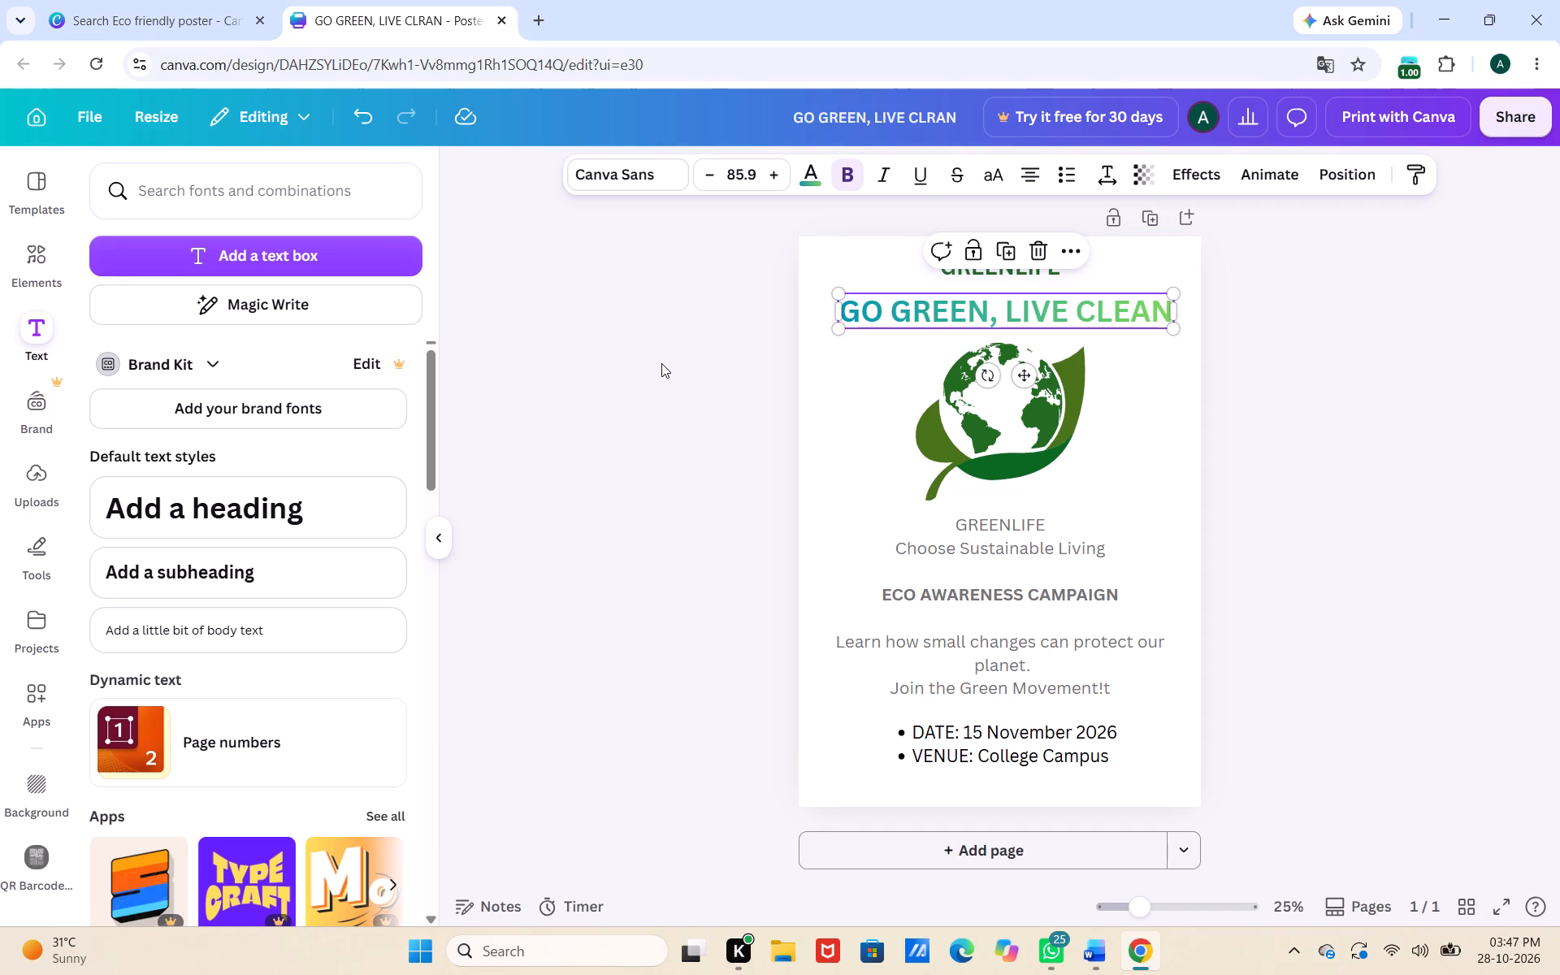
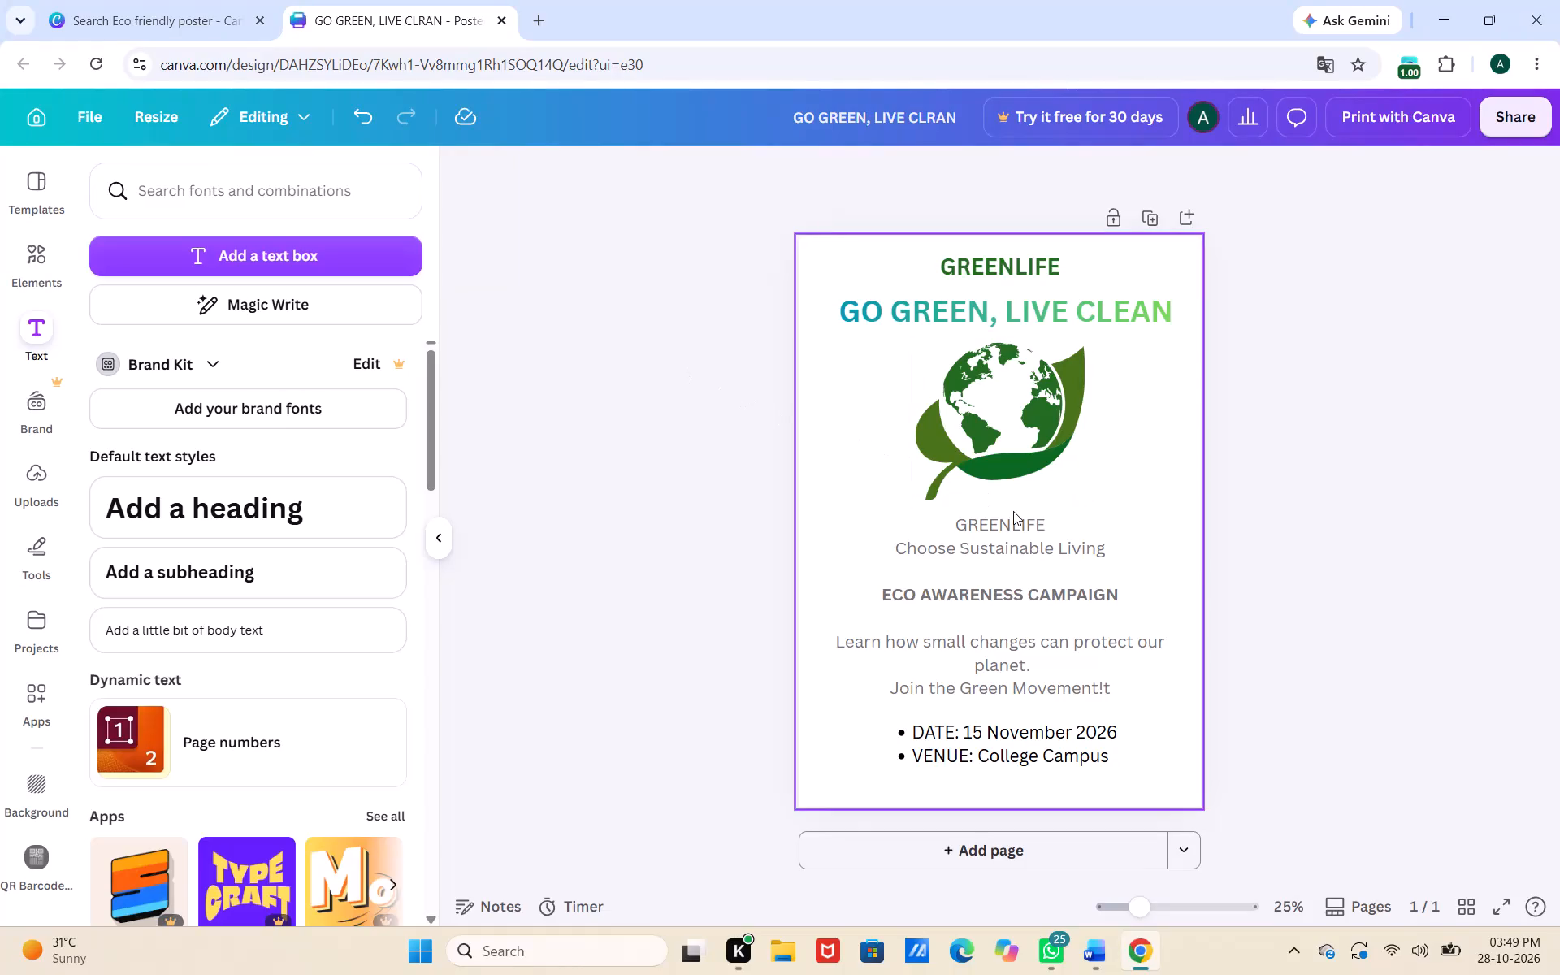
Delete the word "GREENLIFE" from the first line of the campaign text block below the globe graphic, and deselect the block.
{"action": "left_click", "coordinate": [1055, 520]}
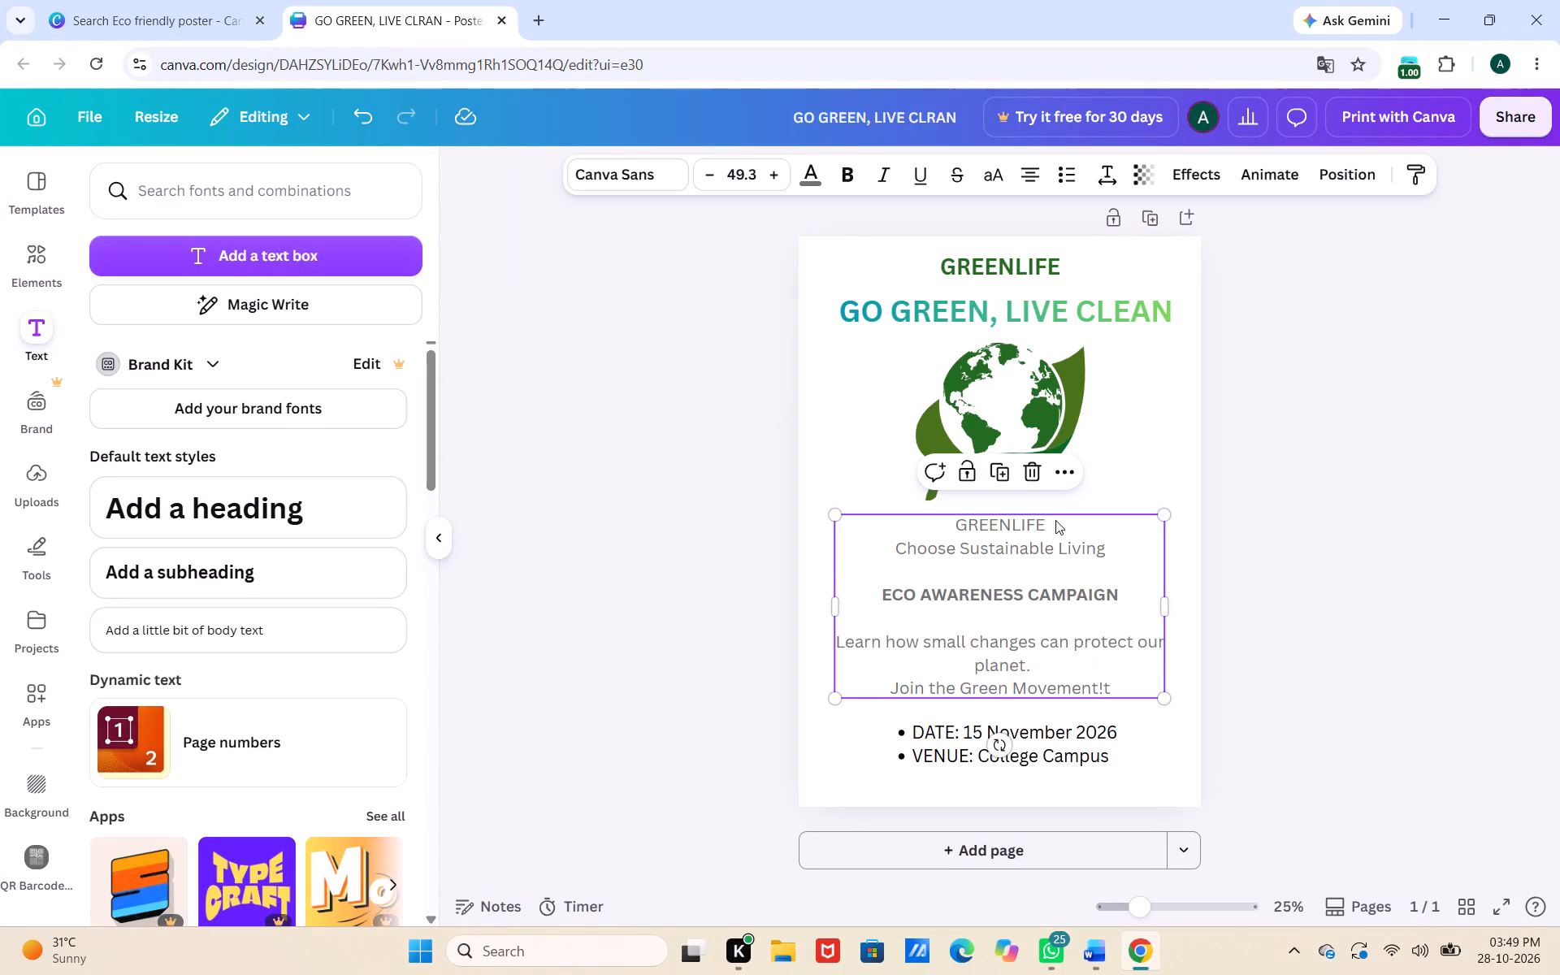
{"action": "left_click", "coordinate": [1048, 529]}
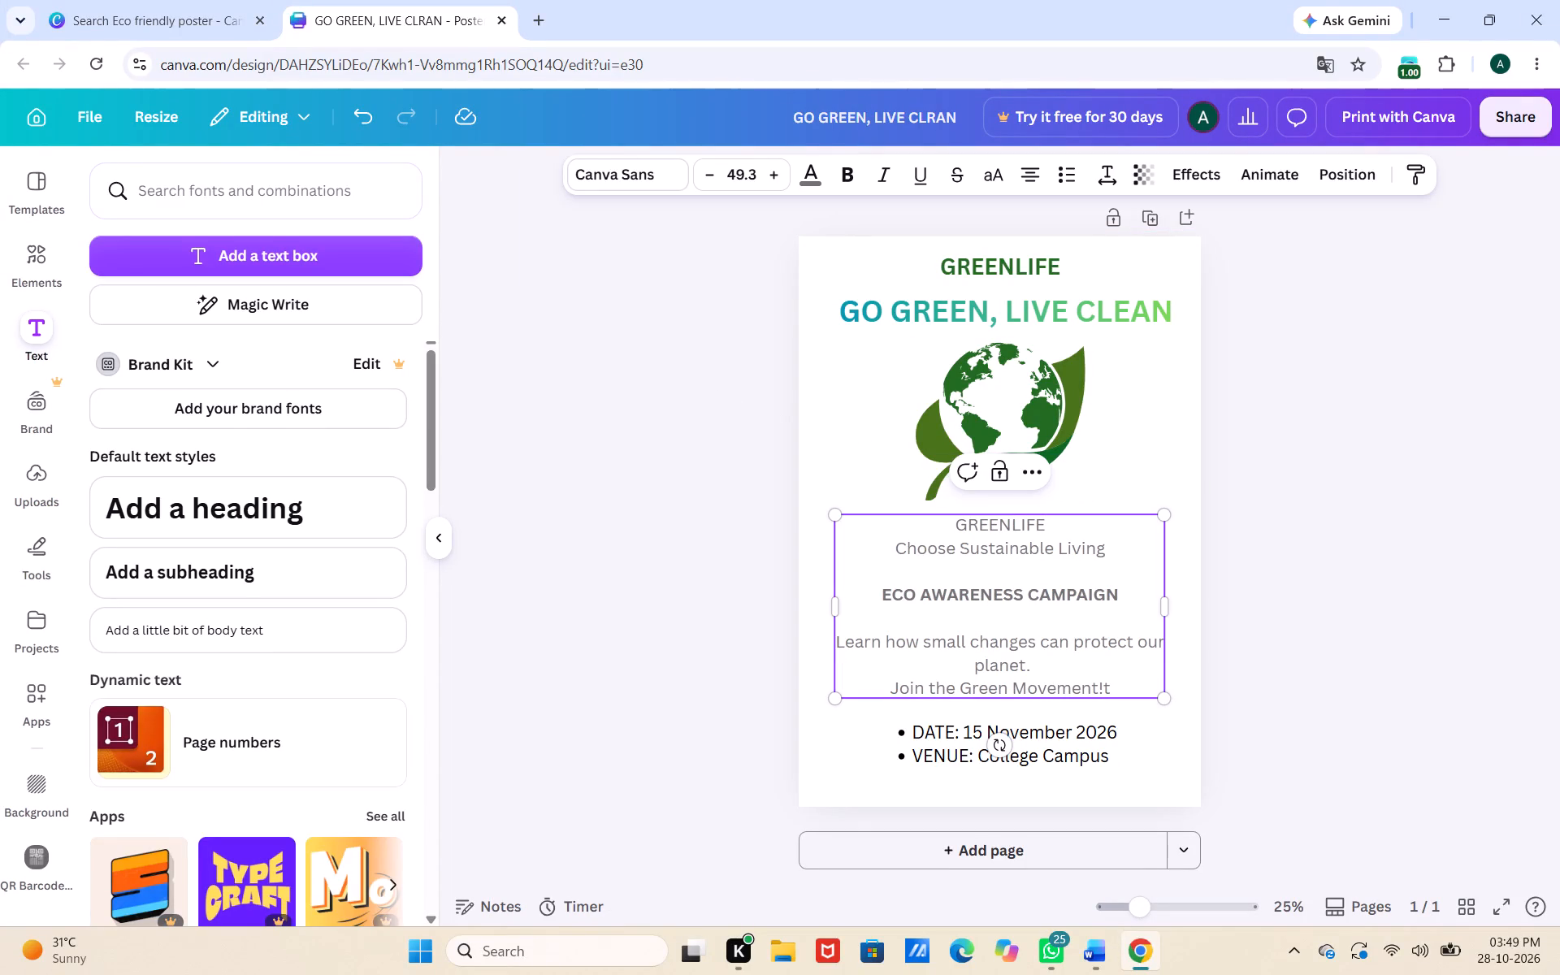
{"action": "key", "text": "BackSpace"}
{"action": "key", "text": "BackSpace"}
{"action": "key", "text": "BackSpace"}
{"action": "key", "text": "BackSpace"}
{"action": "key", "text": "BackSpace"}
{"action": "key", "text": "BackSpace"}
{"action": "key", "text": "BackSpace"}
{"action": "key", "text": "BackSpace"}
{"action": "key", "text": "BackSpace"}
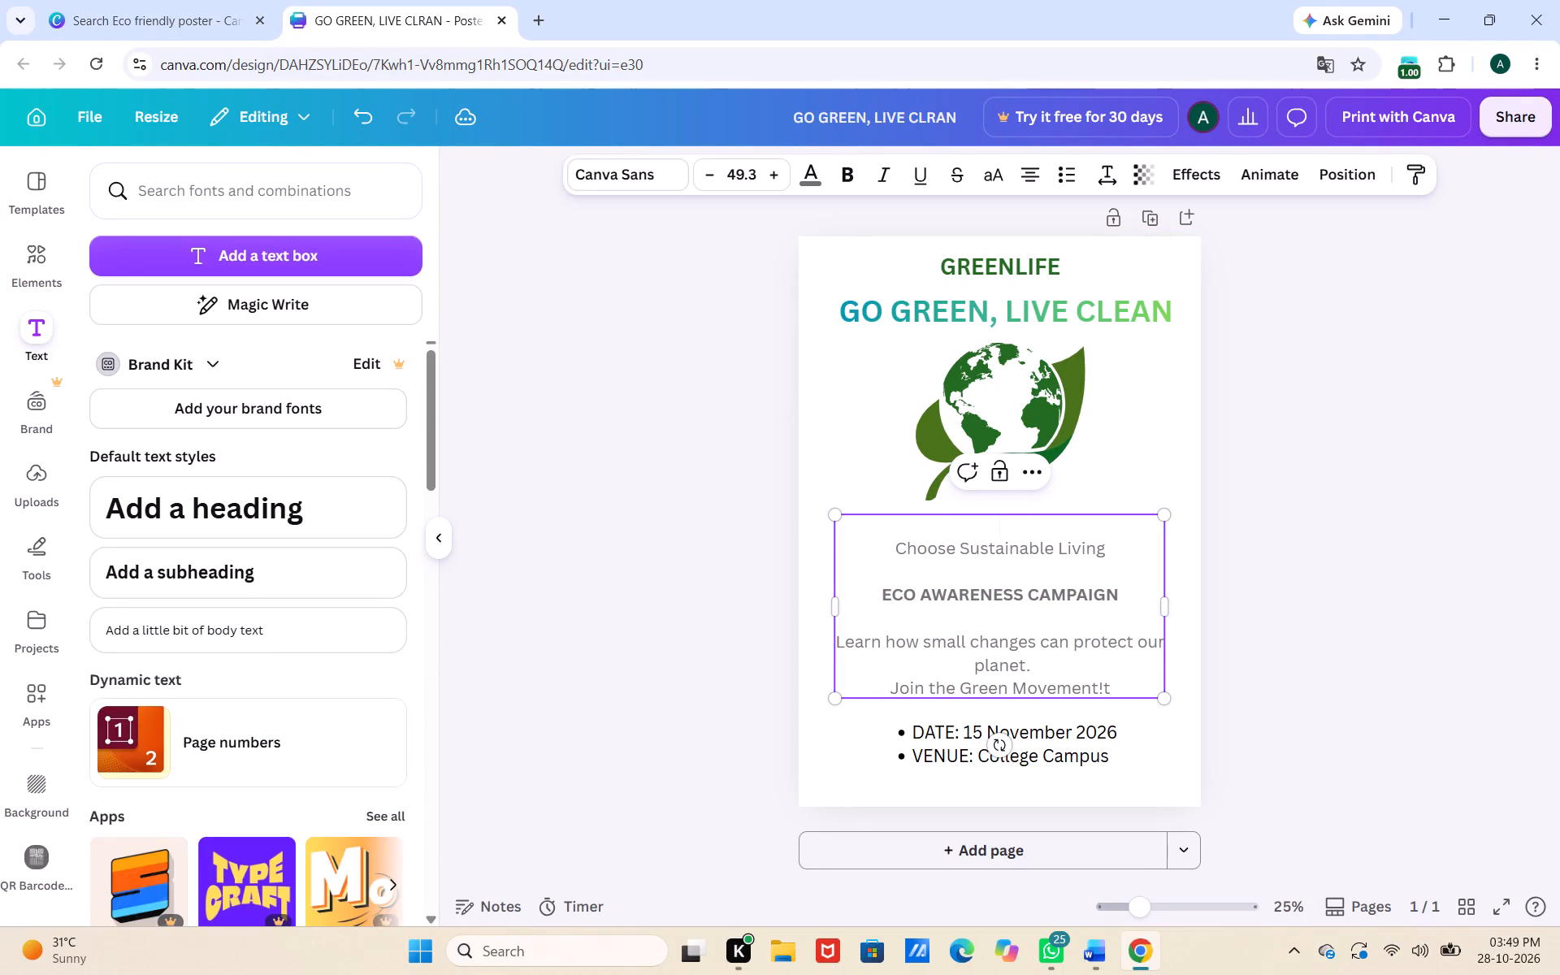
{"action": "left_click", "coordinate": [687, 562]}
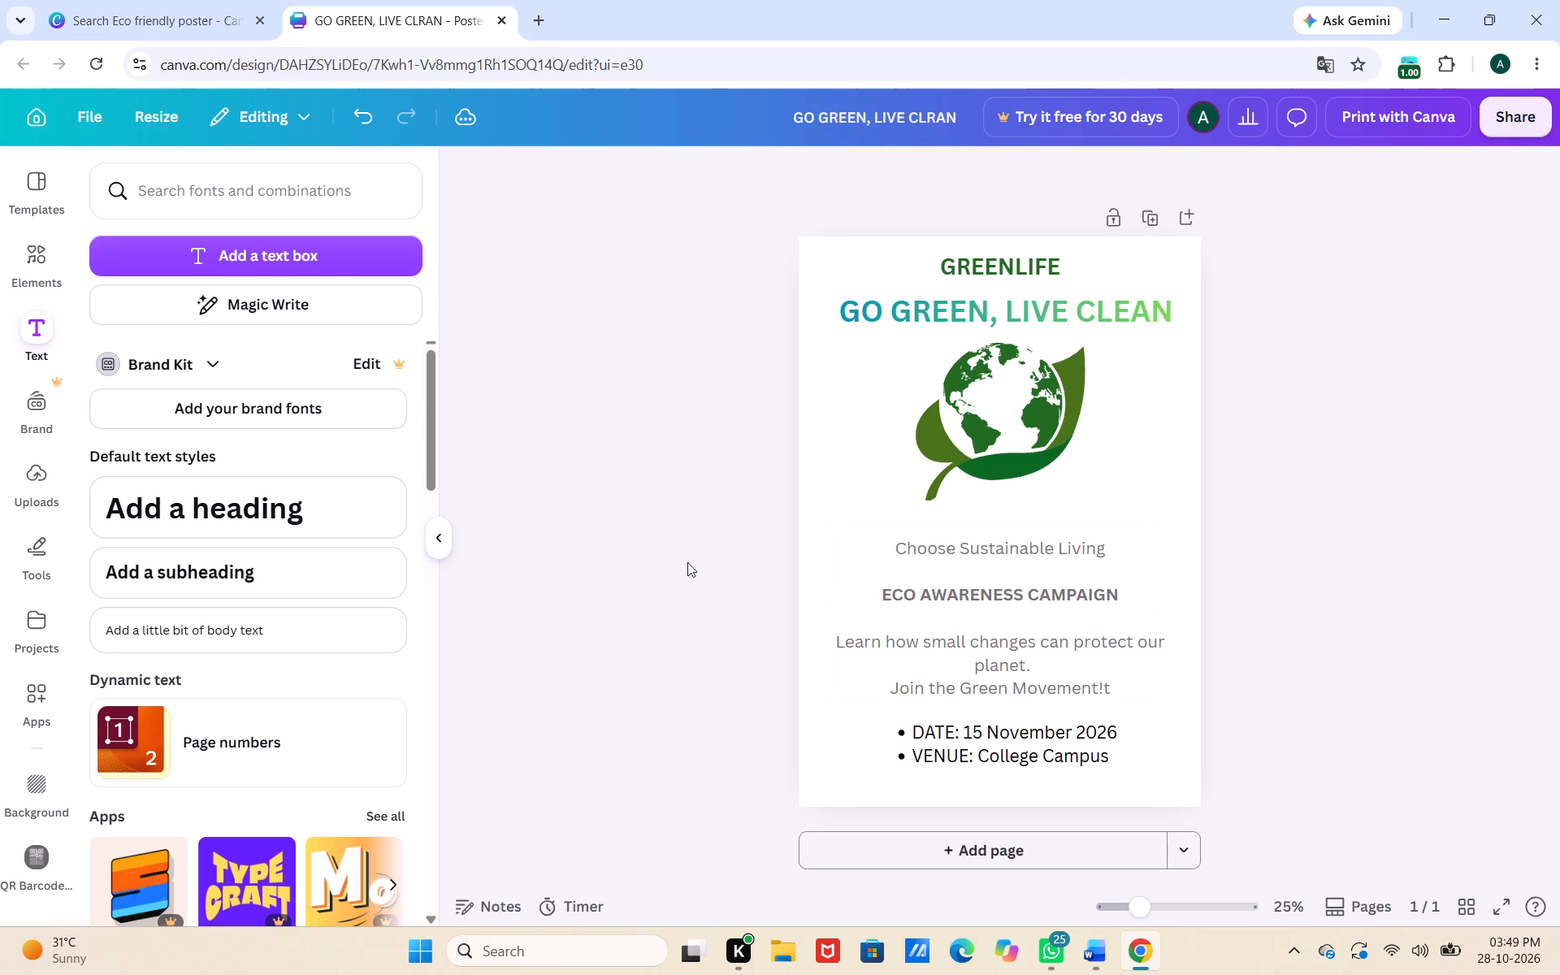
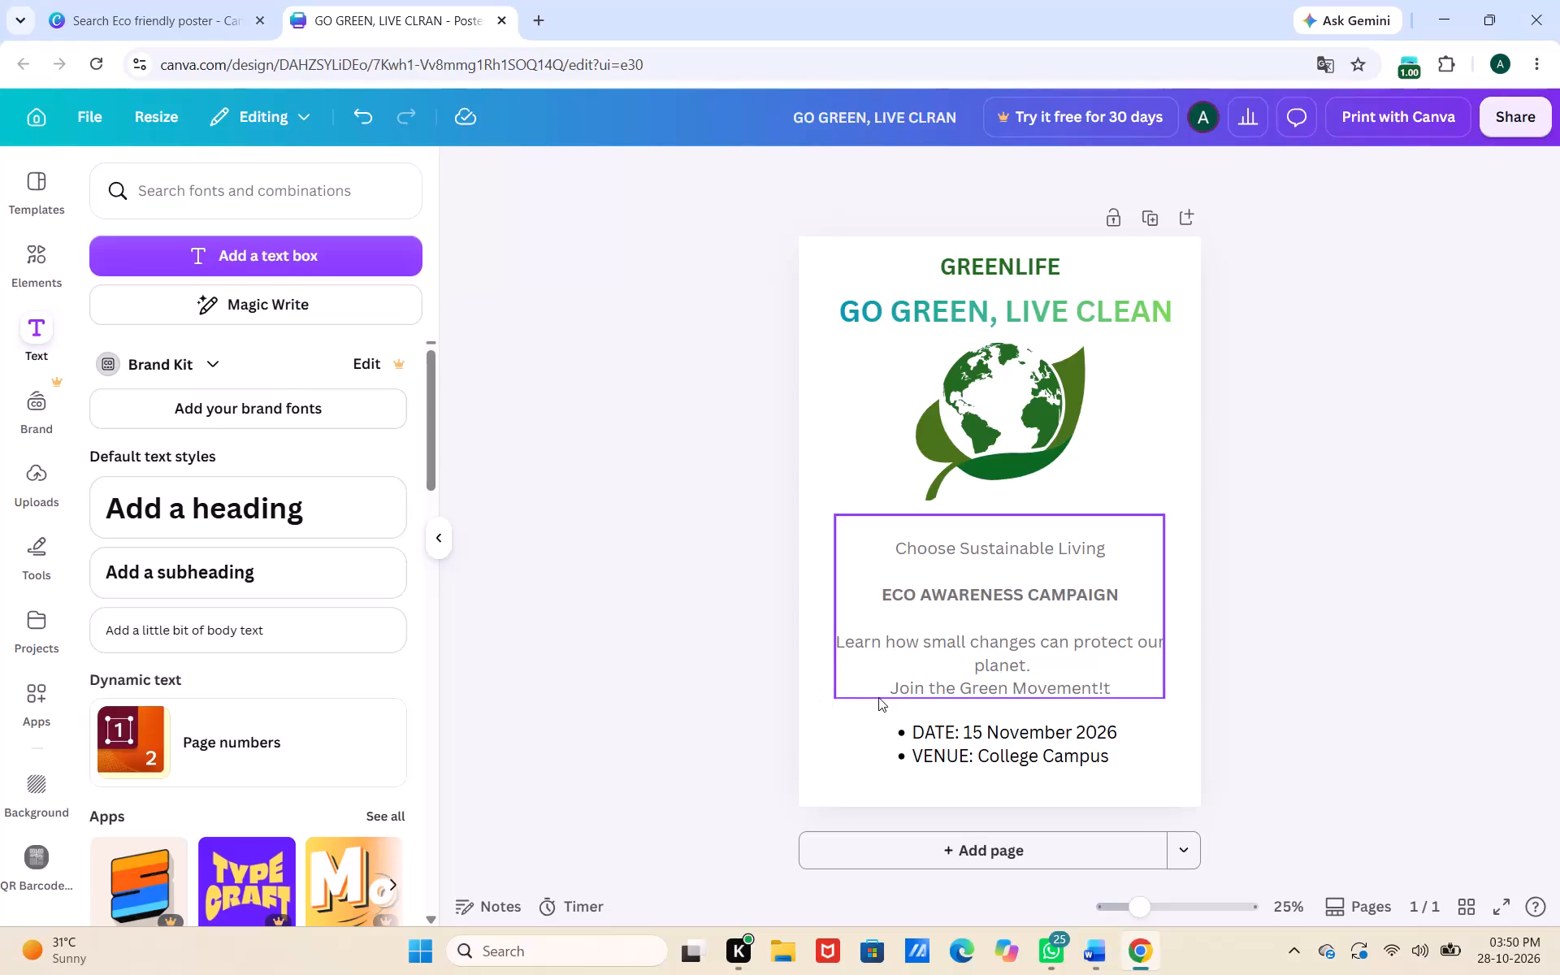
Delete the stray letter "t" at the end of the "Join the Green Movement!" line in the campaign text block.
{"action": "left_click", "coordinate": [1118, 683]}
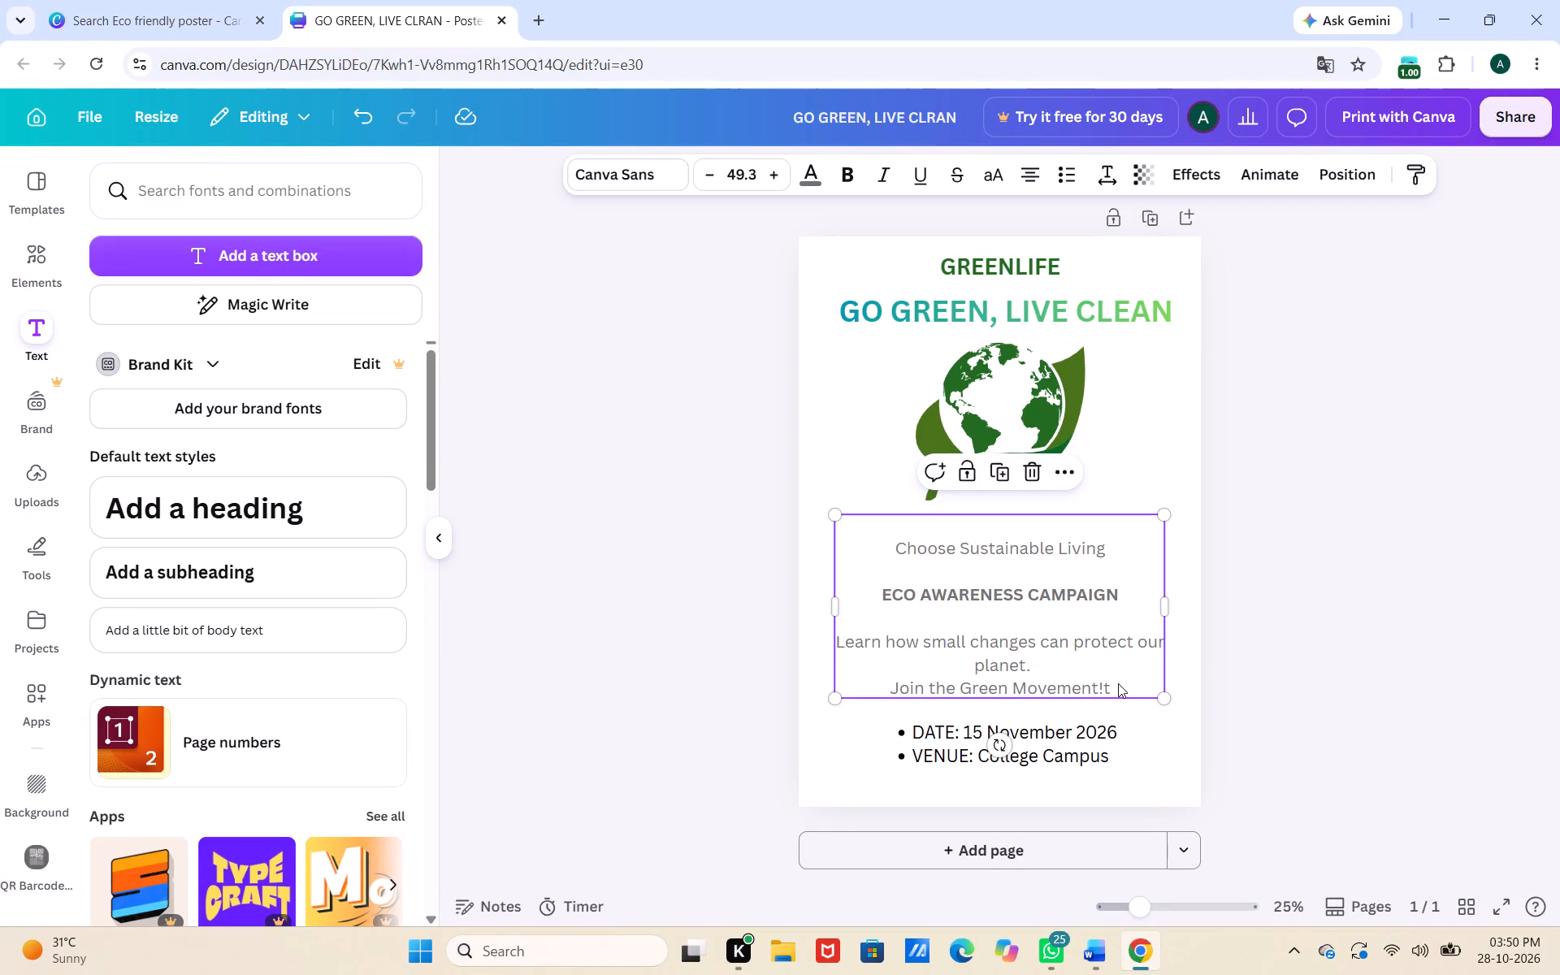
{"action": "left_click", "coordinate": [1110, 690]}
{"action": "key", "text": "BackSpace"}
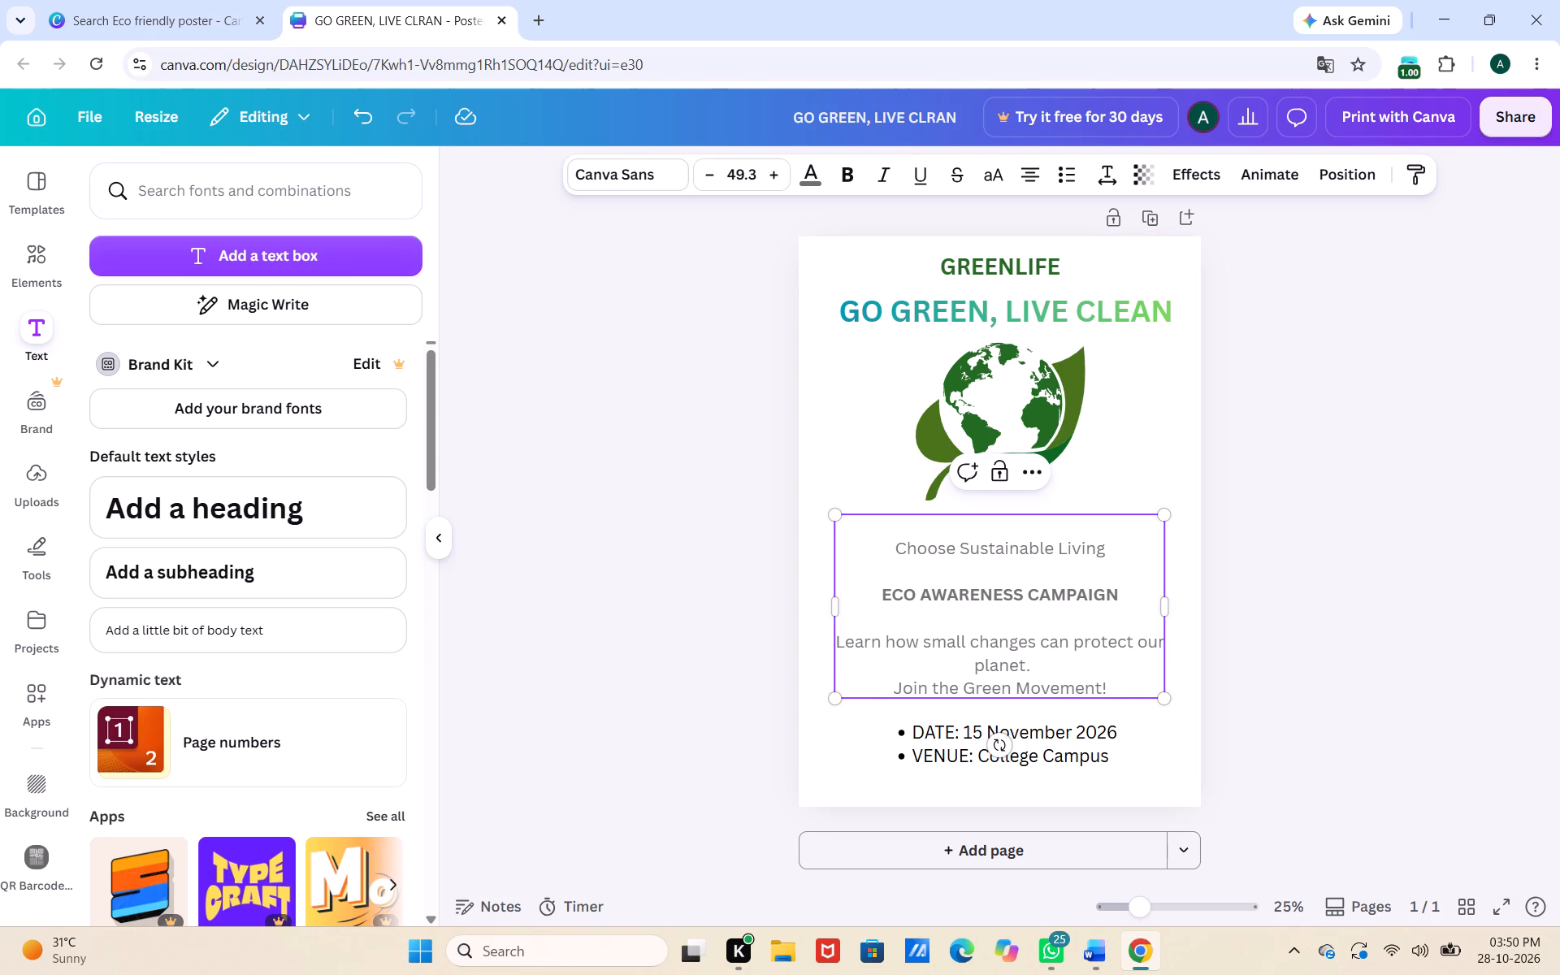
Make the "Join the Green Movement!" line bold.
{"action": "left_click_drag", "start_coordinate": [895, 688], "coordinate": [1088, 711]}
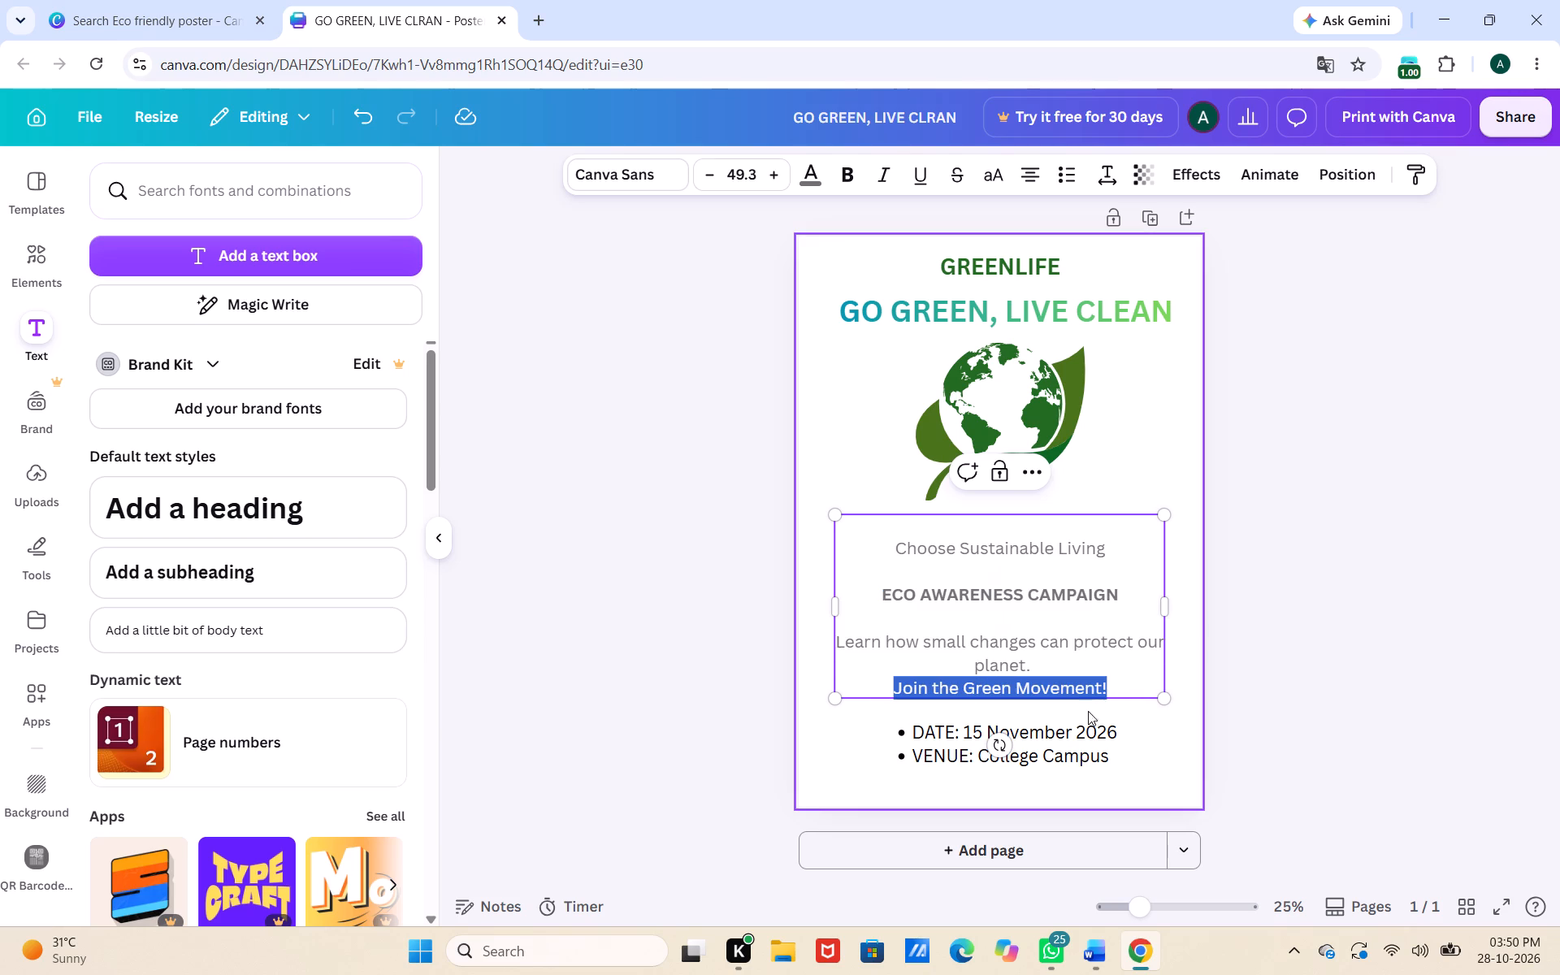
{"action": "left_click_drag", "start_coordinate": [1088, 711], "coordinate": [1084, 713]}
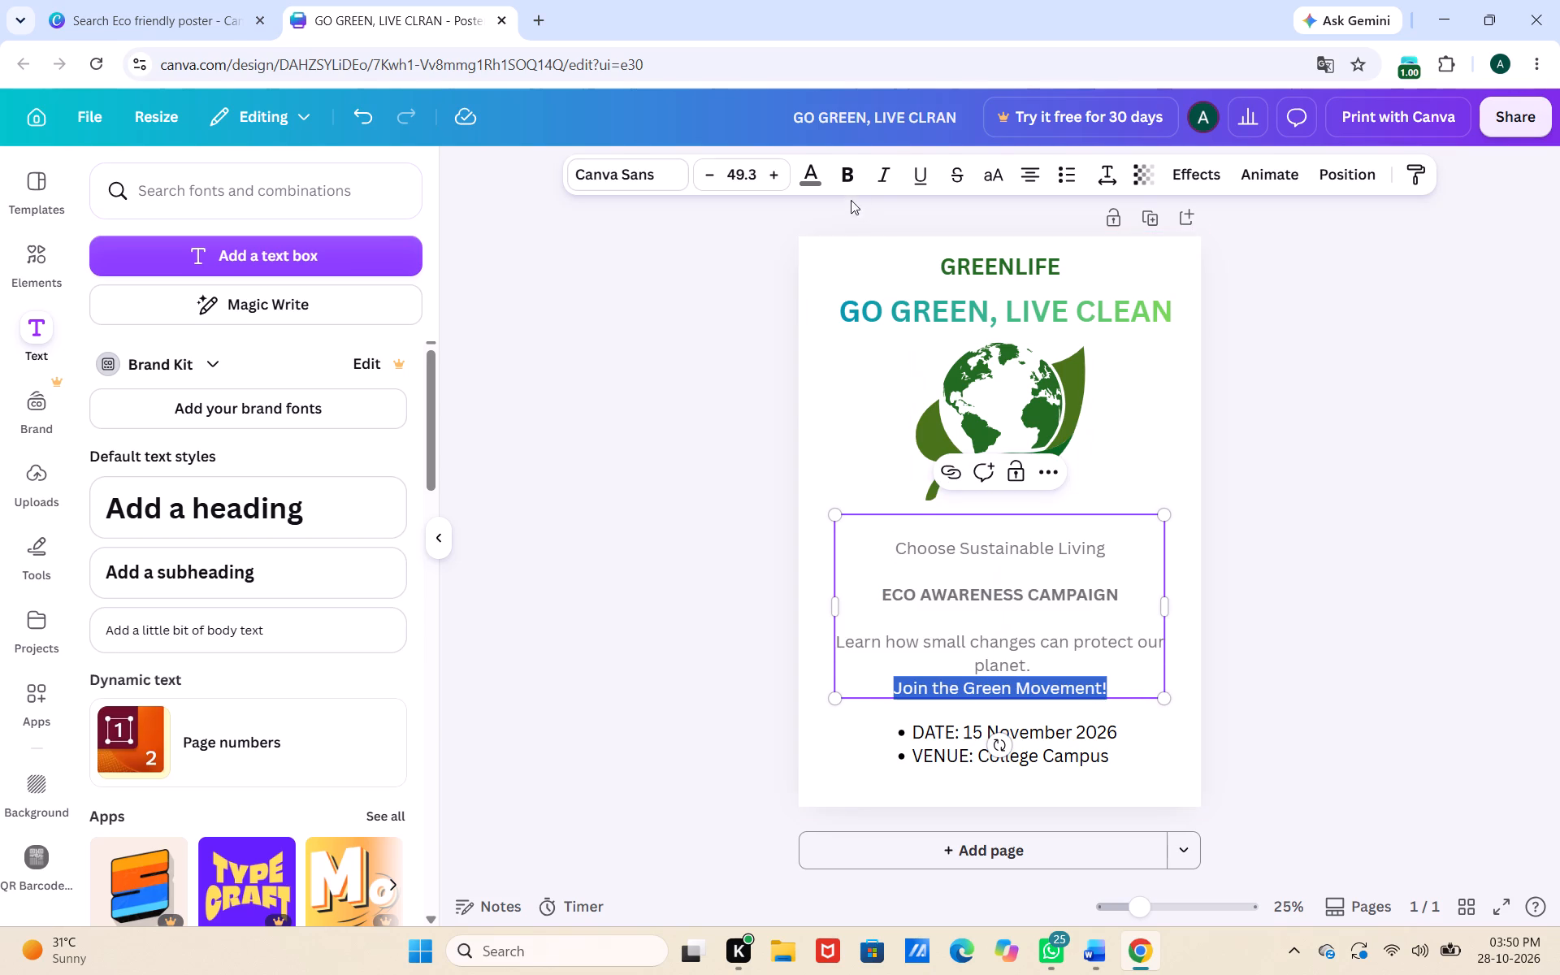
{"action": "left_click", "coordinate": [835, 182]}
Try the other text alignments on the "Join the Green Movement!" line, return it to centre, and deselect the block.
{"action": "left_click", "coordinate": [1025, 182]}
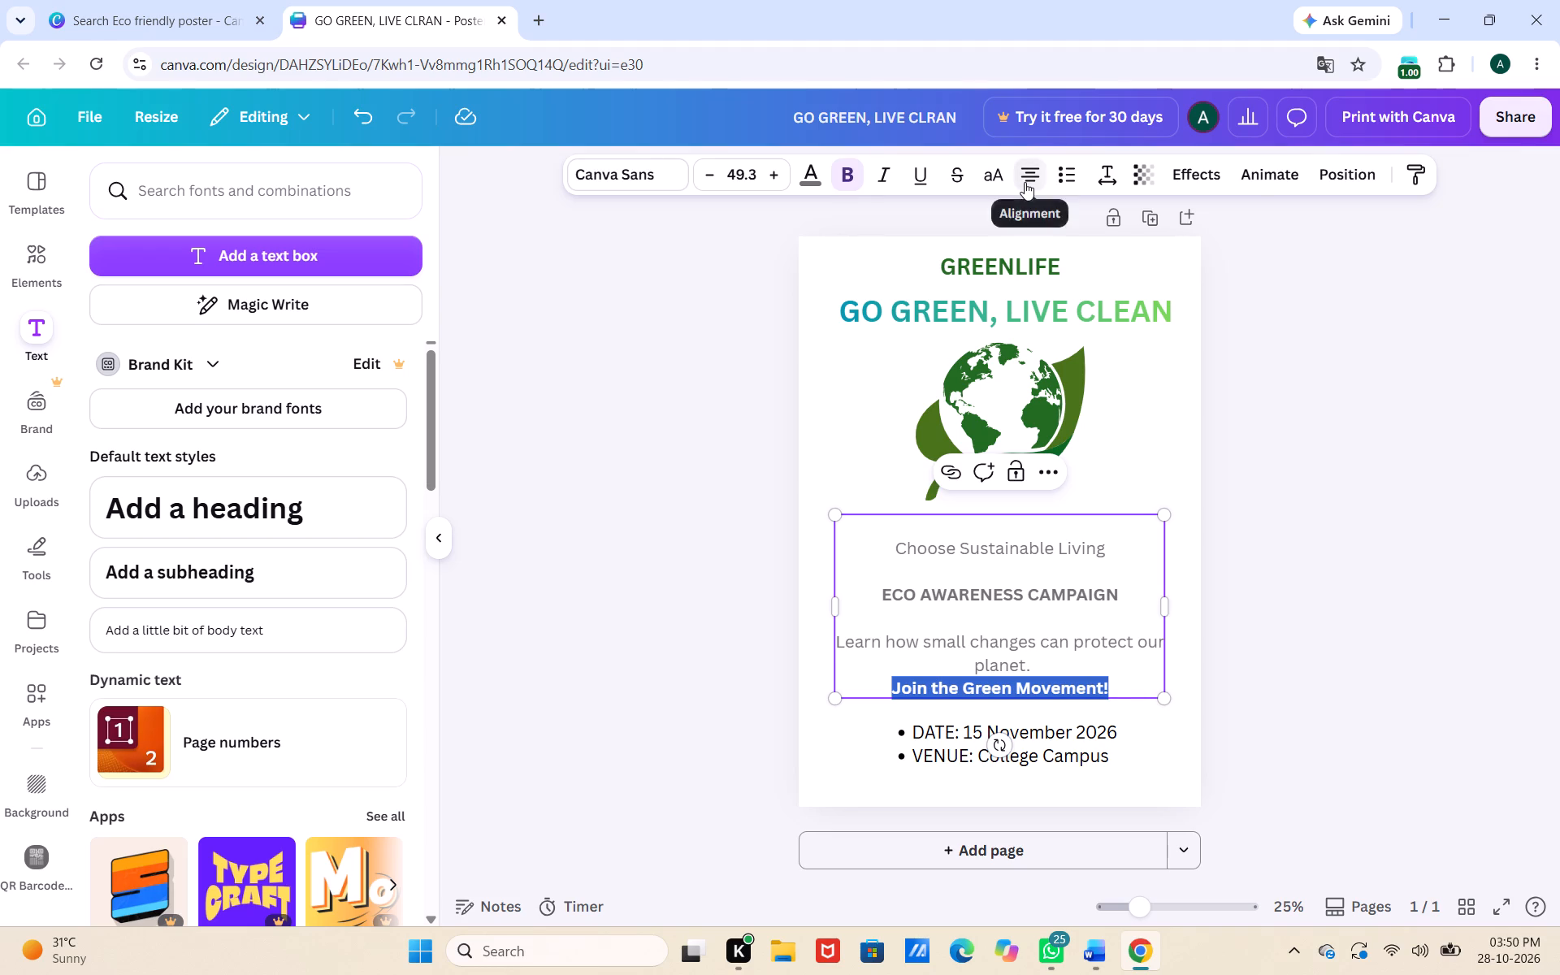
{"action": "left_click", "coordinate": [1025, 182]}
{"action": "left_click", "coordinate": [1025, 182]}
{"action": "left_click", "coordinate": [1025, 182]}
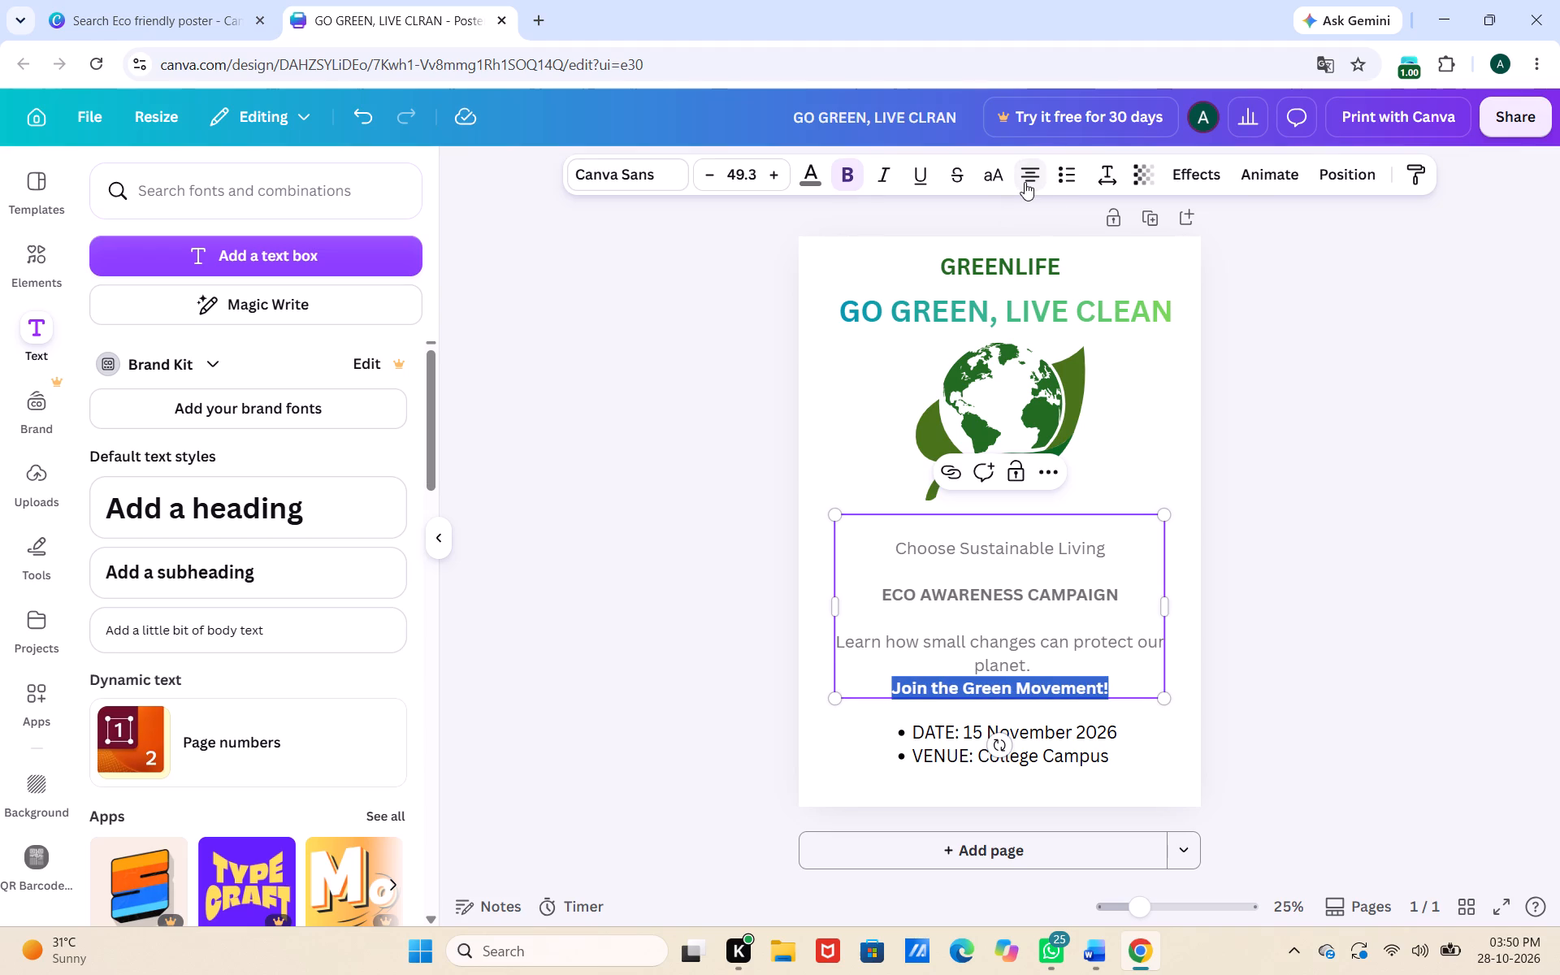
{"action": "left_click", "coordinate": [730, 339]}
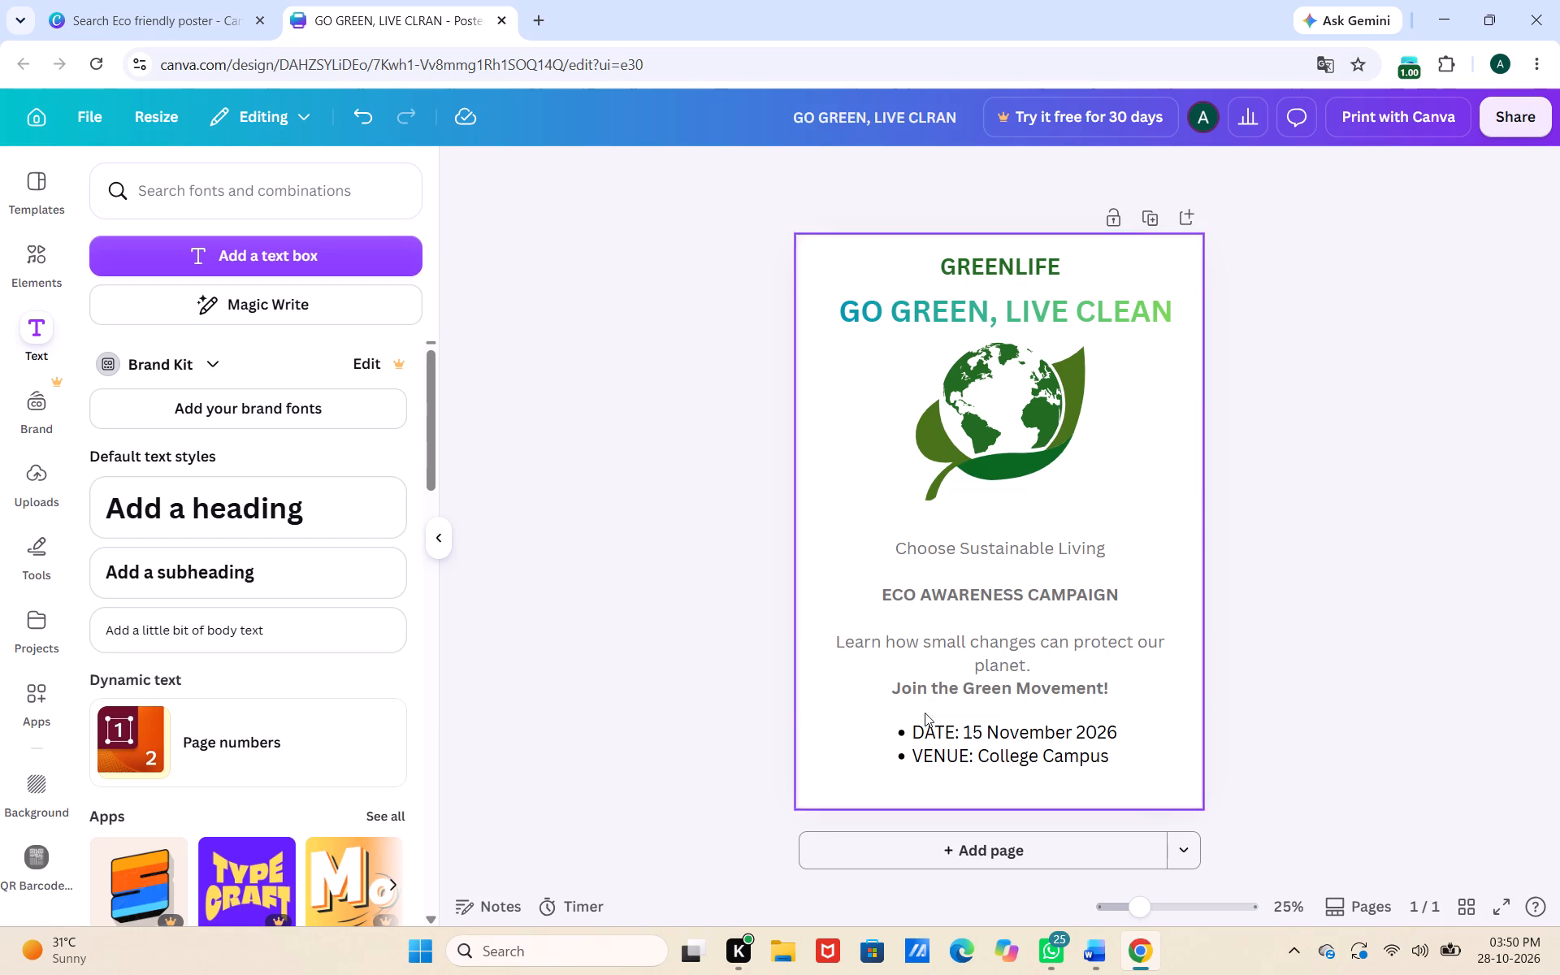
Increase the font size of the "Join the Green Movement!" line by one increment and deselect the block.
{"action": "left_click", "coordinate": [921, 687]}
{"action": "double_click", "coordinate": [921, 687]}
{"action": "double_click", "coordinate": [921, 687]}
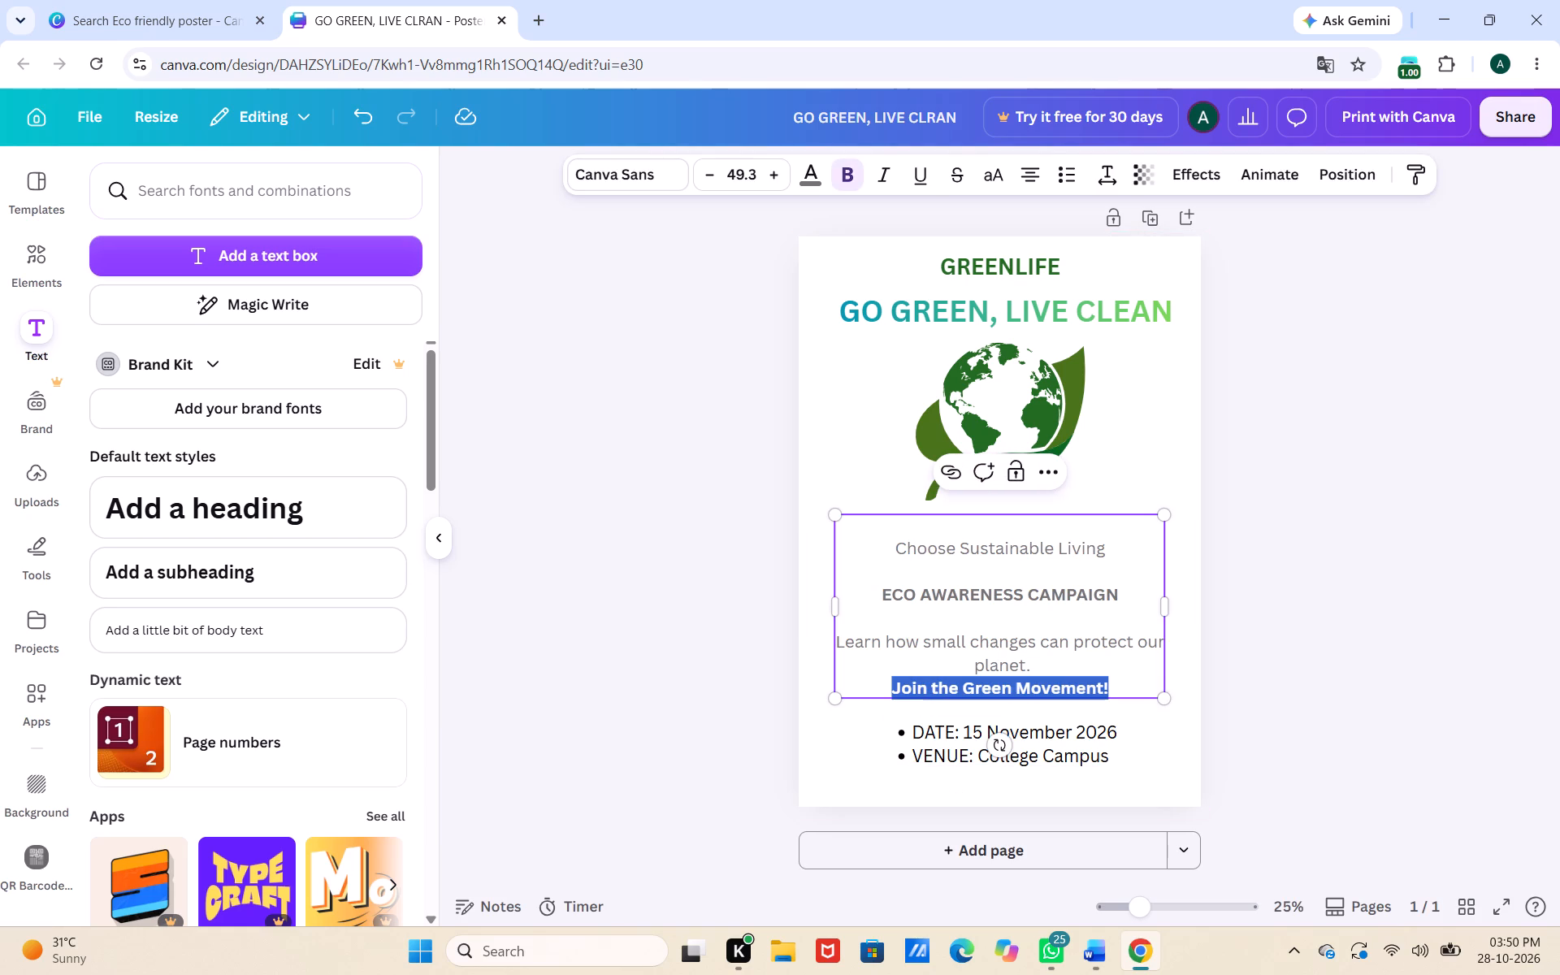
{"action": "left_click", "coordinate": [775, 174]}
{"action": "left_click", "coordinate": [690, 468]}
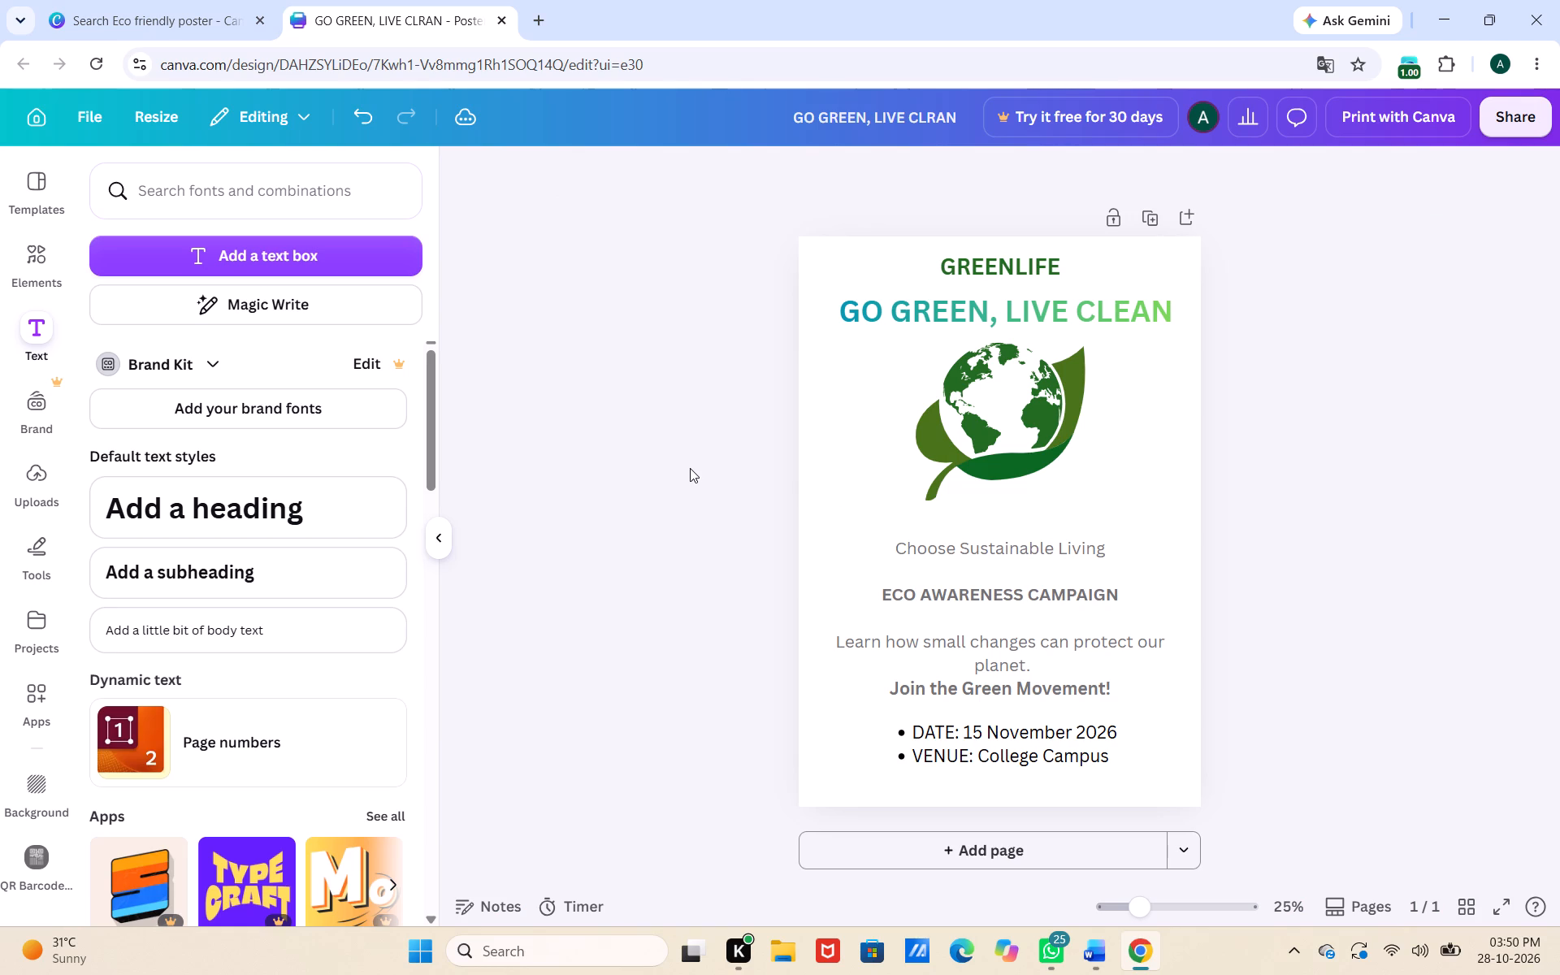
Remove the bullets from the "DATE: 15 November 2026" and "VENUE: College Campus" lines, and deselect the text block.
{"action": "left_click", "coordinate": [912, 730]}
{"action": "left_click", "coordinate": [908, 730]}
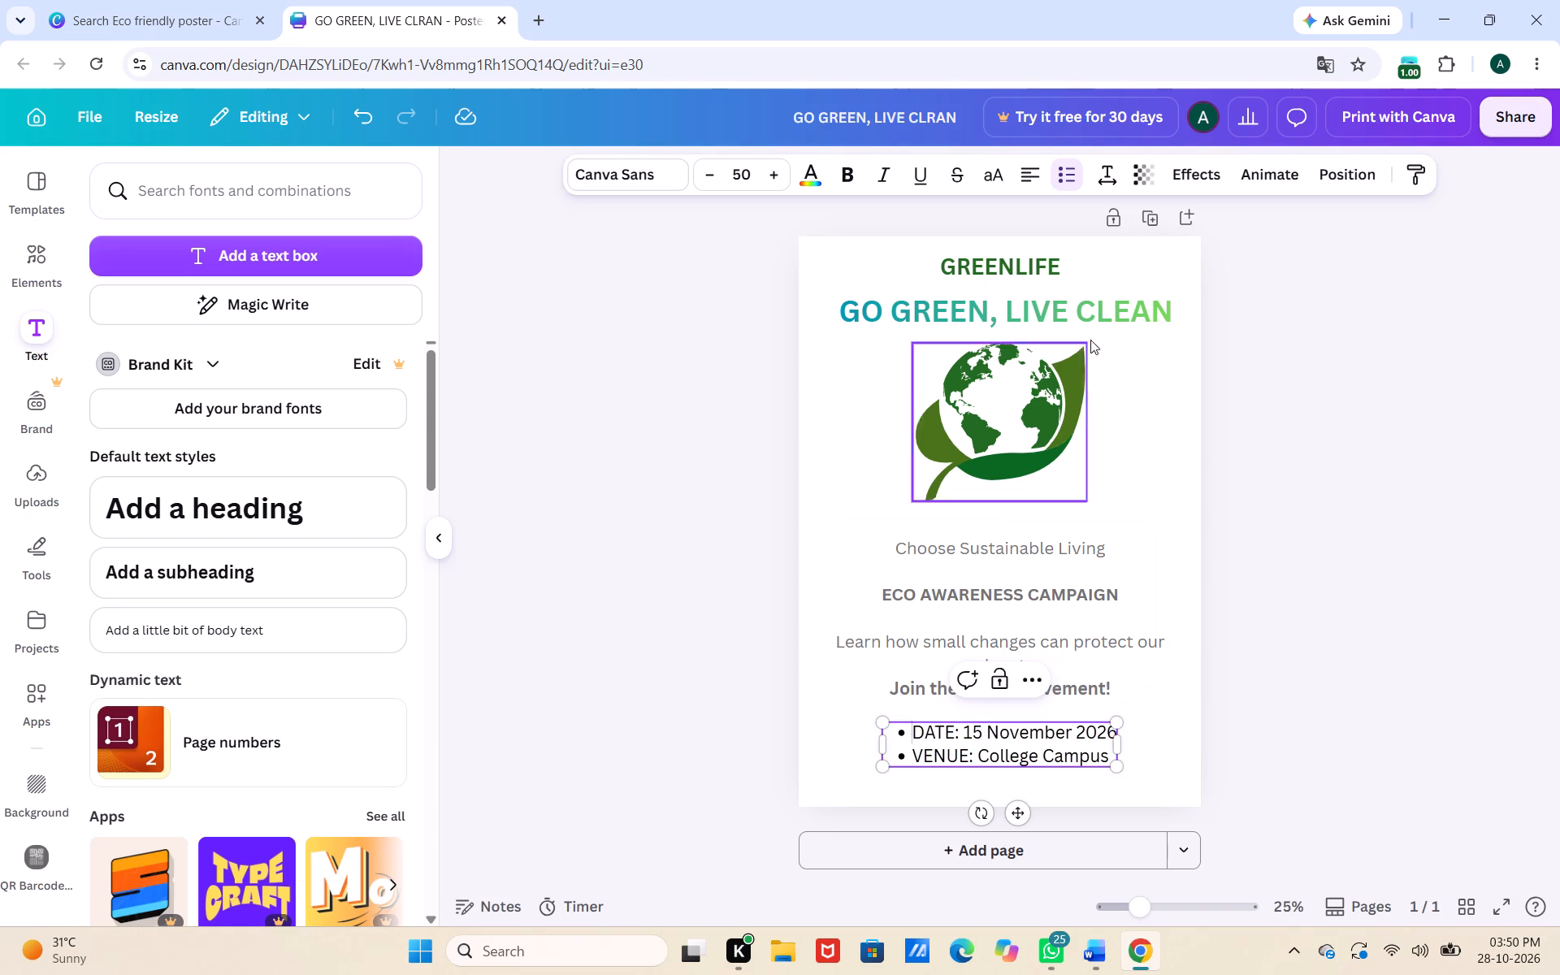
{"action": "left_click", "coordinate": [1062, 185]}
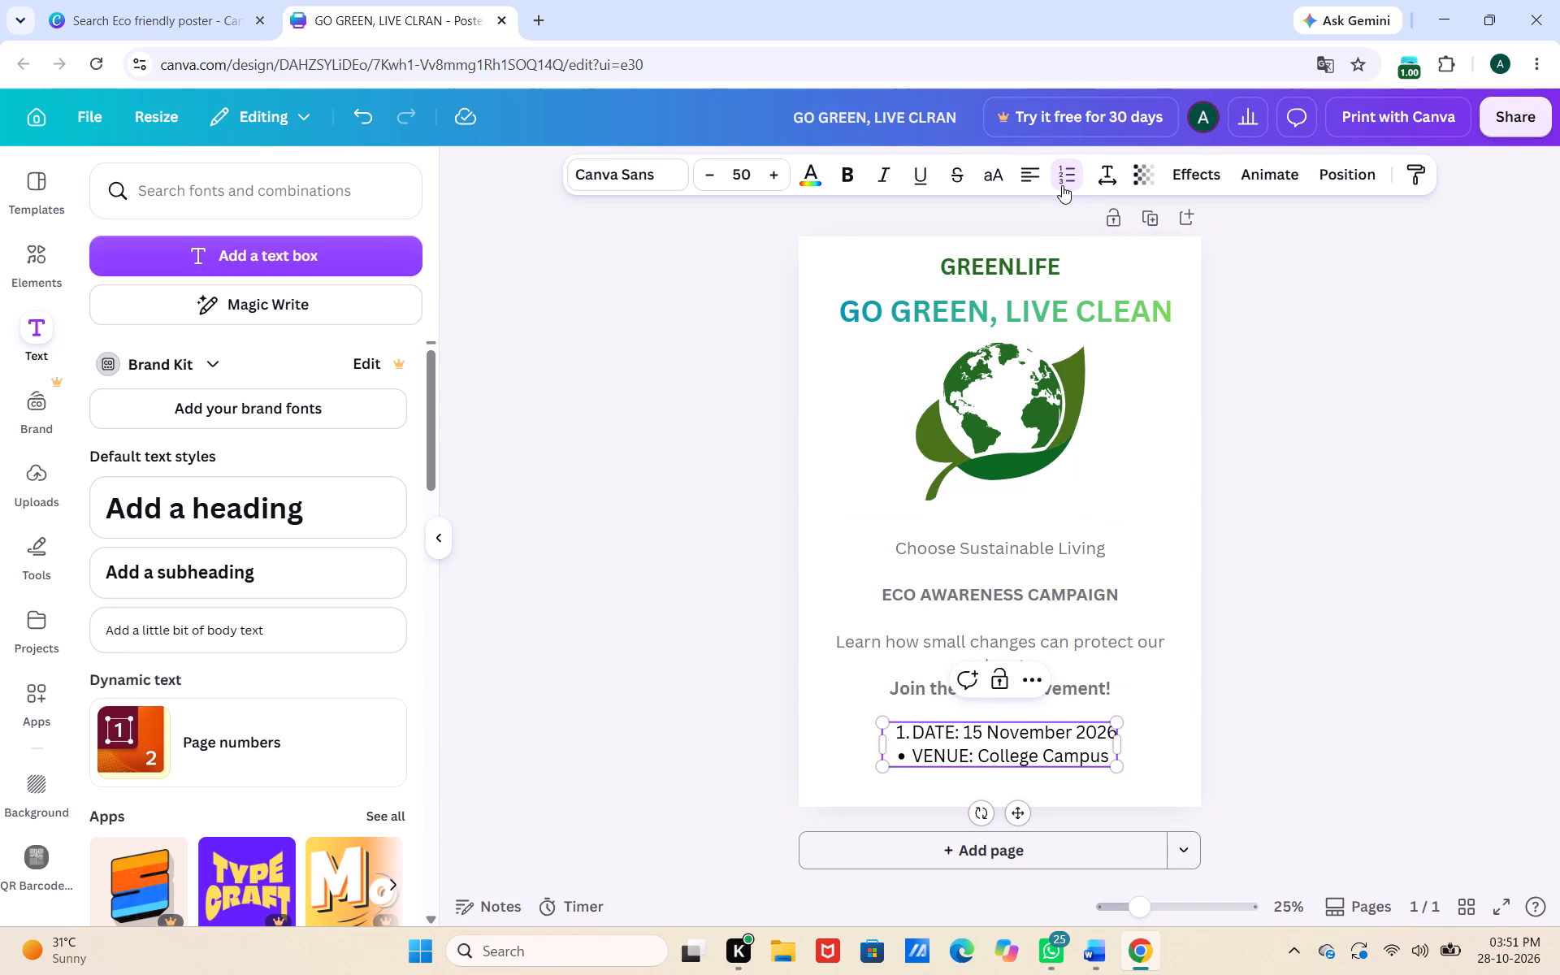
{"action": "left_click", "coordinate": [1068, 168]}
{"action": "left_click", "coordinate": [1068, 168]}
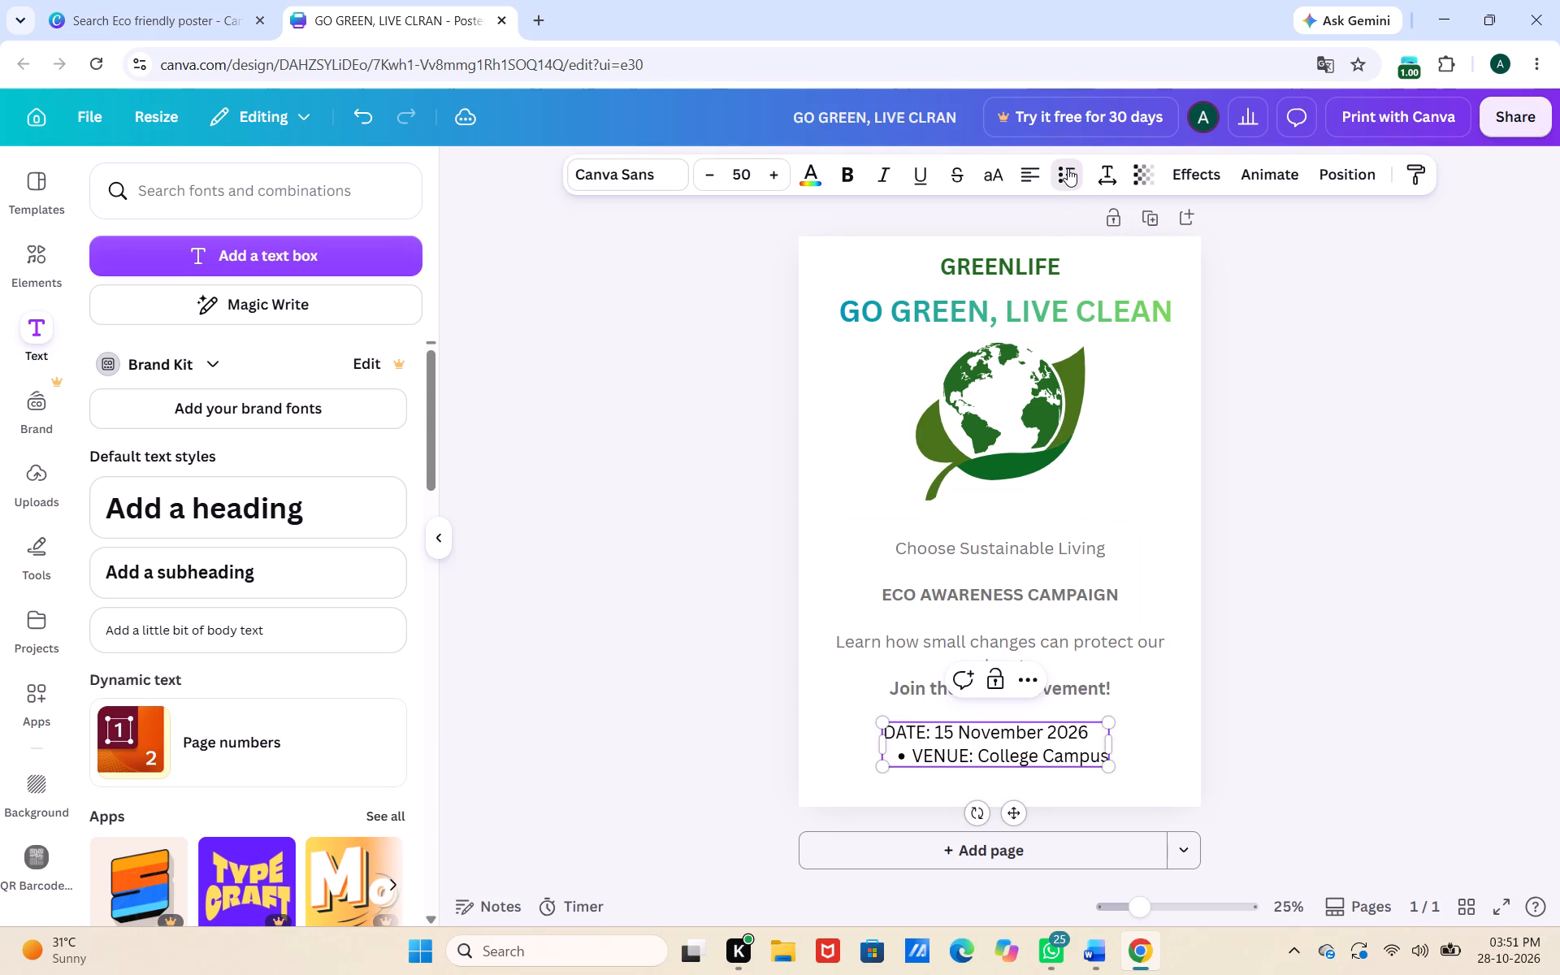
{"action": "left_click", "coordinate": [1068, 168]}
{"action": "left_click", "coordinate": [1068, 168]}
{"action": "left_click", "coordinate": [996, 756]}
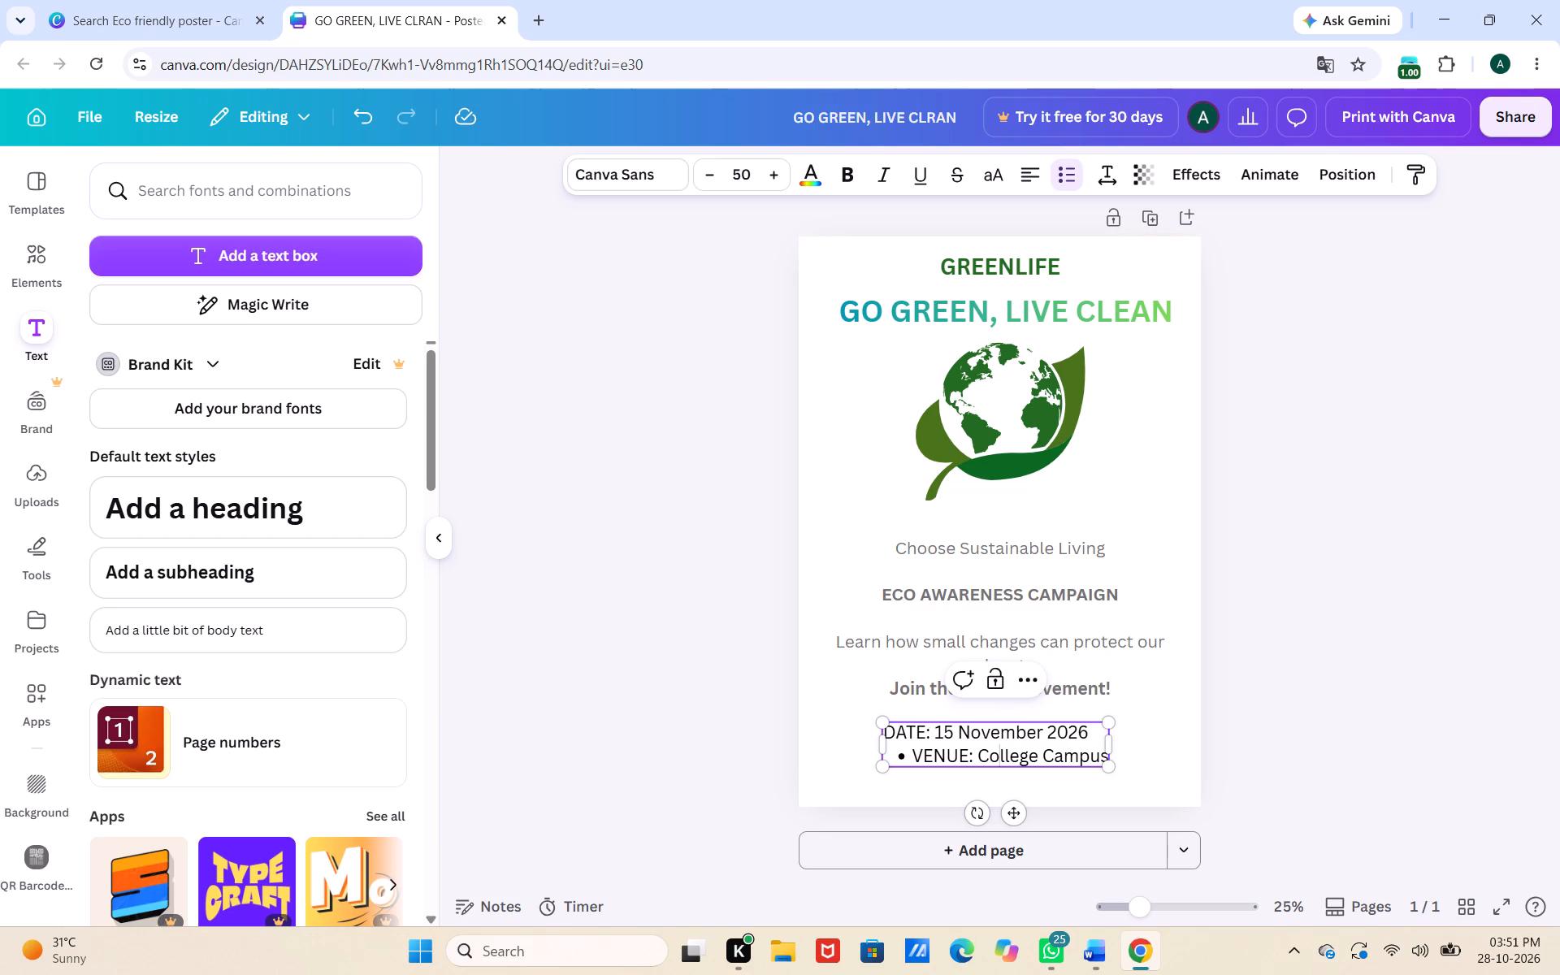
{"action": "left_click", "coordinate": [912, 755]}
{"action": "key", "text": "BackSpace"}
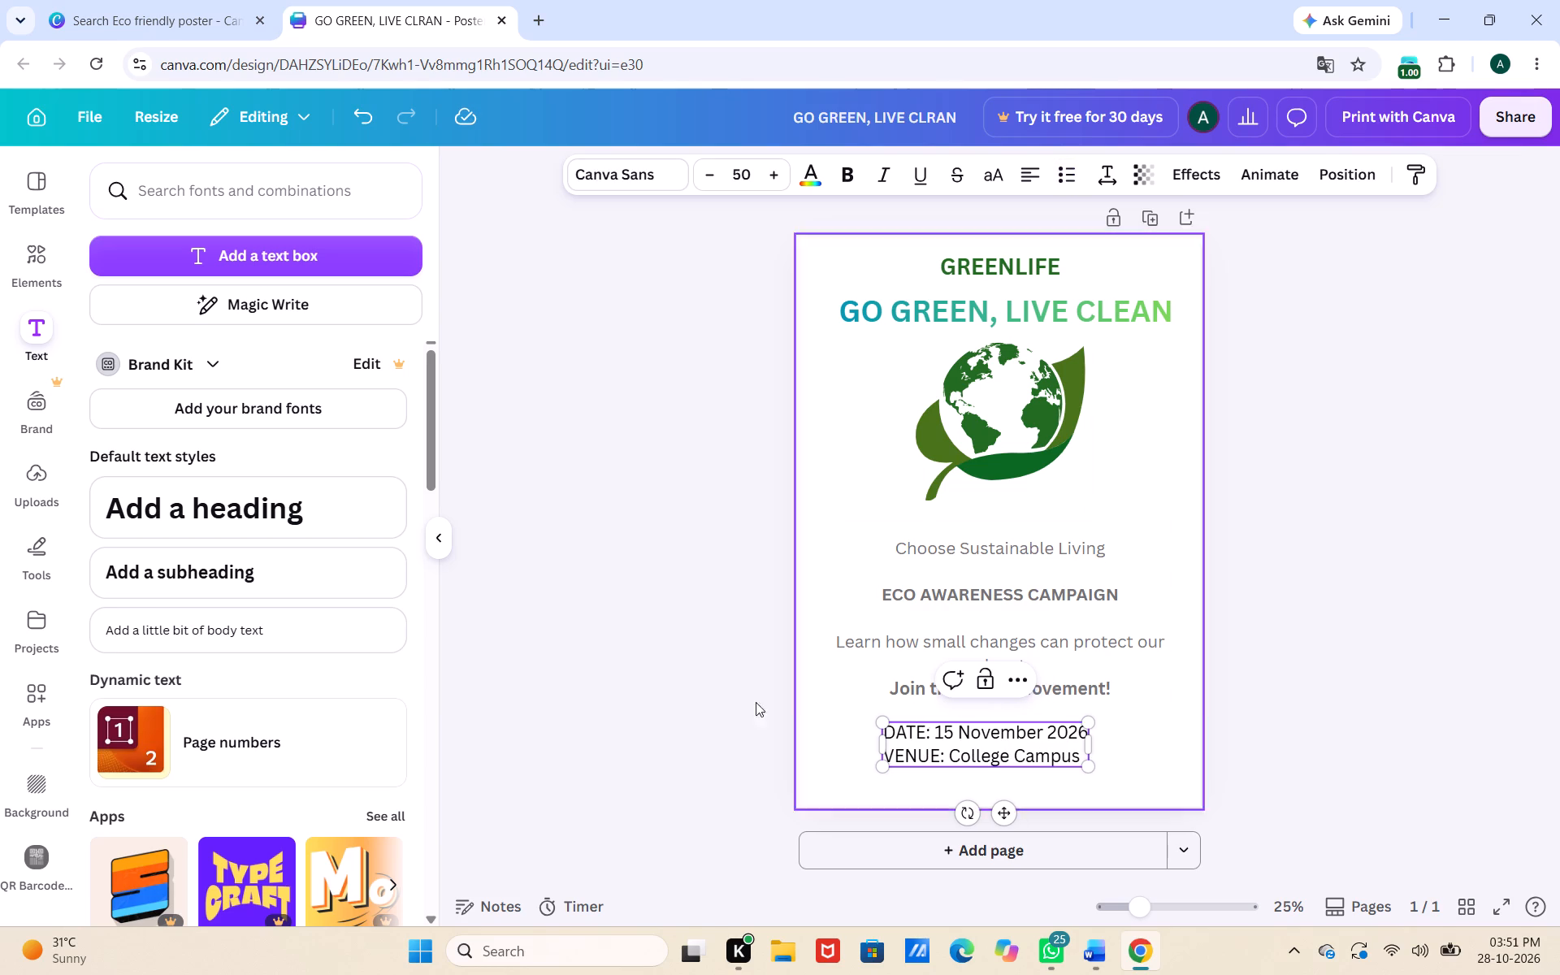
{"action": "left_click", "coordinate": [539, 648]}
Move the date and venue text block so it is horizontally centred on the poster below the campaign text, and deselect it.
{"action": "left_click", "coordinate": [902, 751]}
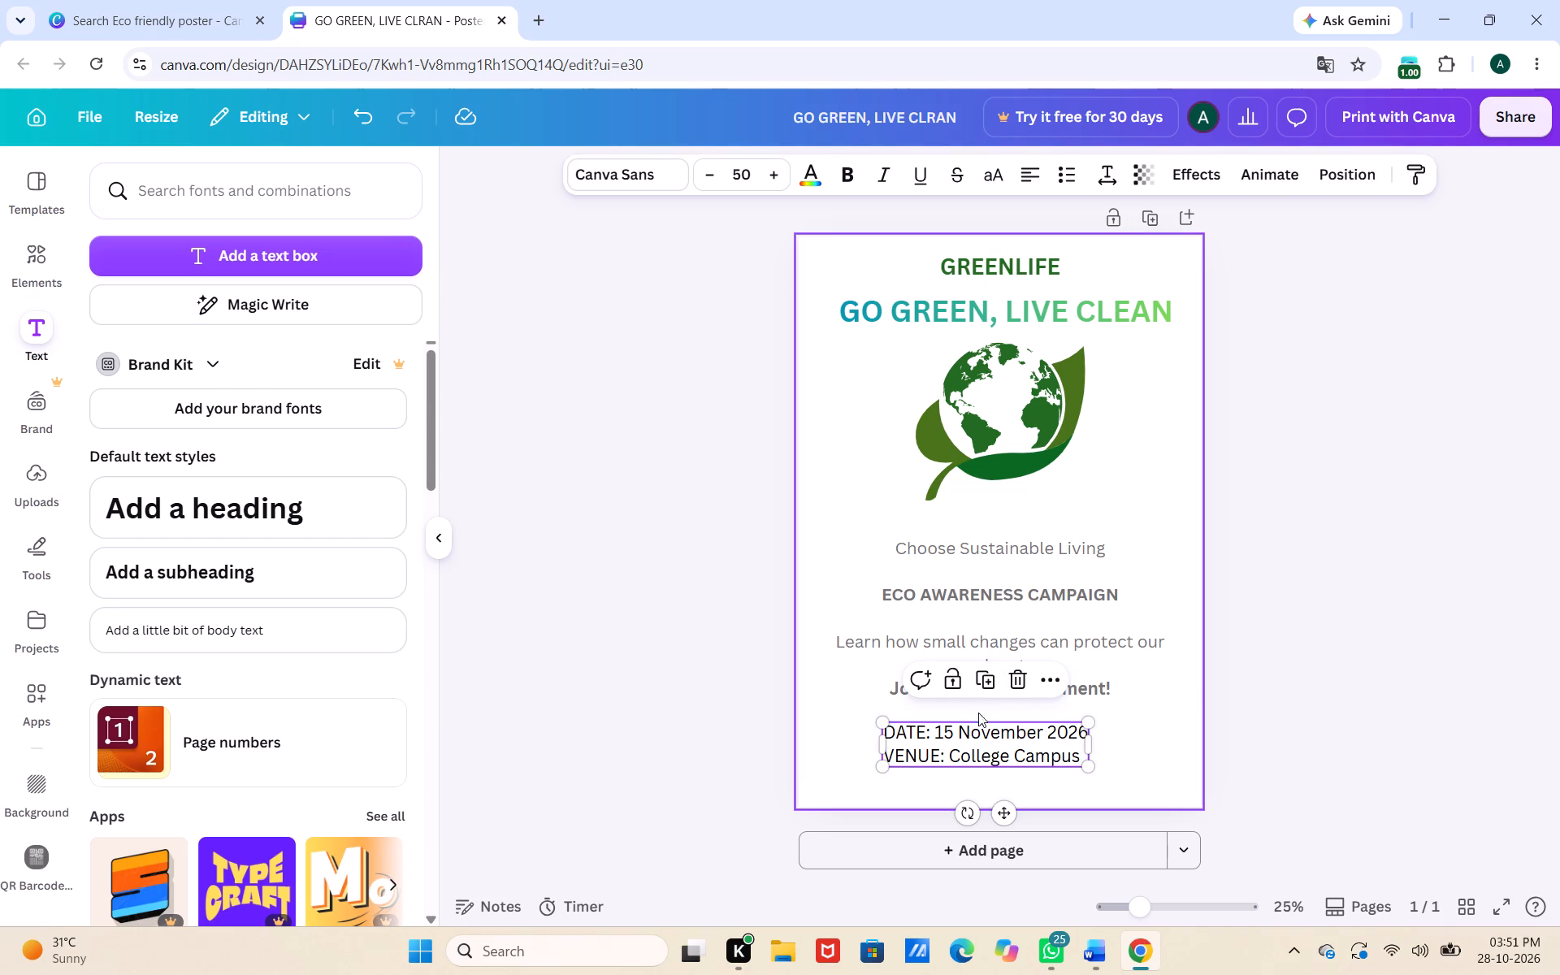
{"action": "left_click", "coordinate": [955, 746]}
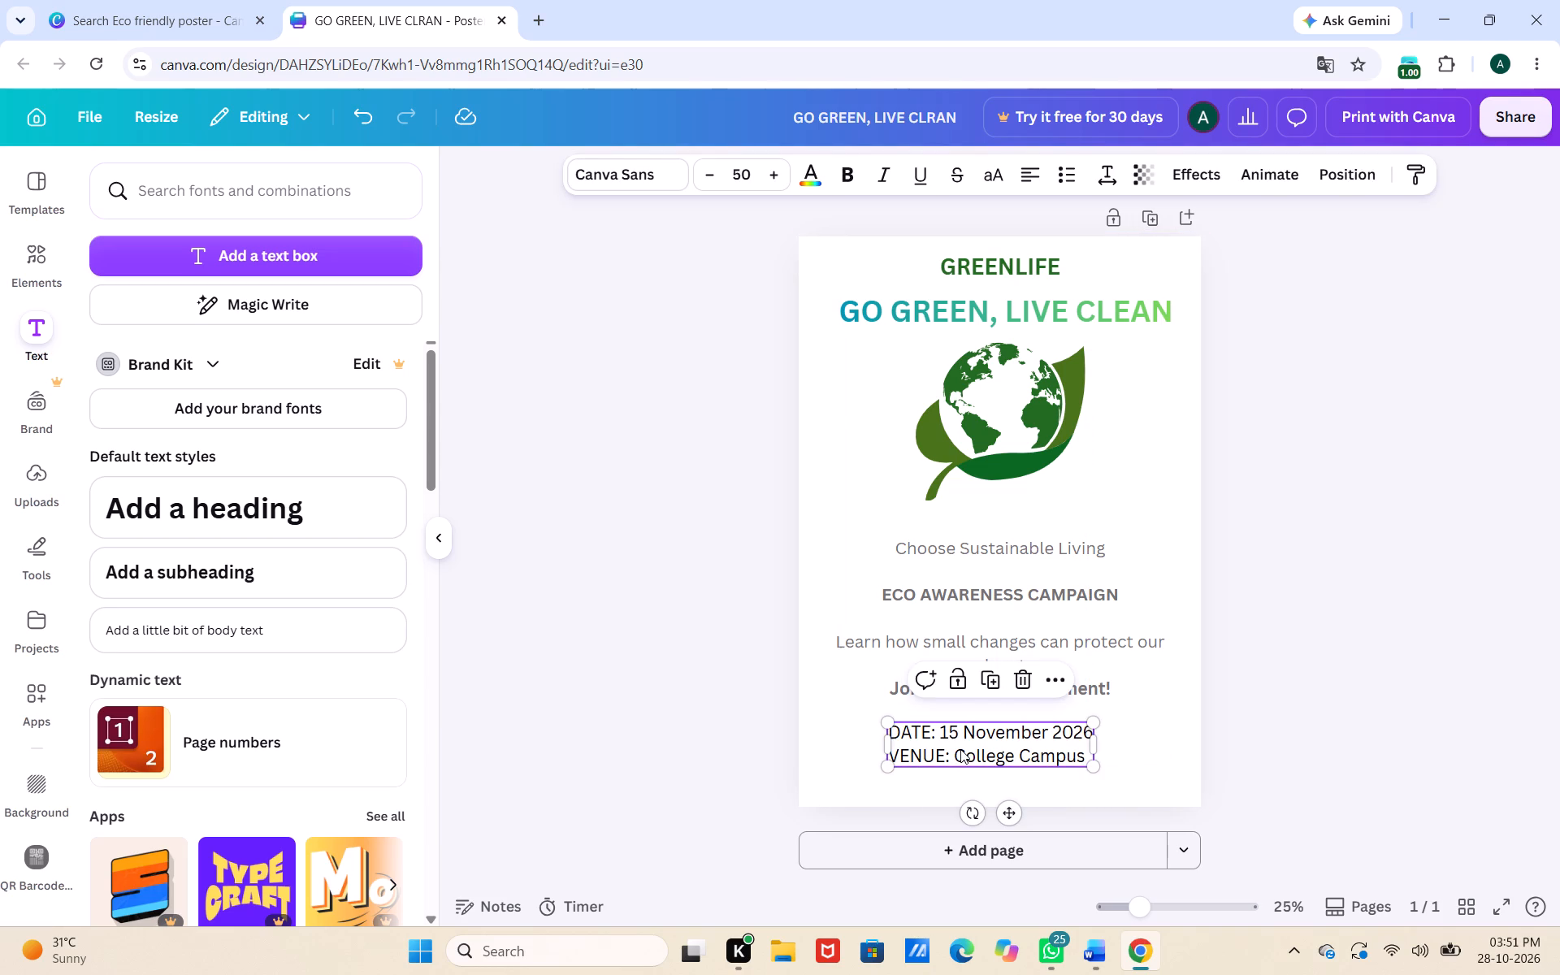
{"action": "double_click", "coordinate": [960, 749]}
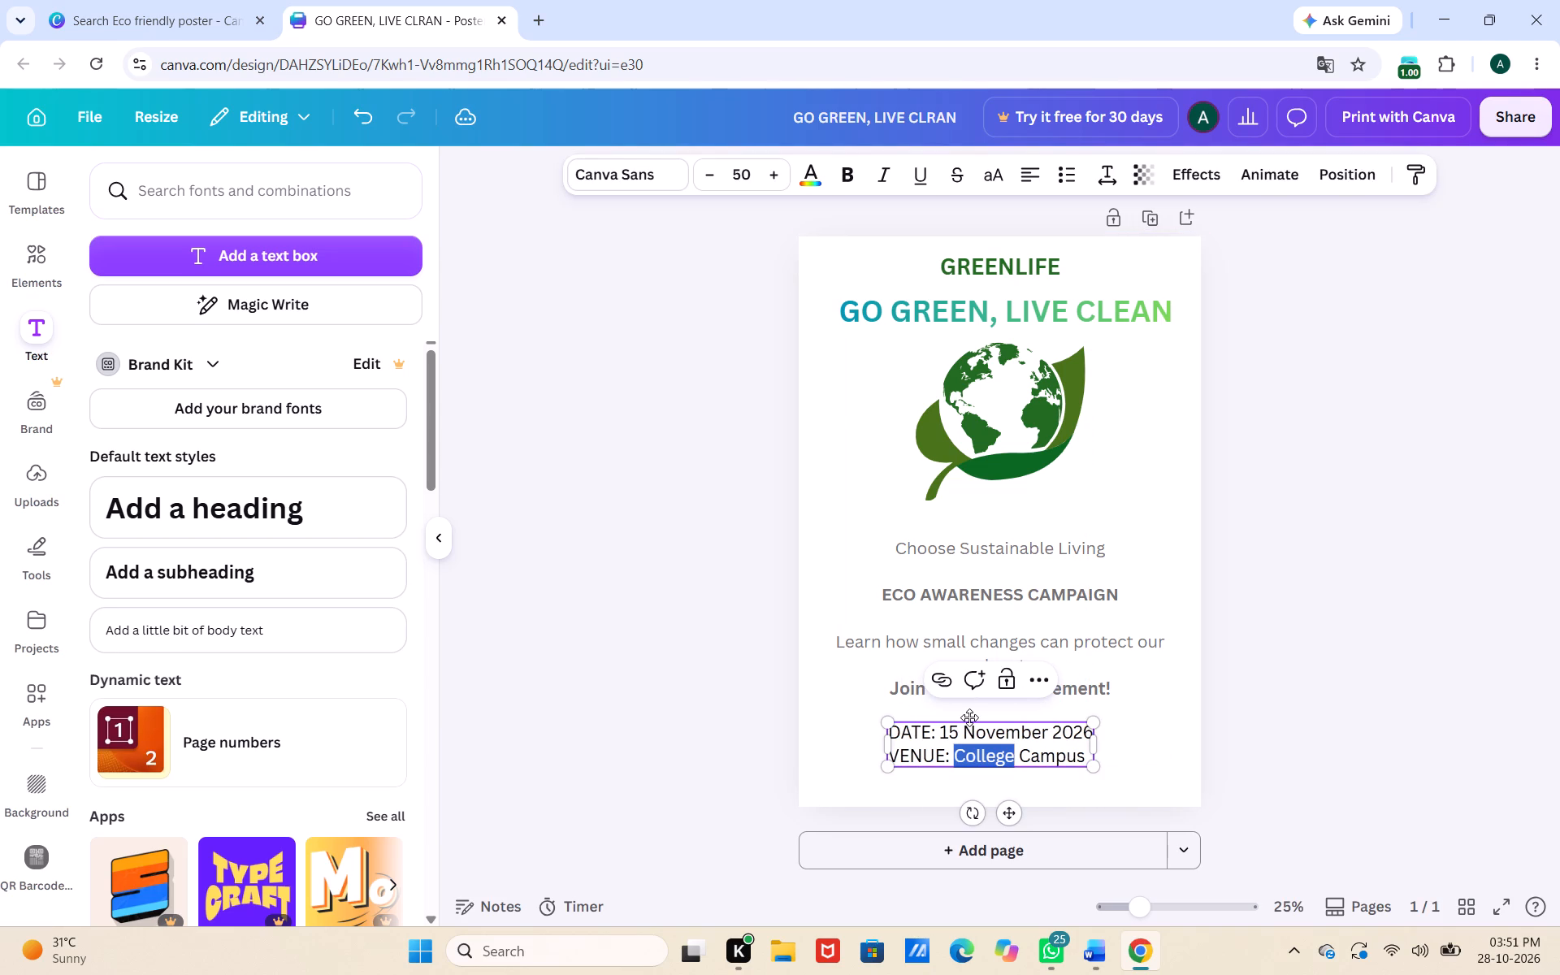
{"action": "left_click", "coordinate": [969, 717]}
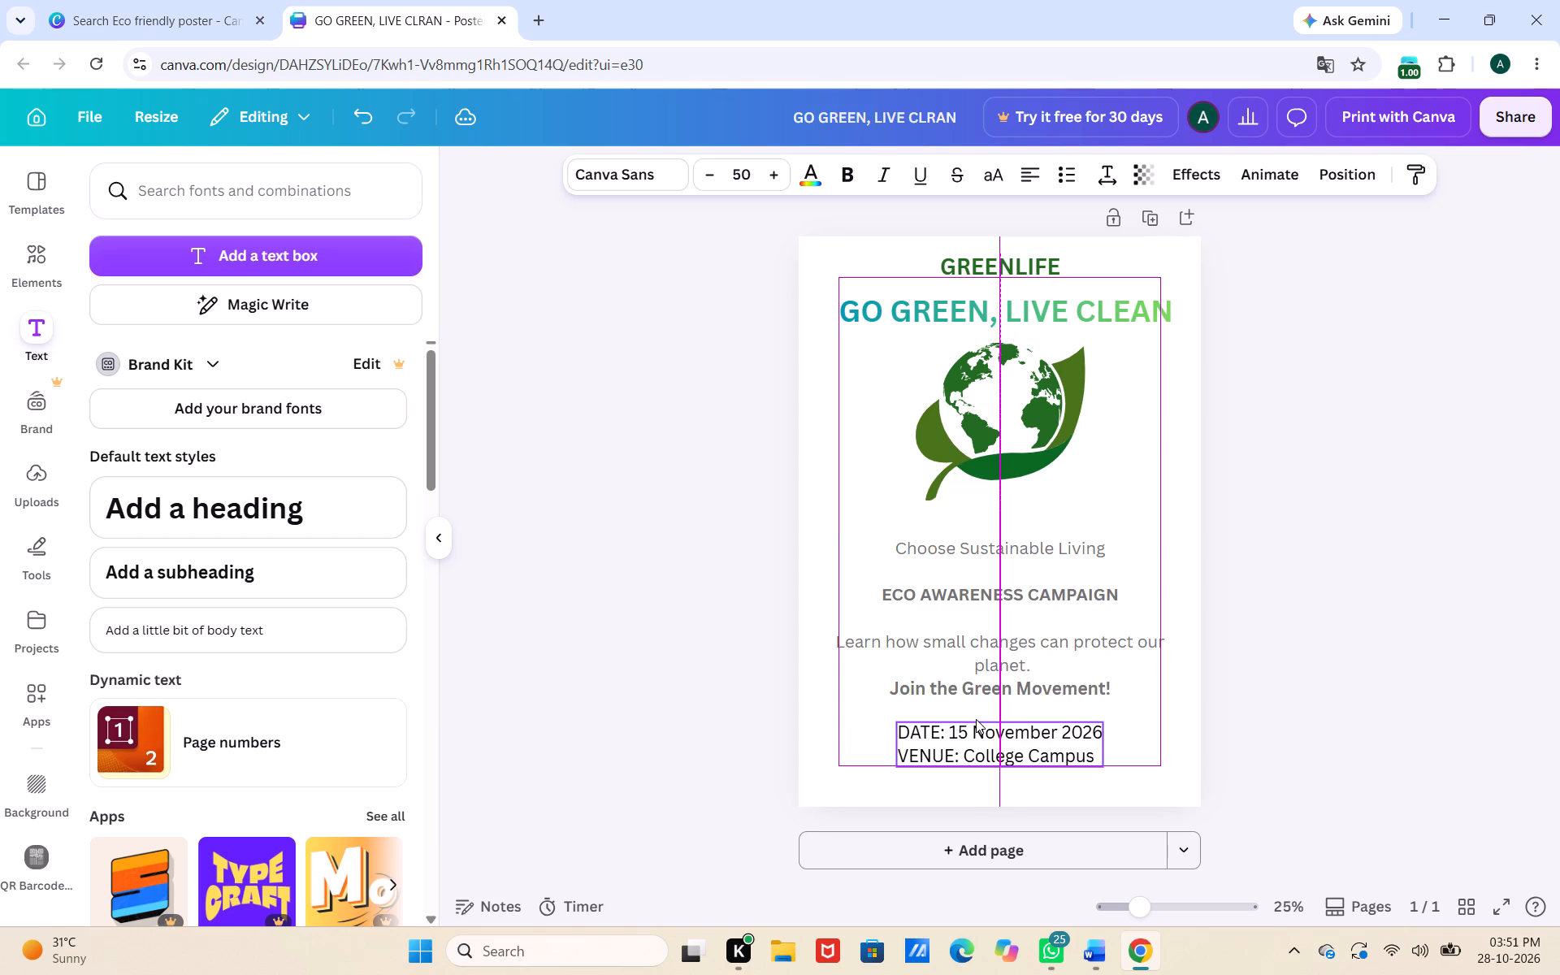
{"action": "left_click", "coordinate": [681, 645]}
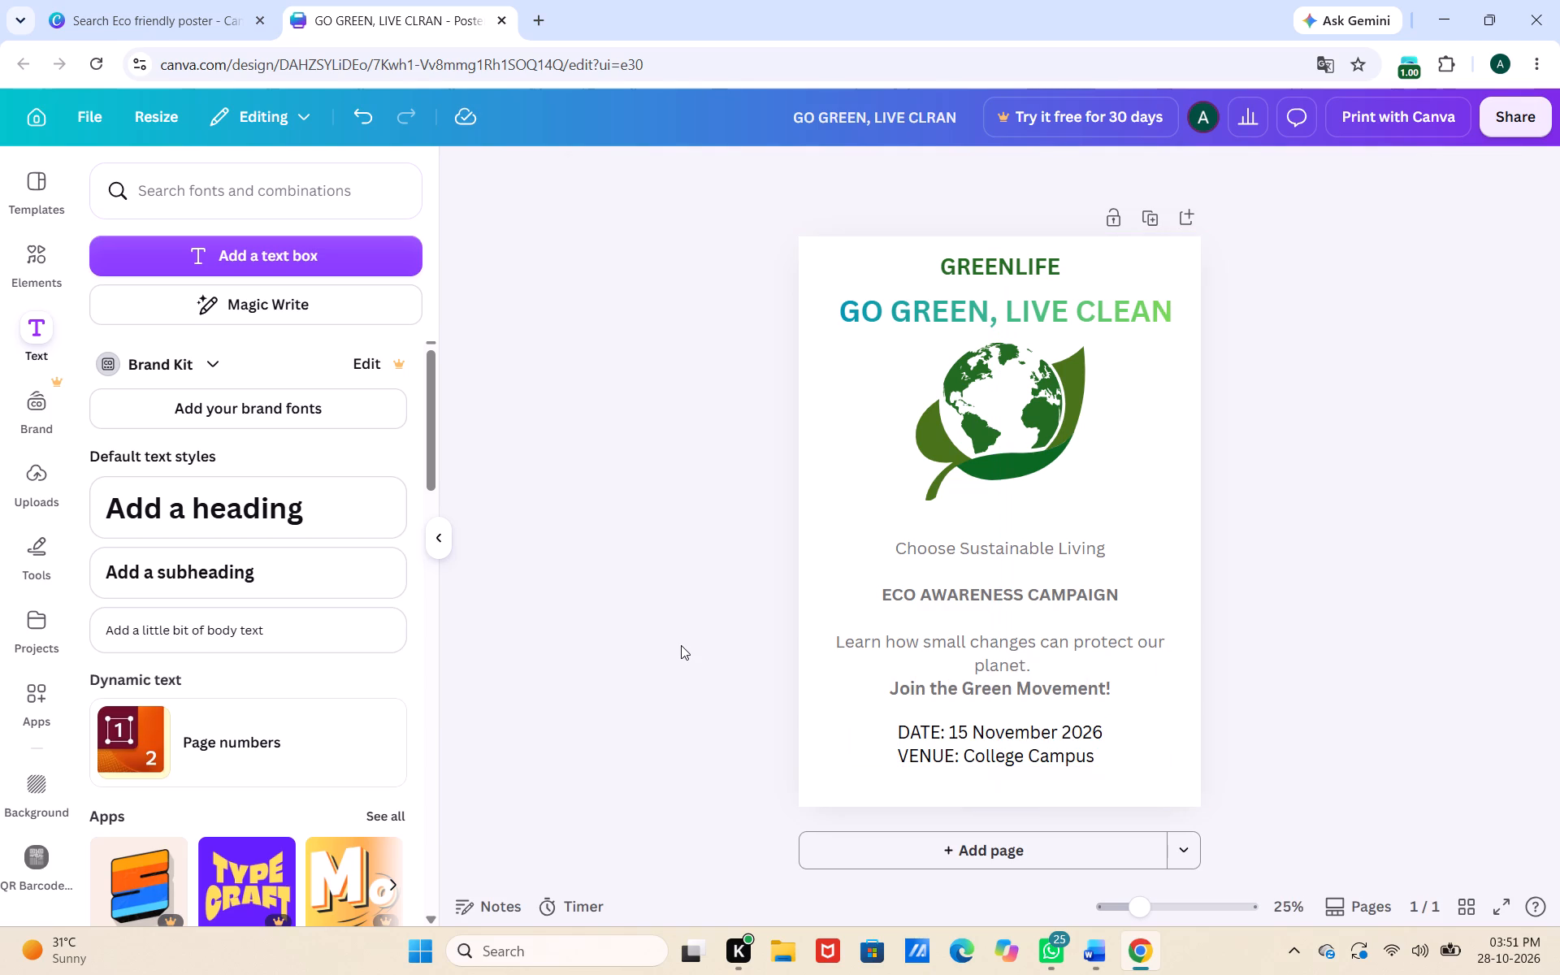
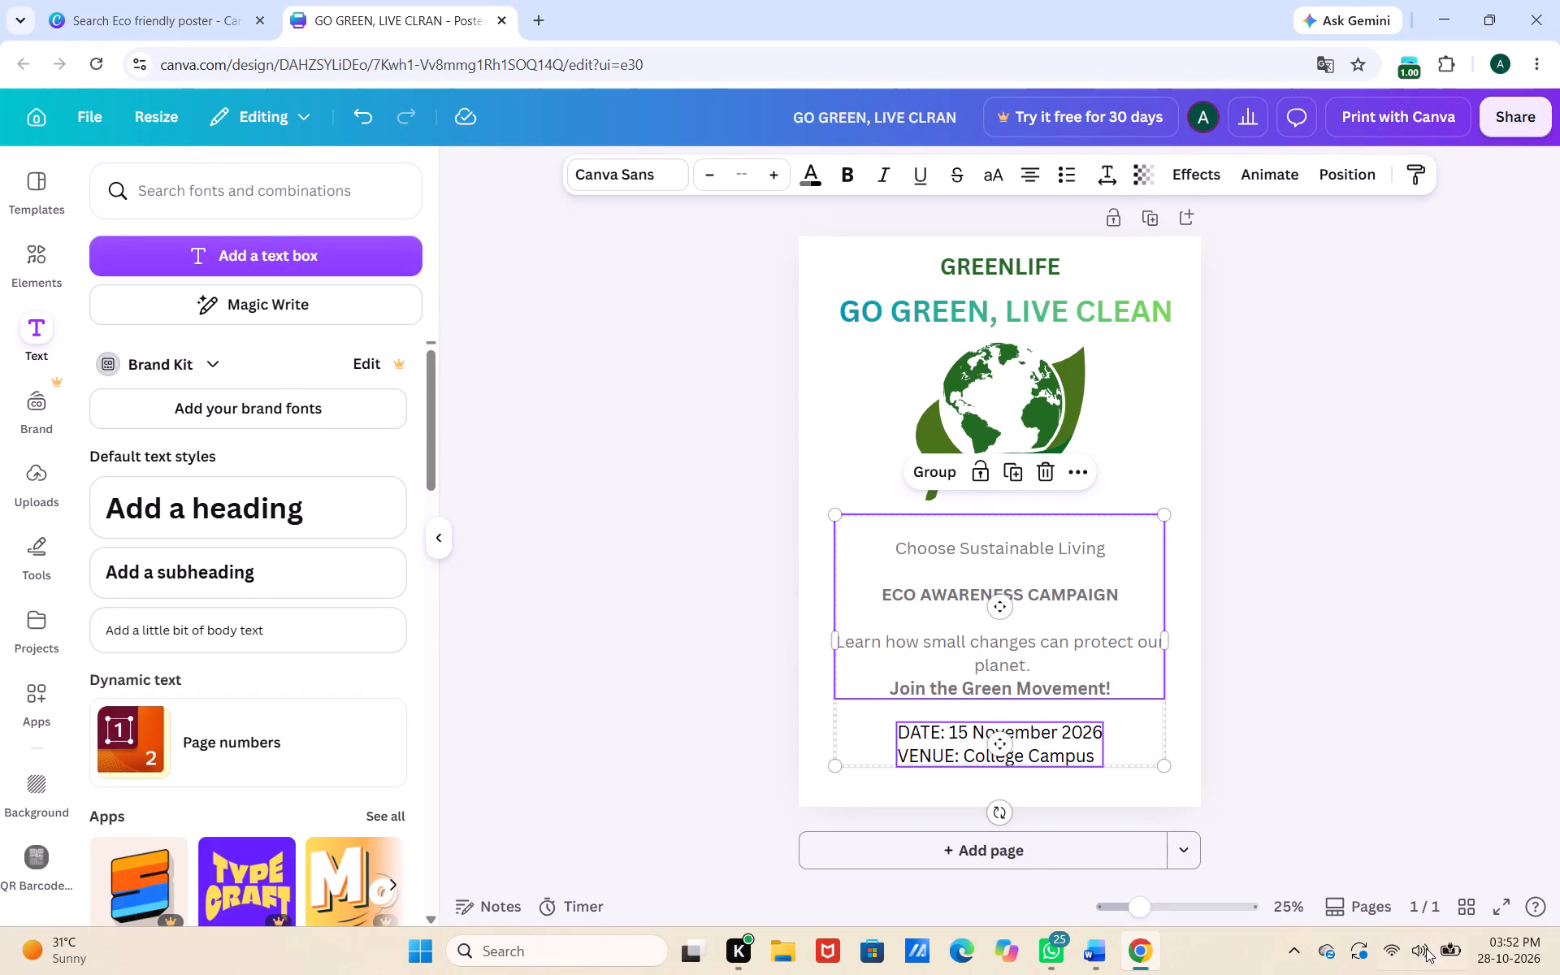
Check the laptop's Power & battery page in Windows Settings, close it, and return to the poster design.
{"action": "left_click", "coordinate": [1448, 954]}
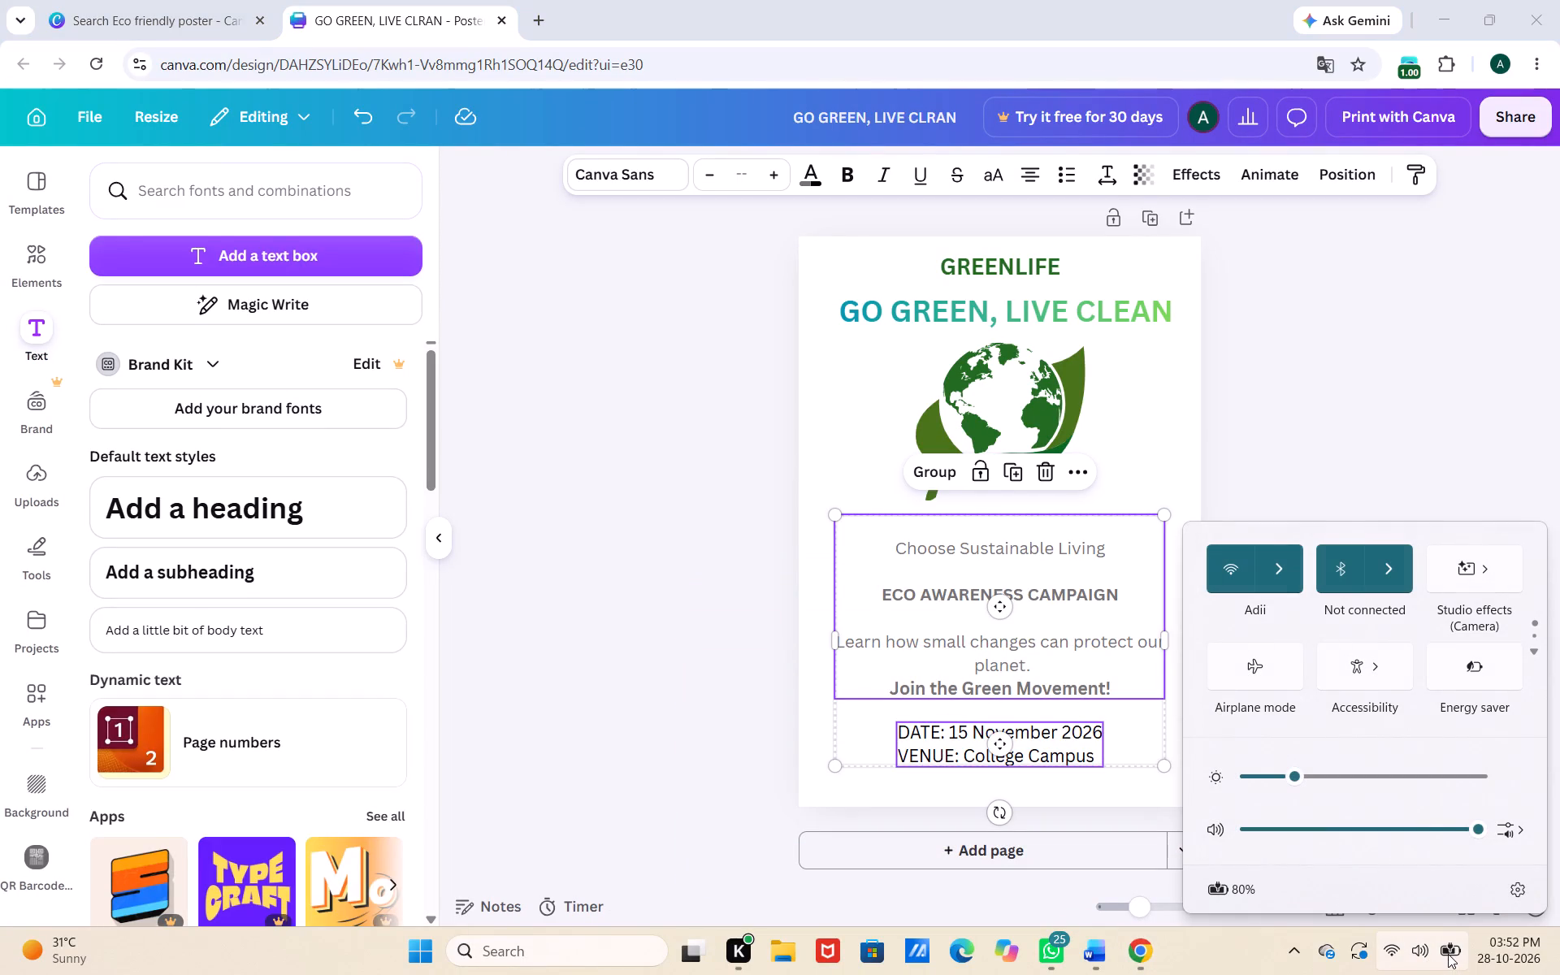
{"action": "left_click", "coordinate": [1245, 891]}
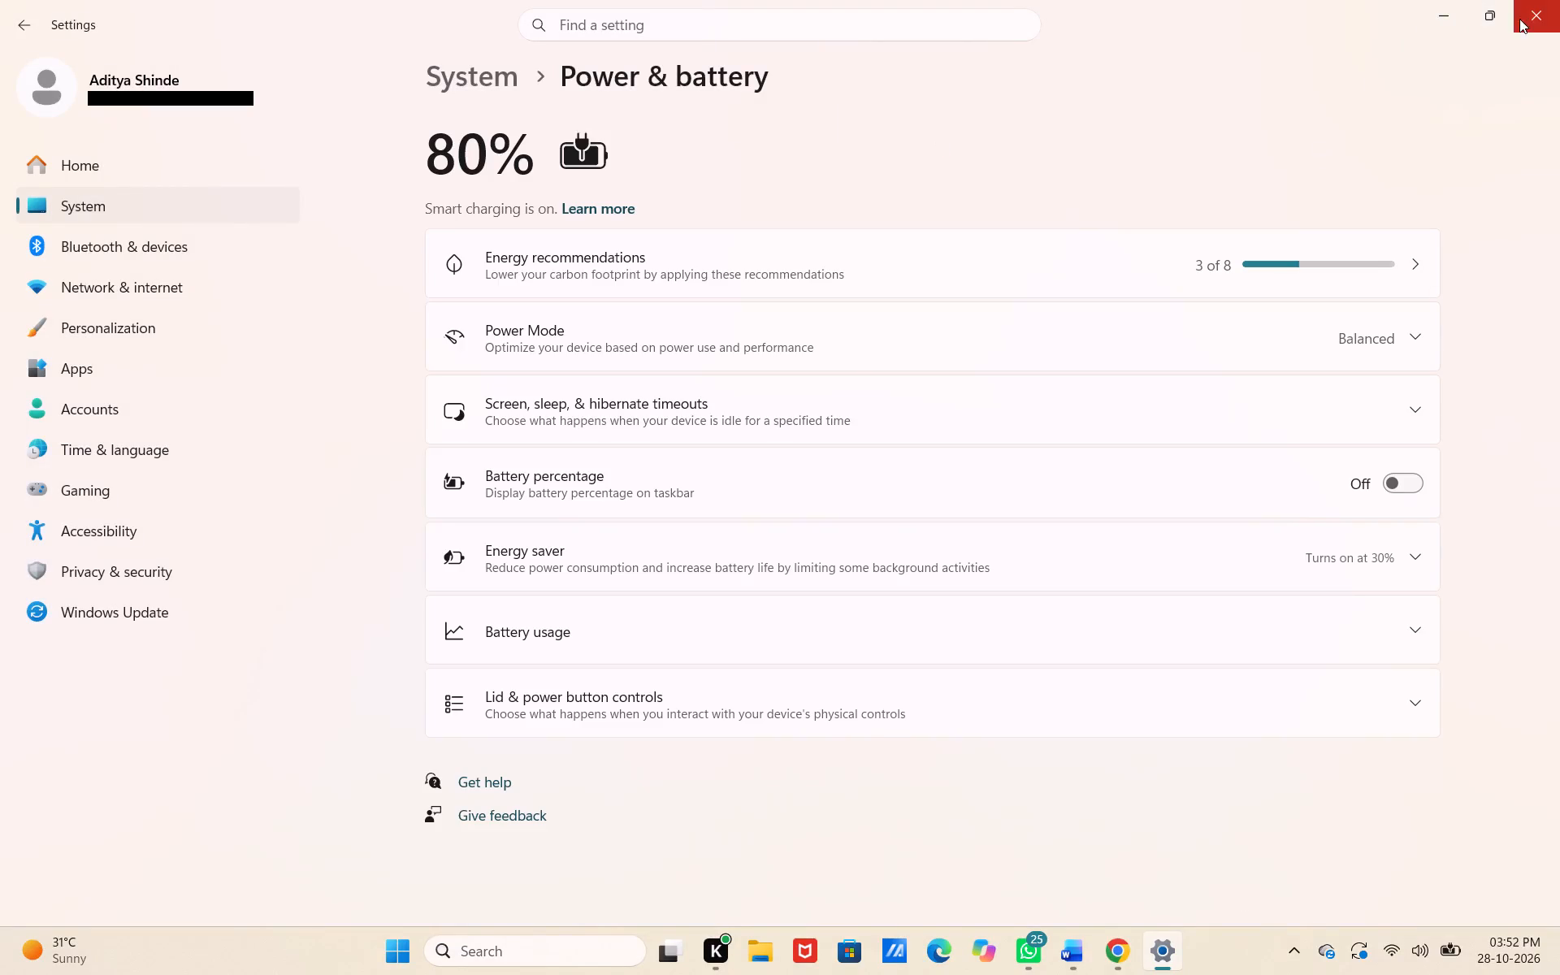
{"action": "left_click", "coordinate": [1527, 15]}
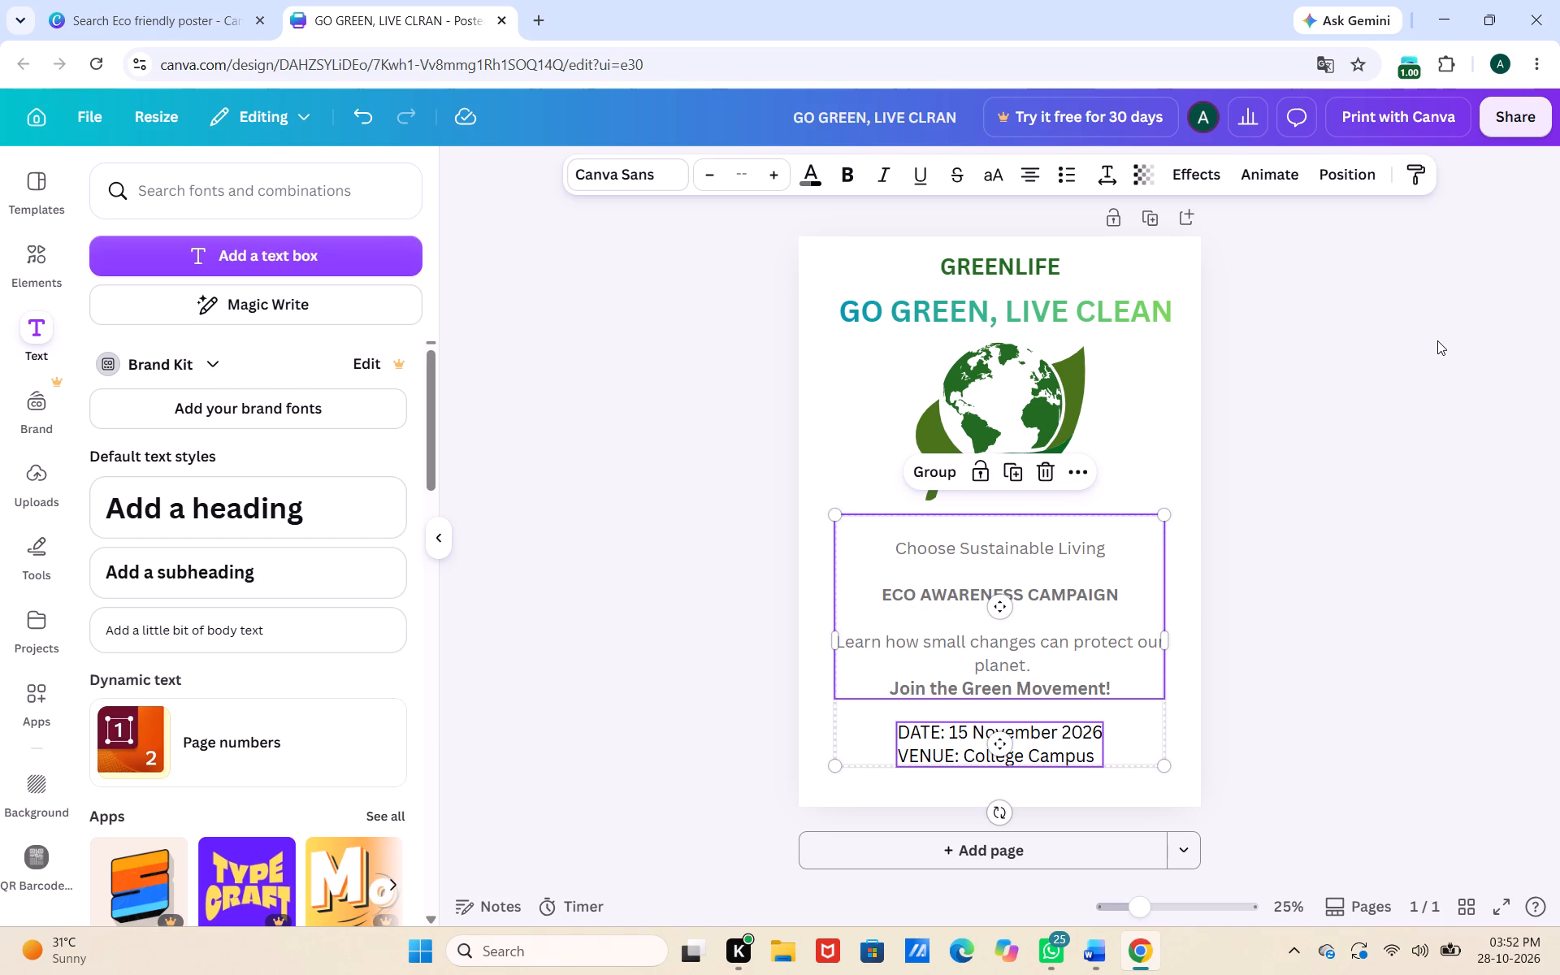
Deselect the campaign text block and the date and venue text block.
{"action": "left_click", "coordinate": [1380, 328]}
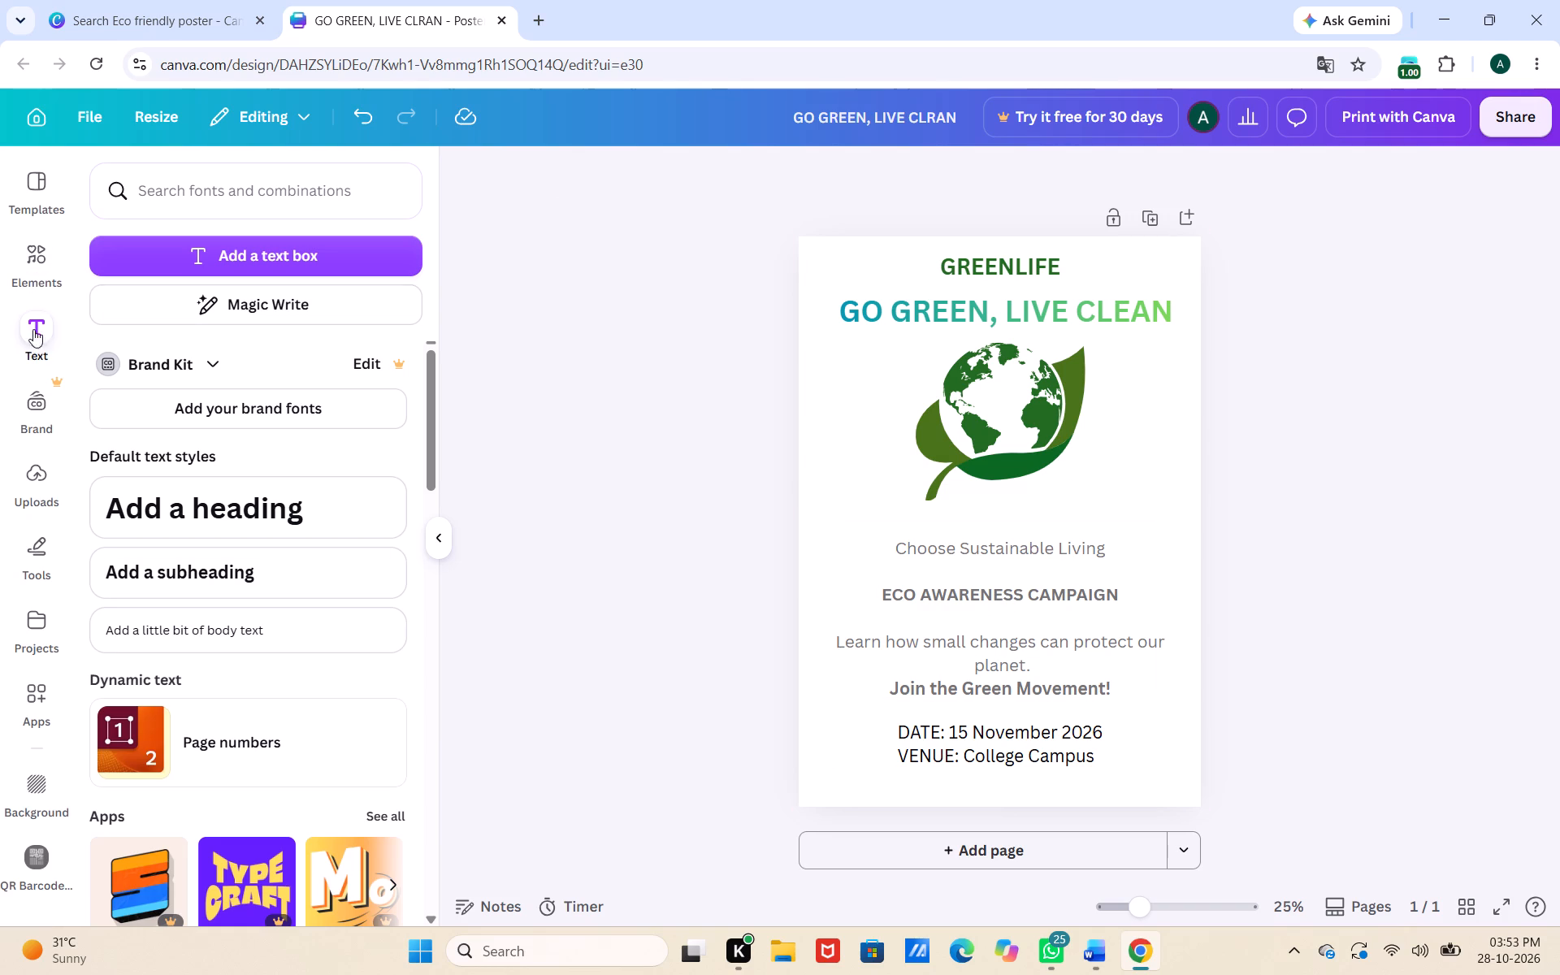
Look through the available drawing tools, saved projects and apps for further content to use on the poster.
{"action": "left_click", "coordinate": [40, 530]}
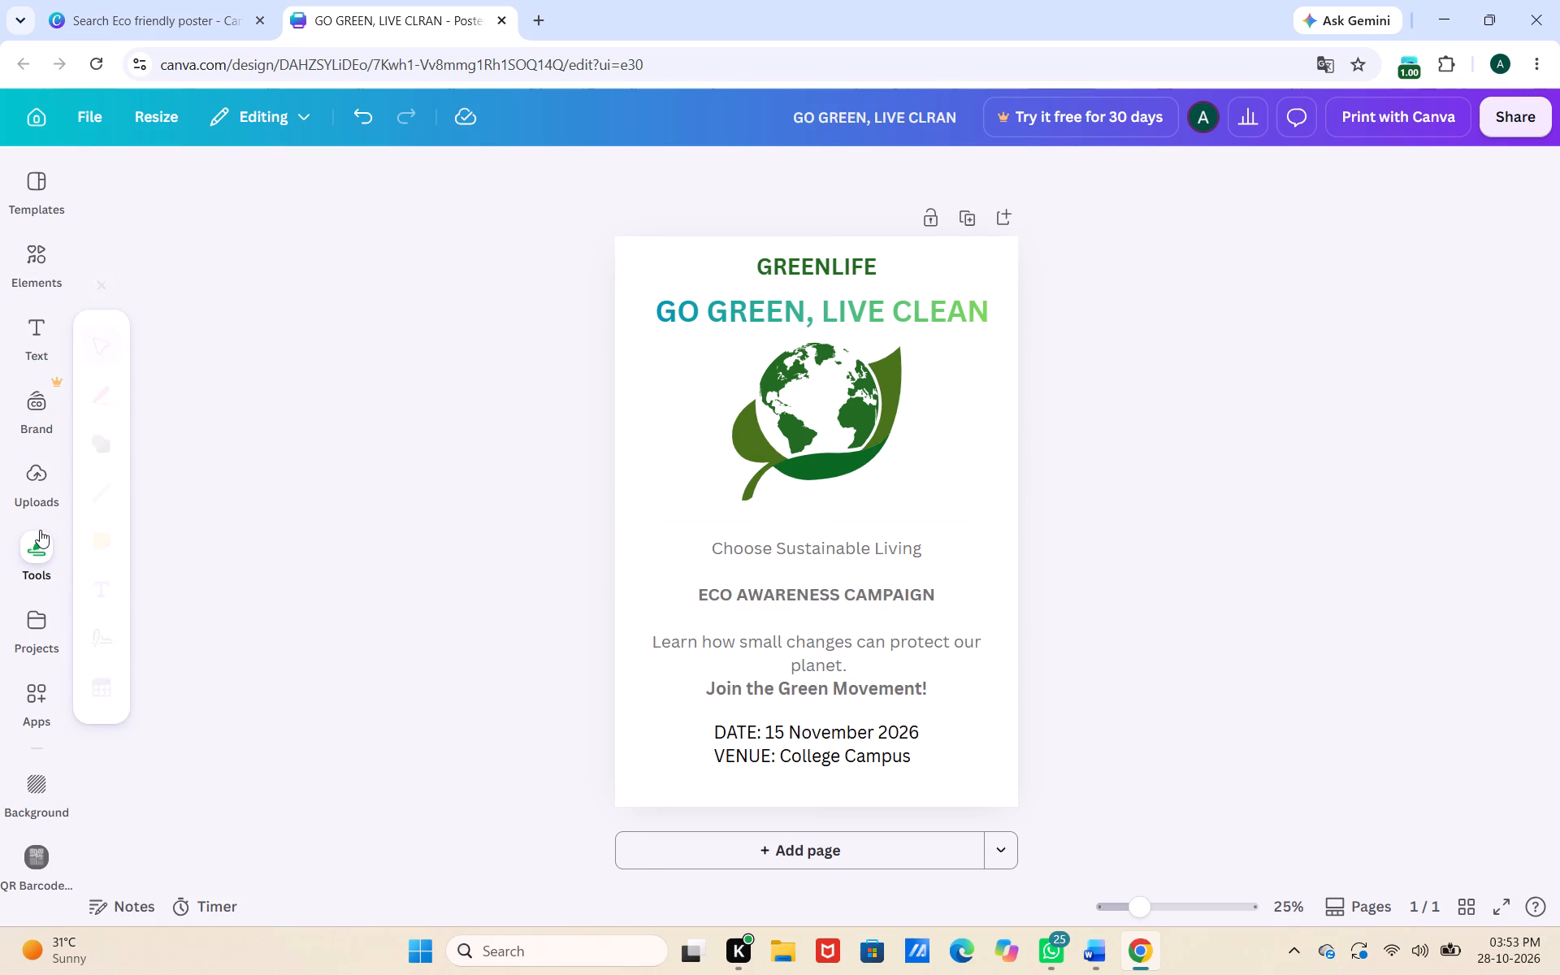
{"action": "left_click", "coordinate": [23, 606]}
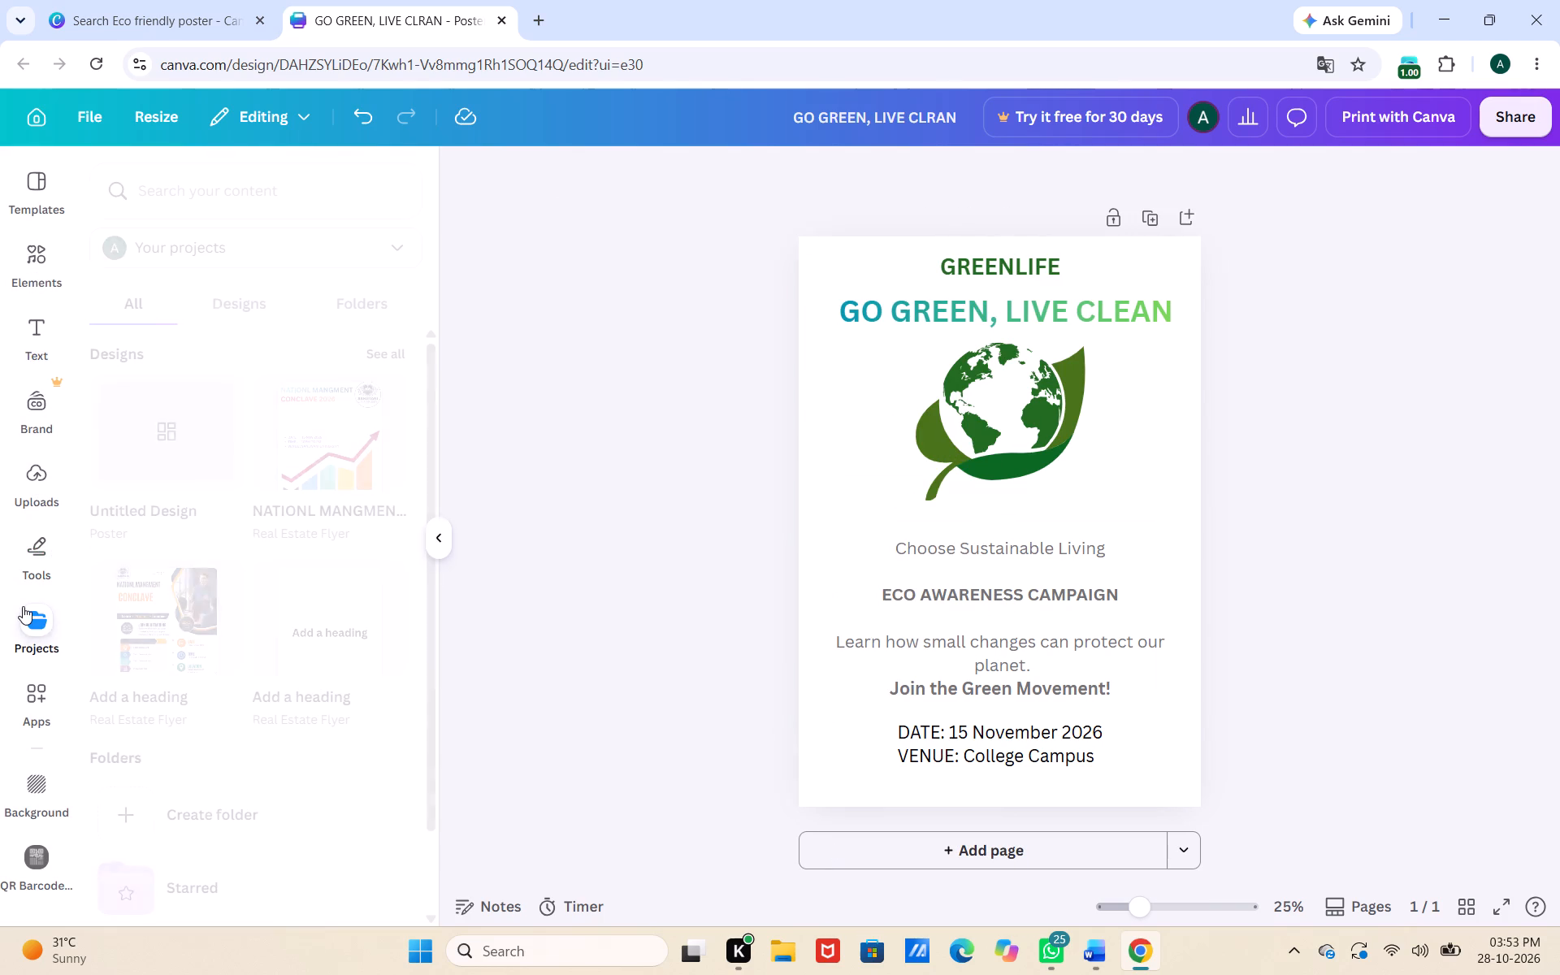
{"action": "left_click", "coordinate": [22, 695]}
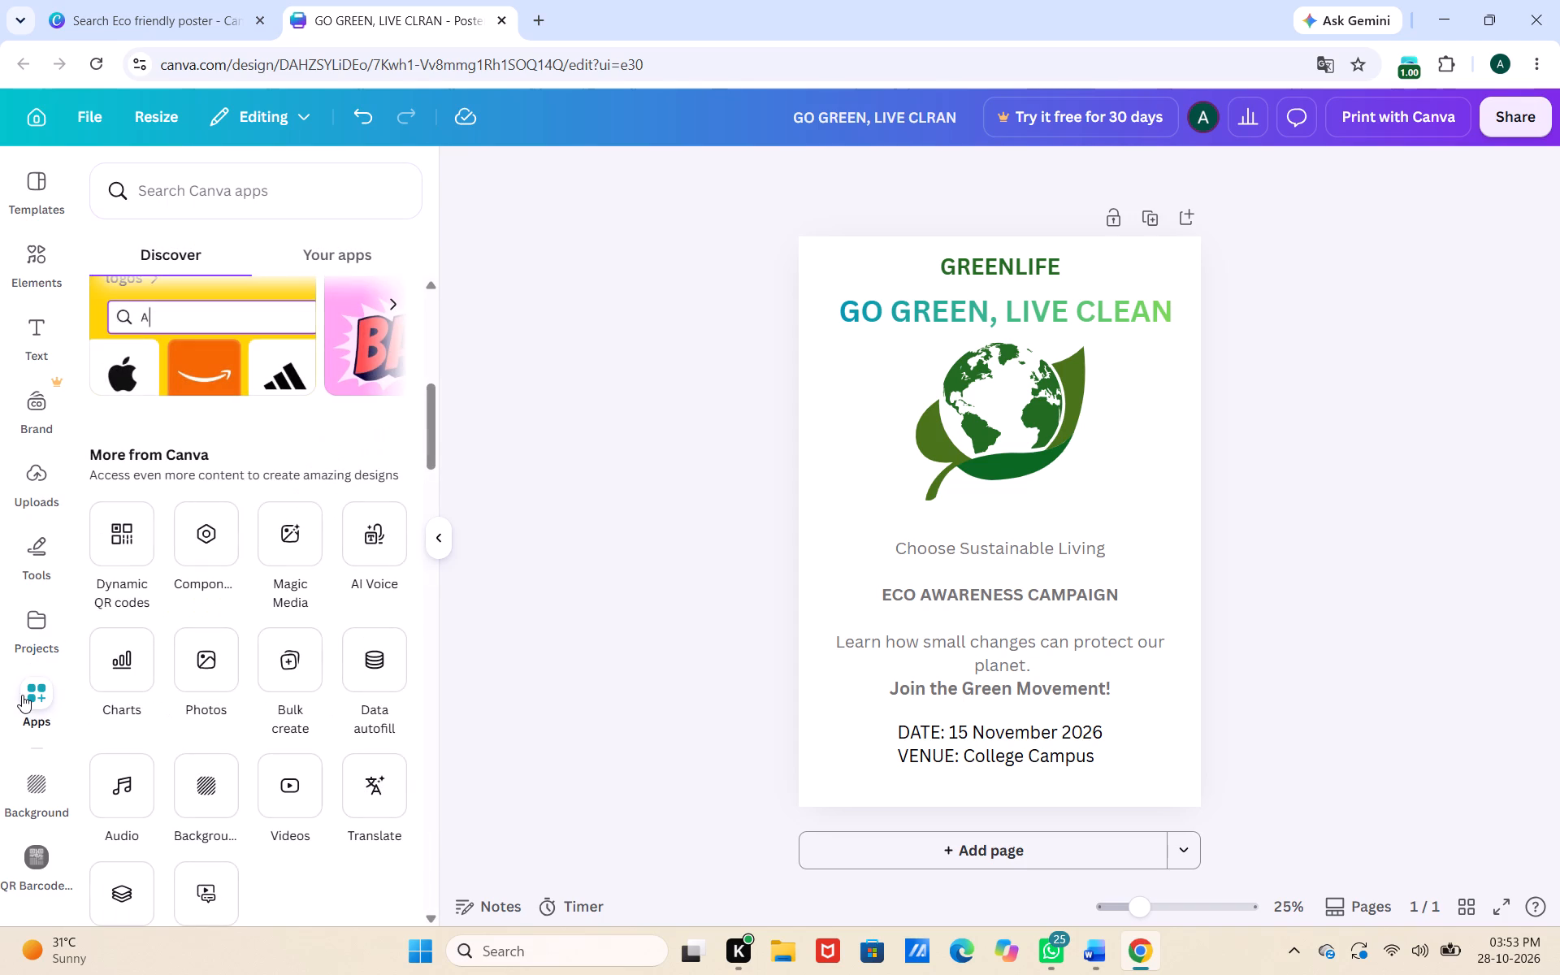
{"action": "scroll", "coordinate": [246, 612], "scroll_direction": "down", "scroll_amount": 1}
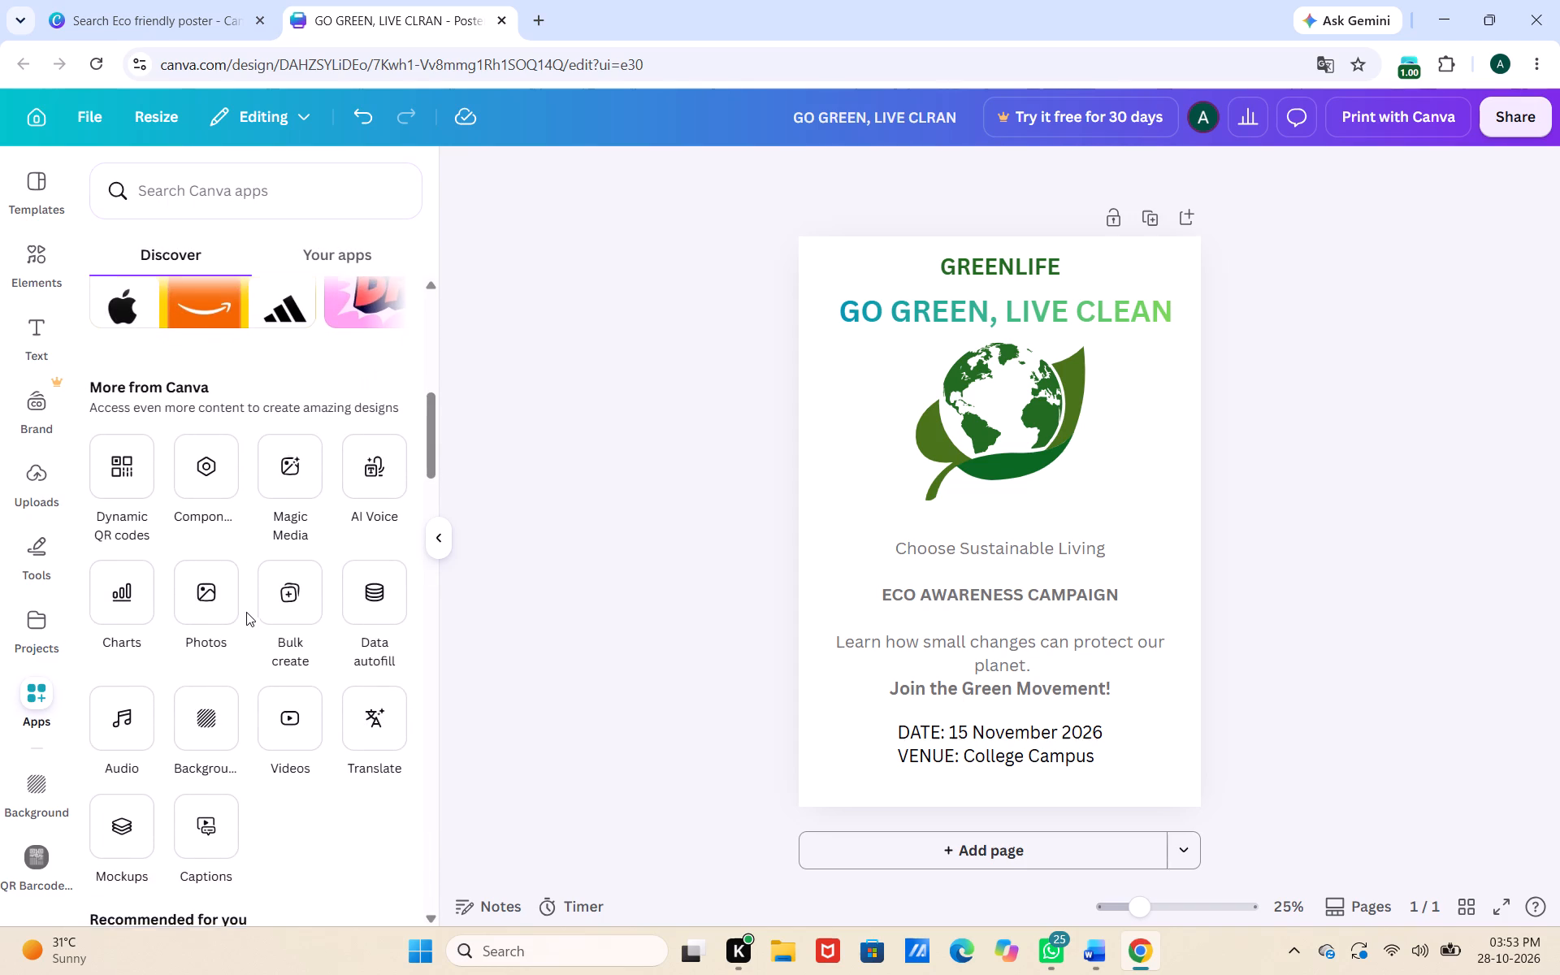
{"action": "scroll", "coordinate": [246, 612], "scroll_direction": "down", "scroll_amount": 2}
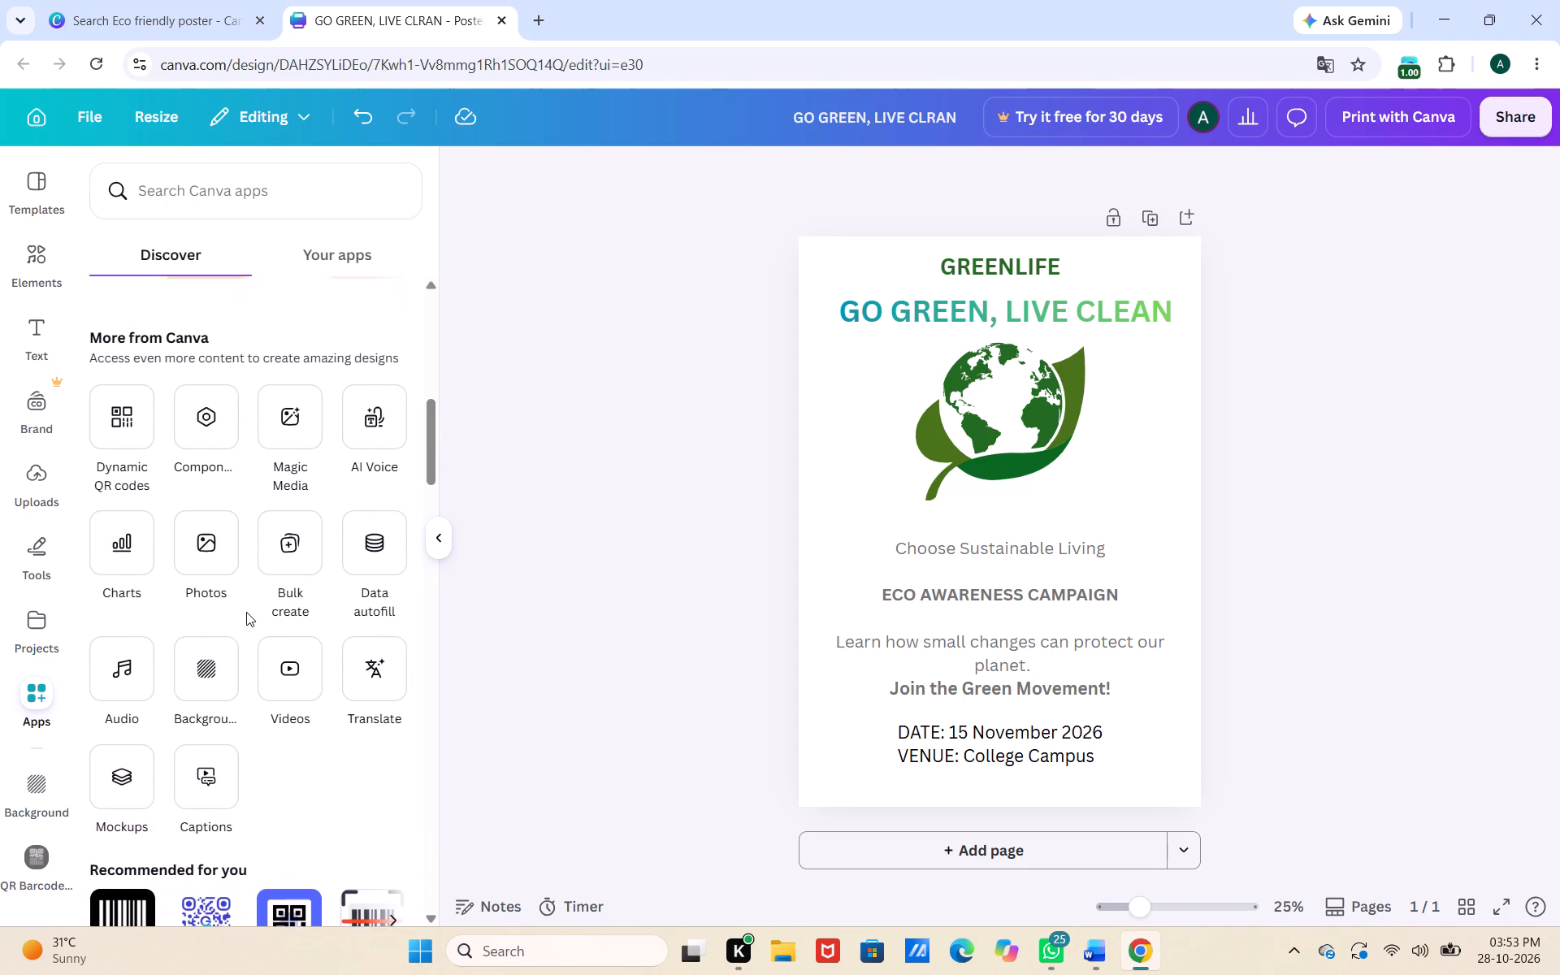
{"action": "scroll", "coordinate": [246, 612], "scroll_direction": "down", "scroll_amount": 1}
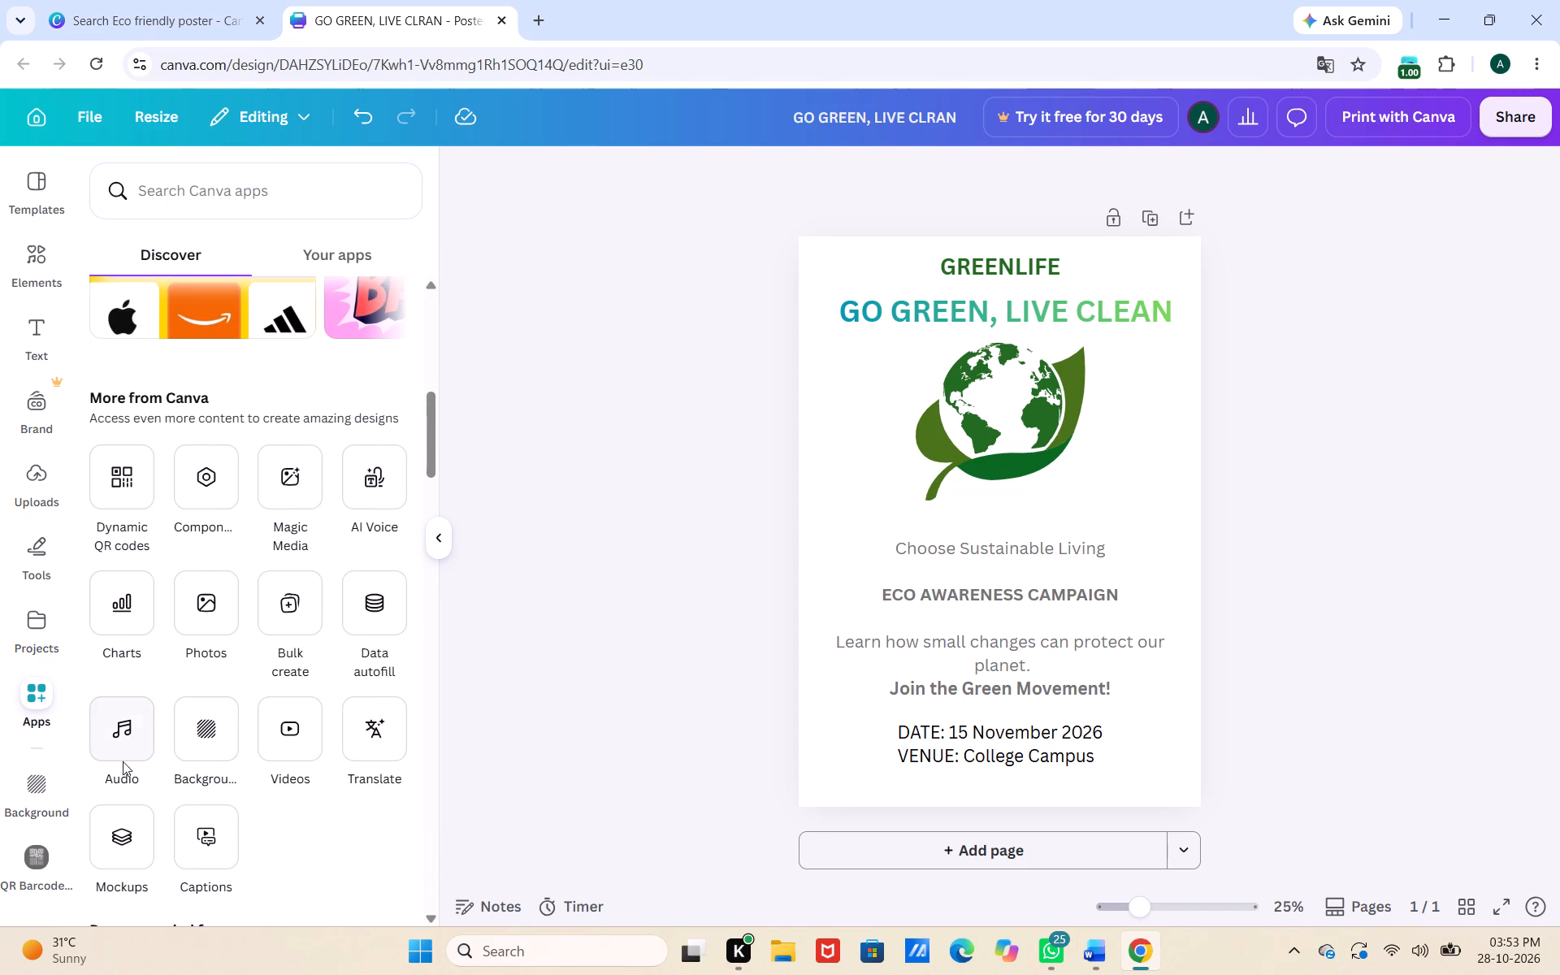
{"action": "scroll", "coordinate": [51, 809], "scroll_direction": "down", "scroll_amount": 1}
{"action": "scroll", "coordinate": [29, 569], "scroll_direction": "up", "scroll_amount": 1}
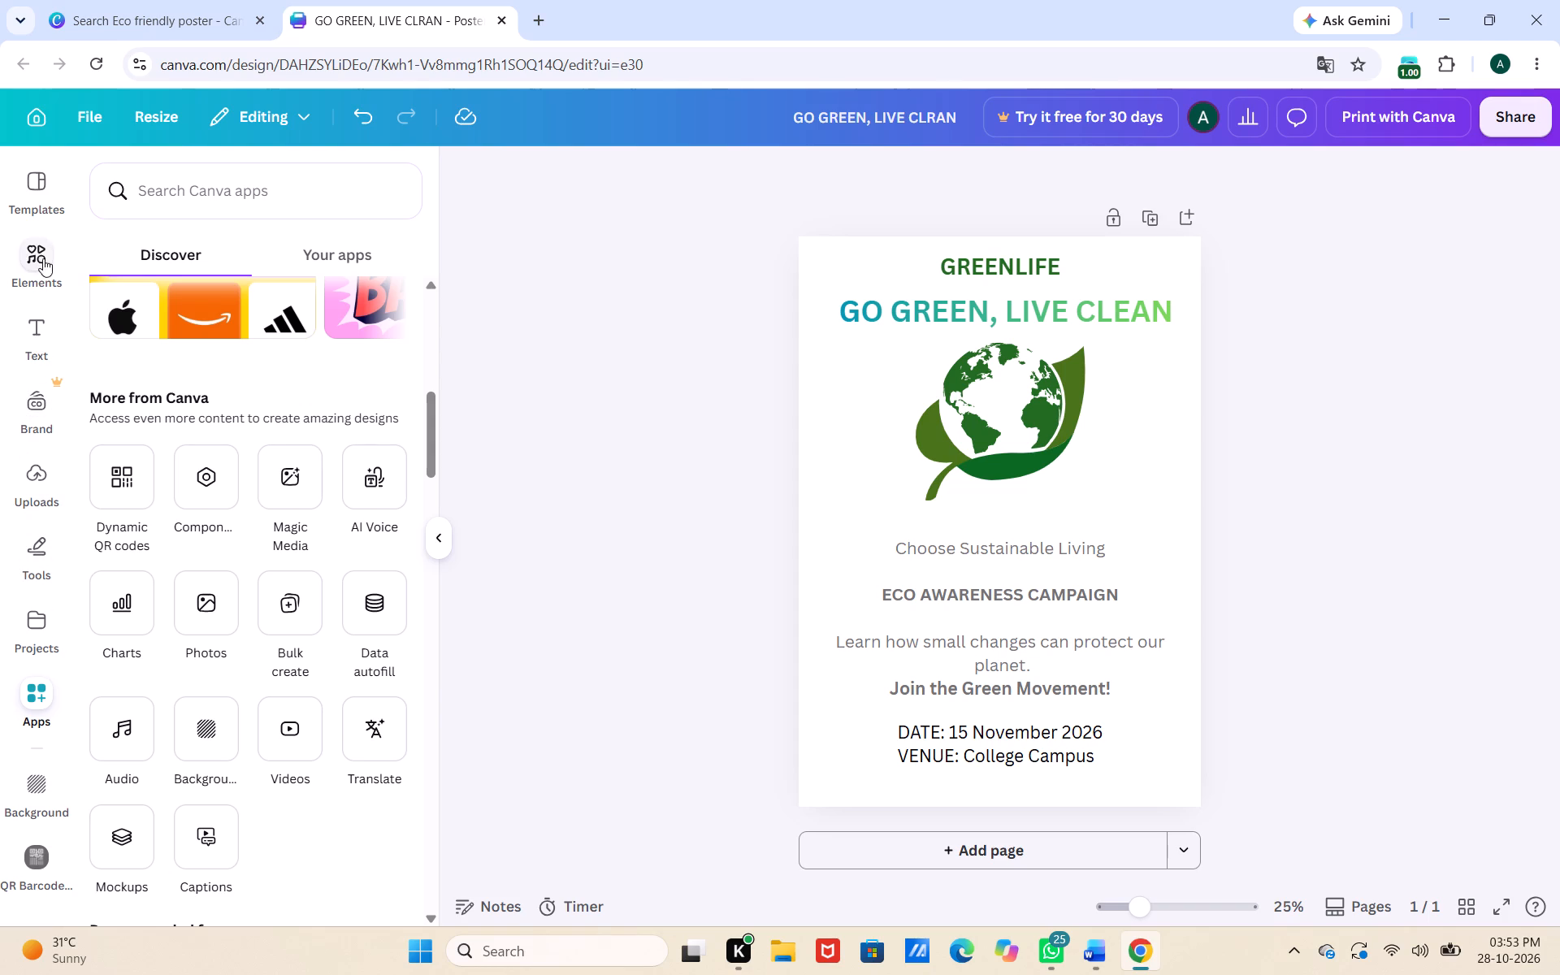
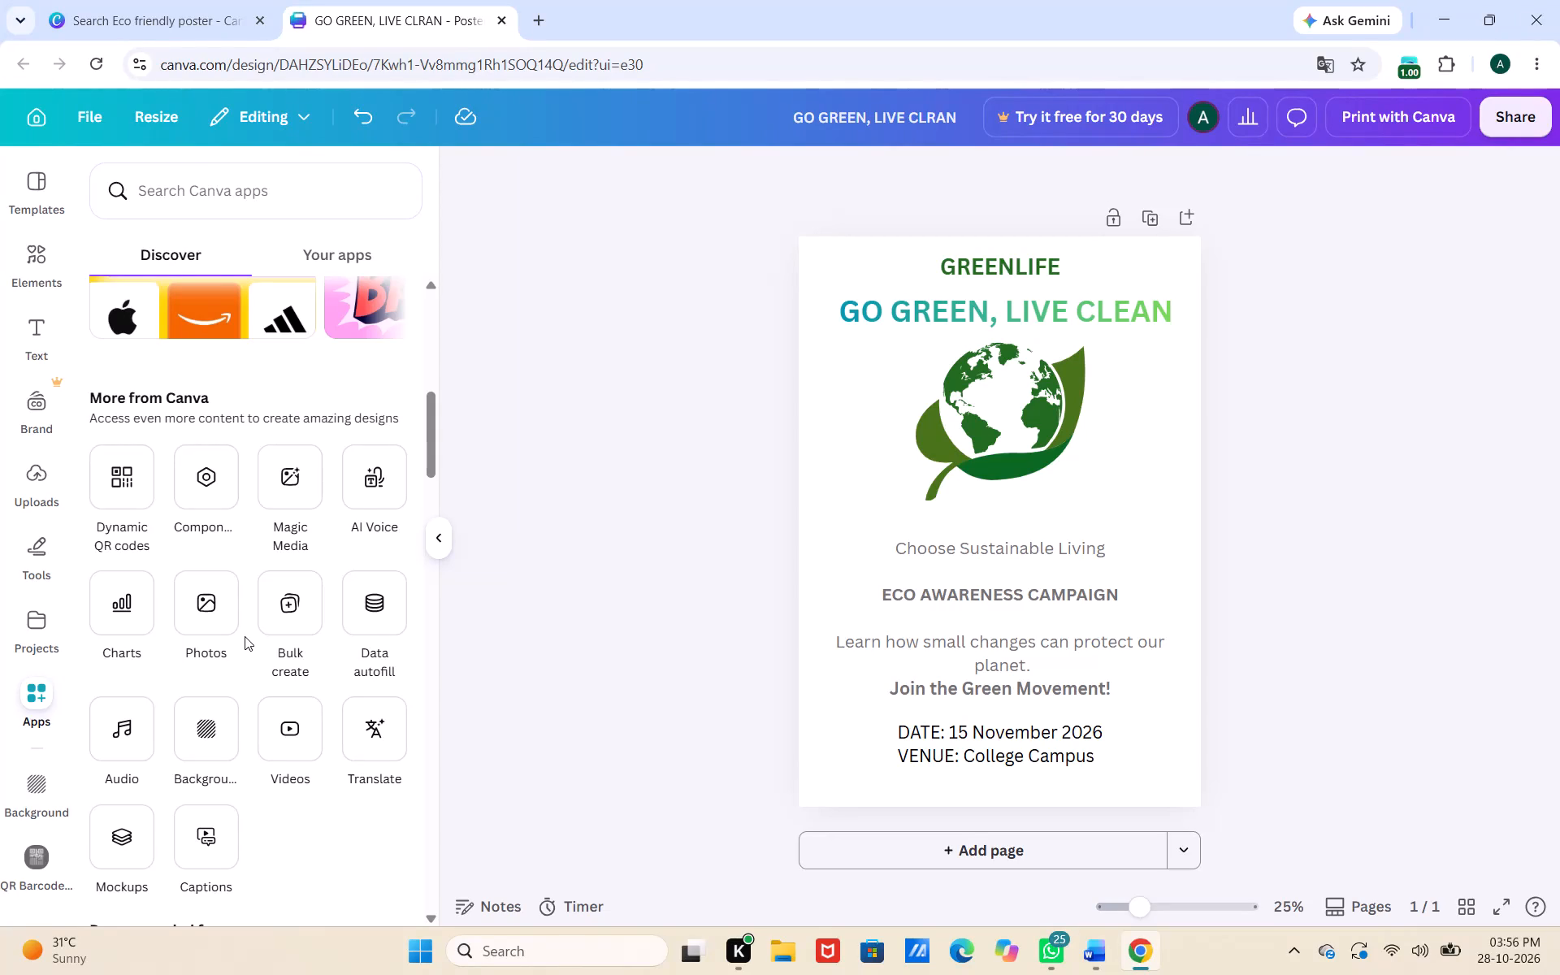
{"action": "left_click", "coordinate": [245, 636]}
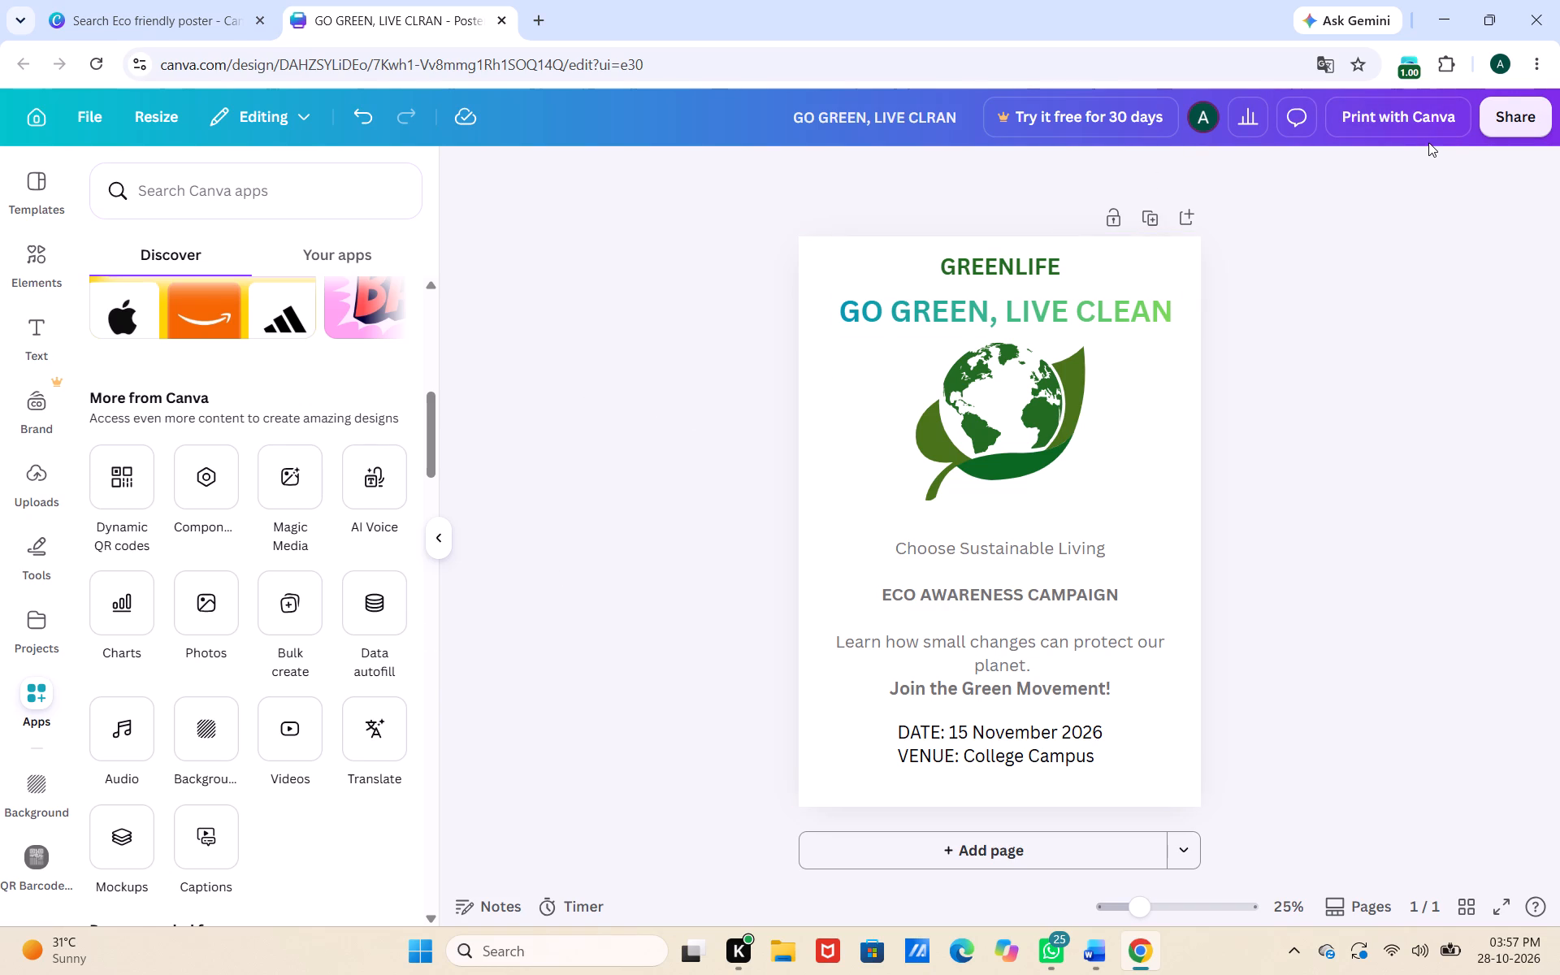
Download the finished poster as a high-quality PNG at size 1, request the download again, and dismiss the download notifications.
{"action": "left_click", "coordinate": [1499, 111]}
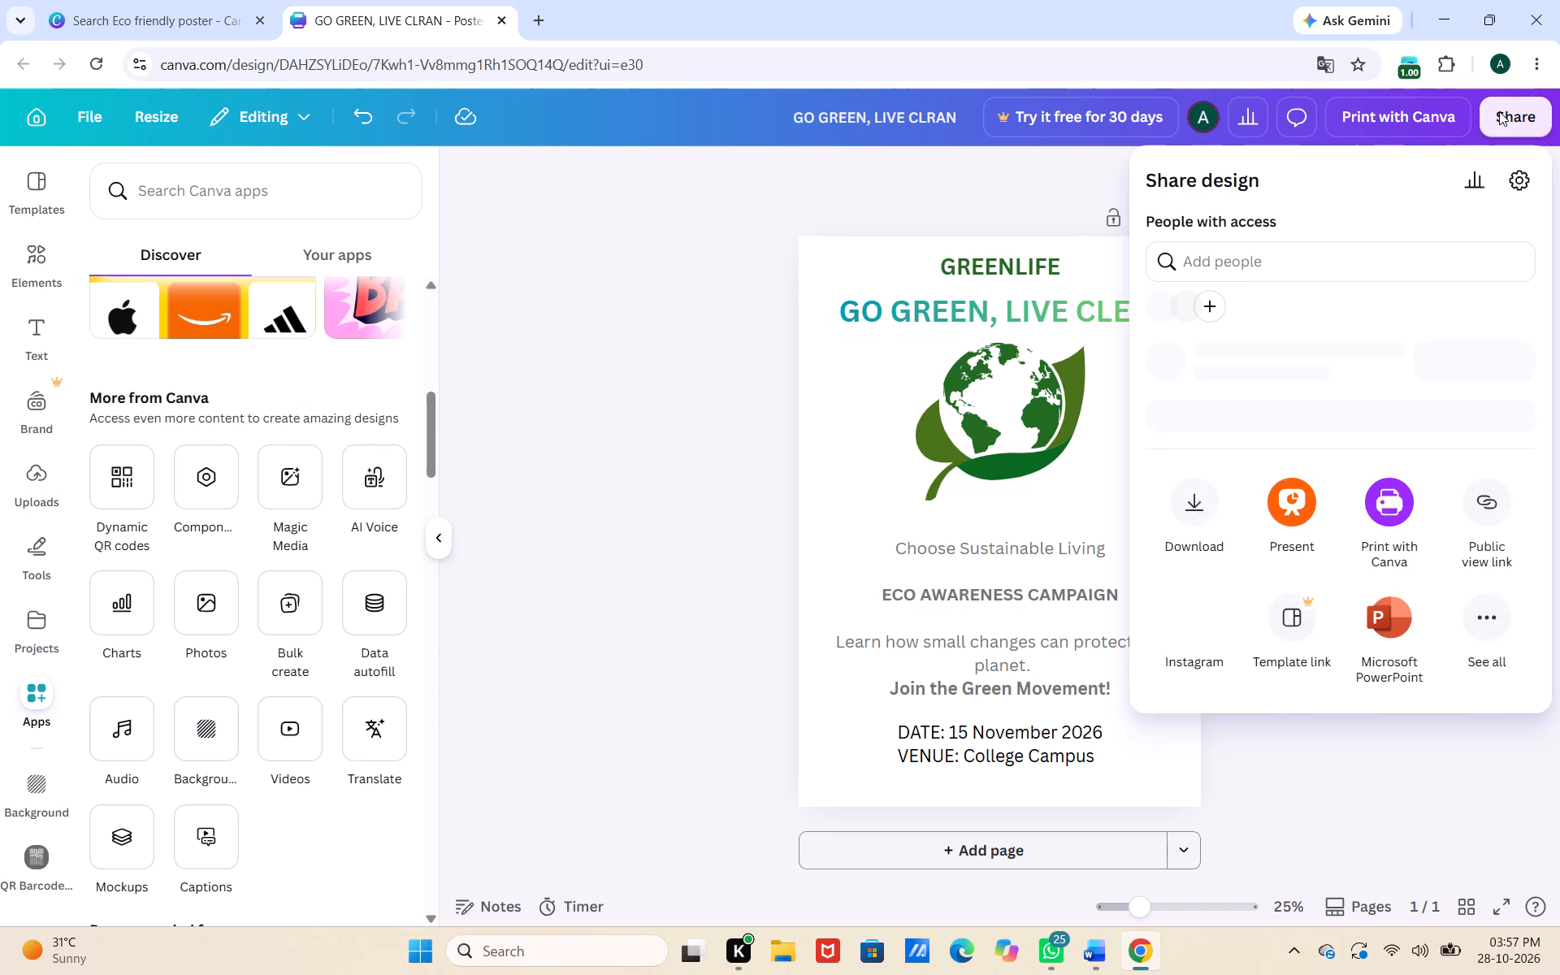
{"action": "left_click", "coordinate": [1202, 583]}
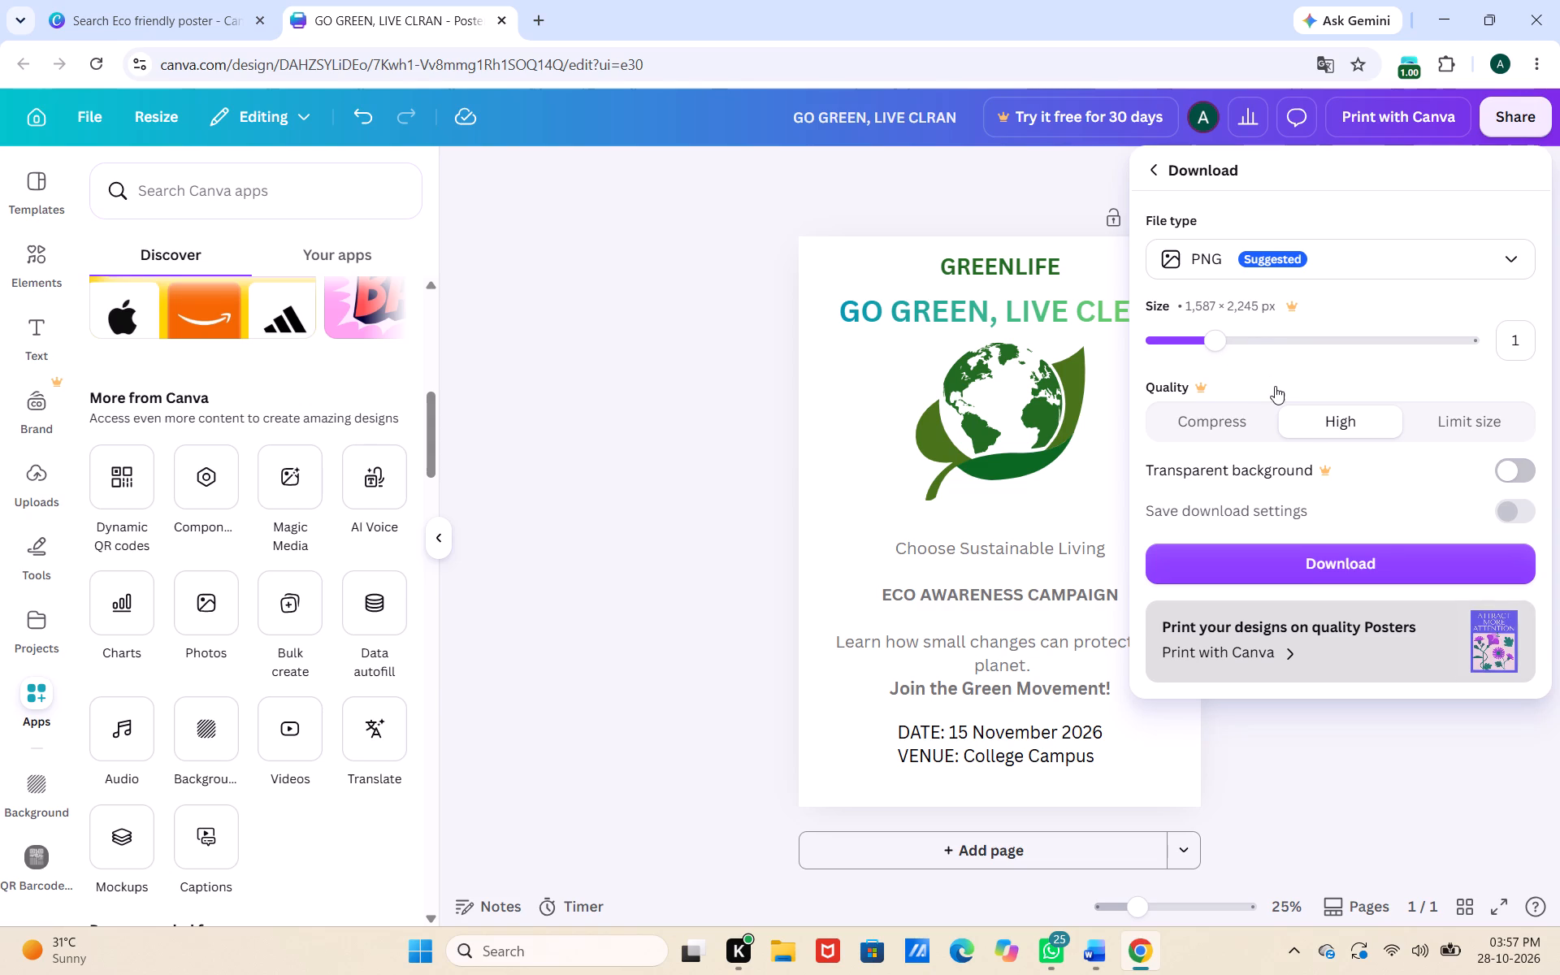
{"action": "left_click", "coordinate": [1295, 576]}
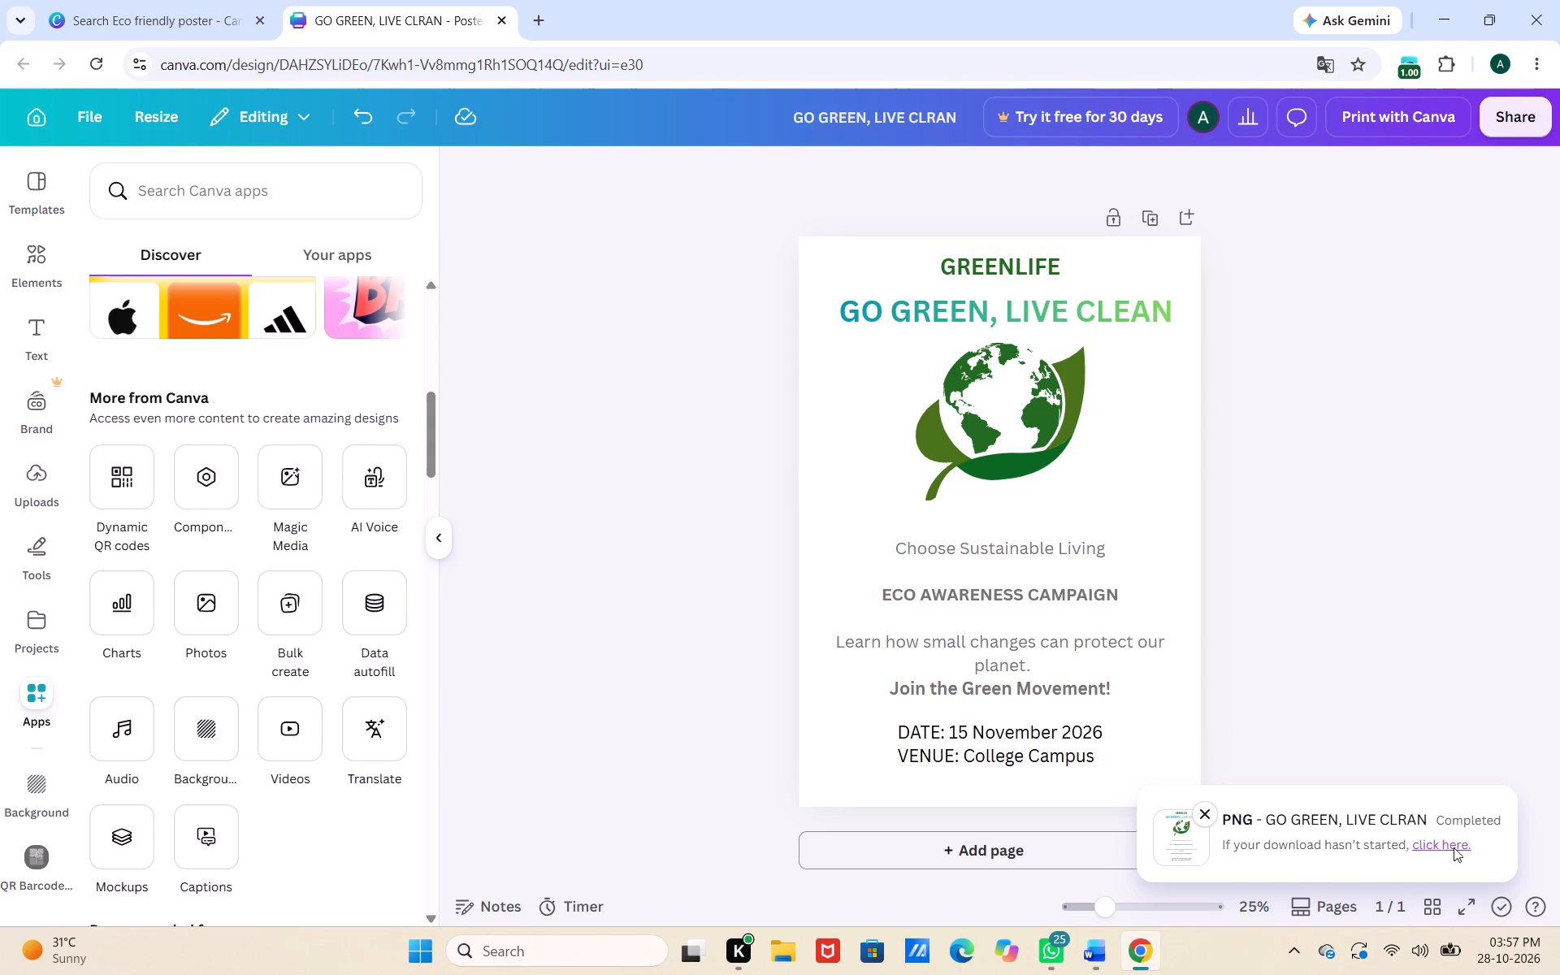
{"action": "left_click", "coordinate": [1424, 848]}
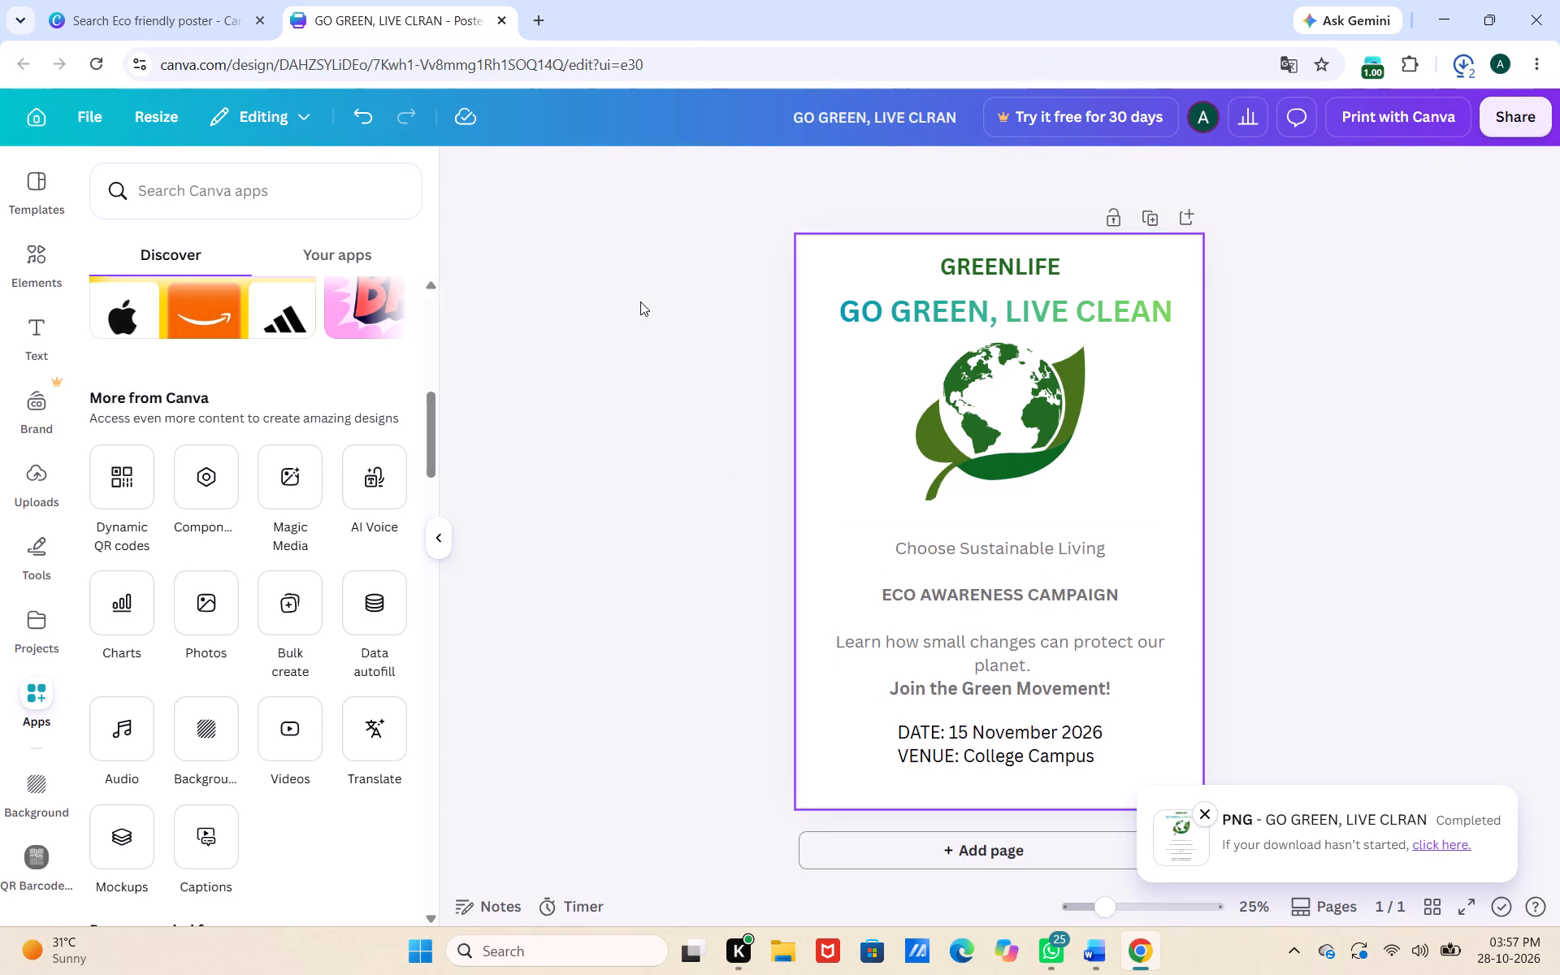
{"action": "left_click", "coordinate": [1229, 844]}
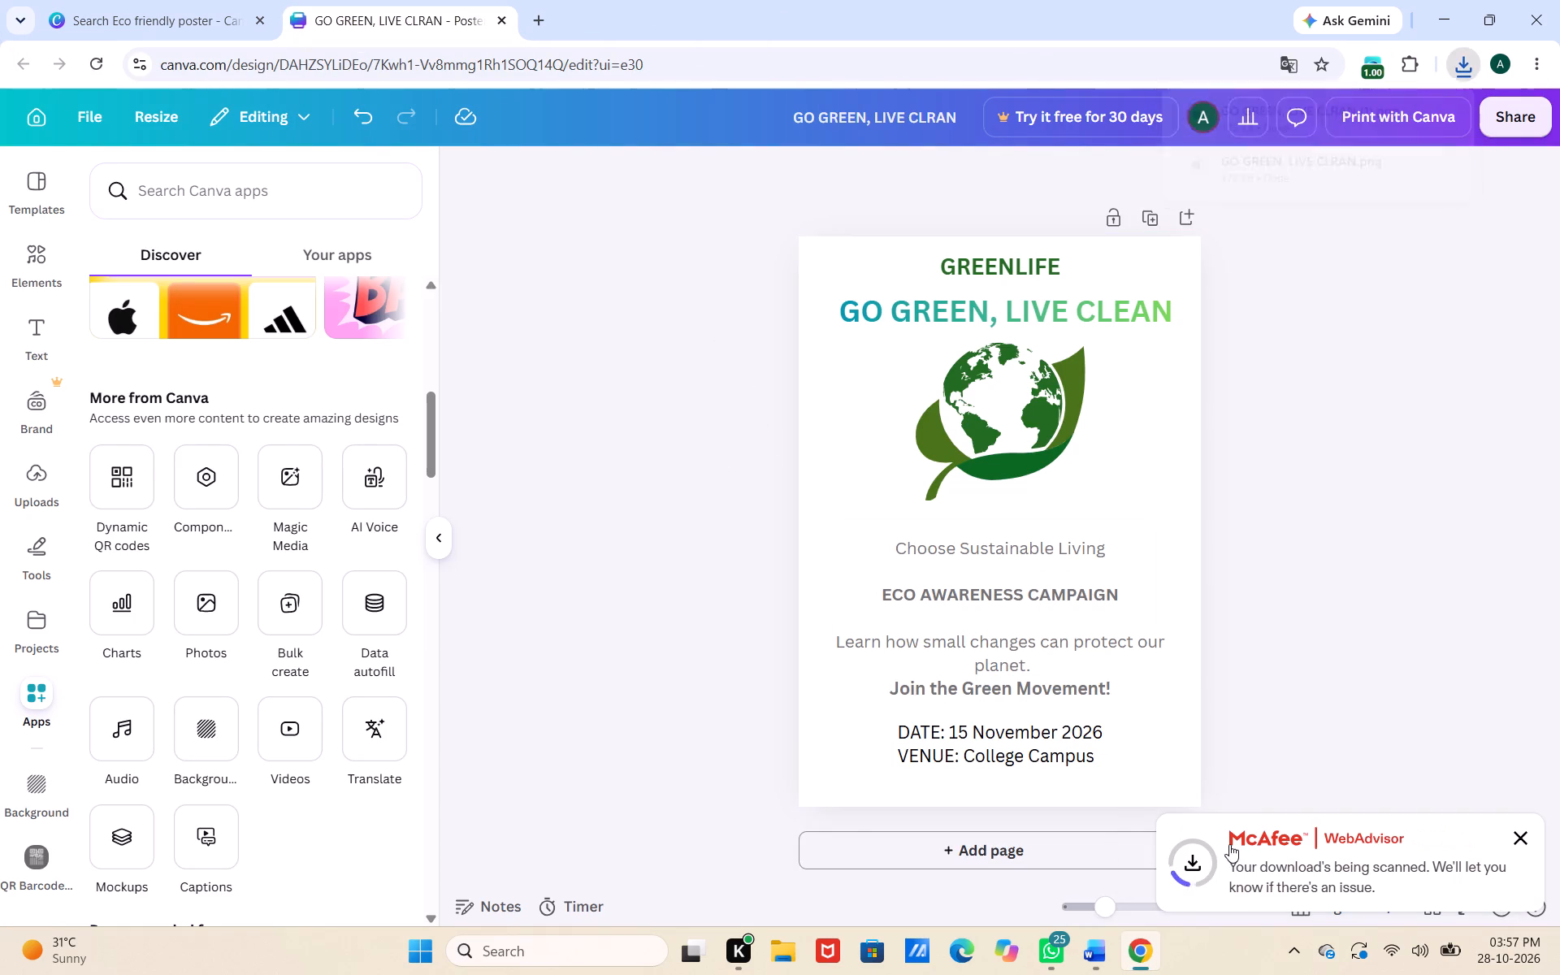
{"action": "left_click", "coordinate": [1515, 835]}
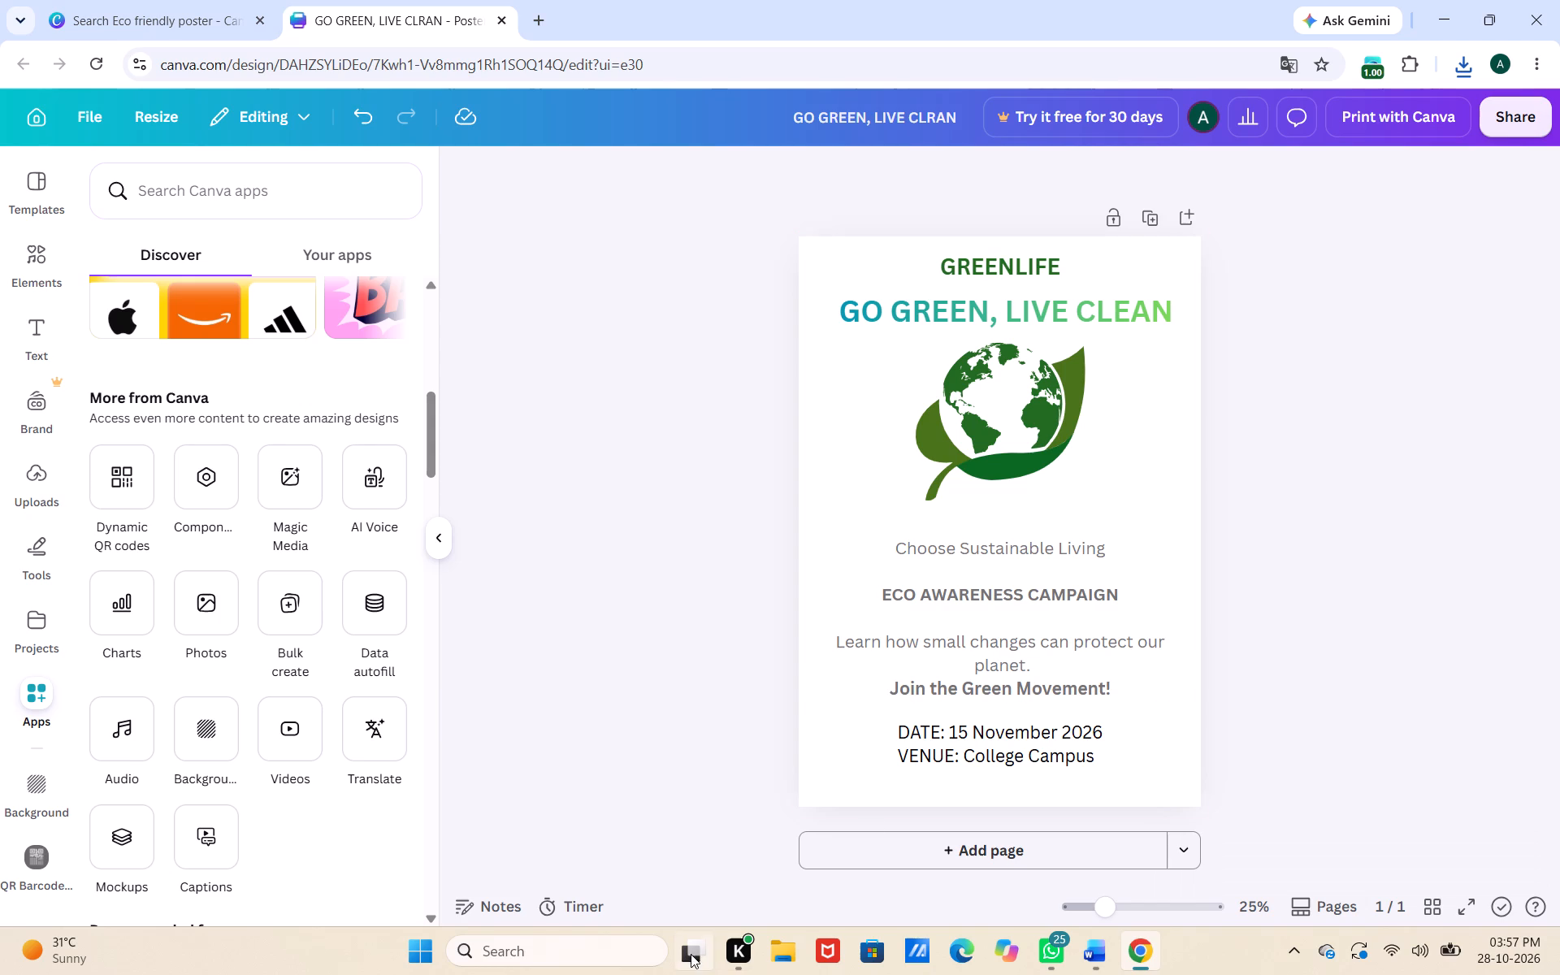
Switch to File Explorer and look over the quick access folders and recent files.
{"action": "left_click", "coordinate": [784, 960]}
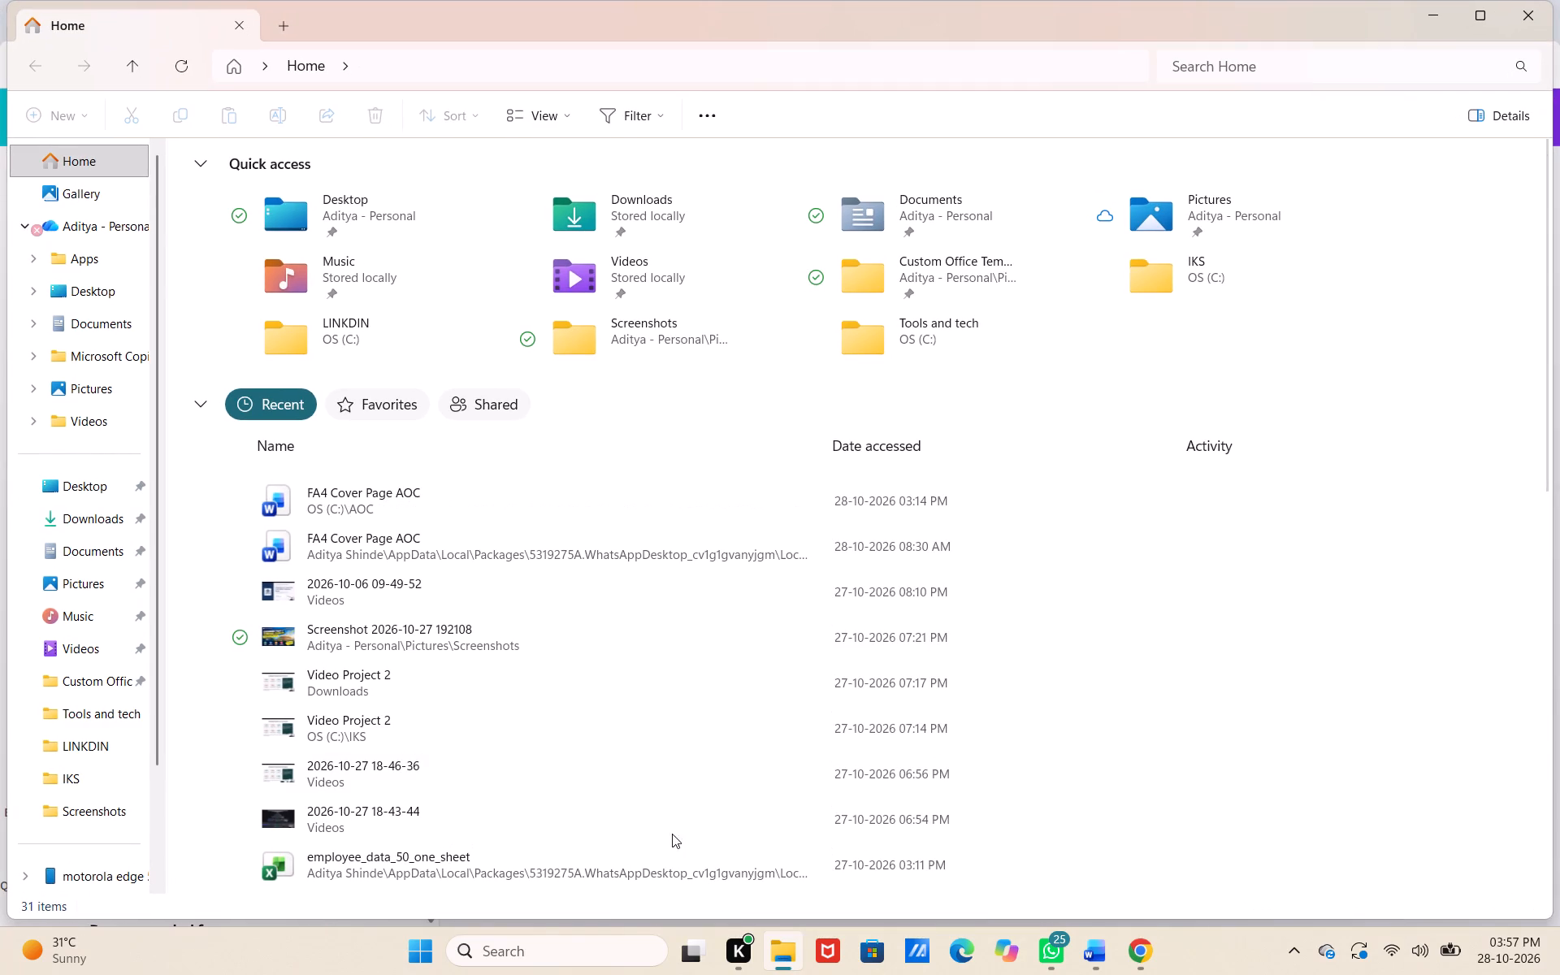
{"action": "scroll", "coordinate": [480, 528], "scroll_direction": "up", "scroll_amount": 4}
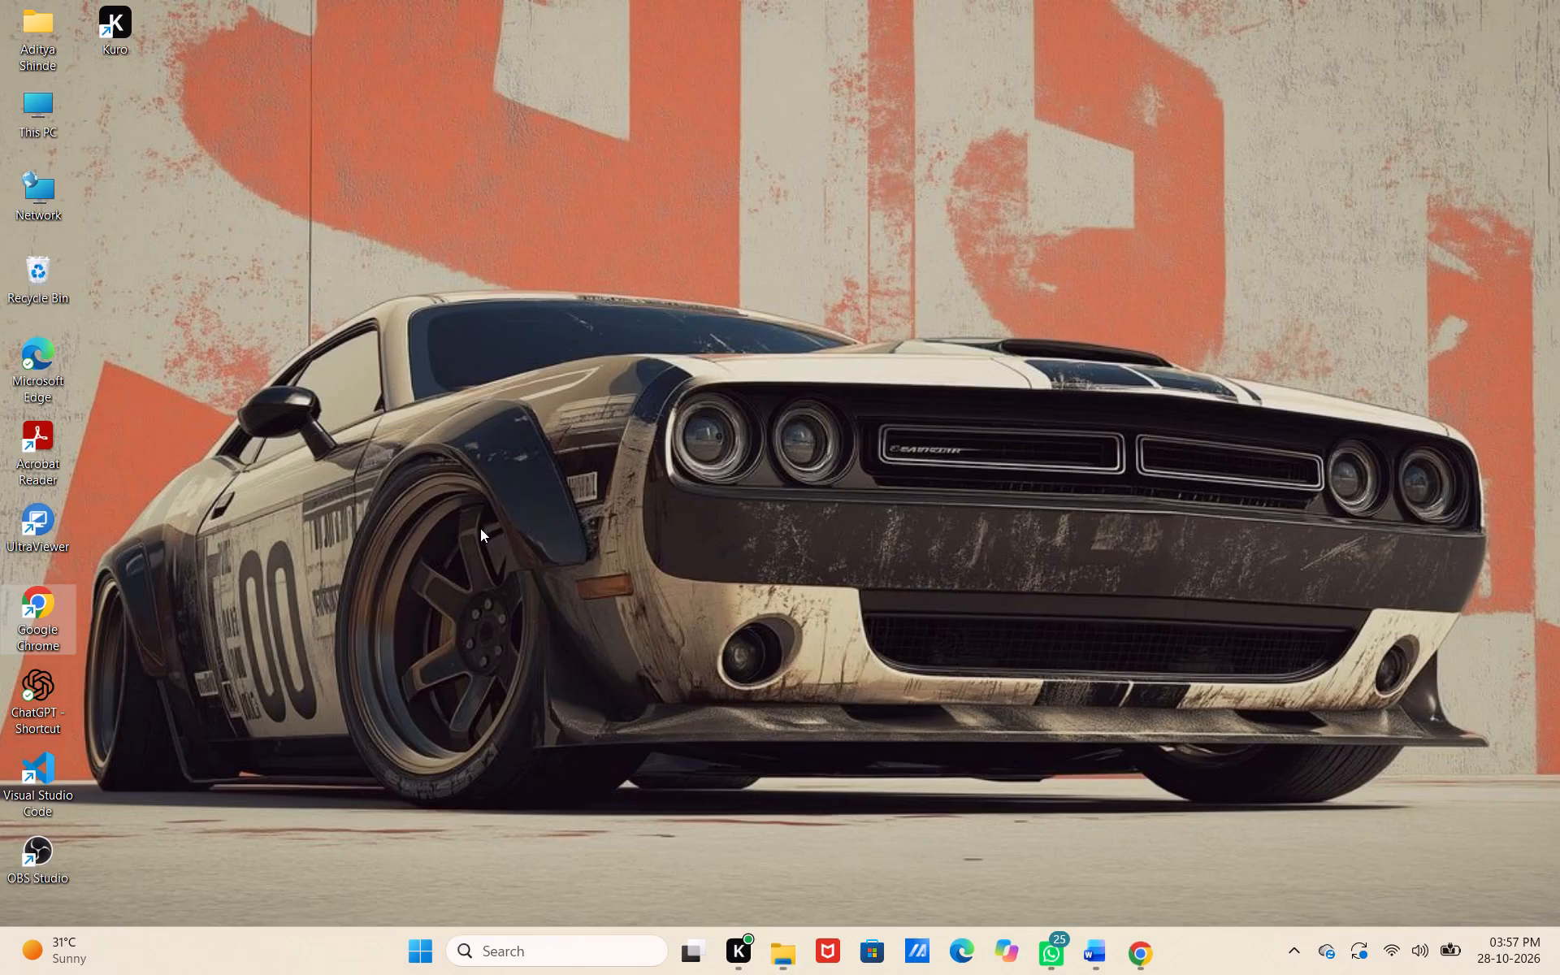
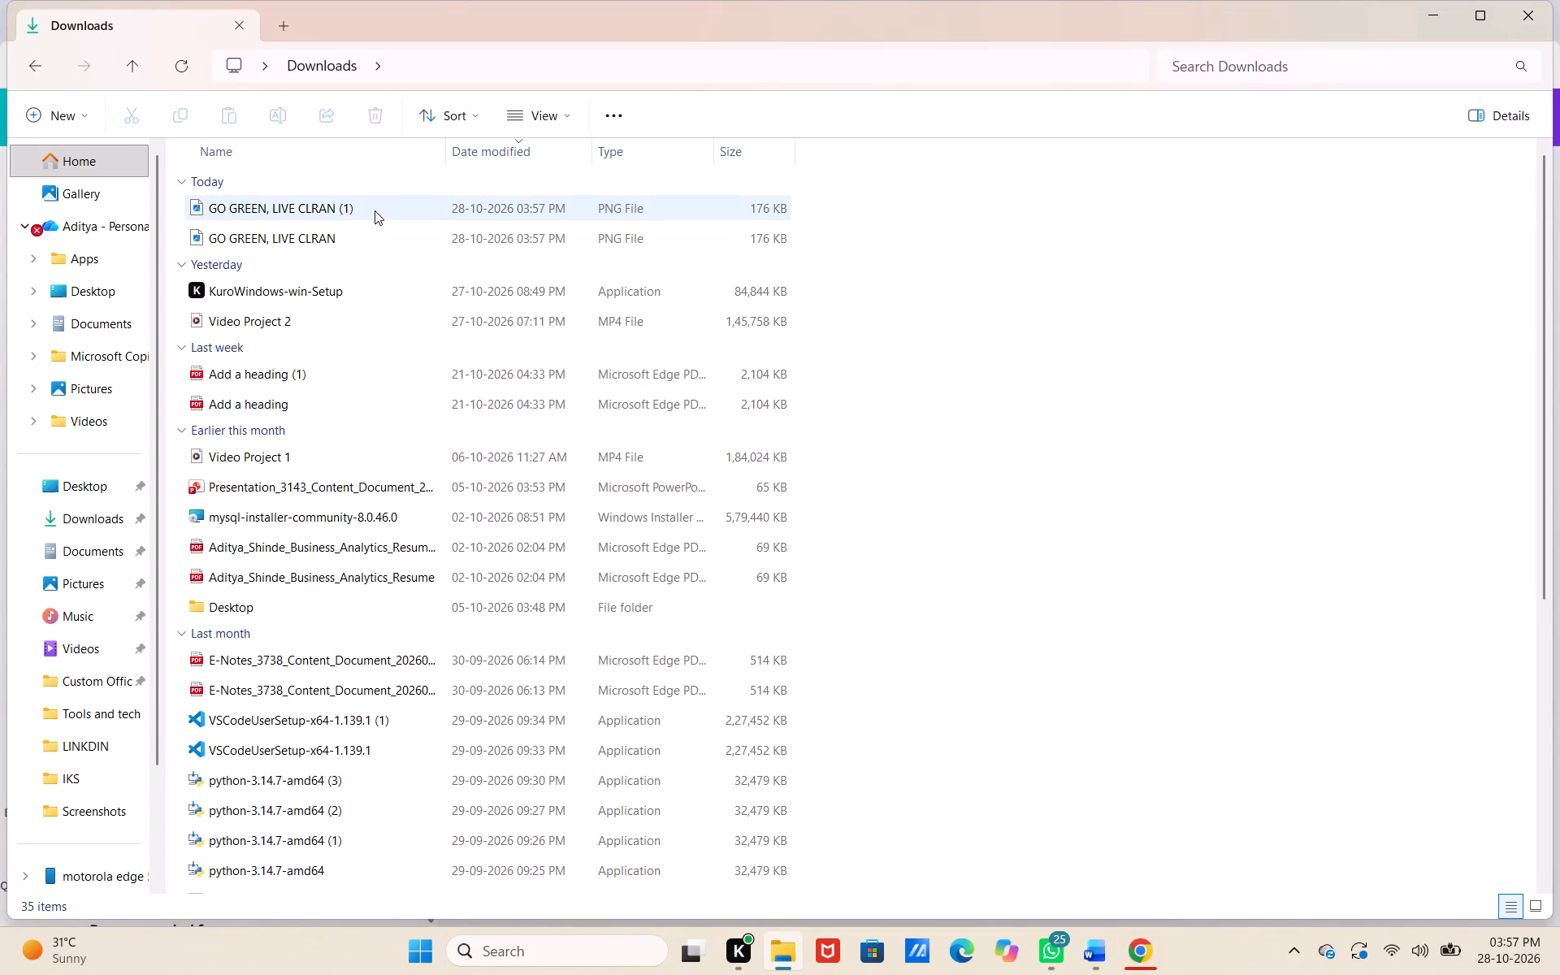
Open the downloaded poster image GO GREEN, LIVE CLRAN (1), review it at different zoom levels, and close the viewer.
{"action": "double_click", "coordinate": [375, 210]}
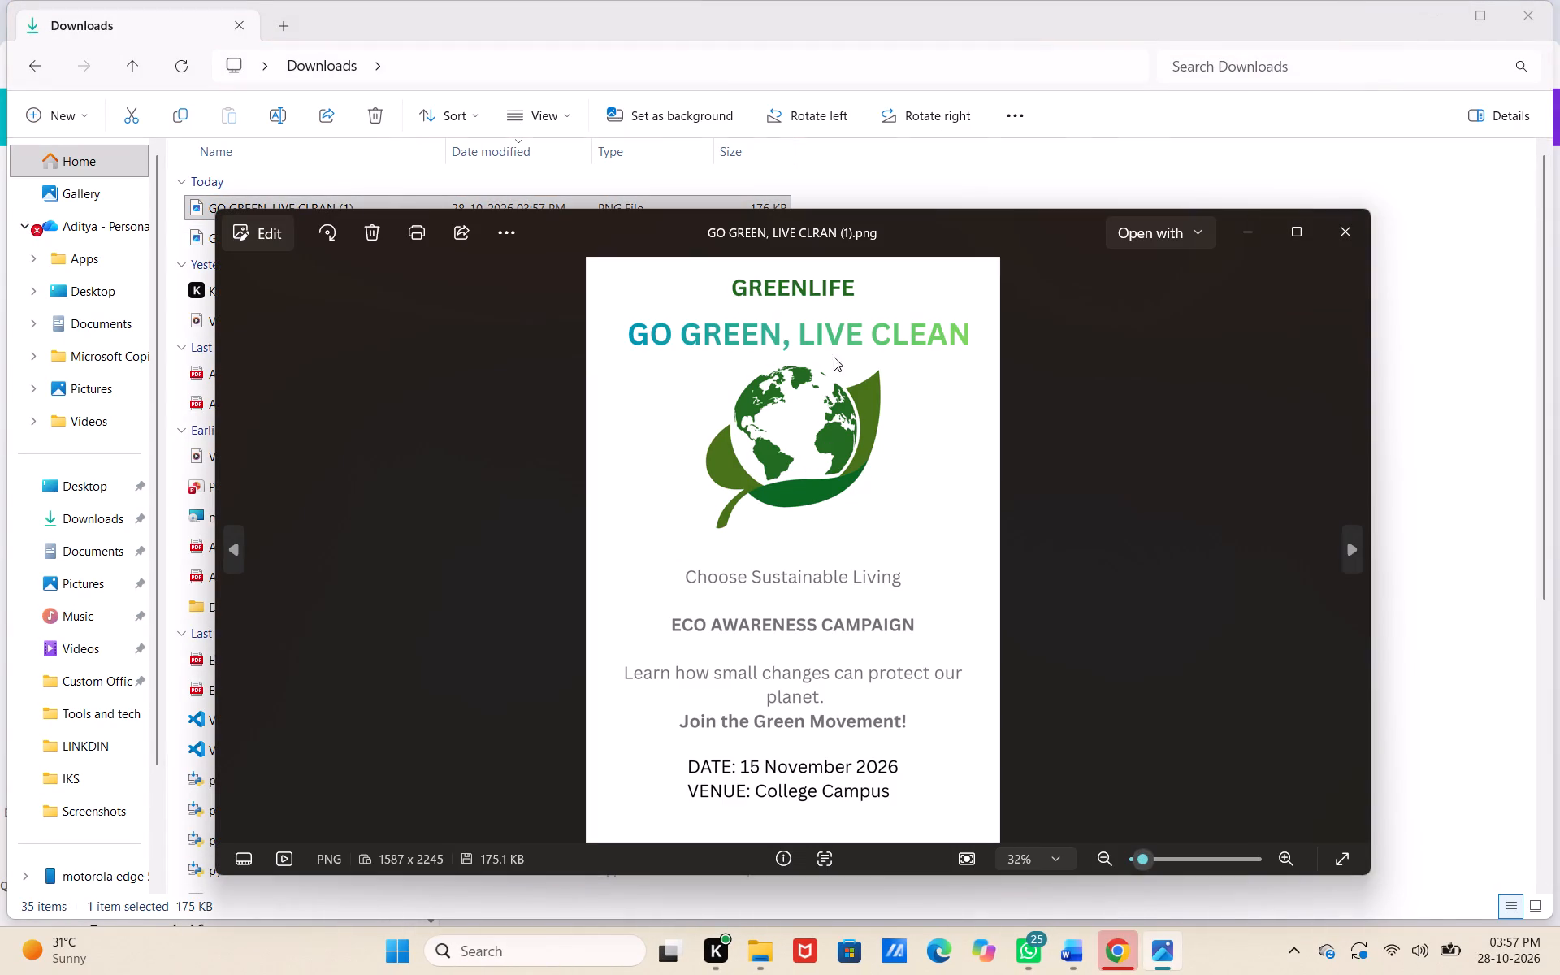
{"action": "scroll", "coordinate": [894, 477], "scroll_direction": "down", "scroll_amount": 1}
{"action": "scroll", "coordinate": [980, 454], "scroll_direction": "down", "scroll_amount": 2, "text": "ctrl"}
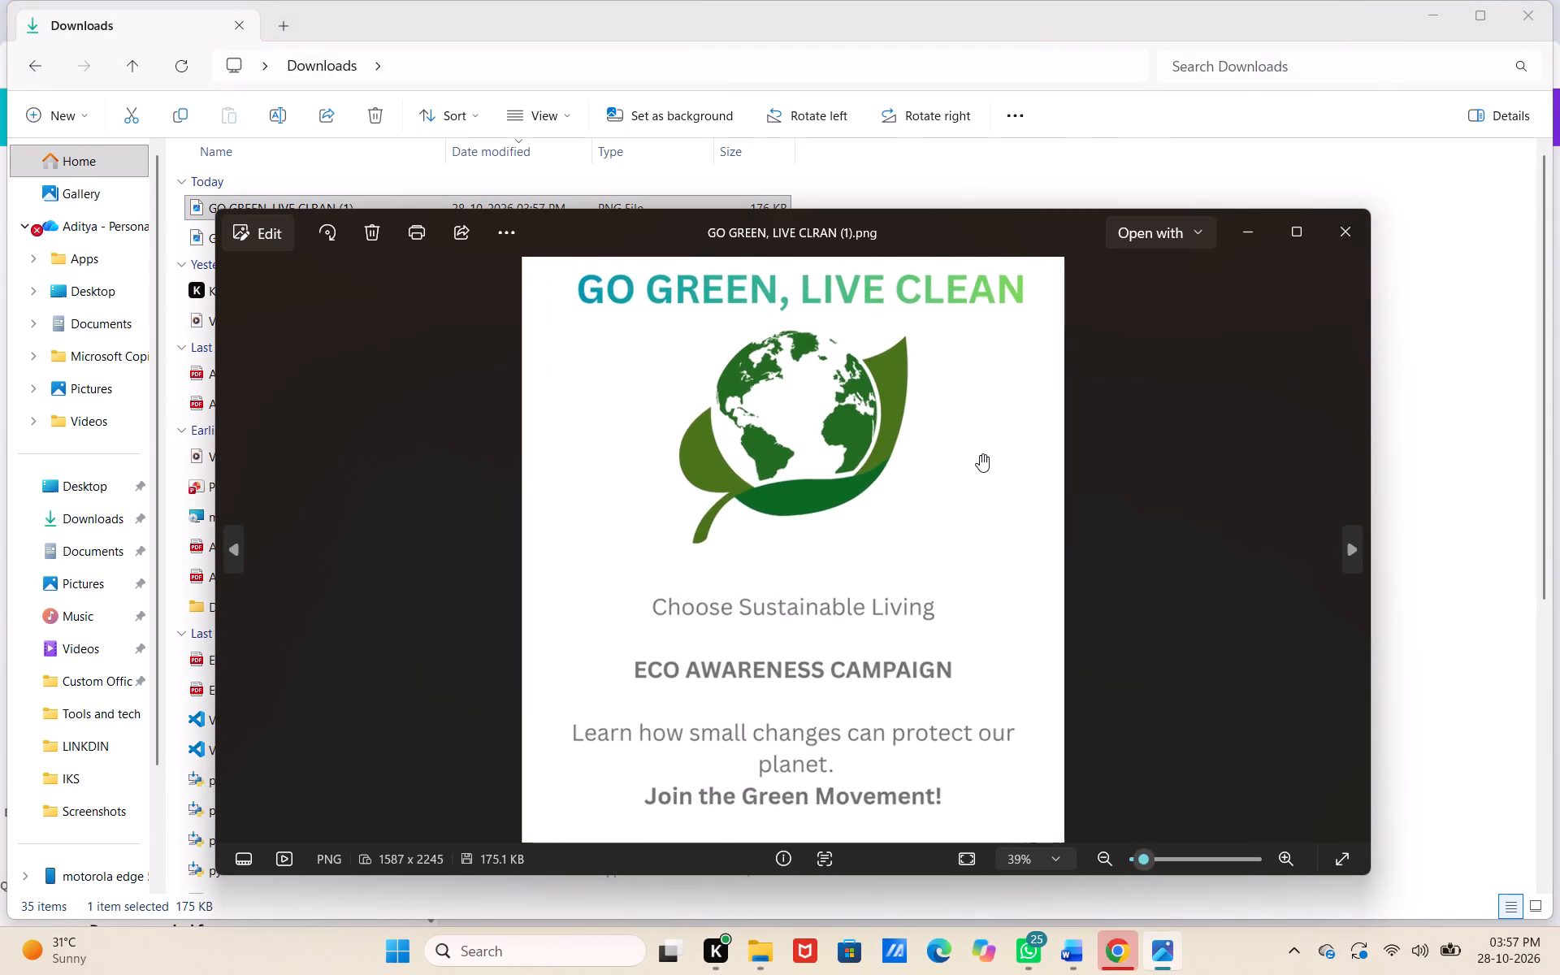
{"action": "scroll", "coordinate": [980, 454], "scroll_direction": "down", "scroll_amount": 8, "text": "ctrl"}
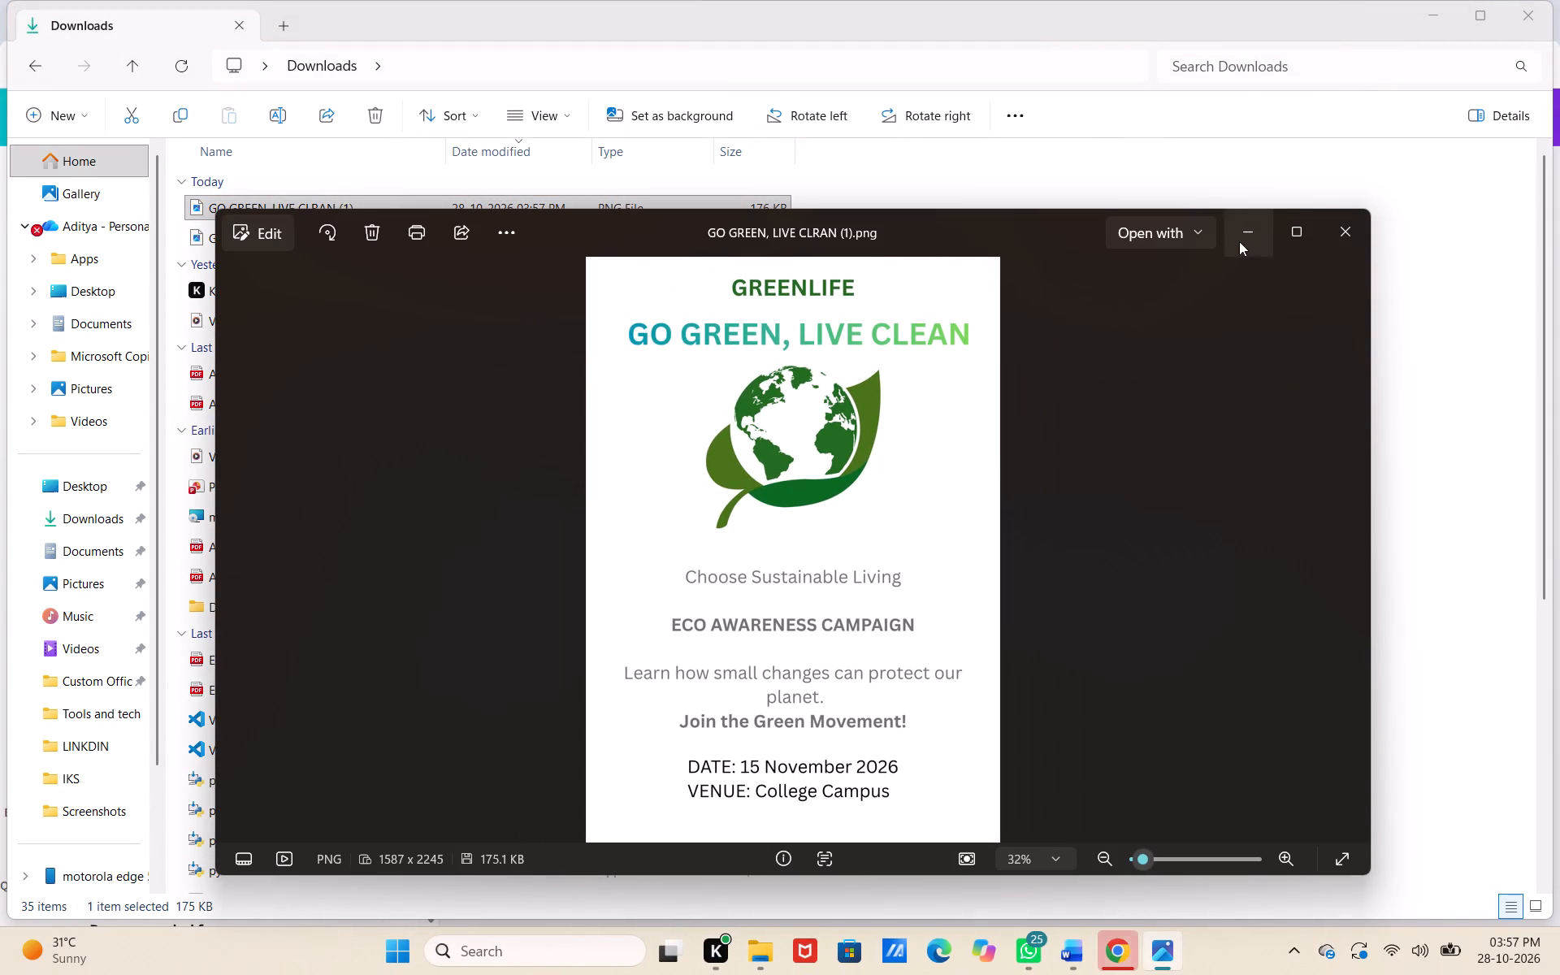
{"action": "left_click", "coordinate": [1327, 240]}
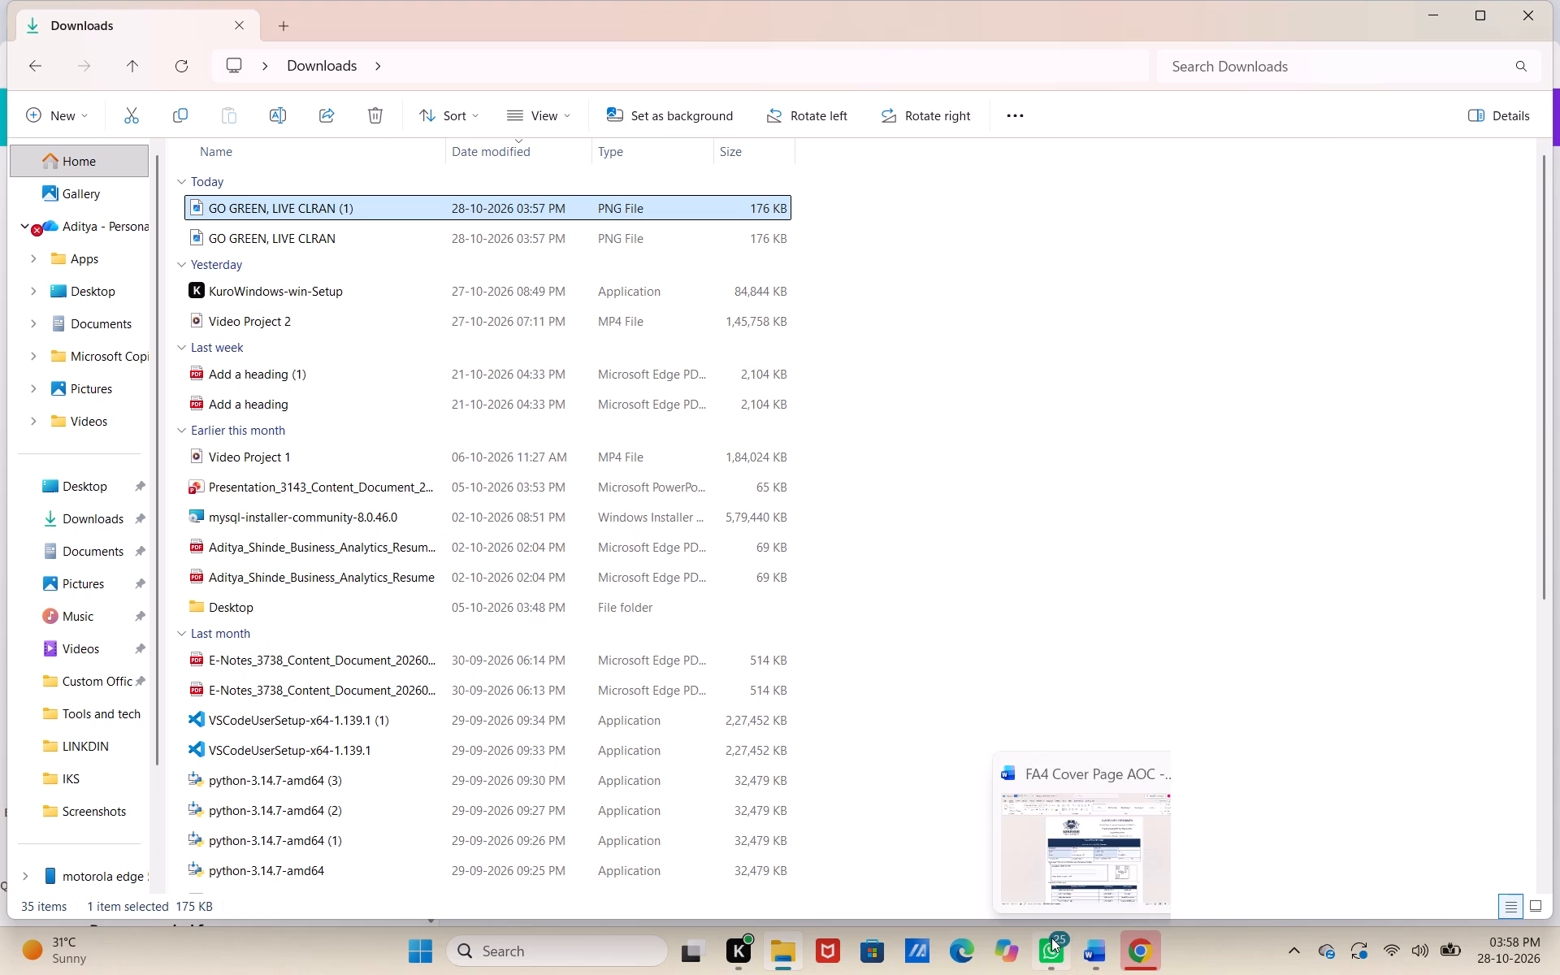
Switch to Chrome and leave the finished poster for the Canva home page.
{"action": "left_click", "coordinate": [1120, 948]}
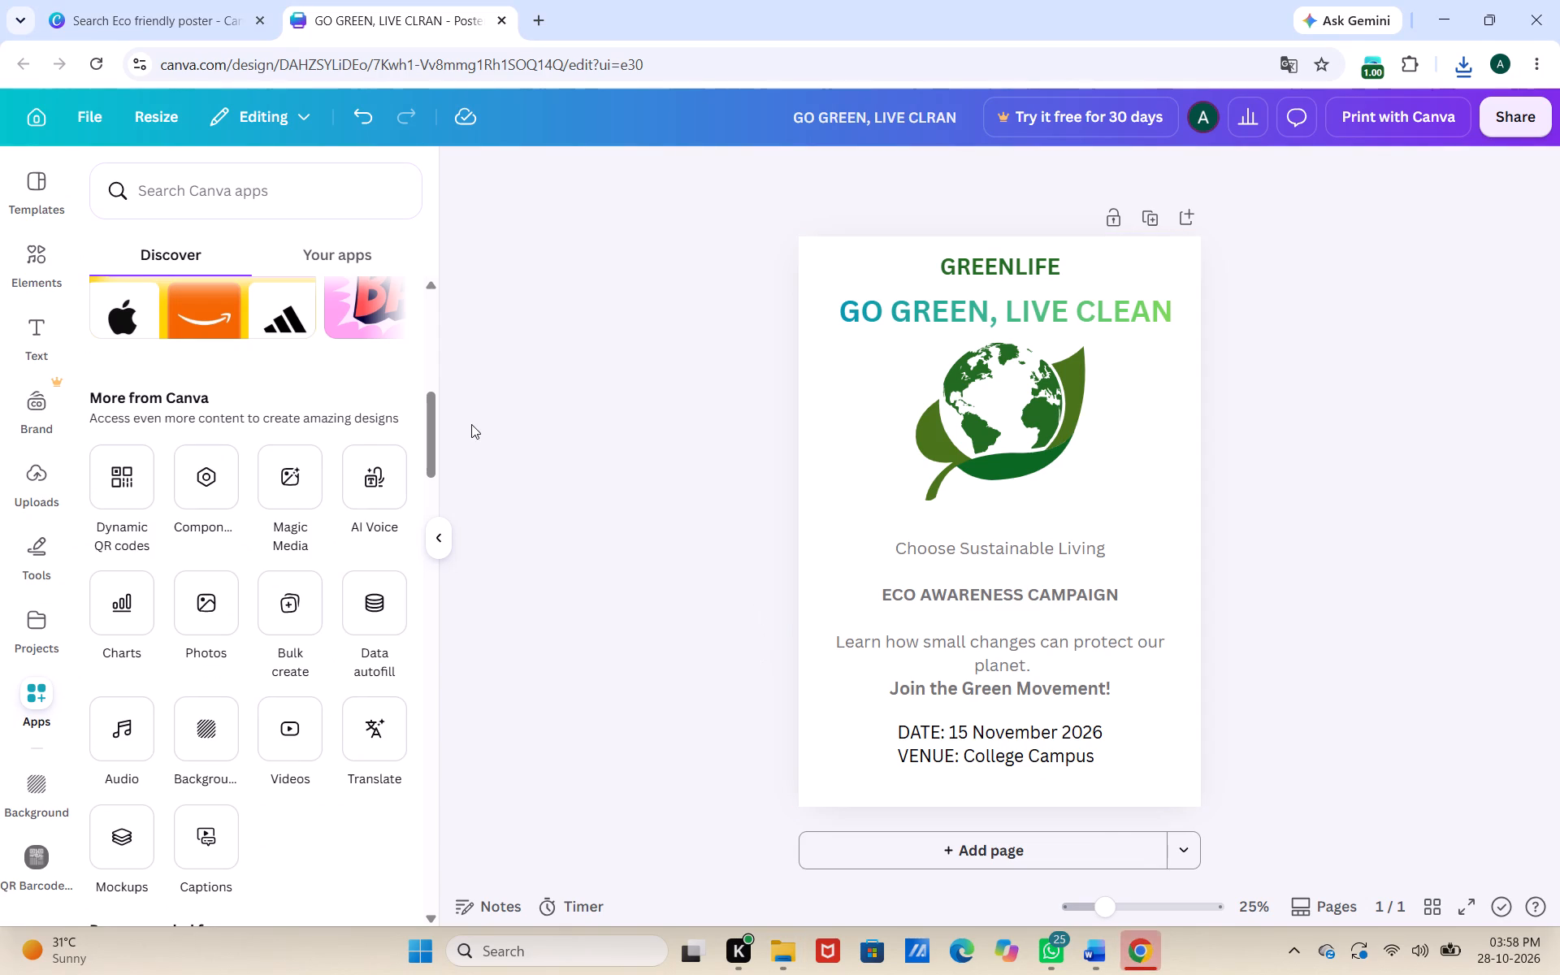
{"action": "left_click", "coordinate": [32, 122]}
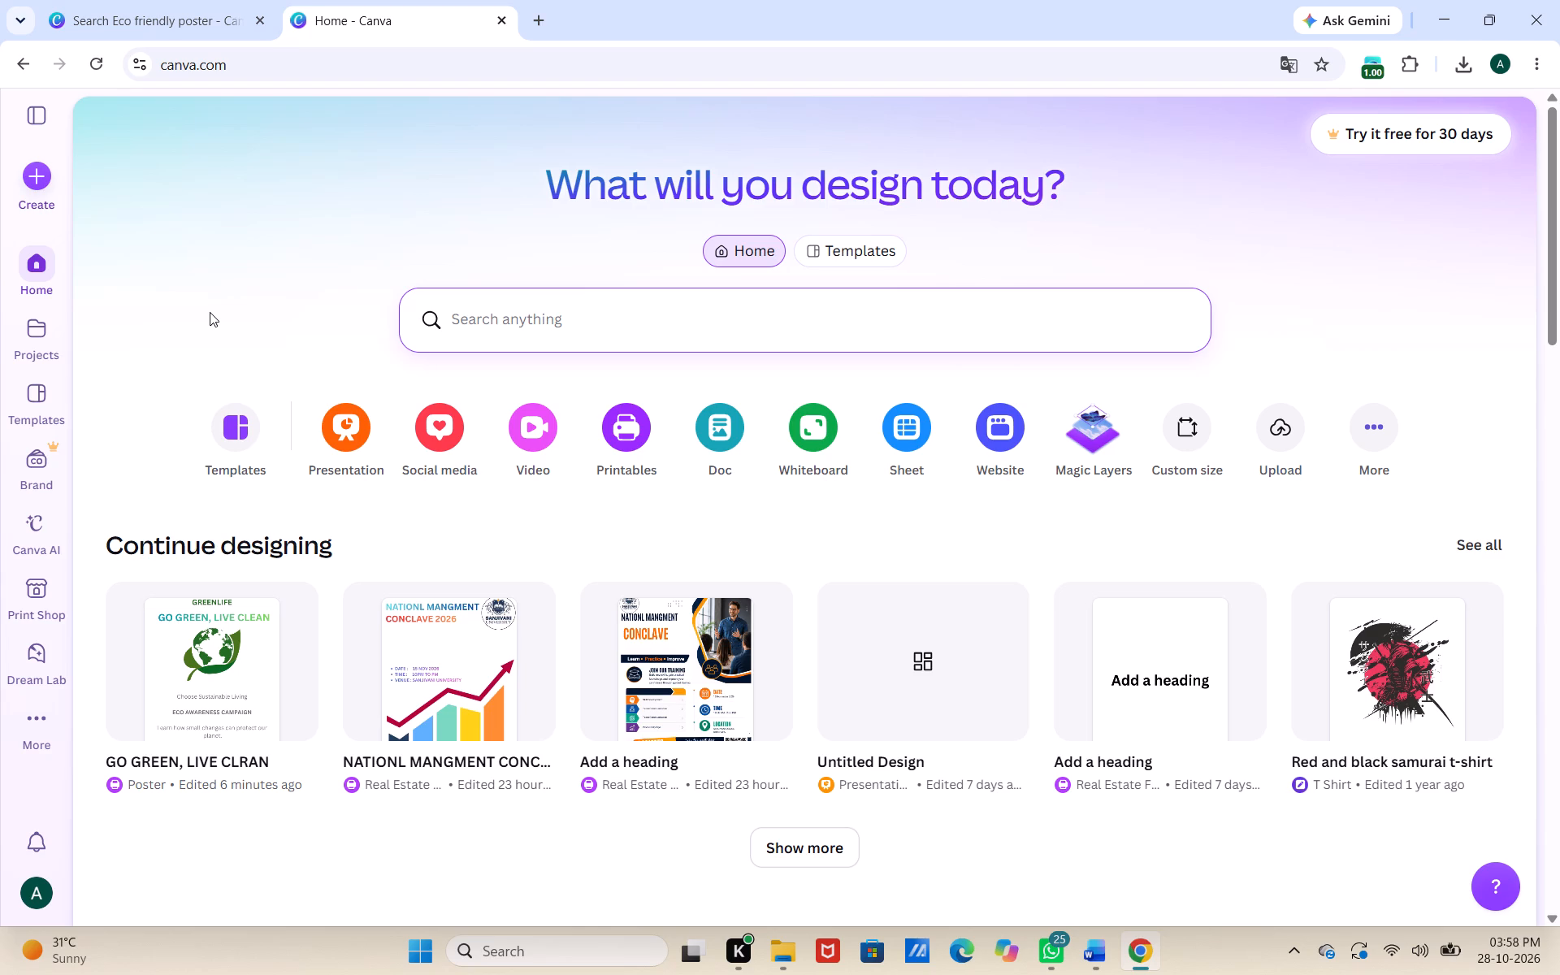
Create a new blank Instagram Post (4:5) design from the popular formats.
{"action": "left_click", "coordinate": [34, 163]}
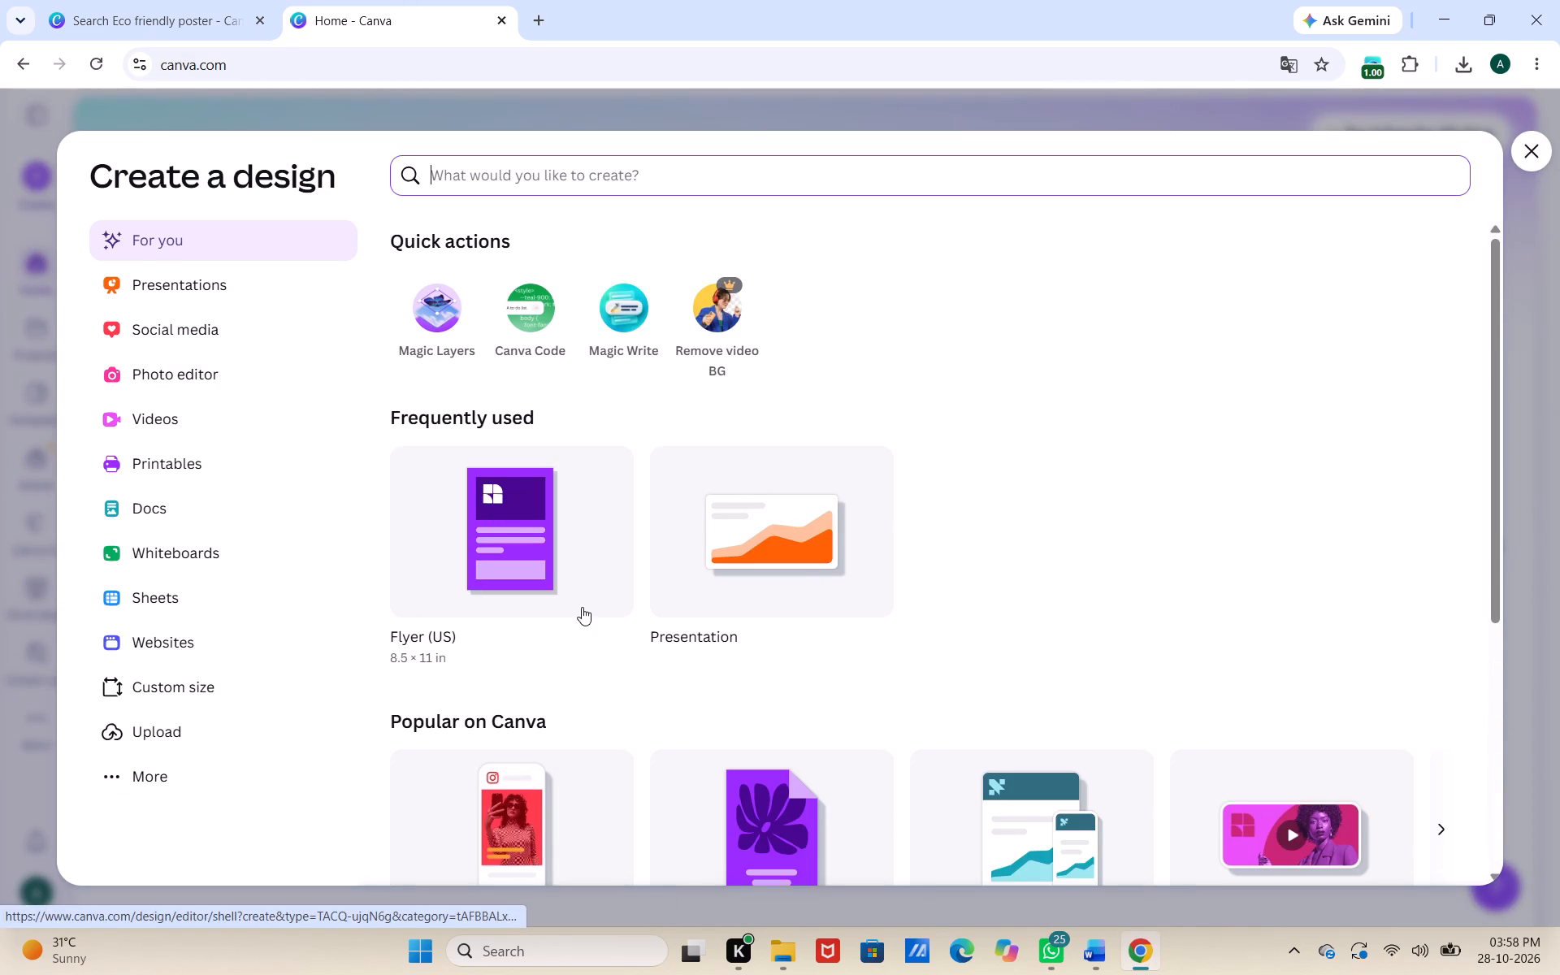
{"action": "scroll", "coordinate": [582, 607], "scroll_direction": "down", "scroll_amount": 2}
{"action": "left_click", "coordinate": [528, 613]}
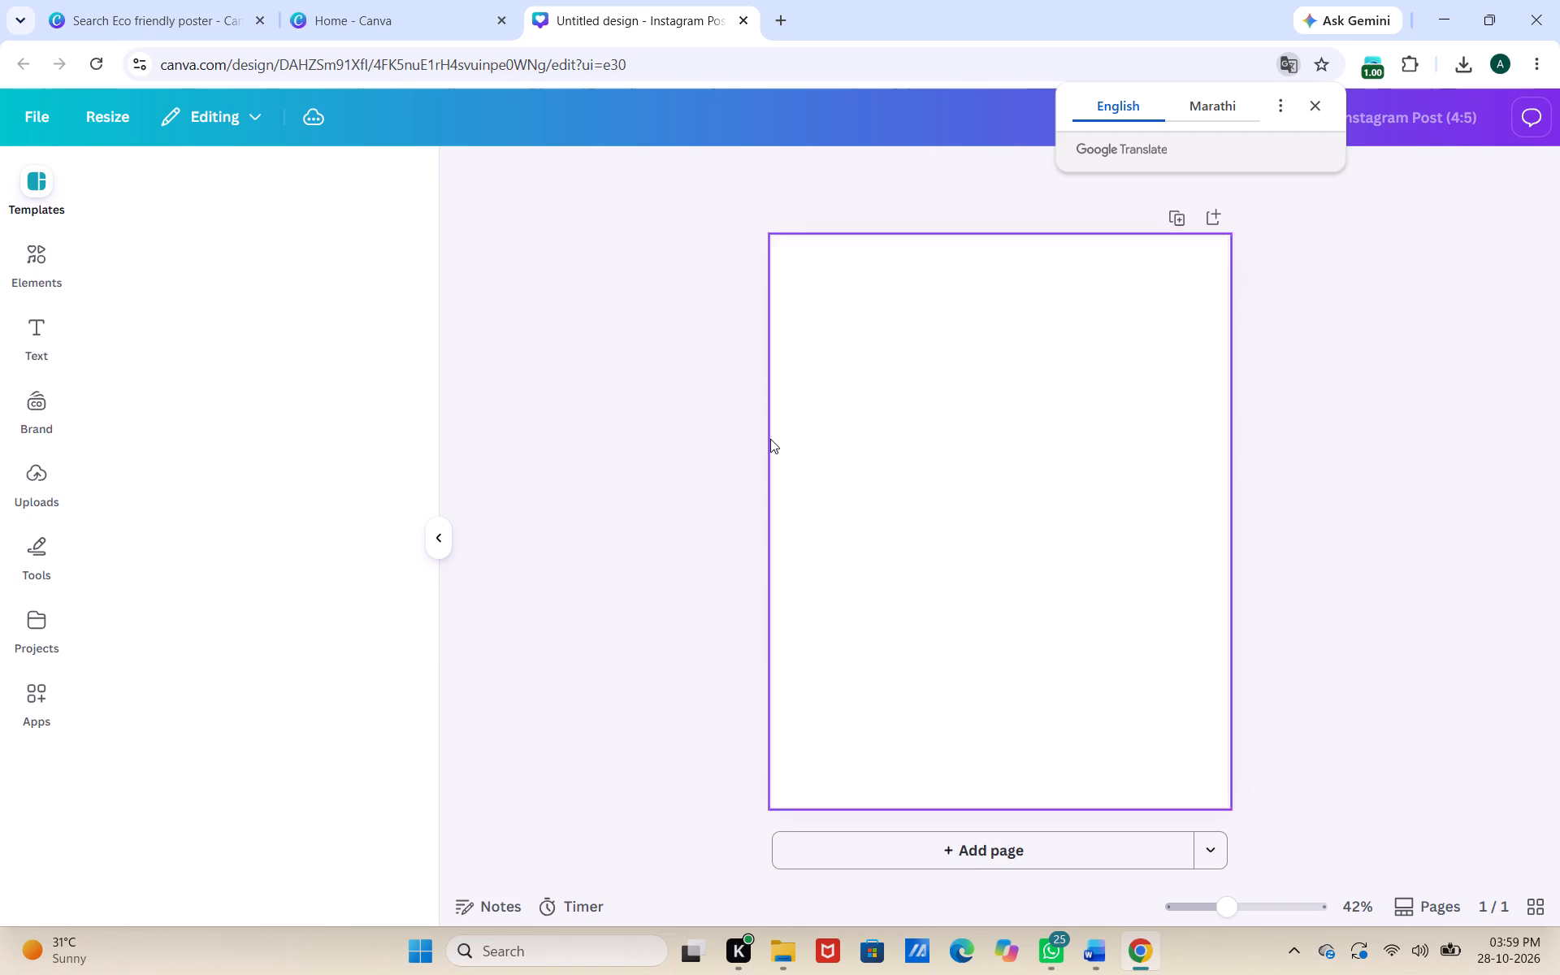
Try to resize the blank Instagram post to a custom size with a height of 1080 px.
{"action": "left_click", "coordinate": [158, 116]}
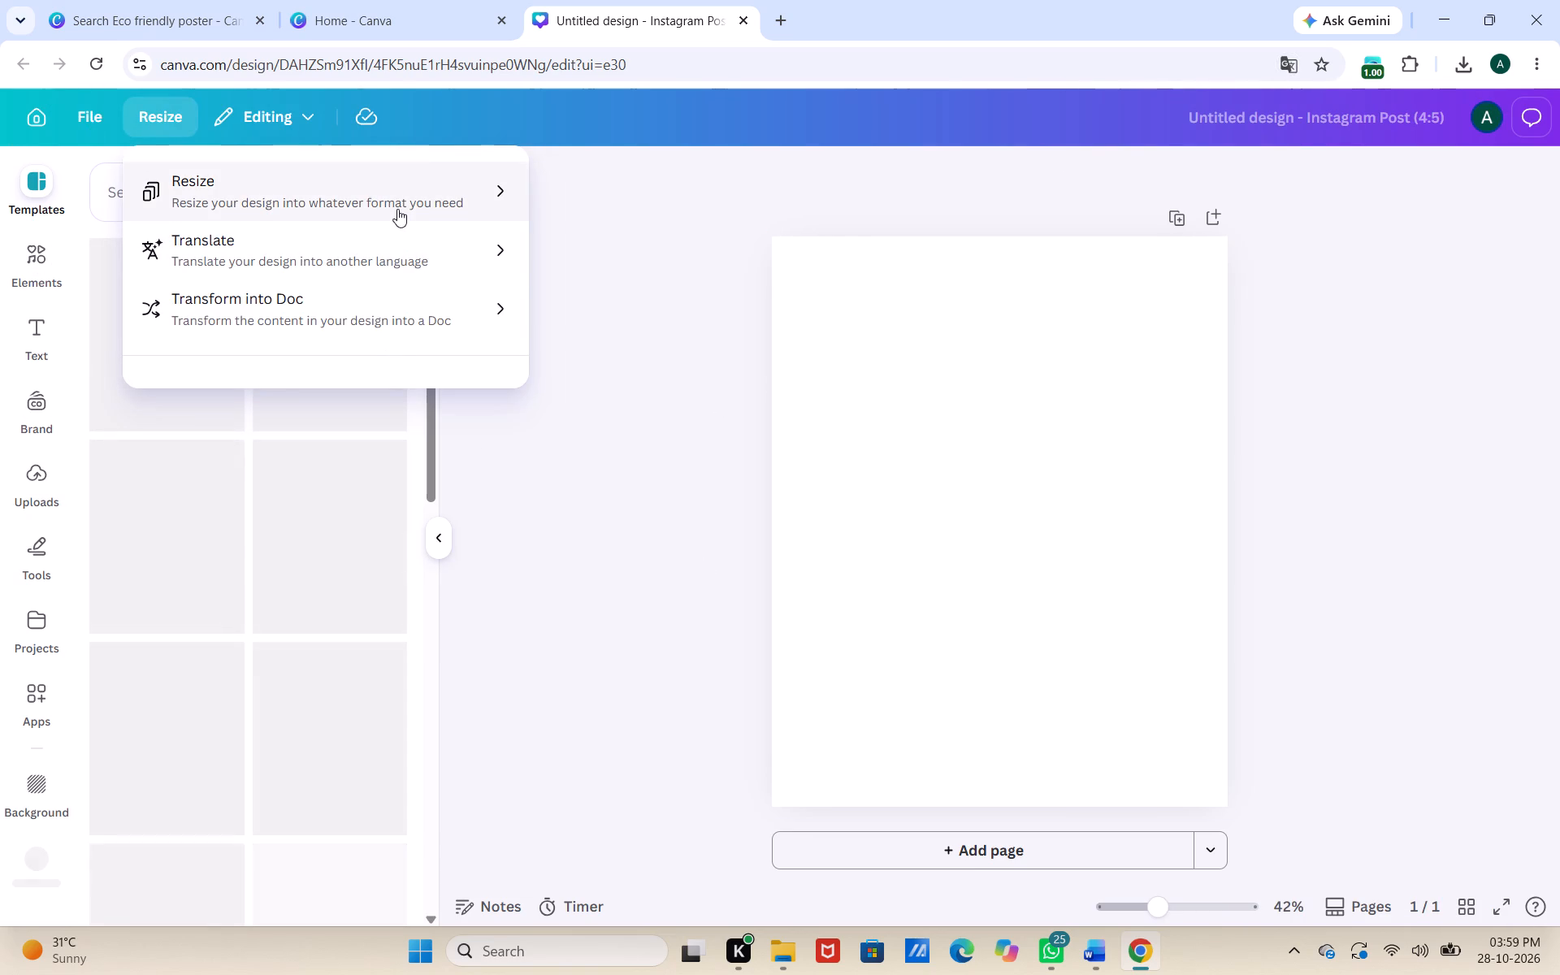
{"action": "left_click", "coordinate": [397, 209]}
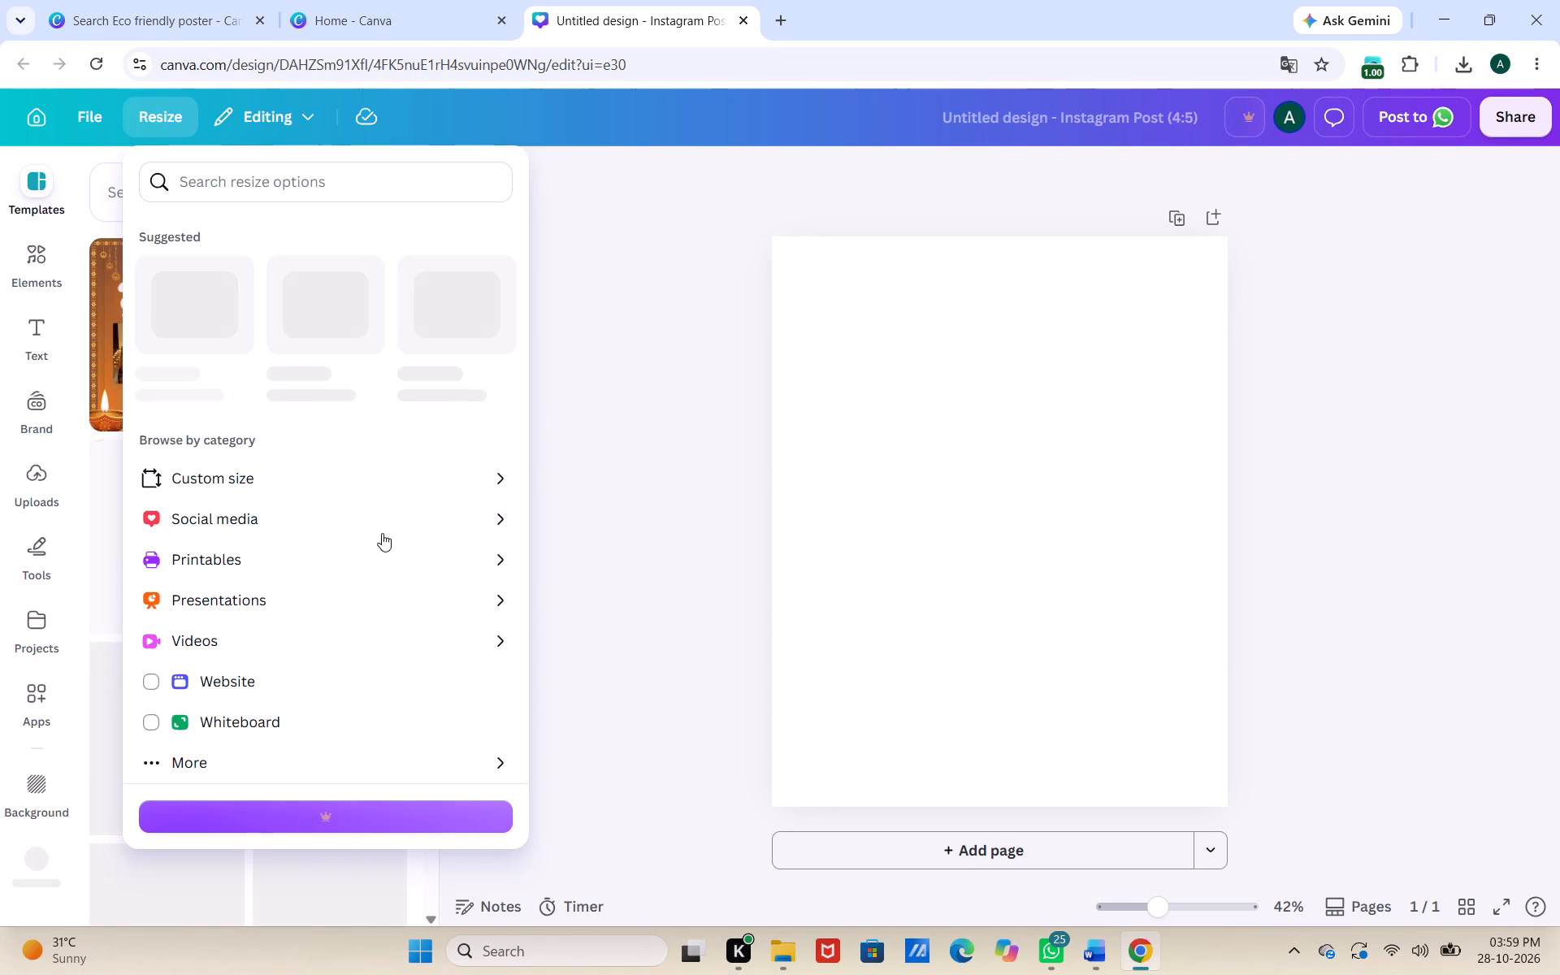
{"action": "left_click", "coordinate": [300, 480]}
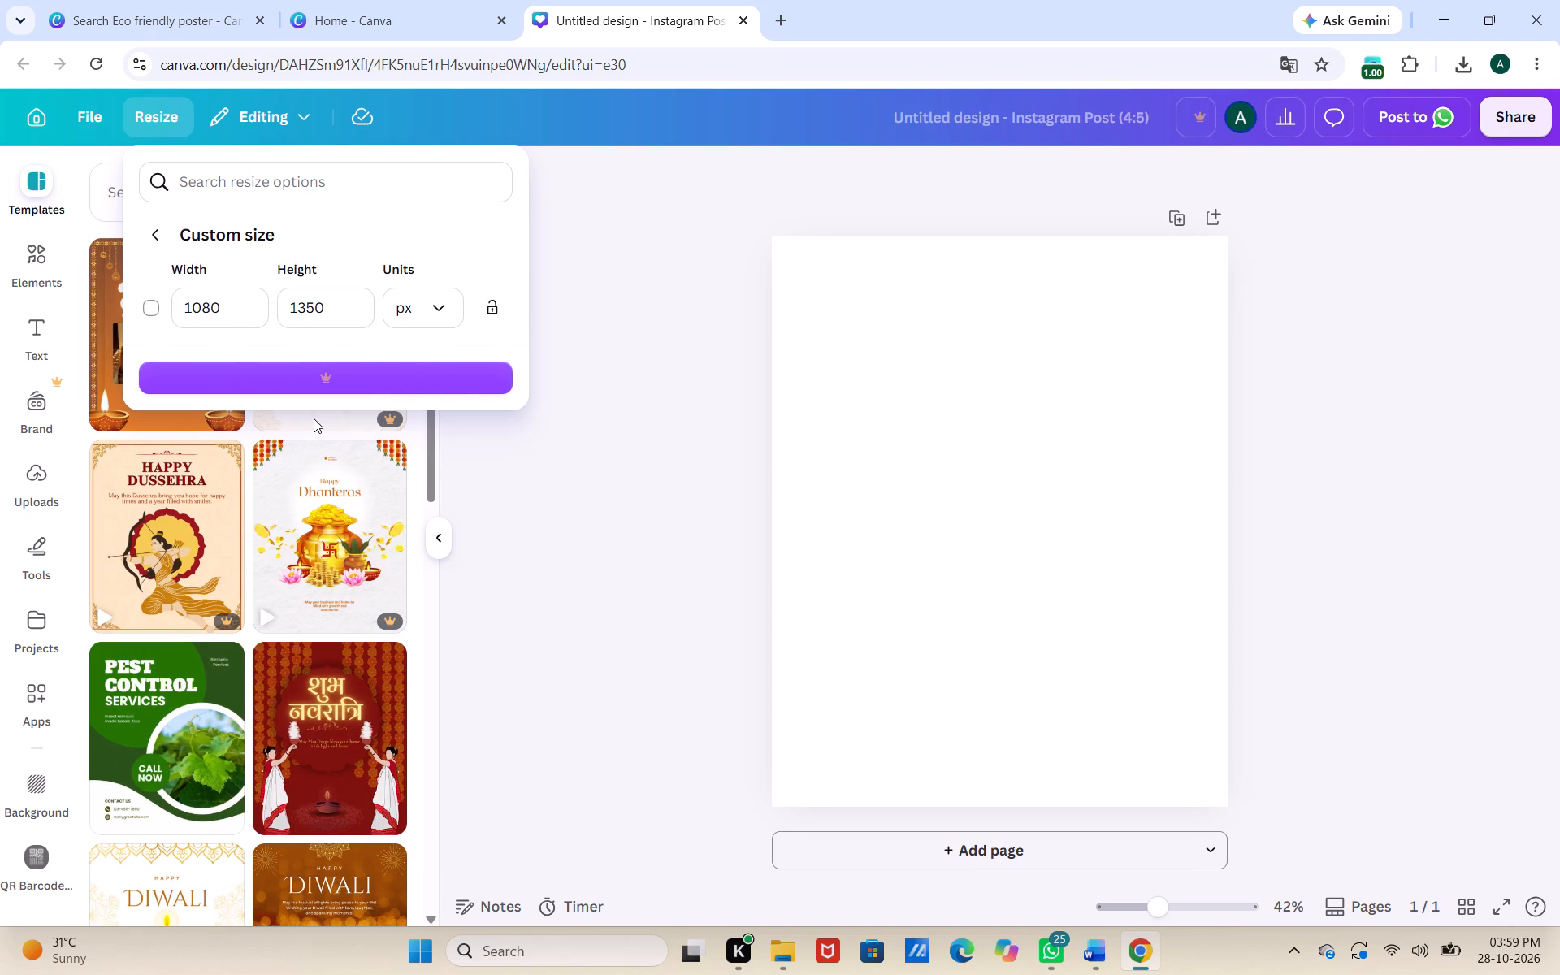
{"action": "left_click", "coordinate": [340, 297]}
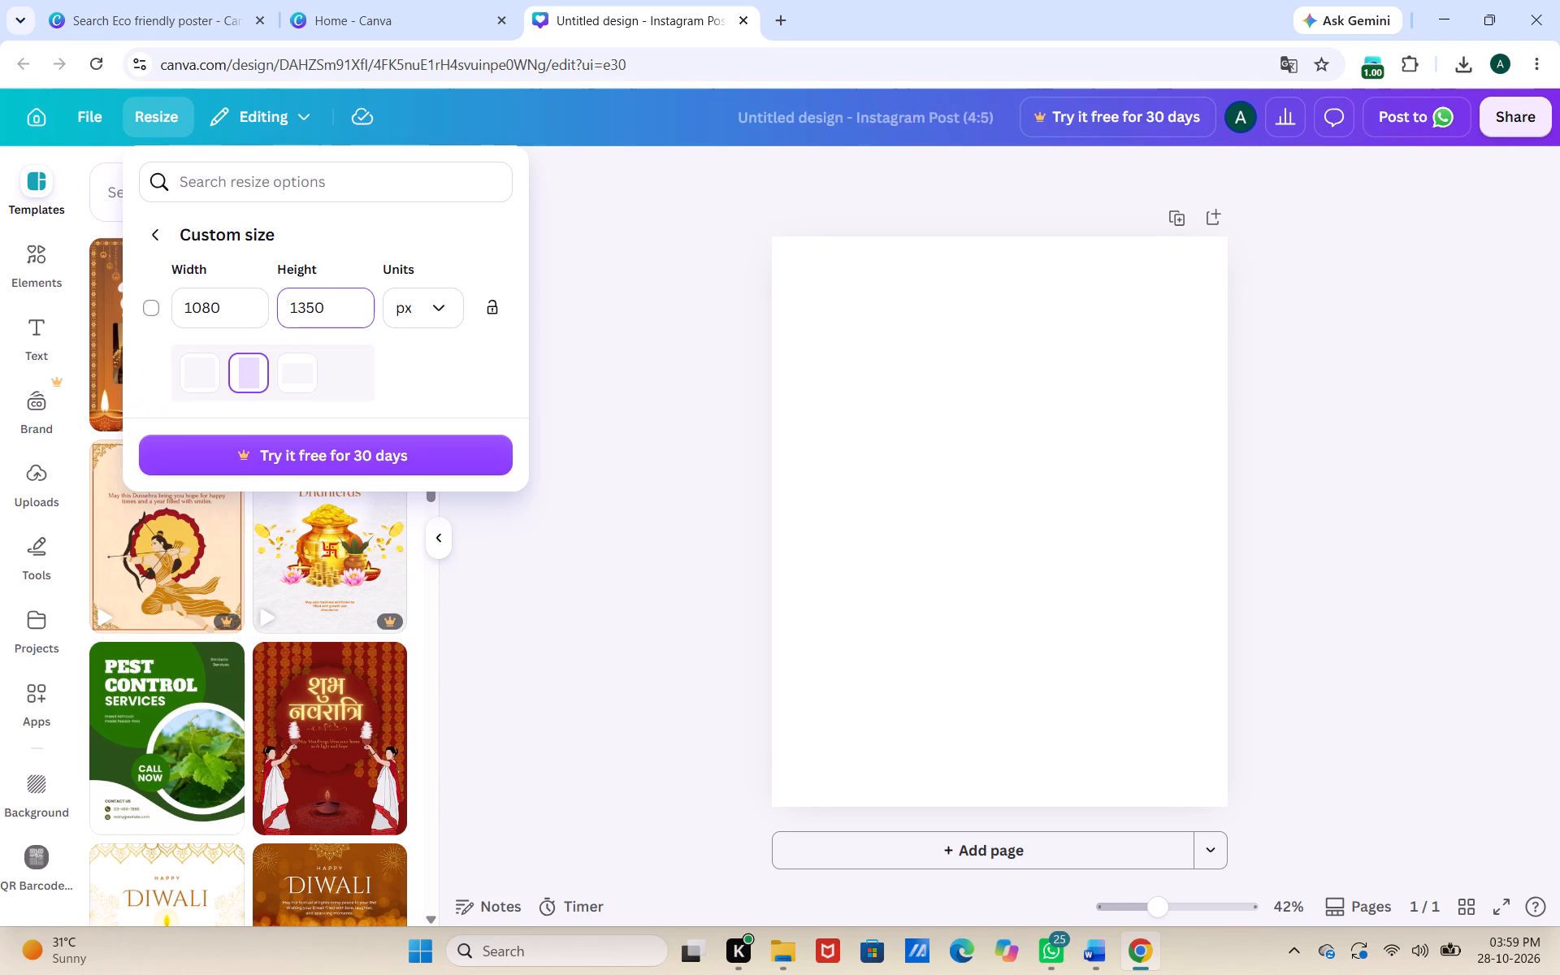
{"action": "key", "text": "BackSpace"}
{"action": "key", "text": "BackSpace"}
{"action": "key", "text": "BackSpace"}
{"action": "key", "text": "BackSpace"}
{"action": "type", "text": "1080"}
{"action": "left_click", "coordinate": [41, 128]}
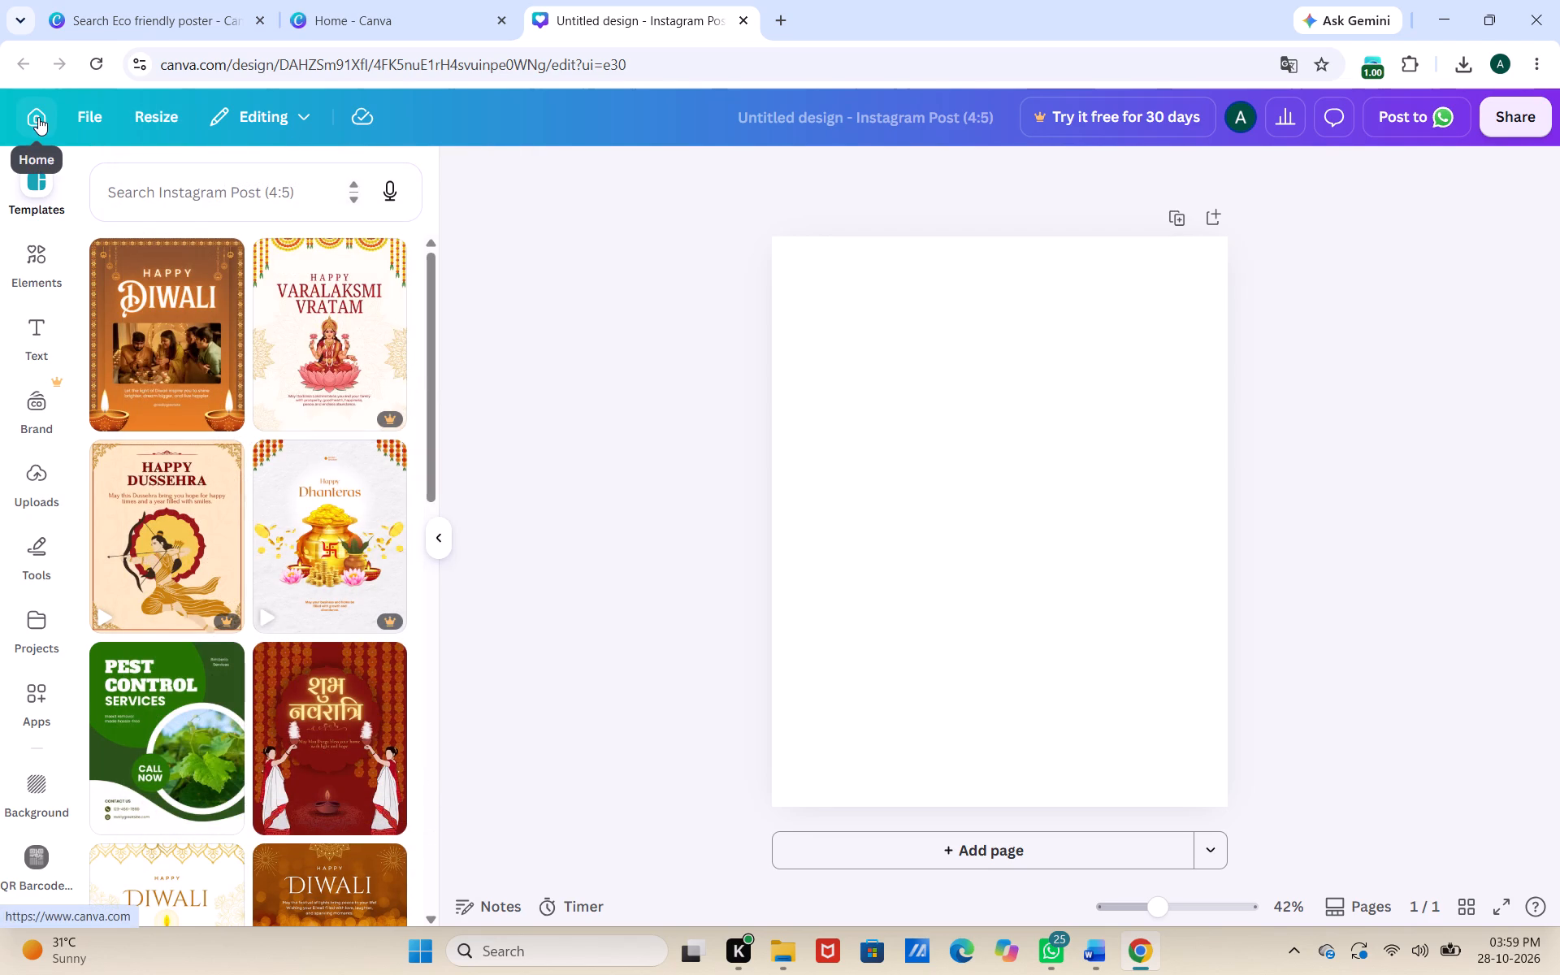
Return to the home page and look through the suggested design formats for a suitable new design.
{"action": "left_click", "coordinate": [38, 117]}
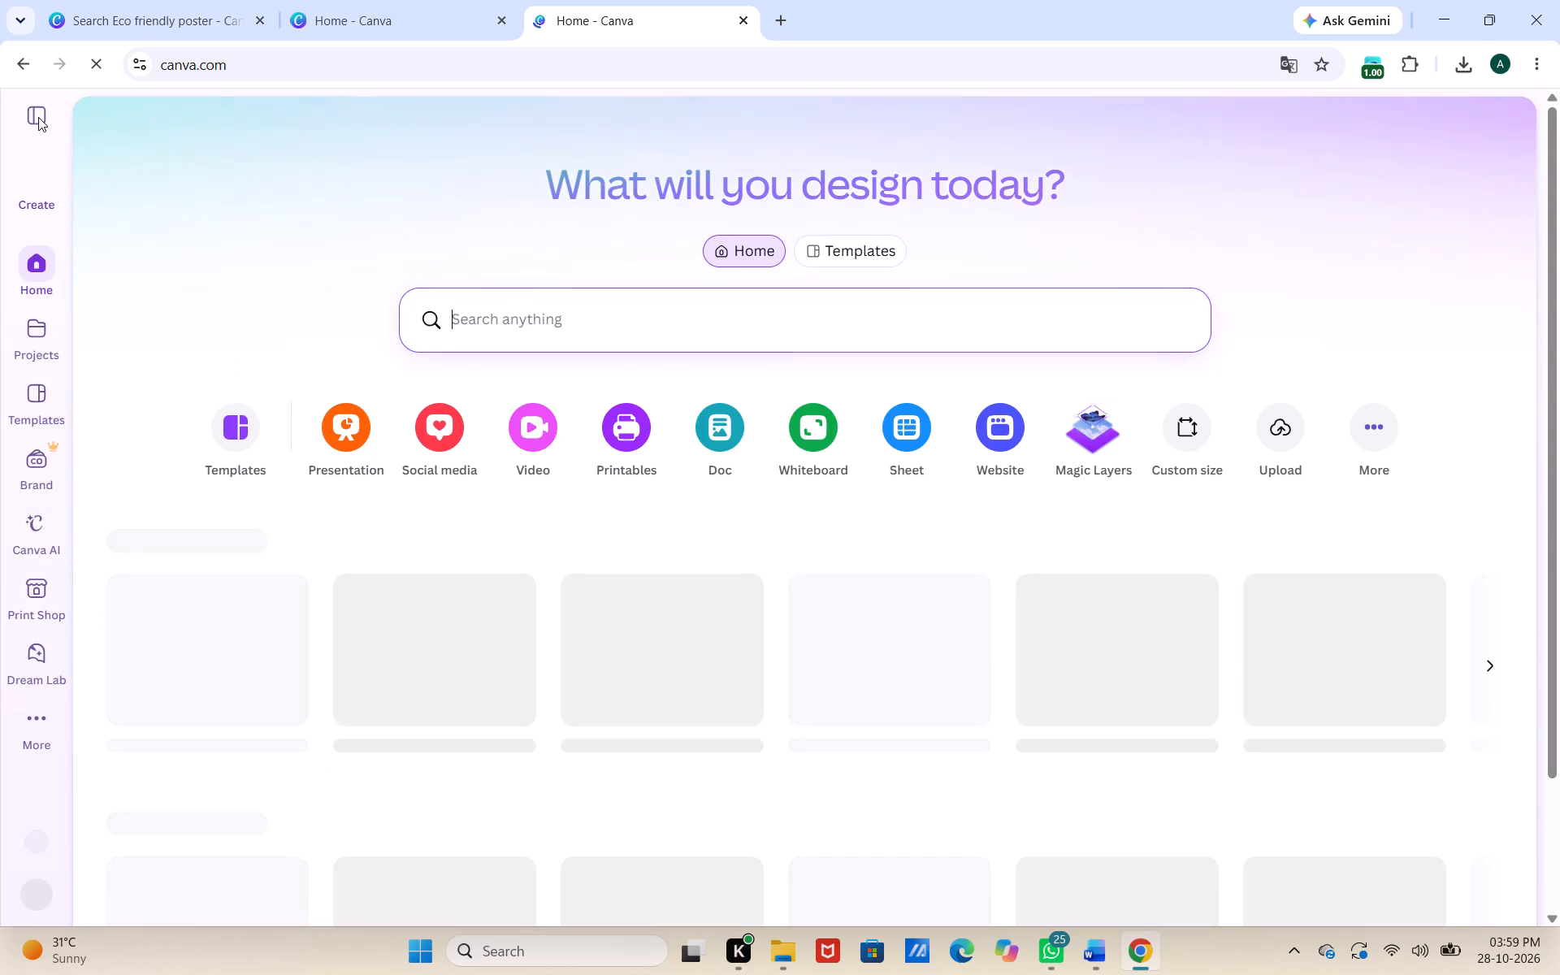
{"action": "left_click", "coordinate": [29, 165]}
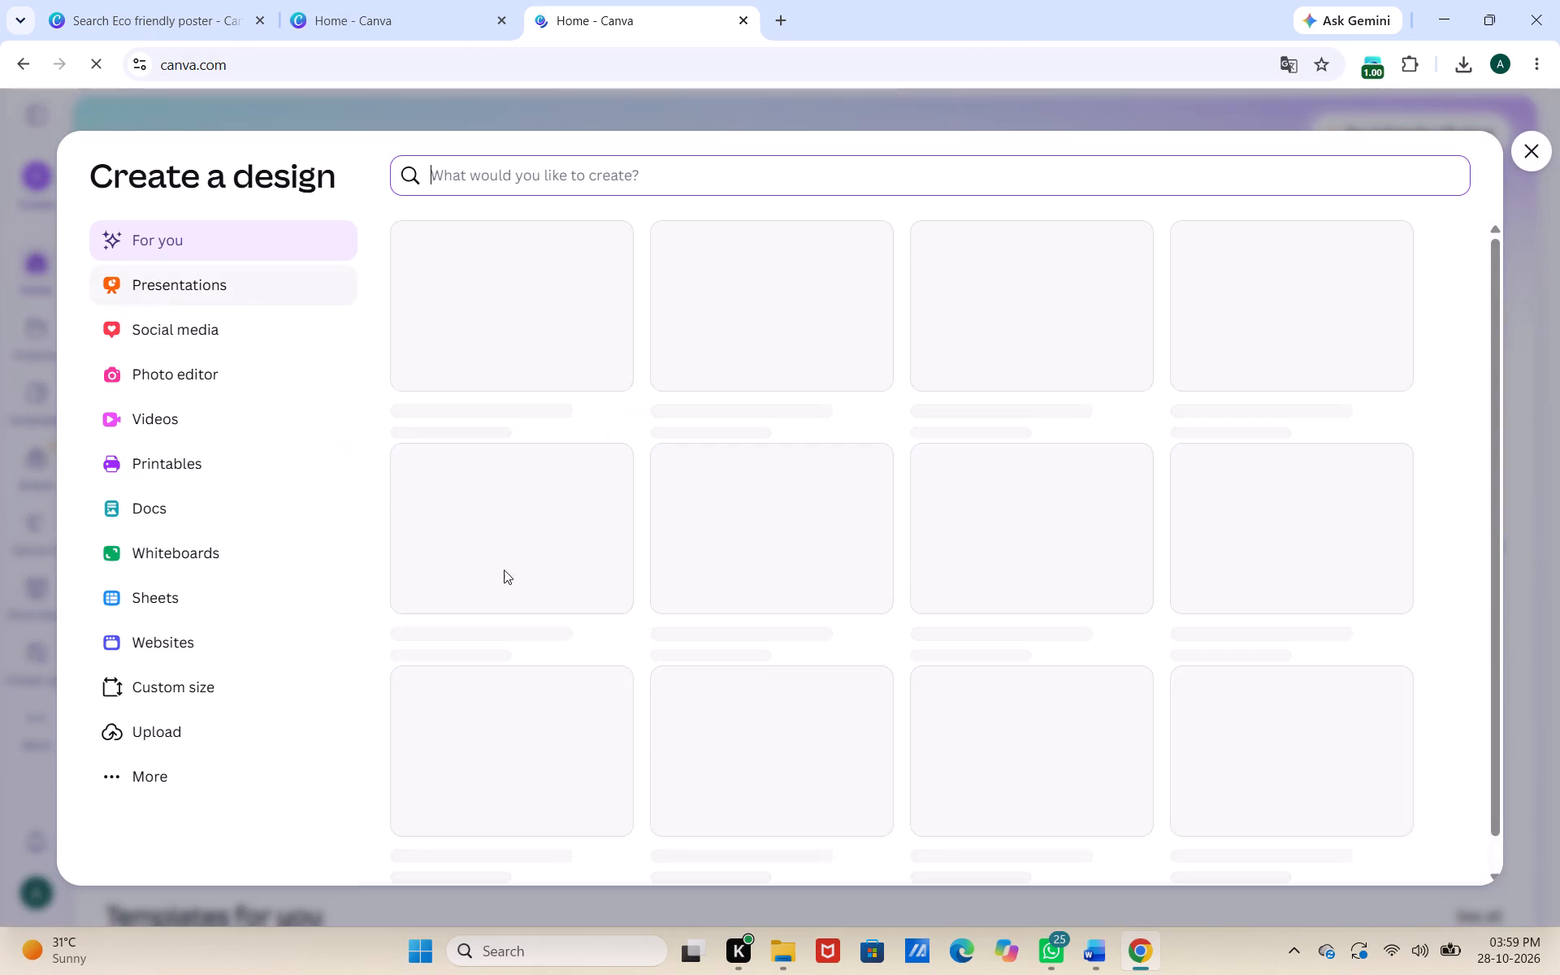
{"action": "scroll", "coordinate": [576, 557], "scroll_direction": "down", "scroll_amount": 2}
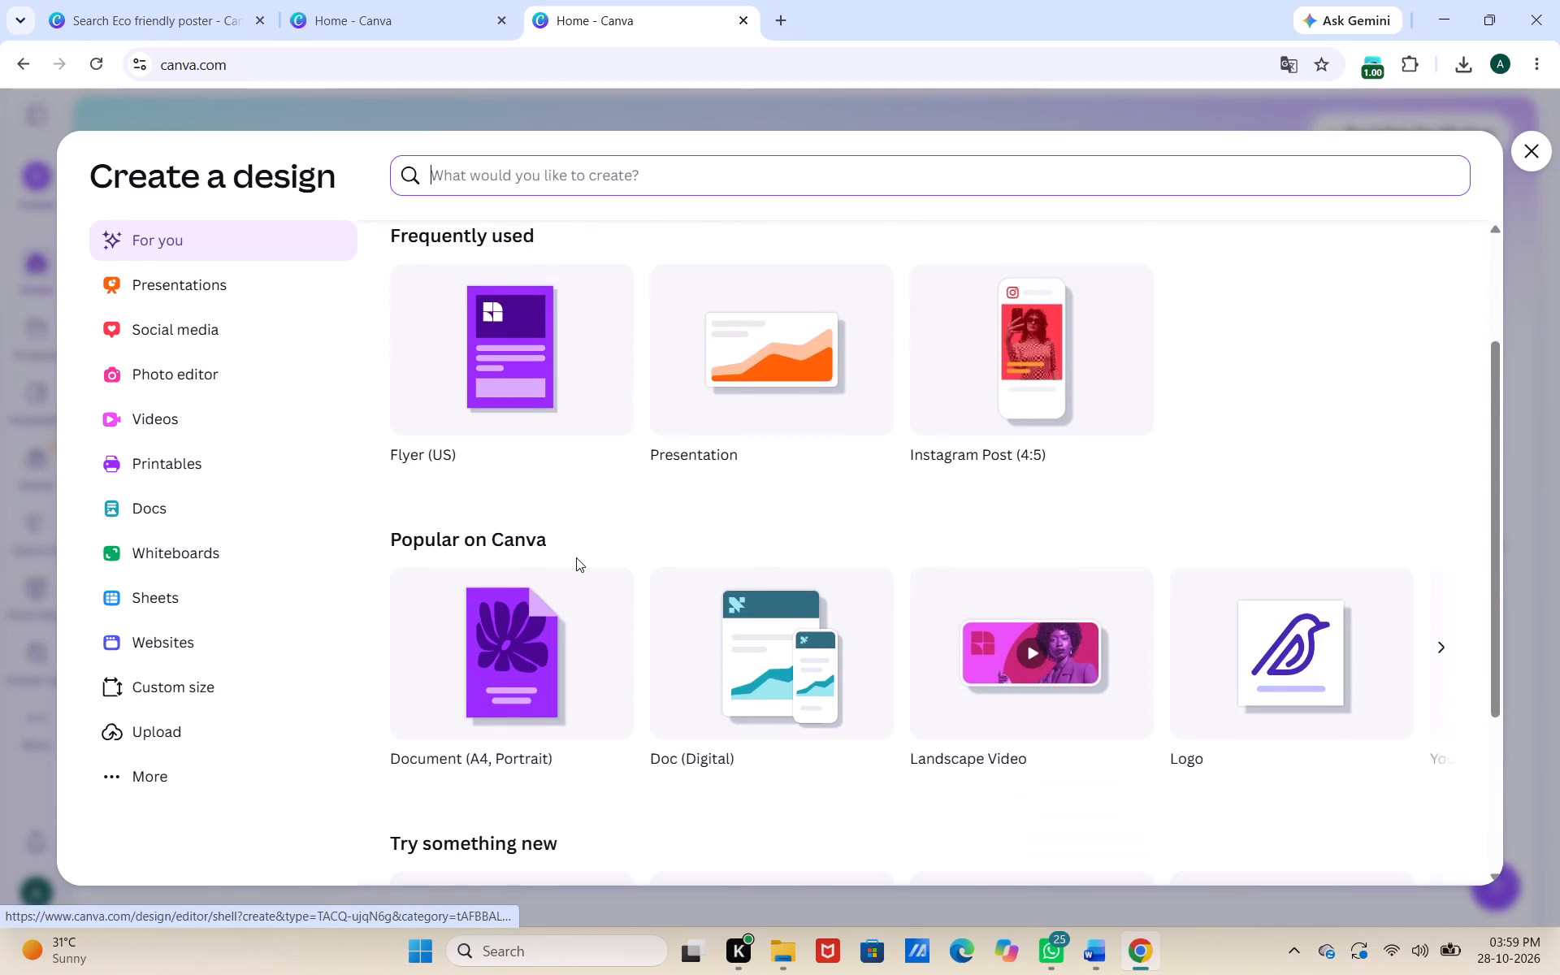
{"action": "scroll", "coordinate": [576, 557], "scroll_direction": "down", "scroll_amount": 2}
{"action": "scroll", "coordinate": [576, 557], "scroll_direction": "up", "scroll_amount": 7}
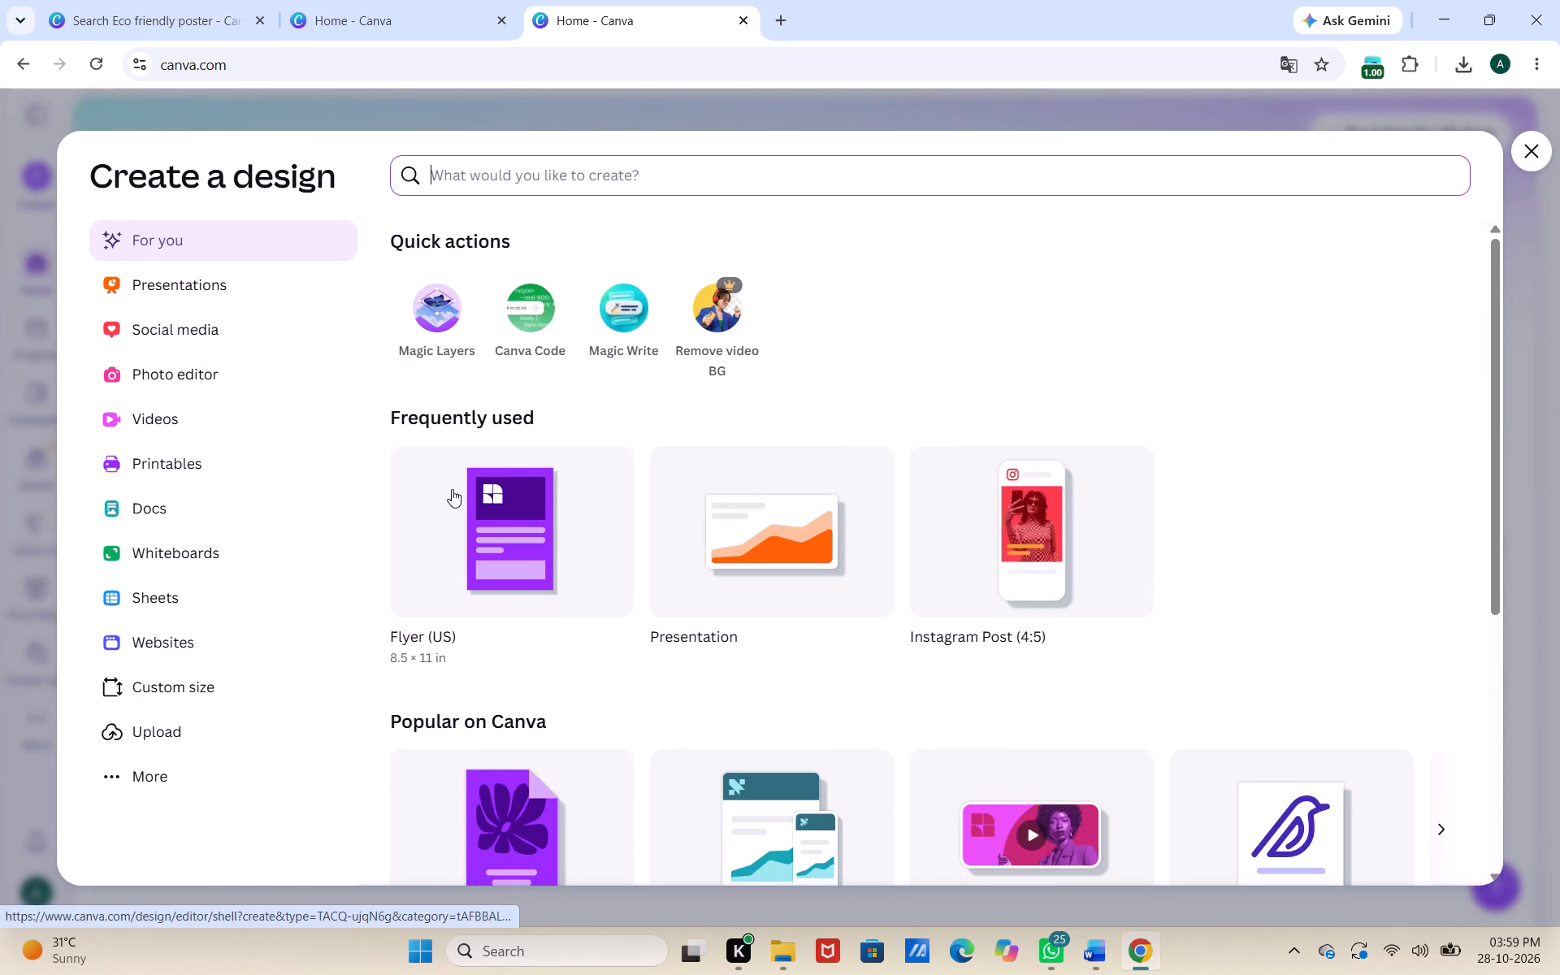
{"action": "scroll", "coordinate": [548, 521], "scroll_direction": "down", "scroll_amount": 4}
{"action": "scroll", "coordinate": [548, 521], "scroll_direction": "up", "scroll_amount": 1}
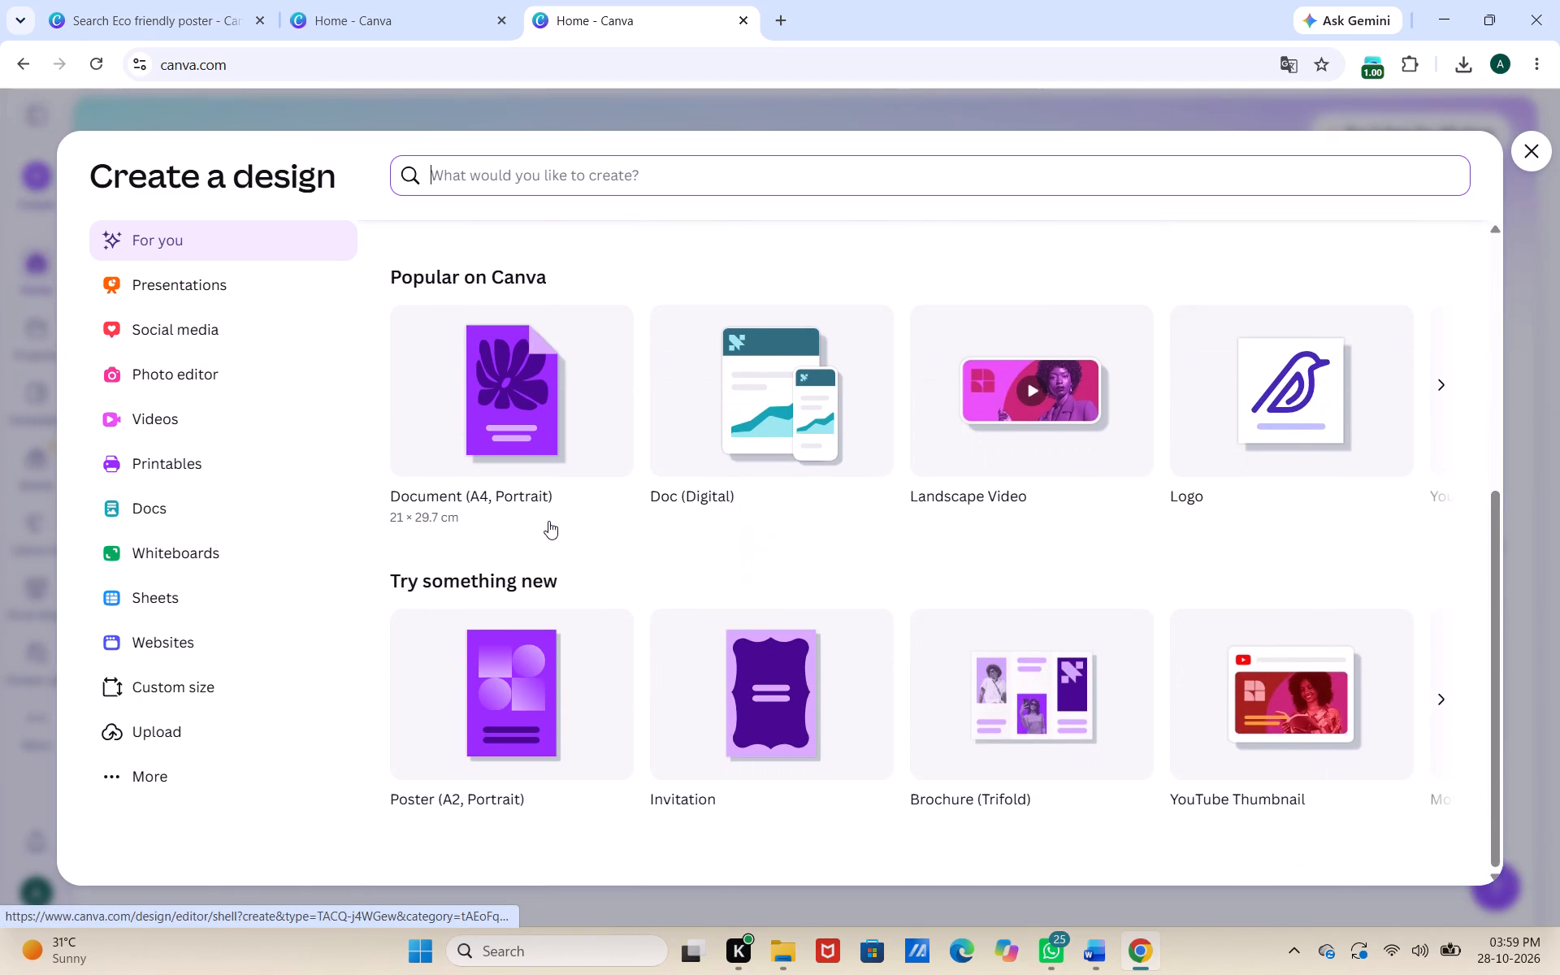
{"action": "scroll", "coordinate": [548, 521], "scroll_direction": "up", "scroll_amount": 1}
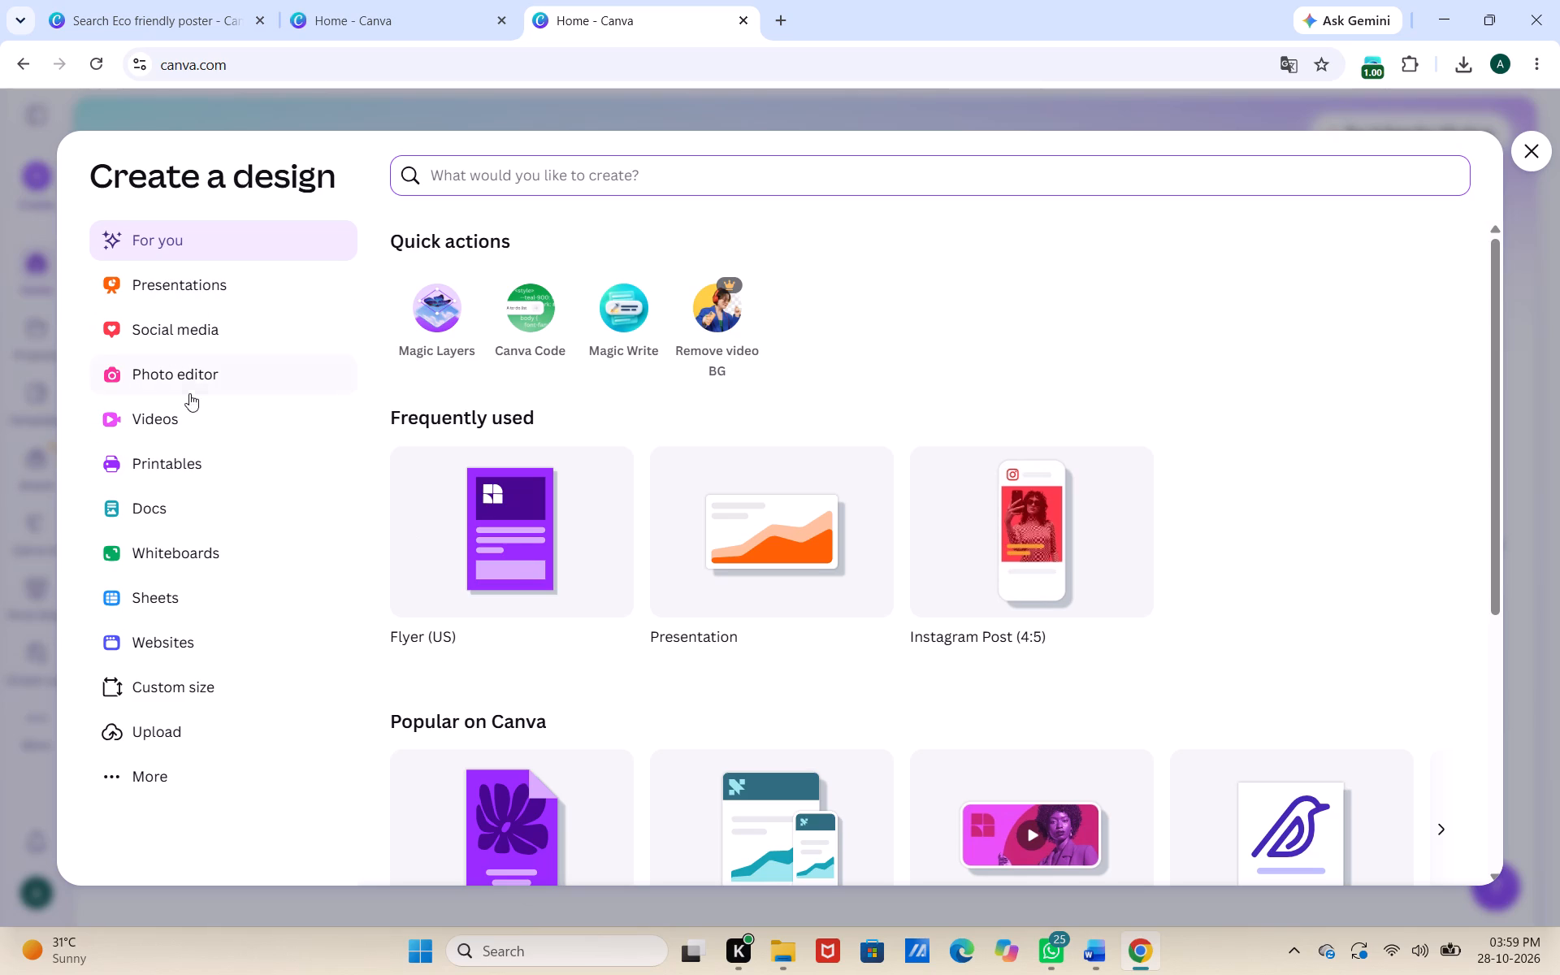
{"action": "scroll", "coordinate": [500, 592], "scroll_direction": "down", "scroll_amount": 1}
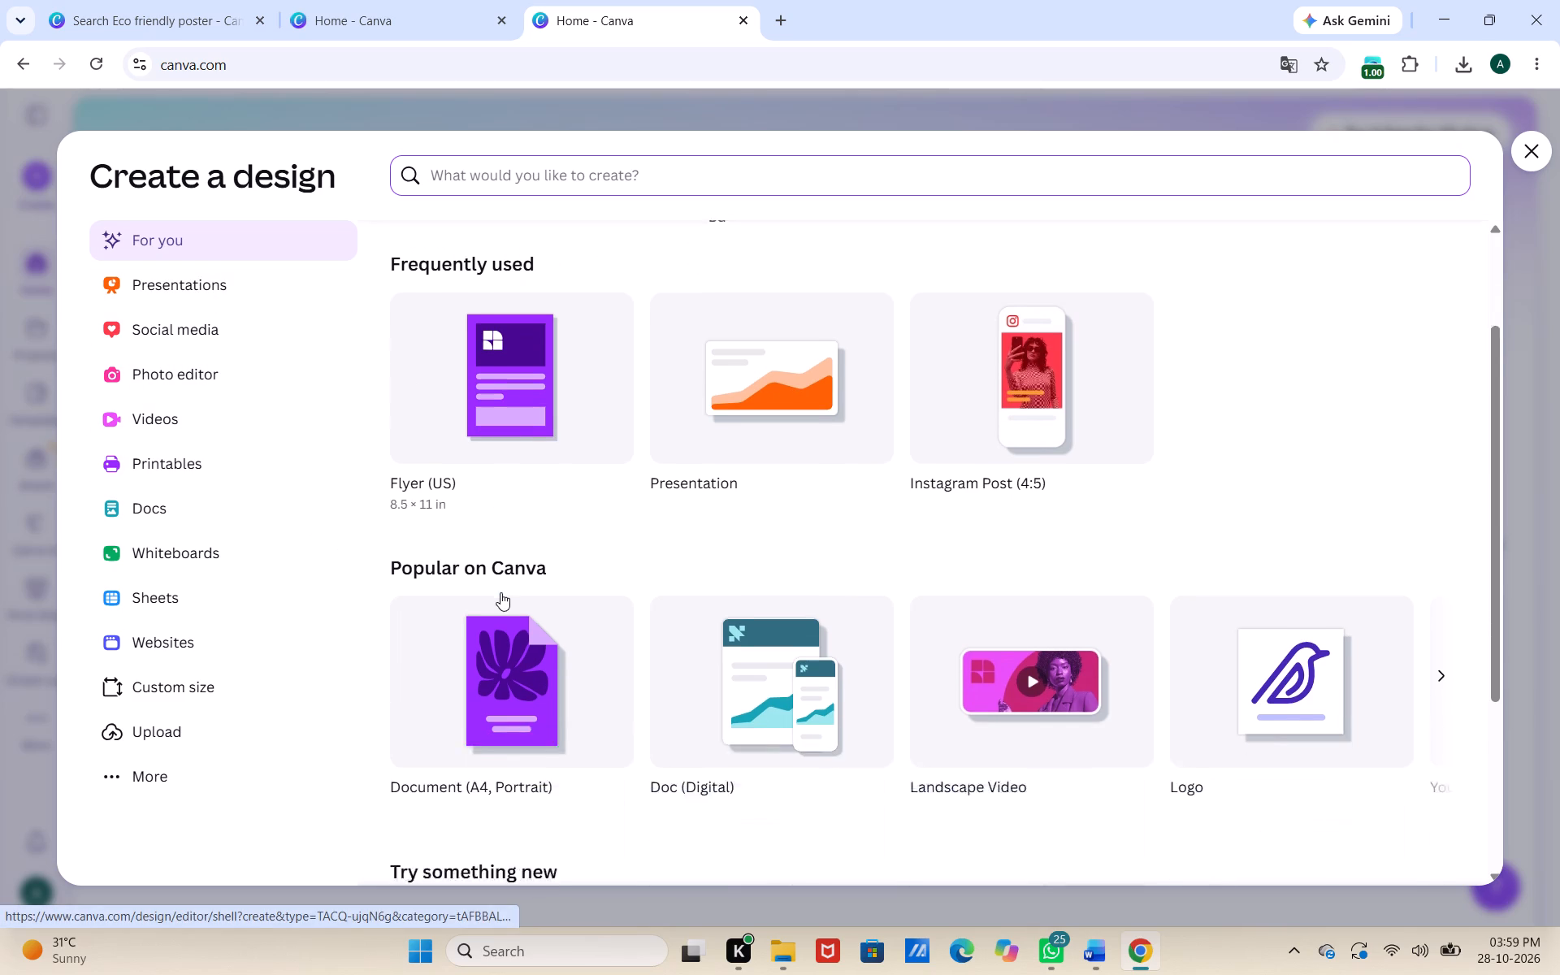
{"action": "scroll", "coordinate": [500, 592], "scroll_direction": "down", "scroll_amount": 3}
{"action": "scroll", "coordinate": [791, 638], "scroll_direction": "down", "scroll_amount": 1}
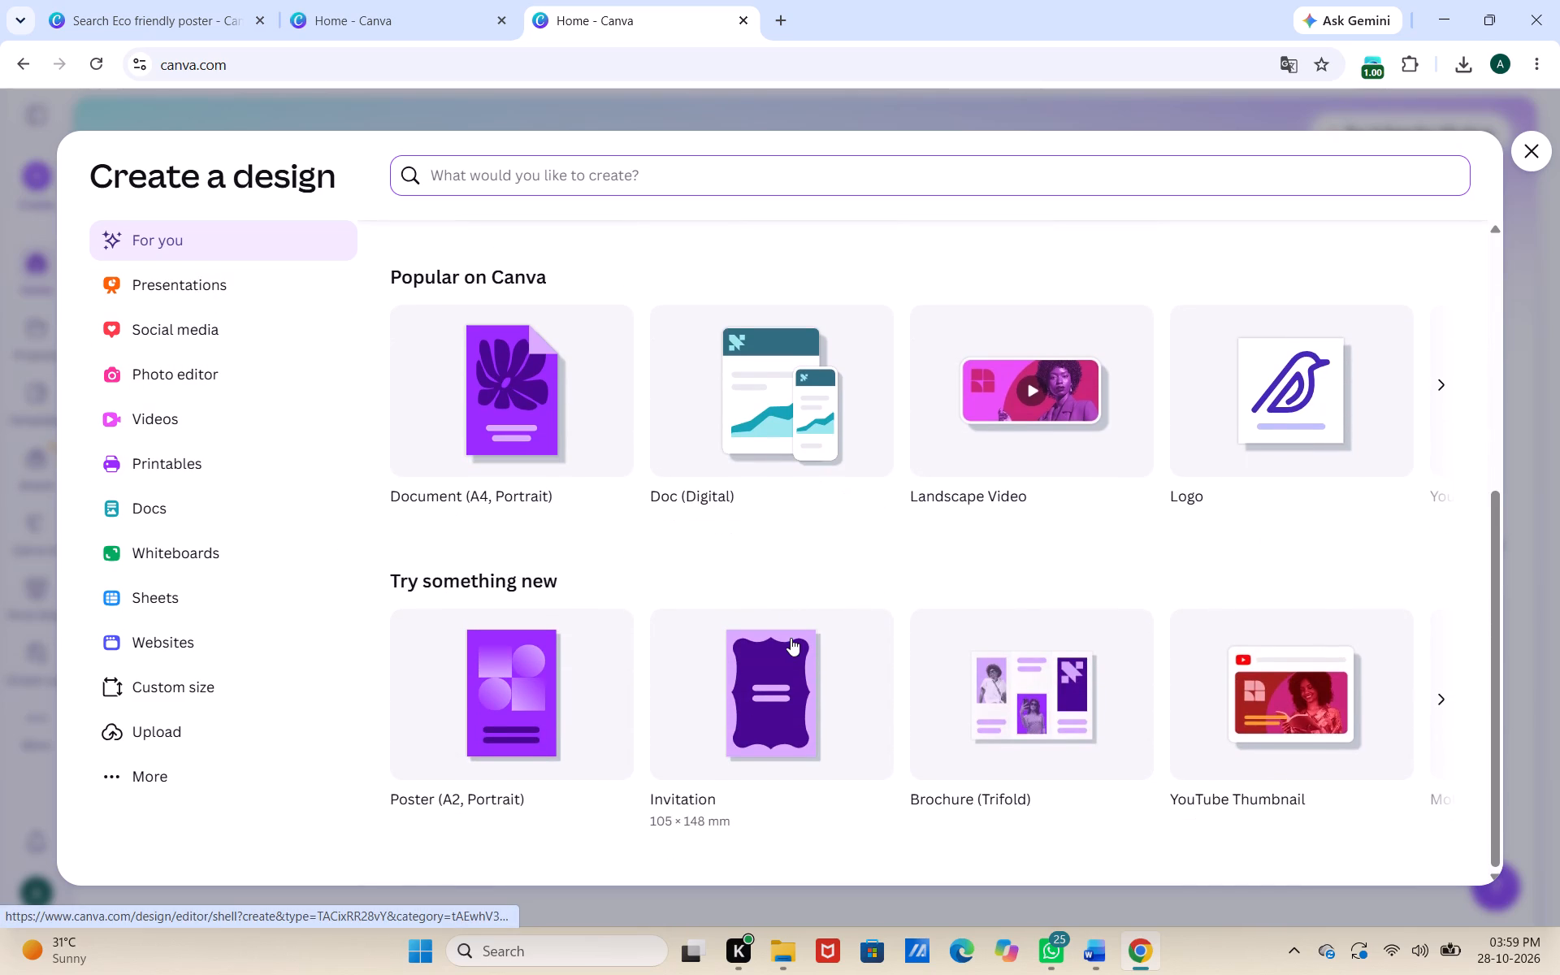
{"action": "scroll", "coordinate": [791, 638], "scroll_direction": "down", "scroll_amount": 2}
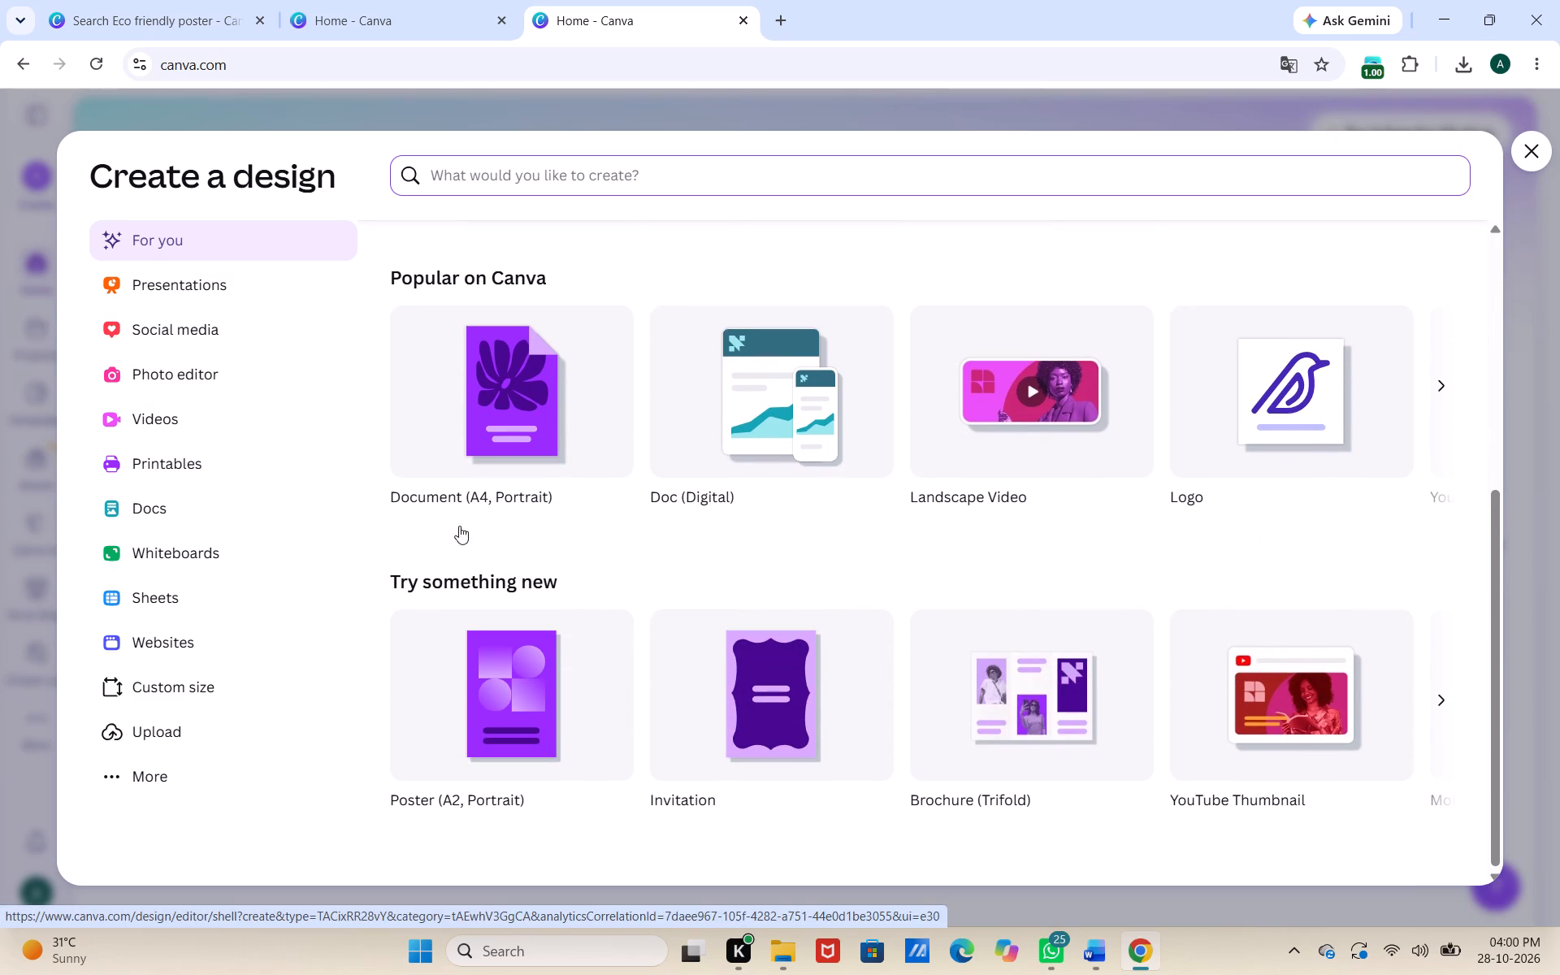
Create a new custom-size design with a width of 1080 px and a height of 1080 px.
{"action": "left_click", "coordinate": [257, 310]}
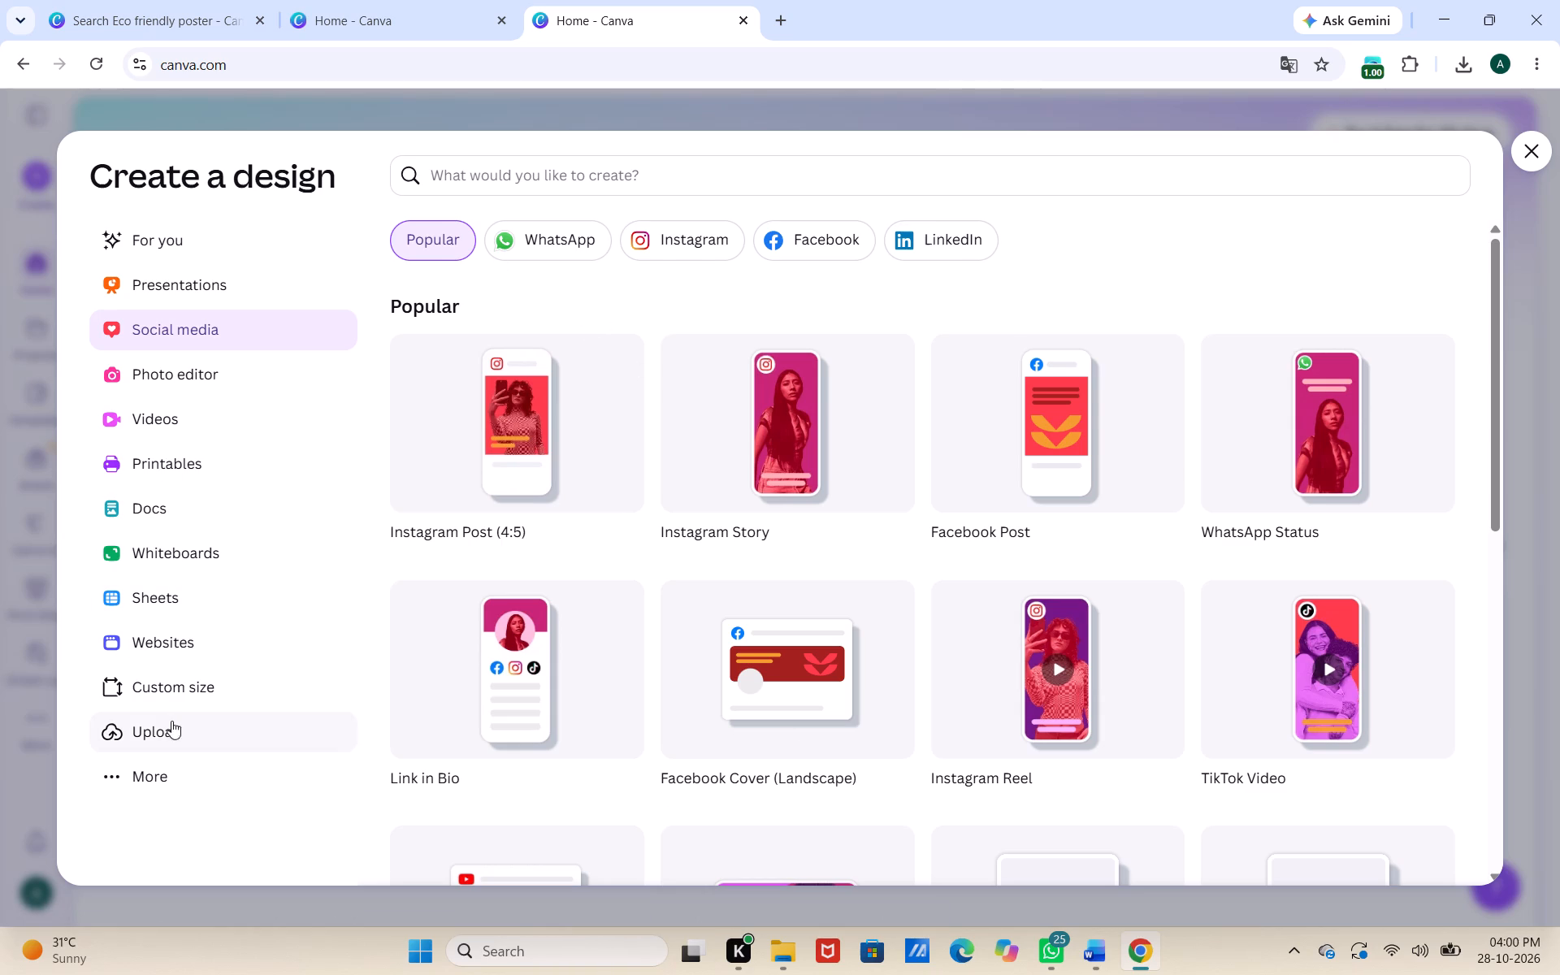
{"action": "left_click", "coordinate": [183, 672]}
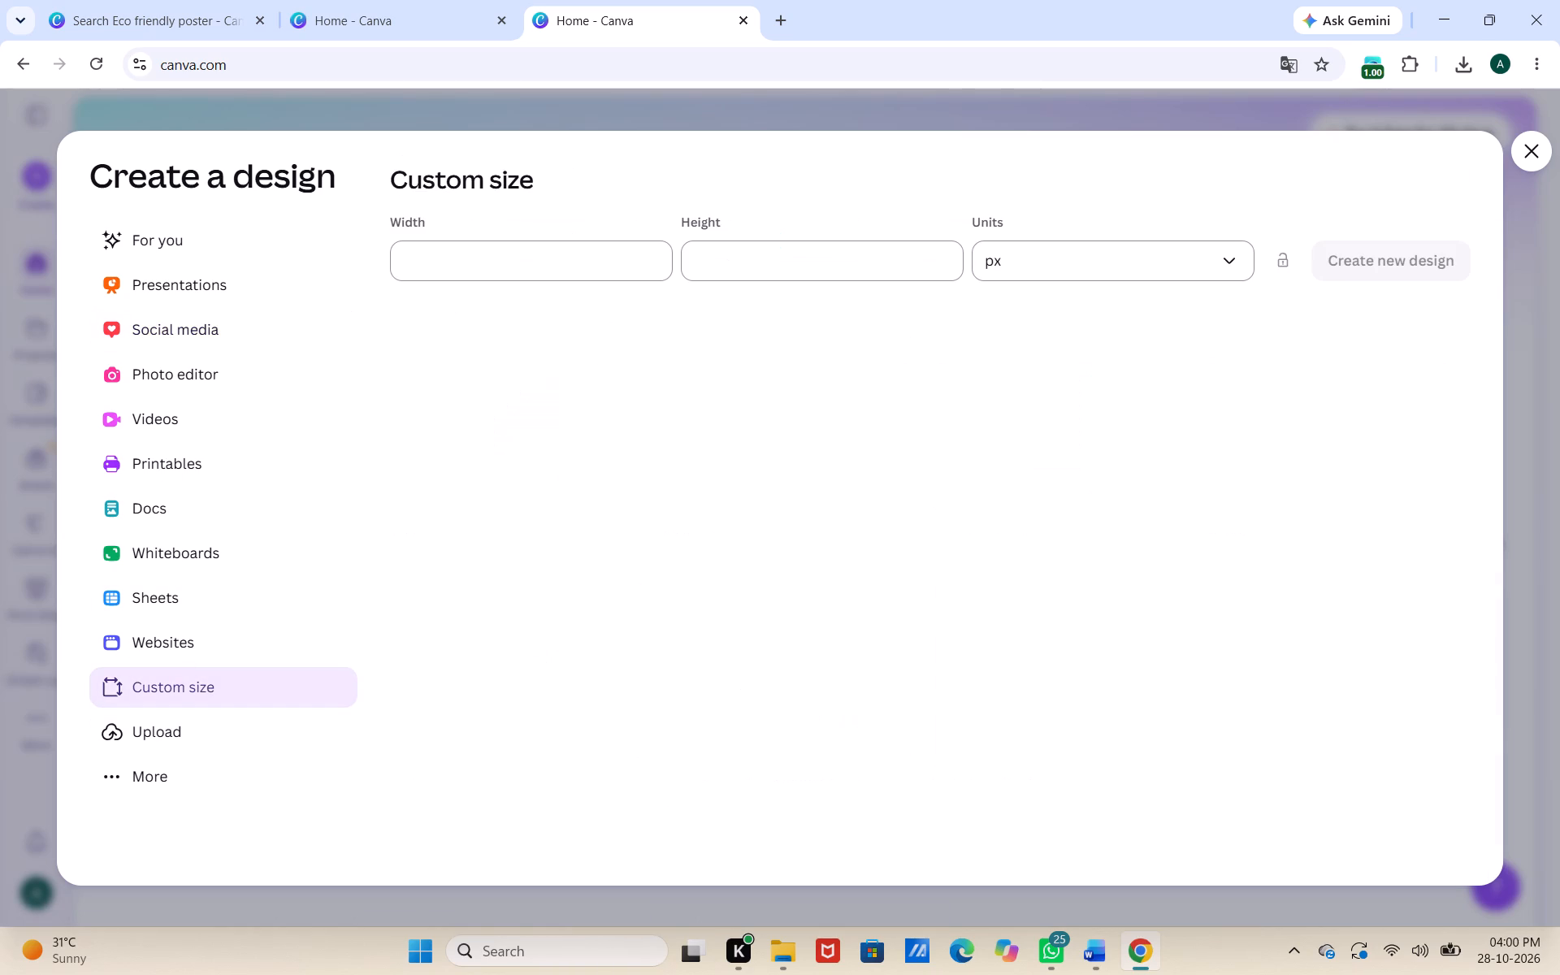
{"action": "left_click", "coordinate": [542, 255]}
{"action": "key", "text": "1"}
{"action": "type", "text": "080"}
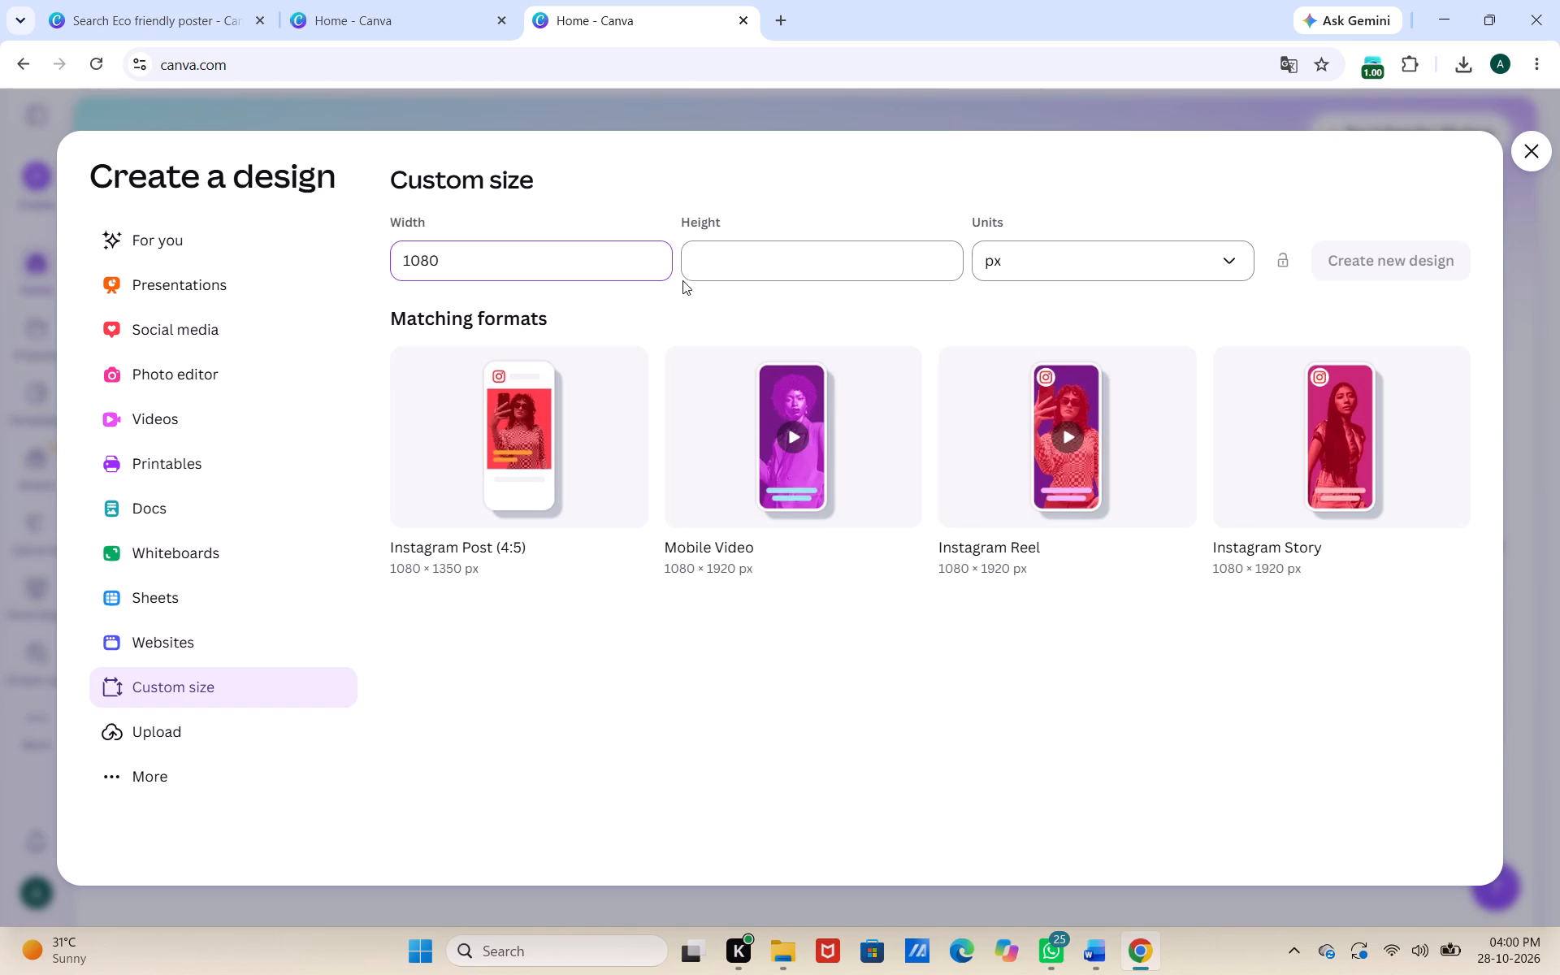
{"action": "left_click", "coordinate": [820, 265]}
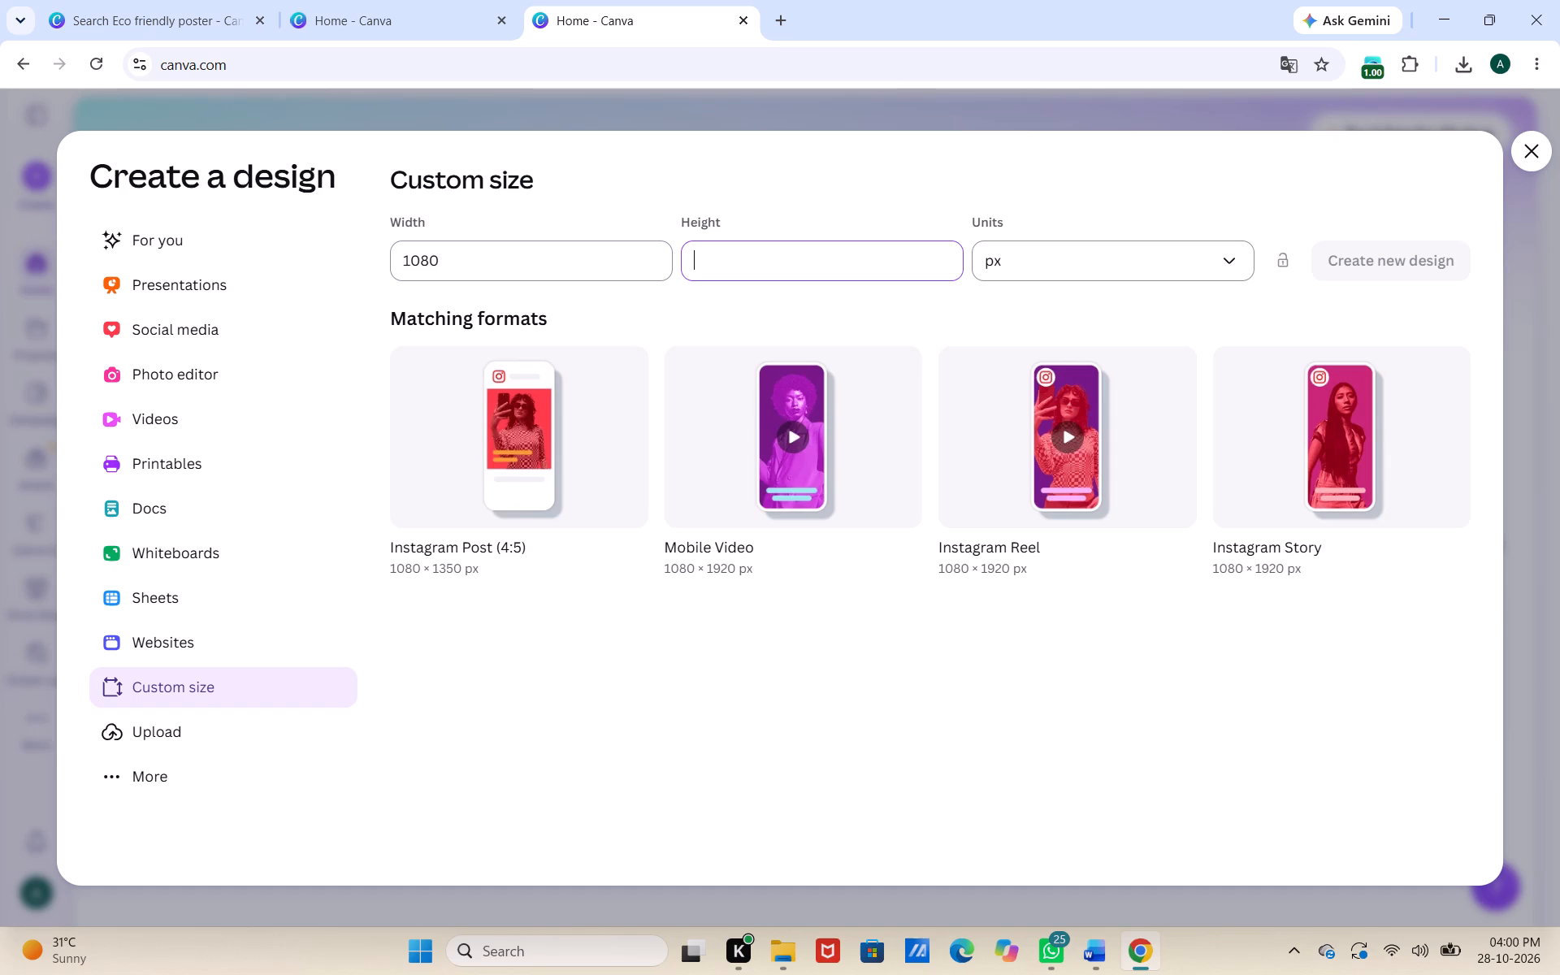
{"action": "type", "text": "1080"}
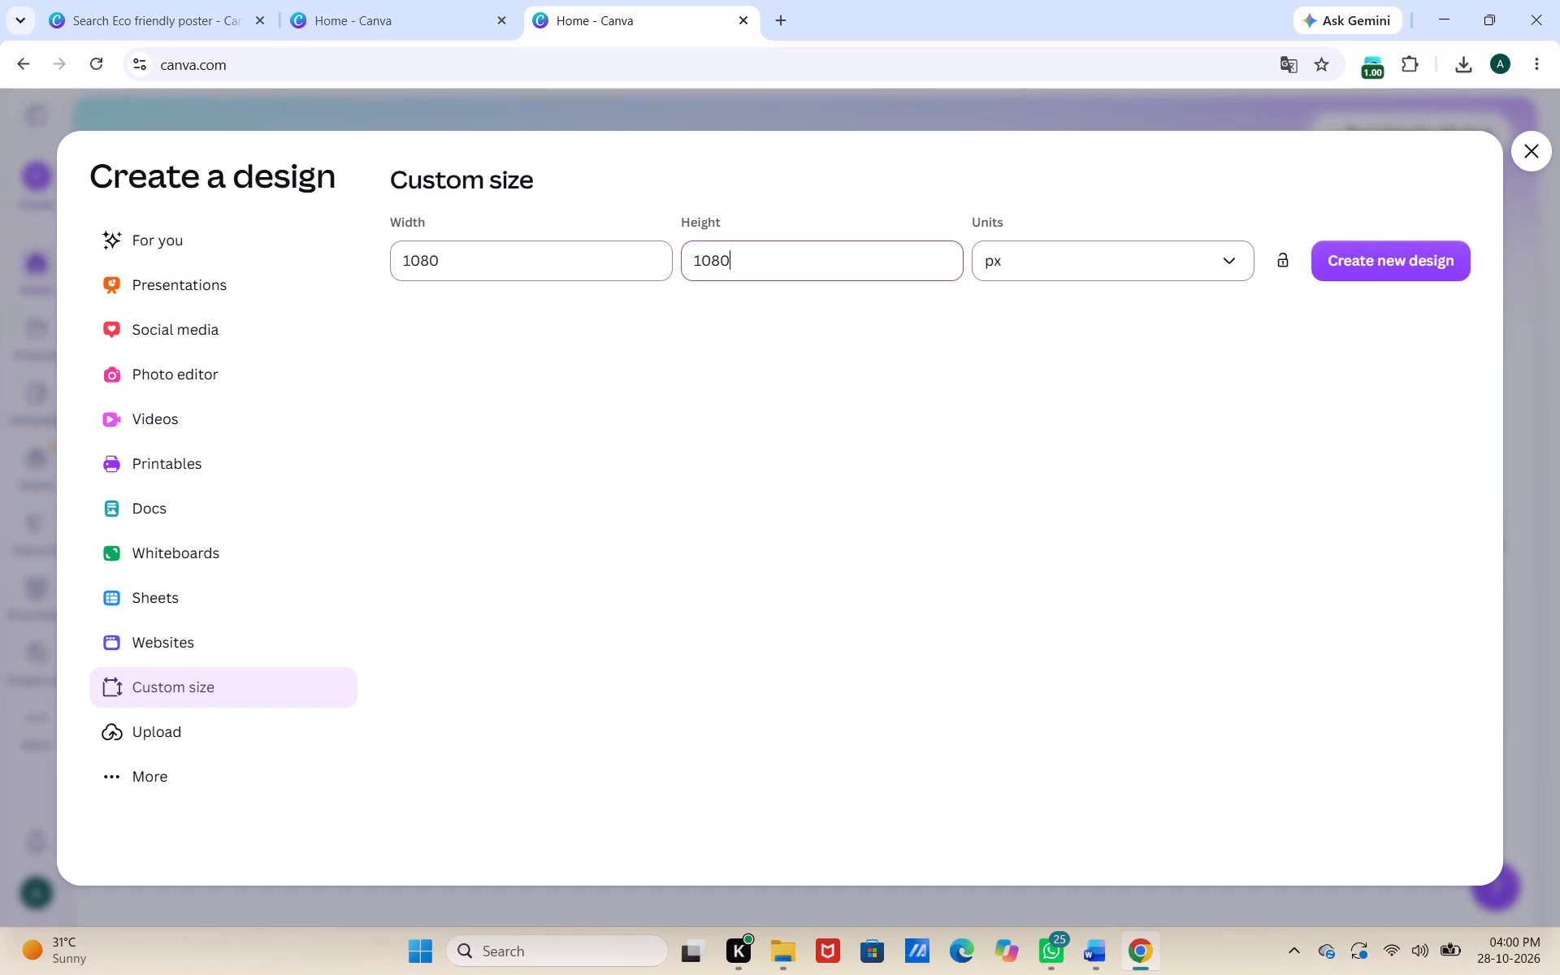
{"action": "left_click", "coordinate": [1358, 266]}
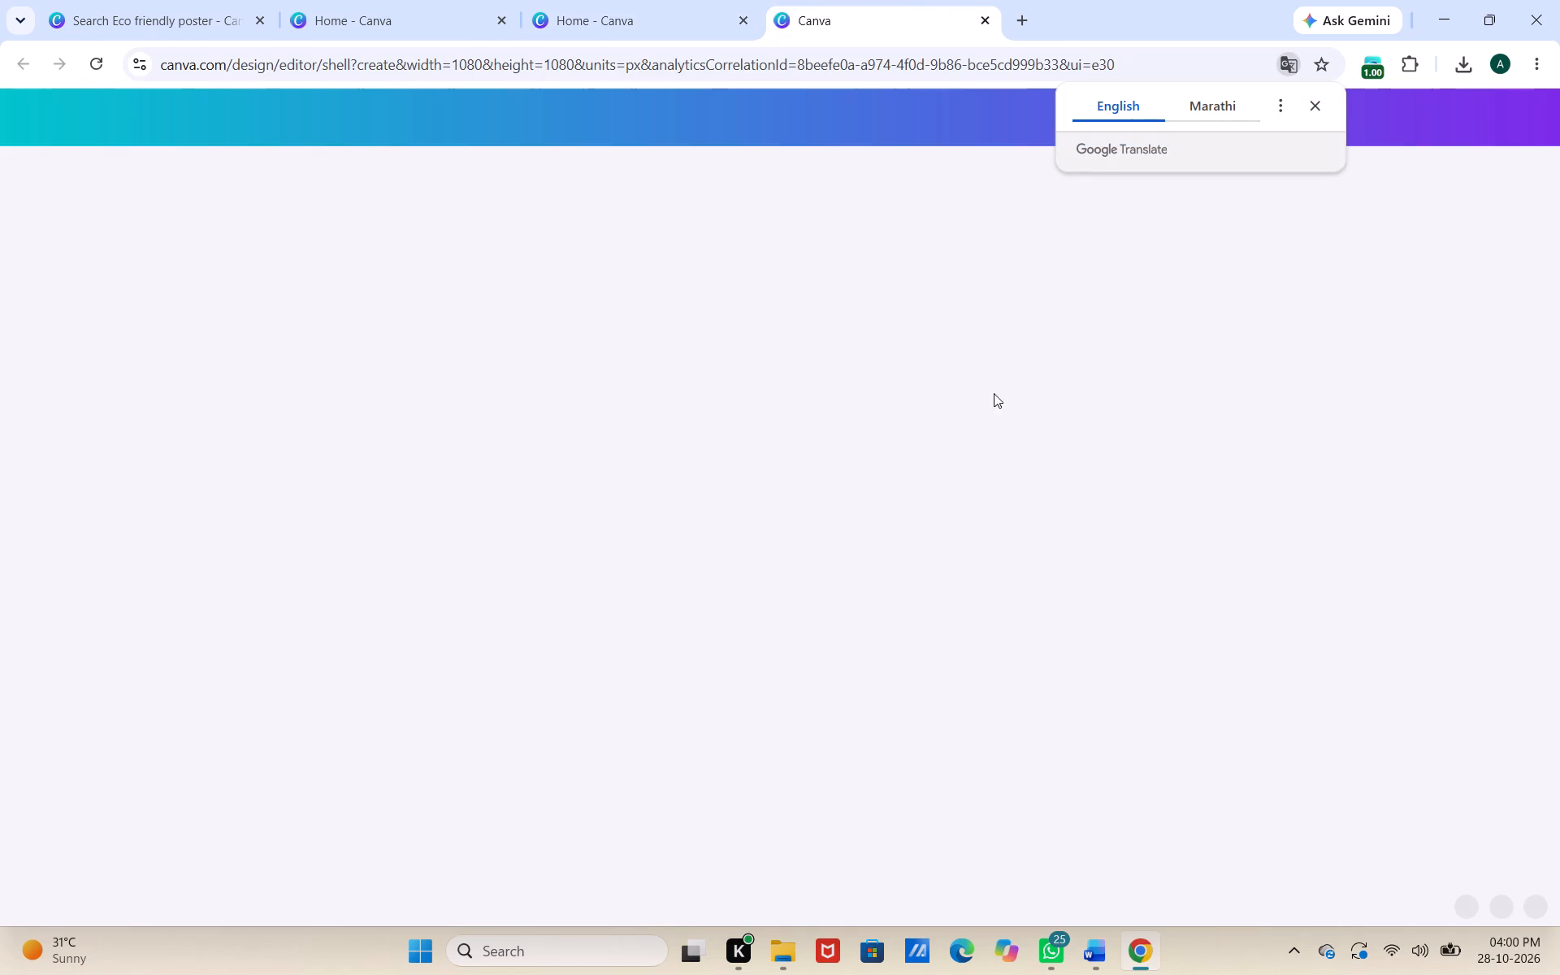
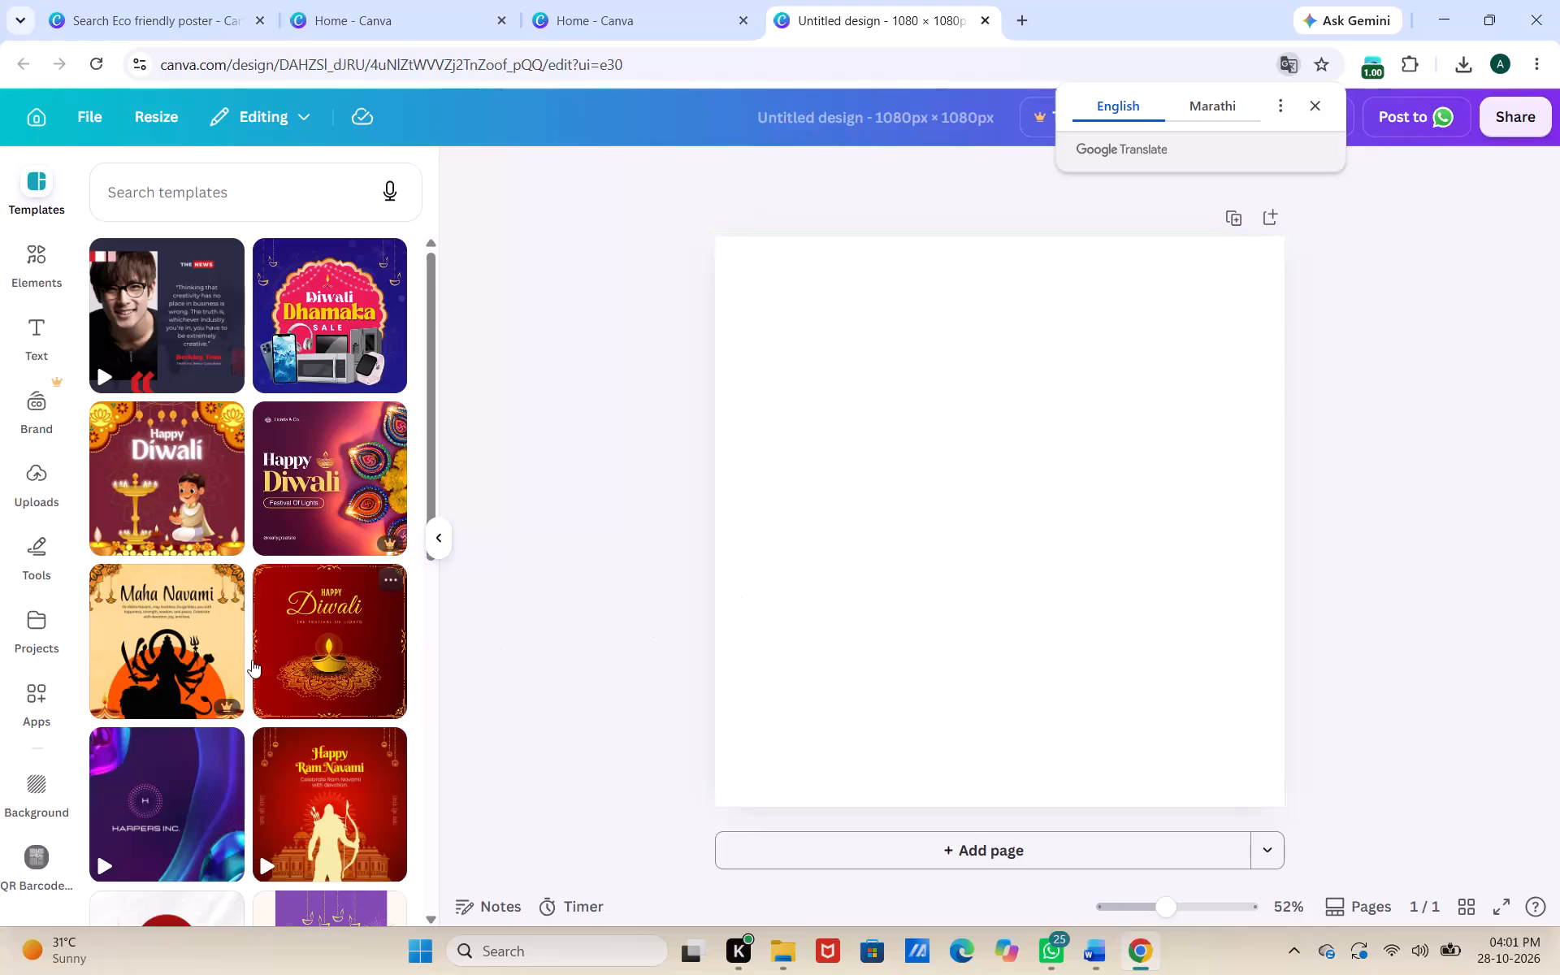
Search the backgrounds for light cream, but set the blank page's background to solid white.
{"action": "left_click", "coordinate": [56, 797]}
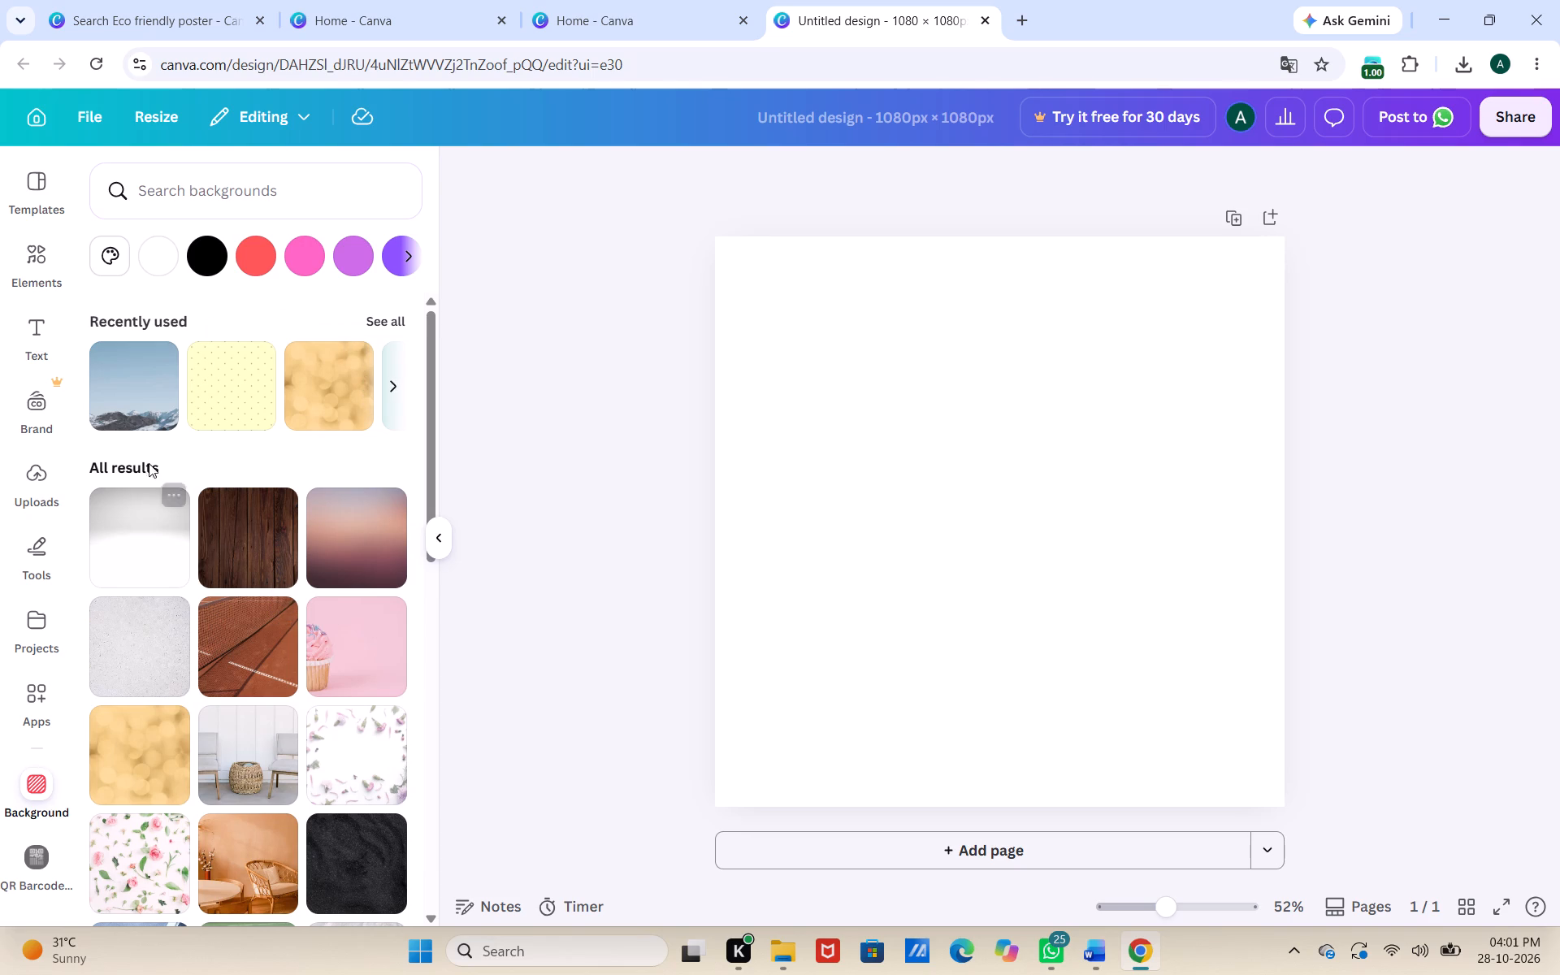
{"action": "left_click", "coordinate": [103, 249]}
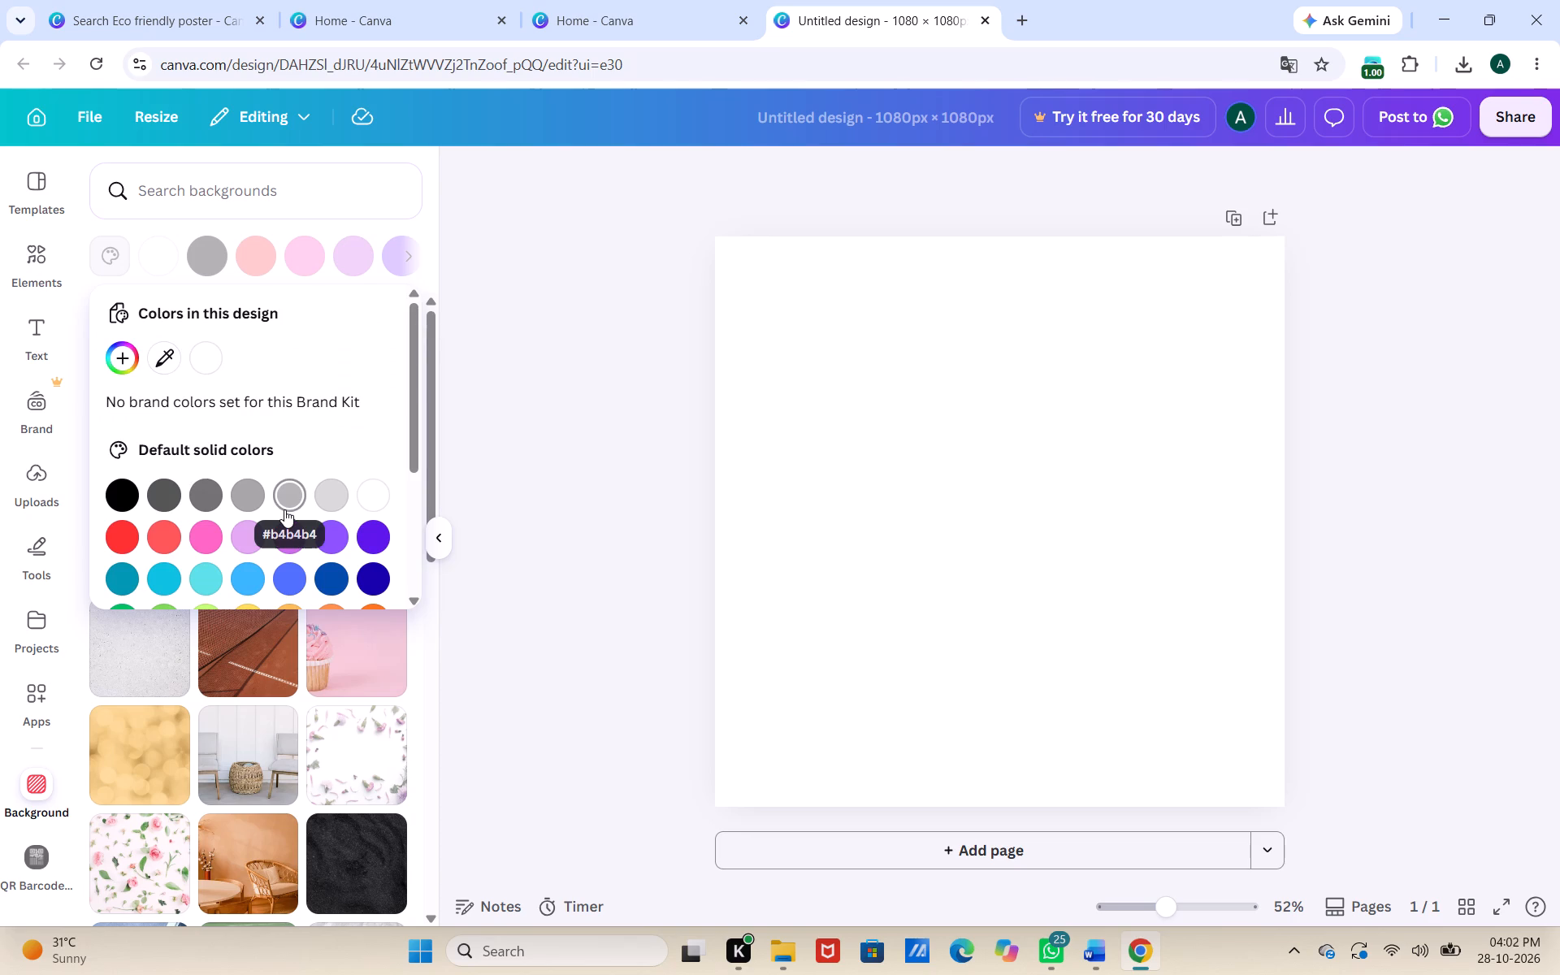
{"action": "scroll", "coordinate": [284, 509], "scroll_direction": "down", "scroll_amount": 1}
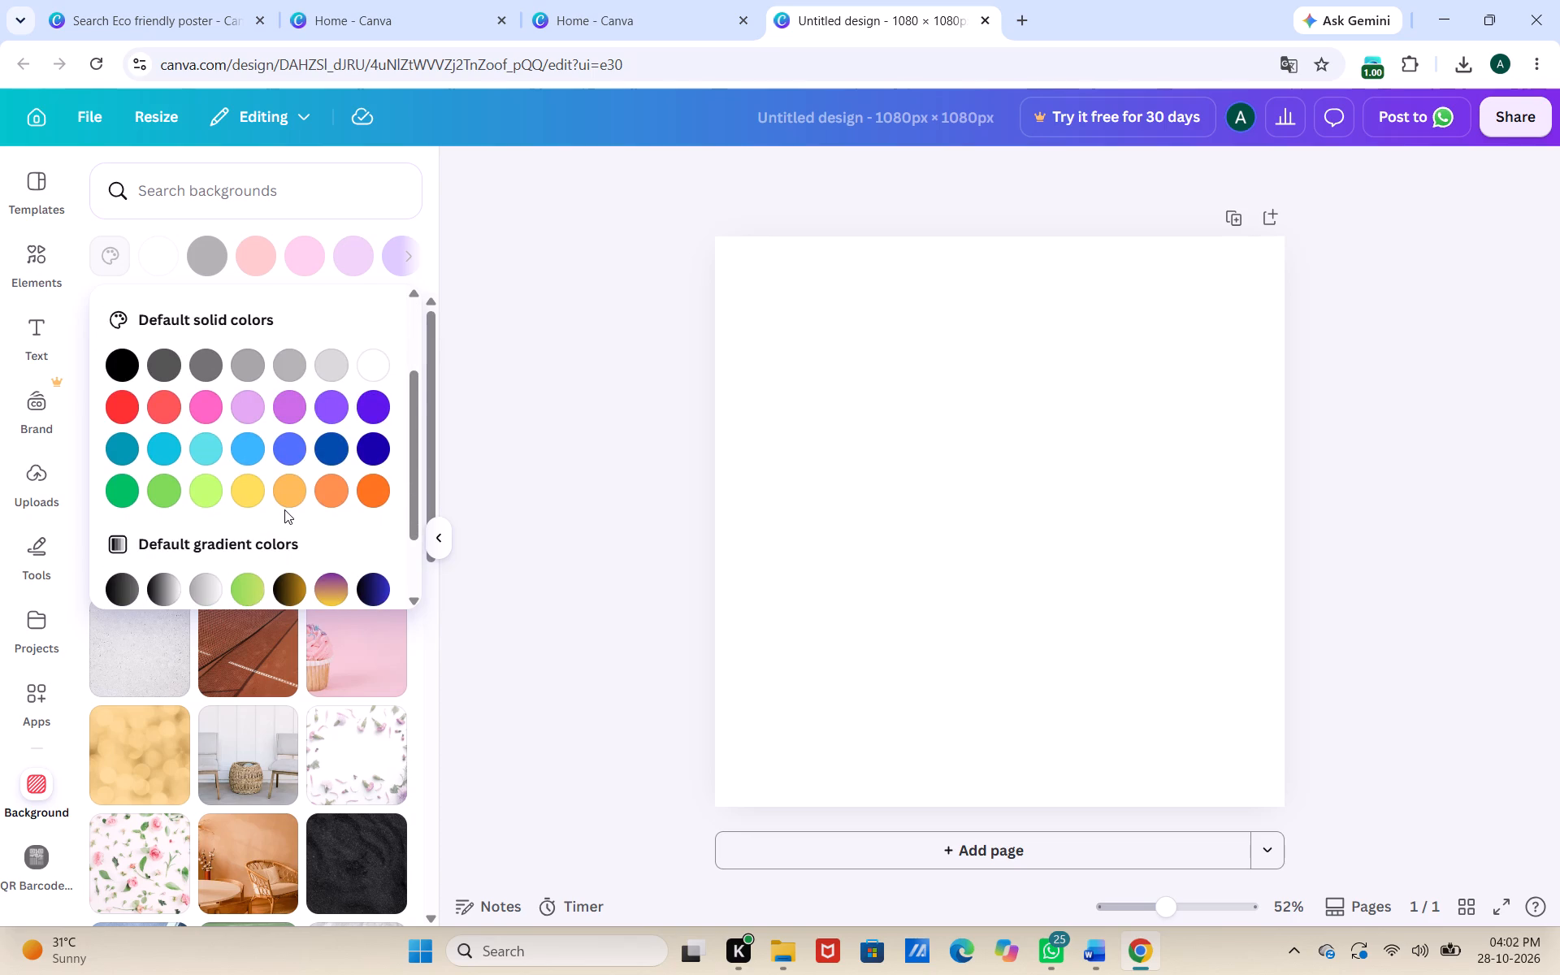
{"action": "scroll", "coordinate": [284, 509], "scroll_direction": "down", "scroll_amount": 1}
{"action": "scroll", "coordinate": [284, 509], "scroll_direction": "up", "scroll_amount": 4}
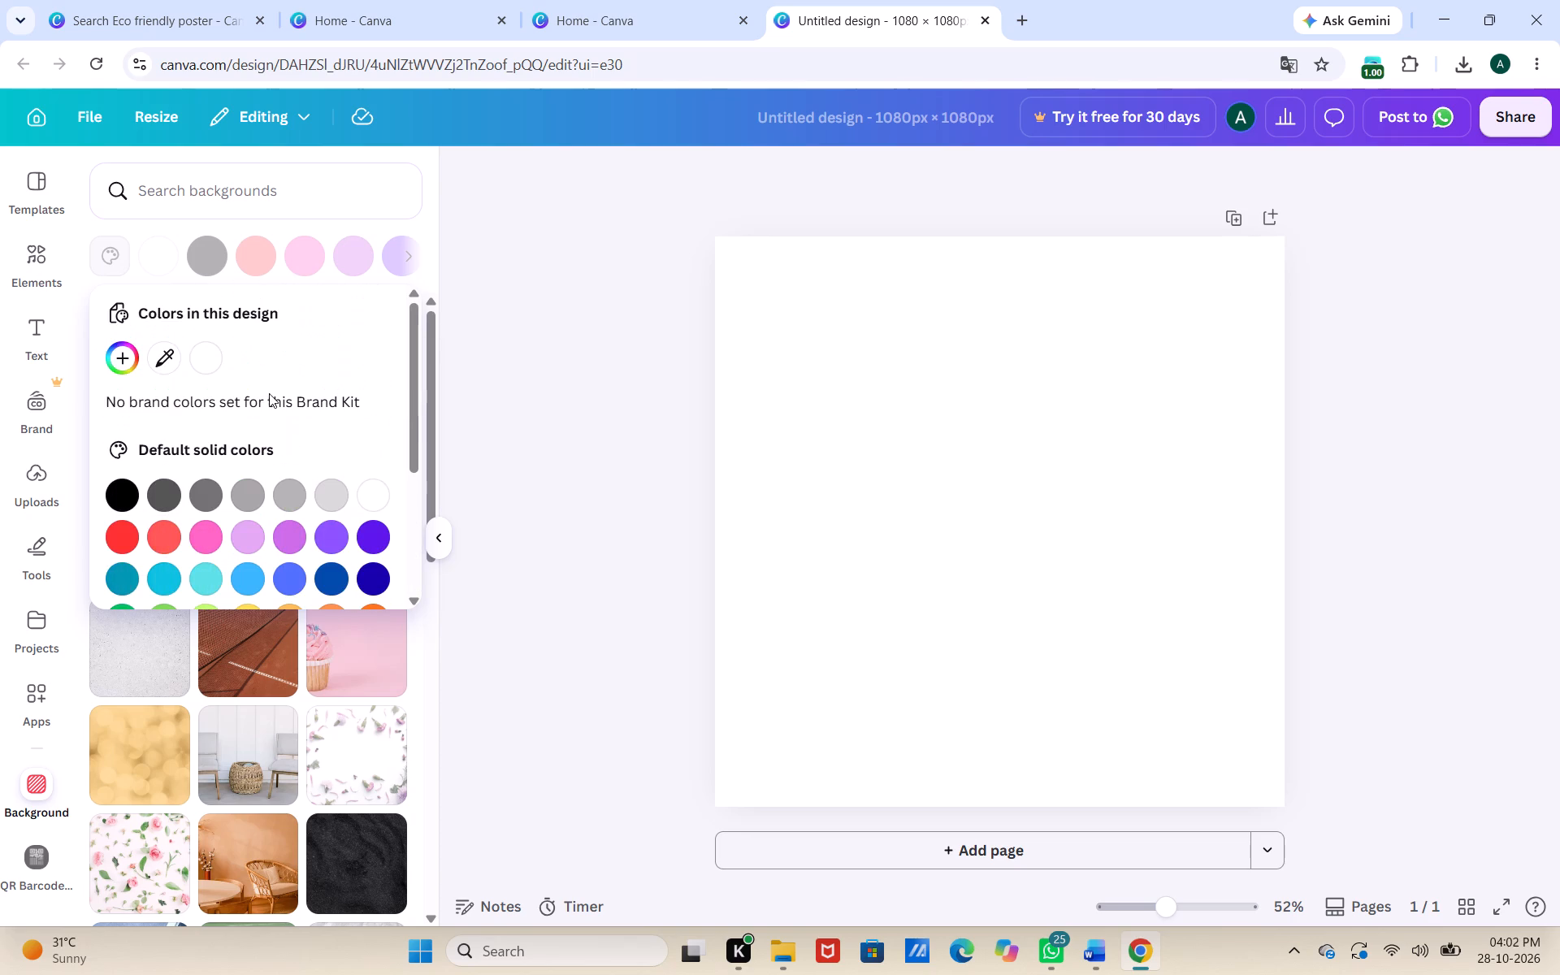
{"action": "left_click", "coordinate": [272, 201]}
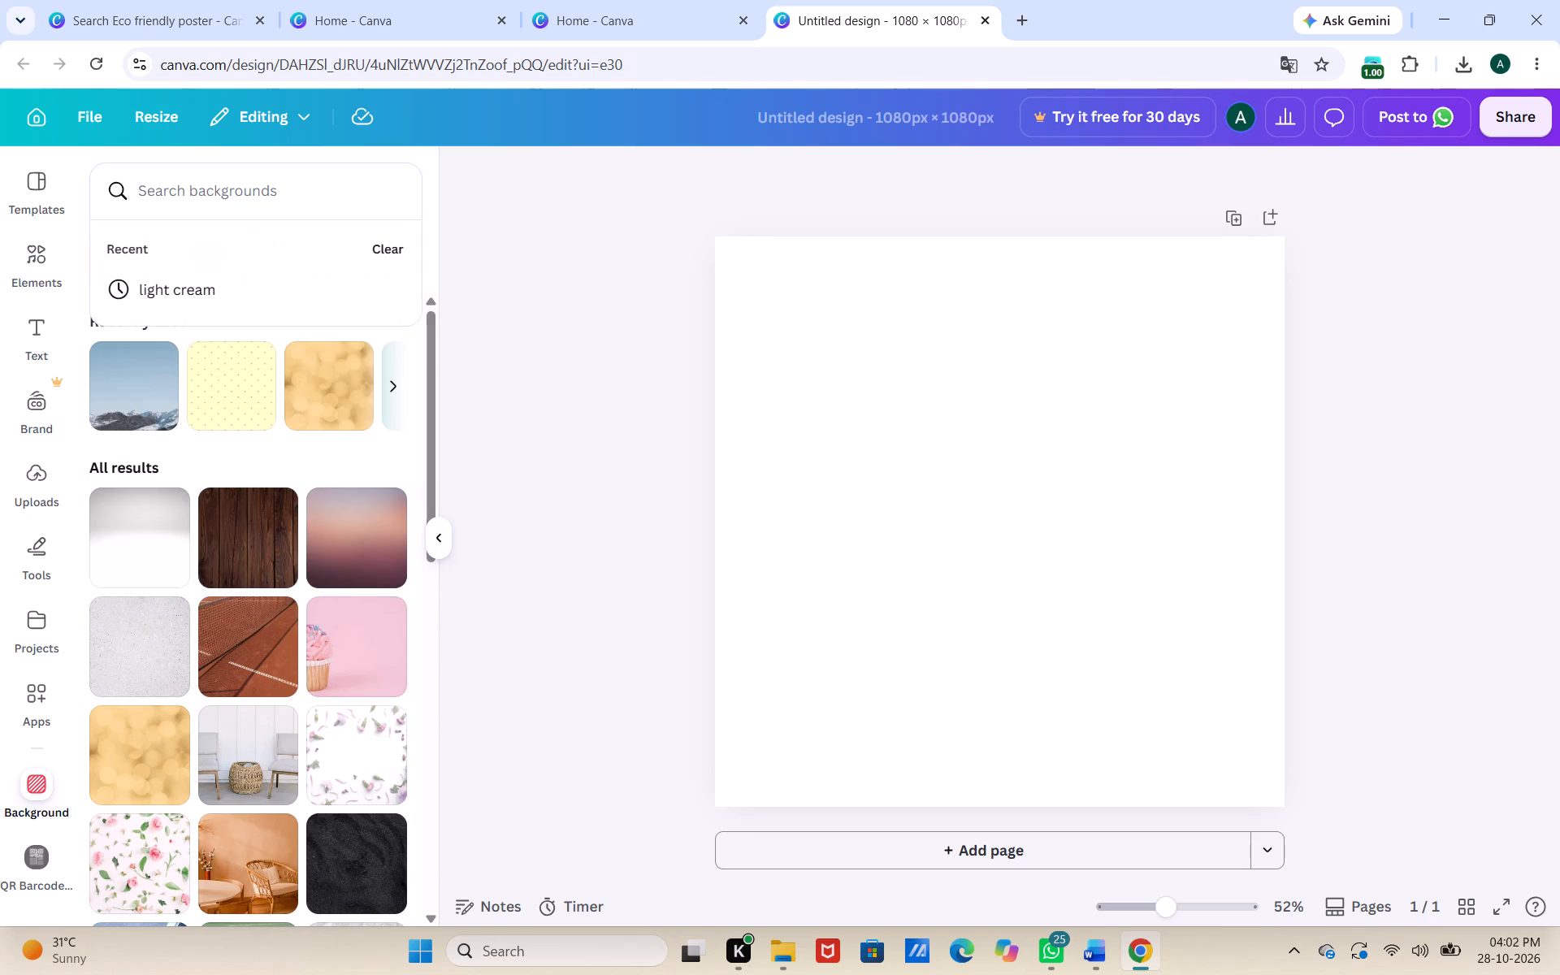
{"action": "left_click", "coordinate": [224, 287]}
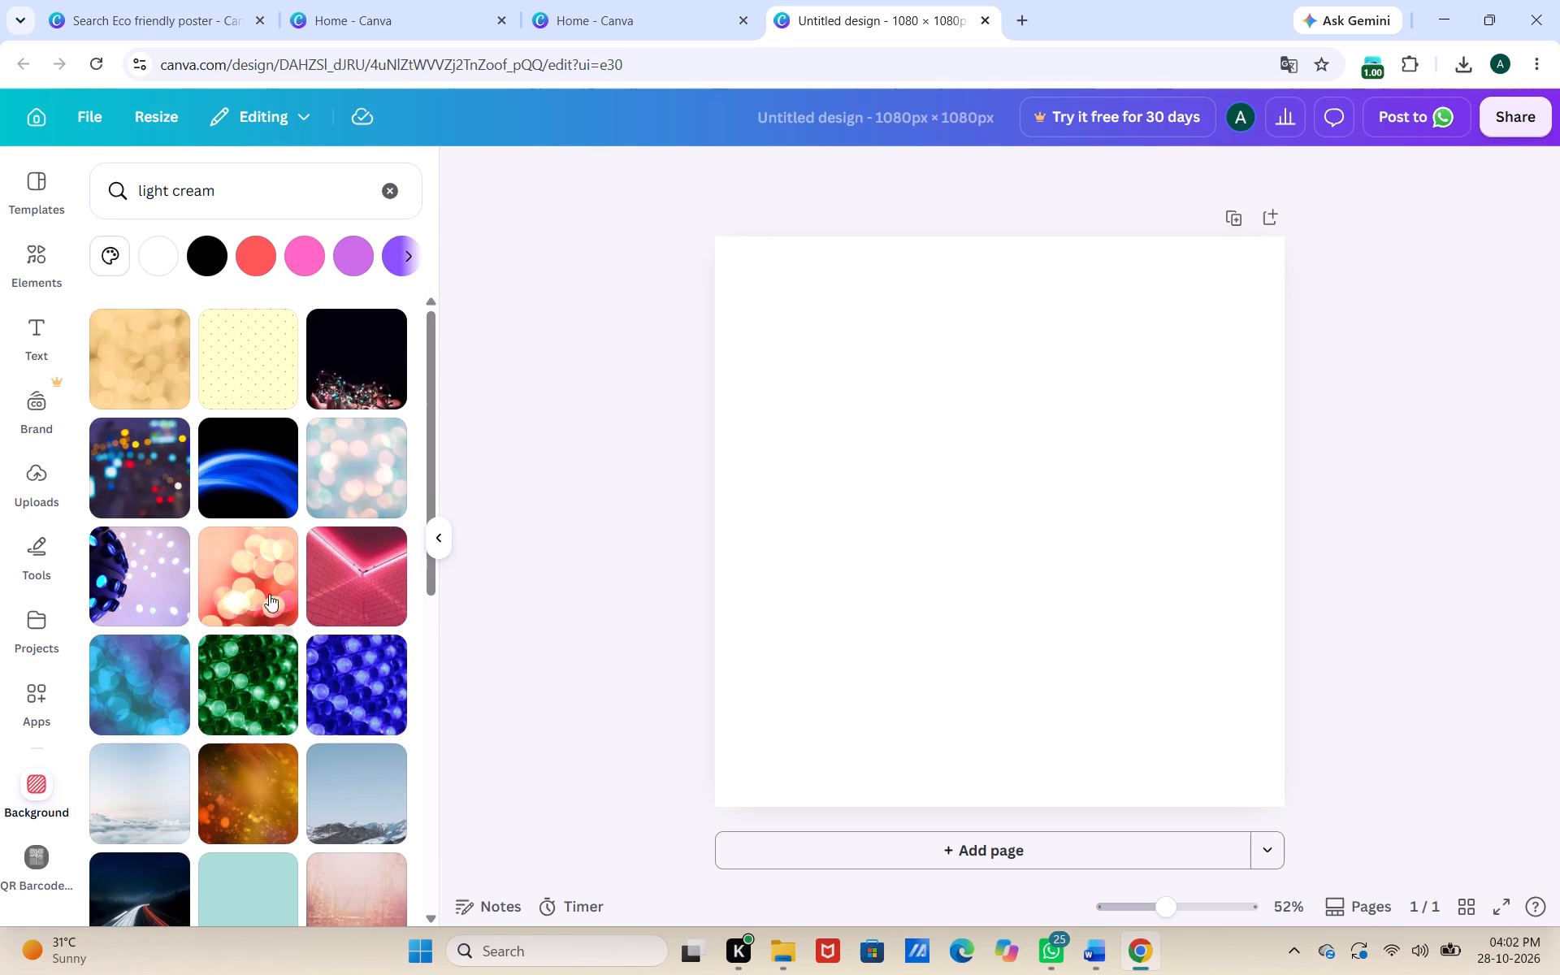
{"action": "scroll", "coordinate": [249, 401], "scroll_direction": "right", "scroll_amount": 2}
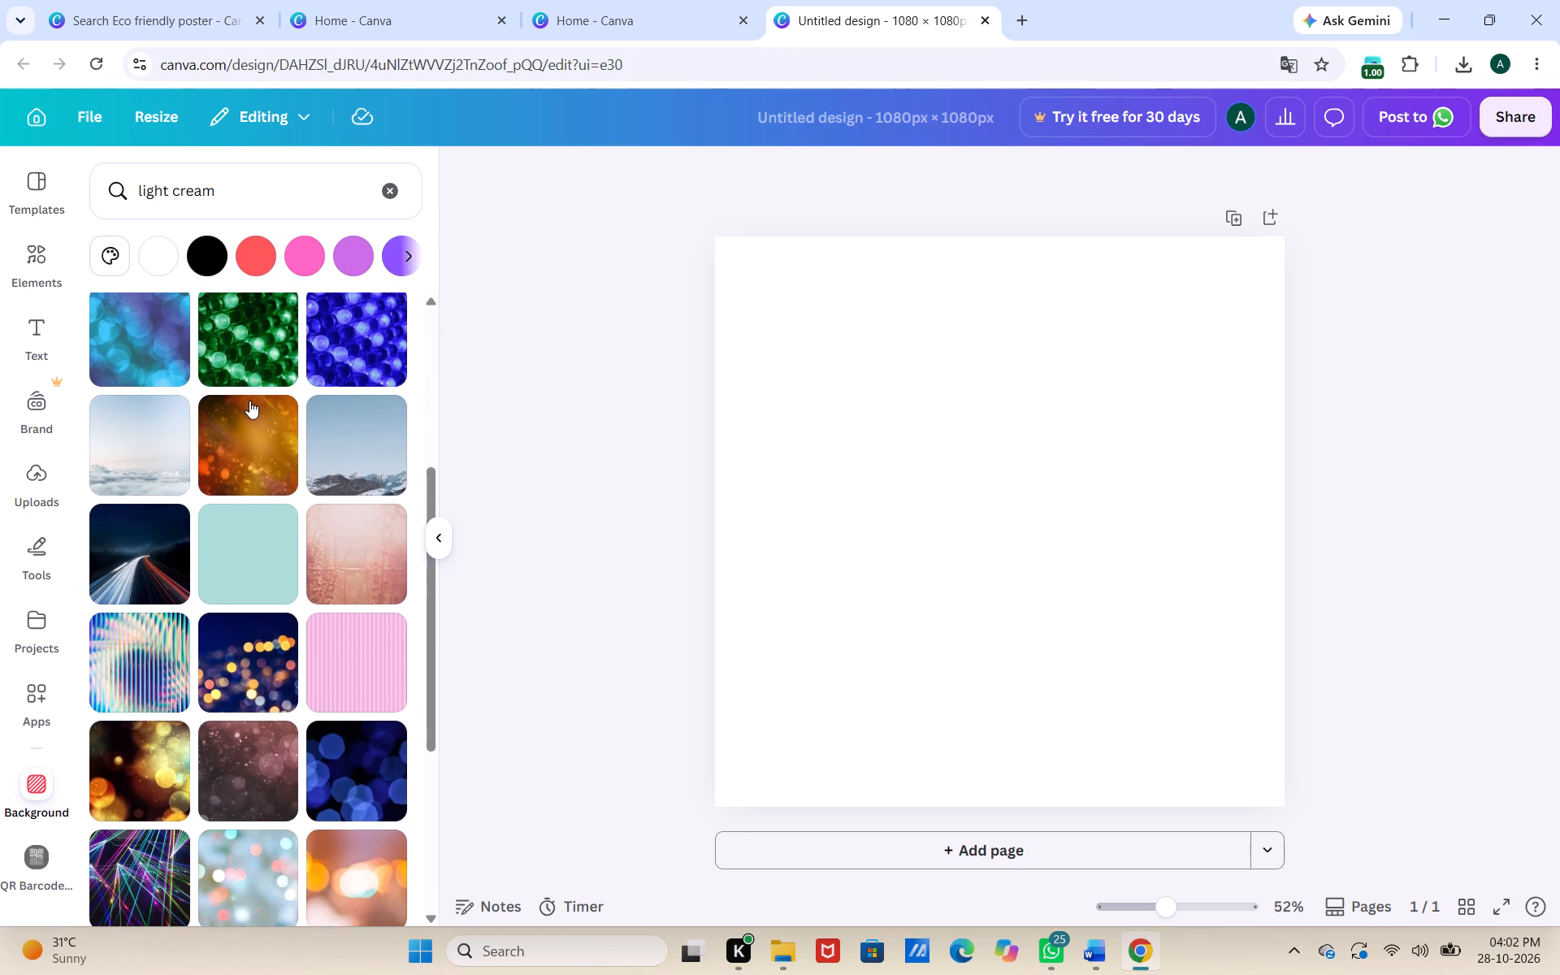
{"action": "scroll", "coordinate": [249, 401], "scroll_direction": "right", "scroll_amount": 1}
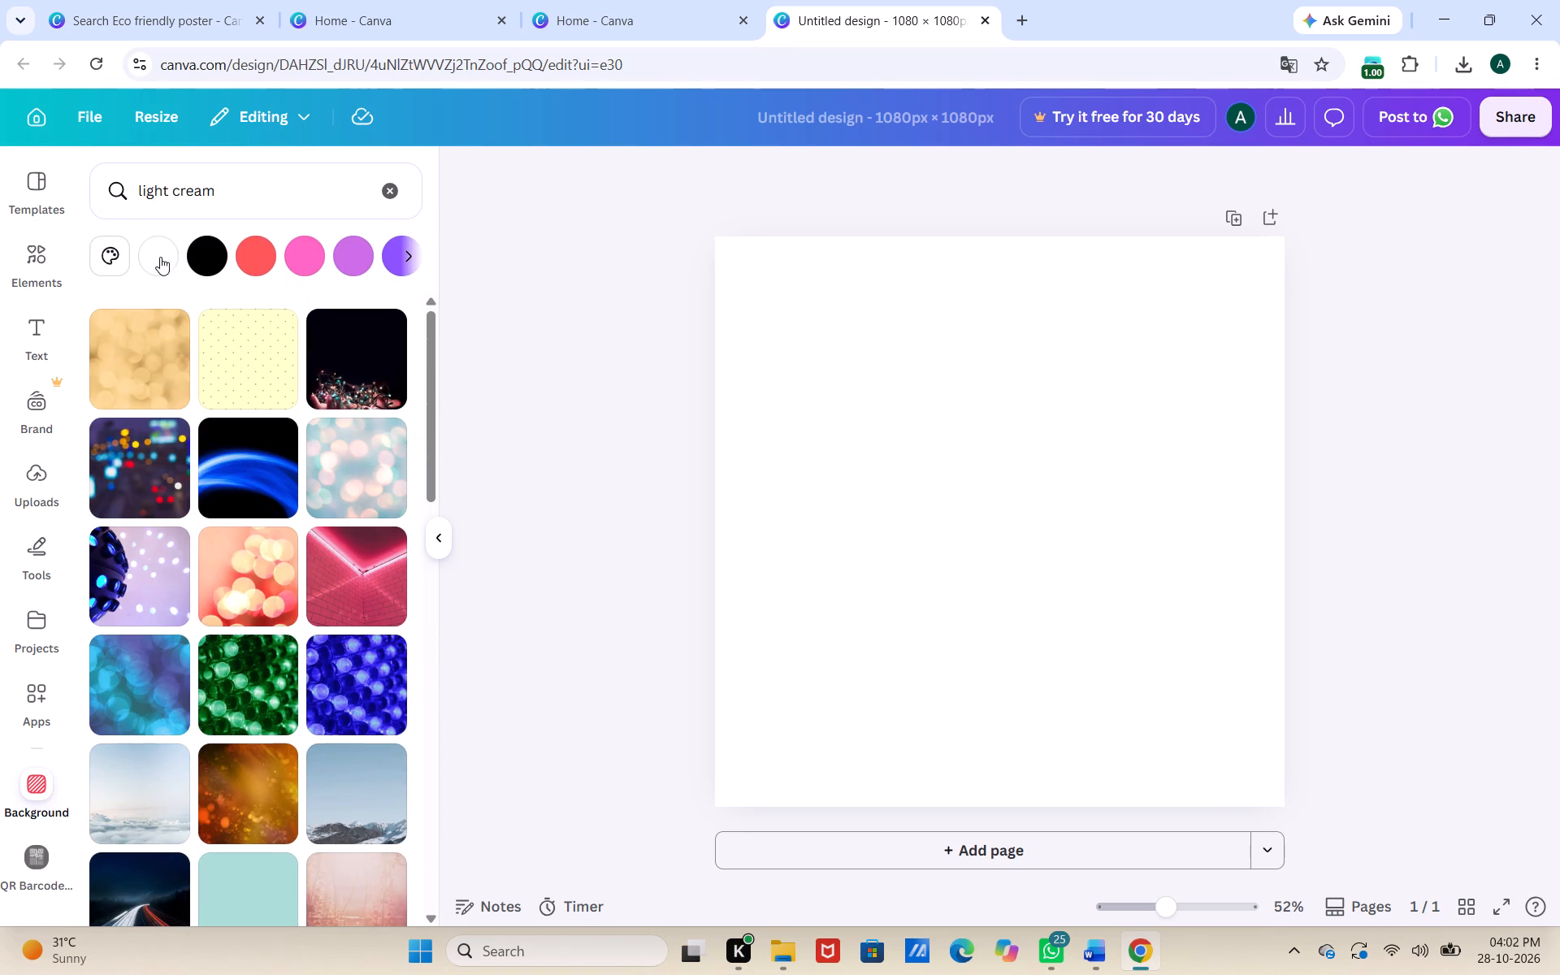
{"action": "left_click", "coordinate": [162, 259]}
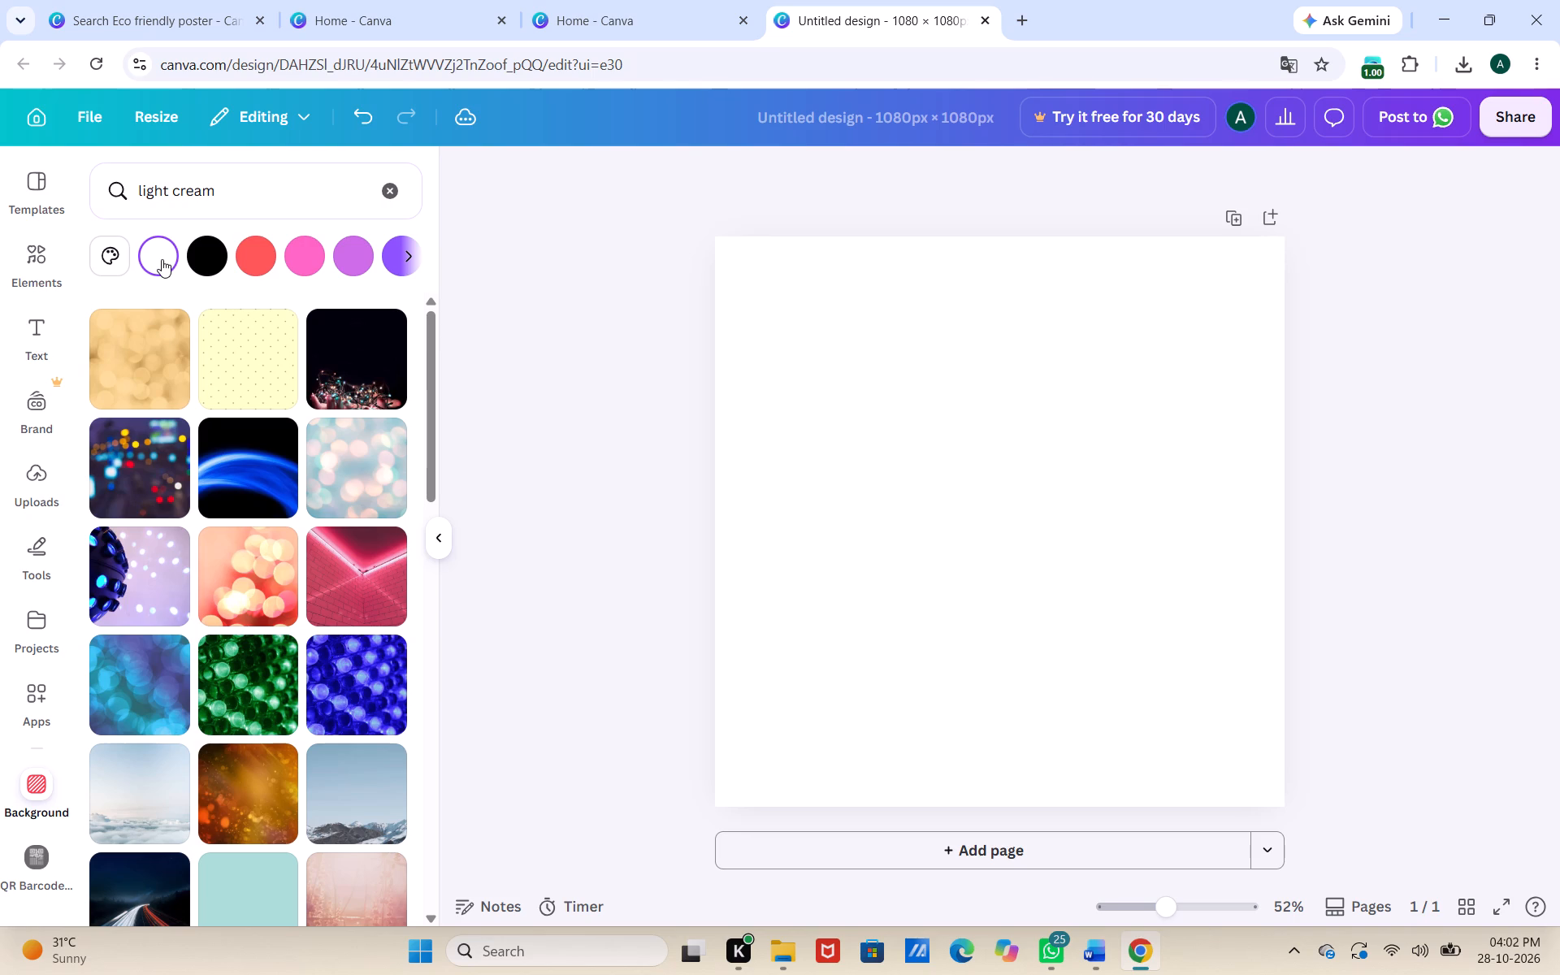
{"action": "left_click", "coordinate": [162, 259]}
{"action": "left_click", "coordinate": [622, 314]}
Add a heading to the page with the text GREENLIFE.
{"action": "left_click", "coordinate": [41, 343]}
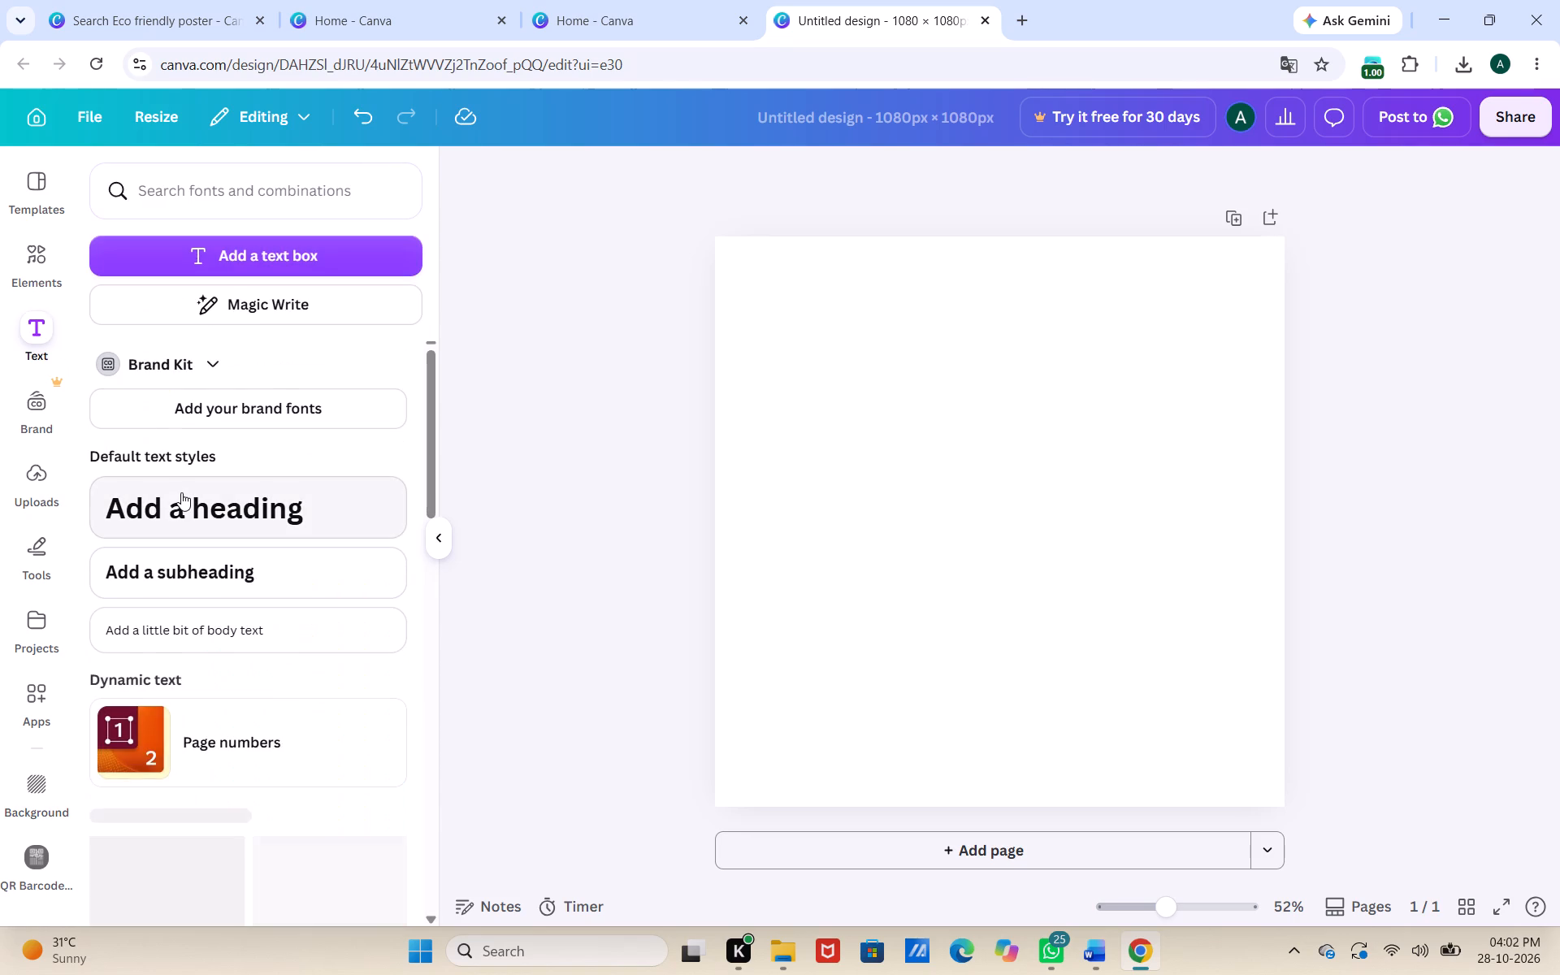
{"action": "left_click", "coordinate": [181, 492]}
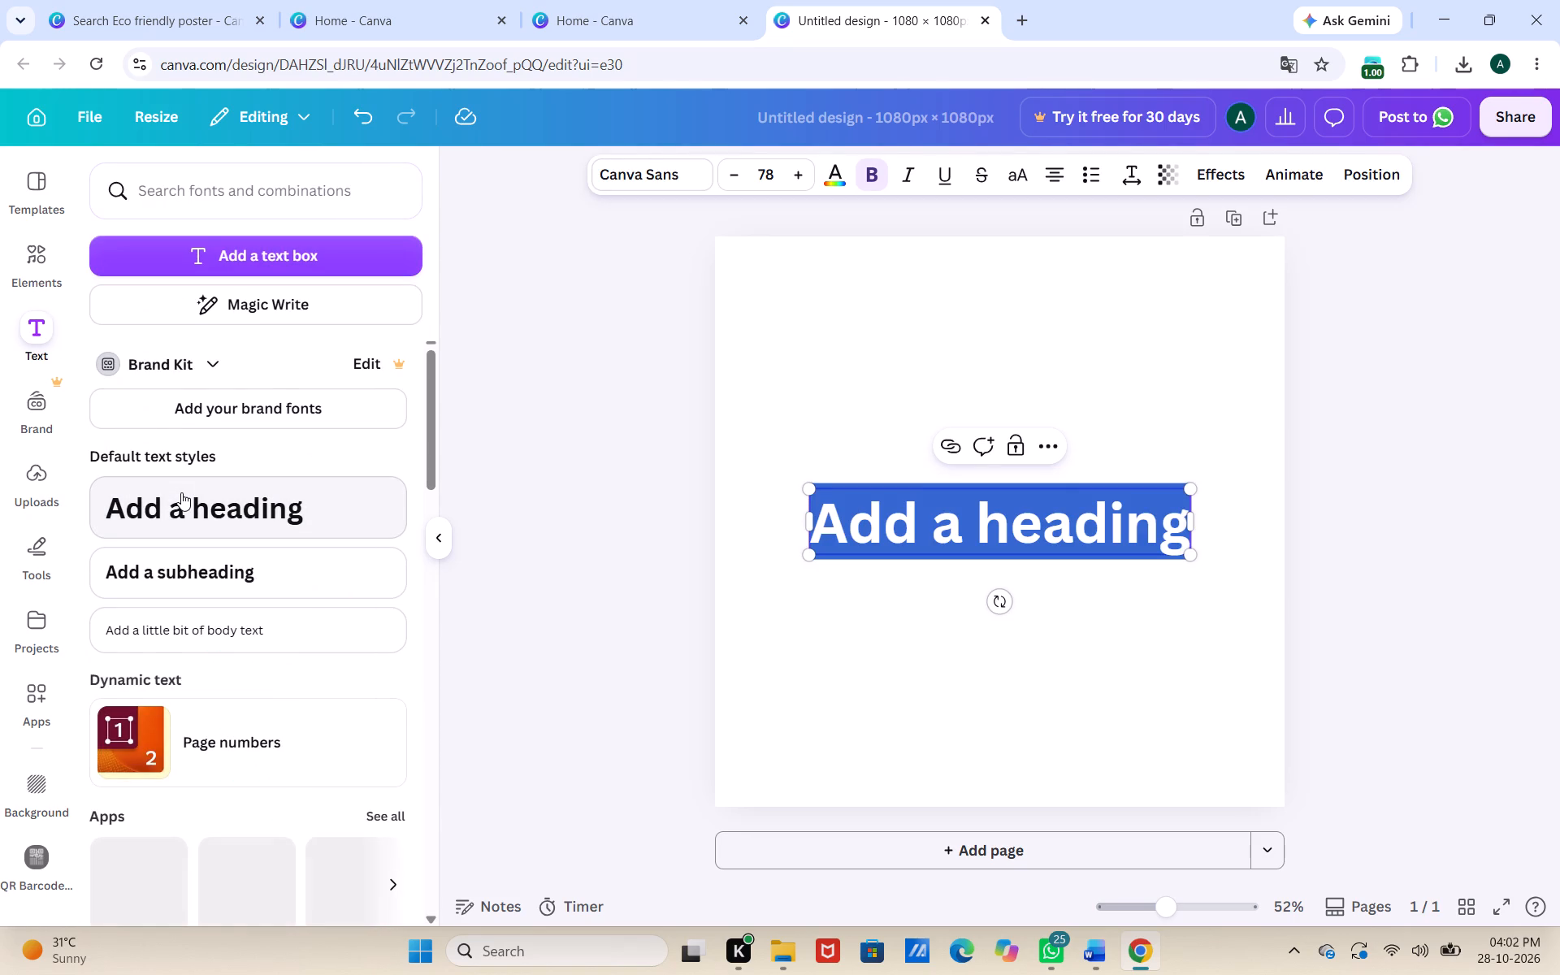
{"action": "type", "text": "GREEN"}
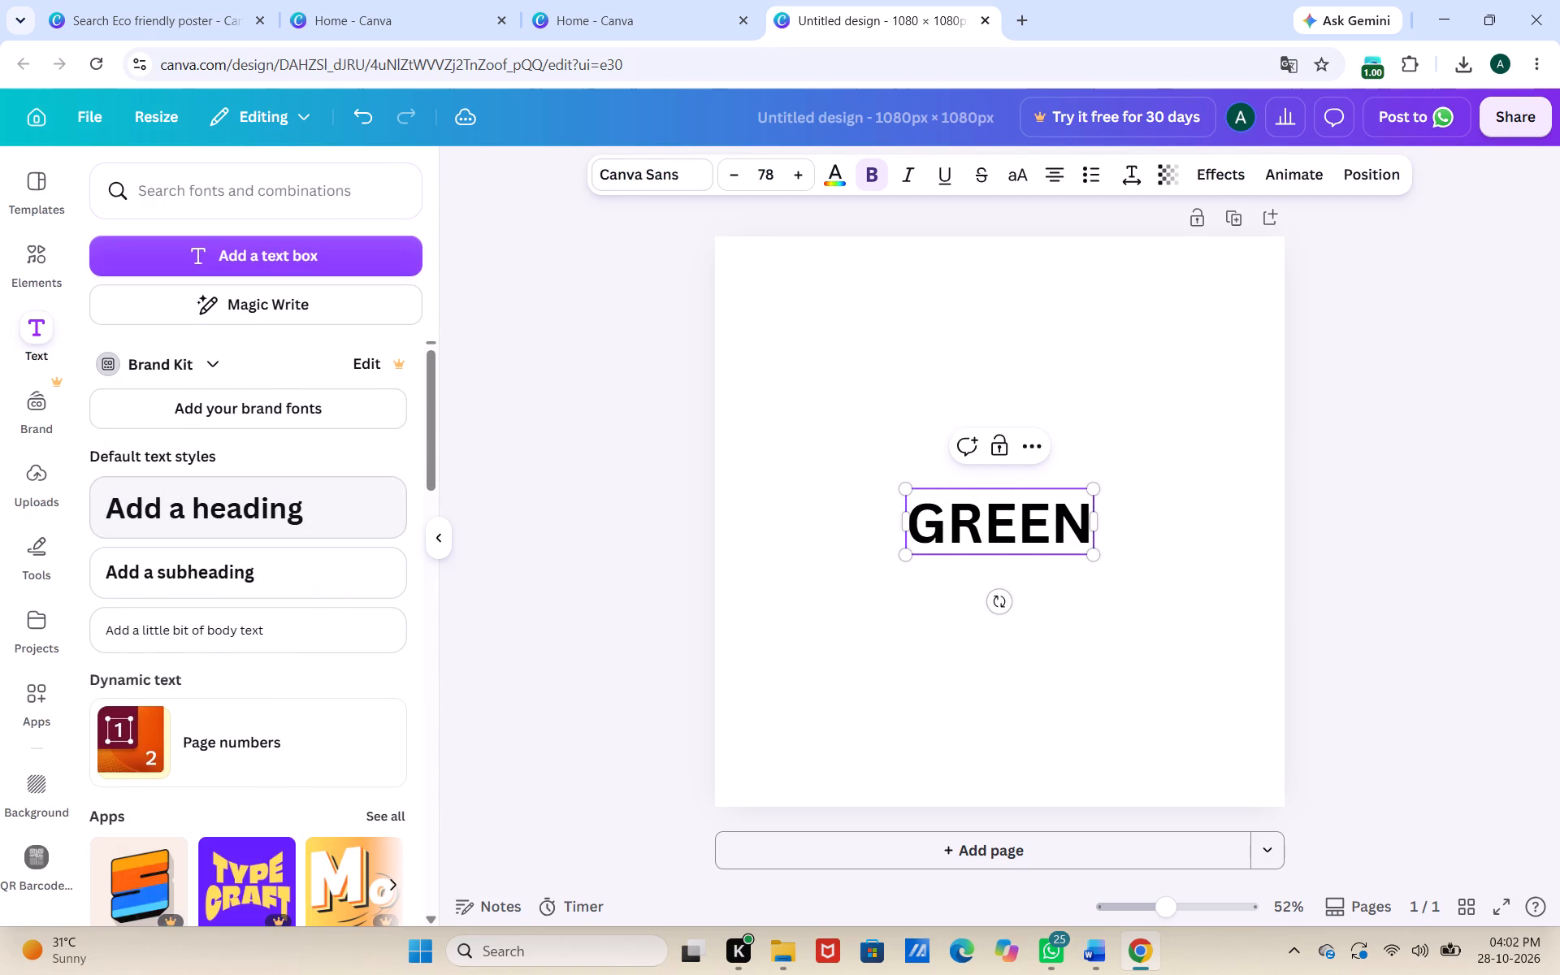
{"action": "type", "text": "LIFE"}
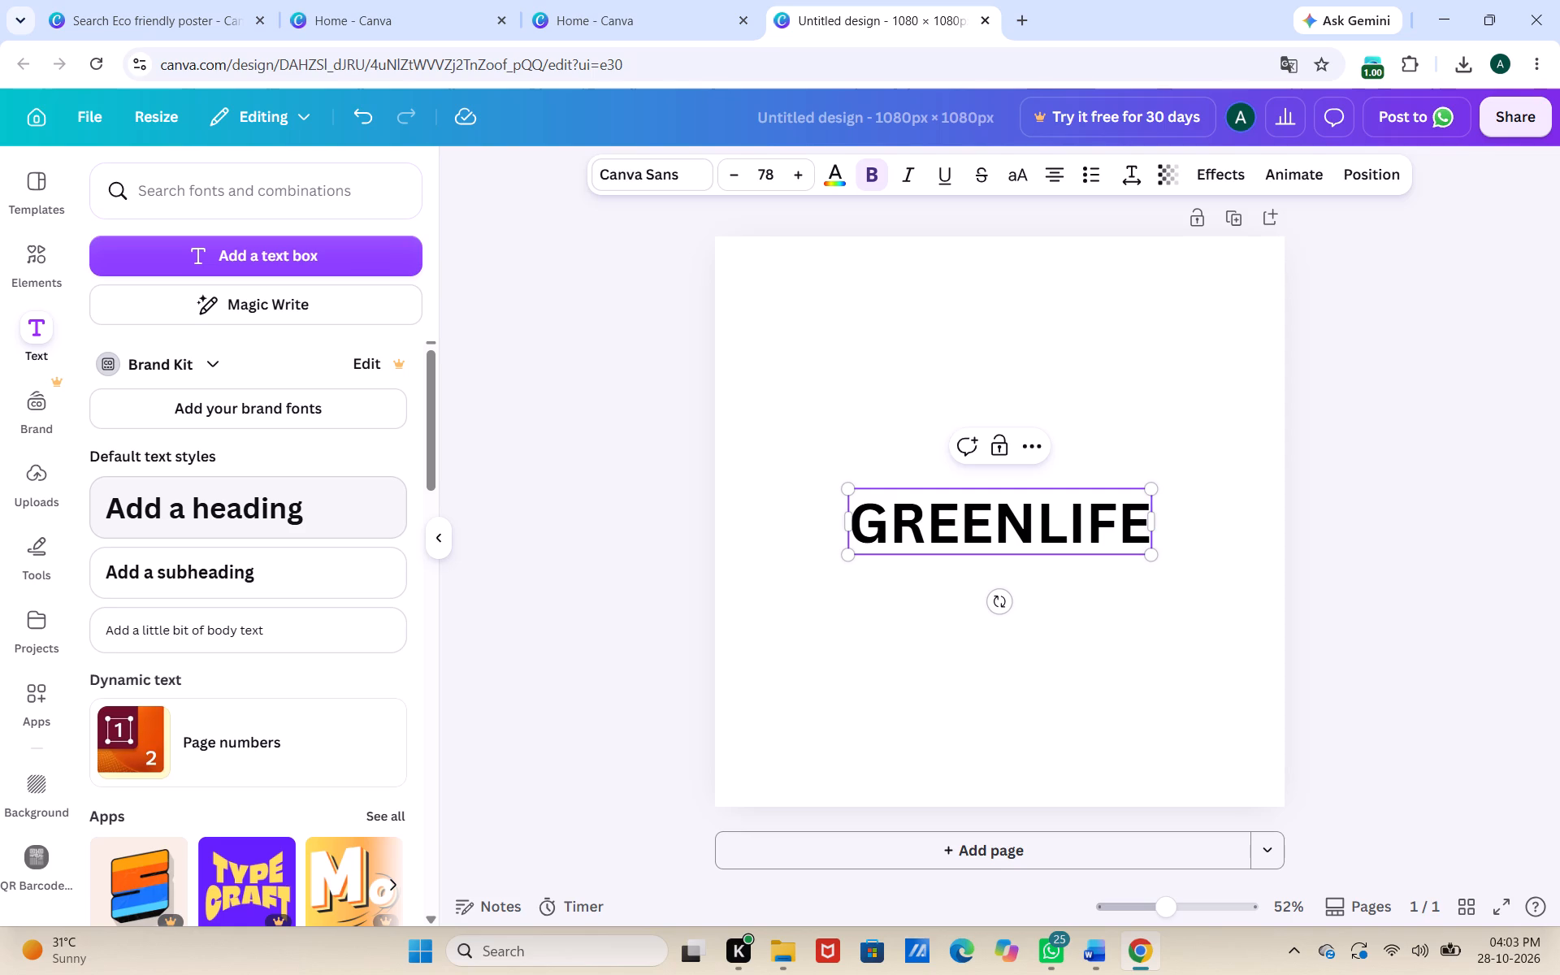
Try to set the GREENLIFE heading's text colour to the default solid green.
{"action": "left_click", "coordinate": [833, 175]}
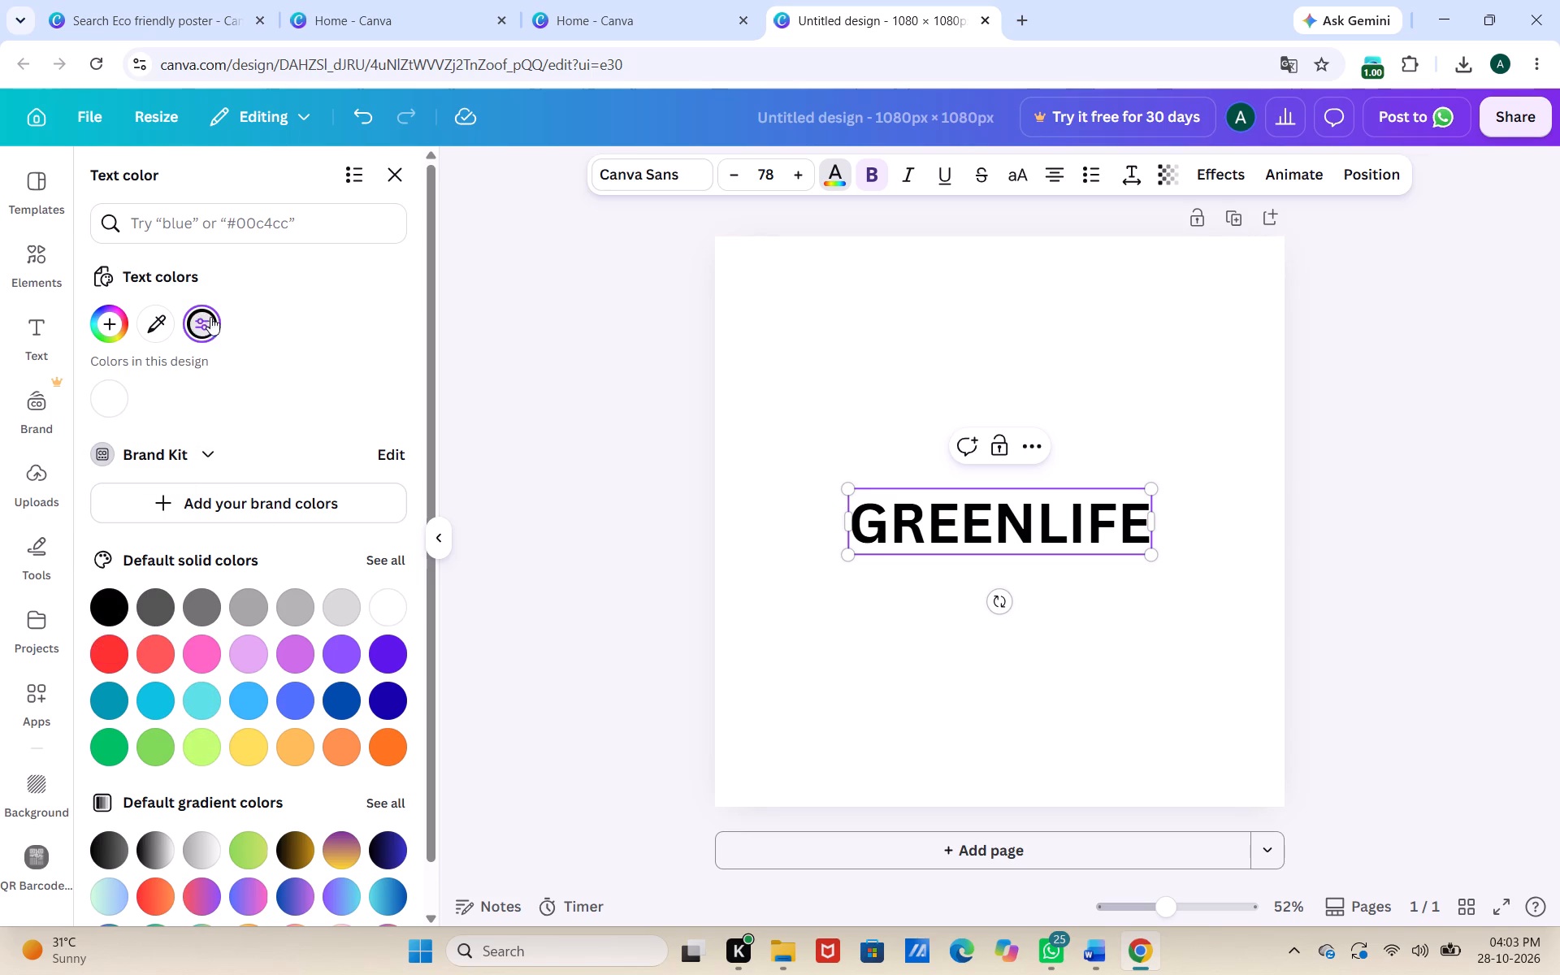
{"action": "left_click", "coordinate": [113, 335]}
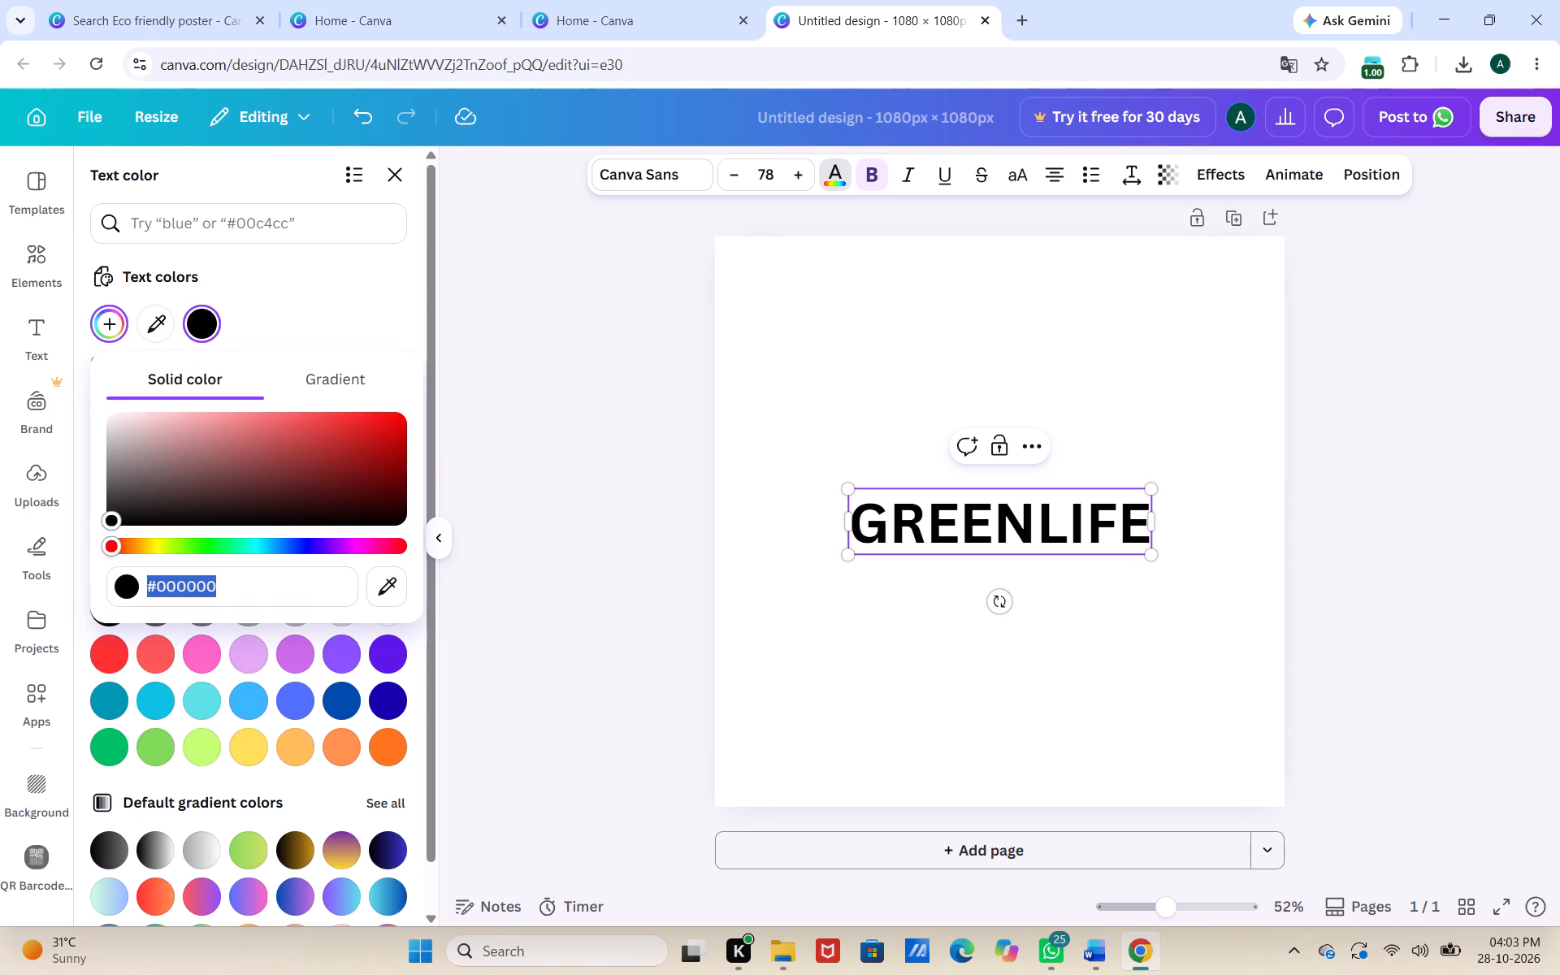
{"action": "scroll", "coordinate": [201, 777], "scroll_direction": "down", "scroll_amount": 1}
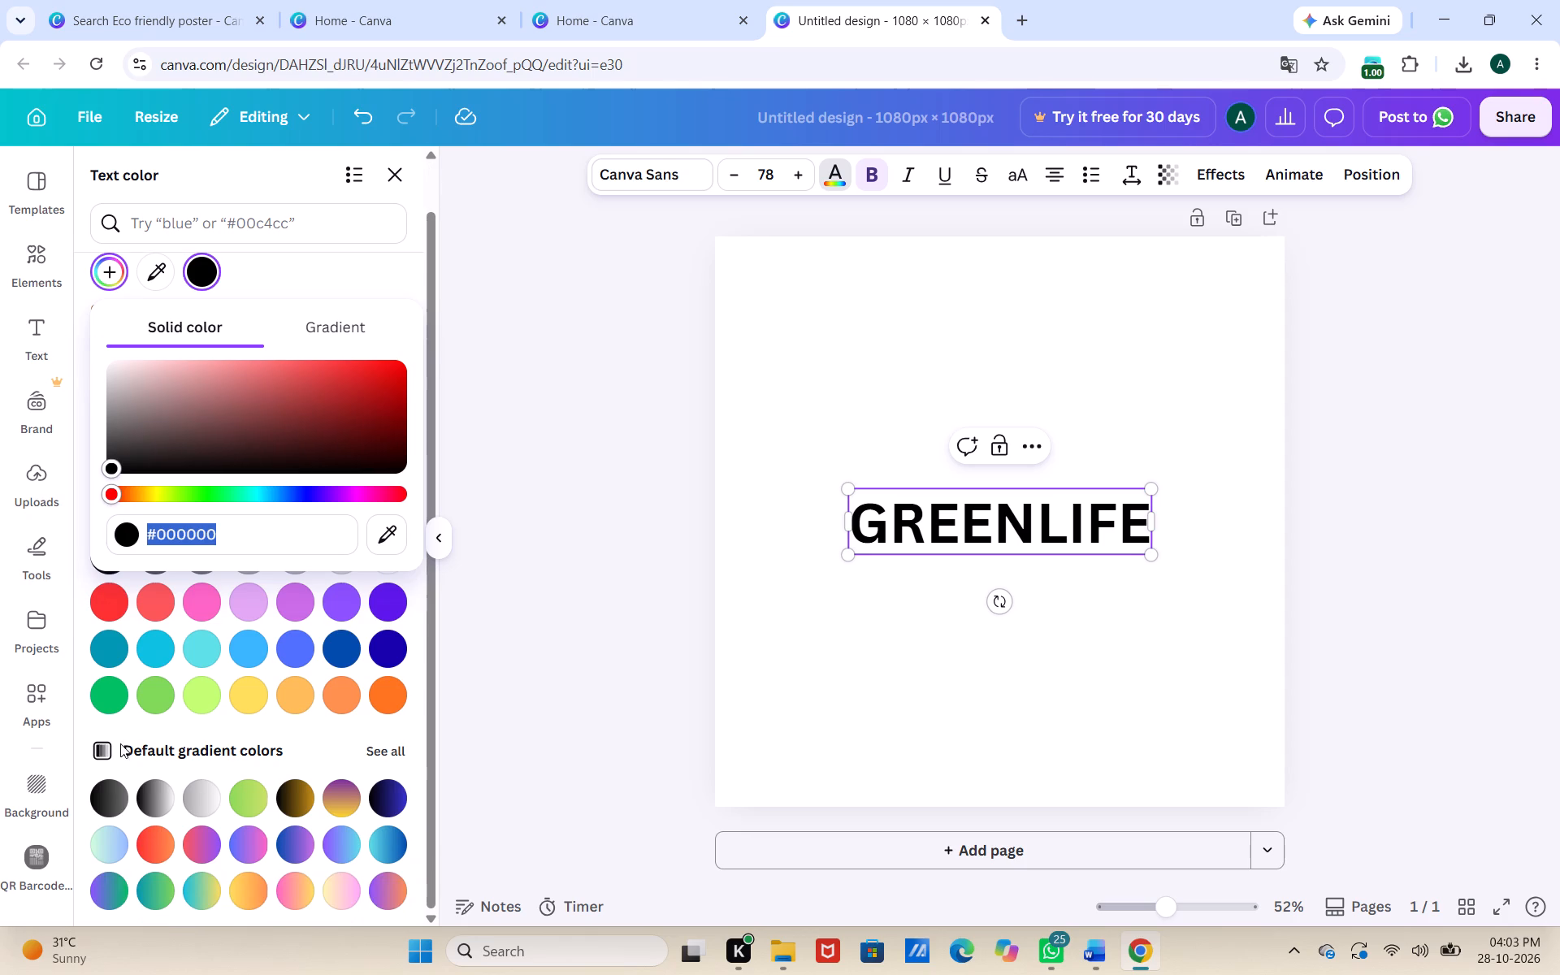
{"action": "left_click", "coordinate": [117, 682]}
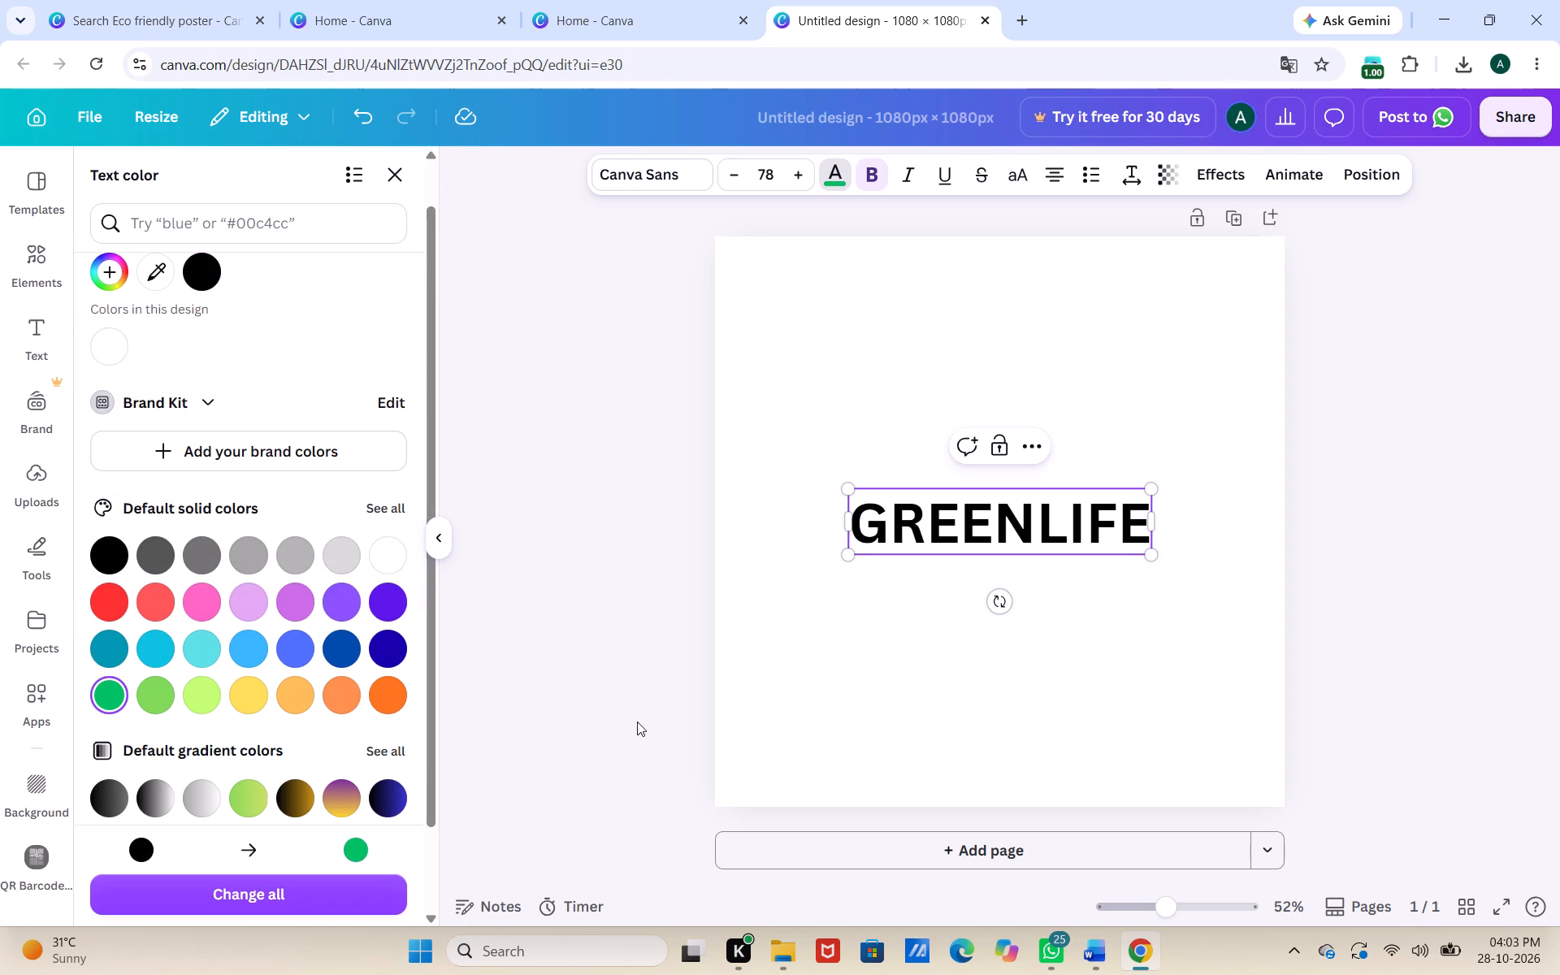
Move the GREENLIFE heading to the top of the page, keeping it horizontally centred.
{"action": "left_click_drag", "start_coordinate": [923, 489], "coordinate": [929, 478]}
{"action": "left_click", "coordinate": [929, 478]}
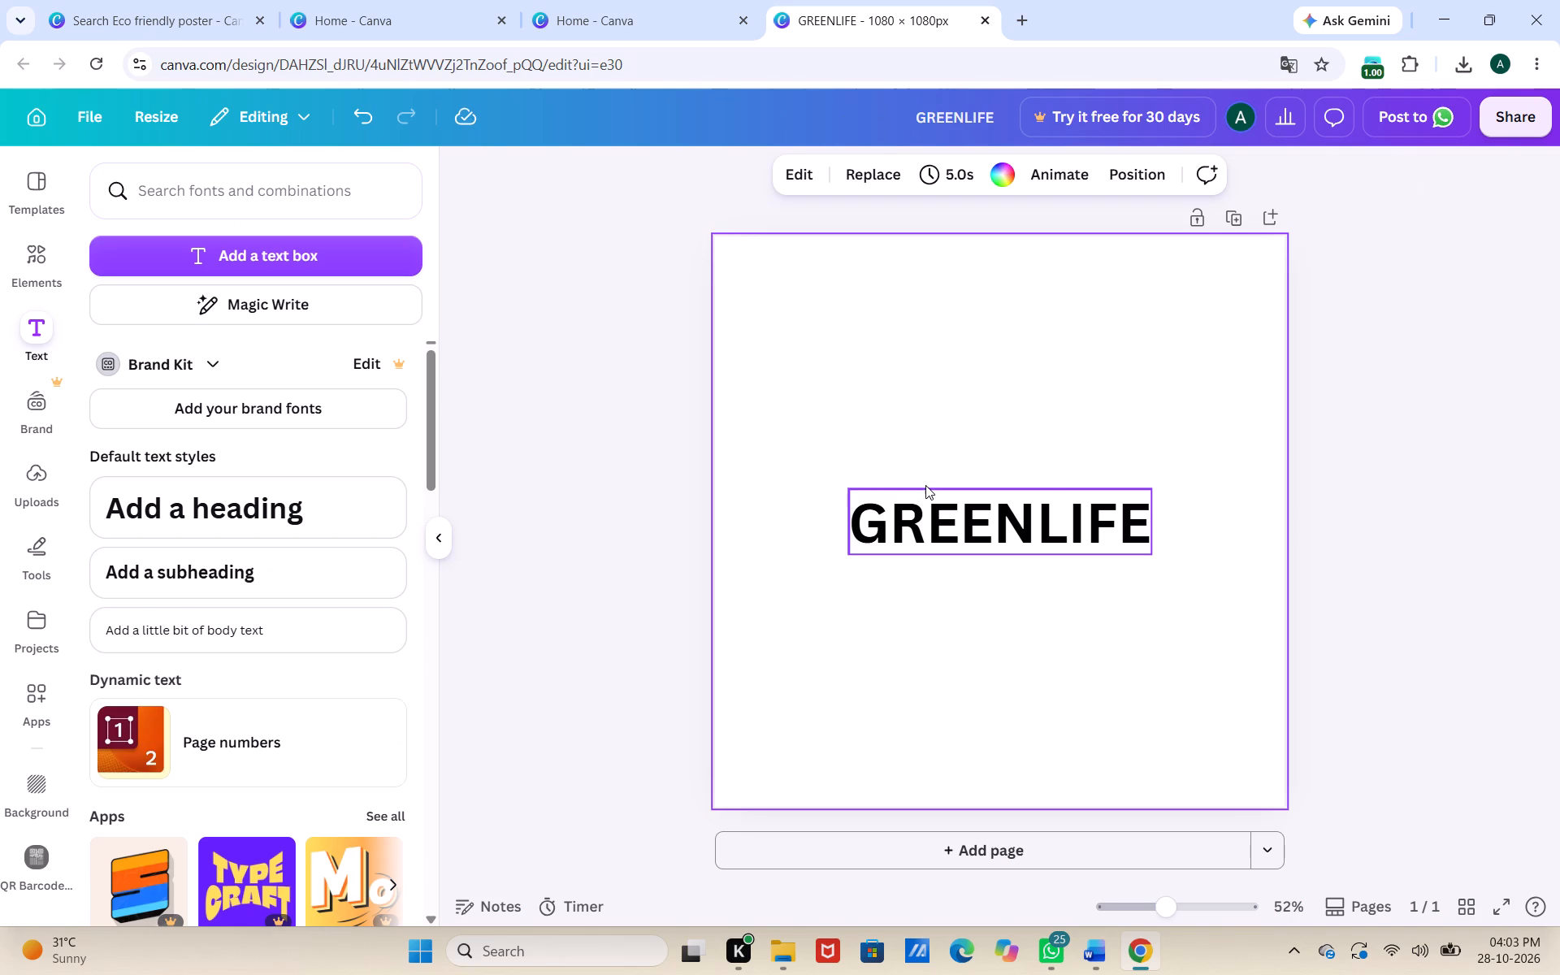
{"action": "left_click_drag", "start_coordinate": [925, 485], "coordinate": [968, 540]}
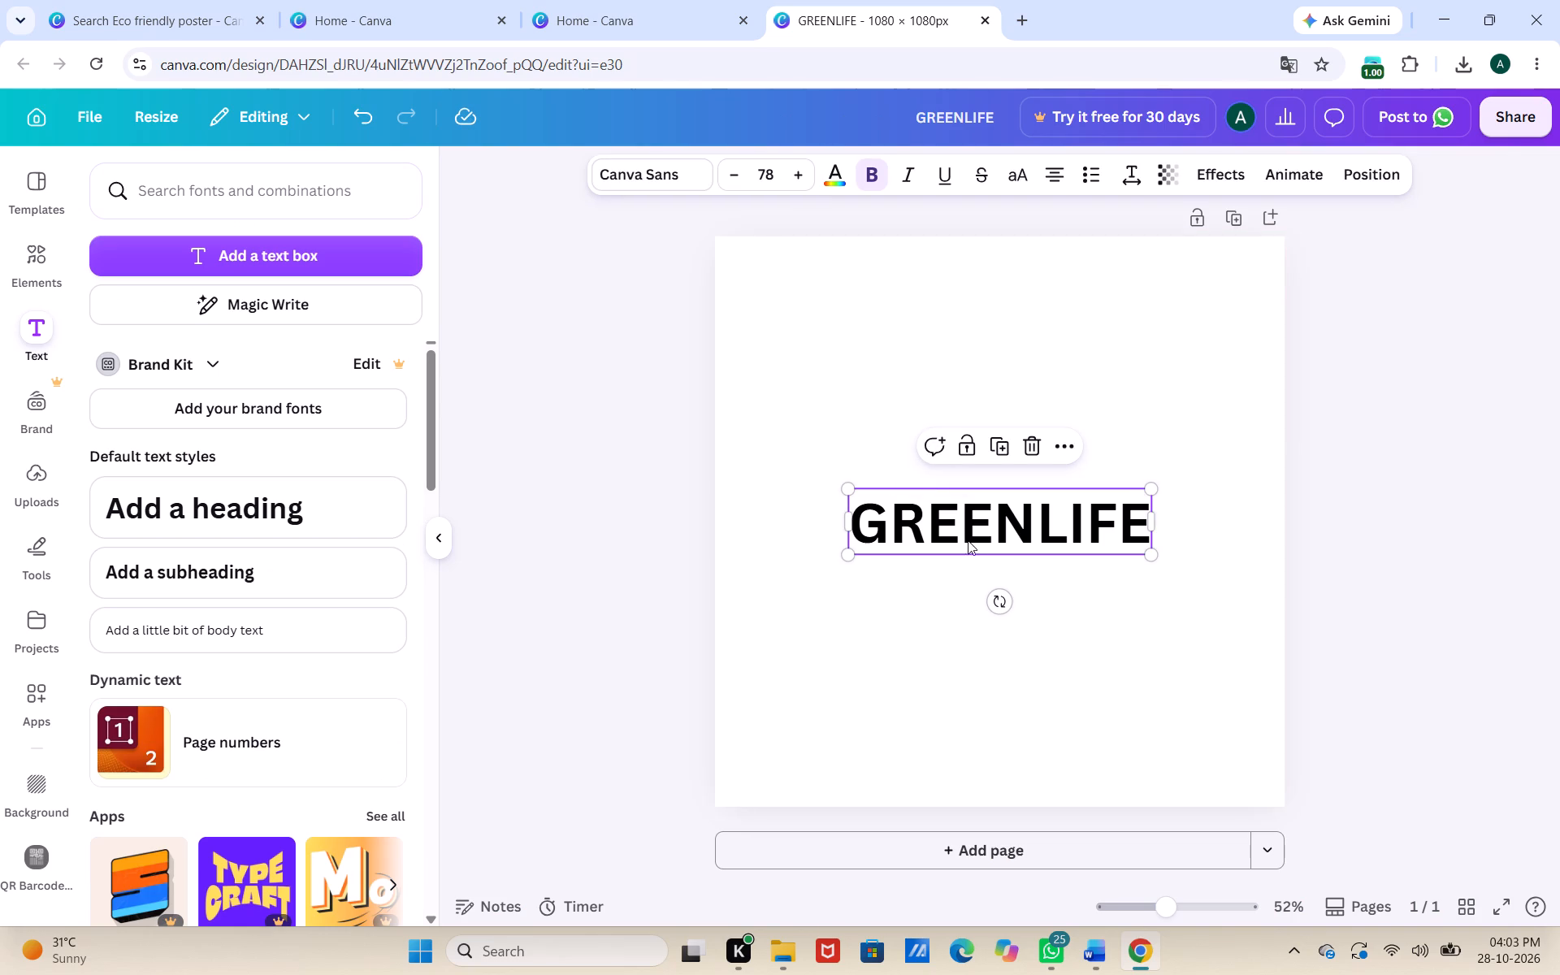
{"action": "left_click_drag", "start_coordinate": [968, 540], "coordinate": [985, 561]}
{"action": "left_click", "coordinate": [985, 561]}
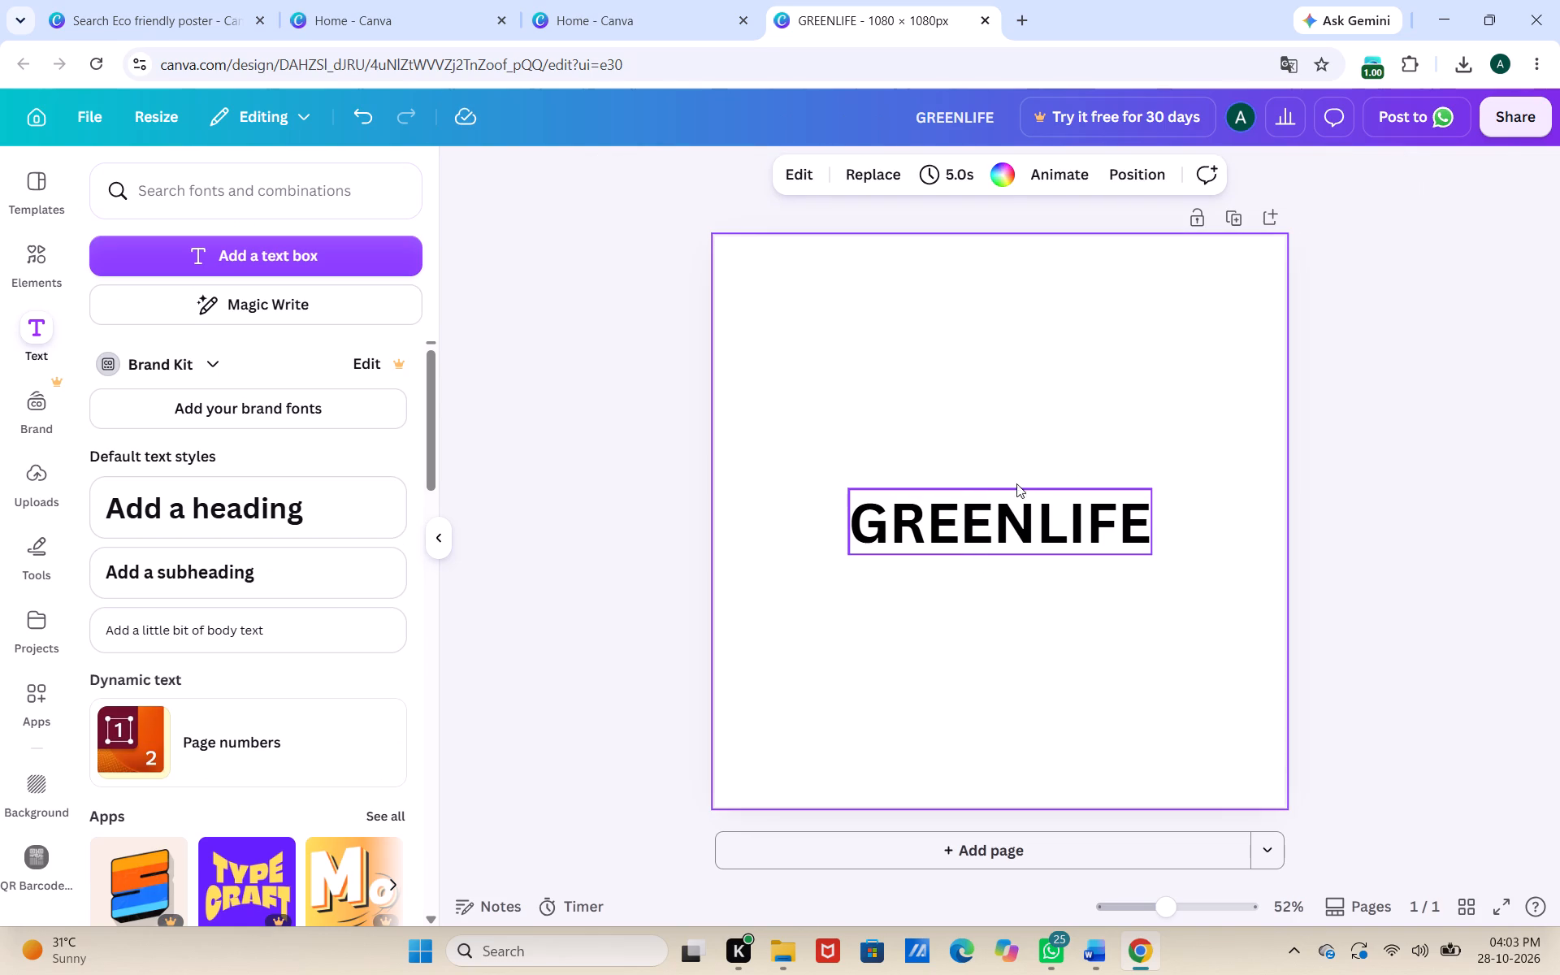
{"action": "left_click_drag", "start_coordinate": [1027, 486], "coordinate": [1009, 552]}
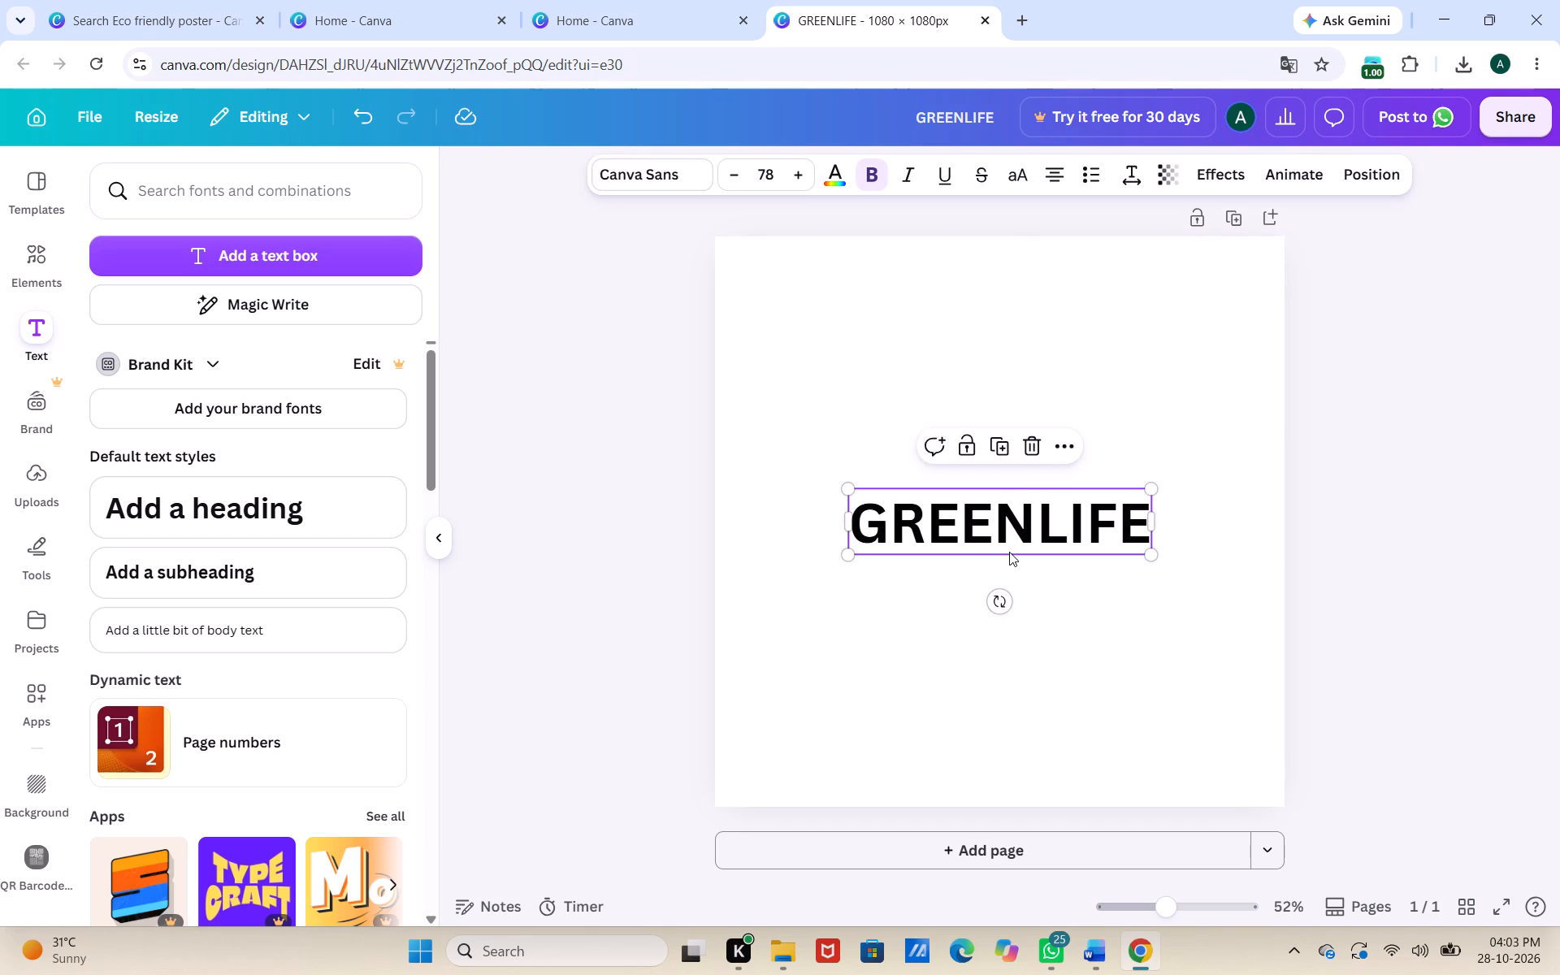
{"action": "left_click_drag", "start_coordinate": [1009, 552], "coordinate": [1009, 342]}
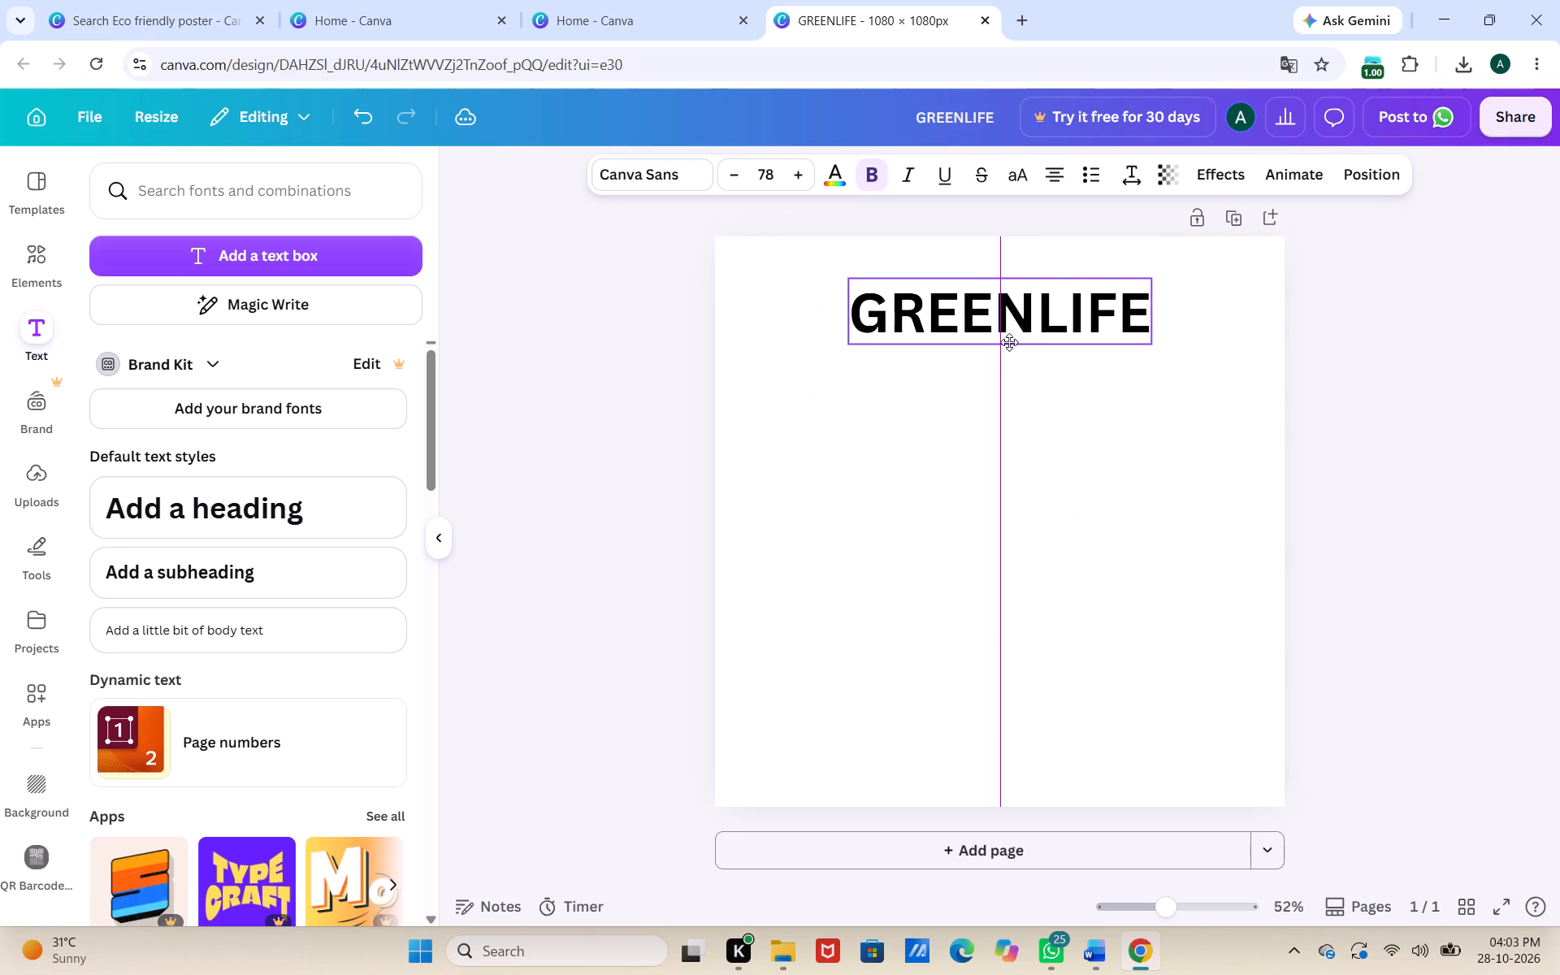
{"action": "left_click_drag", "start_coordinate": [1009, 342], "coordinate": [1008, 336]}
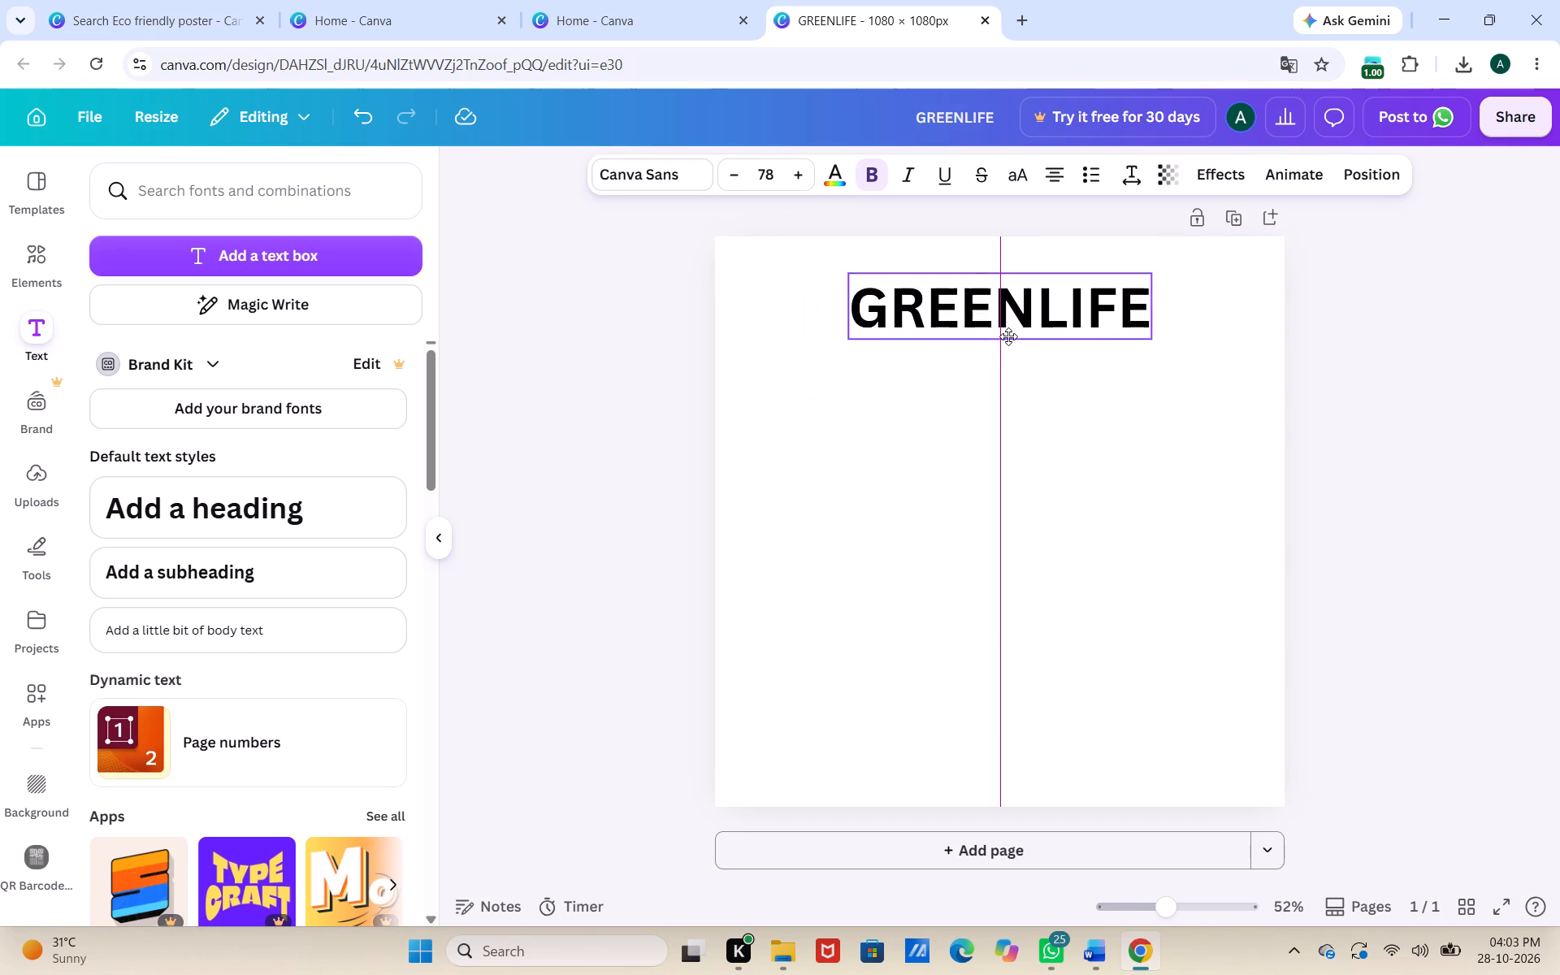
{"action": "left_click_drag", "start_coordinate": [1008, 336], "coordinate": [1006, 344]}
{"action": "left_click_drag", "start_coordinate": [1006, 344], "coordinate": [1007, 338]}
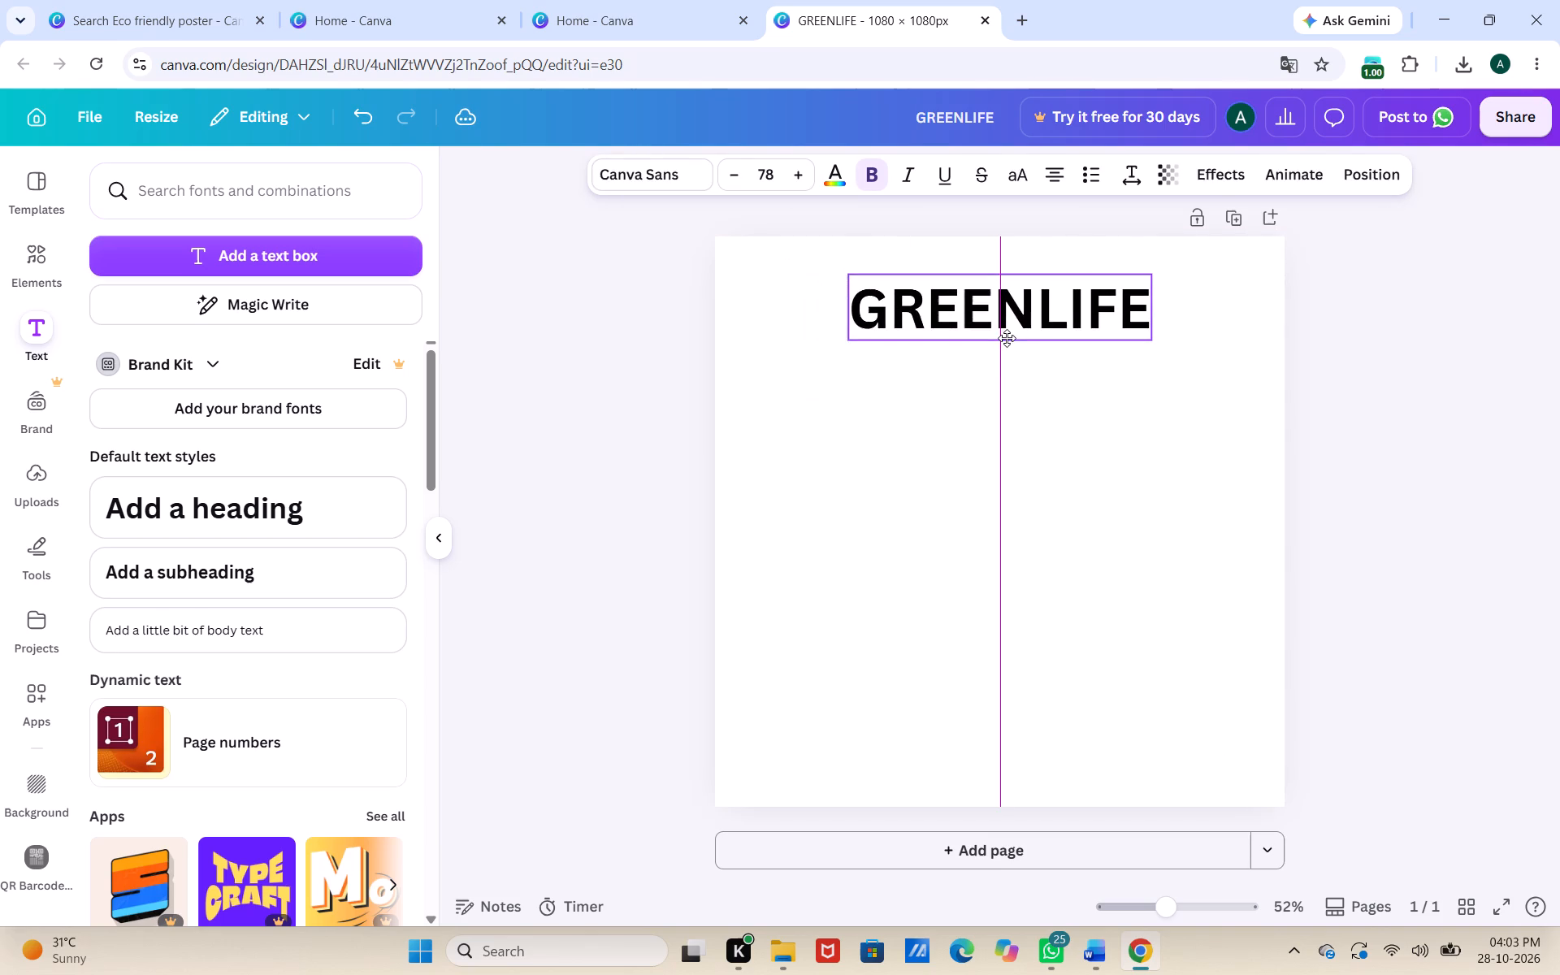
{"action": "left_click_drag", "start_coordinate": [1007, 338], "coordinate": [1008, 336]}
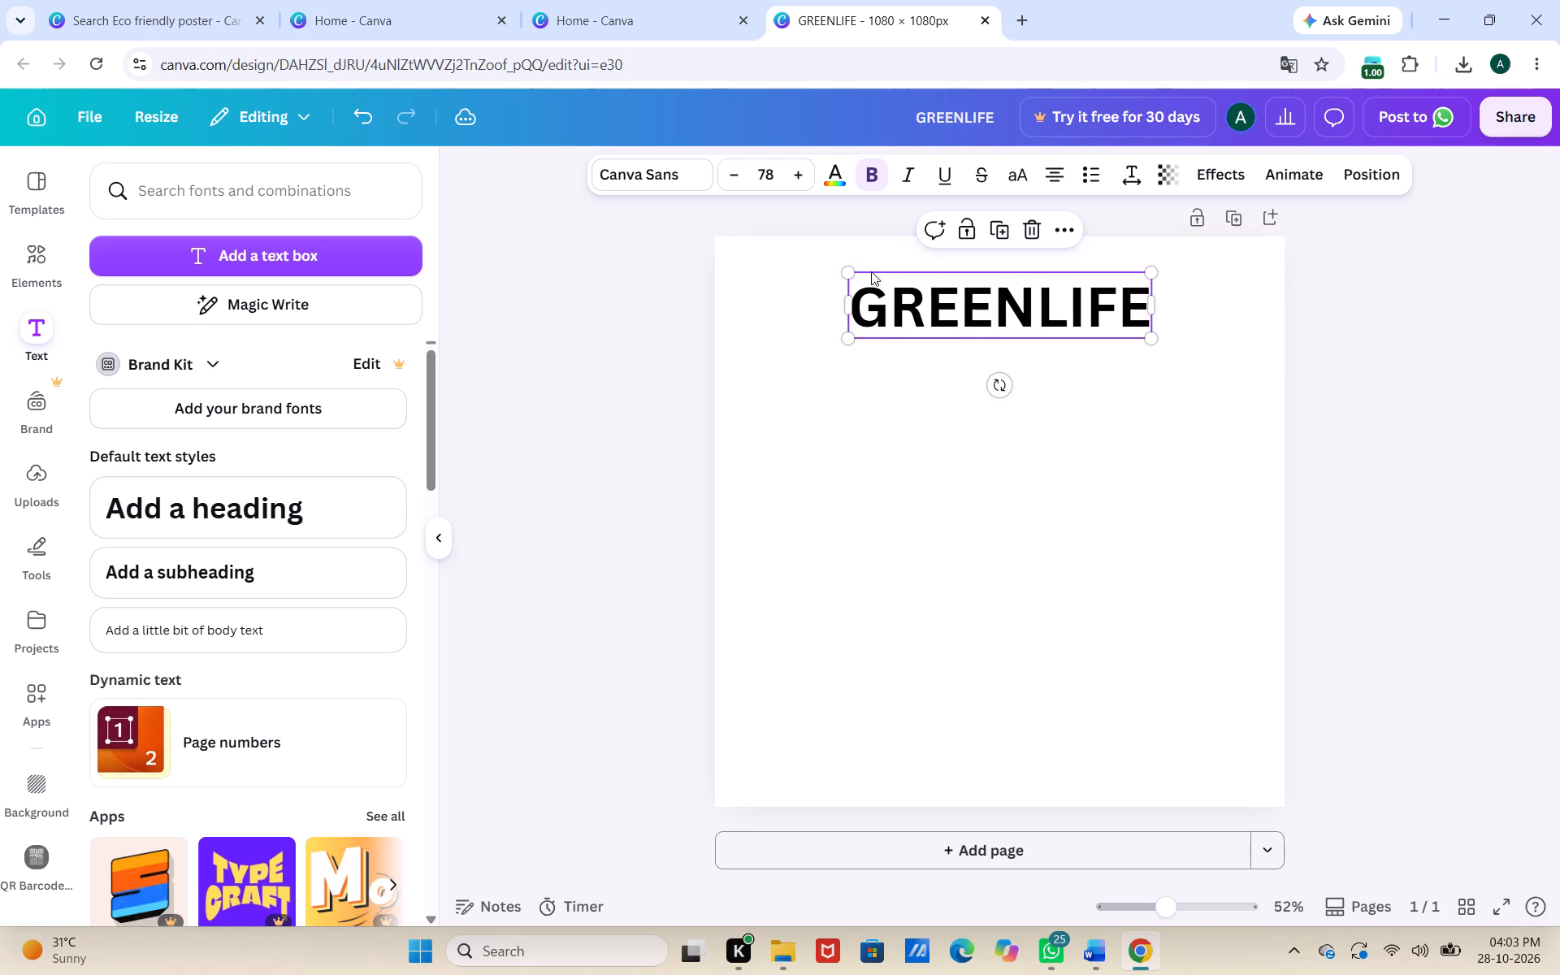
Set the GREENLIFE heading's text colour to the default solid green, #00BF63.
{"action": "left_click", "coordinate": [851, 178]}
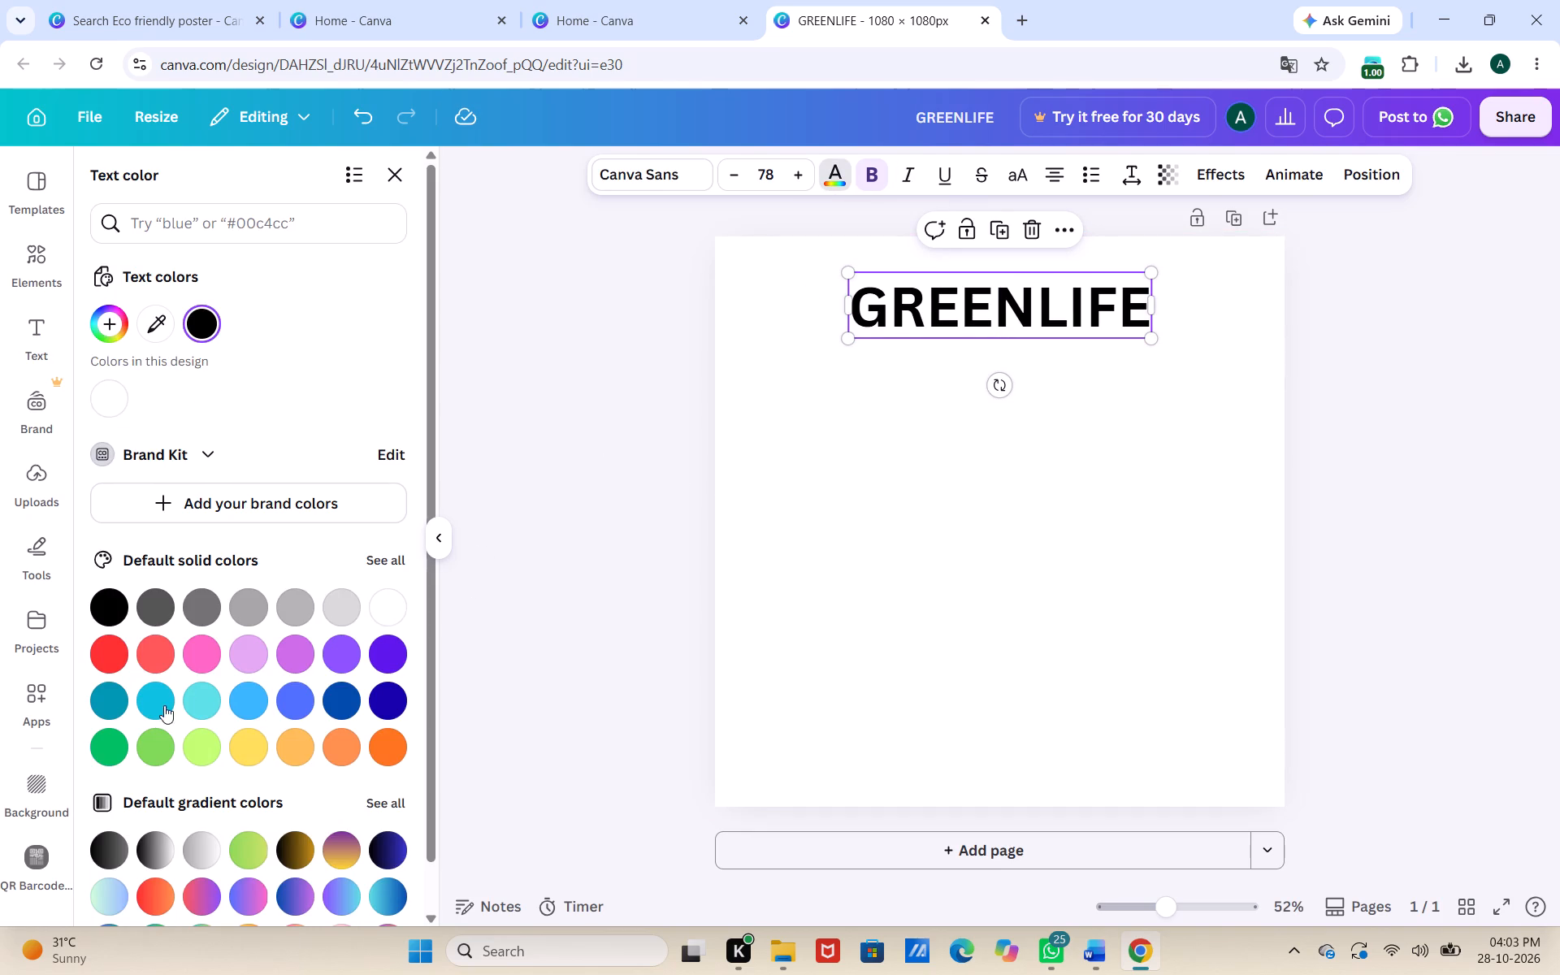
{"action": "left_click", "coordinate": [93, 756]}
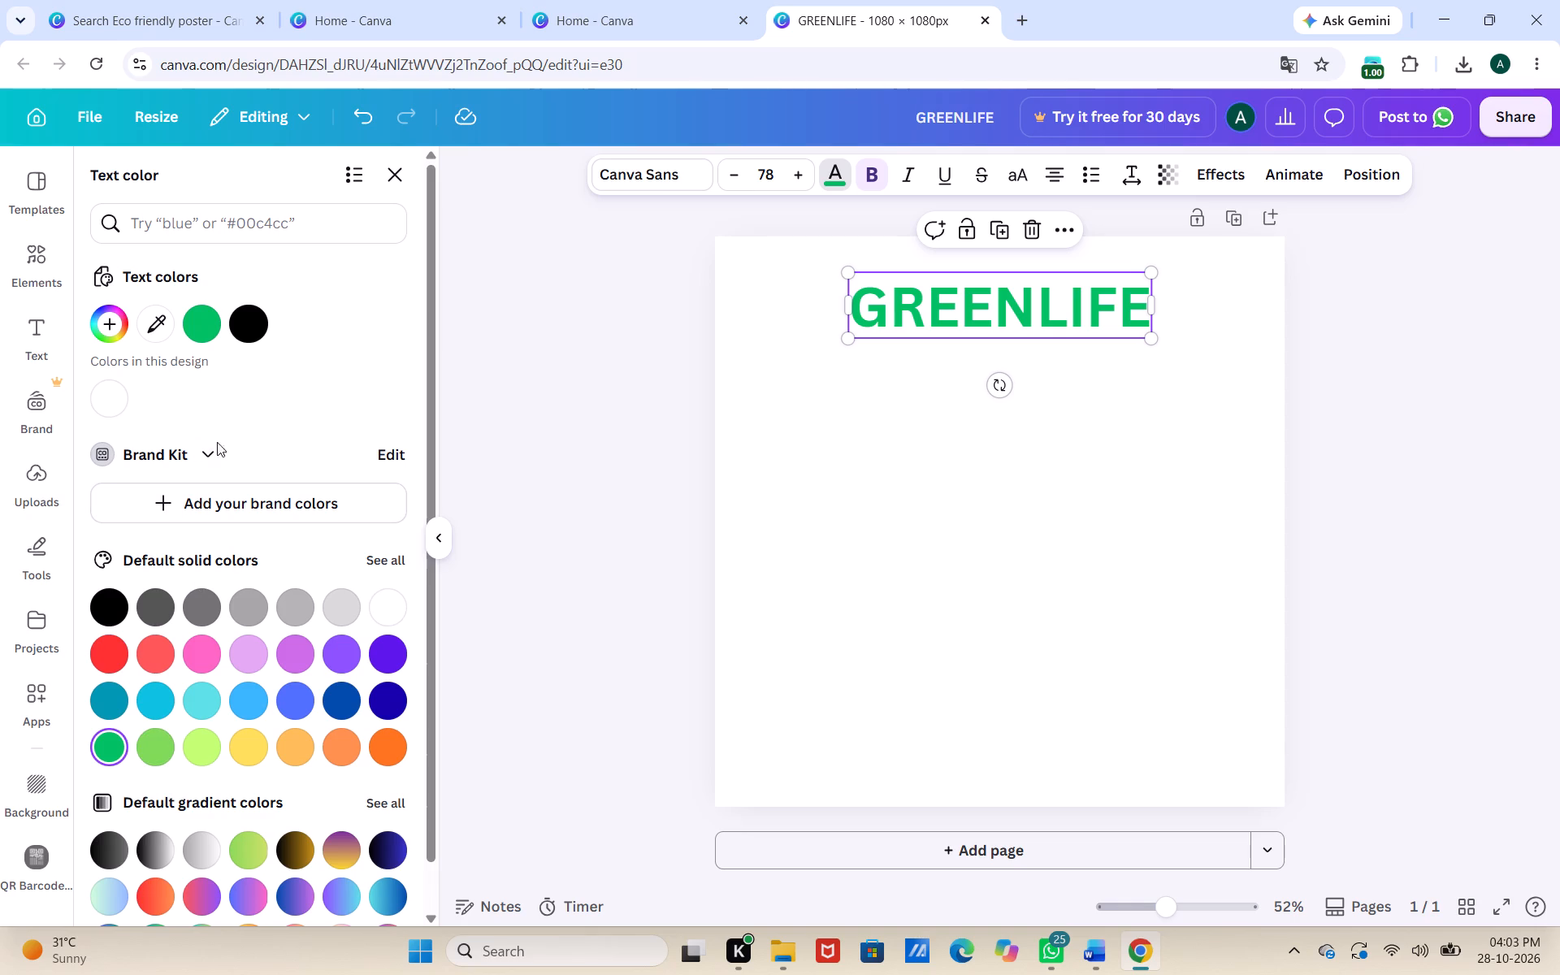
{"action": "scroll", "coordinate": [222, 771], "scroll_direction": "down", "scroll_amount": 5}
{"action": "scroll", "coordinate": [222, 771], "scroll_direction": "up", "scroll_amount": 2}
{"action": "left_click", "coordinate": [402, 177]}
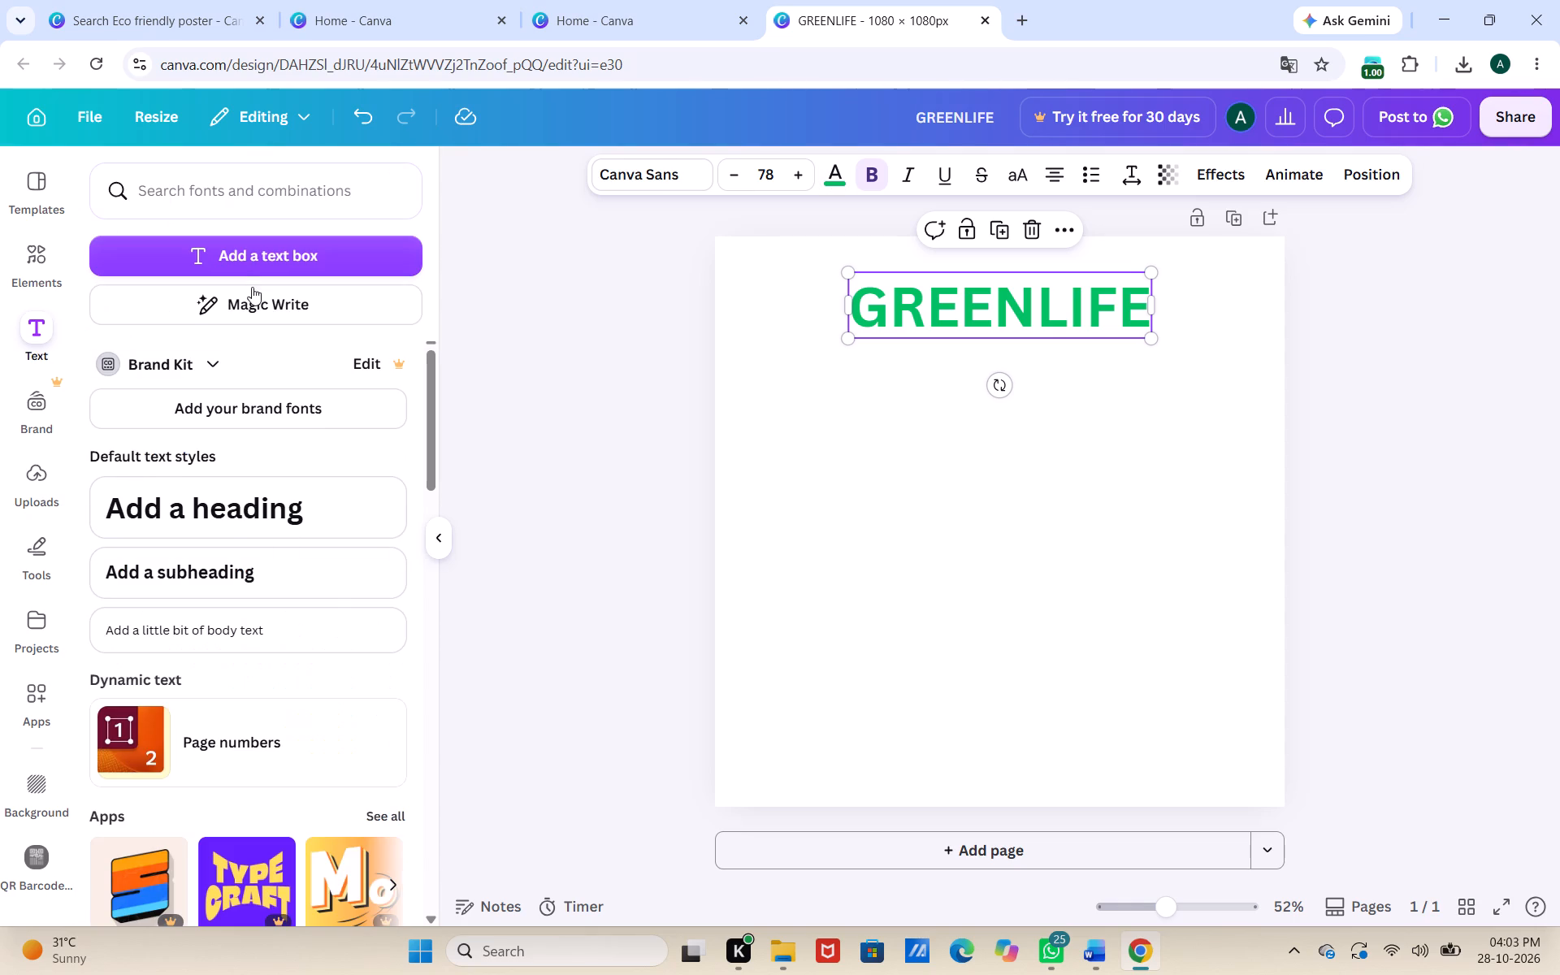
Set the GREENLIFE heading's text colour to a custom solid dark green, adjusting both the hue and the shade.
{"action": "left_click", "coordinate": [828, 178]}
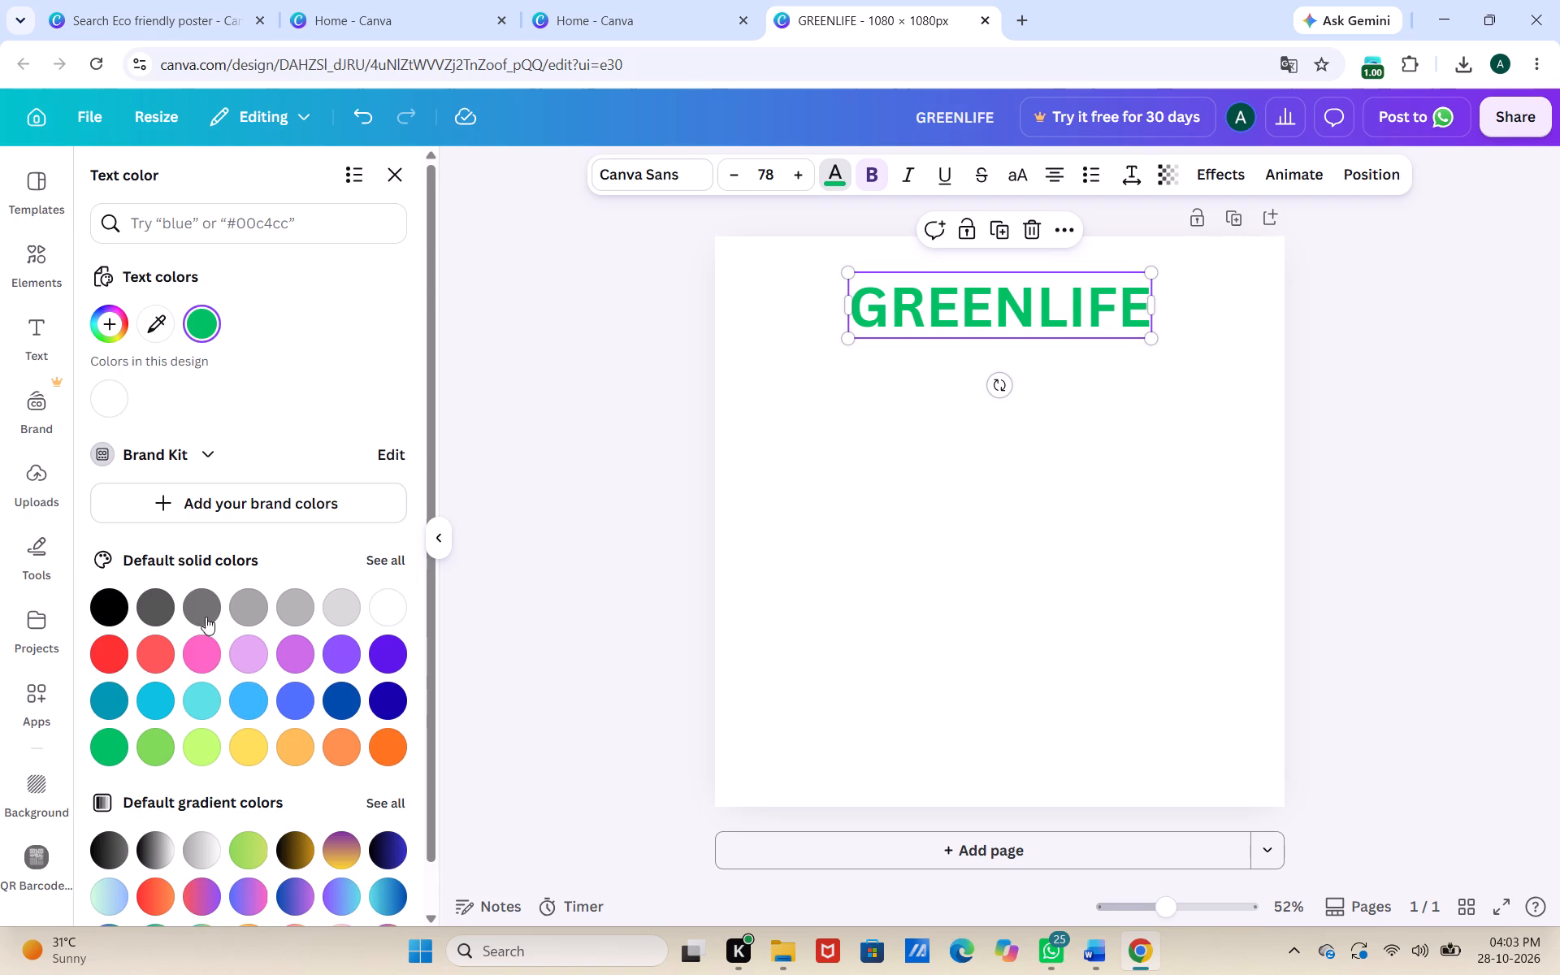
{"action": "scroll", "coordinate": [191, 705], "scroll_direction": "down", "scroll_amount": 4}
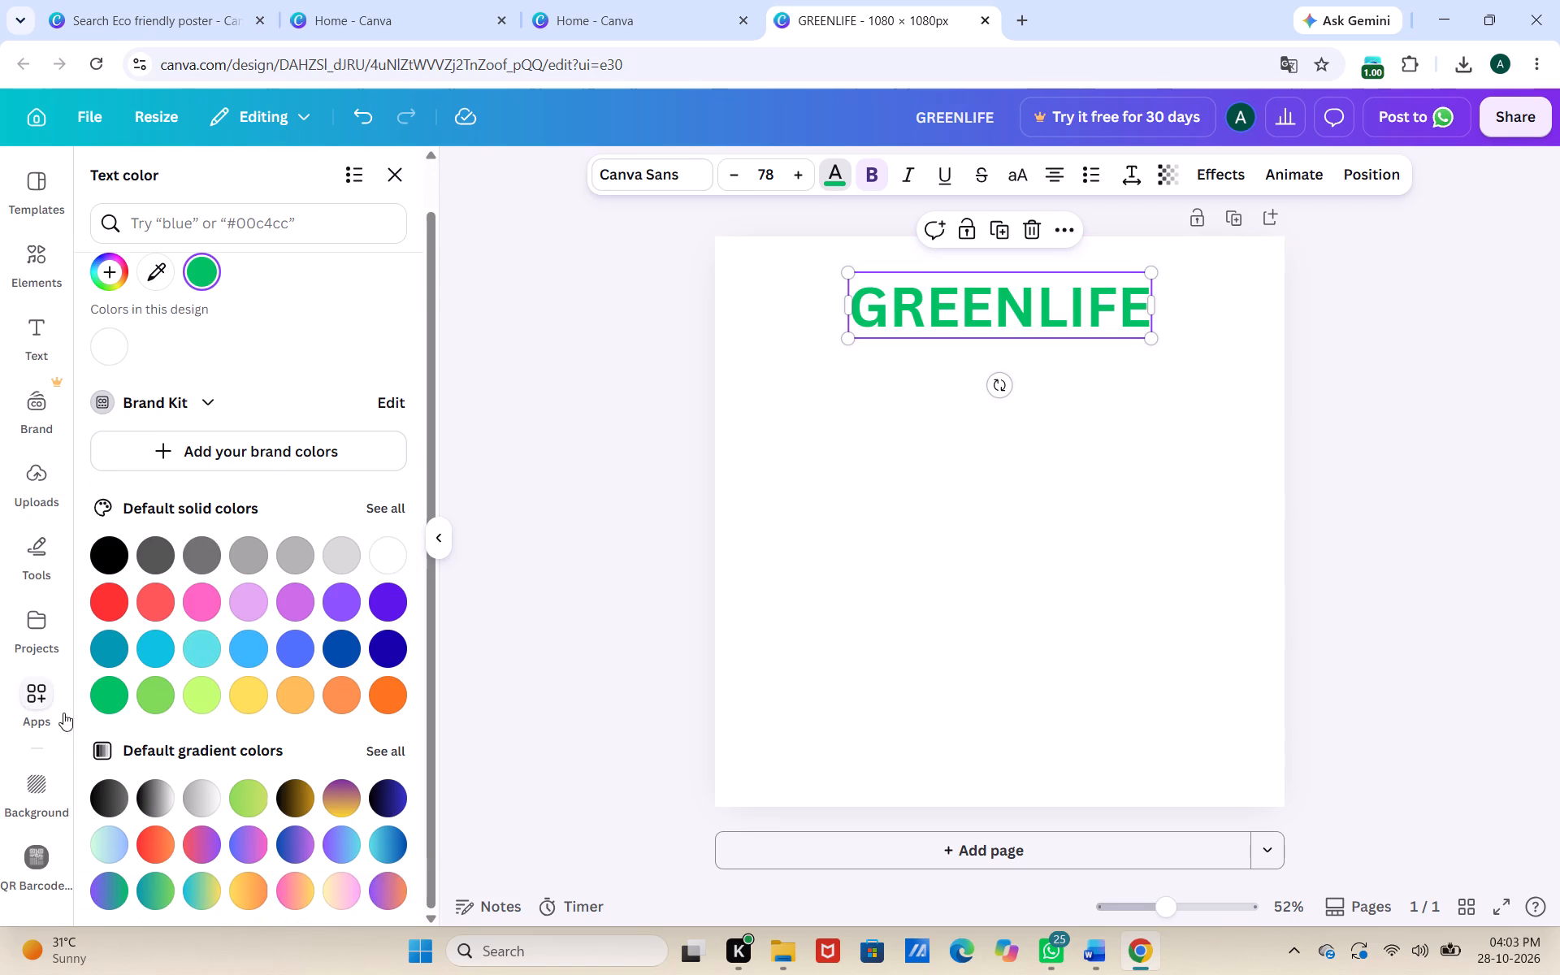
{"action": "left_click", "coordinate": [87, 704]}
{"action": "left_click", "coordinate": [93, 702]}
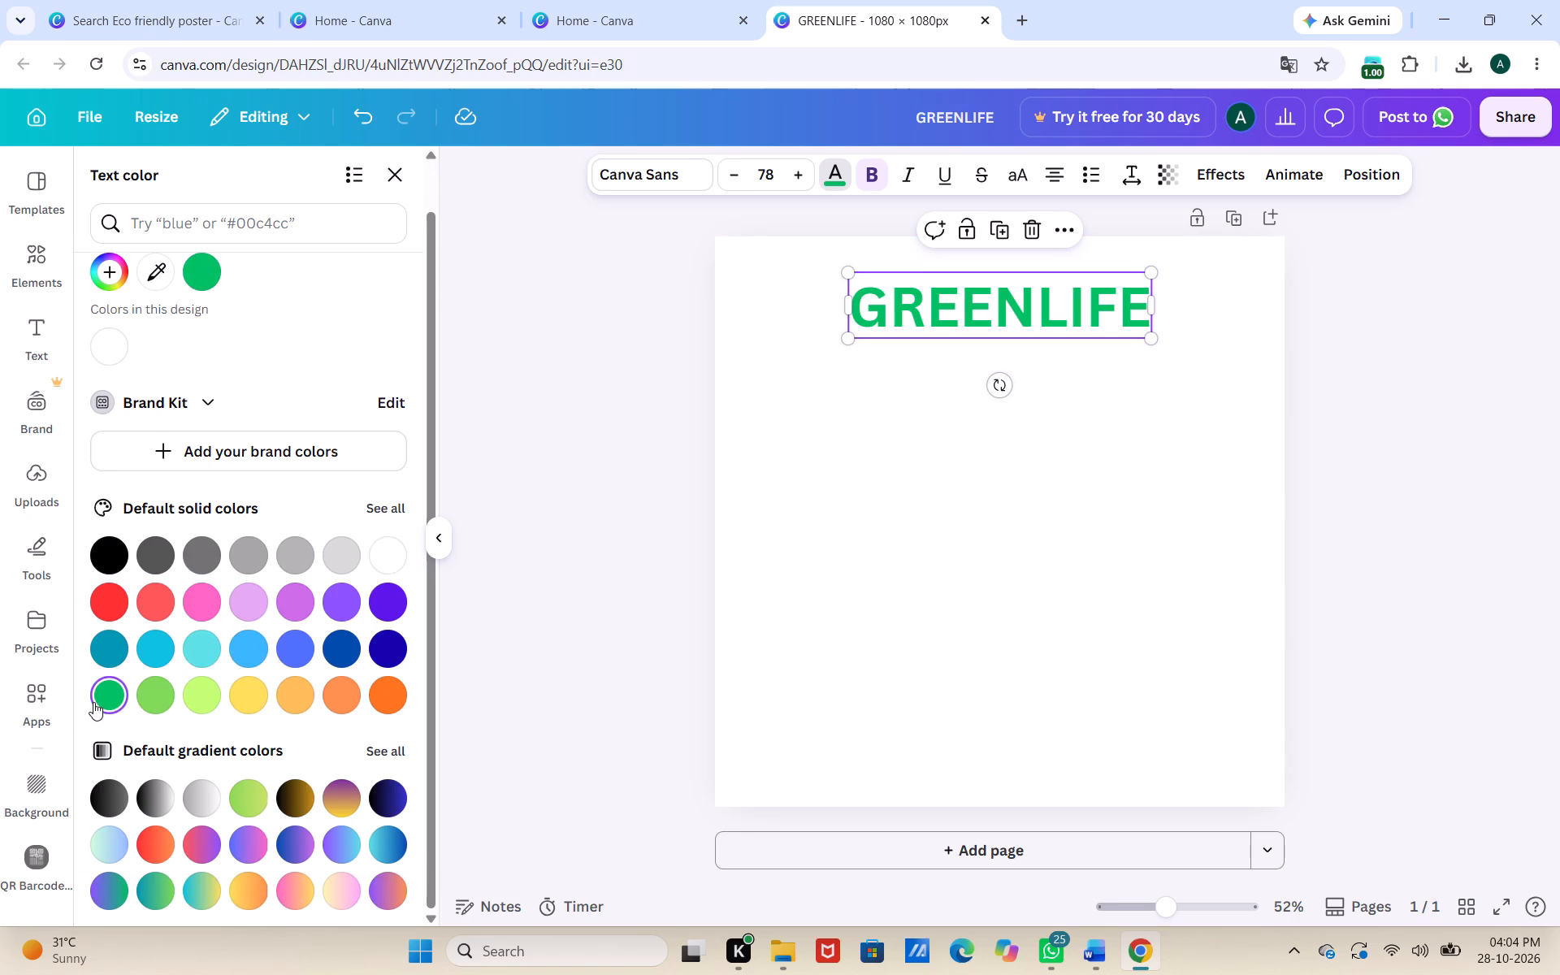
{"action": "scroll", "coordinate": [201, 738], "scroll_direction": "down", "scroll_amount": 1}
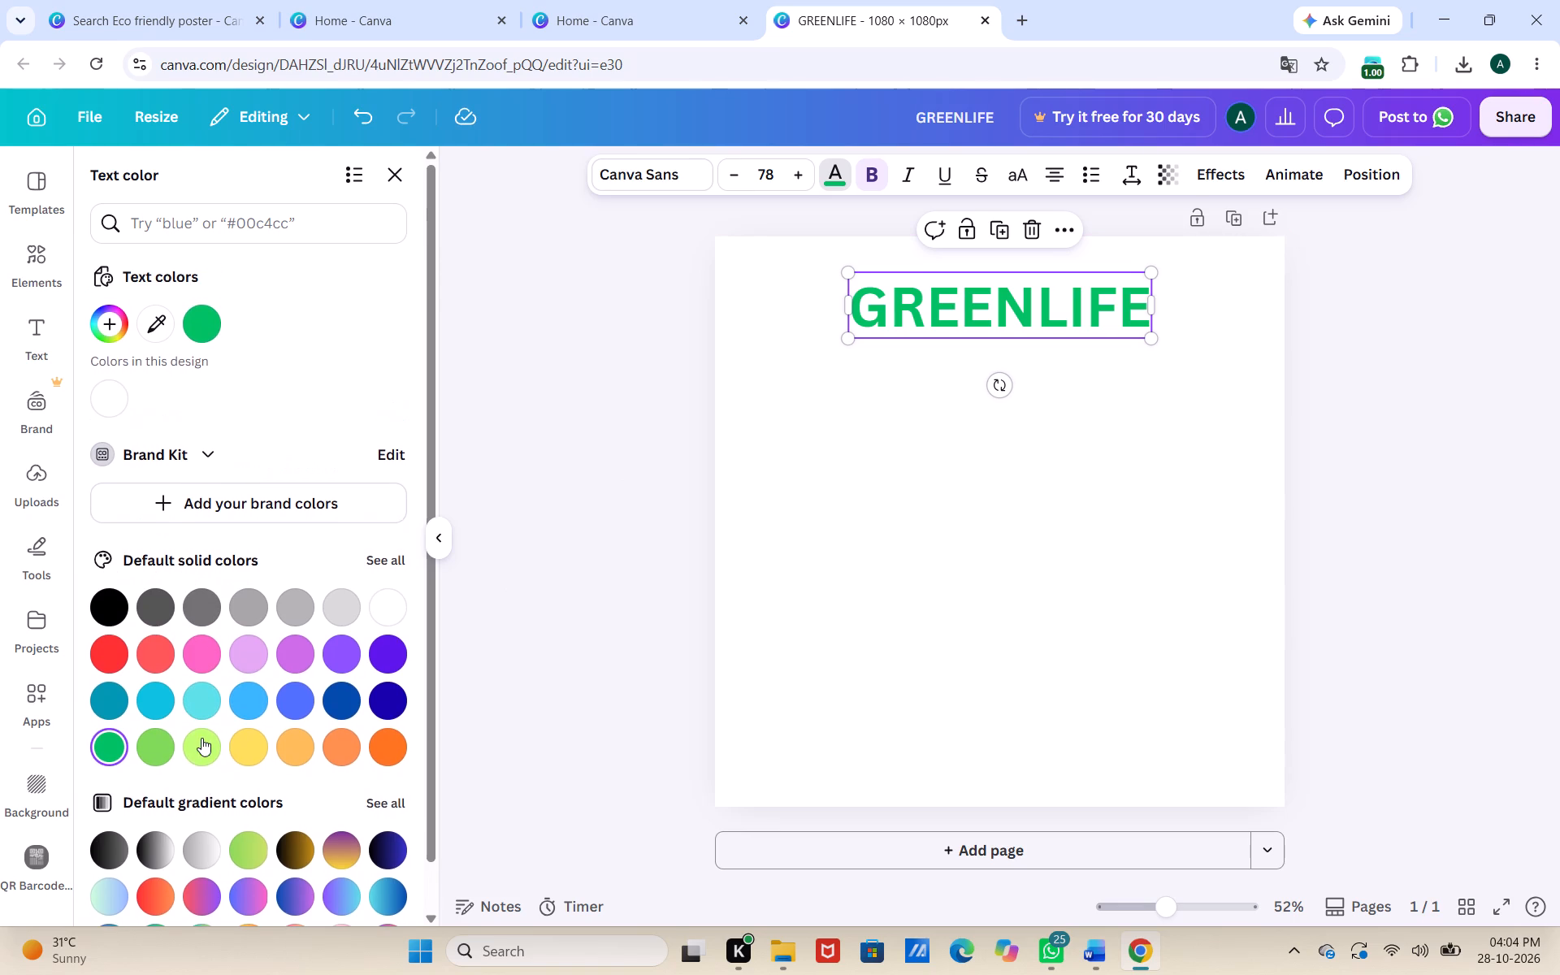
{"action": "left_click", "coordinate": [112, 323]}
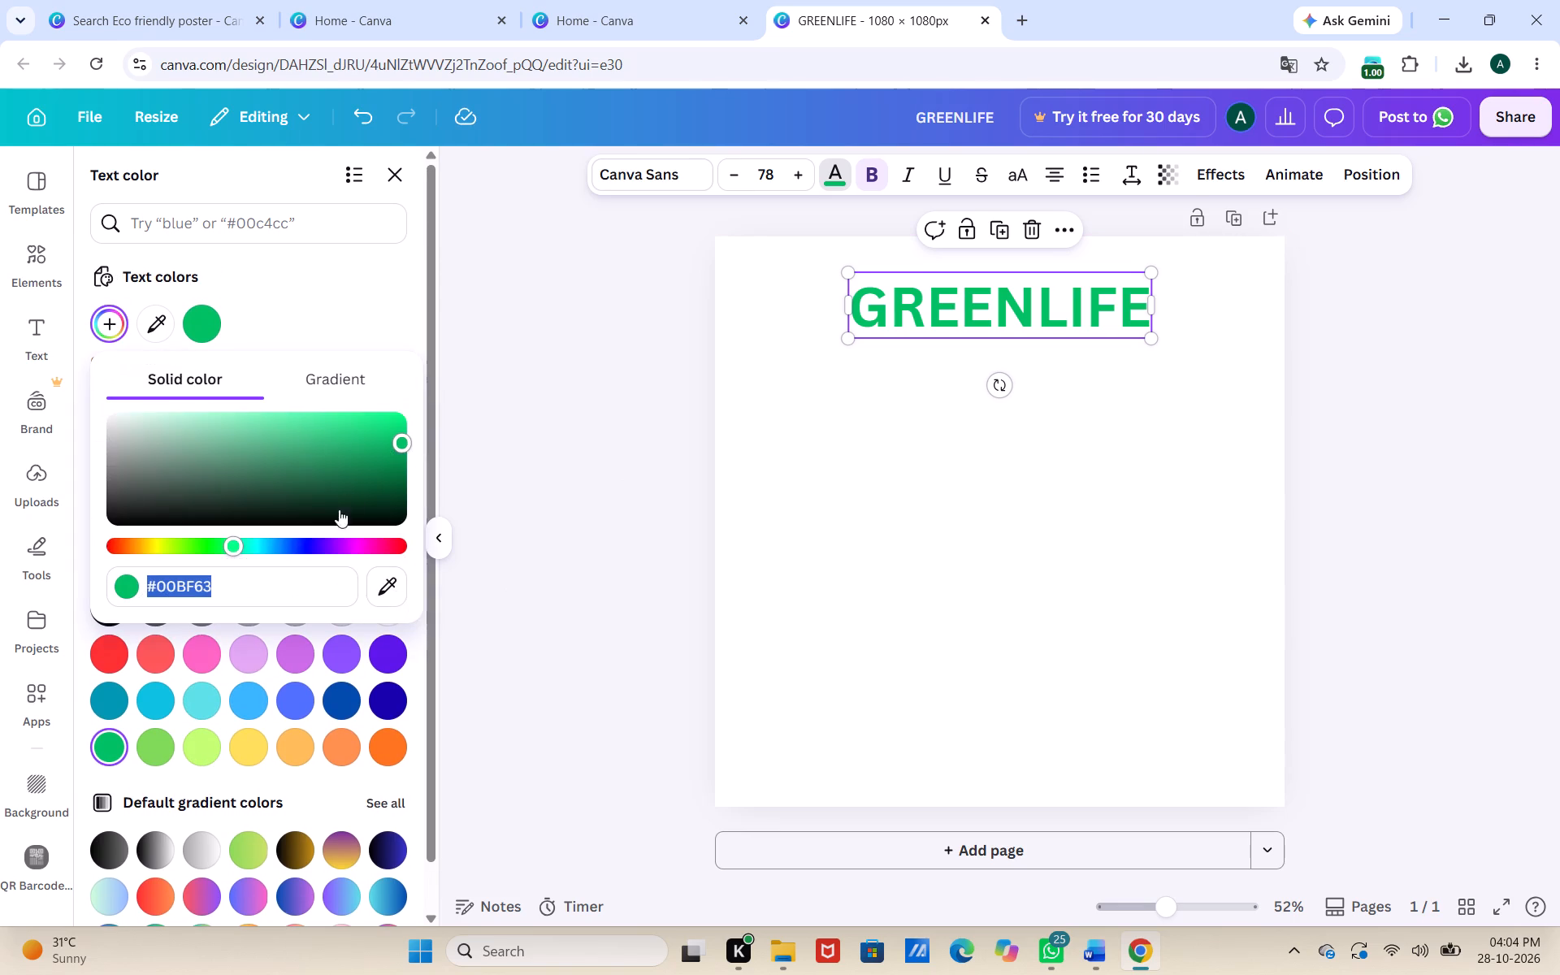
{"action": "left_click_drag", "start_coordinate": [232, 548], "coordinate": [184, 555]}
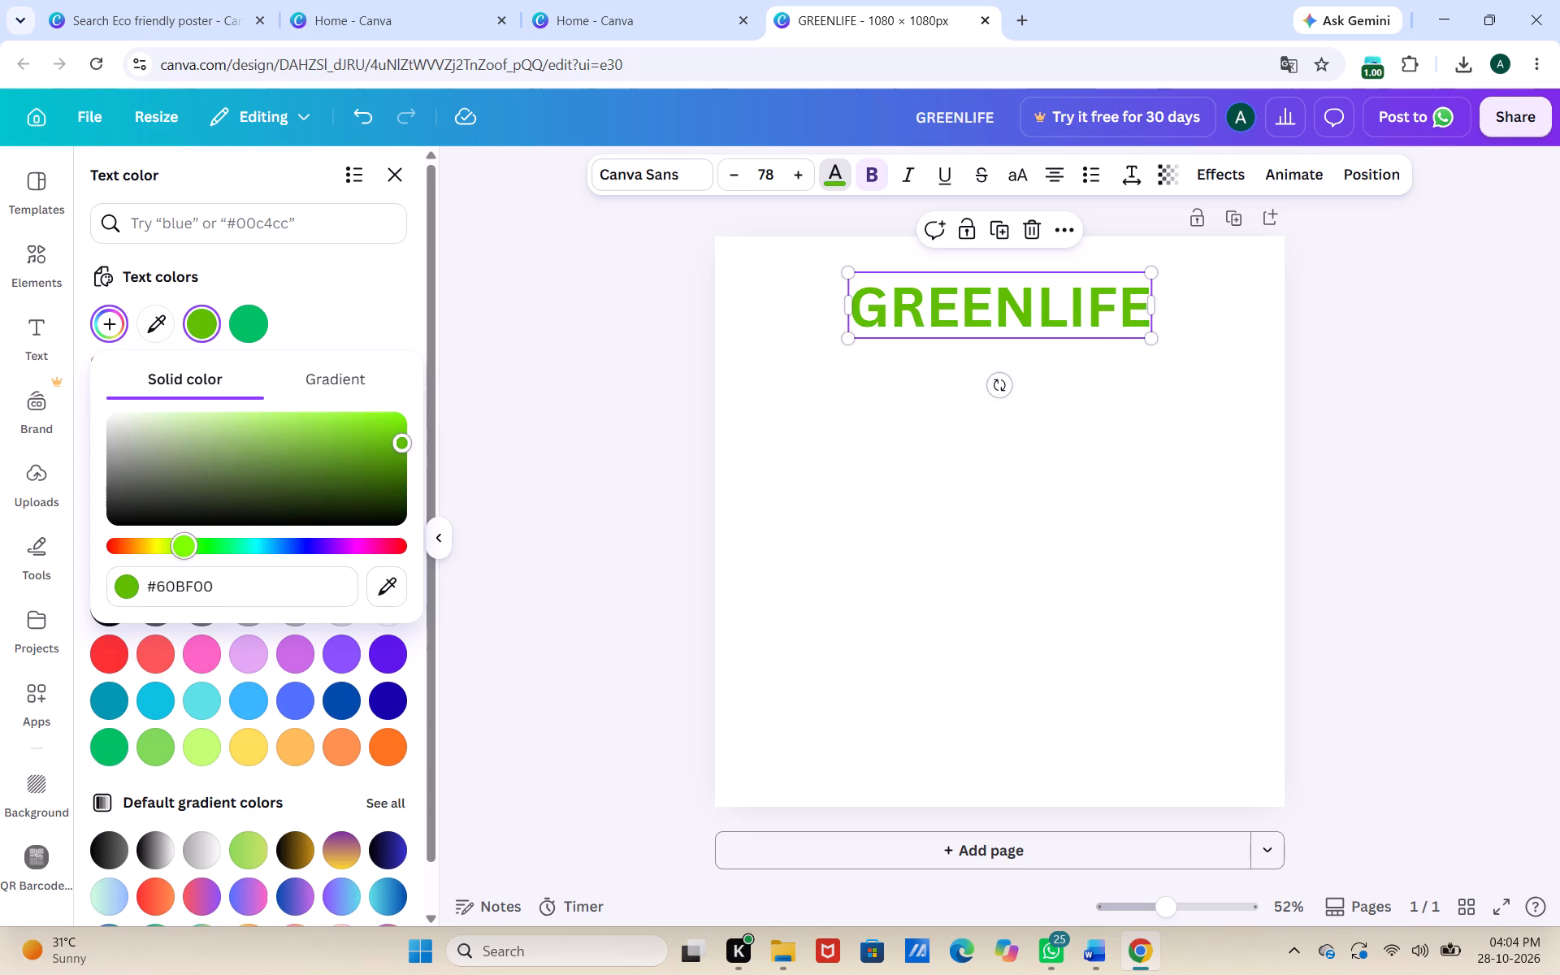
{"action": "left_click_drag", "start_coordinate": [184, 555], "coordinate": [171, 569]}
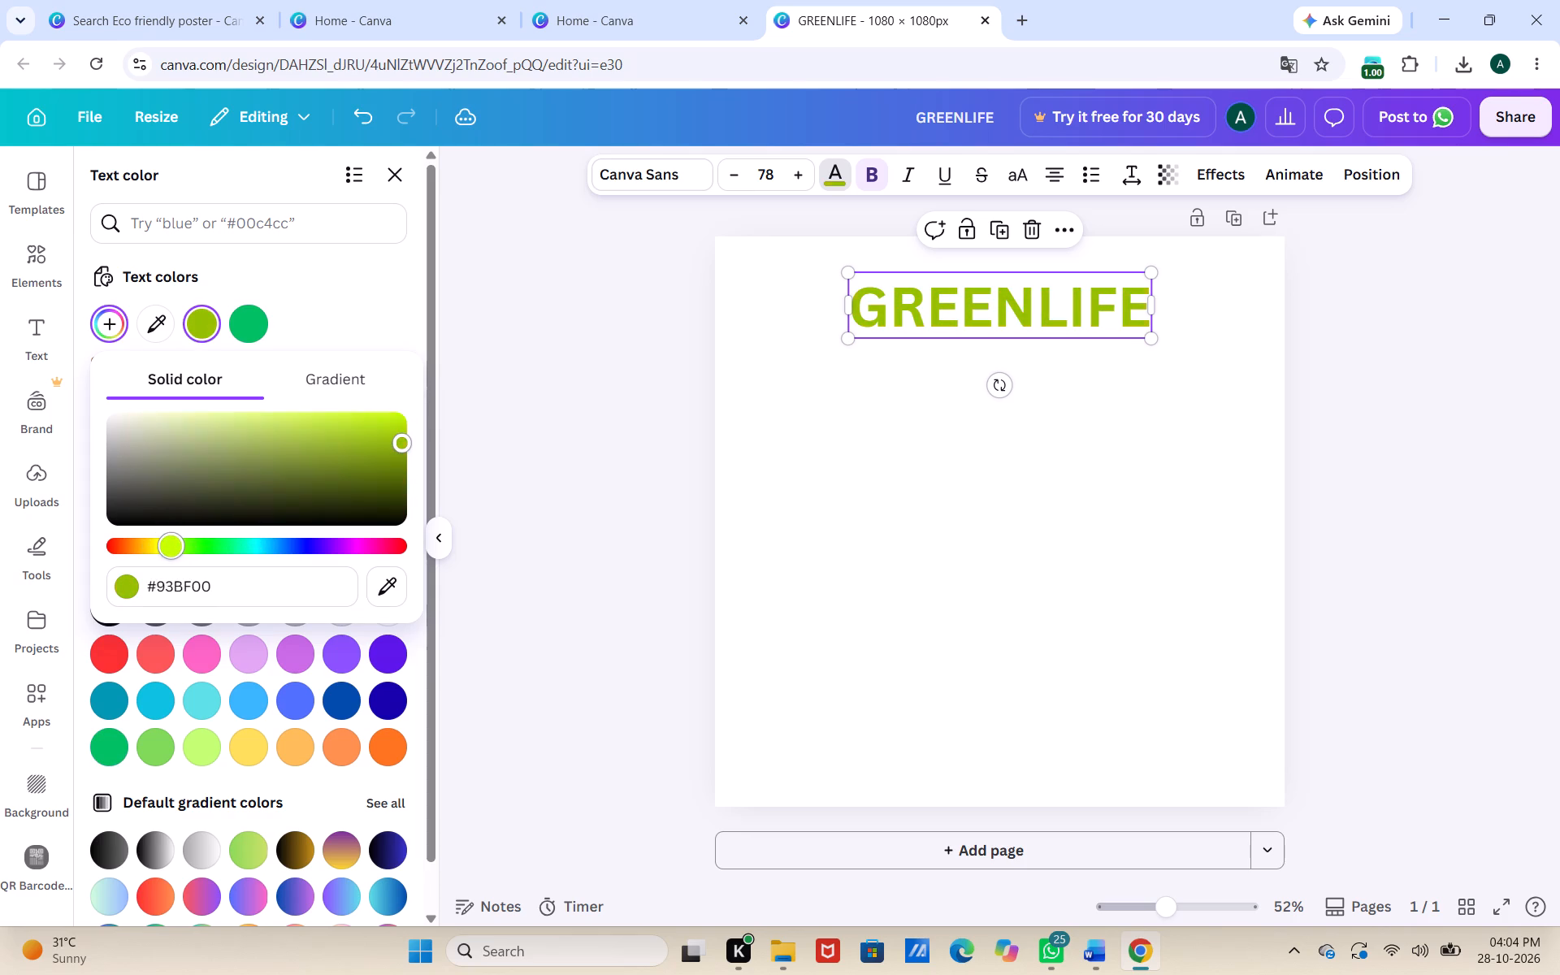
{"action": "left_click_drag", "start_coordinate": [171, 569], "coordinate": [224, 573]}
{"action": "left_click_drag", "start_coordinate": [401, 435], "coordinate": [388, 446]}
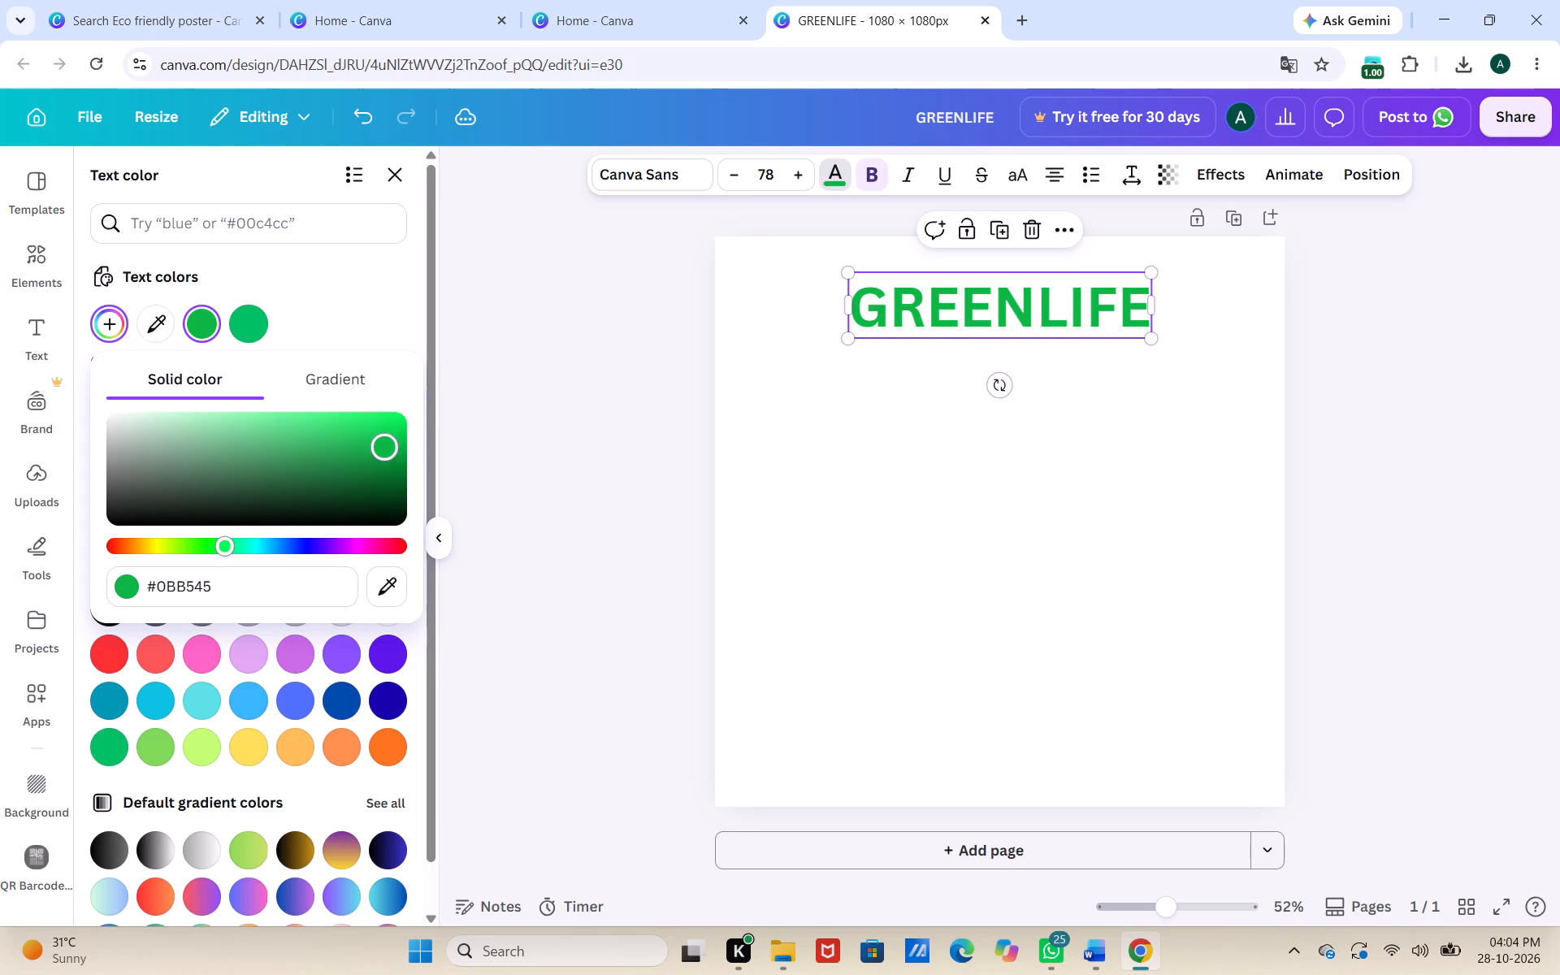
{"action": "left_click_drag", "start_coordinate": [388, 446], "coordinate": [381, 451]}
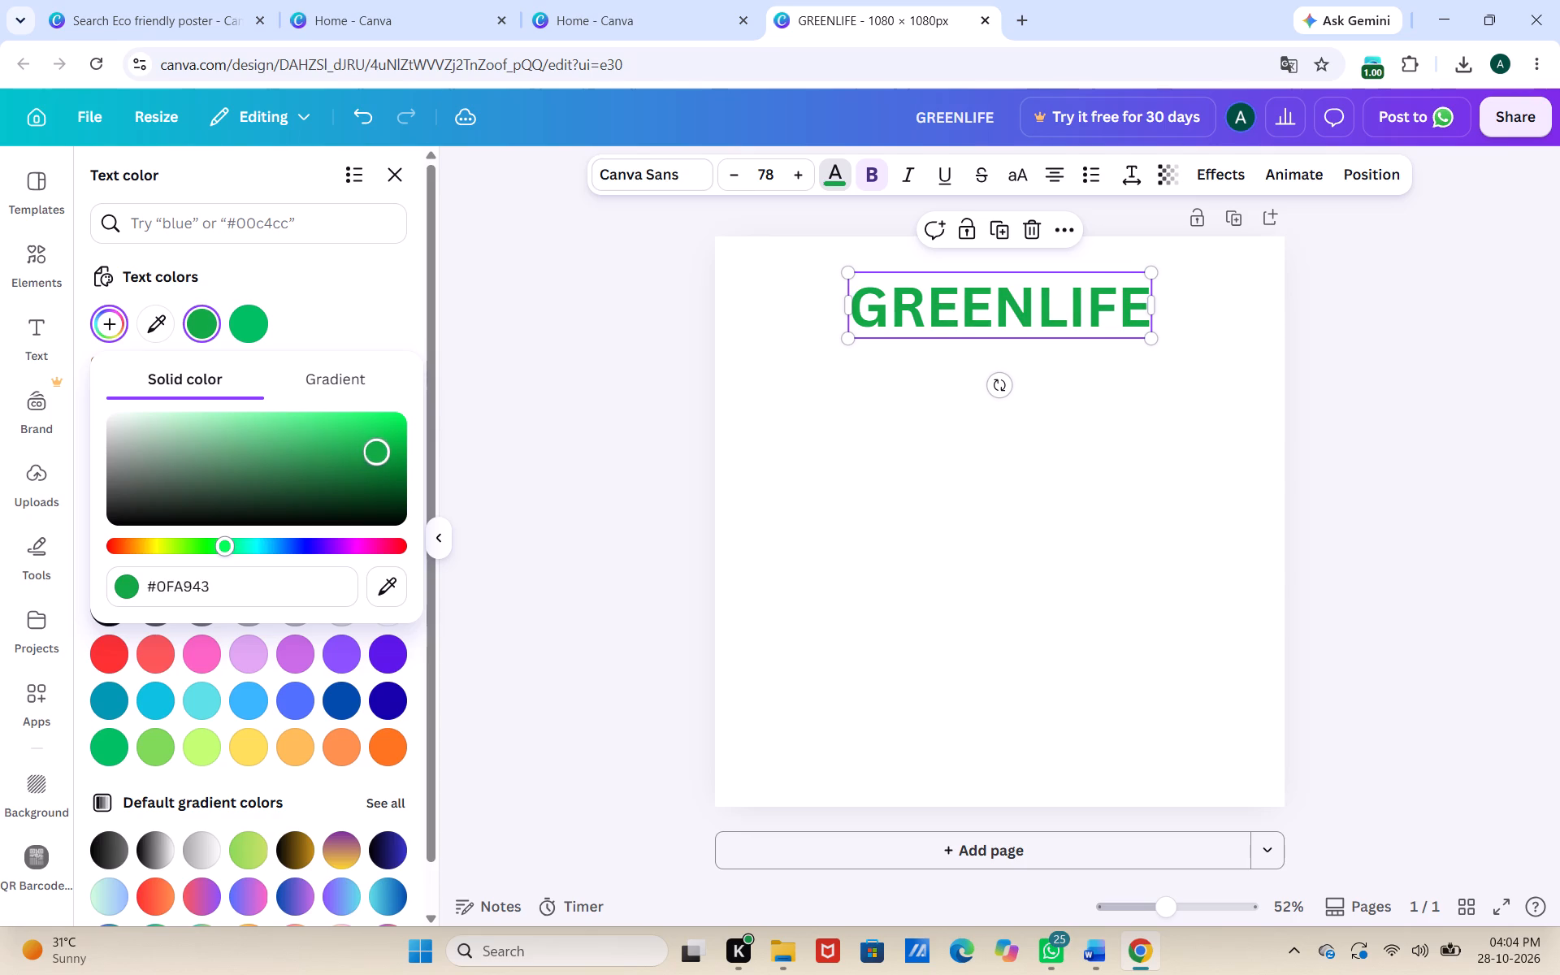
{"action": "left_click_drag", "start_coordinate": [381, 451], "coordinate": [378, 457]}
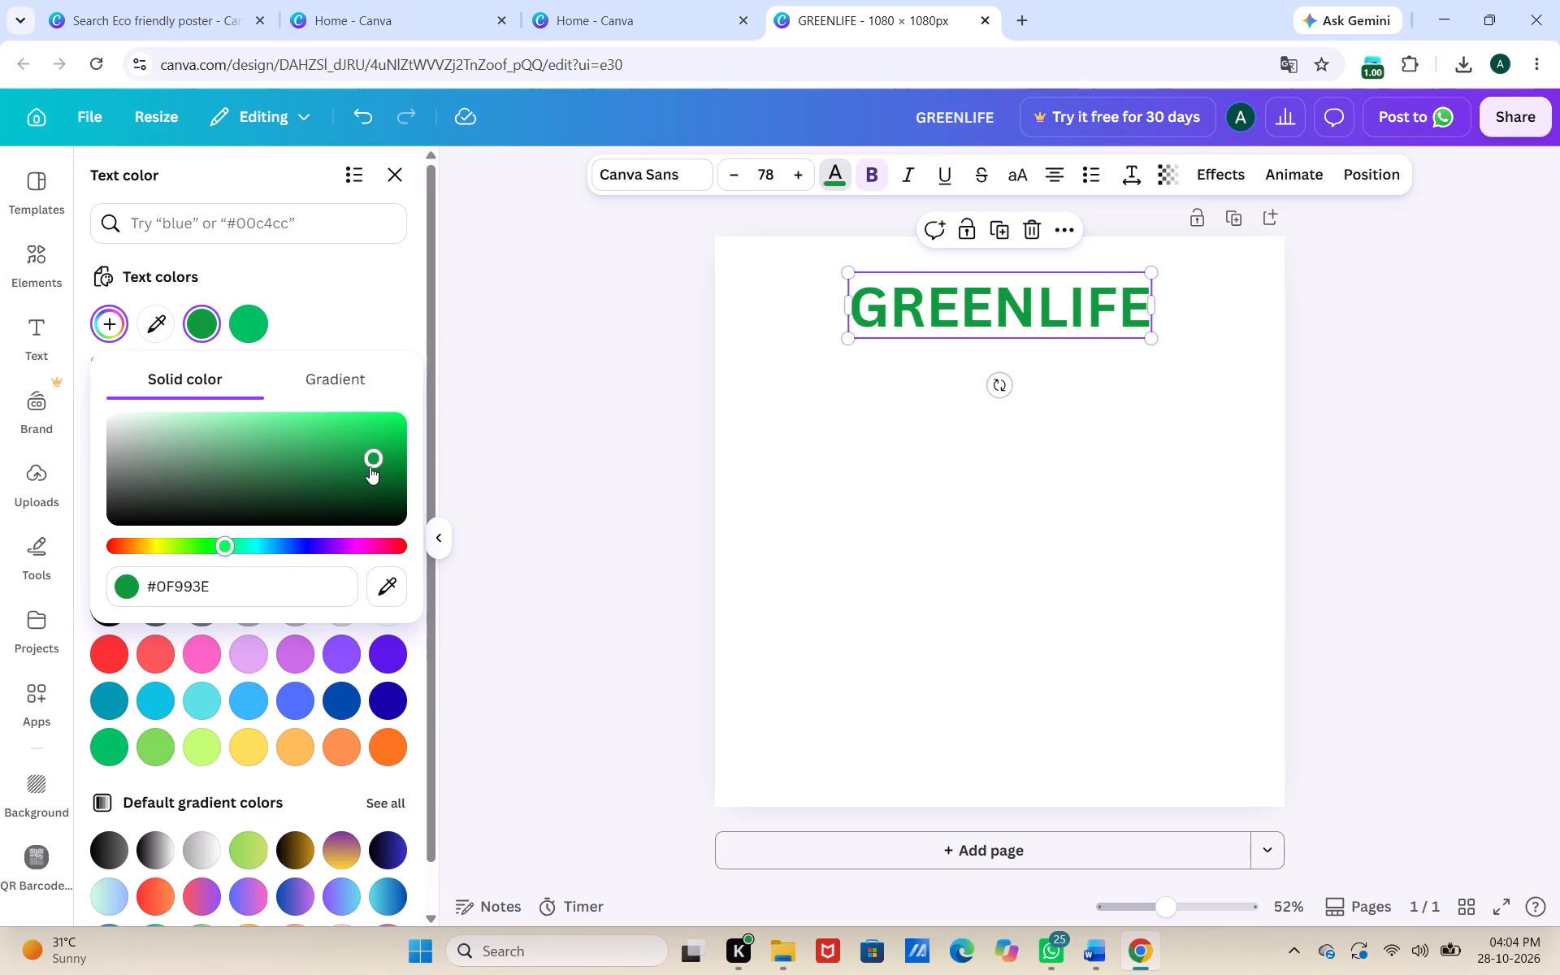
{"action": "left_click_drag", "start_coordinate": [370, 453], "coordinate": [349, 445]}
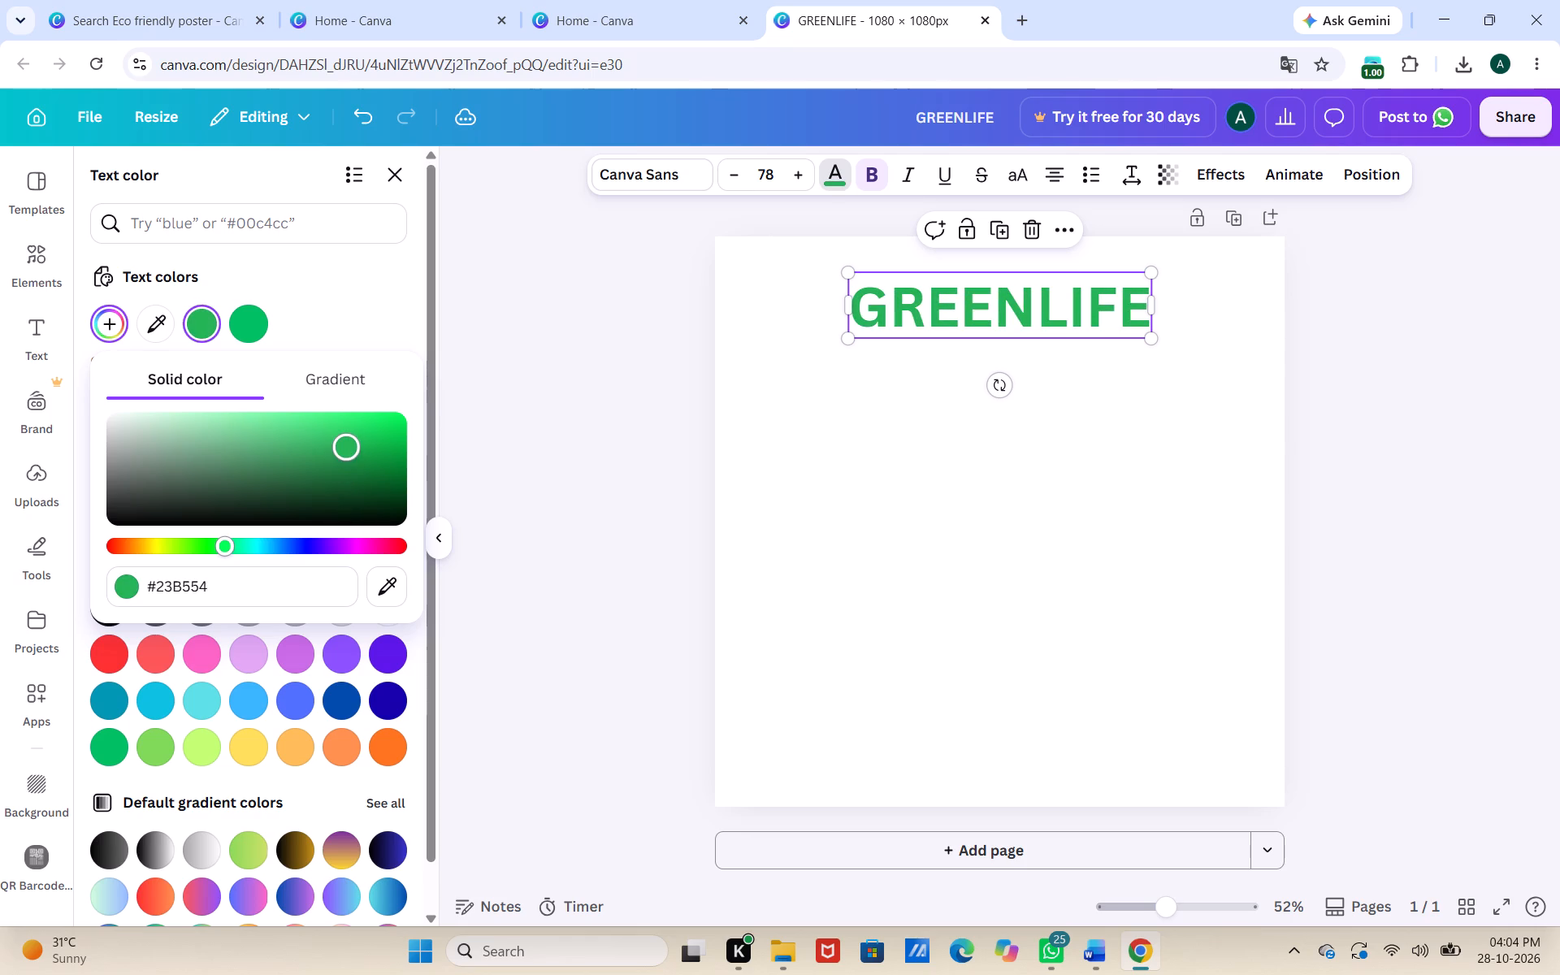
{"action": "left_click_drag", "start_coordinate": [349, 445], "coordinate": [391, 476]}
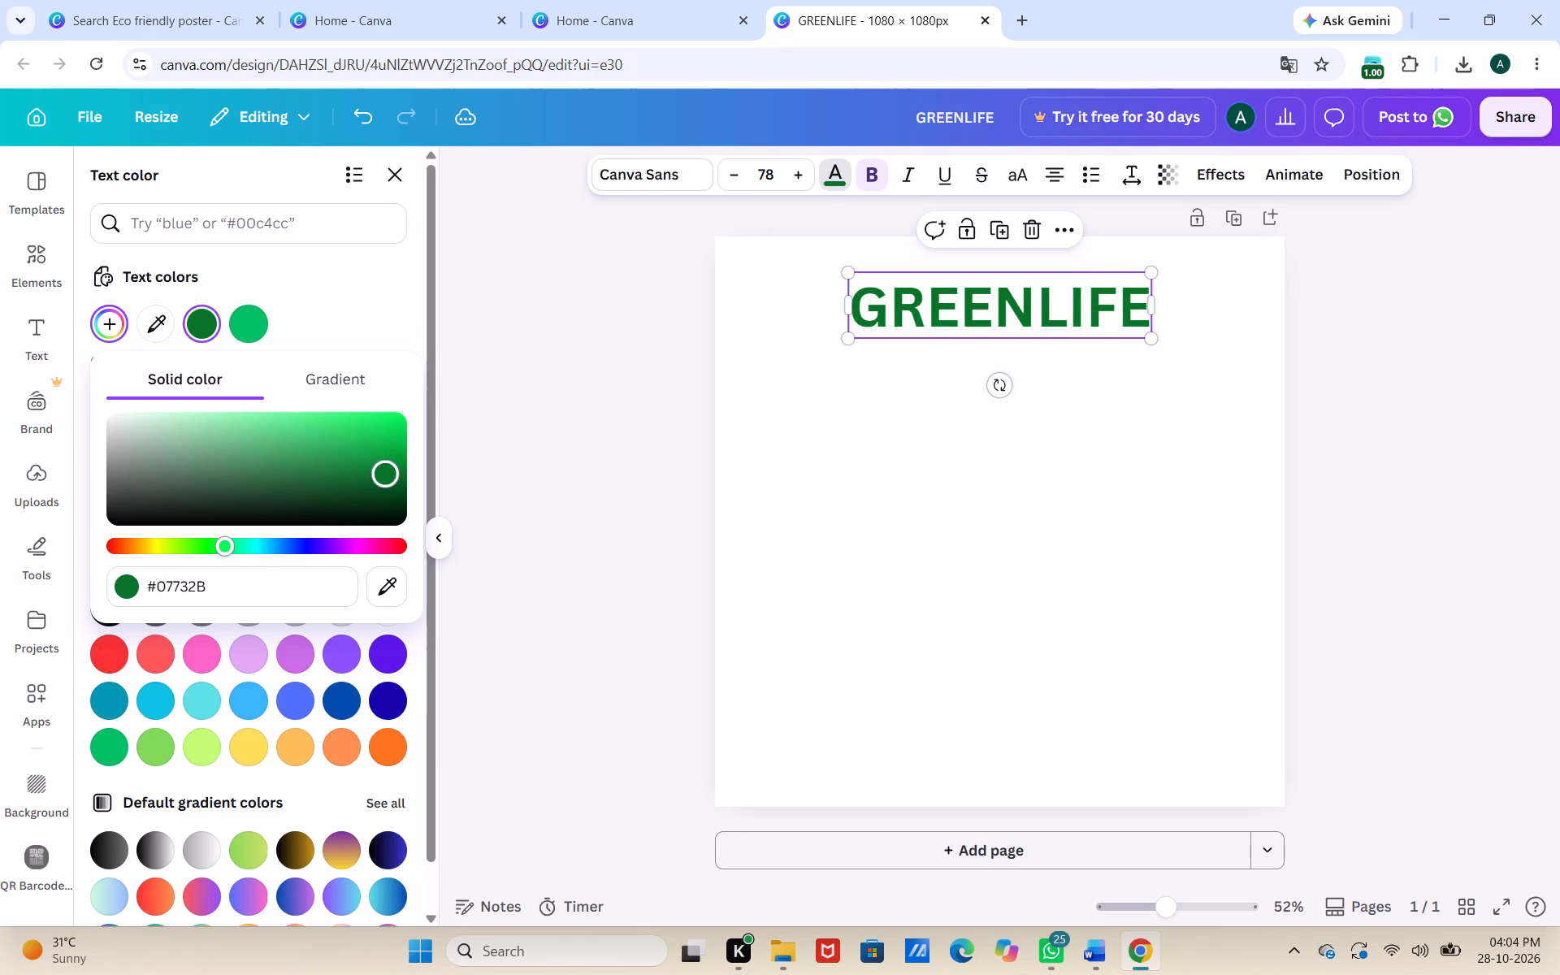
{"action": "left_click_drag", "start_coordinate": [391, 476], "coordinate": [379, 470]}
{"action": "left_click_drag", "start_coordinate": [379, 470], "coordinate": [384, 461]}
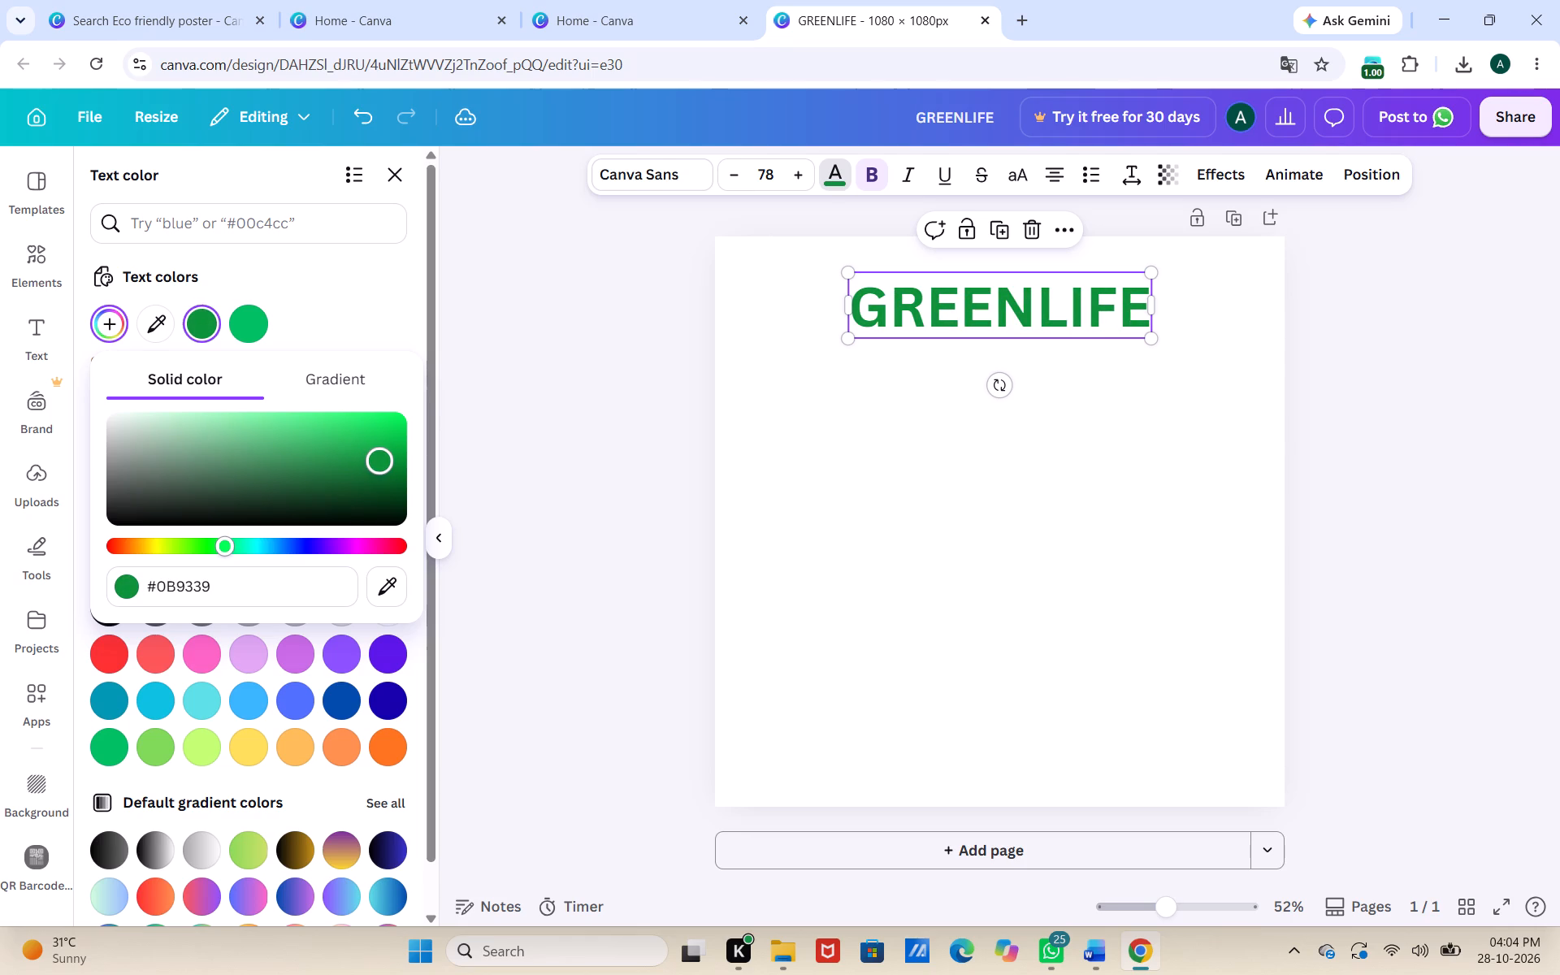
{"action": "left_click_drag", "start_coordinate": [384, 461], "coordinate": [386, 467]}
{"action": "left_click", "coordinate": [551, 479]}
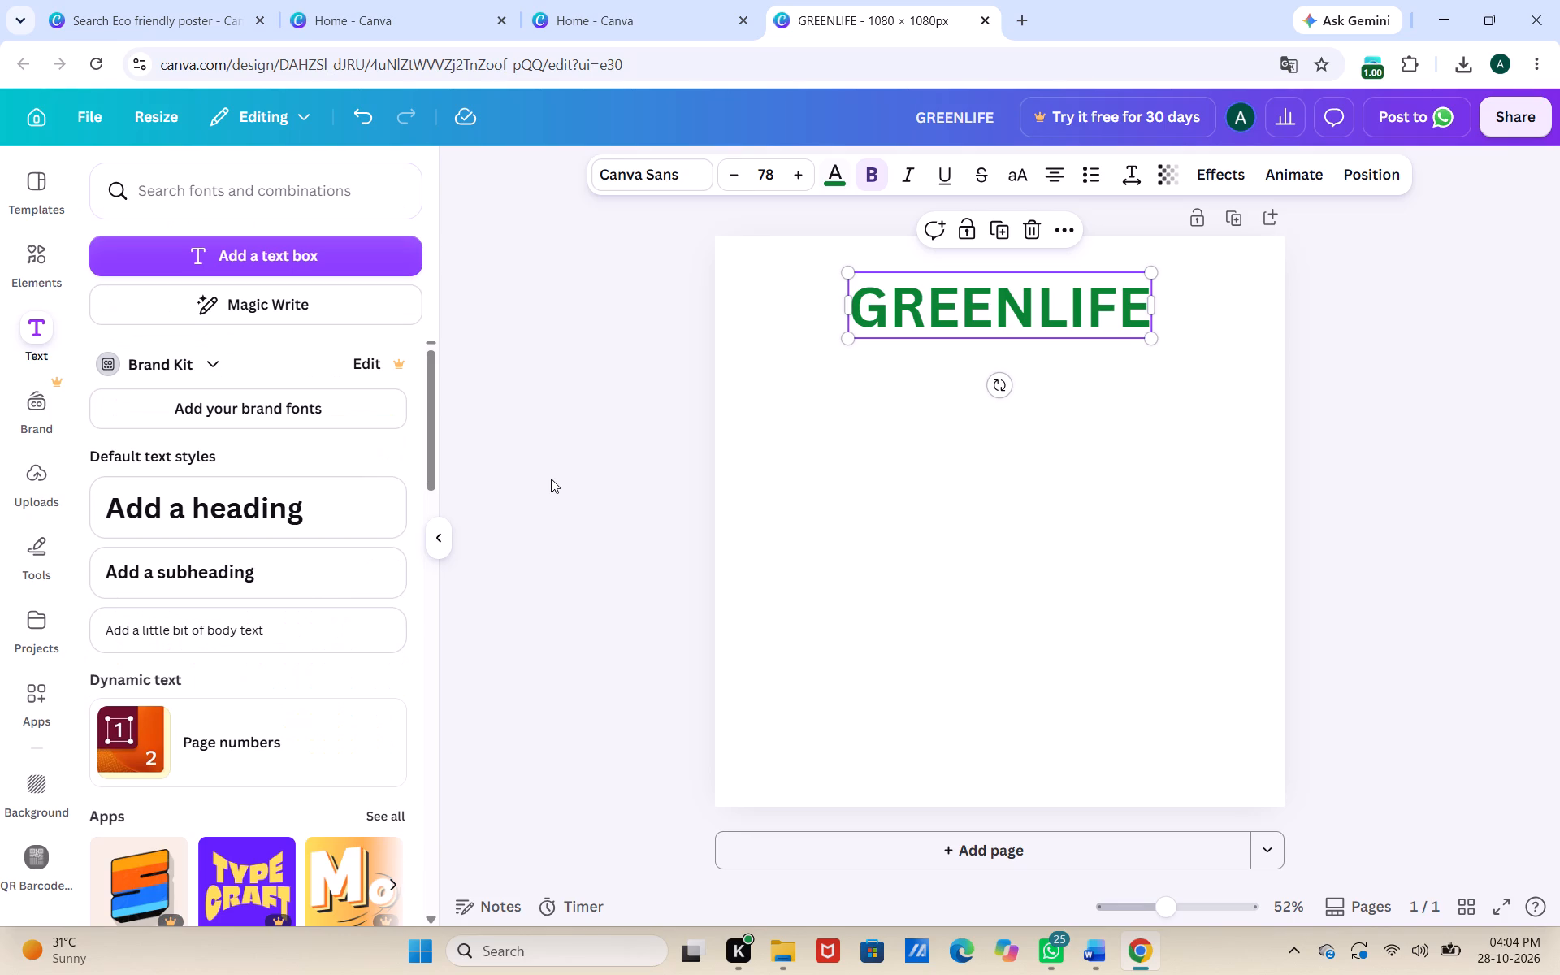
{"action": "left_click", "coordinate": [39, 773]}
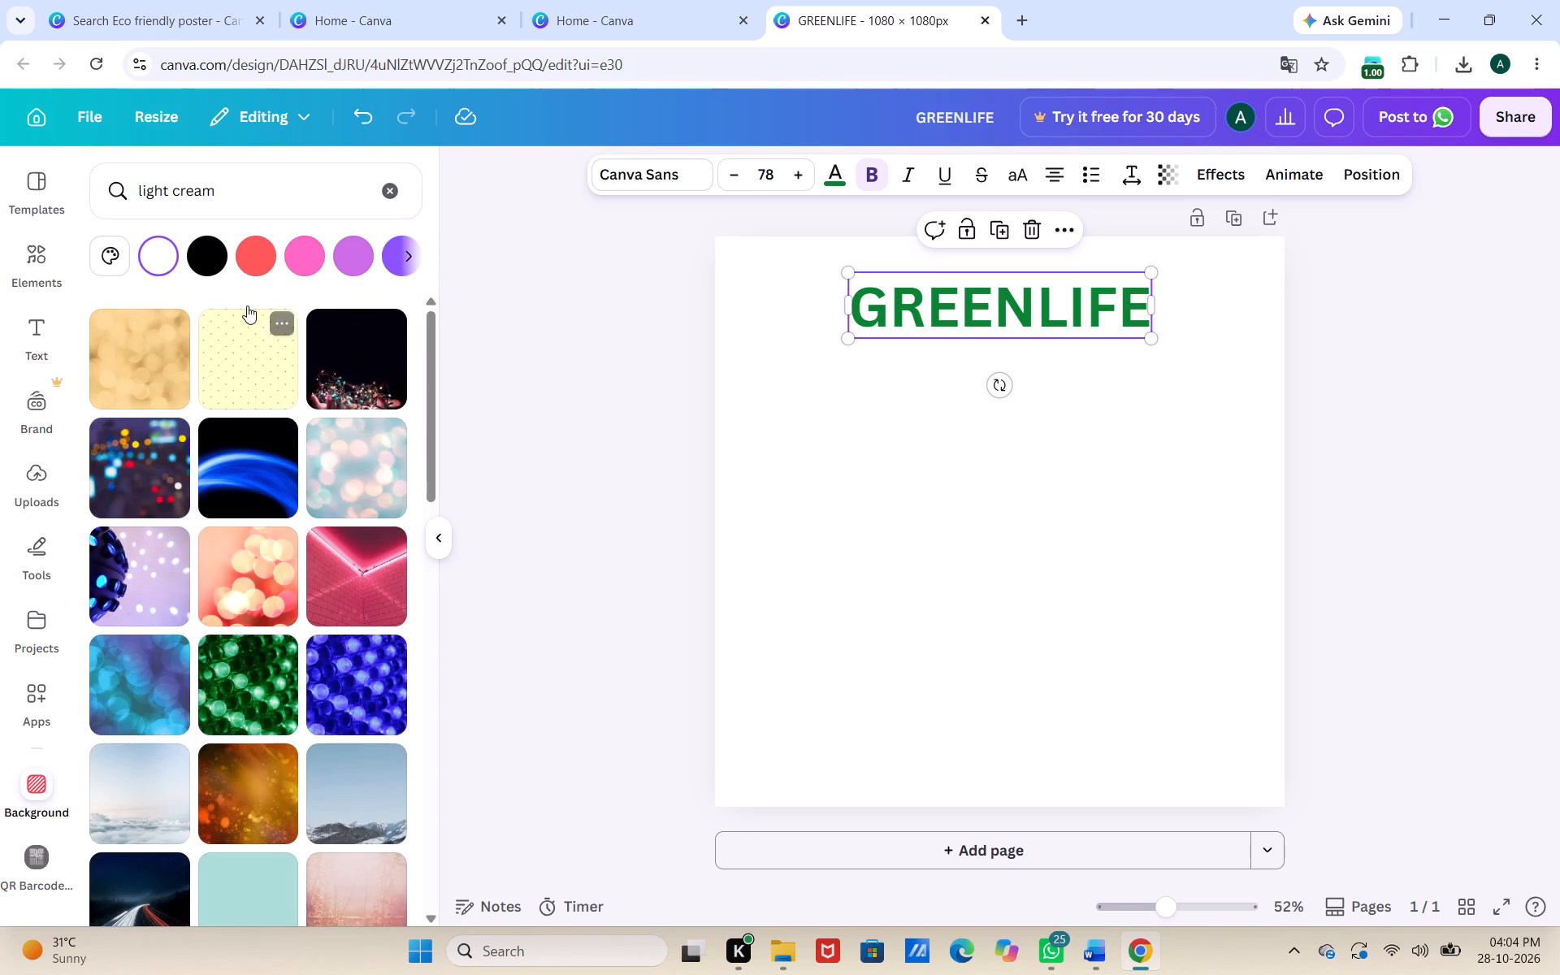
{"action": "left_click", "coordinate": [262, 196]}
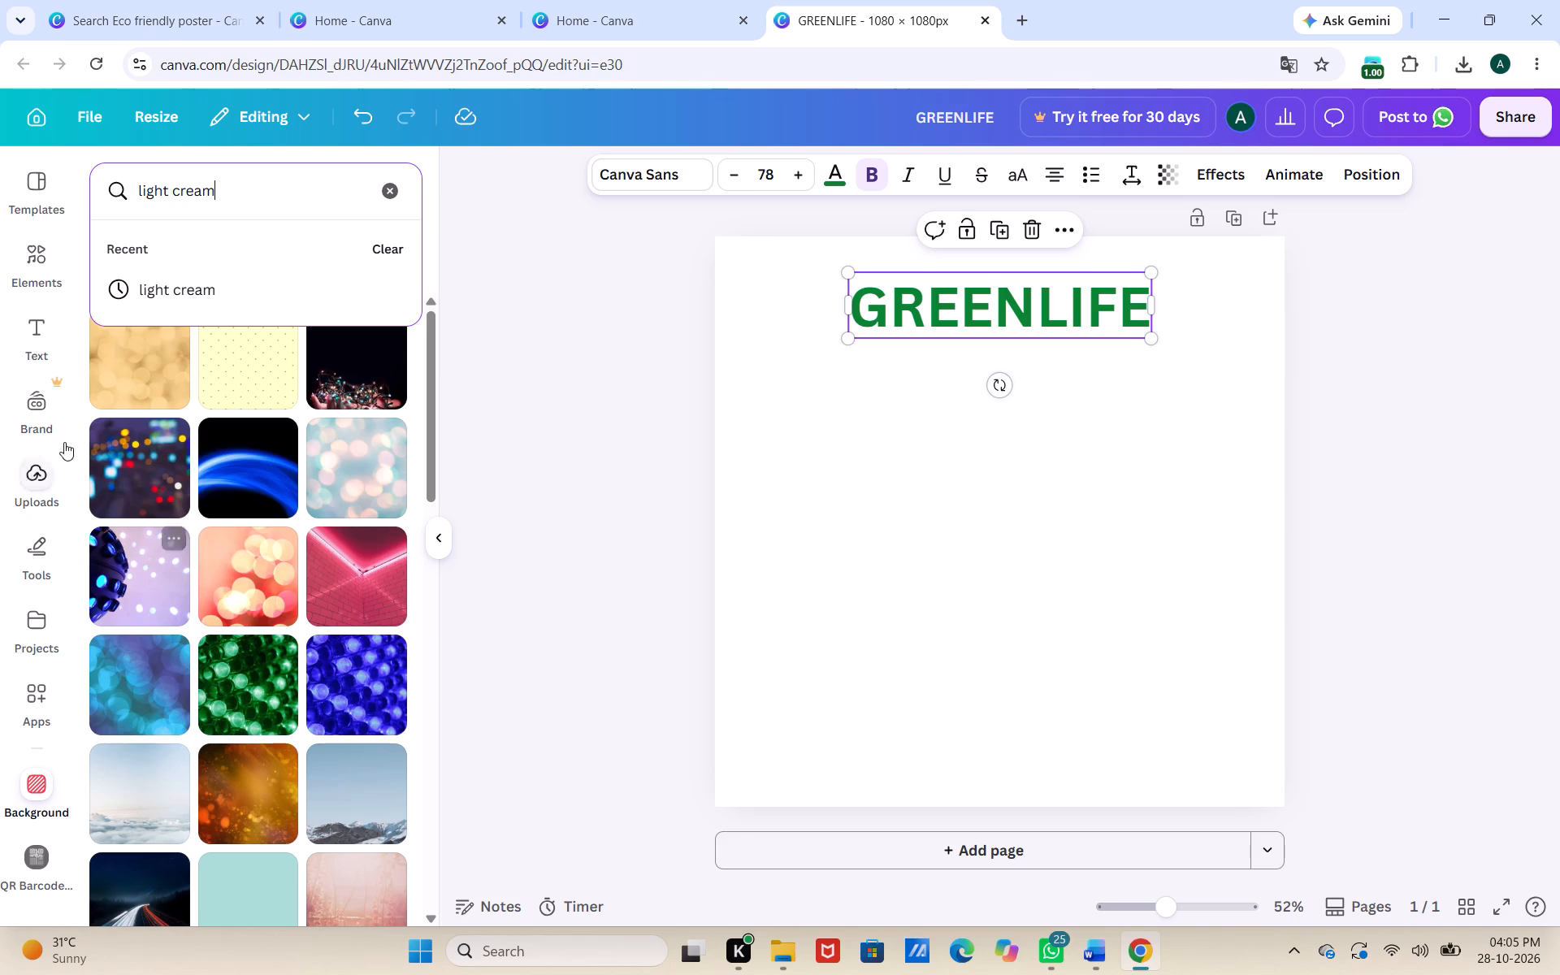
Add a second heading directly below GREENLIFE, widen its box to fit one line, and enter the text GO GTRRN!
{"action": "left_click", "coordinate": [37, 359]}
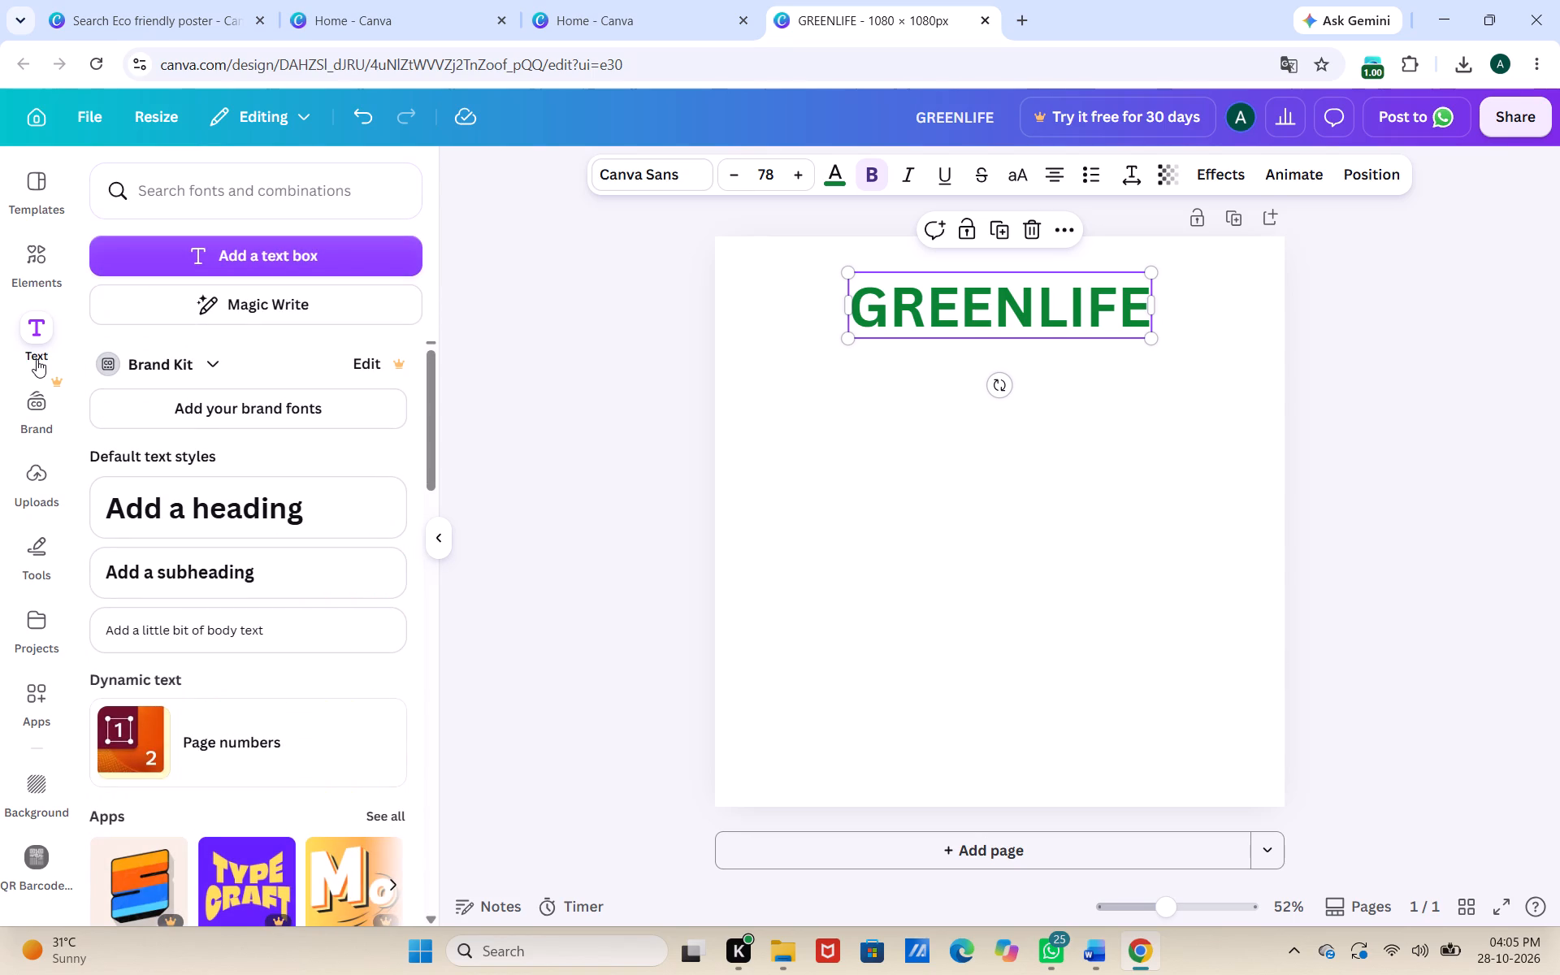
{"action": "left_click", "coordinate": [166, 496]}
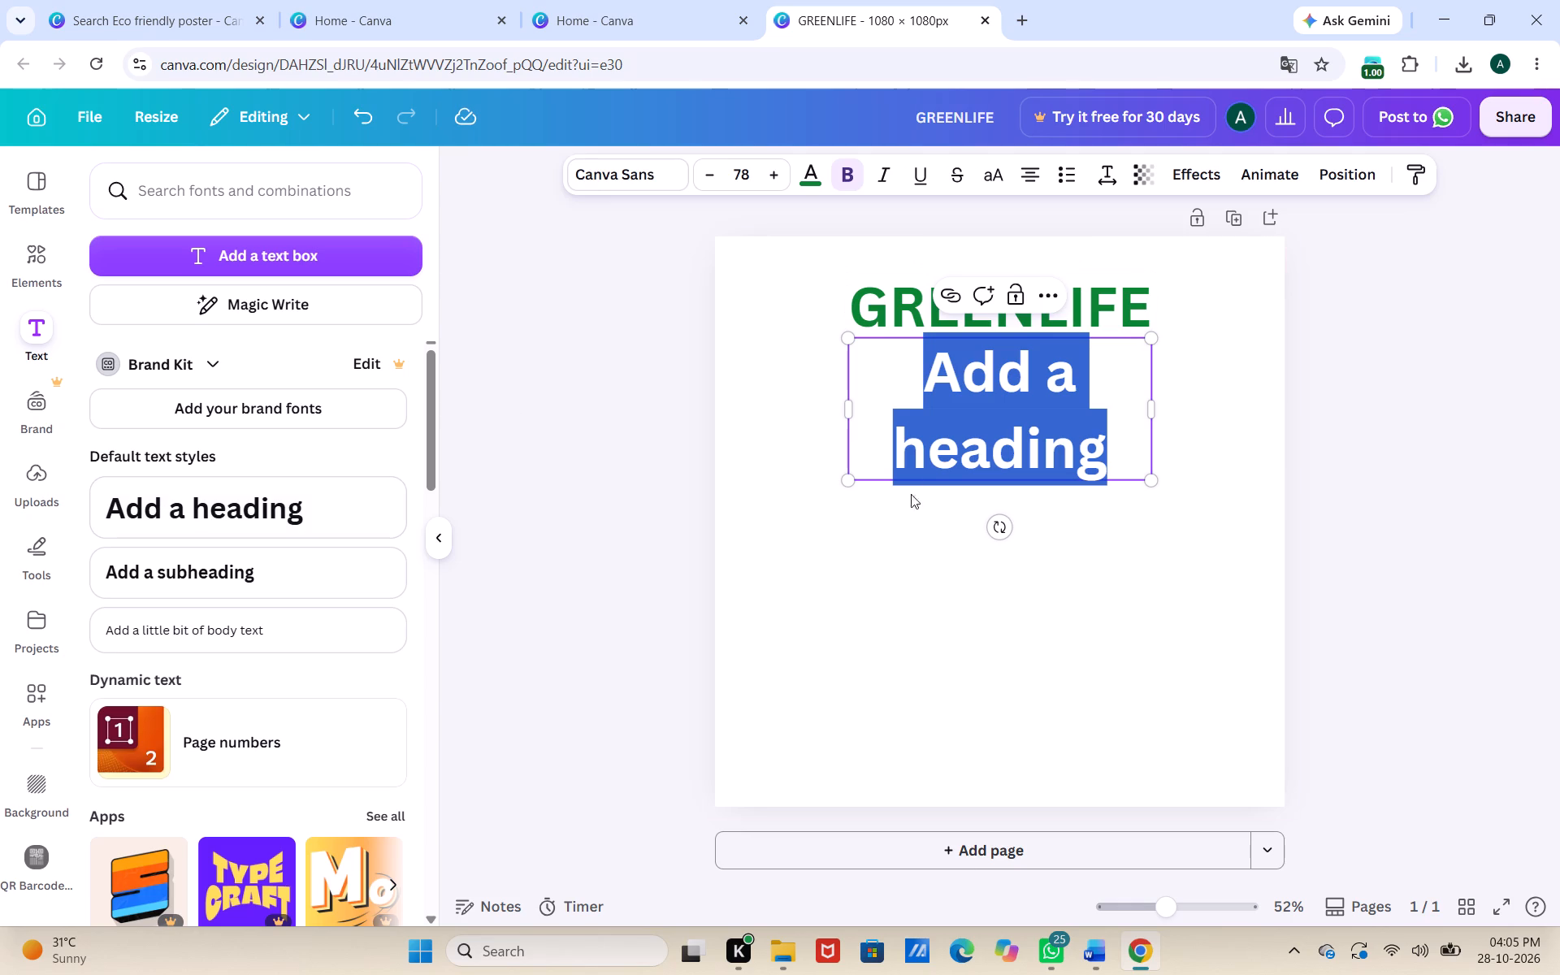
{"action": "left_click_drag", "start_coordinate": [1155, 407], "coordinate": [1279, 394]}
{"action": "left_click", "coordinate": [1067, 364]}
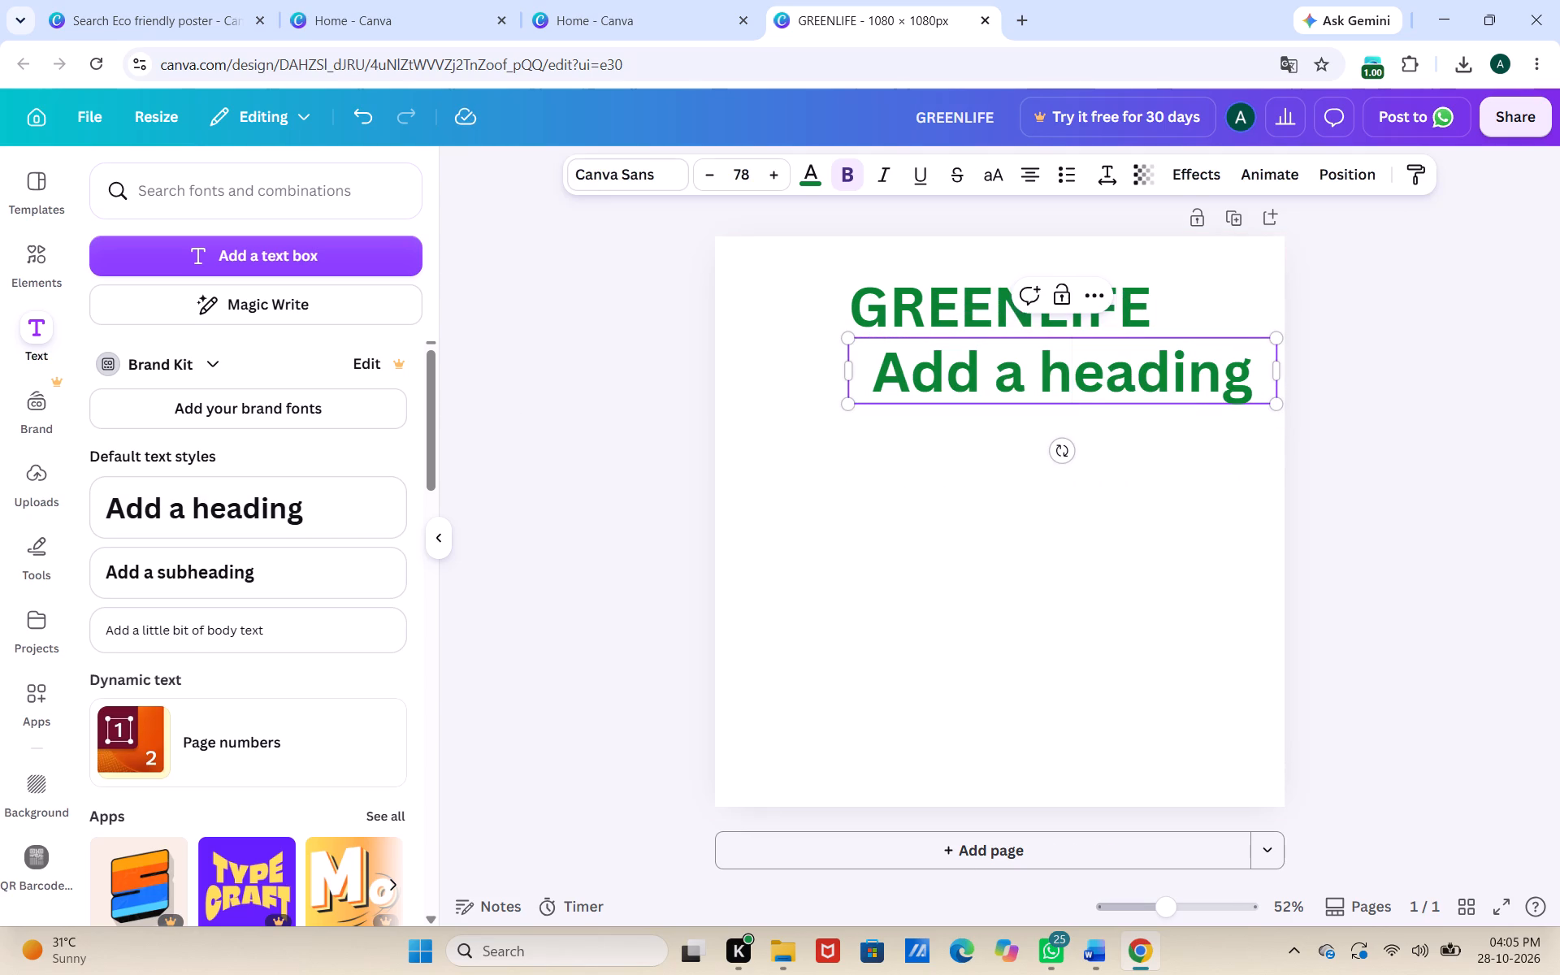
{"action": "left_click", "coordinate": [1250, 362]}
{"action": "left_click_drag", "start_coordinate": [1250, 362], "coordinate": [885, 391]}
{"action": "key", "text": "BackSpace"}
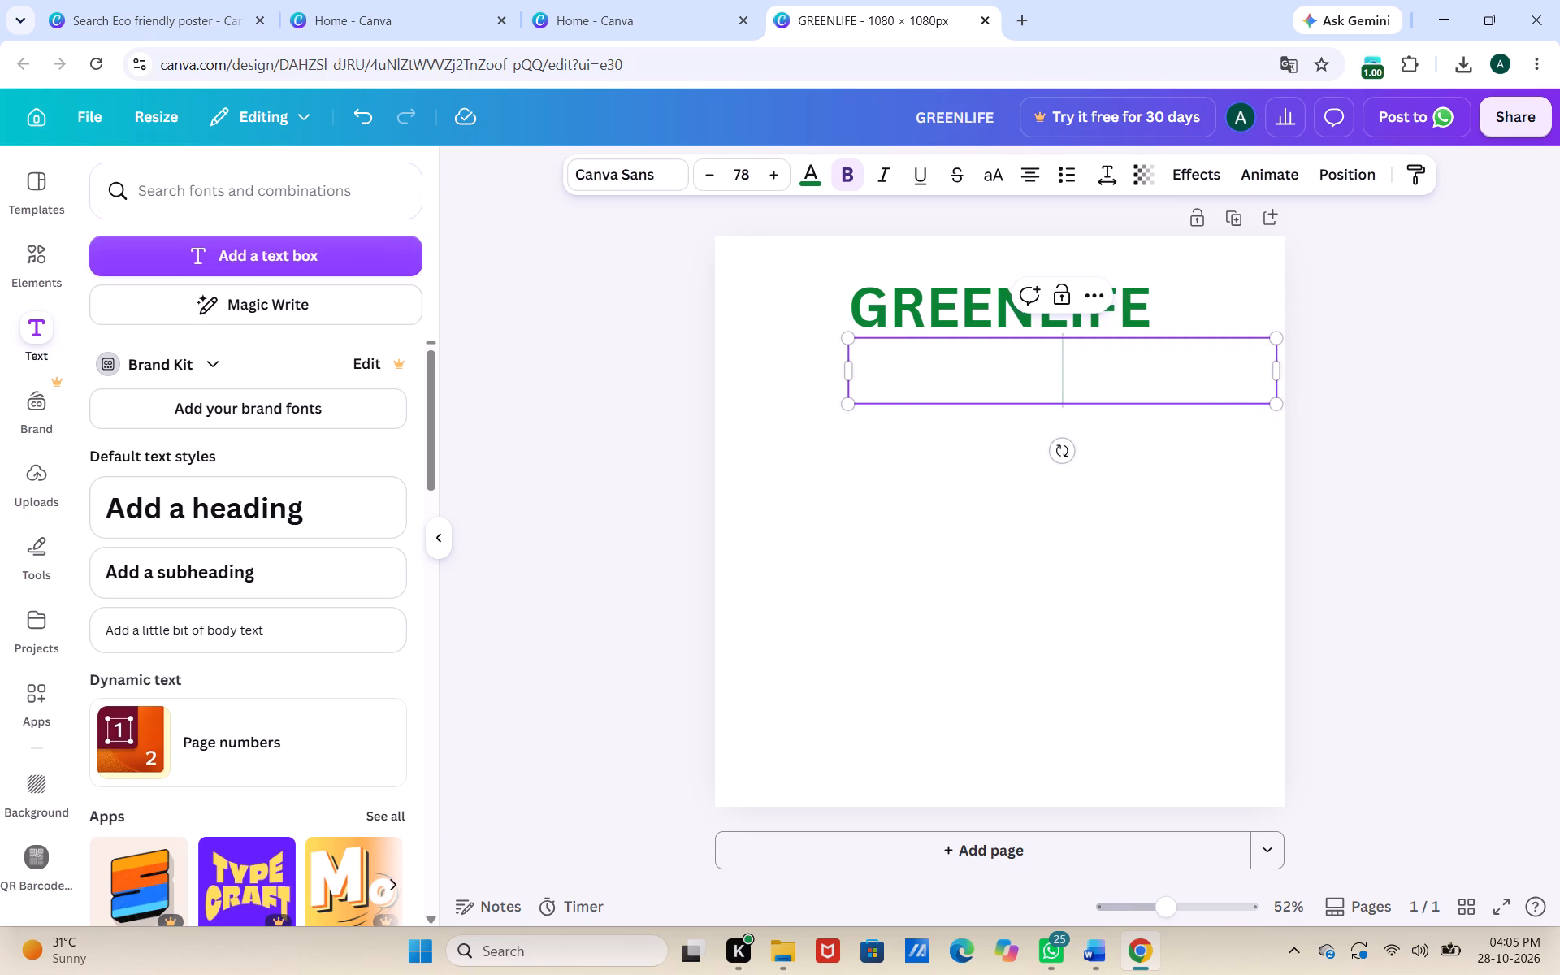
{"action": "type", "text": "GO"}
{"action": "key", "text": "space"}
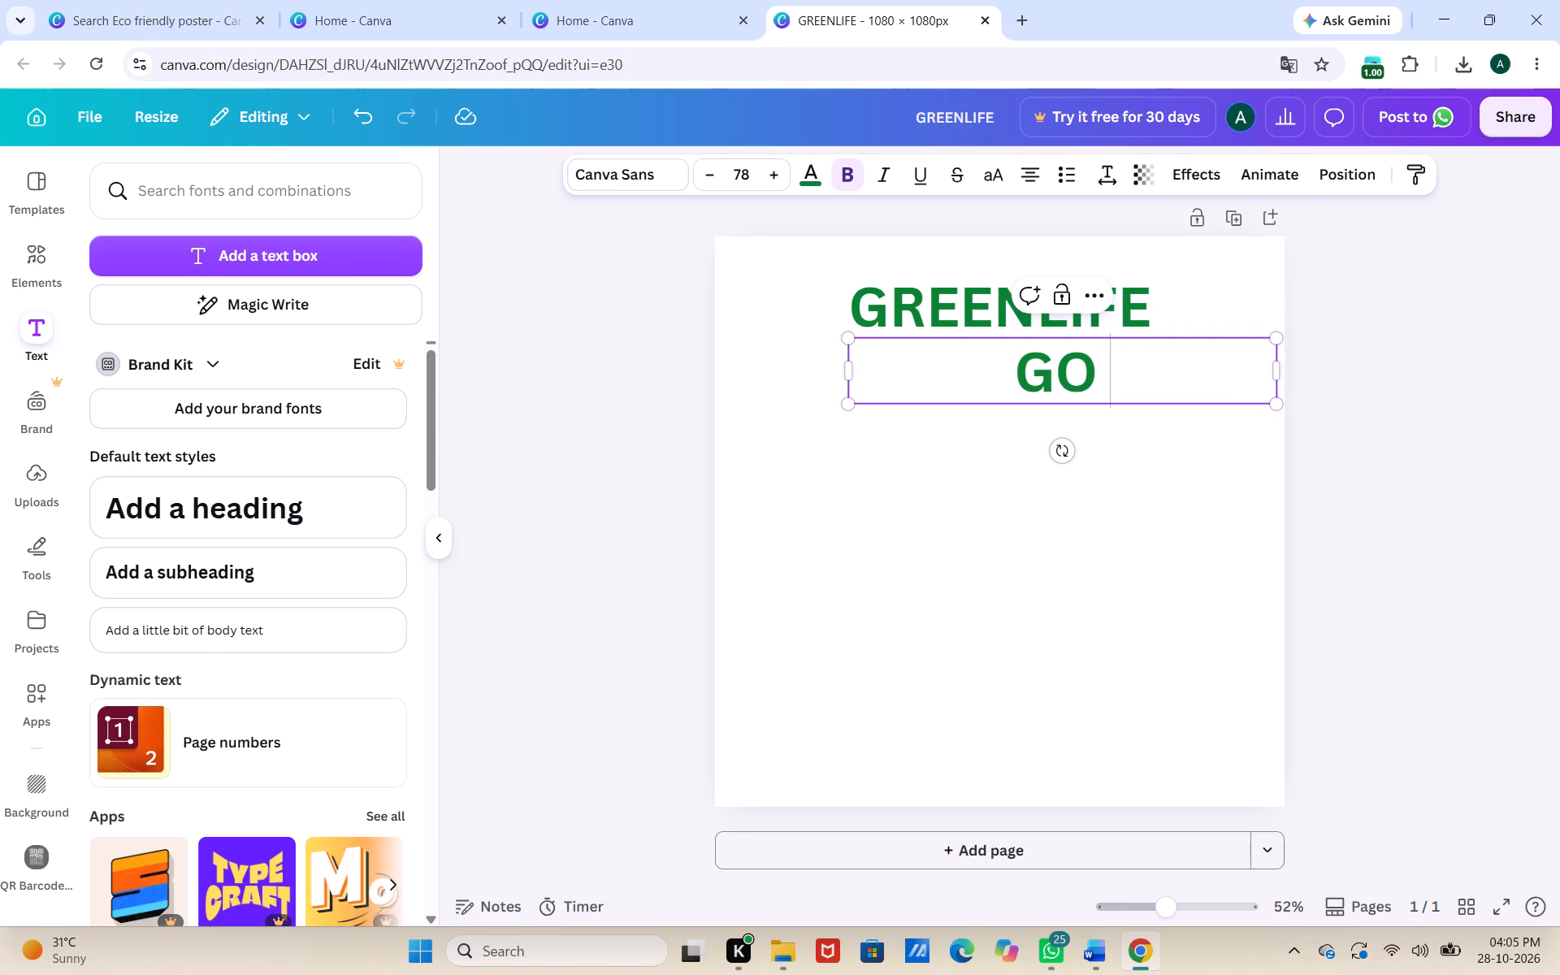
{"action": "type", "text": "GTRRM"}
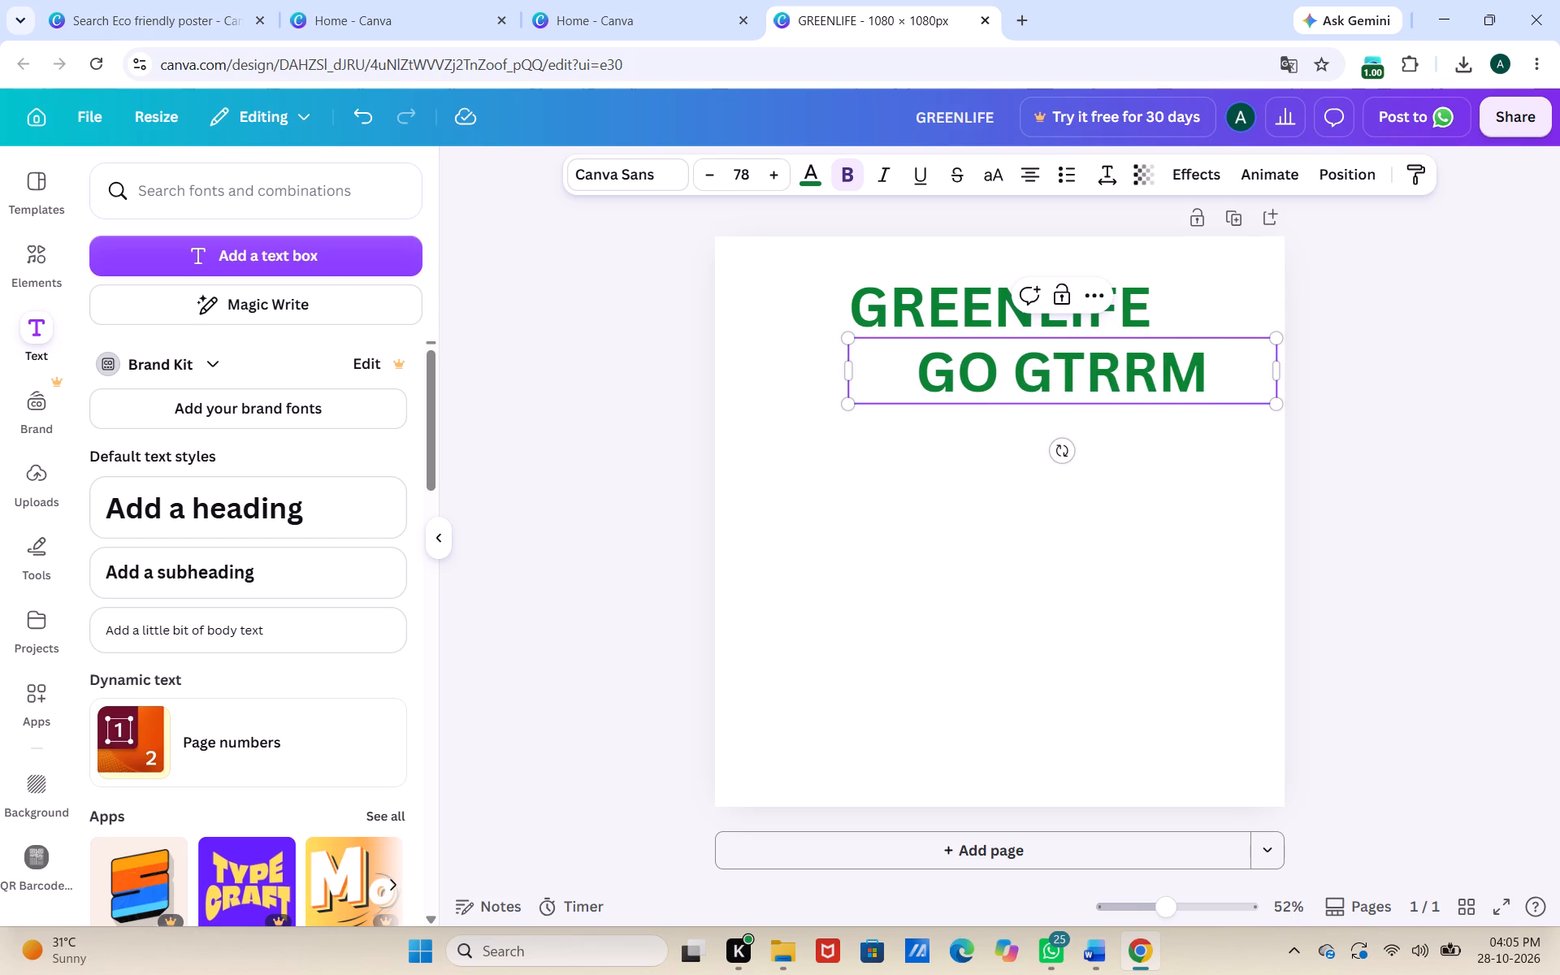
{"action": "key", "text": "BackSpace"}
{"action": "key", "text": "n"}
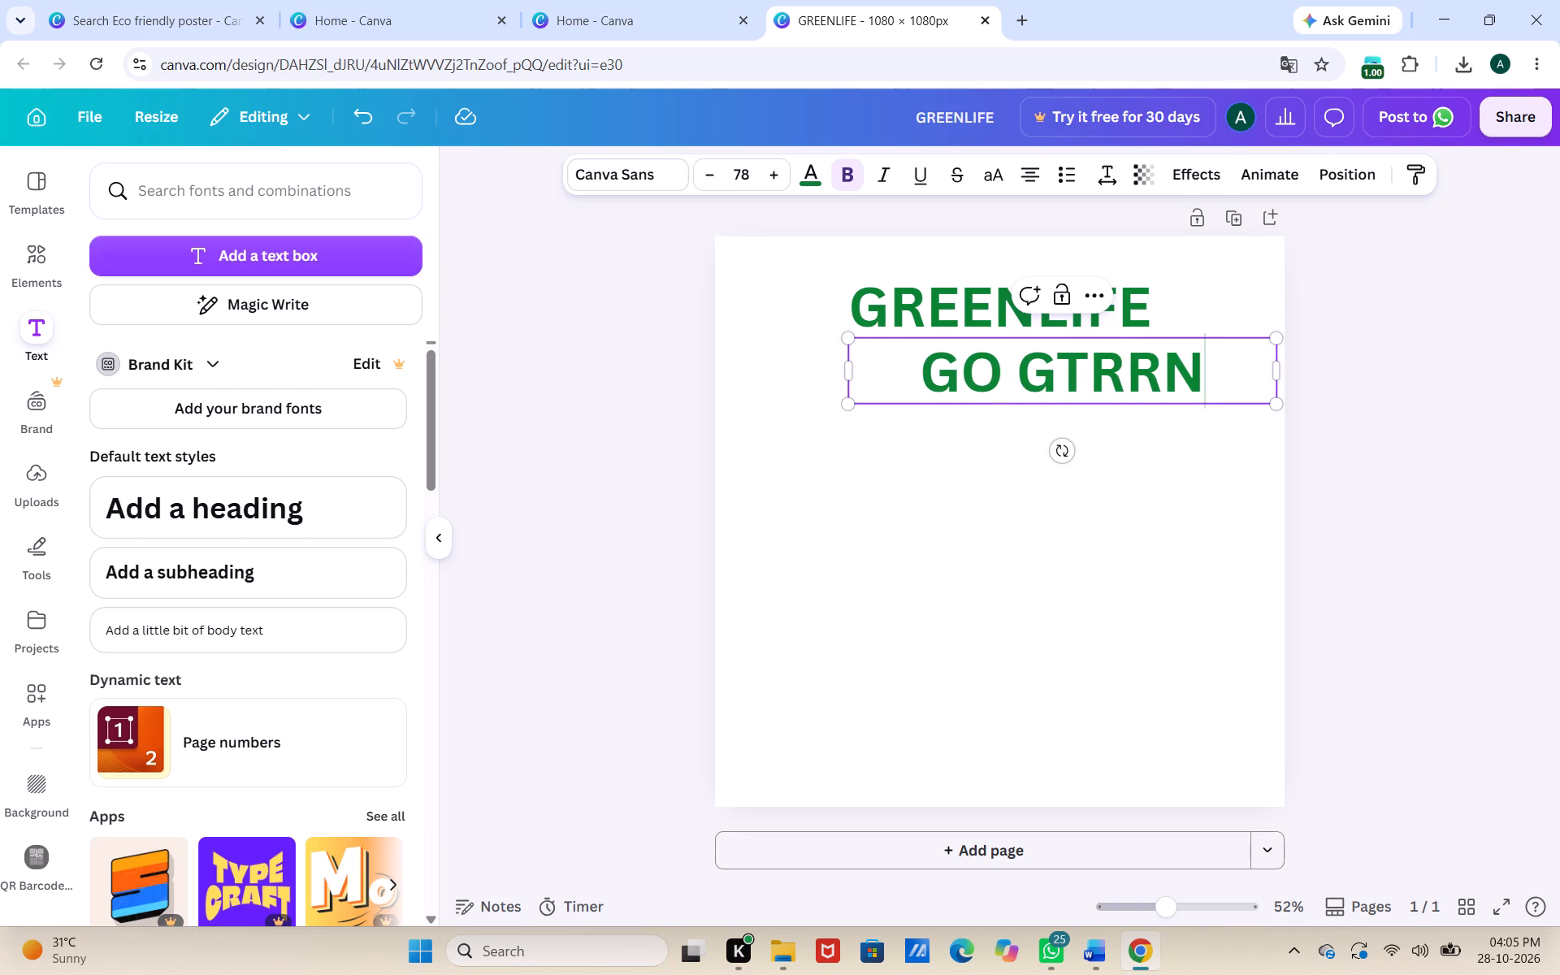
{"action": "key", "text": "shift+exclam"}
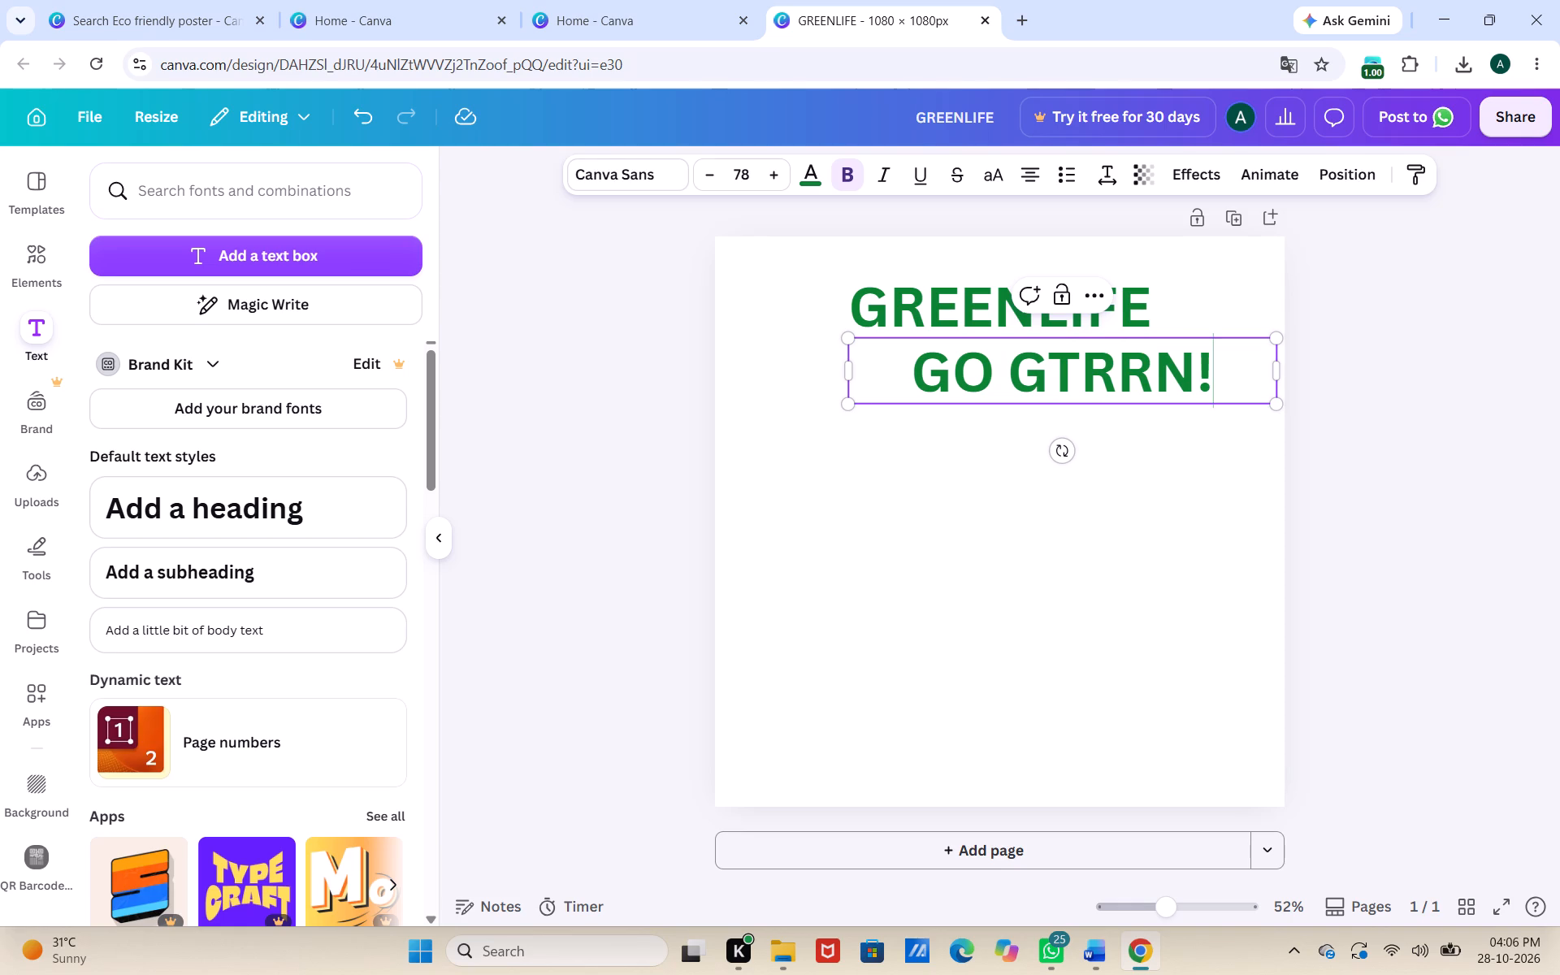
Add a second line at font size 36 under GO GTRRN! in the same text box, reading SMALL CHANGES, BIG IMPACT.
{"action": "key", "text": "Return"}
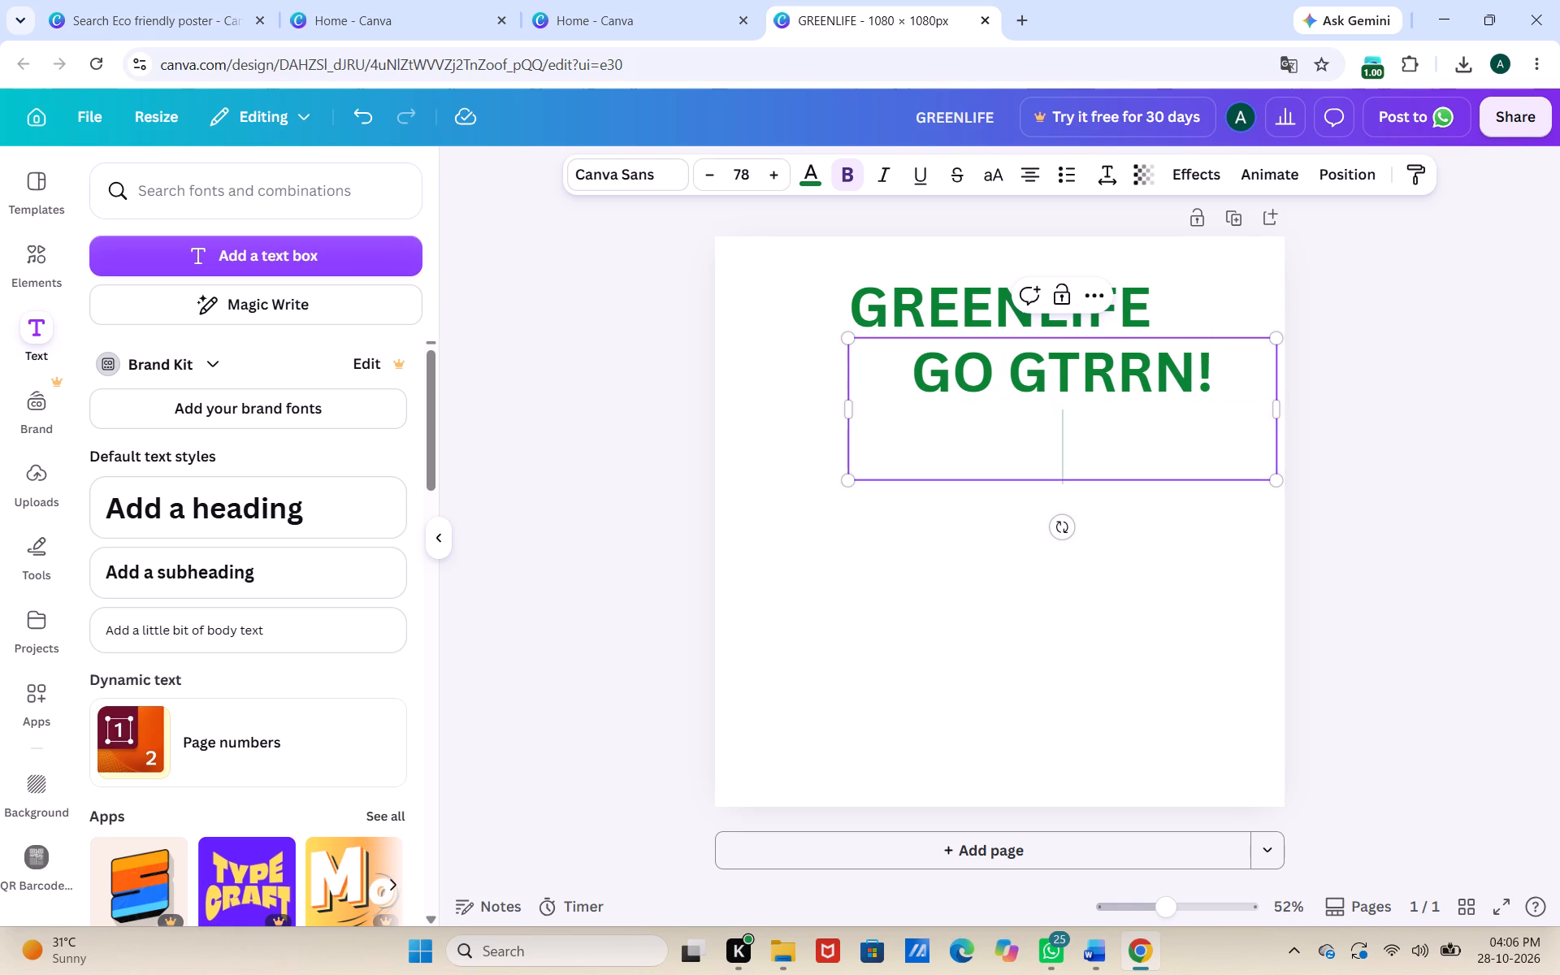
{"action": "type", "text": "SA"}
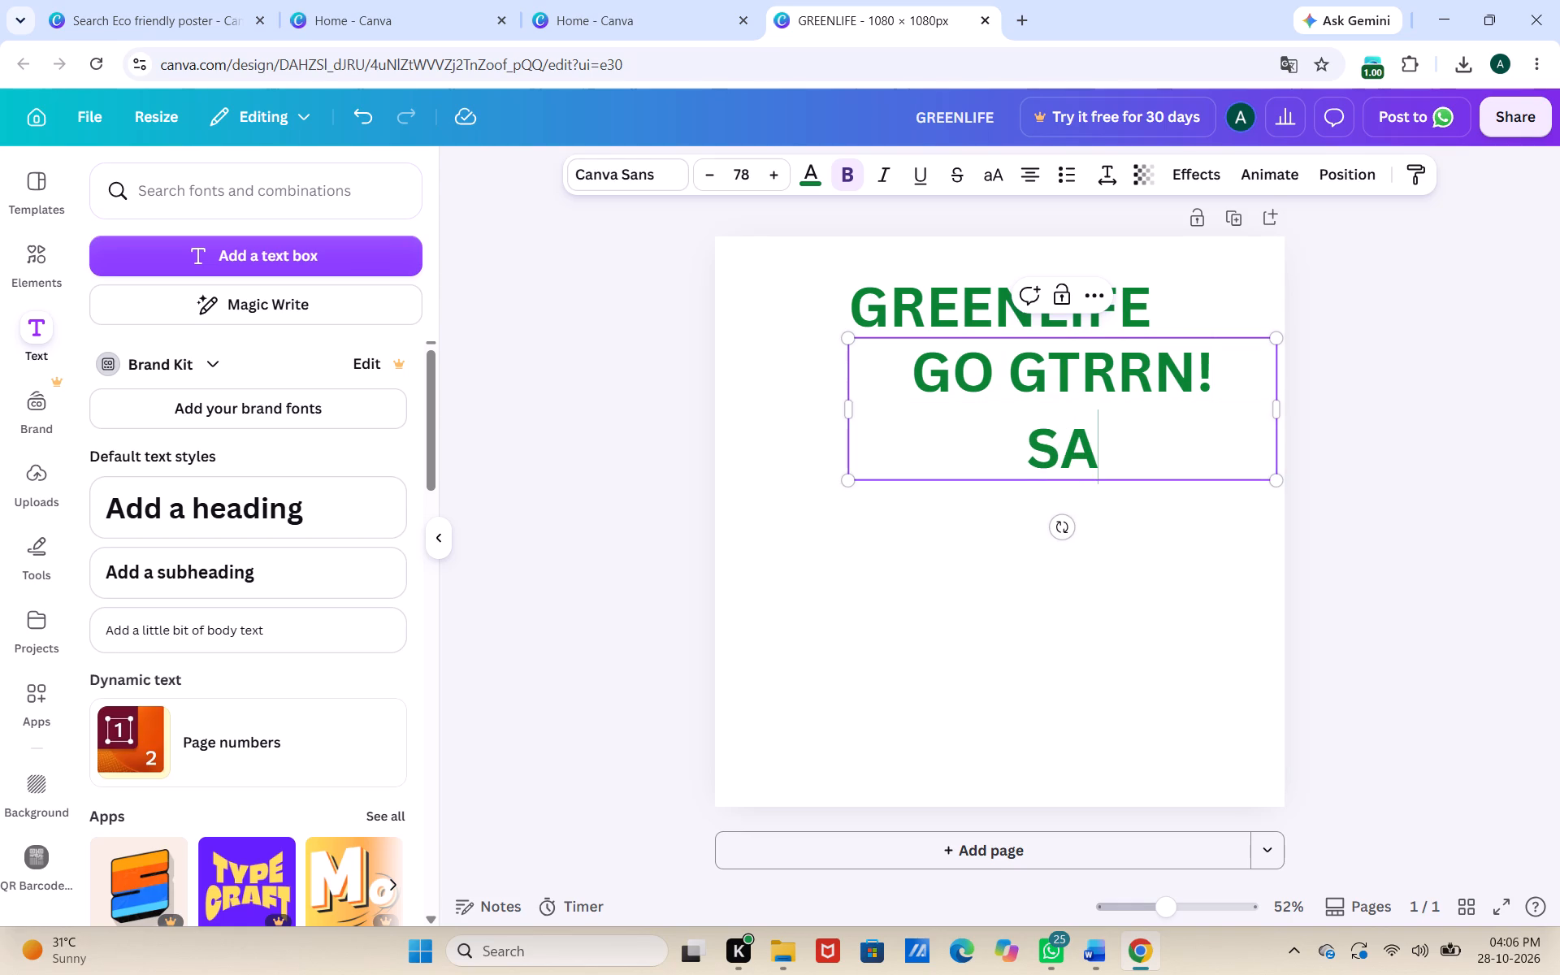
{"action": "double_click", "coordinate": [747, 176]}
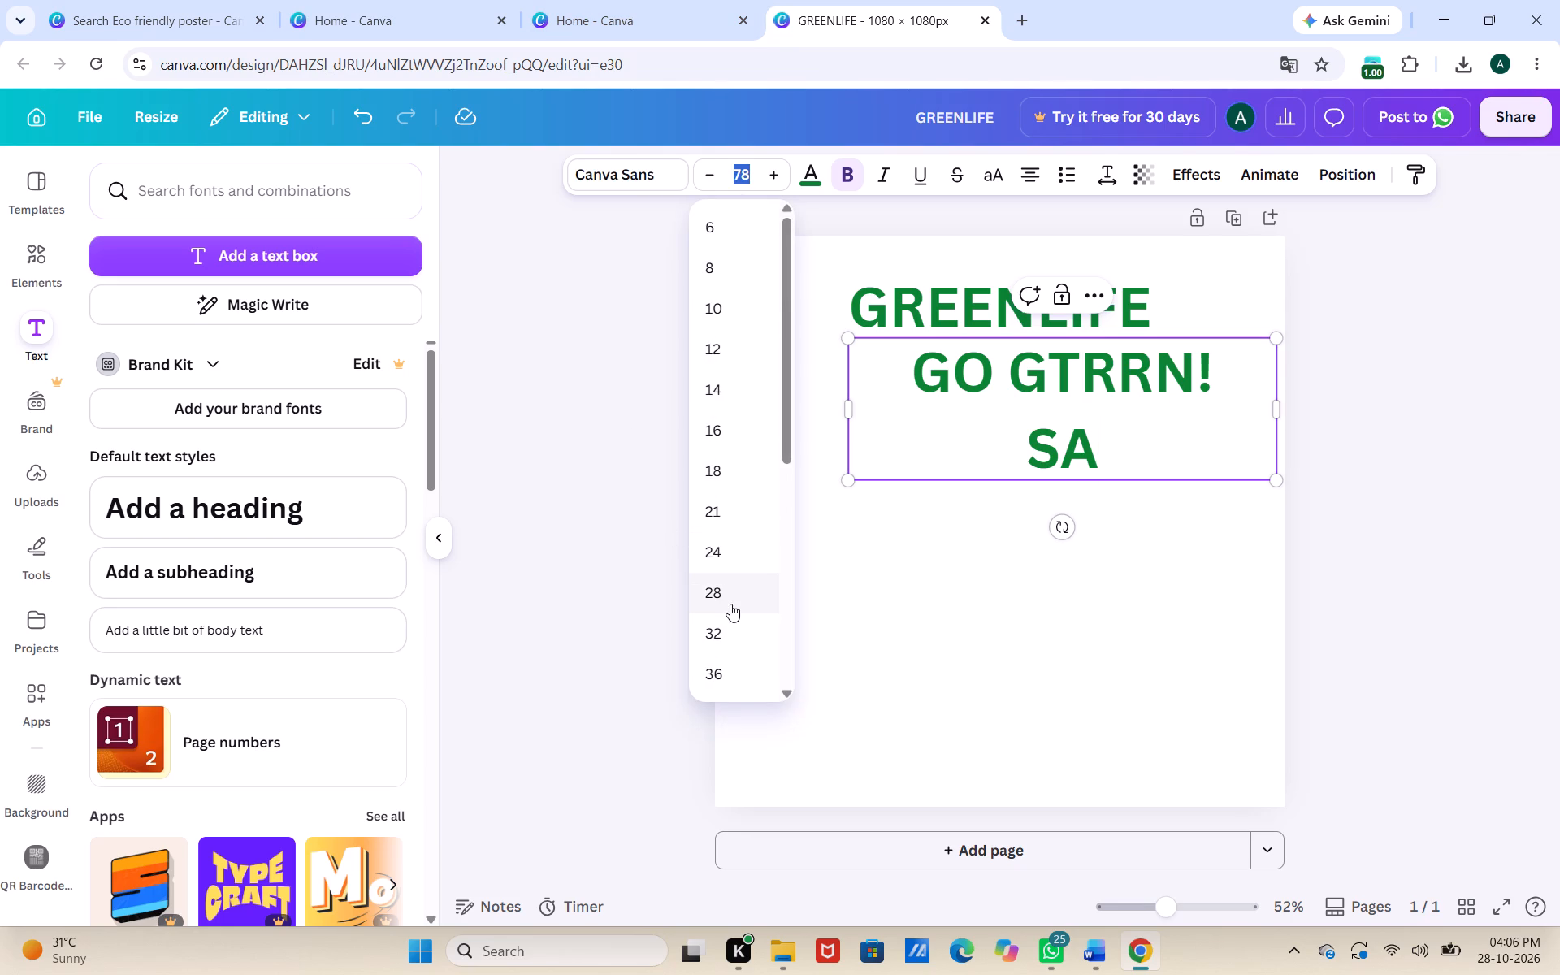
{"action": "left_click", "coordinate": [739, 675]}
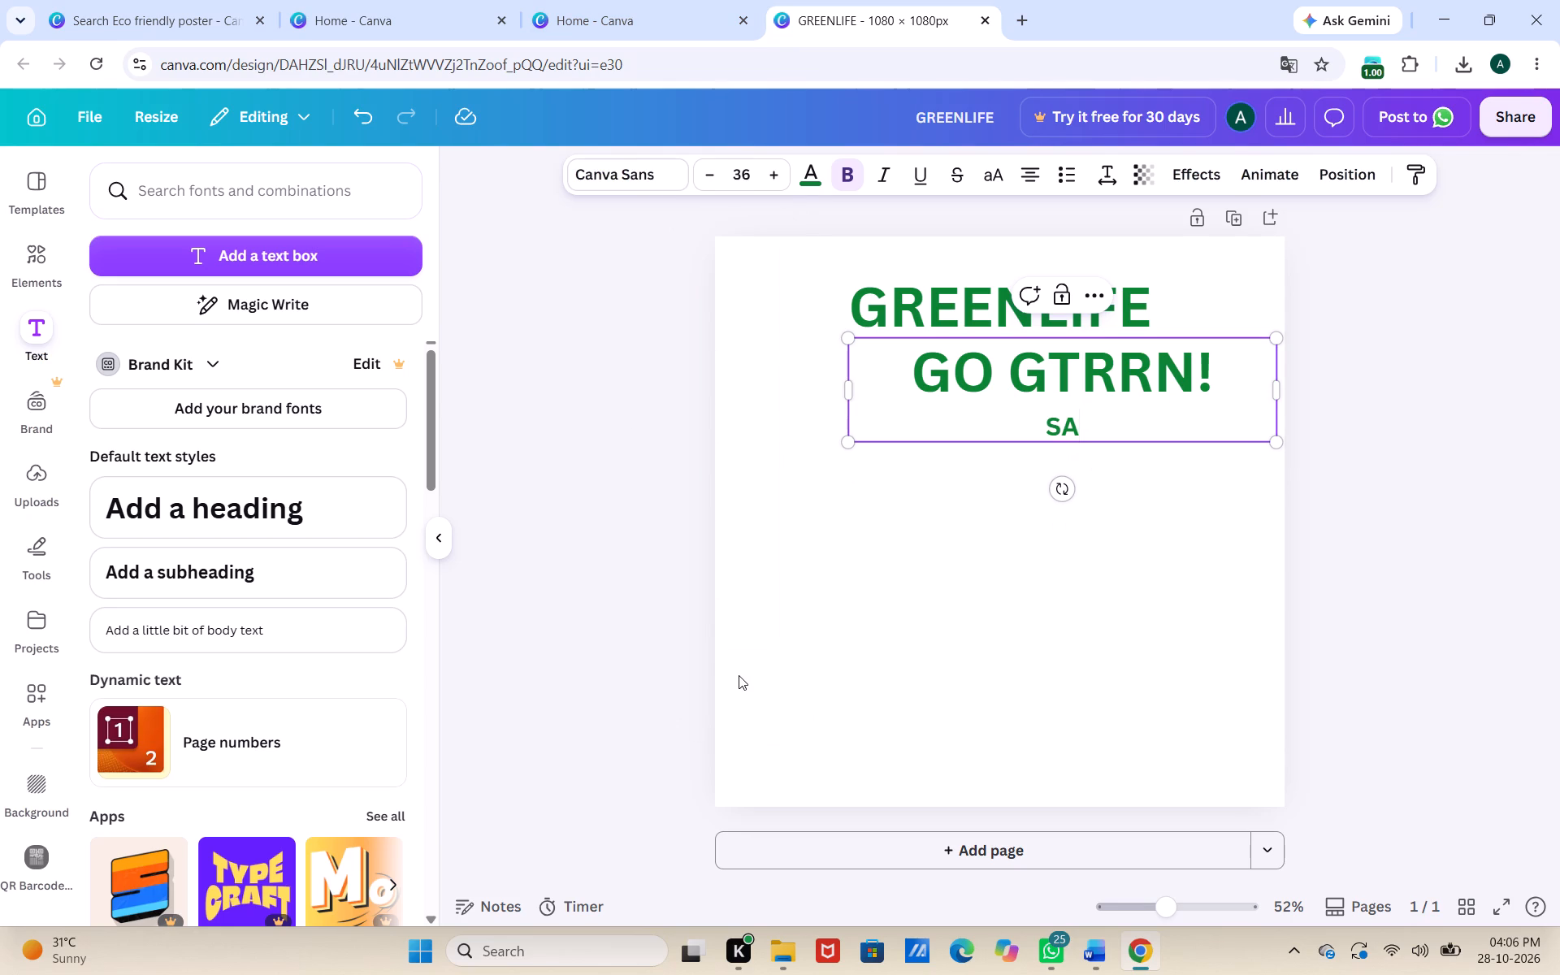
{"action": "key", "text": "Delete"}
{"action": "type", "text": "MAK"}
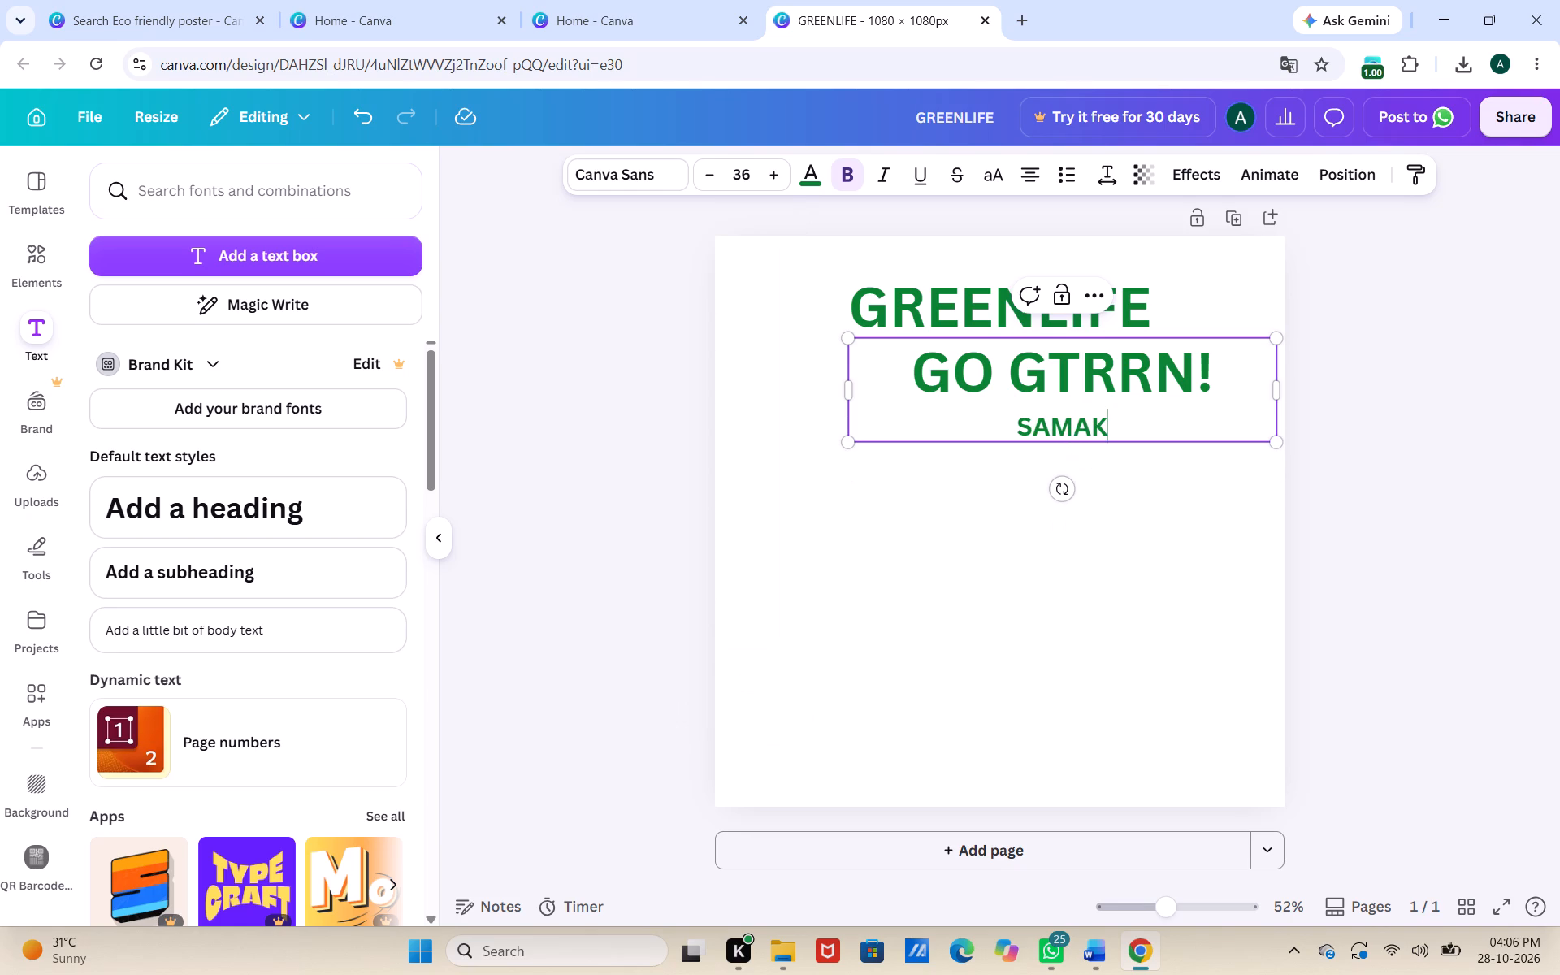
{"action": "key", "text": "BackSpace"}
{"action": "type", "text": "LL"}
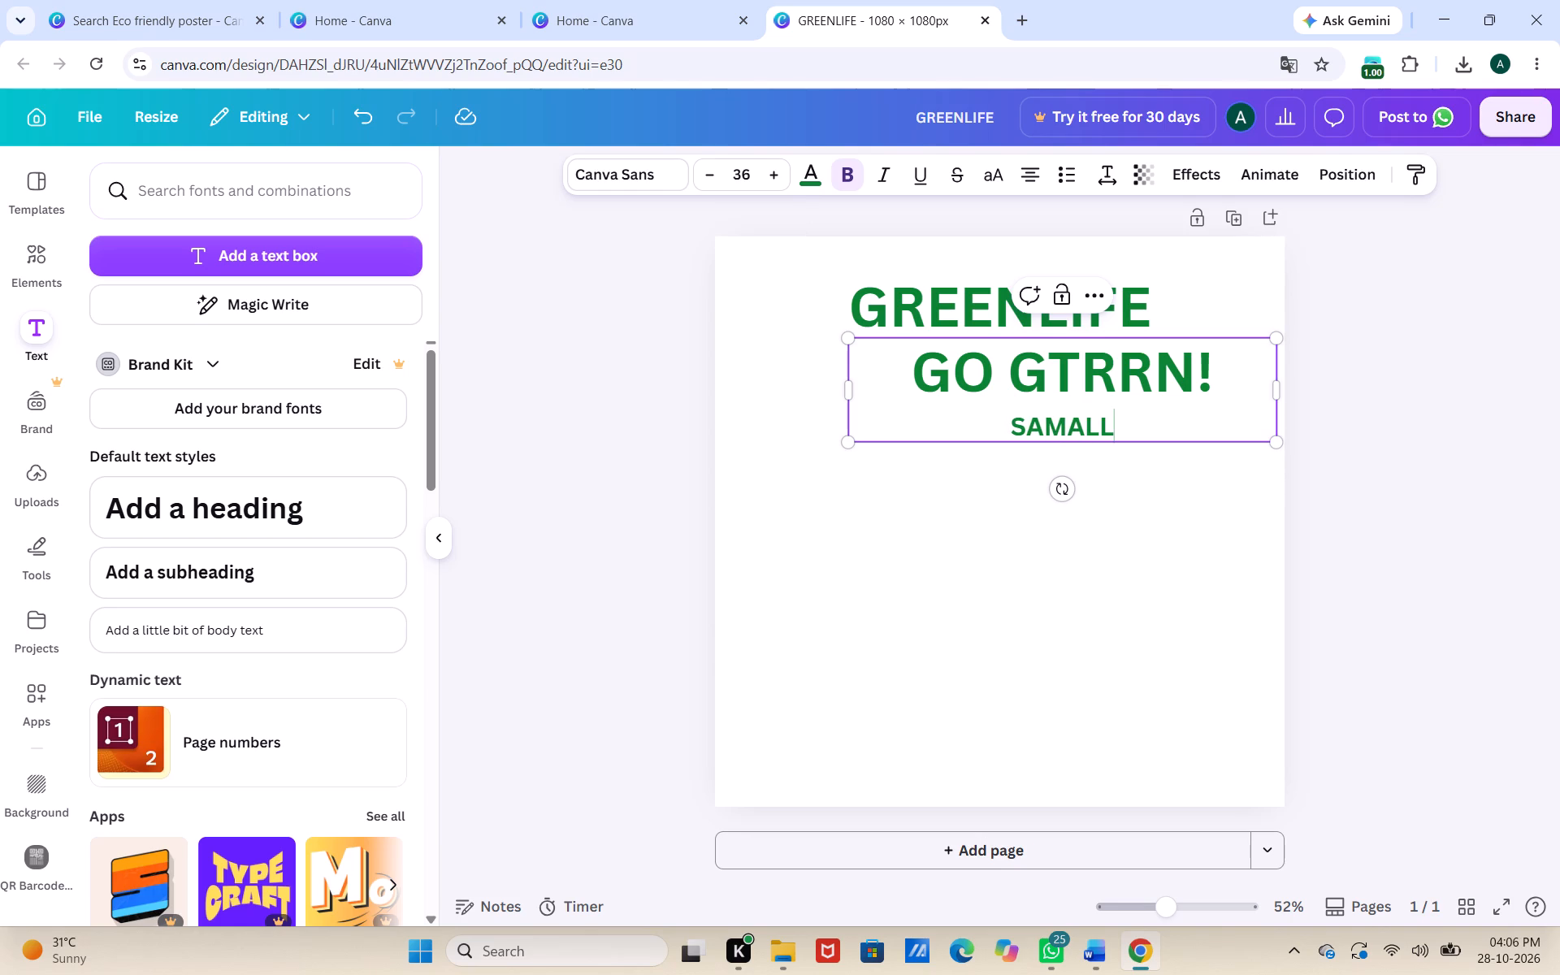
{"action": "key", "text": "BackSpace"}
{"action": "key", "text": "BackSpace"}
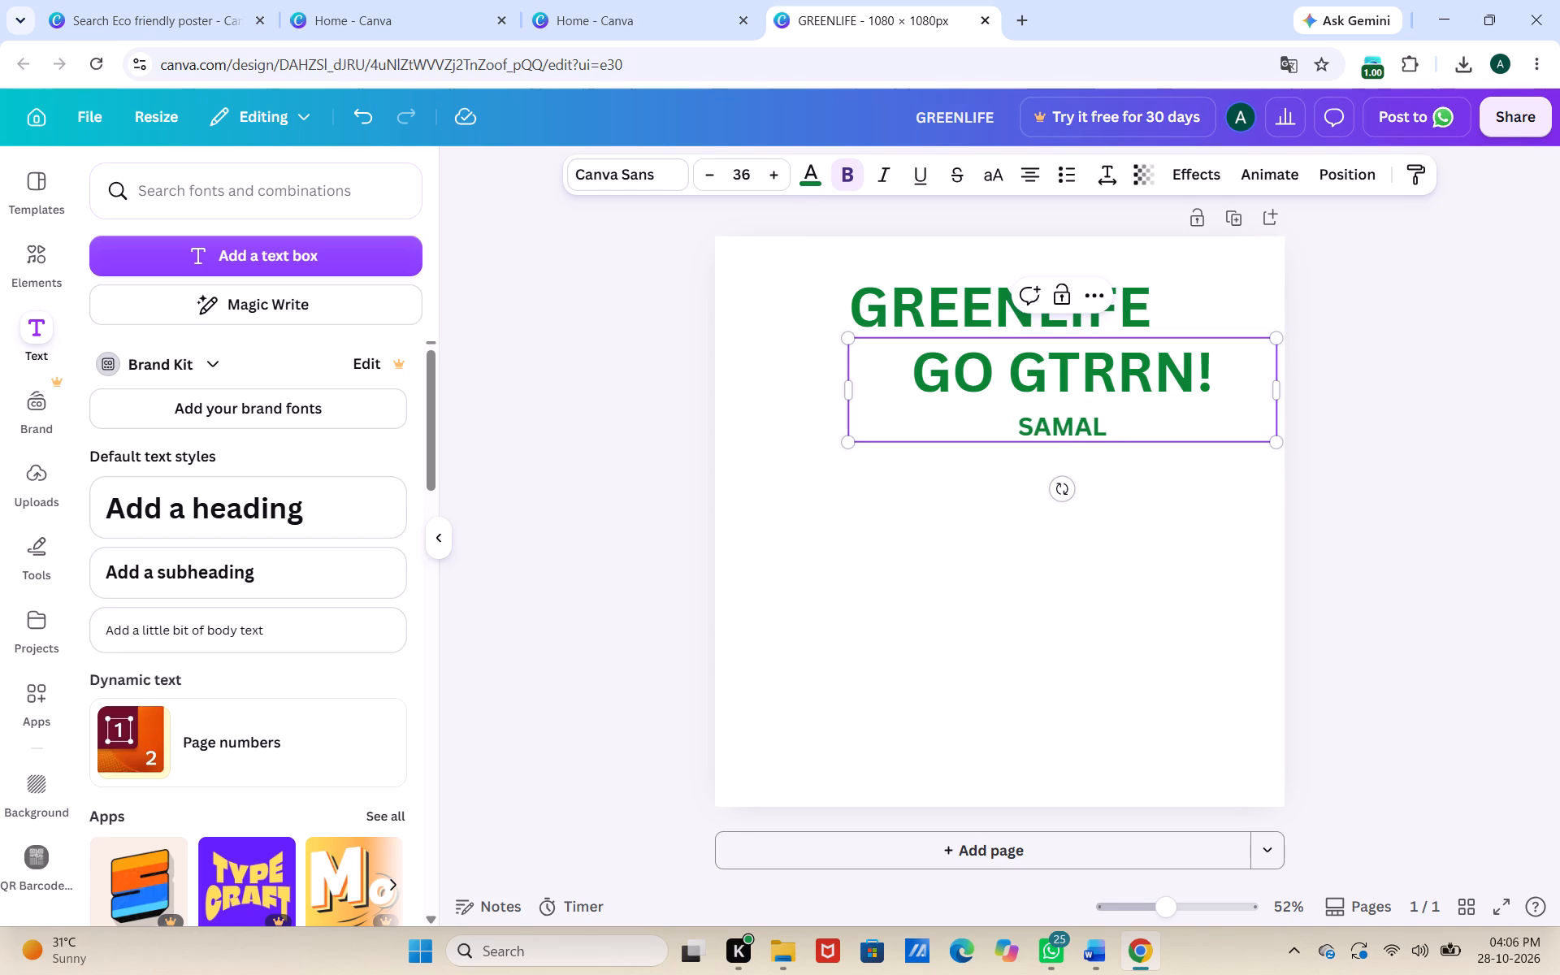
{"action": "key", "text": "BackSpace"}
{"action": "key", "text": "BackSpace"}
{"action": "key", "text": "BackSpace"}
{"action": "type", "text": "MALL"}
{"action": "key", "text": "space"}
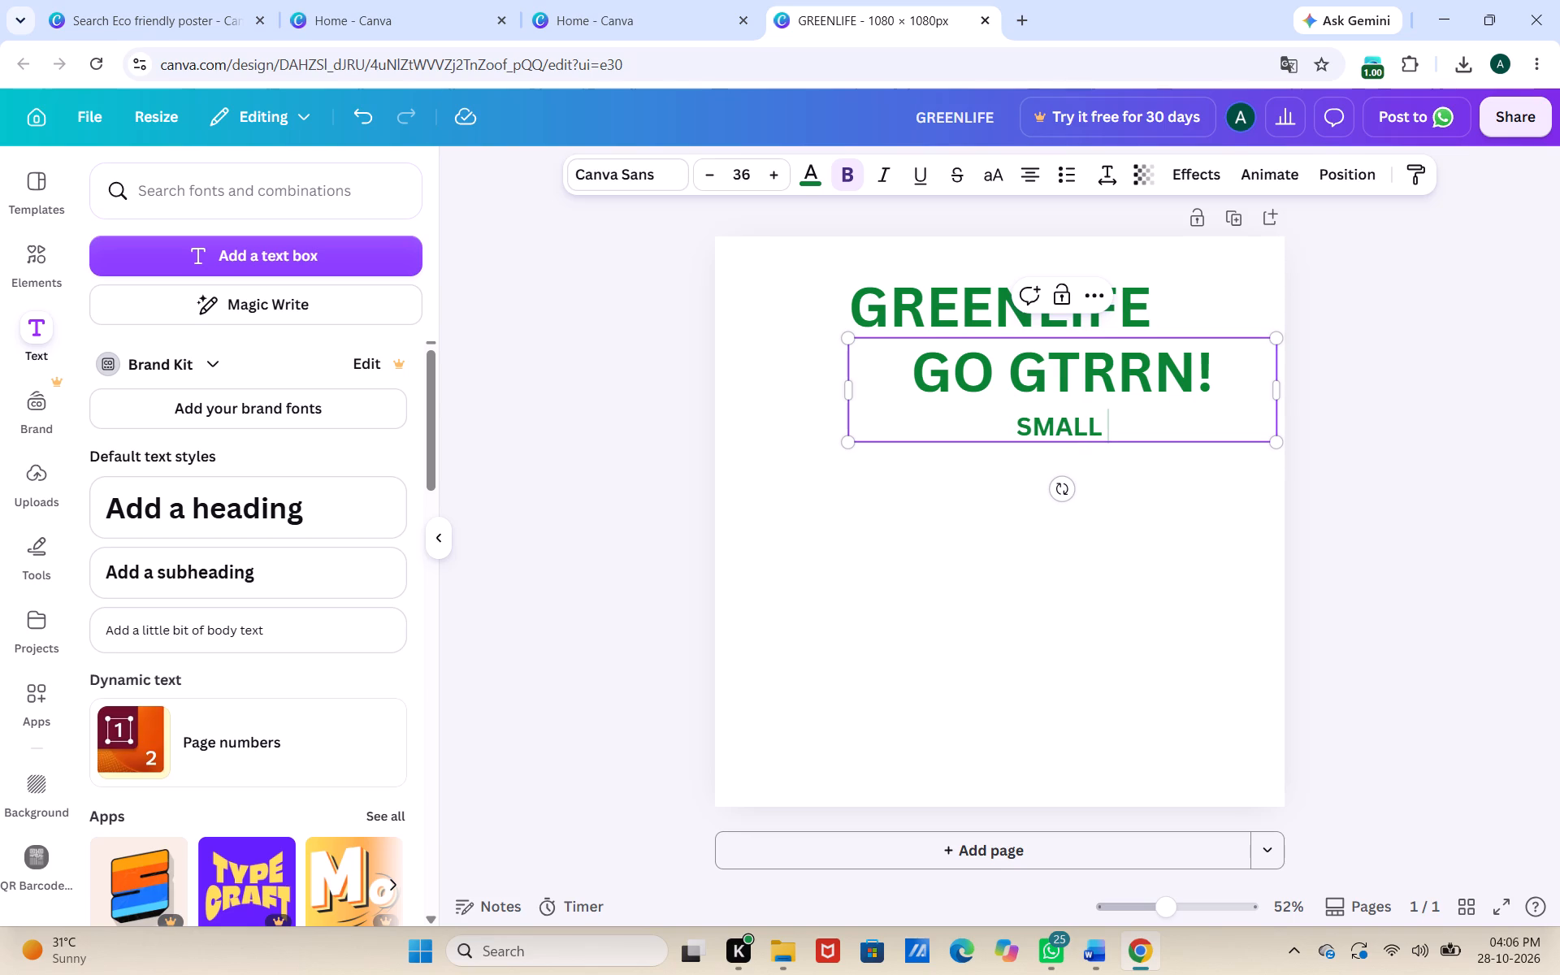
{"action": "type", "text": "CH"}
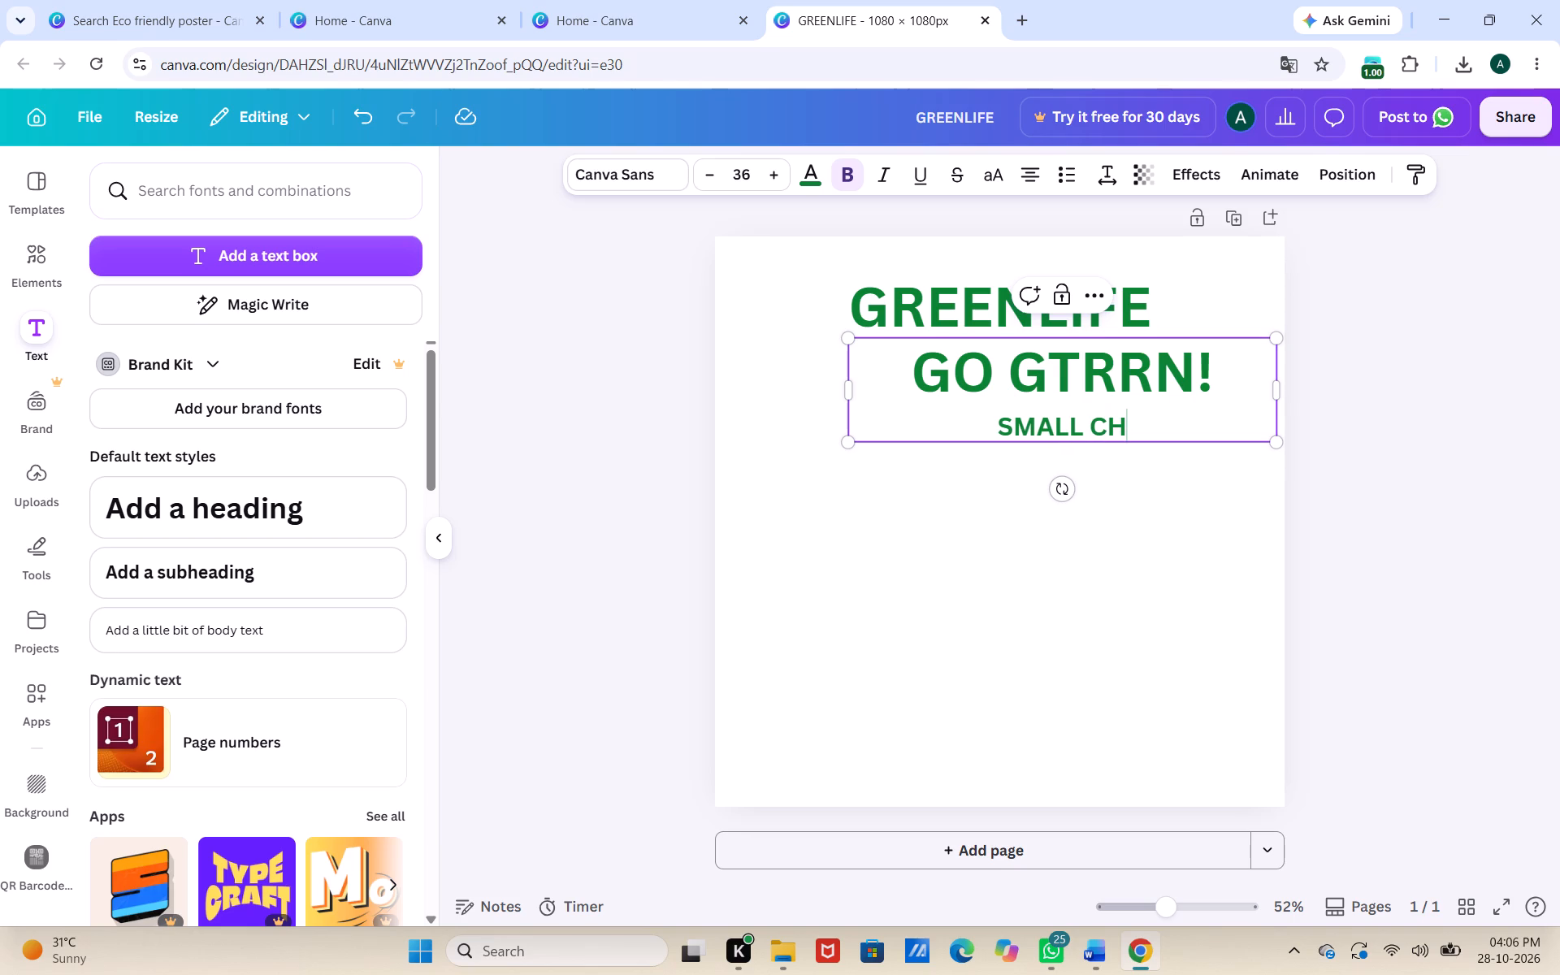
{"action": "type", "text": "ANGES"}
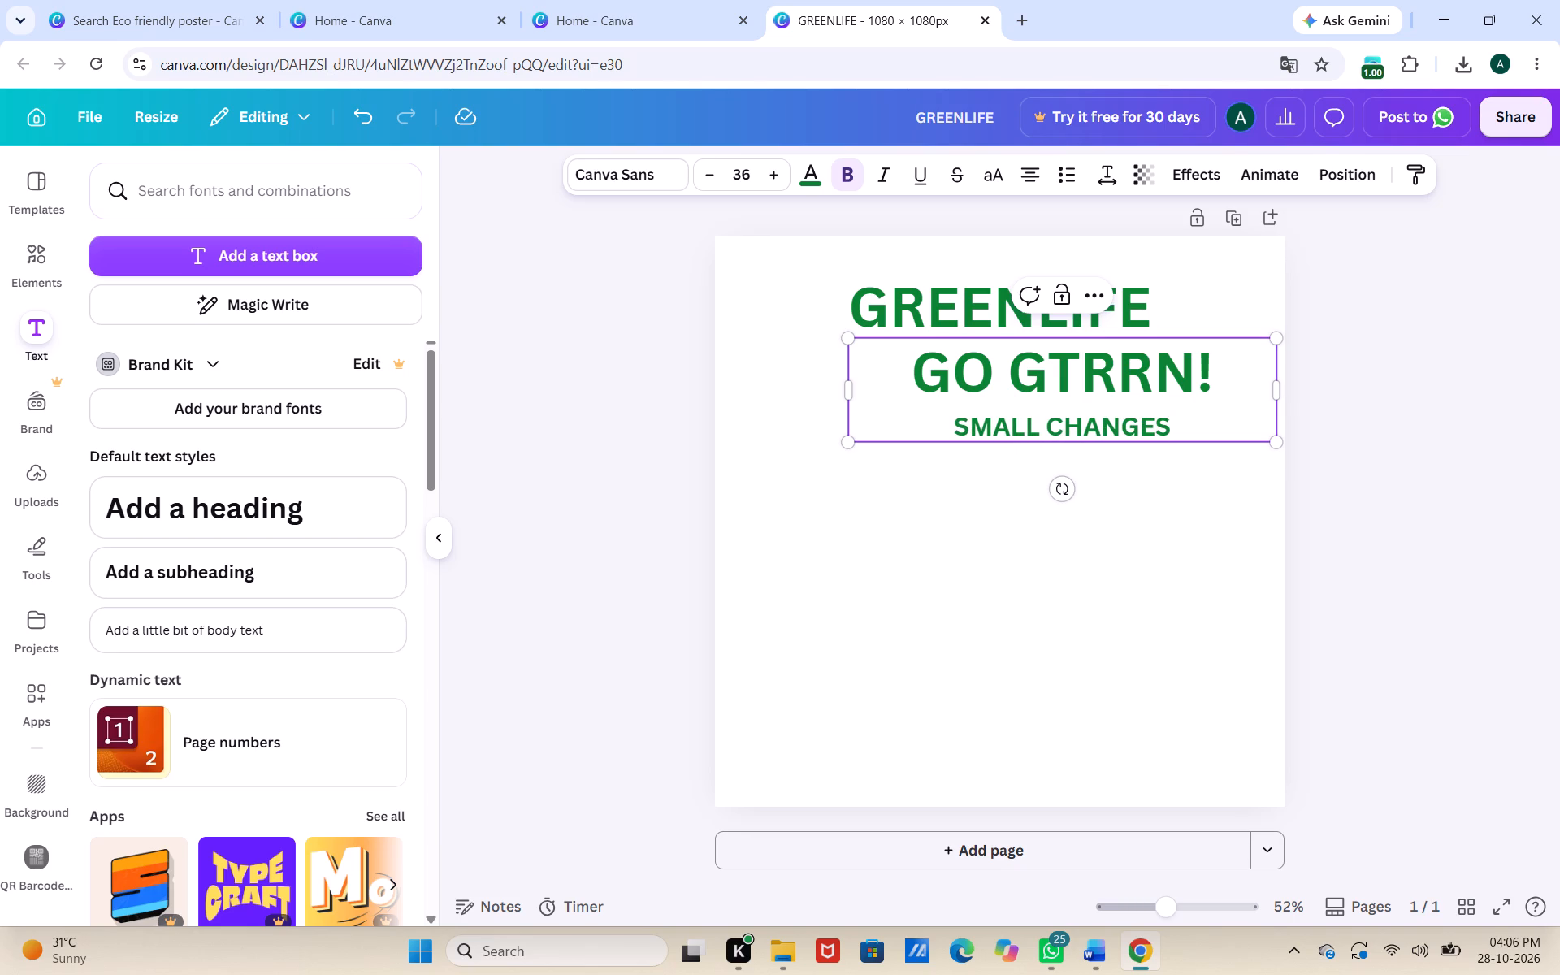
{"action": "type", "text": ","}
{"action": "key", "text": "space"}
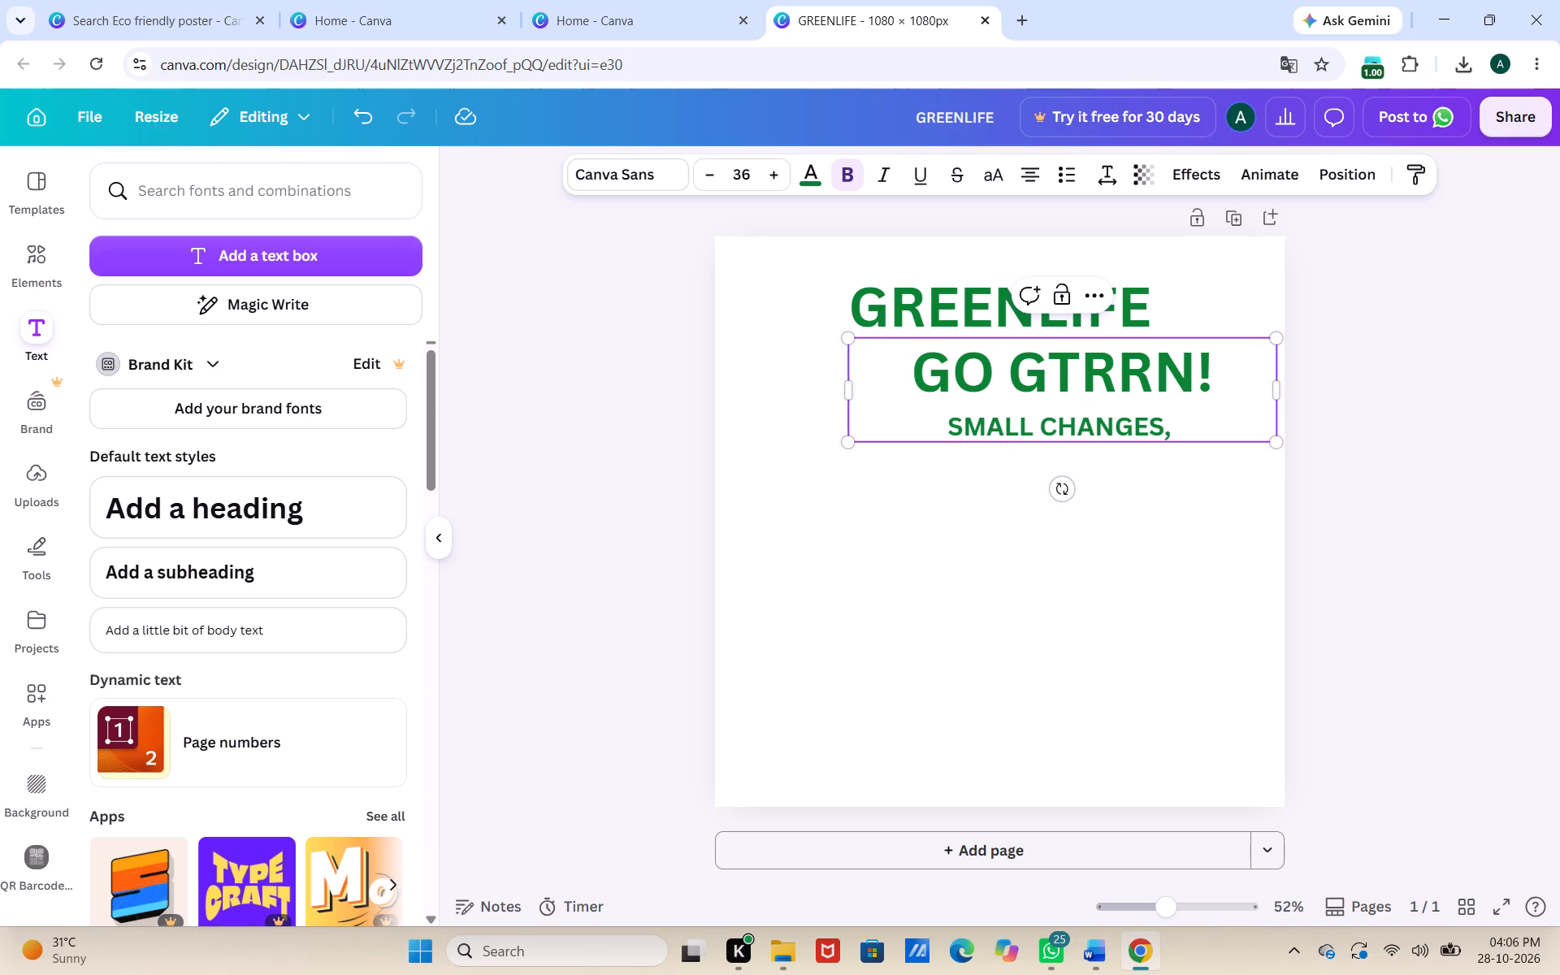
{"action": "type", "text": "BIG"}
{"action": "key", "text": "space"}
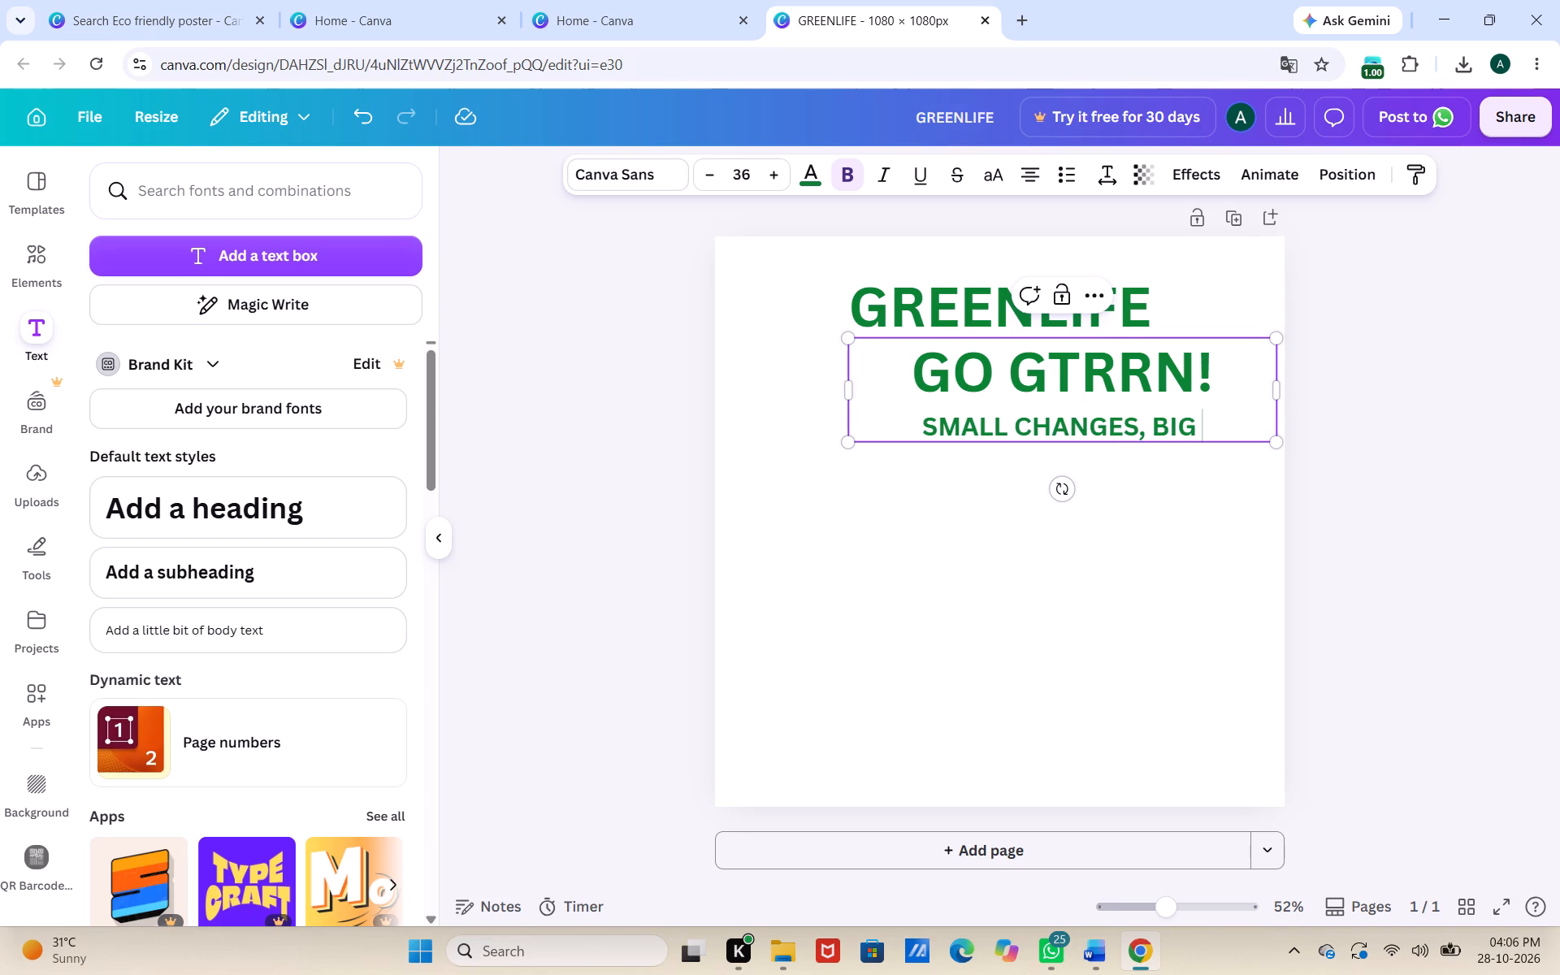
{"action": "type", "text": "IMPACT"}
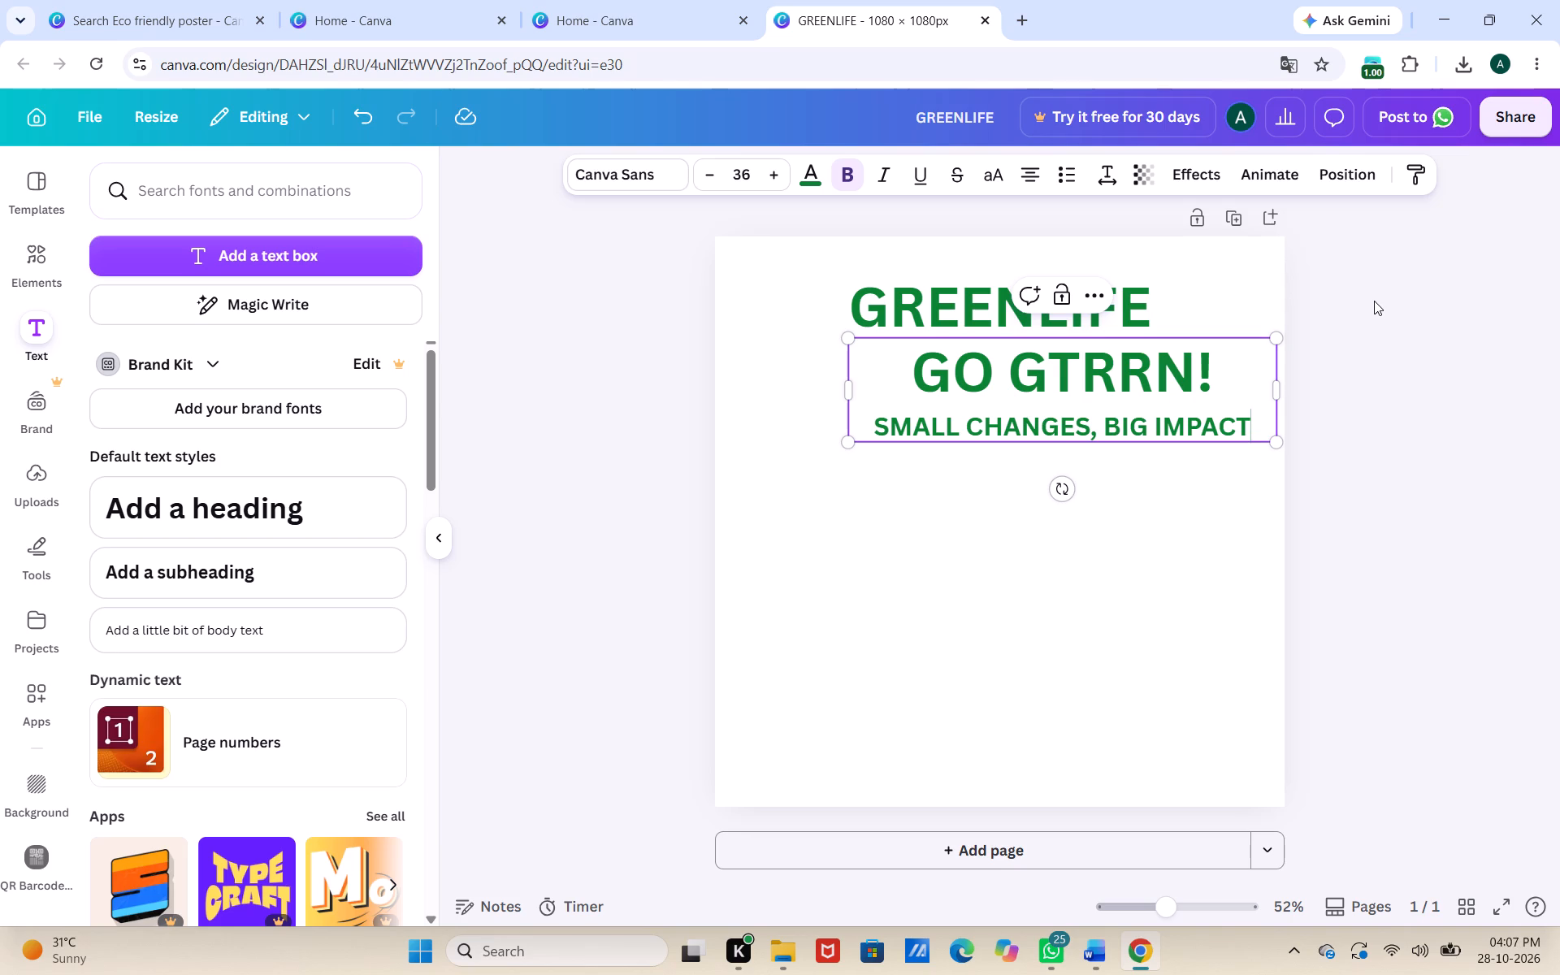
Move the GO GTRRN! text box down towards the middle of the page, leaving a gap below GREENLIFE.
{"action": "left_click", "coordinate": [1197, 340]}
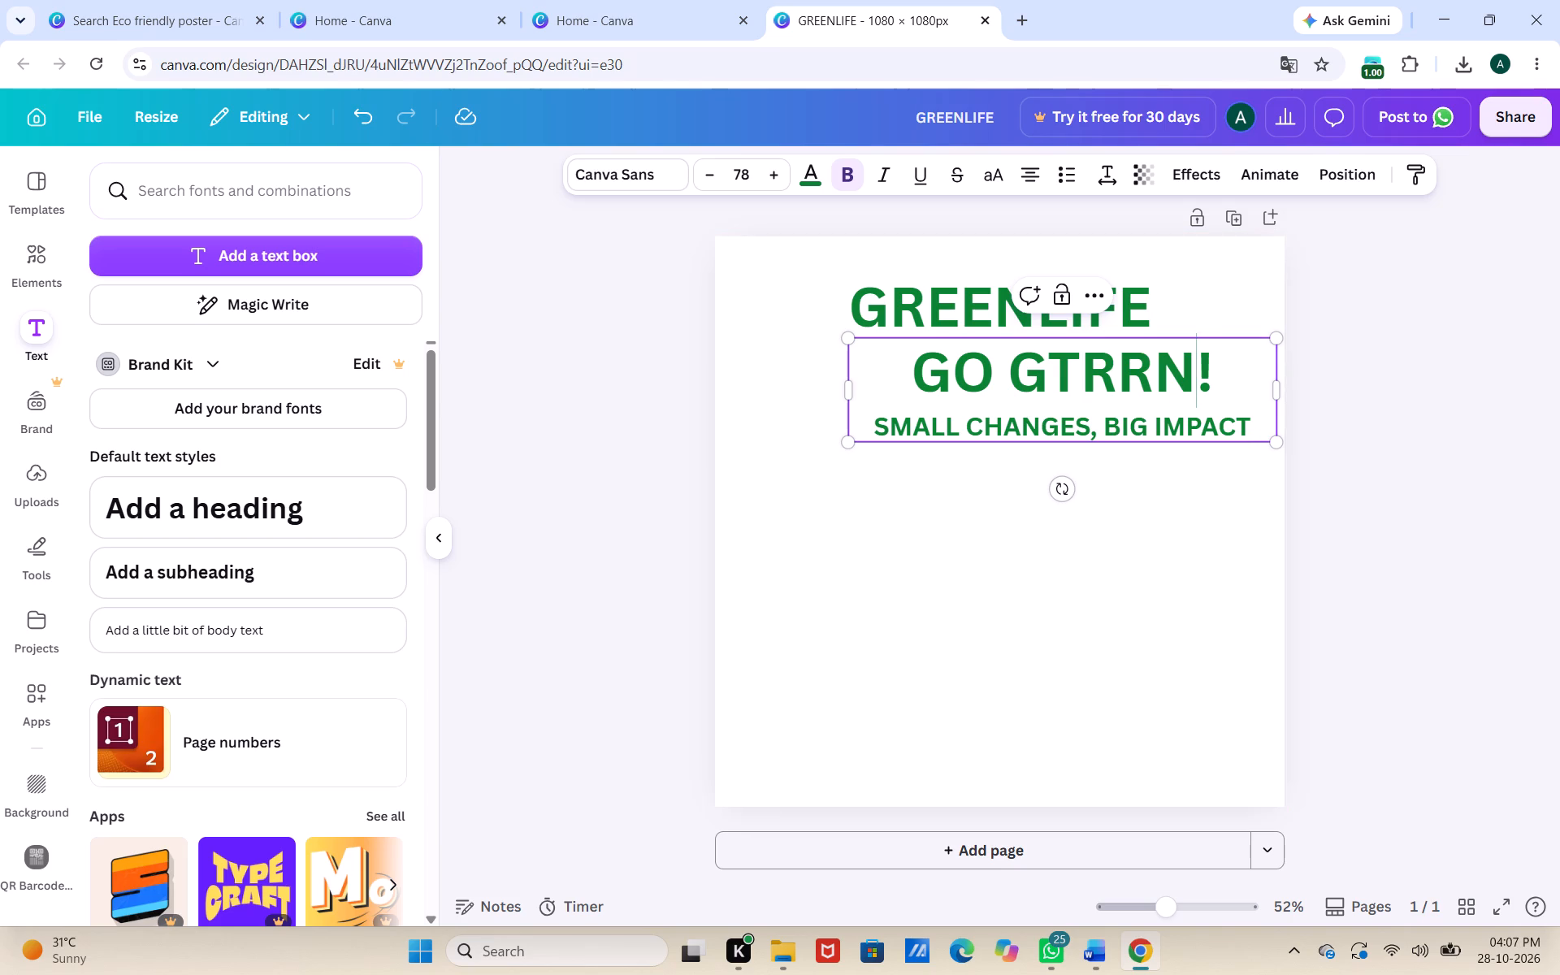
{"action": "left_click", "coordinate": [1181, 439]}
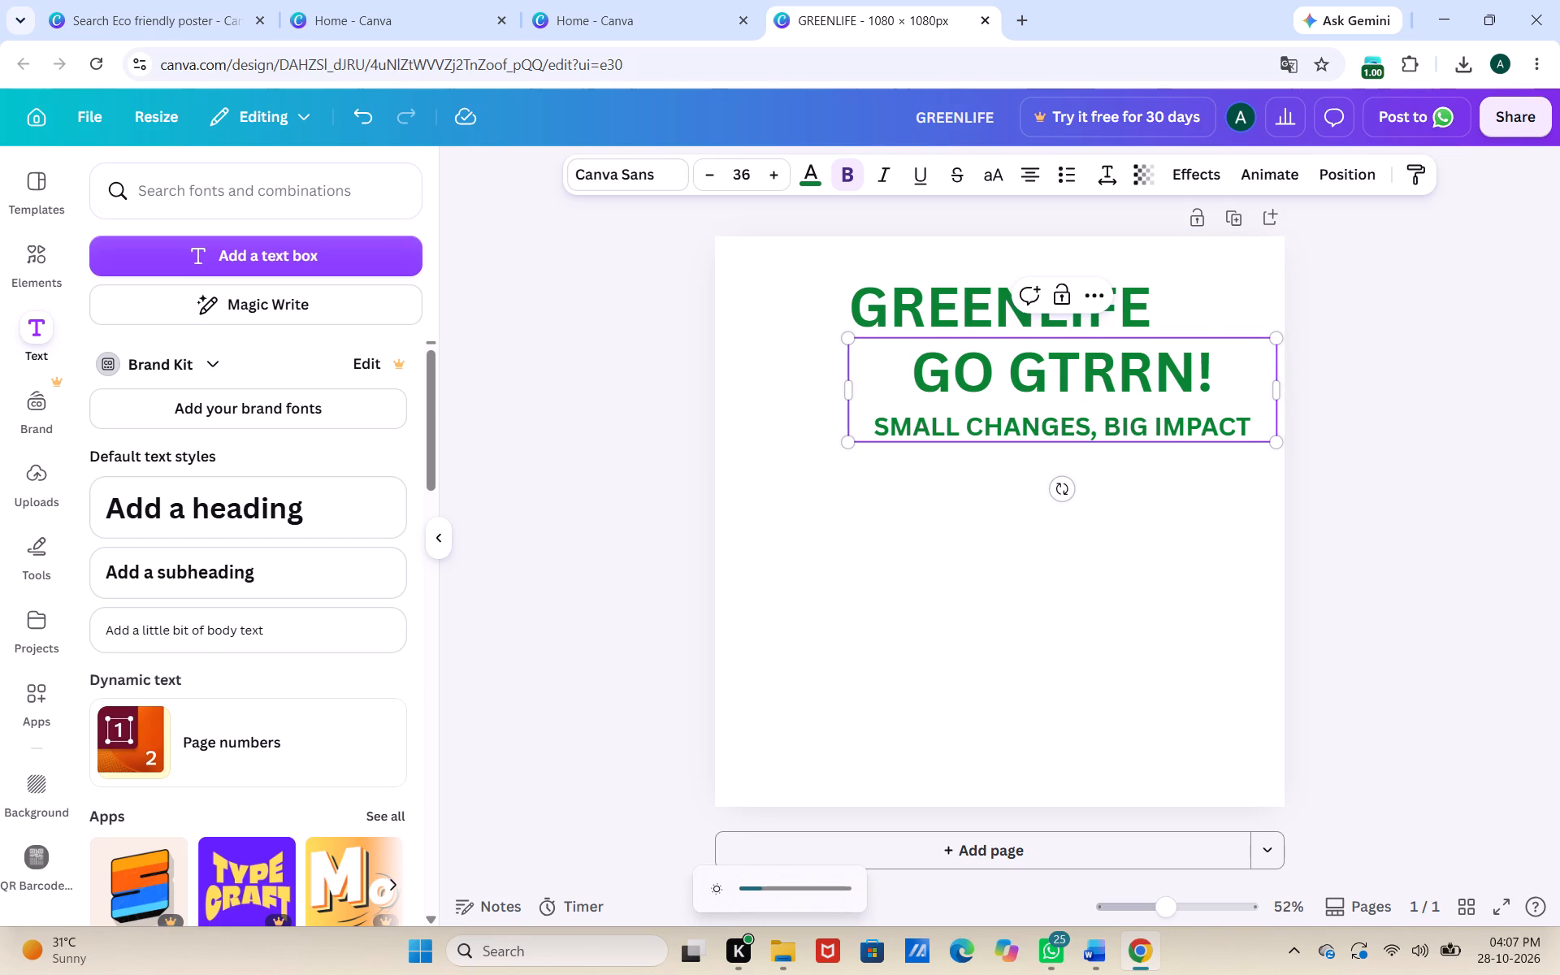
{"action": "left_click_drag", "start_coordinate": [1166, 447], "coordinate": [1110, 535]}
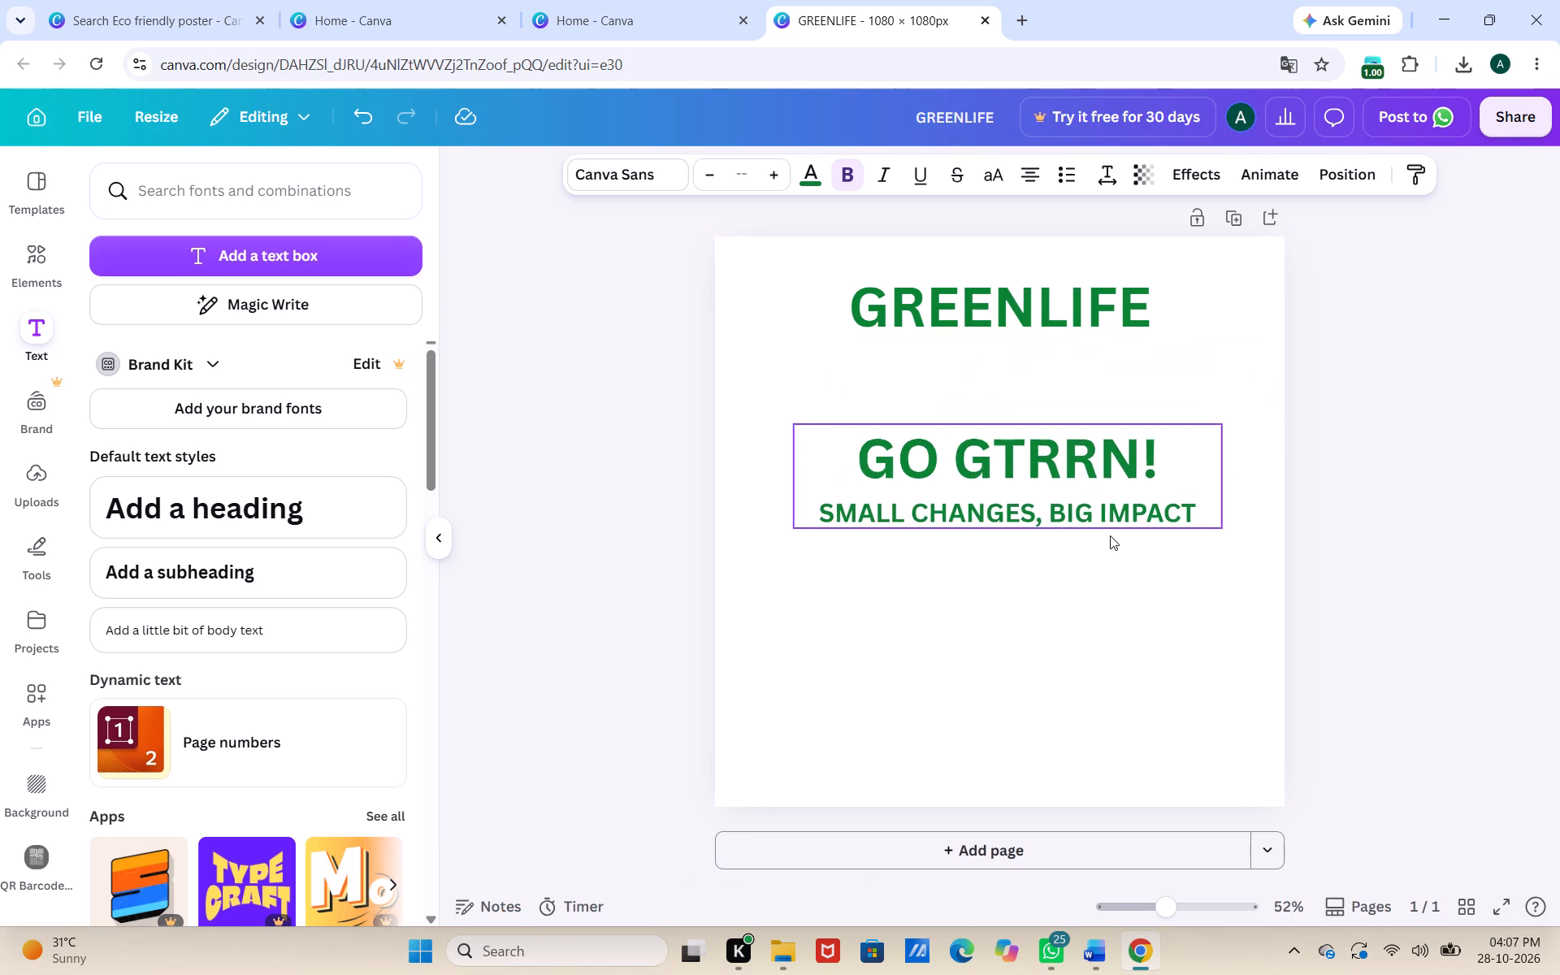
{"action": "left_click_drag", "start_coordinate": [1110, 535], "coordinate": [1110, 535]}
Reduce the GREENLIFE heading's font size to 47.
{"action": "left_click", "coordinate": [952, 286]}
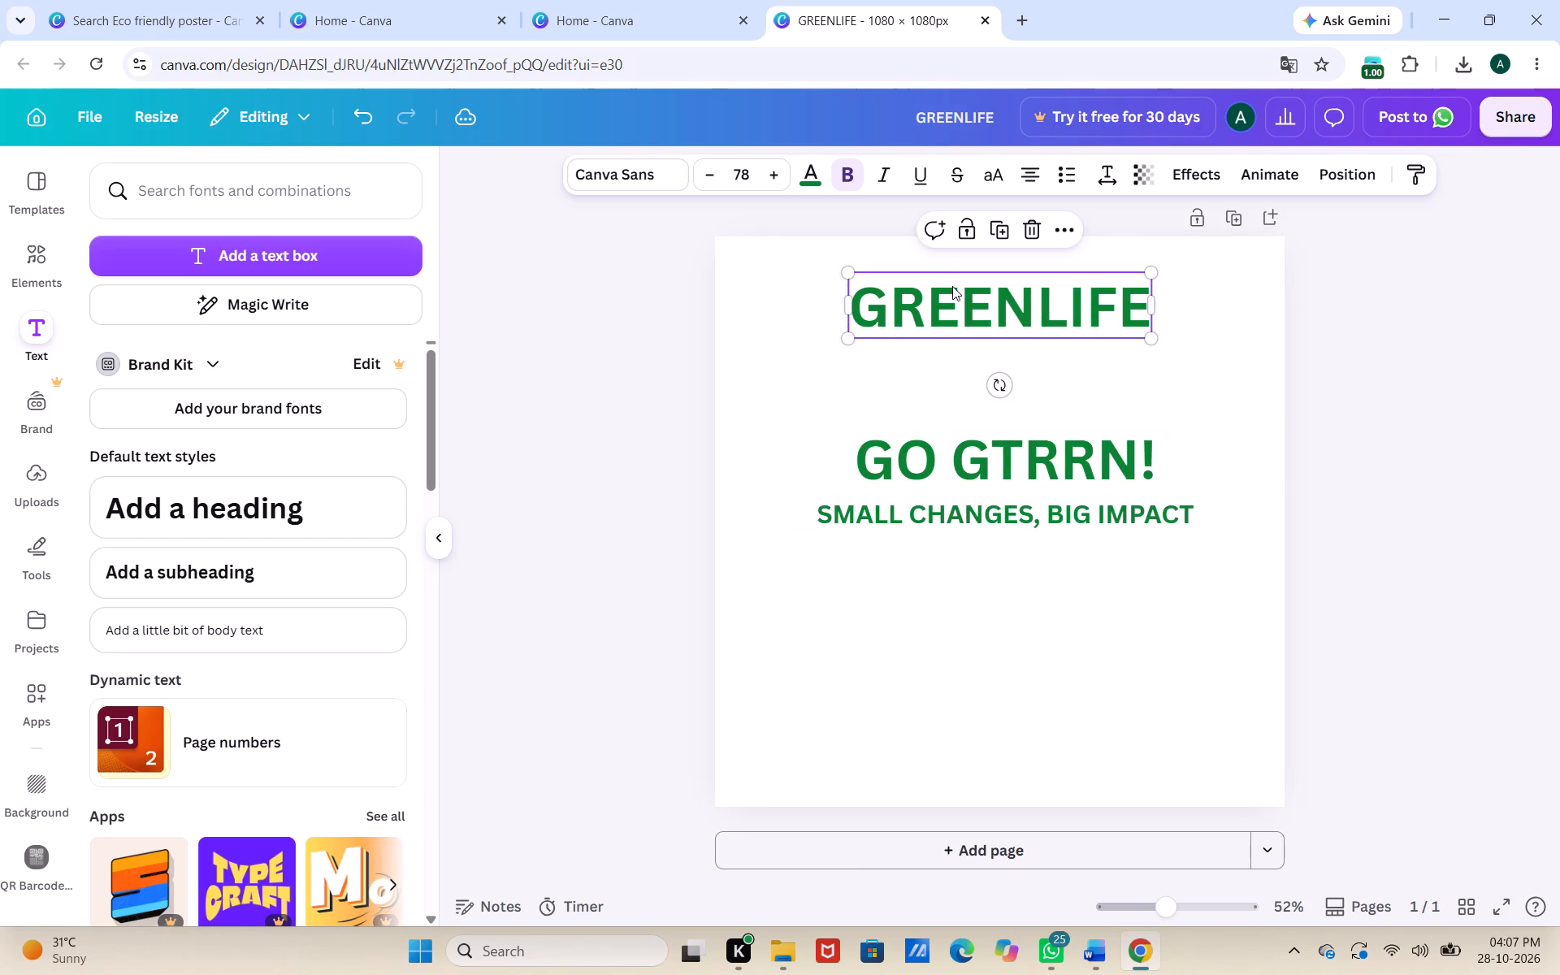
{"action": "triple_click", "coordinate": [713, 182]}
{"action": "triple_click", "coordinate": [713, 182]}
{"action": "triple_click", "coordinate": [713, 182]}
{"action": "triple_click", "coordinate": [713, 182]}
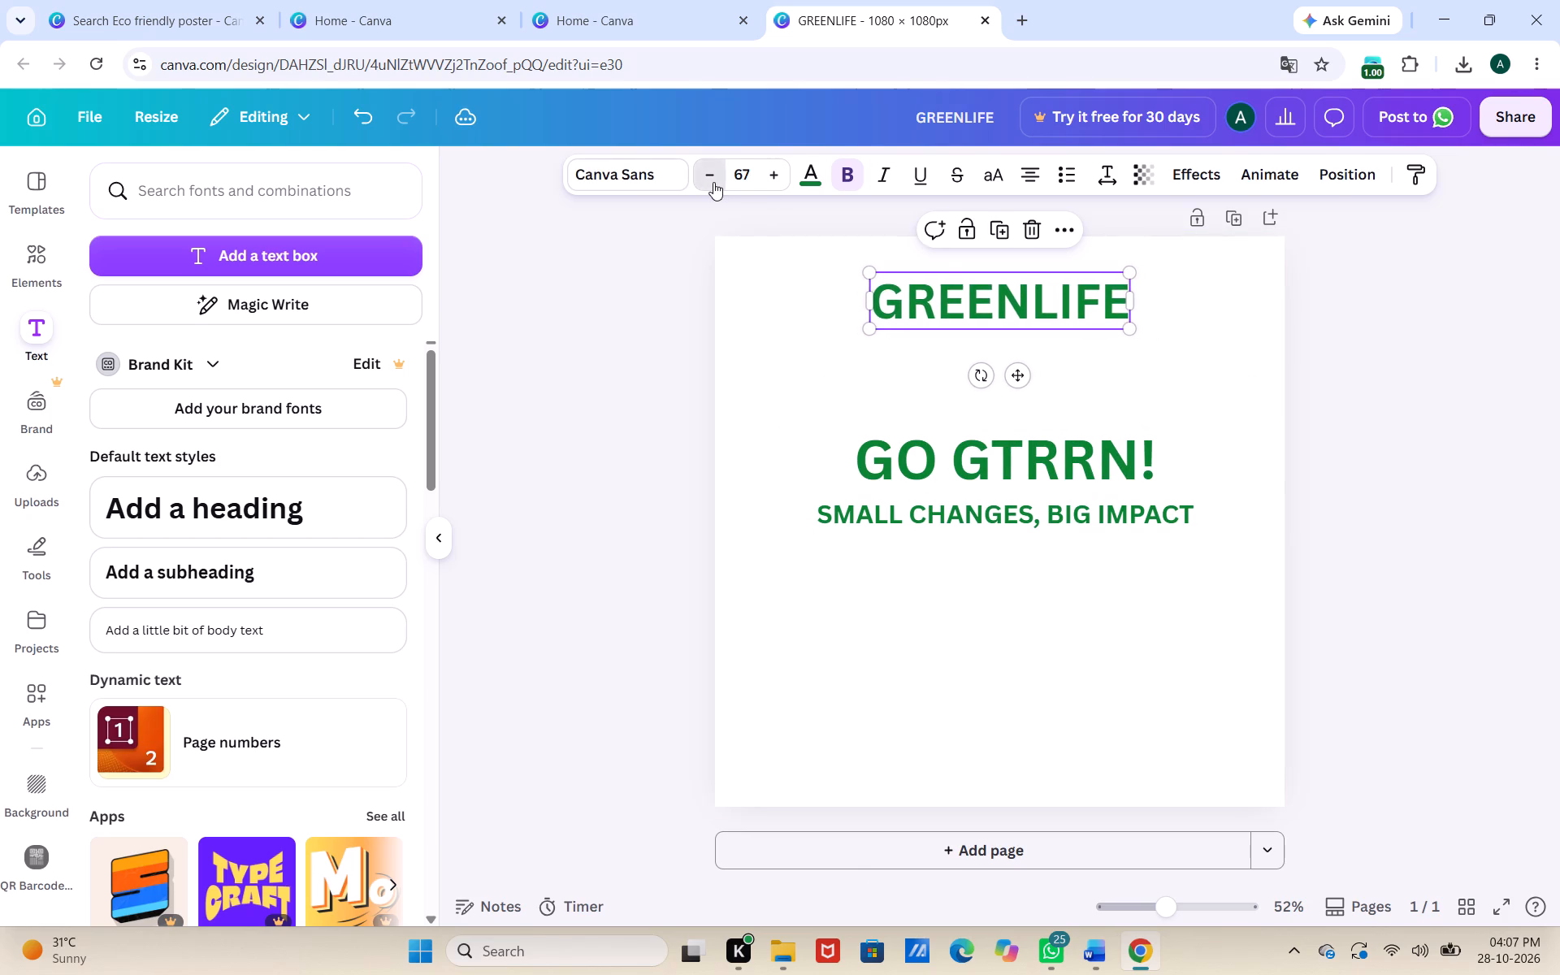
{"action": "triple_click", "coordinate": [713, 182]}
{"action": "triple_click", "coordinate": [713, 182]}
{"action": "triple_click", "coordinate": [713, 182]}
{"action": "triple_click", "coordinate": [713, 182]}
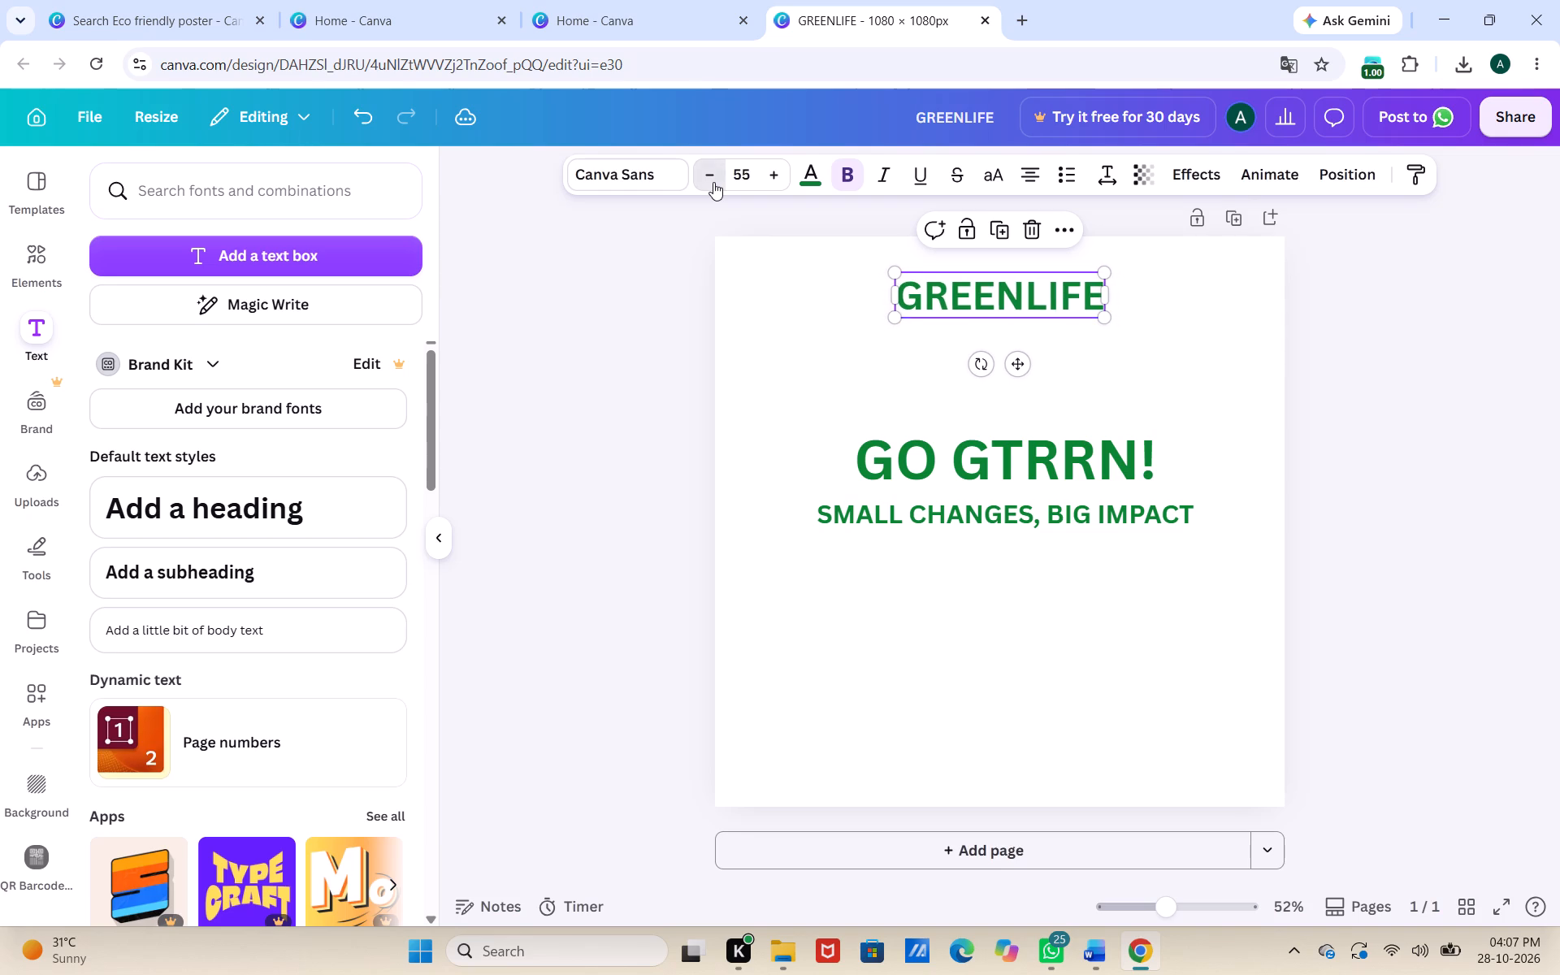
{"action": "triple_click", "coordinate": [713, 182]}
{"action": "triple_click", "coordinate": [713, 182]}
{"action": "triple_click", "coordinate": [713, 182]}
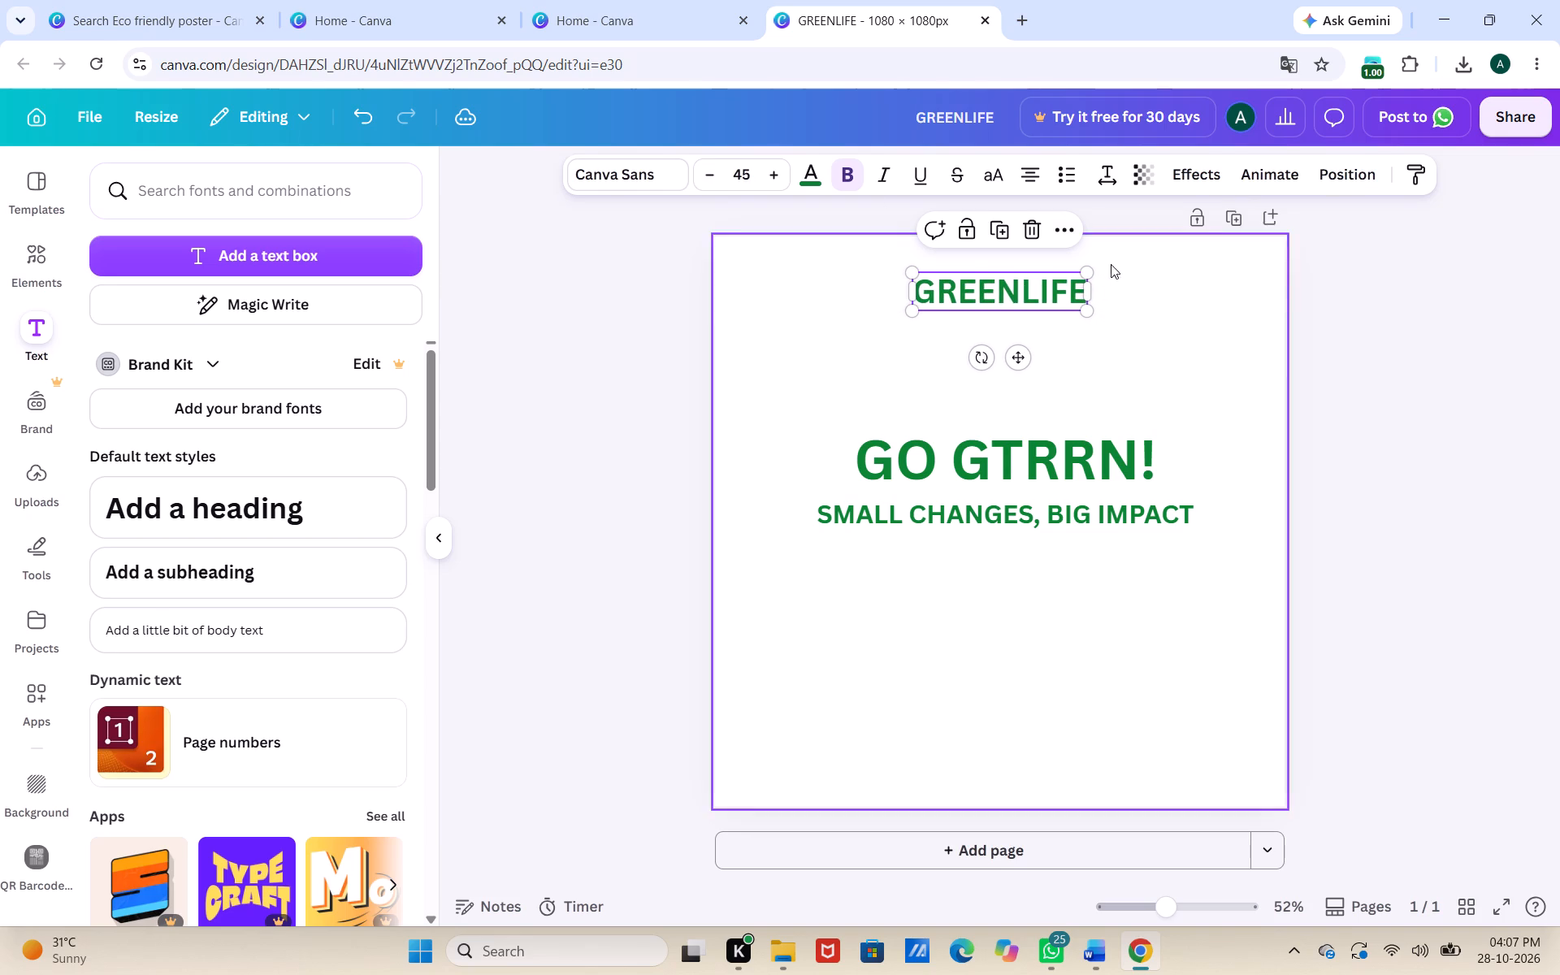
{"action": "left_click", "coordinate": [773, 187]}
{"action": "left_click", "coordinate": [773, 187]}
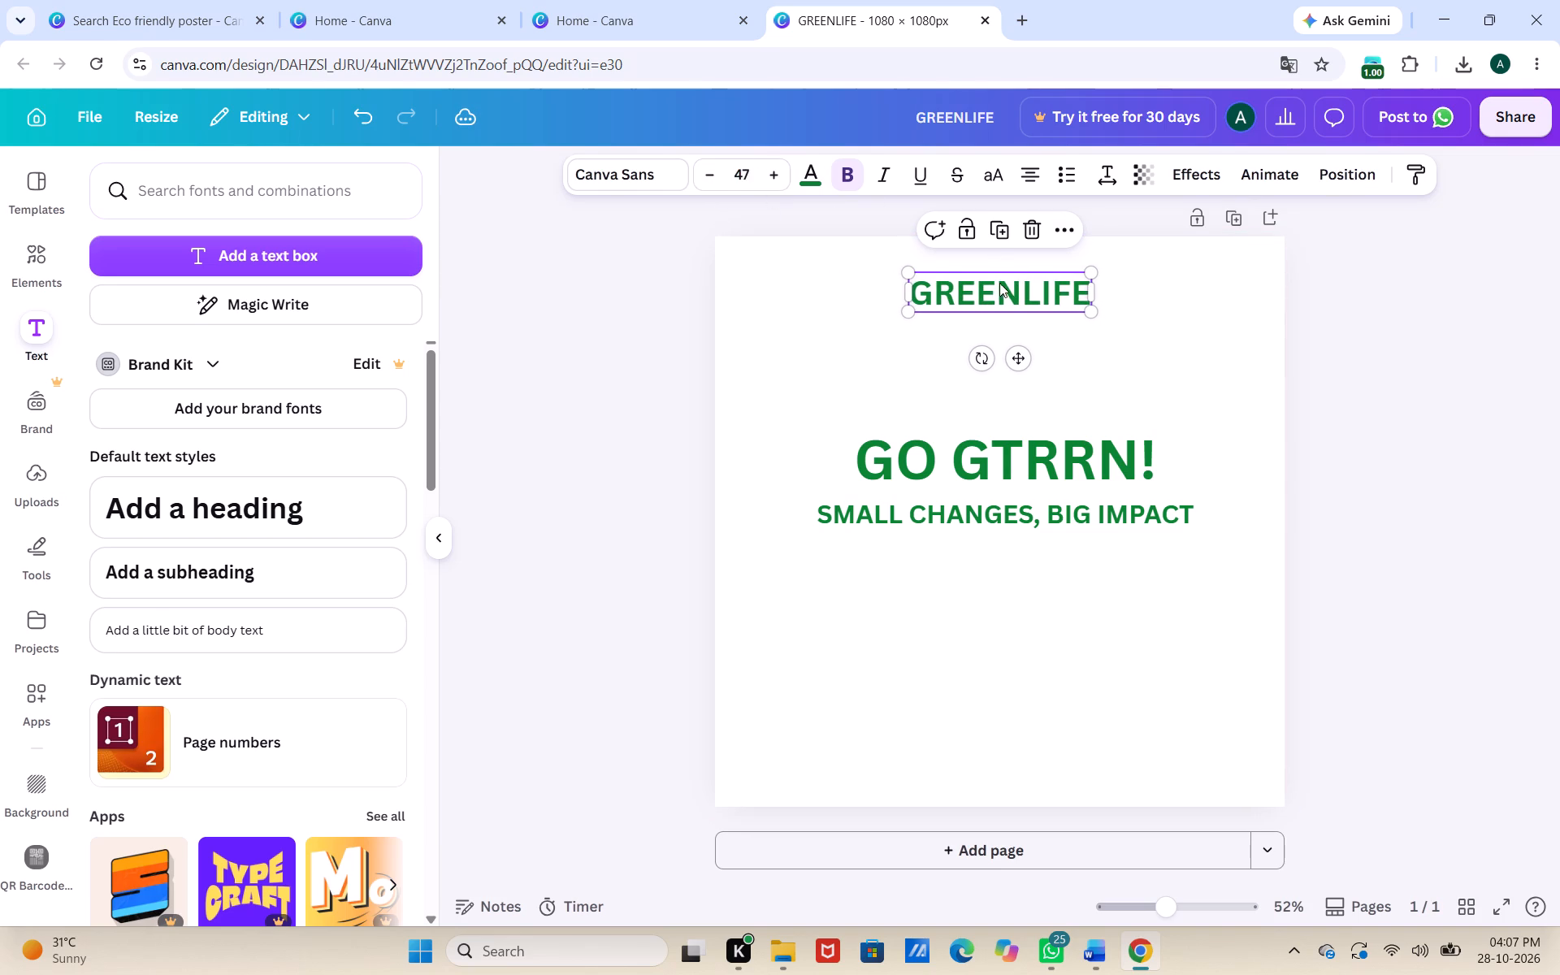
Move the GREENLIFE heading slightly closer to the page's top edge, keeping it horizontally centred.
{"action": "left_click", "coordinate": [1042, 310]}
{"action": "left_click_drag", "start_coordinate": [1042, 310], "coordinate": [1039, 272]}
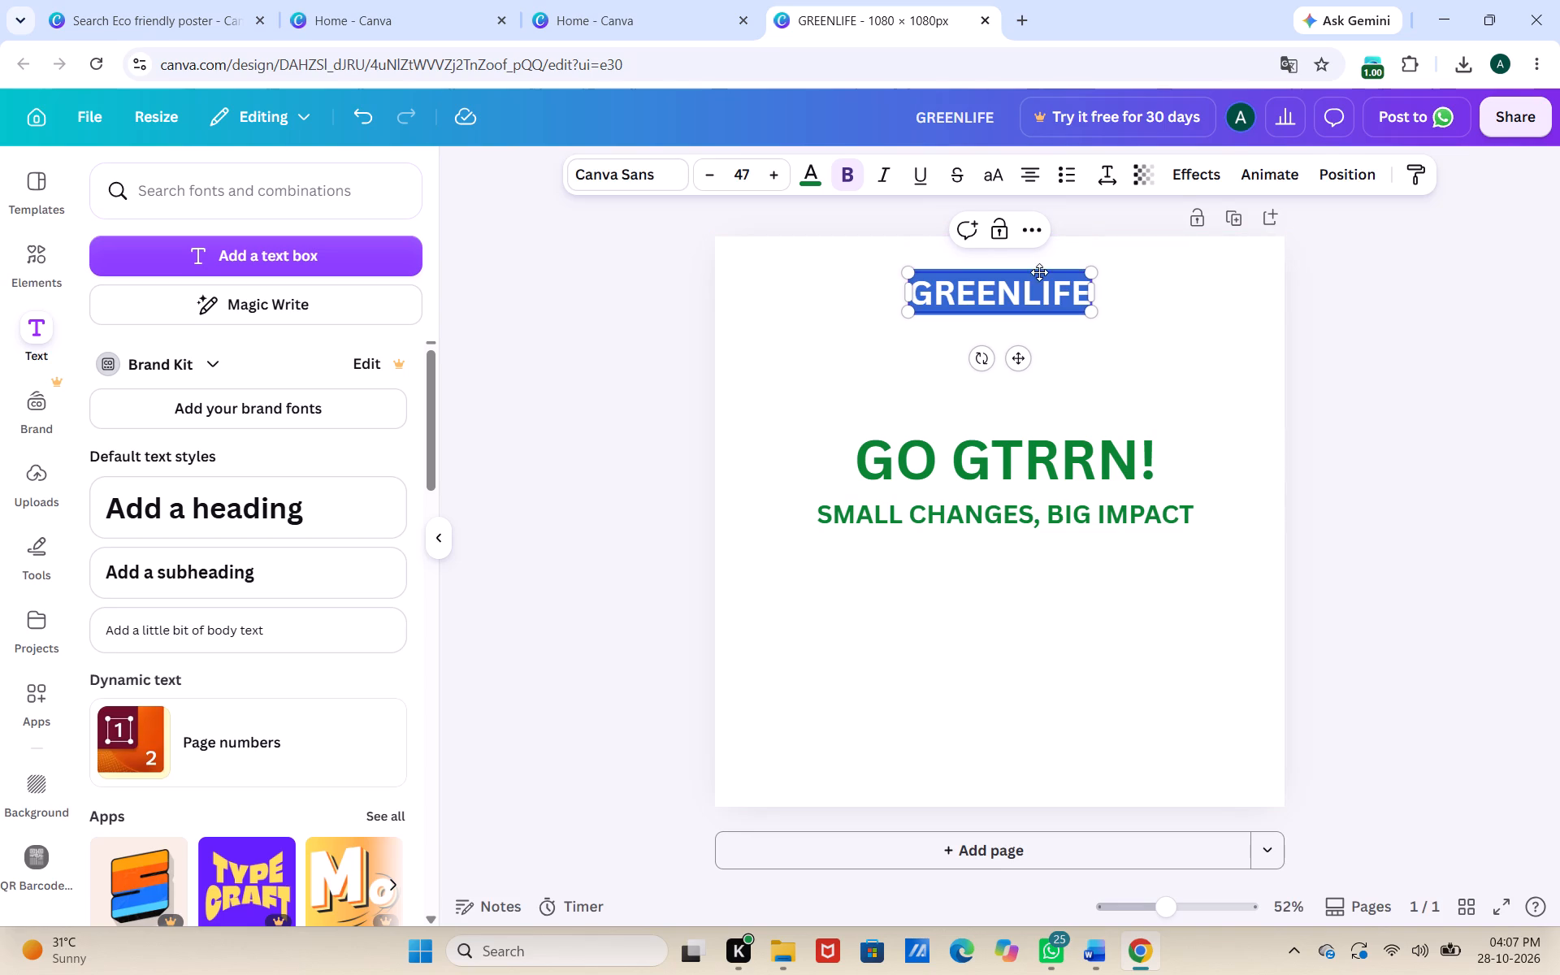
{"action": "left_click_drag", "start_coordinate": [1039, 272], "coordinate": [1037, 275]}
{"action": "left_click_drag", "start_coordinate": [1037, 275], "coordinate": [1035, 267]}
{"action": "left_click_drag", "start_coordinate": [1035, 267], "coordinate": [1033, 251]}
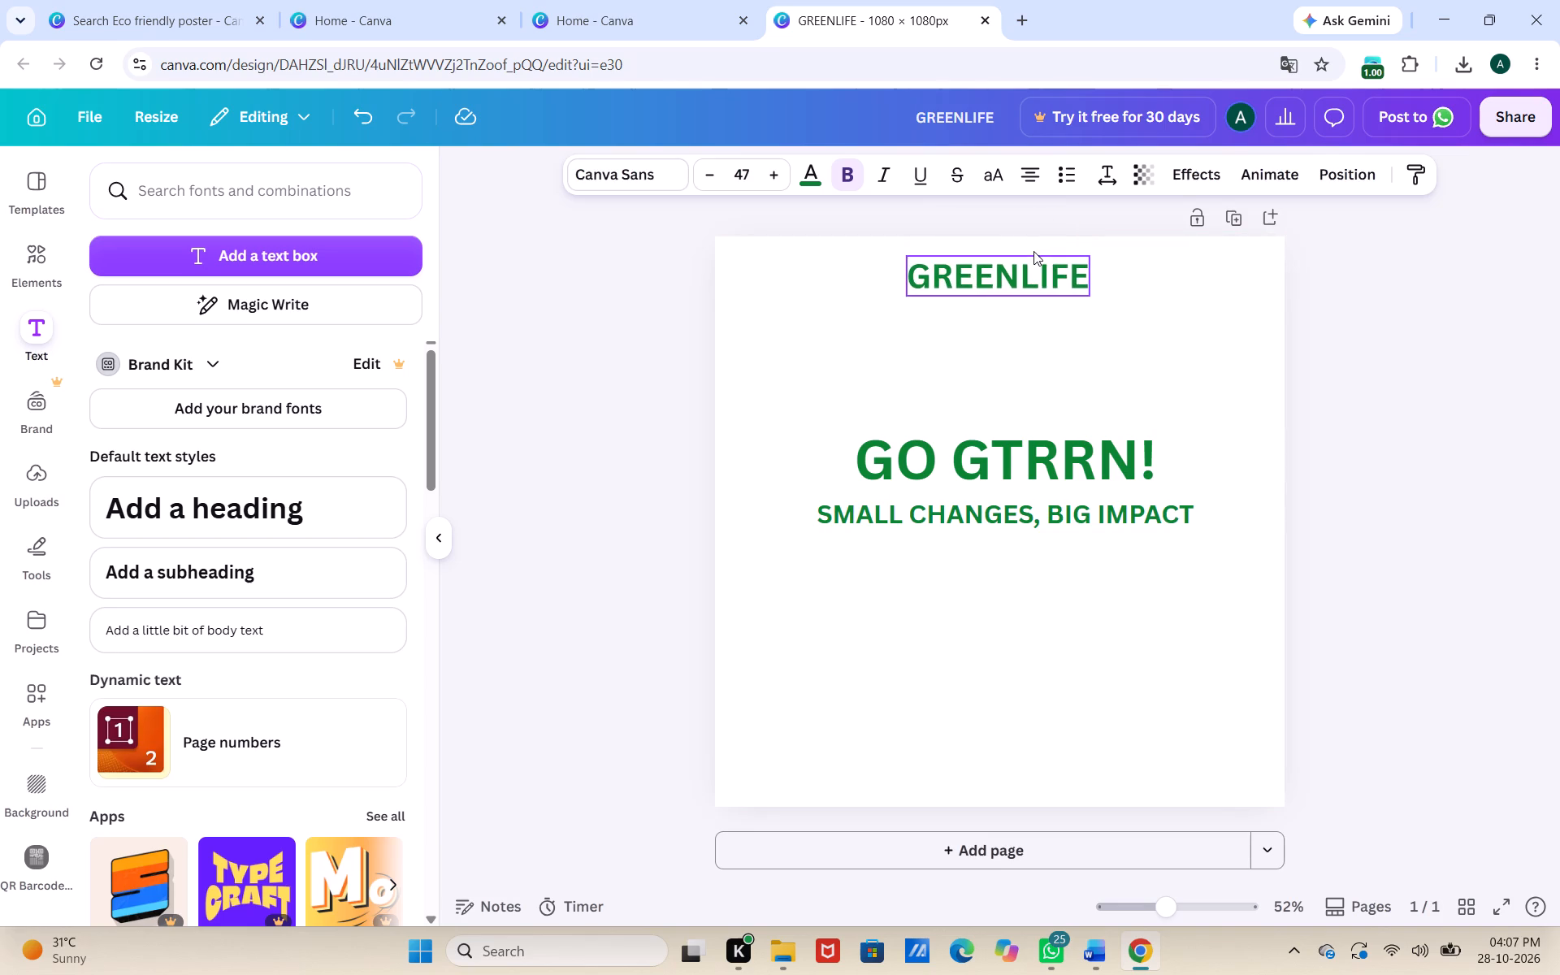
{"action": "left_click_drag", "start_coordinate": [1033, 251], "coordinate": [1028, 266]}
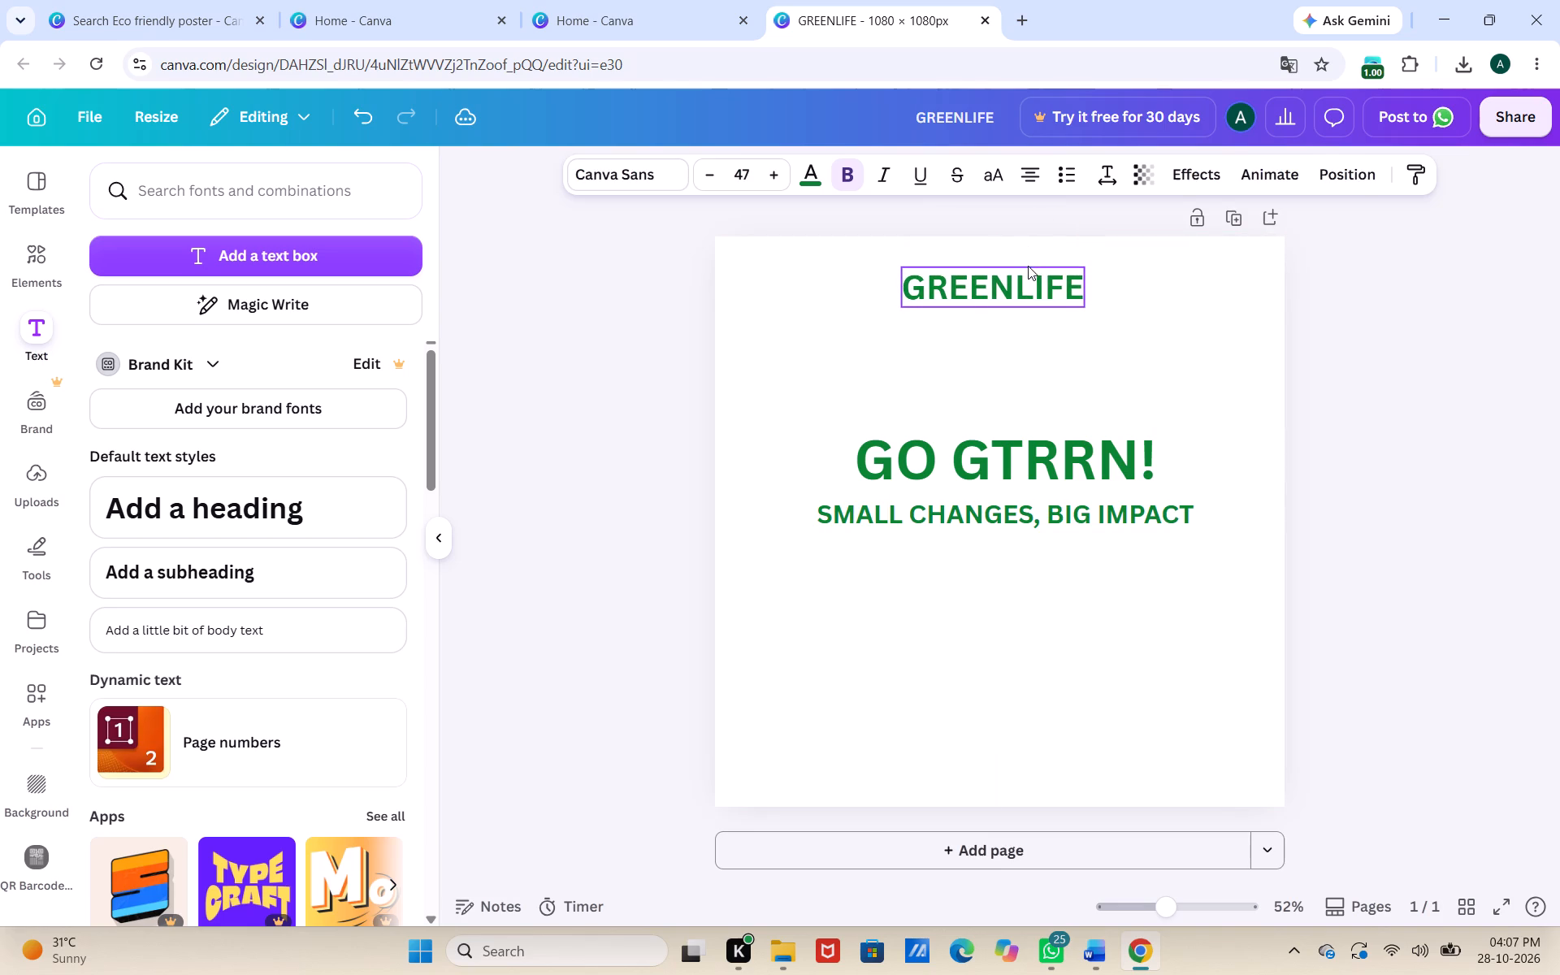
{"action": "left_click_drag", "start_coordinate": [1028, 266], "coordinate": [1015, 261]}
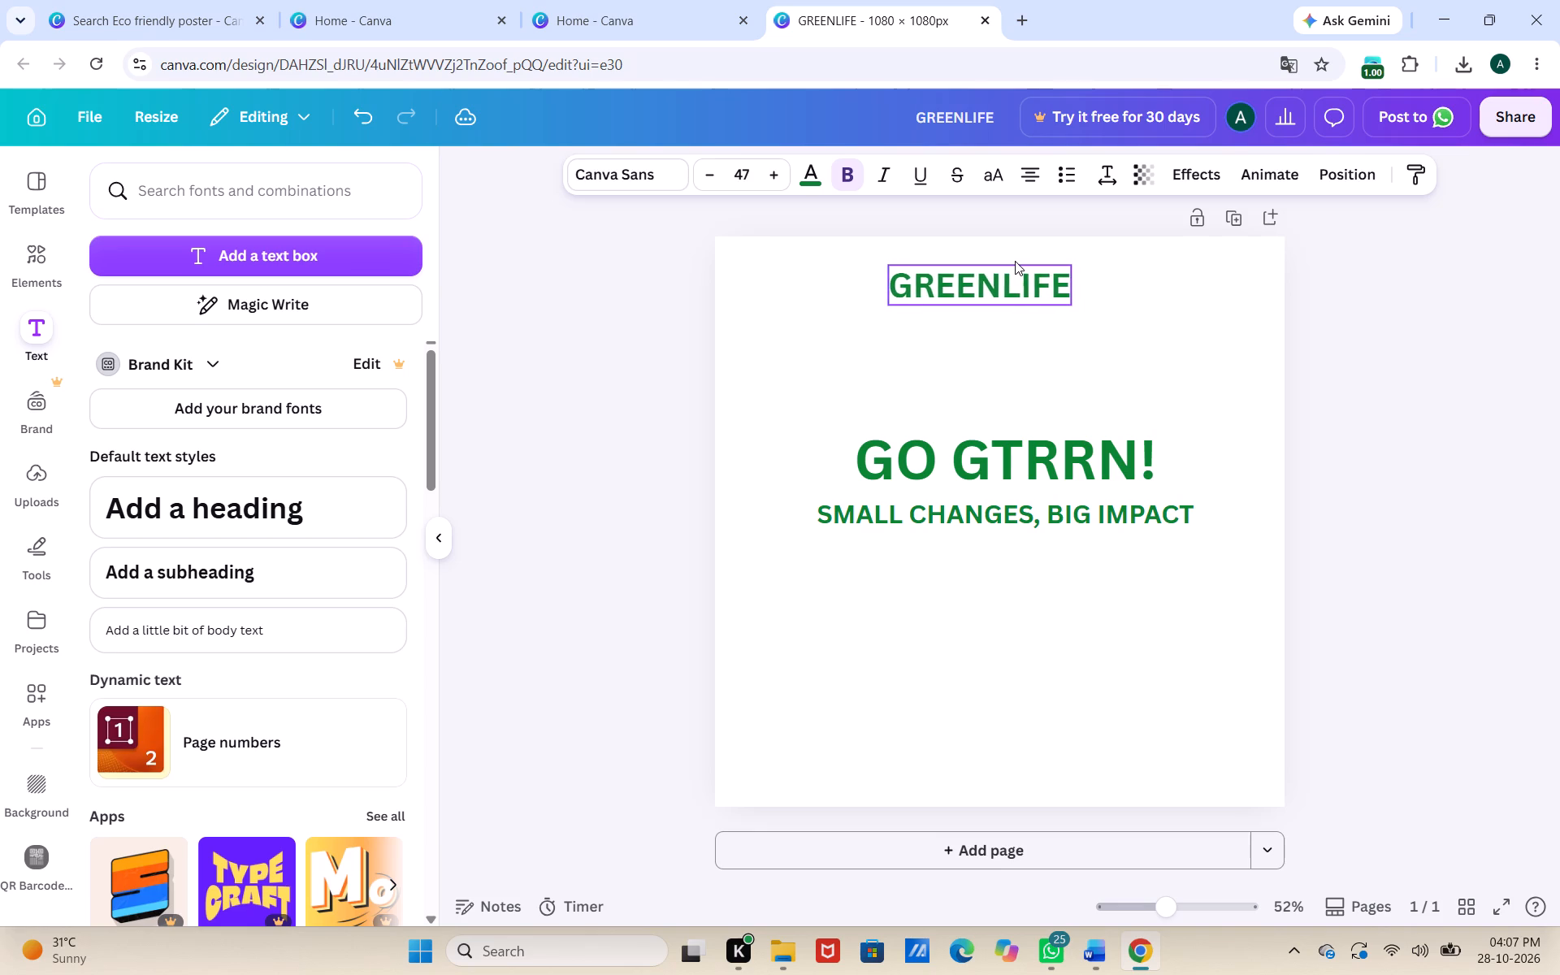
{"action": "left_click_drag", "start_coordinate": [1015, 261], "coordinate": [1031, 260]}
Centre the GO GTRRN! text box horizontally on the page, nudging it slightly upward.
{"action": "left_click", "coordinate": [1009, 444]}
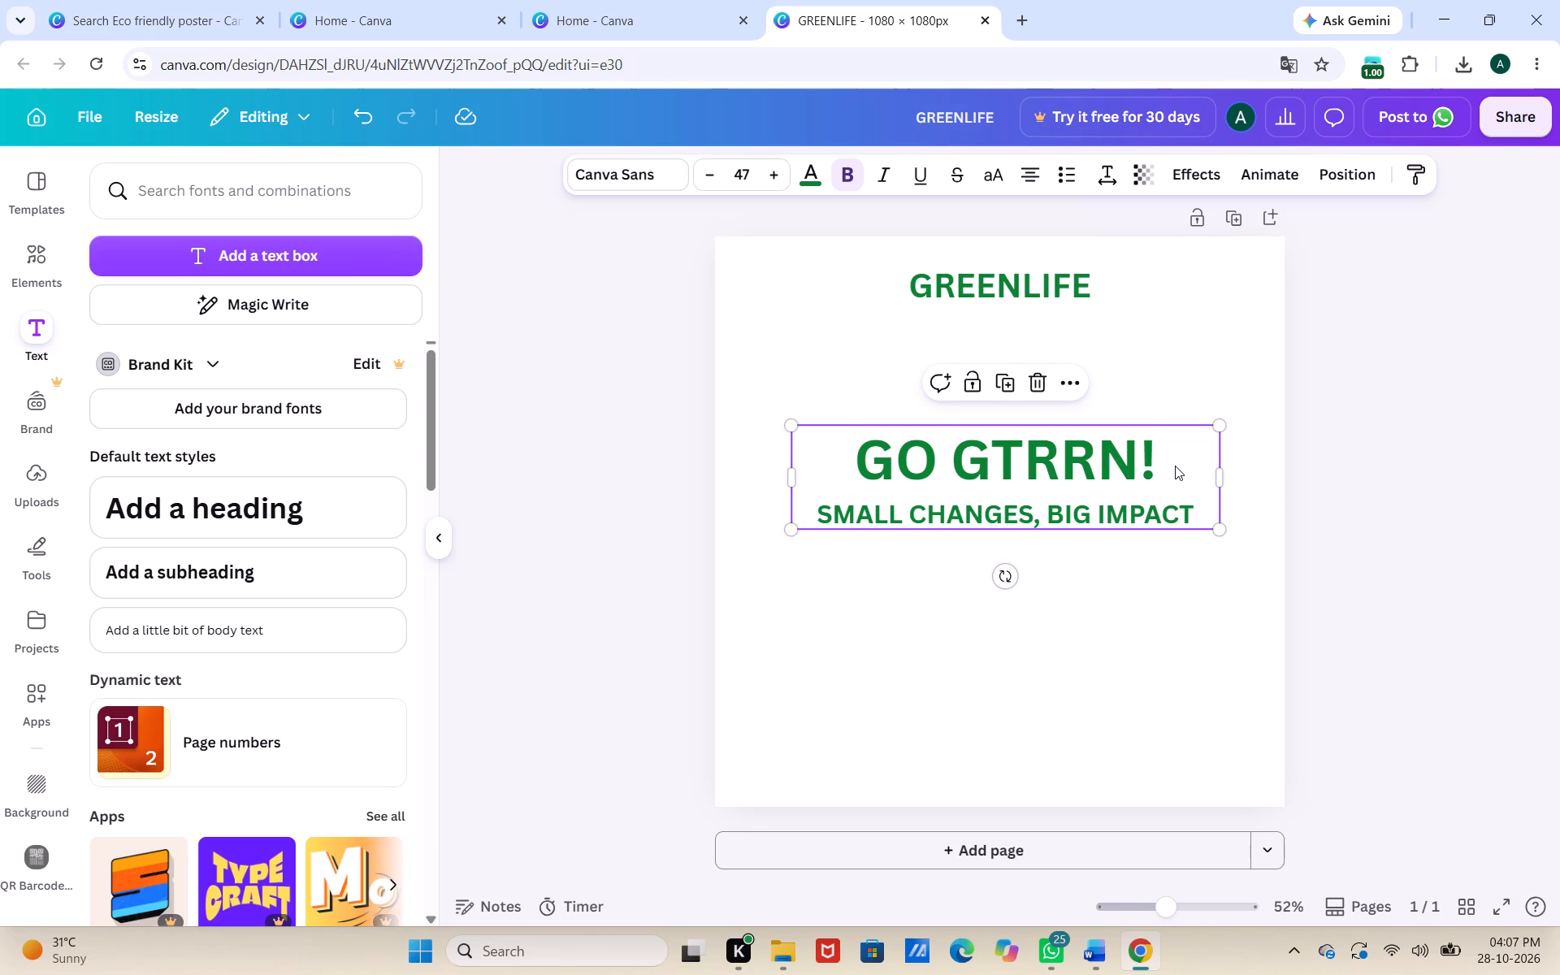
{"action": "left_click_drag", "start_coordinate": [817, 515], "coordinate": [812, 505]}
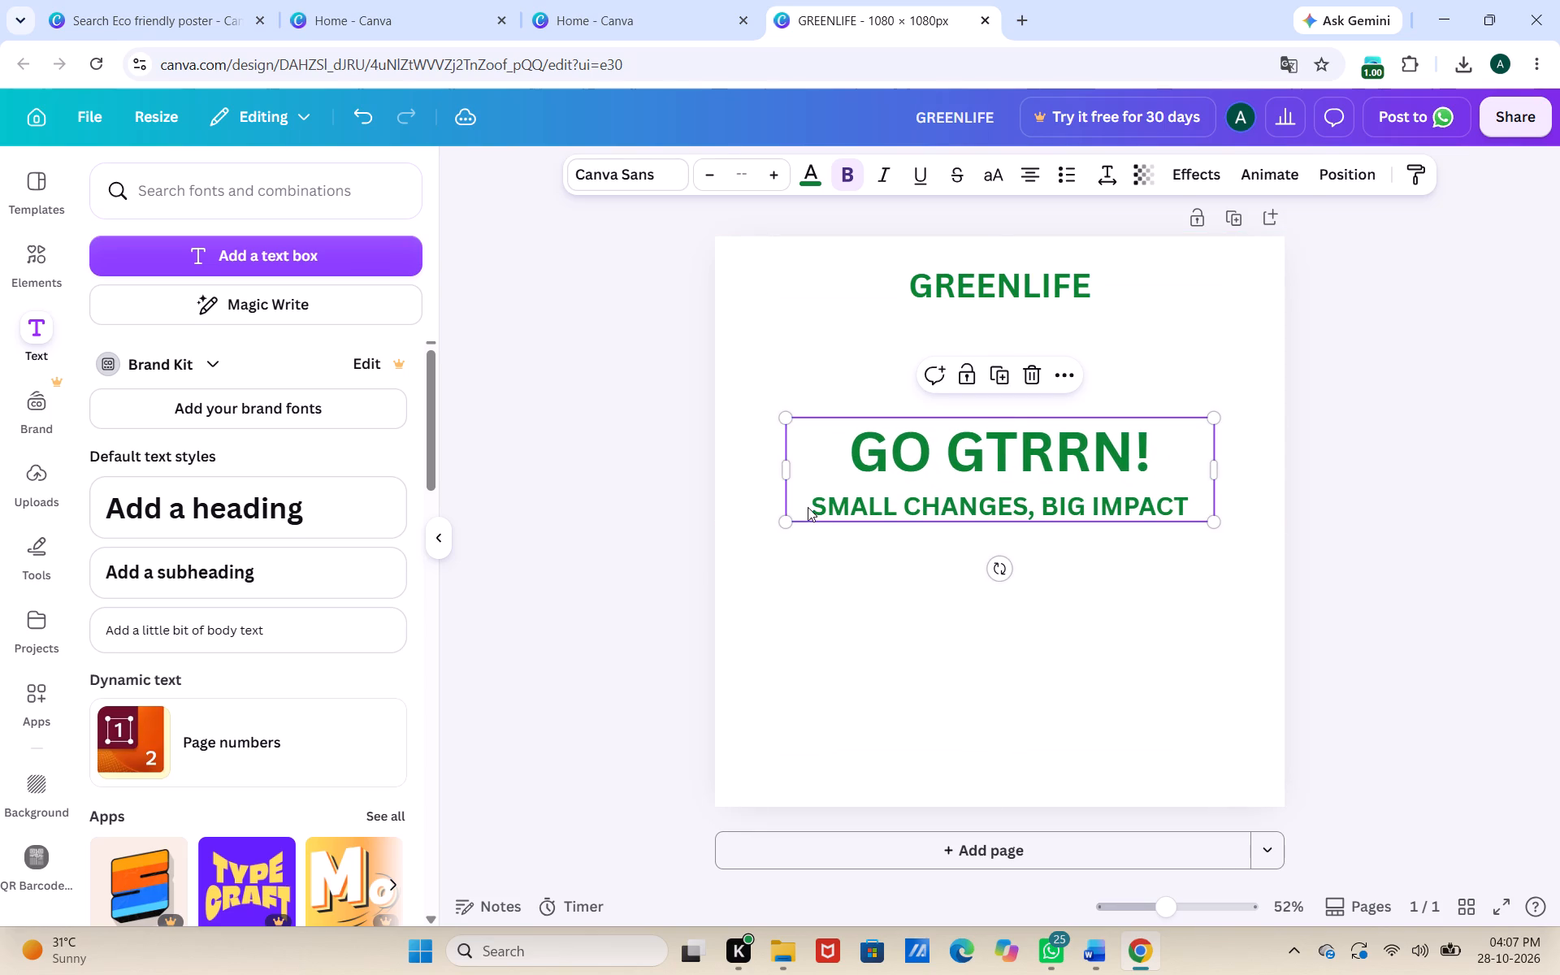
Set the text colour of the SMALL CHANGES, BIG IMPACT line to the default solid dark grey, #545454.
{"action": "left_click", "coordinate": [816, 511]}
{"action": "left_click_drag", "start_coordinate": [816, 511], "coordinate": [1179, 504]}
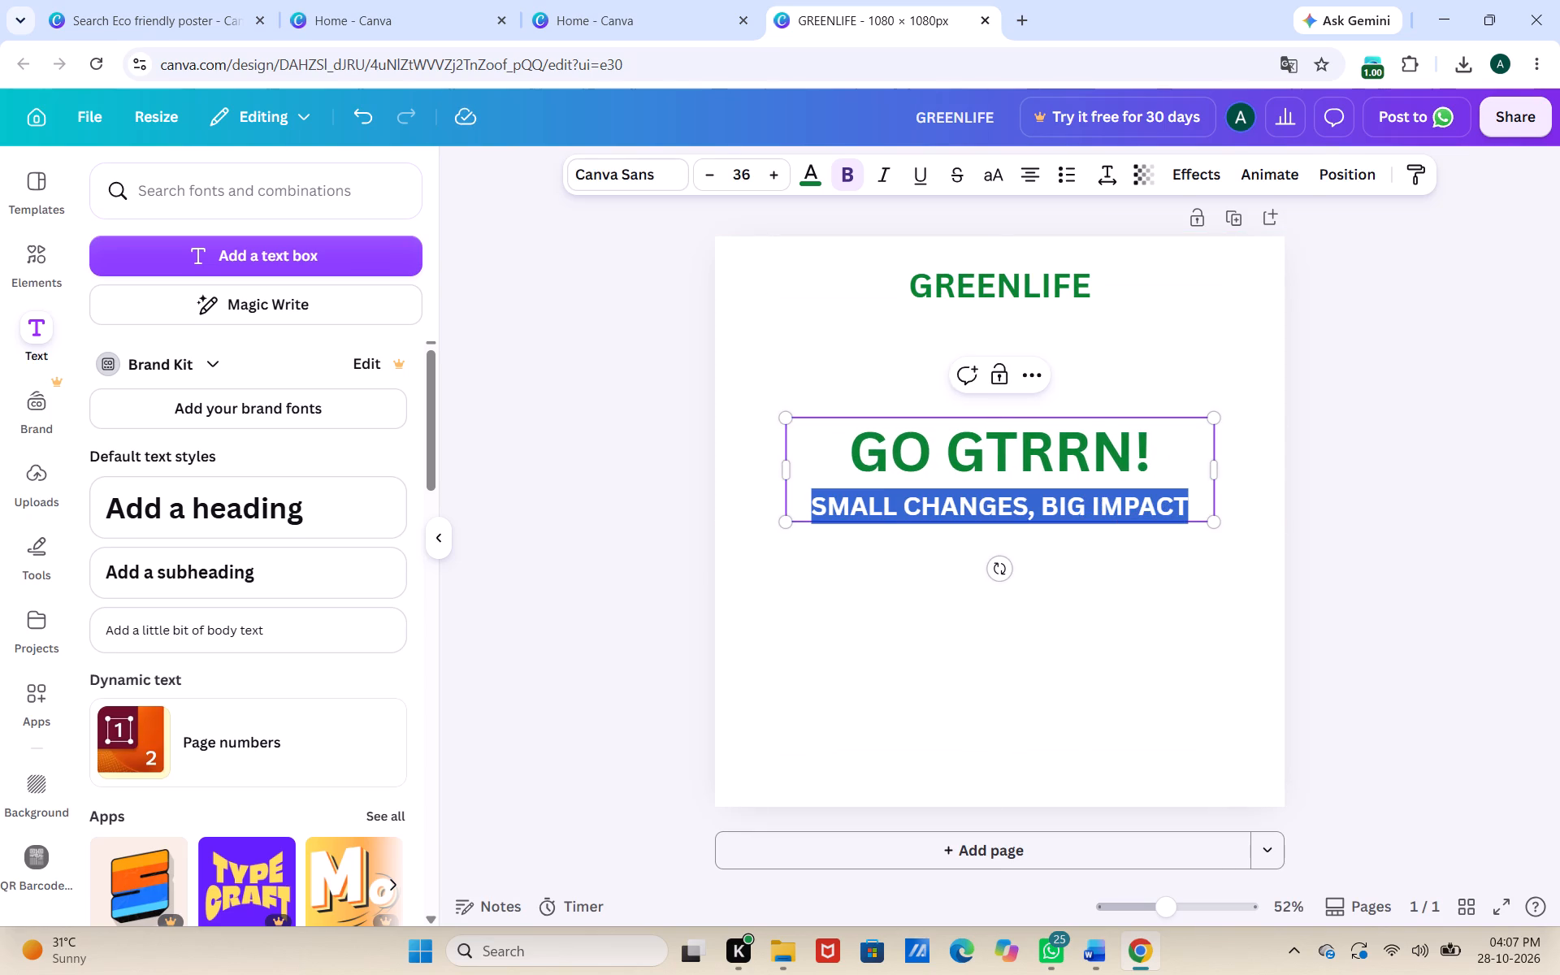
{"action": "left_click_drag", "start_coordinate": [1179, 504], "coordinate": [1210, 501]}
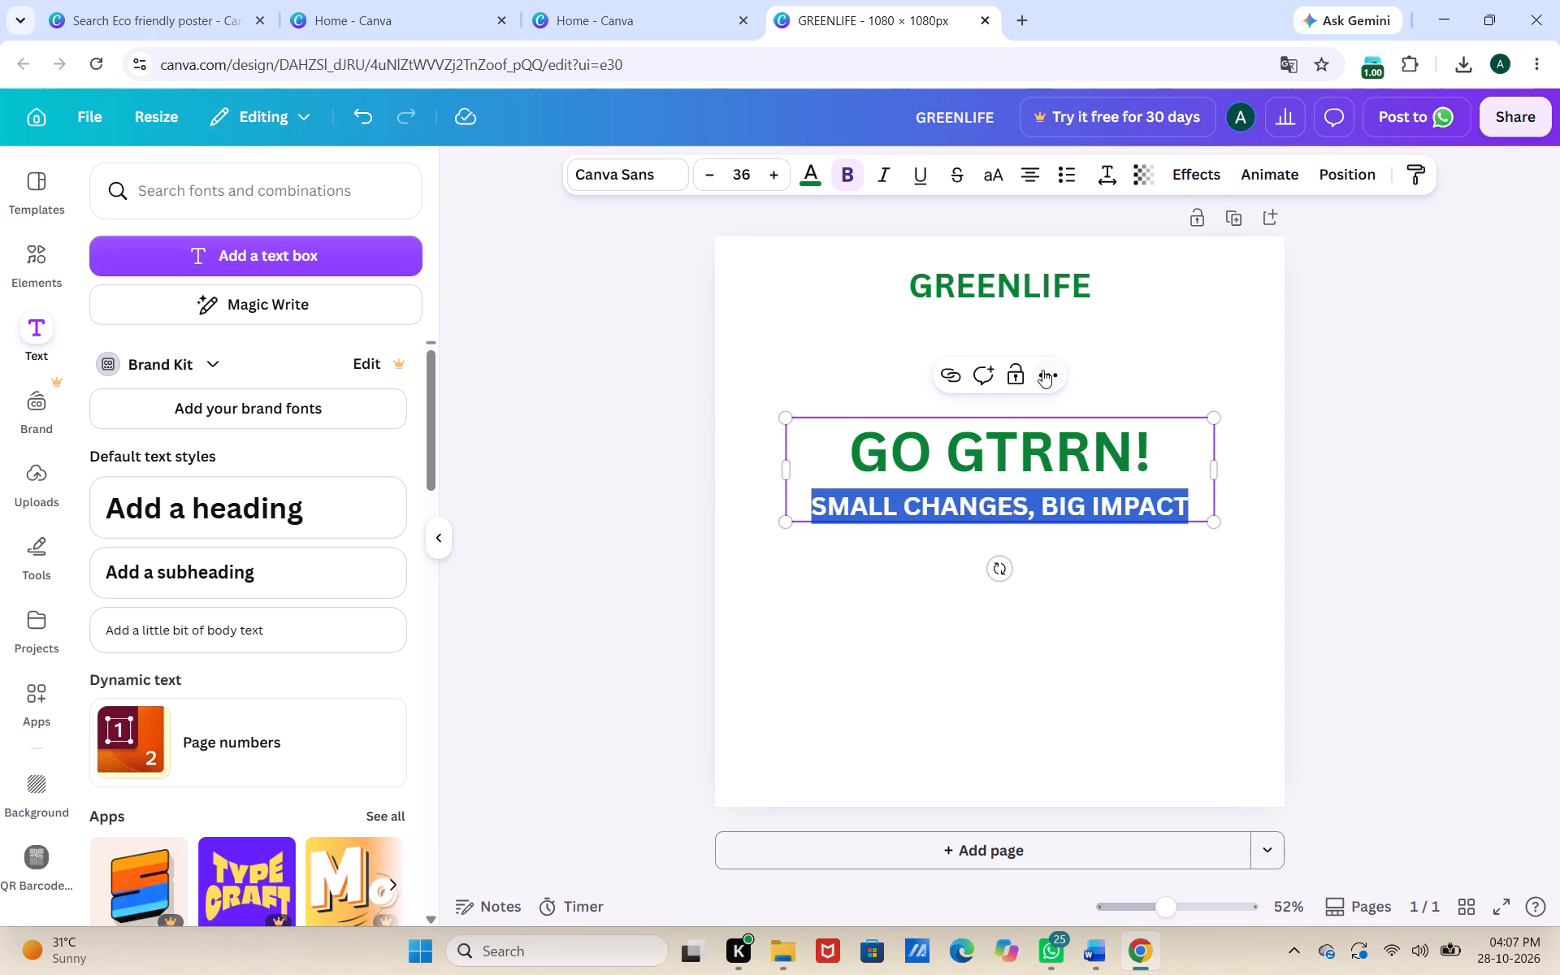
{"action": "left_click", "coordinate": [800, 180]}
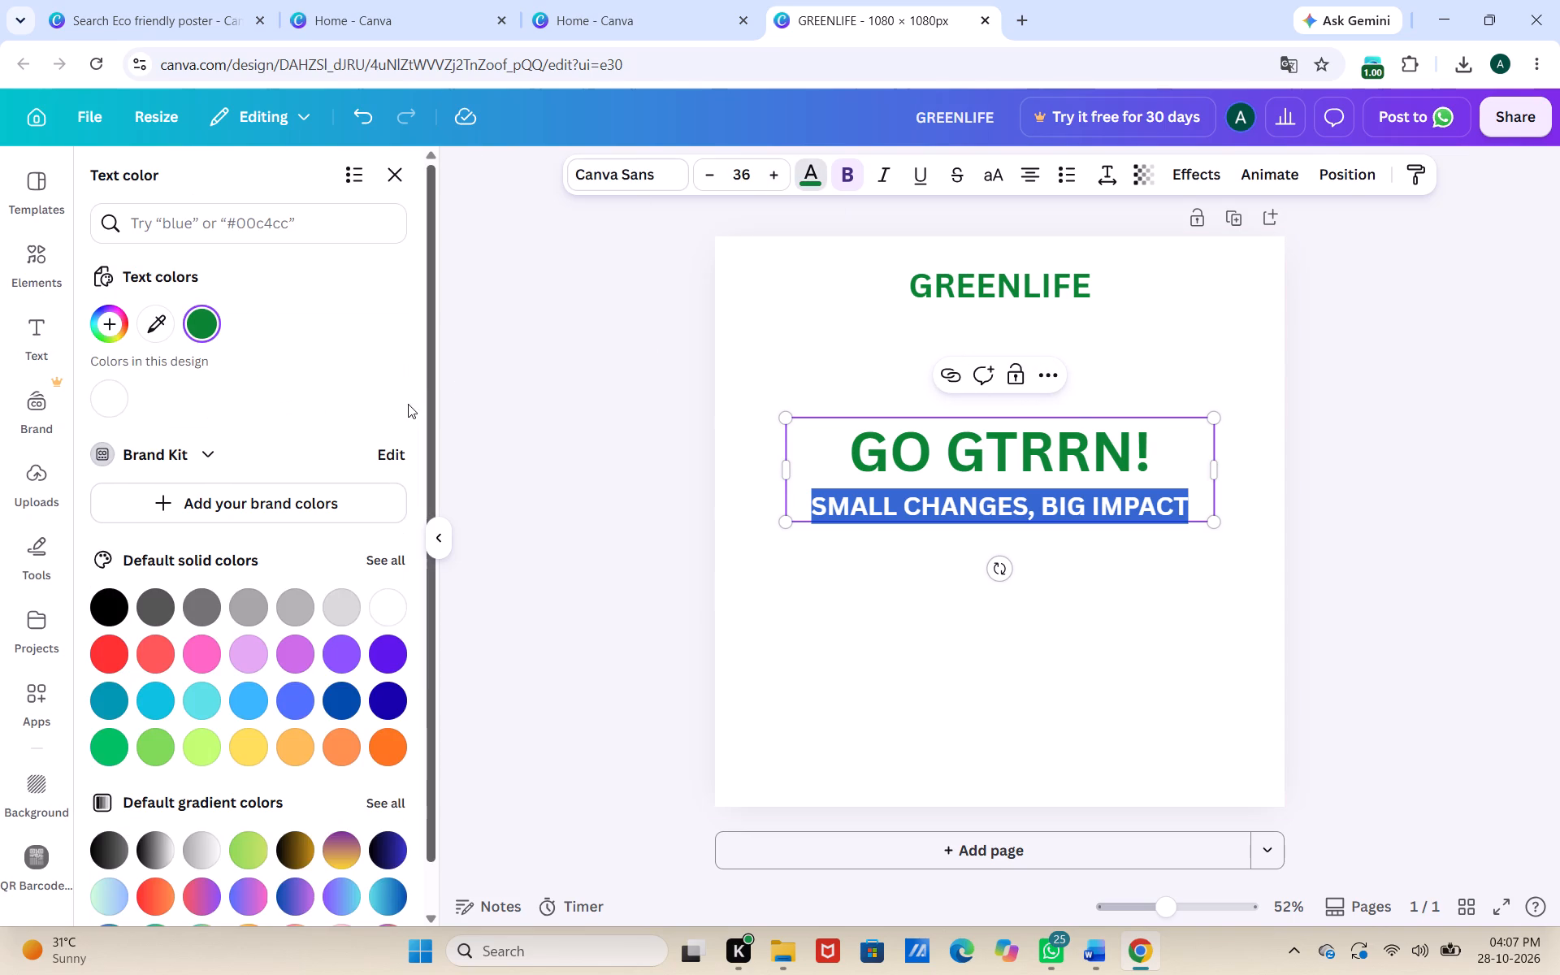
{"action": "left_click", "coordinate": [209, 612]}
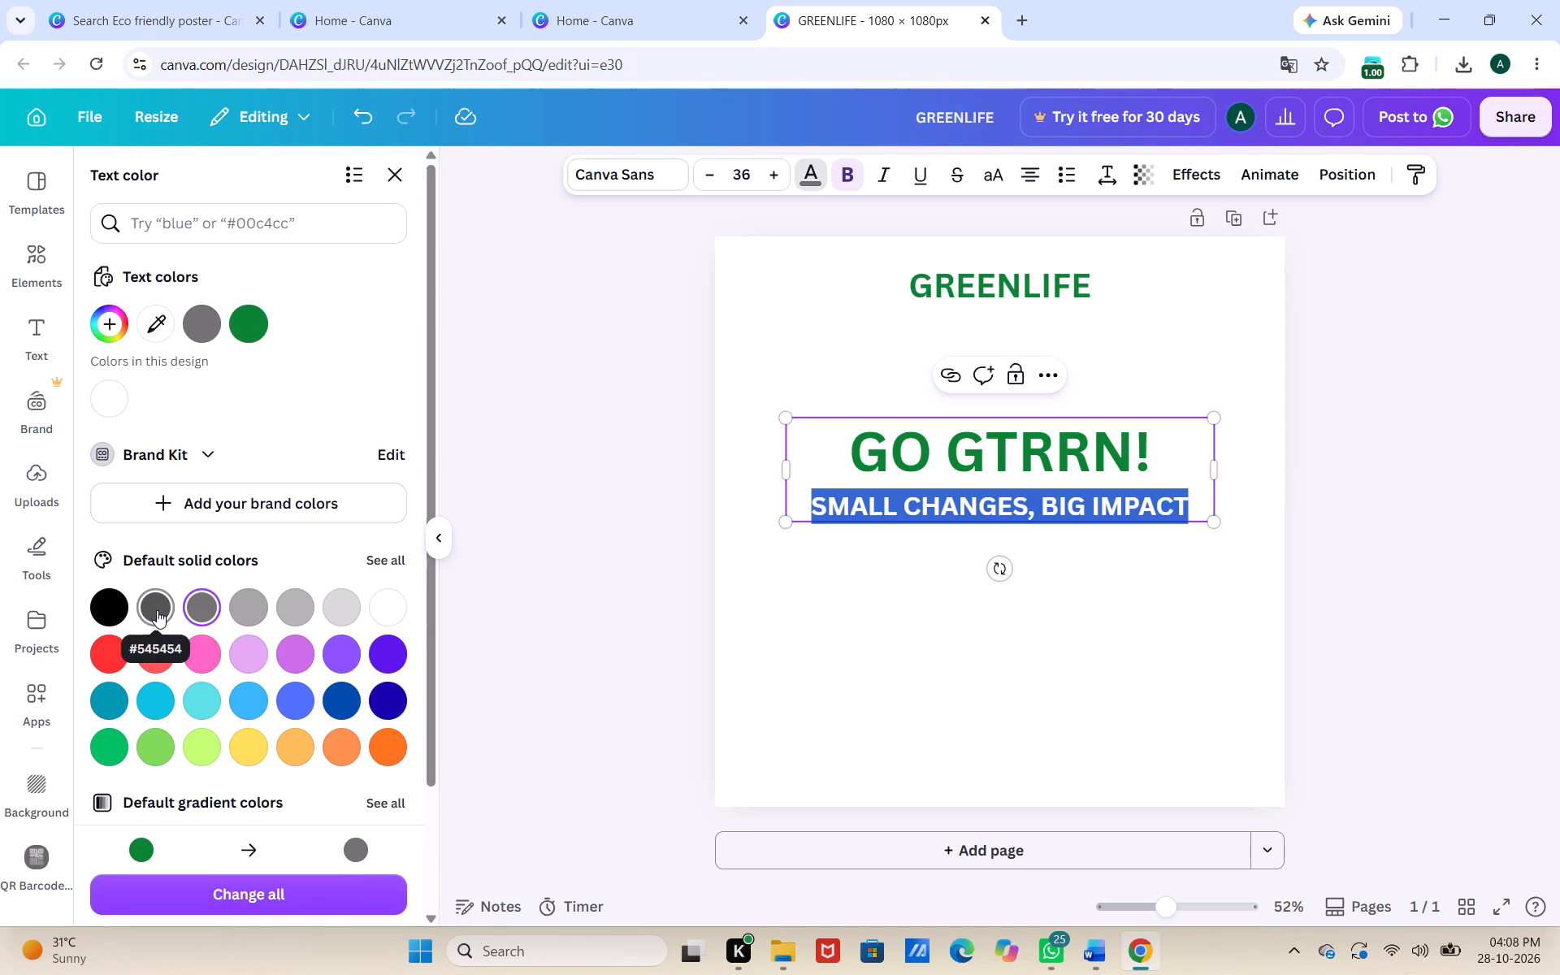
{"action": "left_click", "coordinate": [157, 610]}
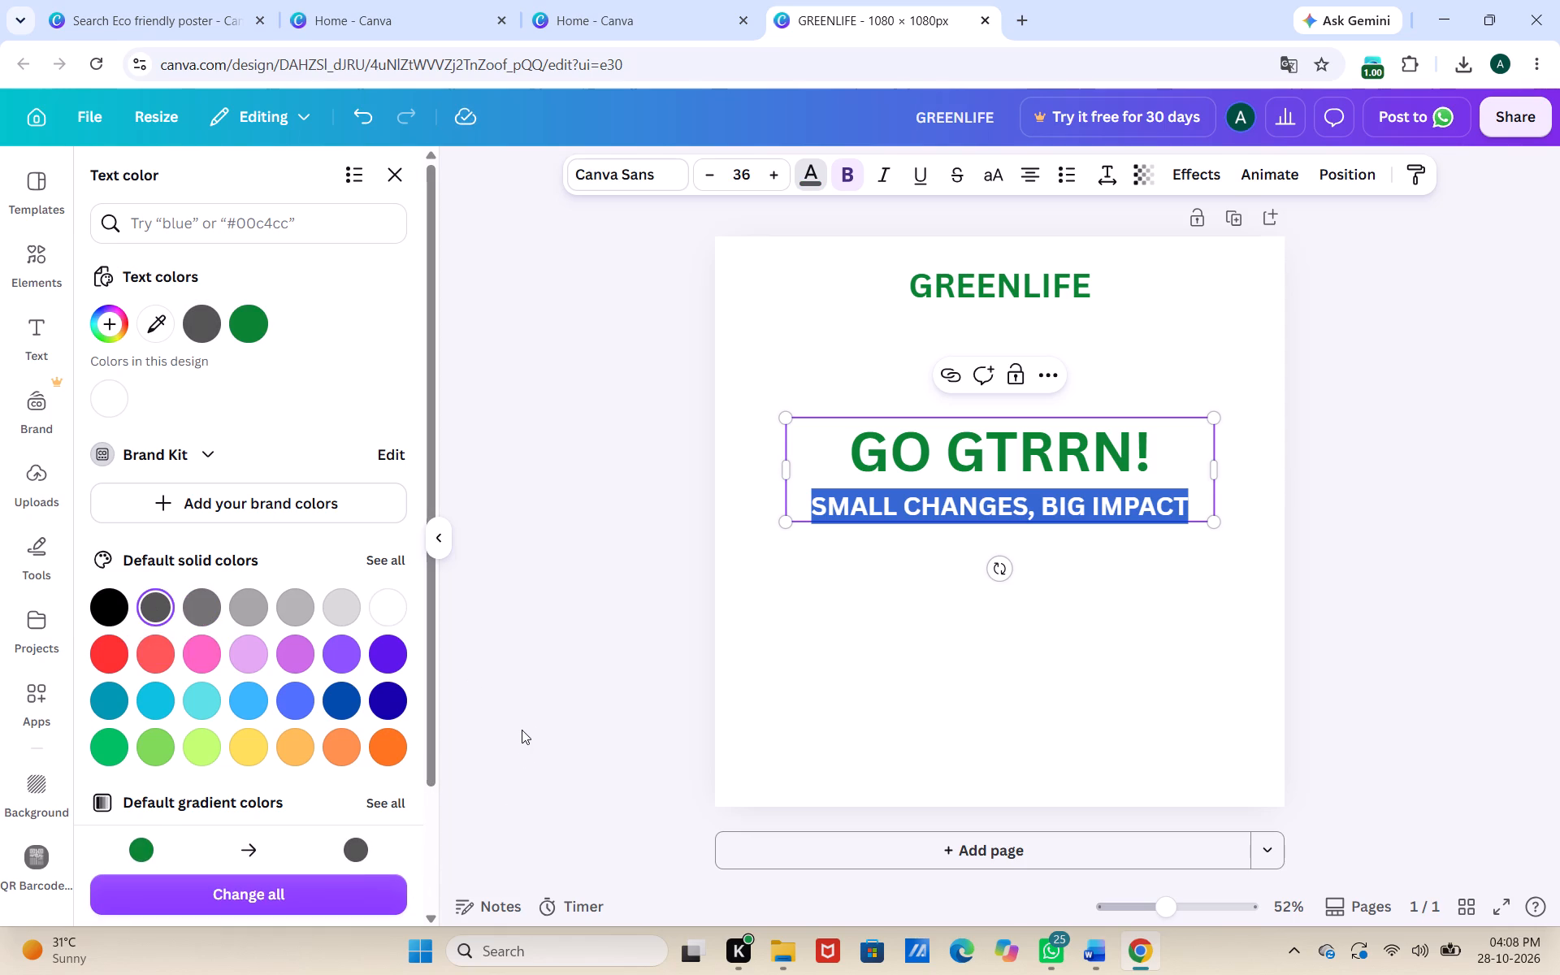
{"action": "double_click", "coordinate": [775, 537]}
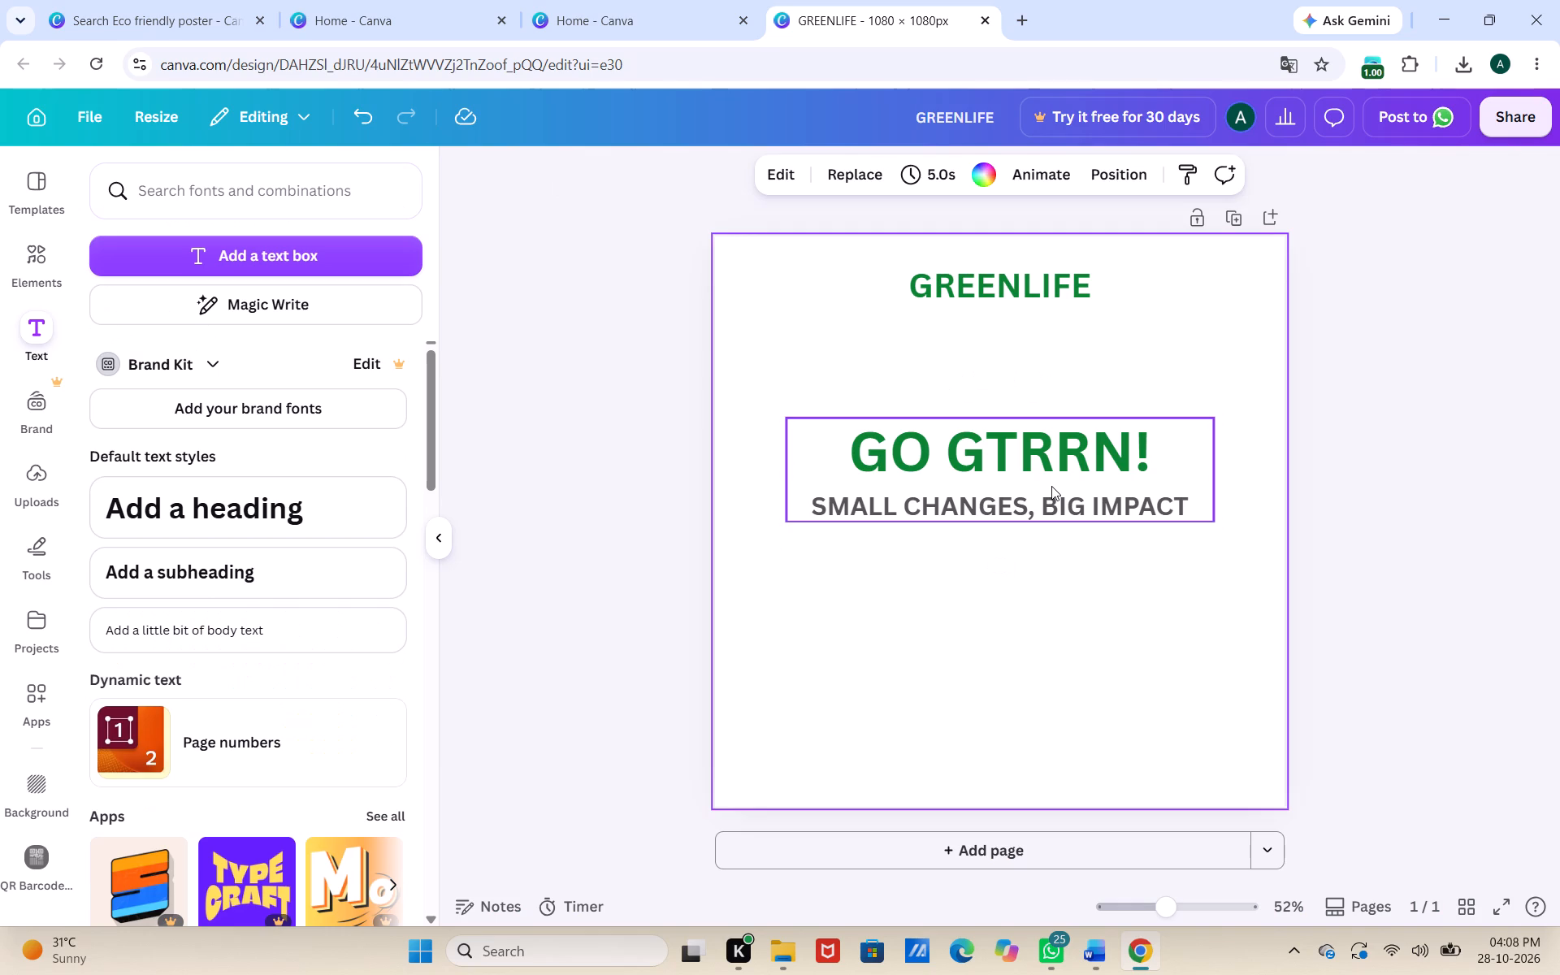
Move the GO GTRRN! and tagline text box up to sit just below GREENLIFE, keeping it horizontally centred.
{"action": "left_click_drag", "start_coordinate": [1051, 486], "coordinate": [1051, 405]}
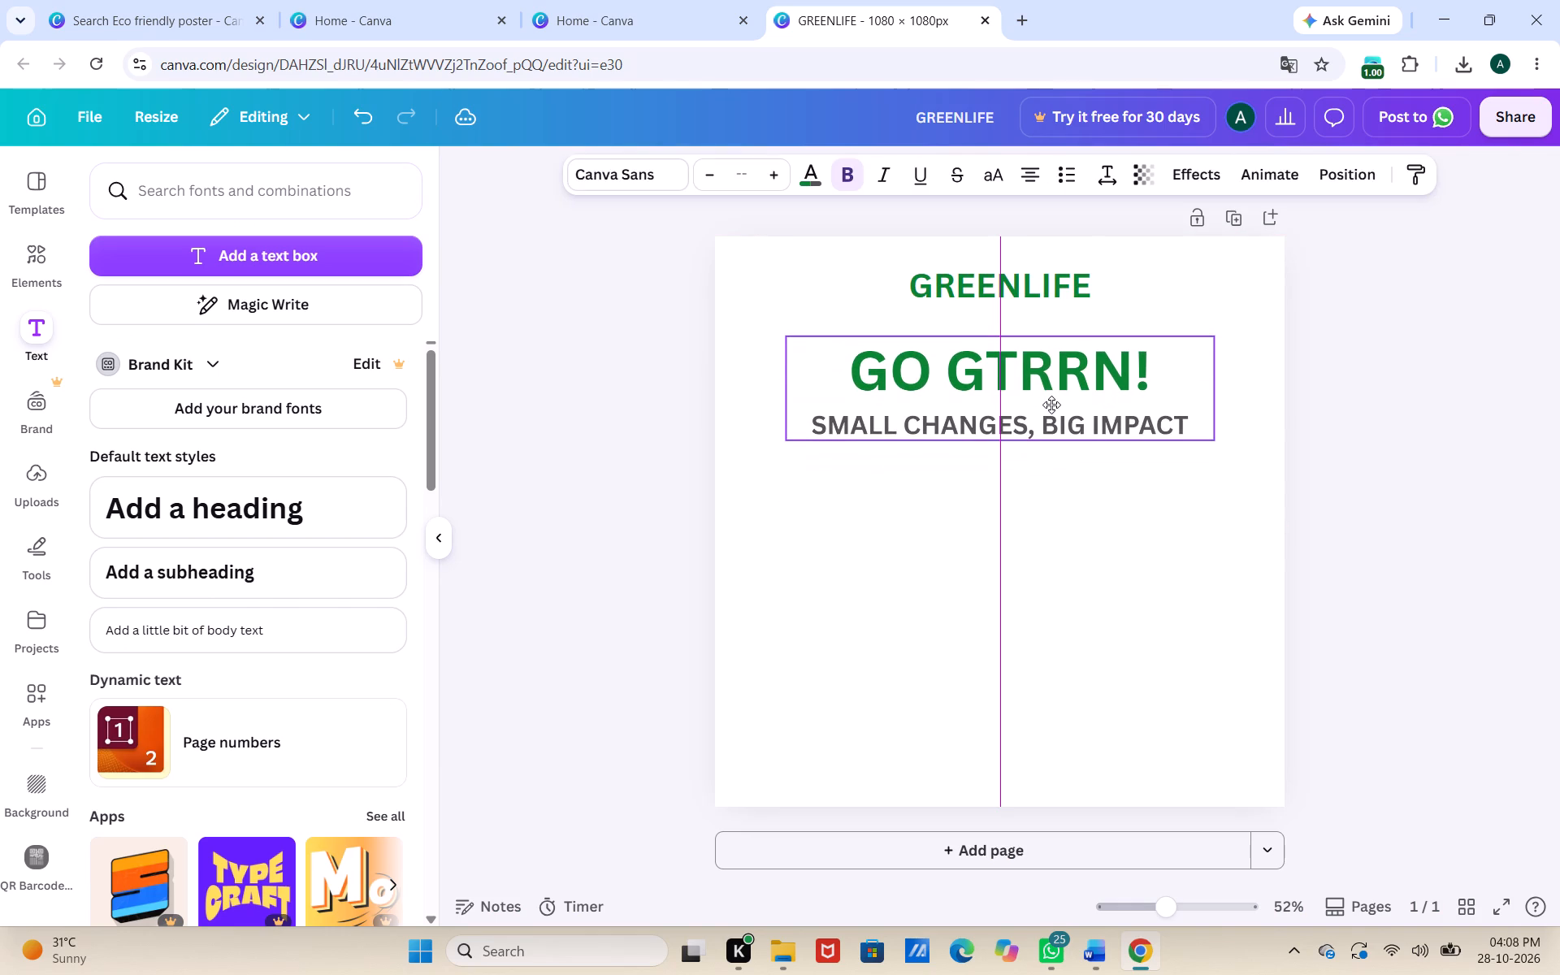
{"action": "left_click_drag", "start_coordinate": [1051, 405], "coordinate": [1052, 388]}
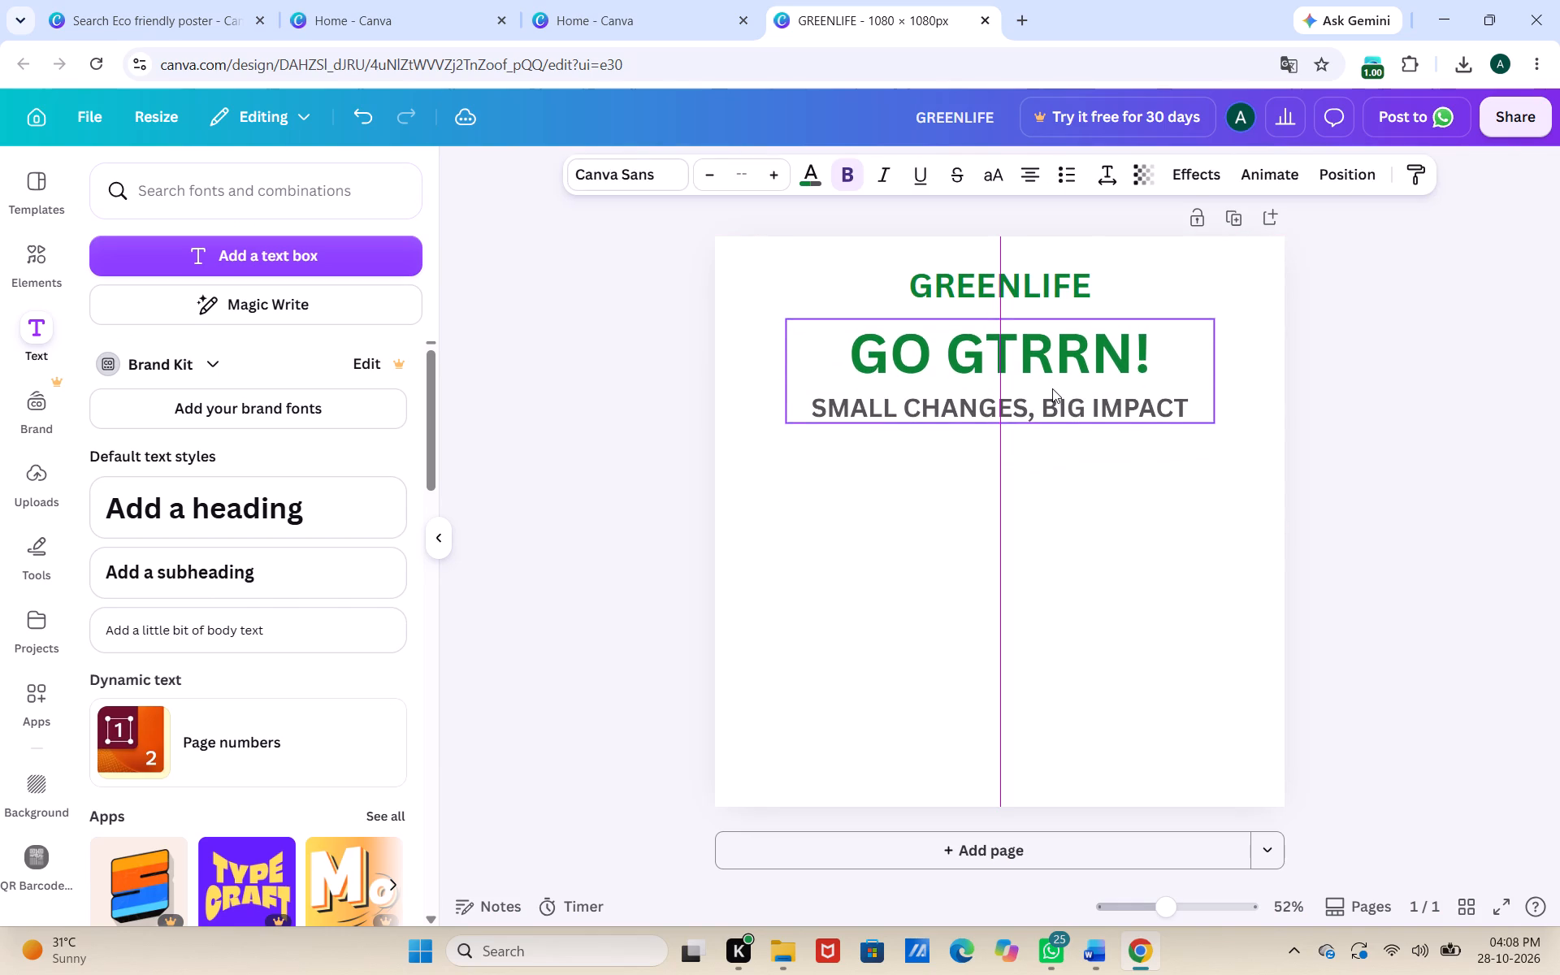
Search the elements library for "ECO friendly earth LEAVES".
{"action": "left_click", "coordinate": [686, 382]}
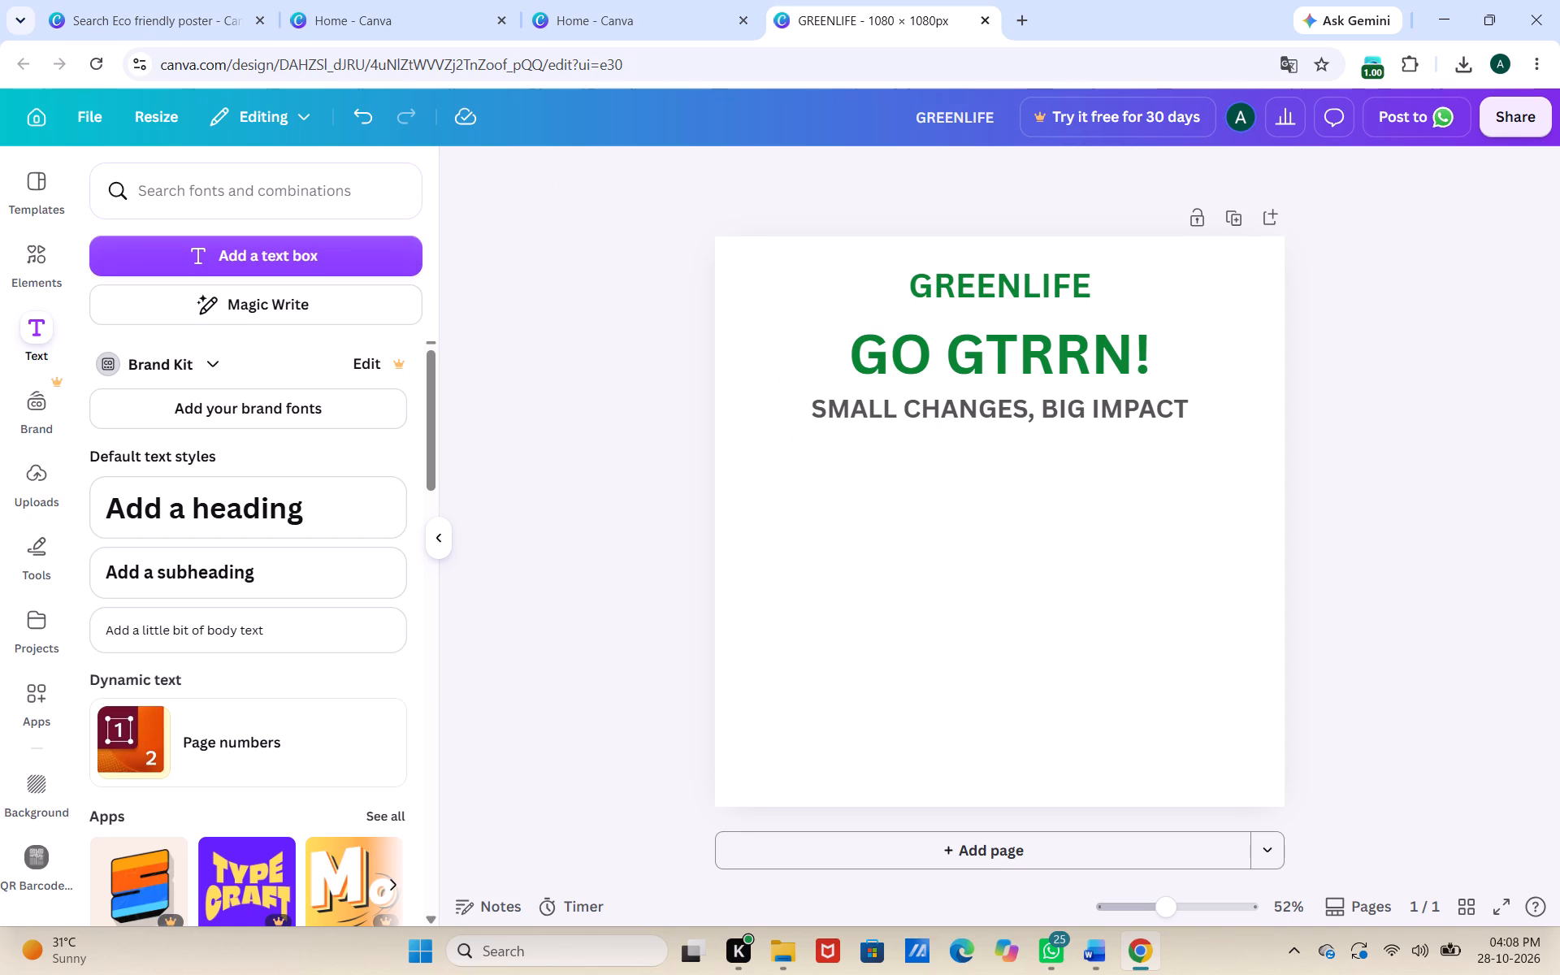
{"action": "left_click", "coordinate": [28, 282]}
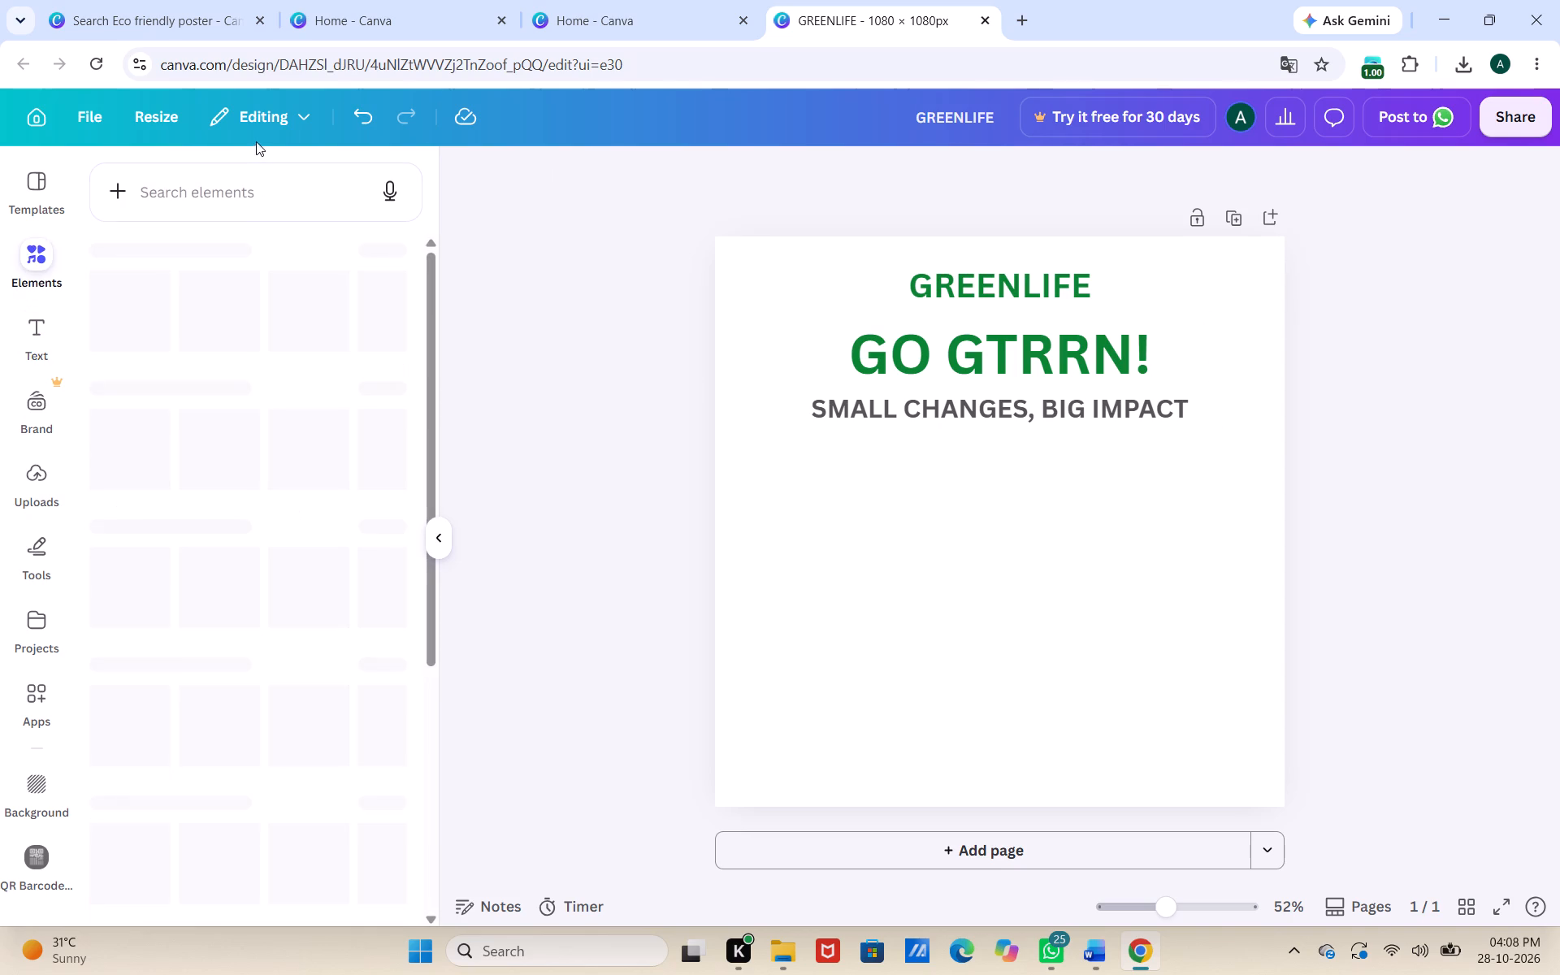
{"action": "left_click", "coordinate": [233, 193]}
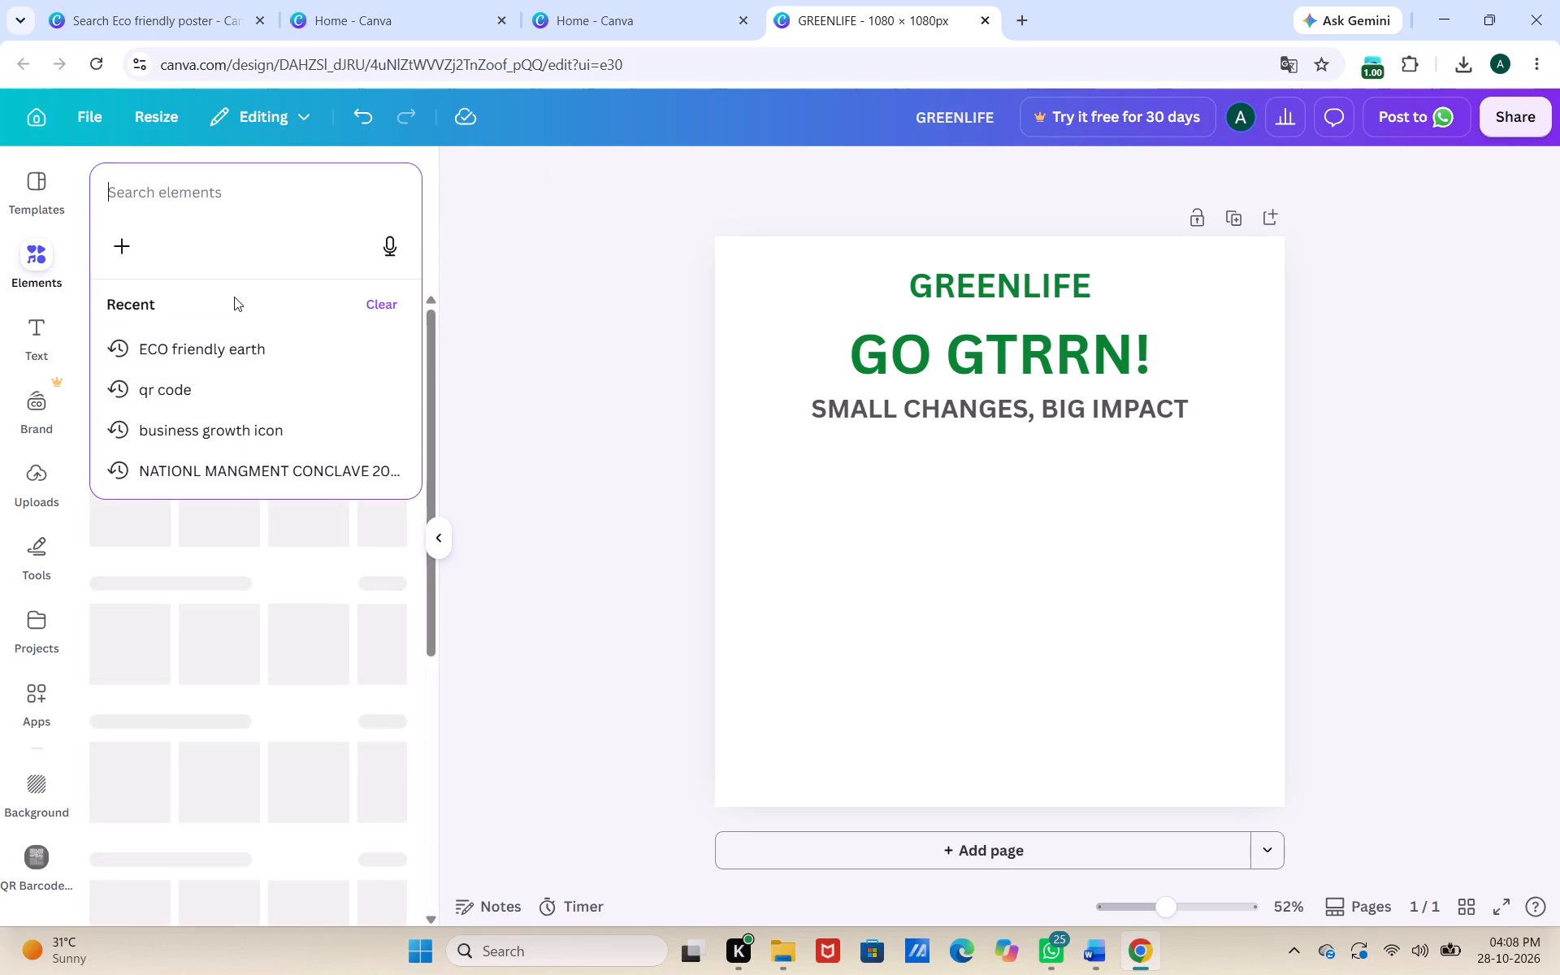
{"action": "left_click", "coordinate": [237, 340]}
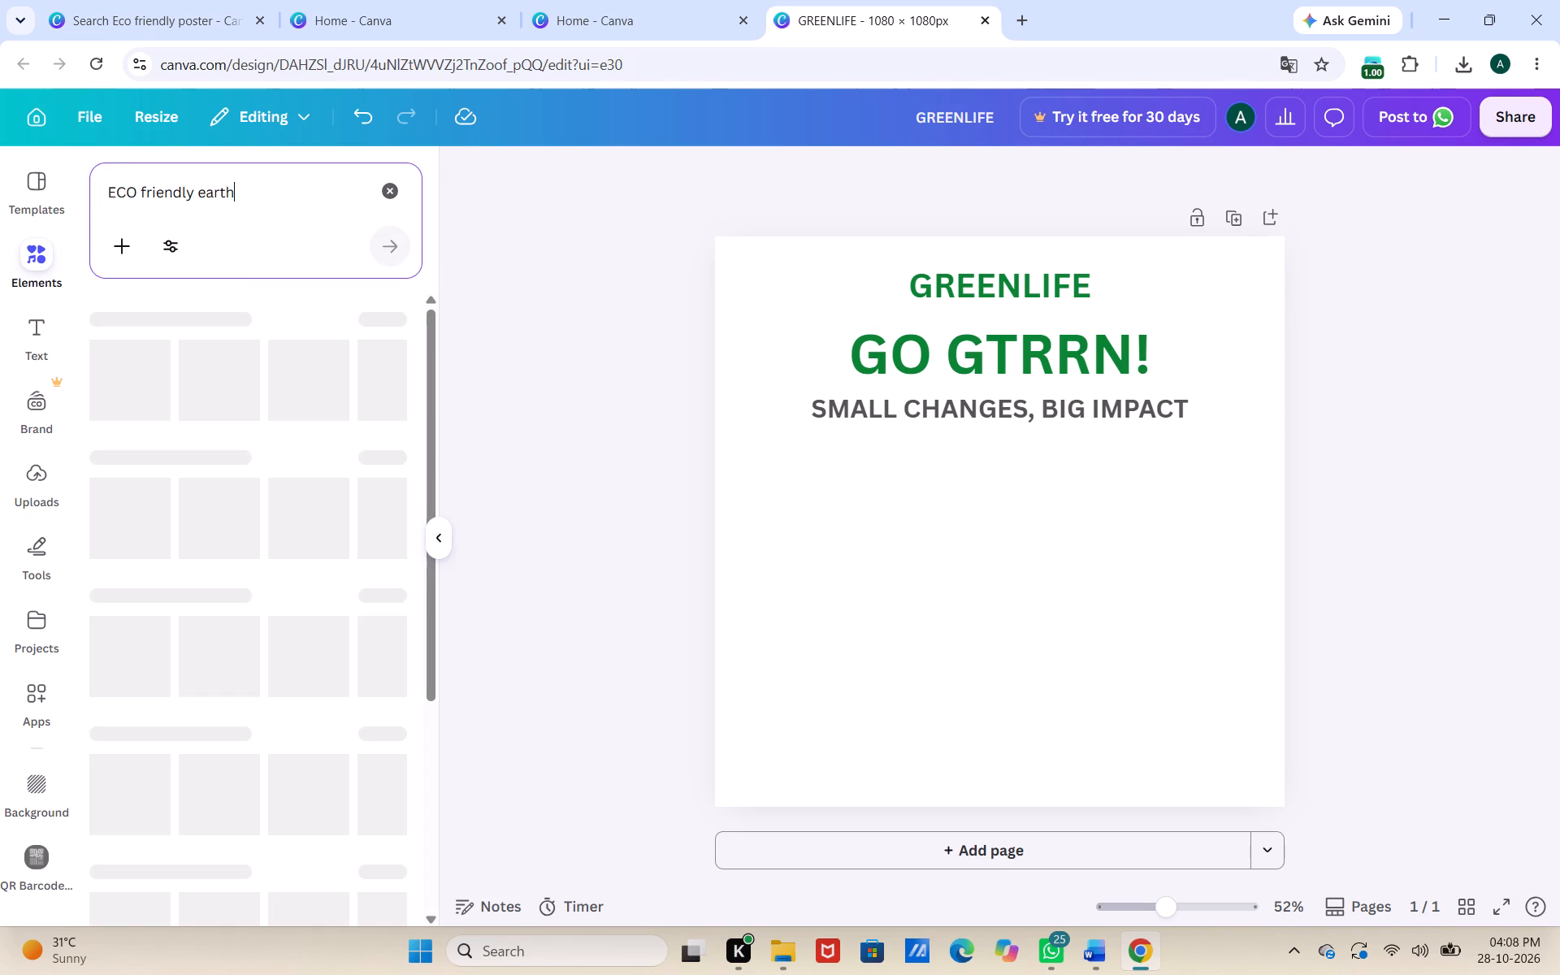
{"action": "key", "text": "space"}
{"action": "type", "text": "LEAVEST"}
{"action": "key", "text": "BackSpace"}
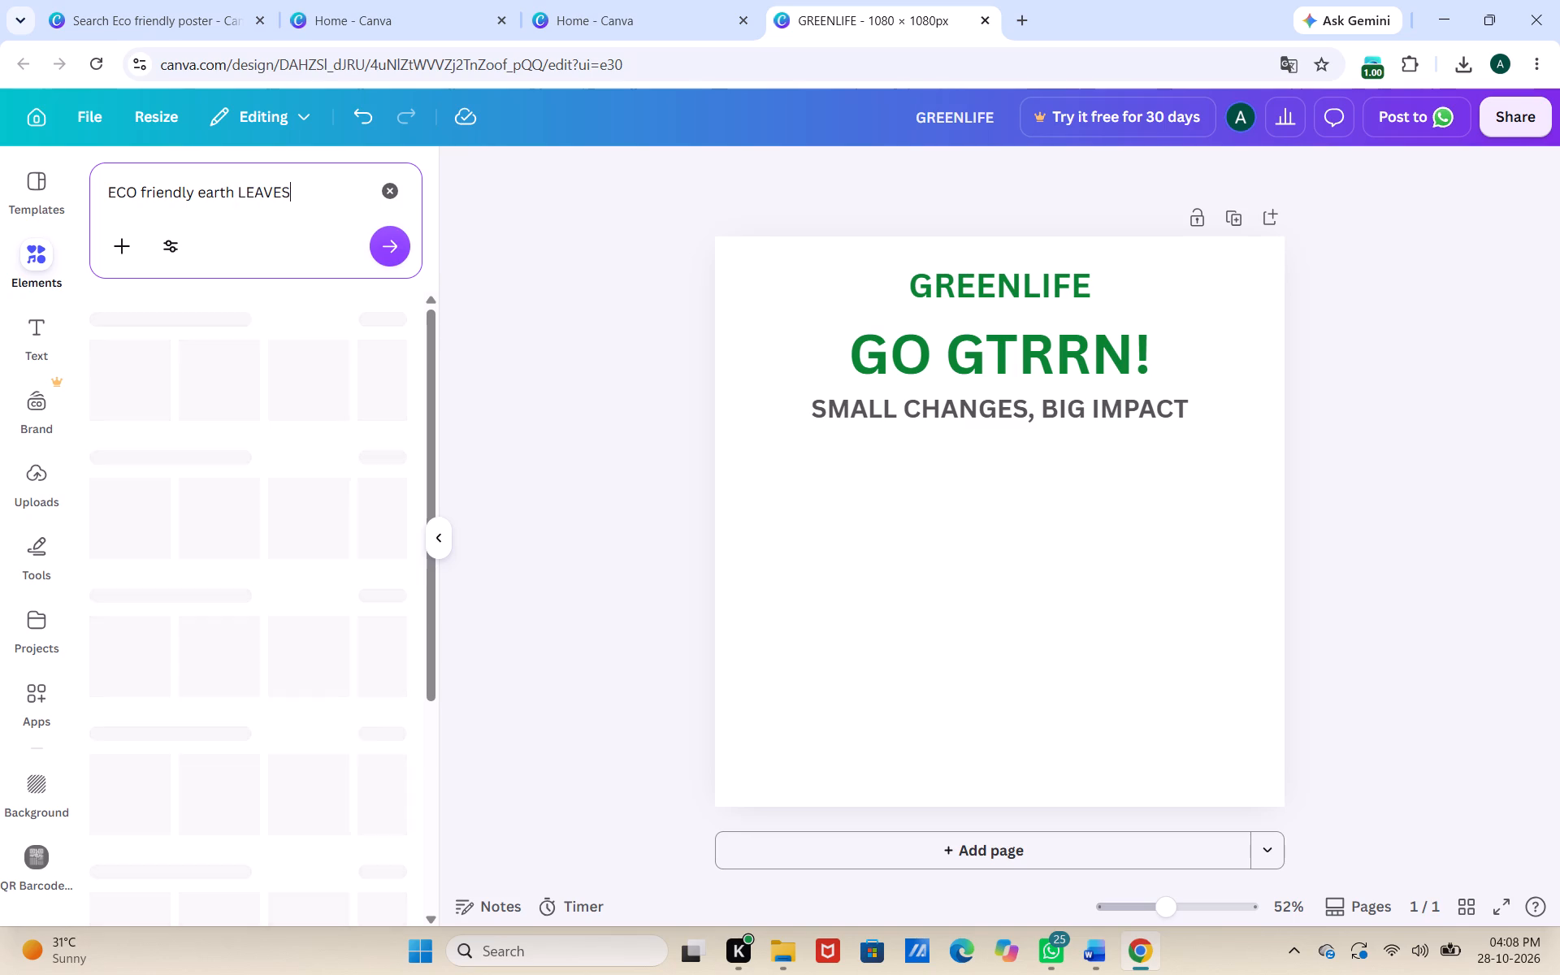
{"action": "key", "text": "BackSpace"}
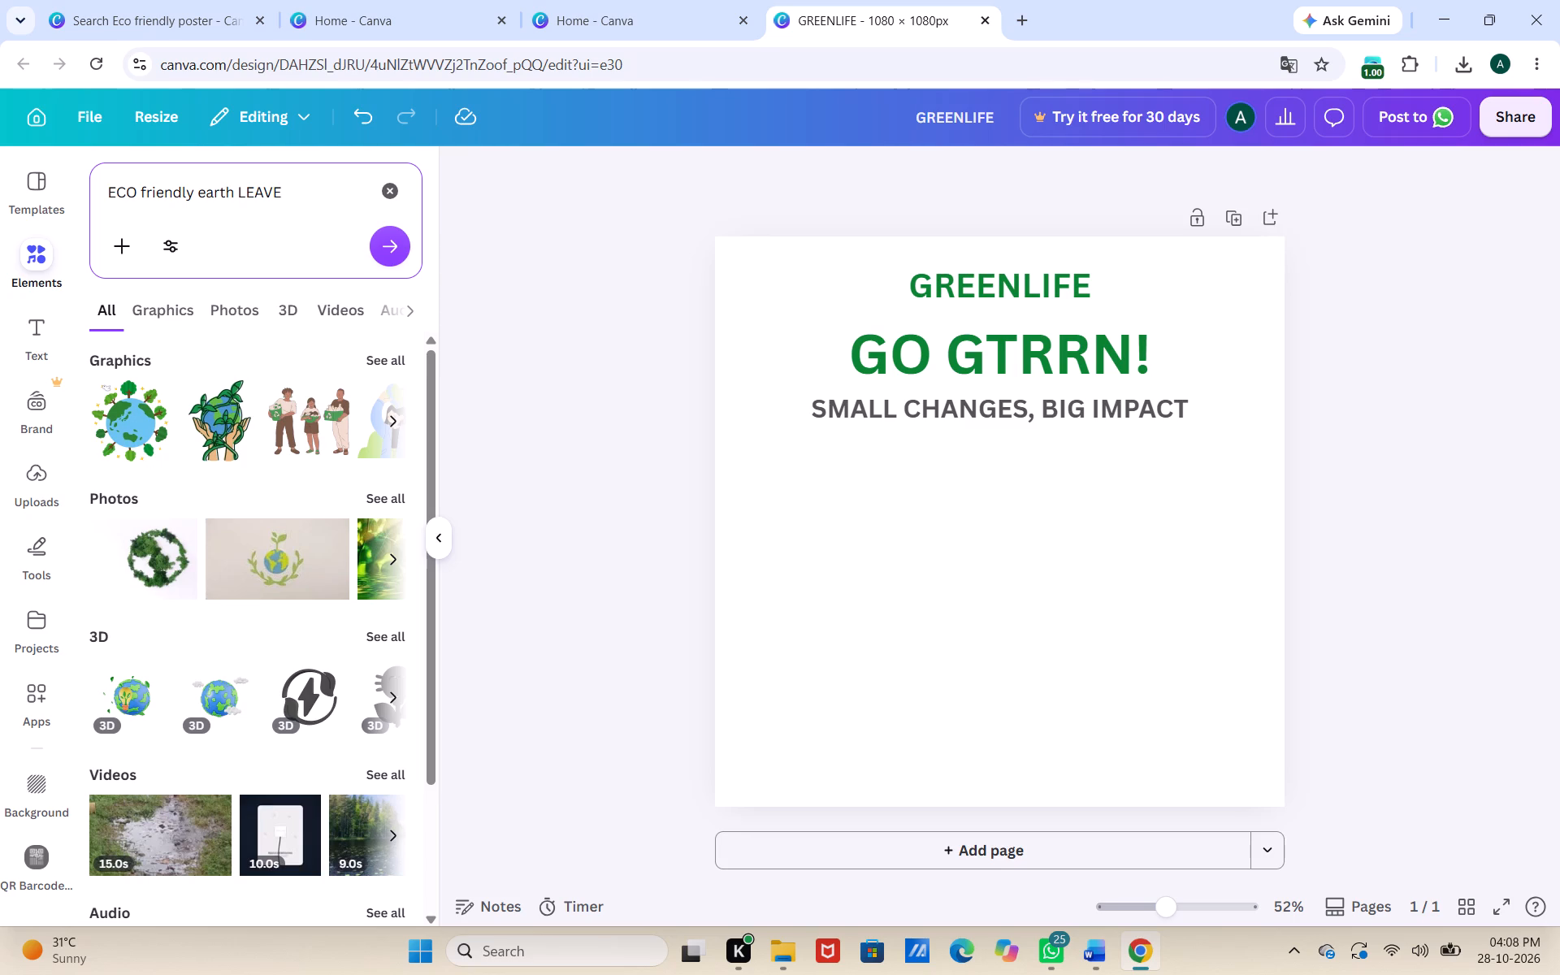
{"action": "key", "text": "s"}
{"action": "key", "text": "Return"}
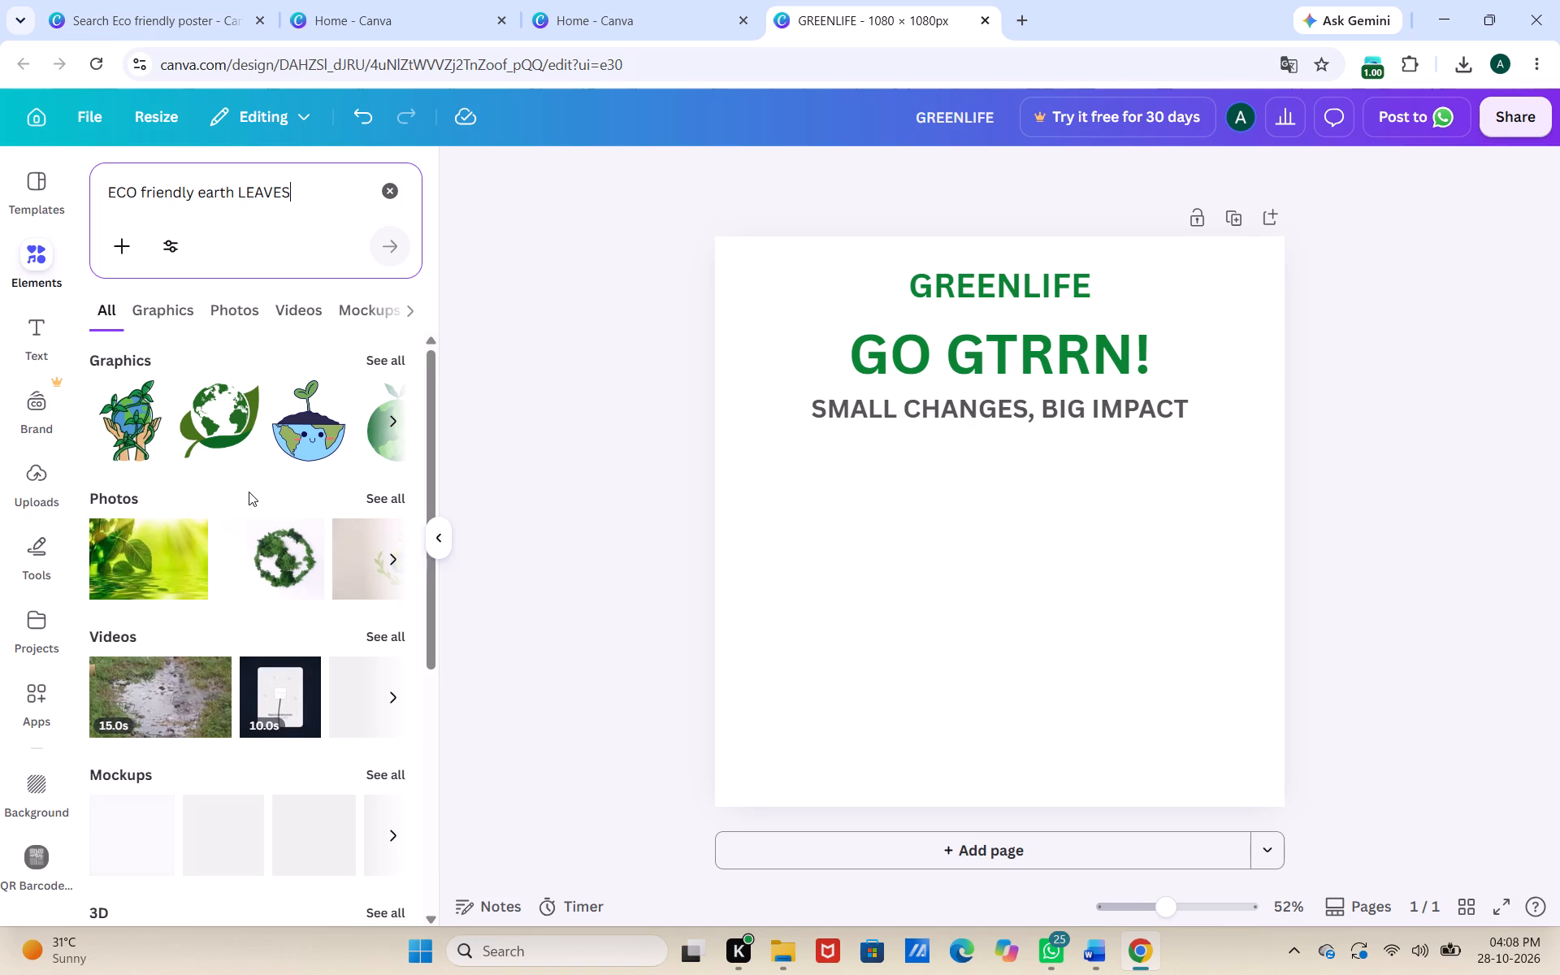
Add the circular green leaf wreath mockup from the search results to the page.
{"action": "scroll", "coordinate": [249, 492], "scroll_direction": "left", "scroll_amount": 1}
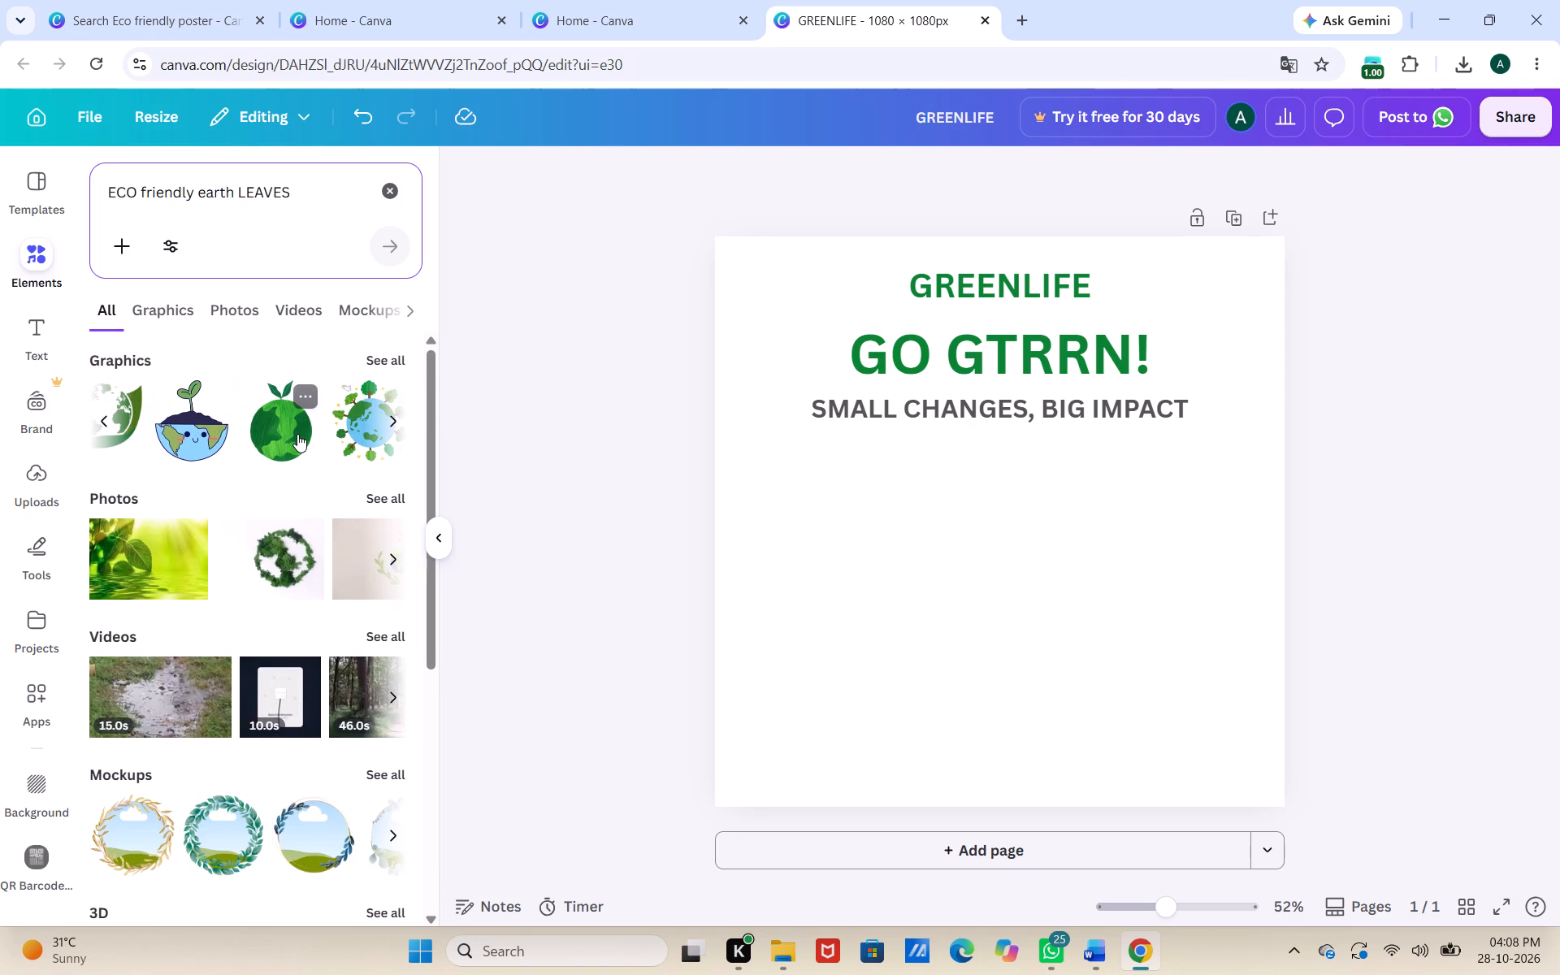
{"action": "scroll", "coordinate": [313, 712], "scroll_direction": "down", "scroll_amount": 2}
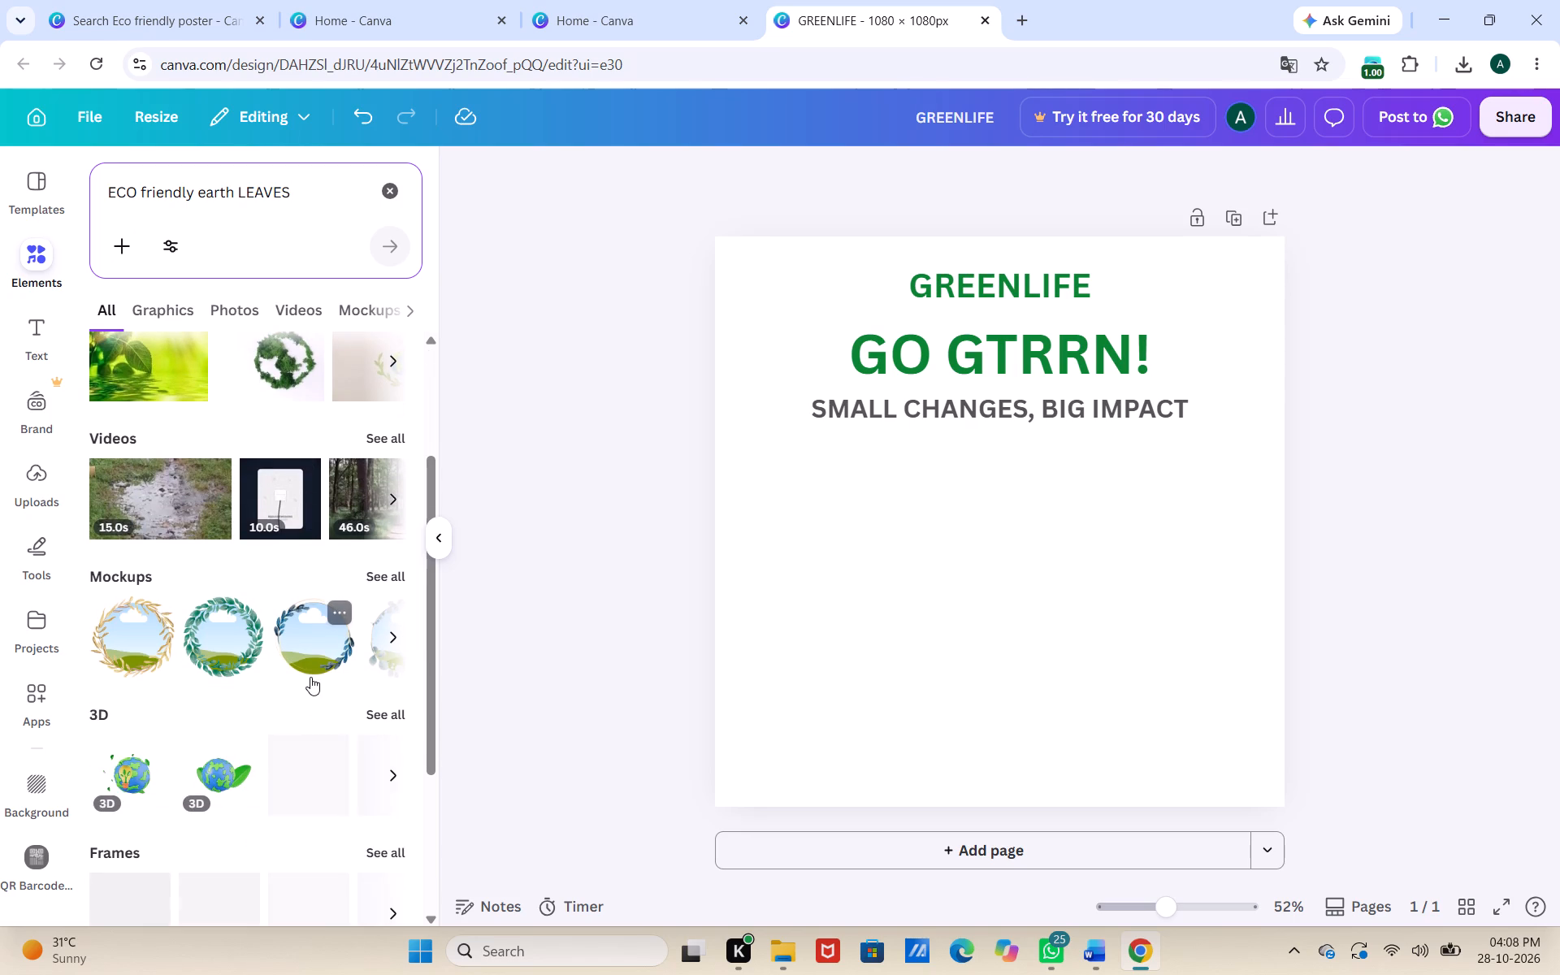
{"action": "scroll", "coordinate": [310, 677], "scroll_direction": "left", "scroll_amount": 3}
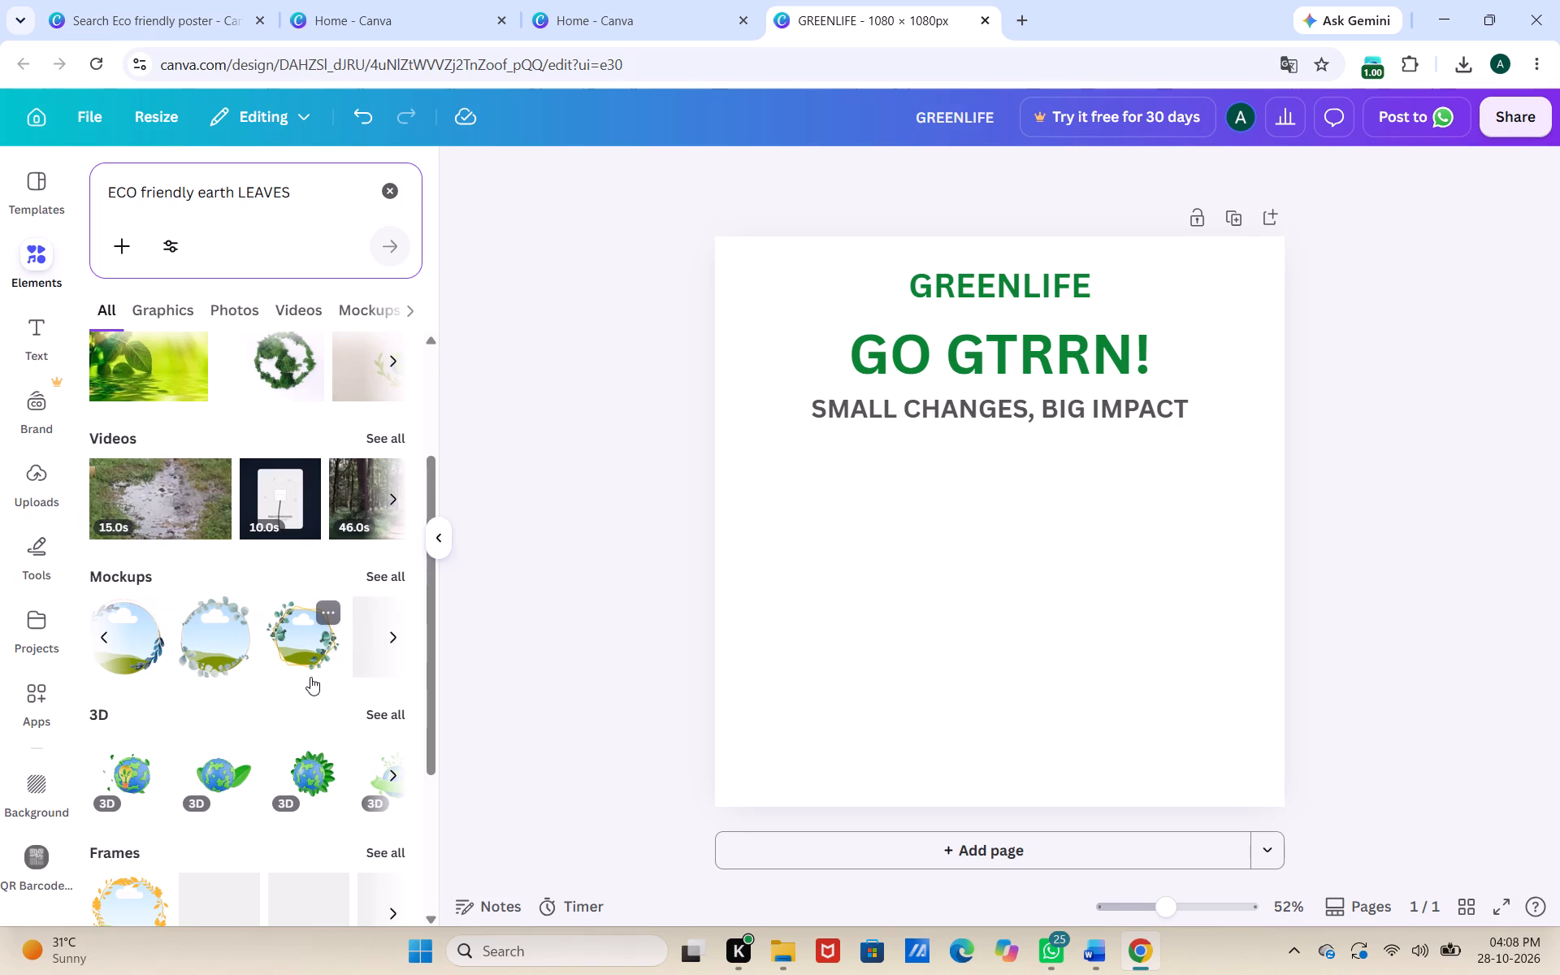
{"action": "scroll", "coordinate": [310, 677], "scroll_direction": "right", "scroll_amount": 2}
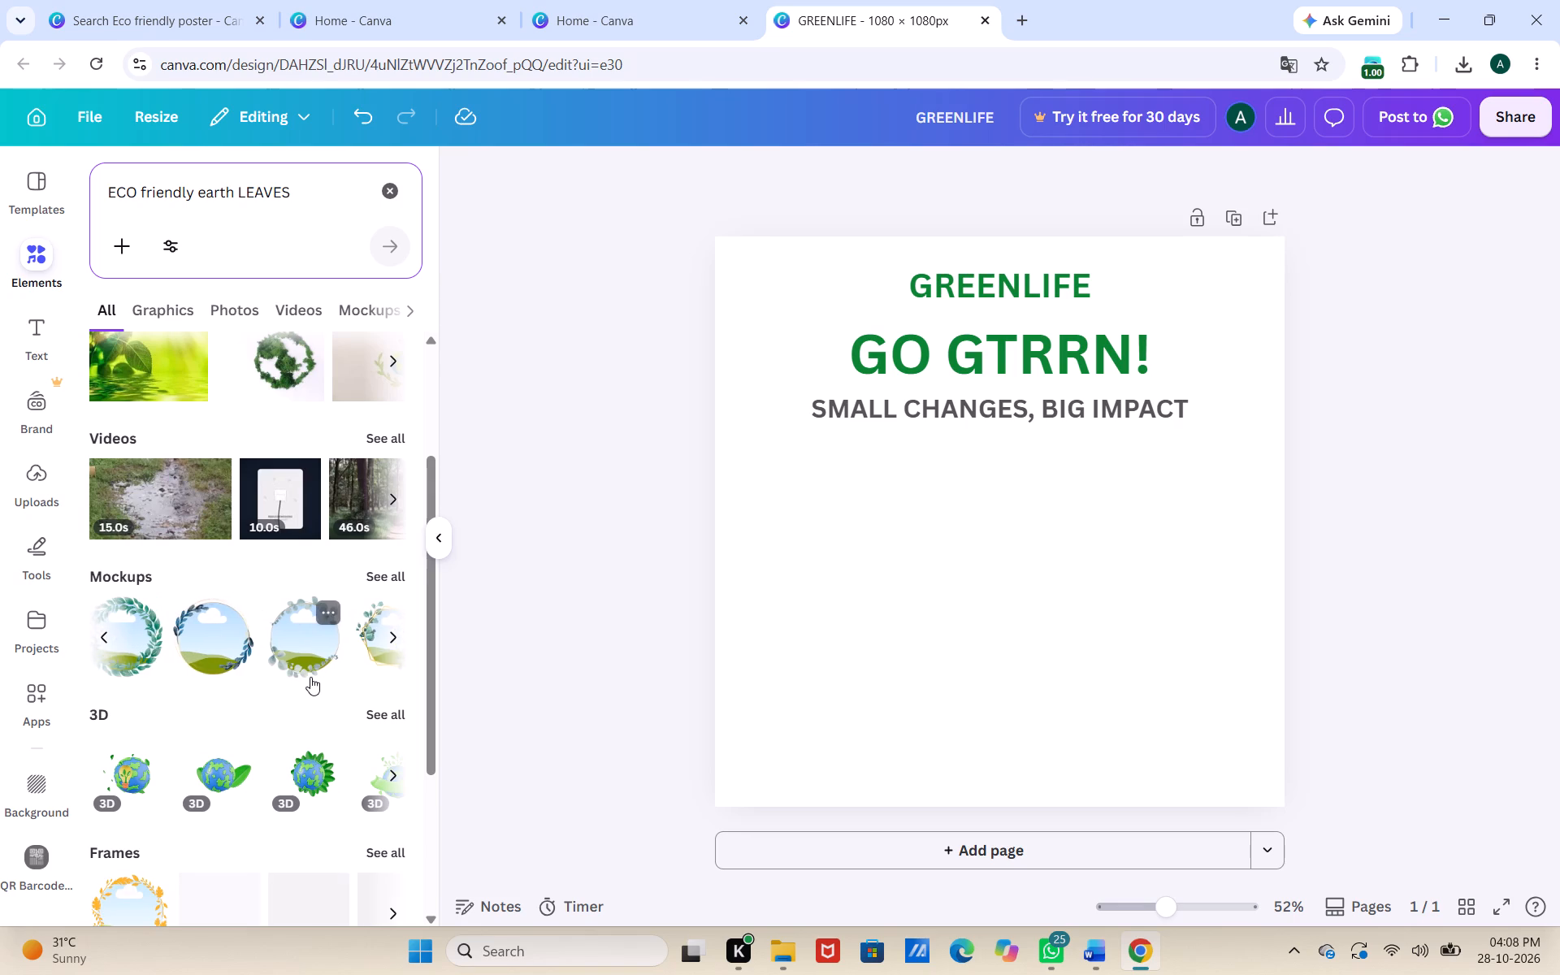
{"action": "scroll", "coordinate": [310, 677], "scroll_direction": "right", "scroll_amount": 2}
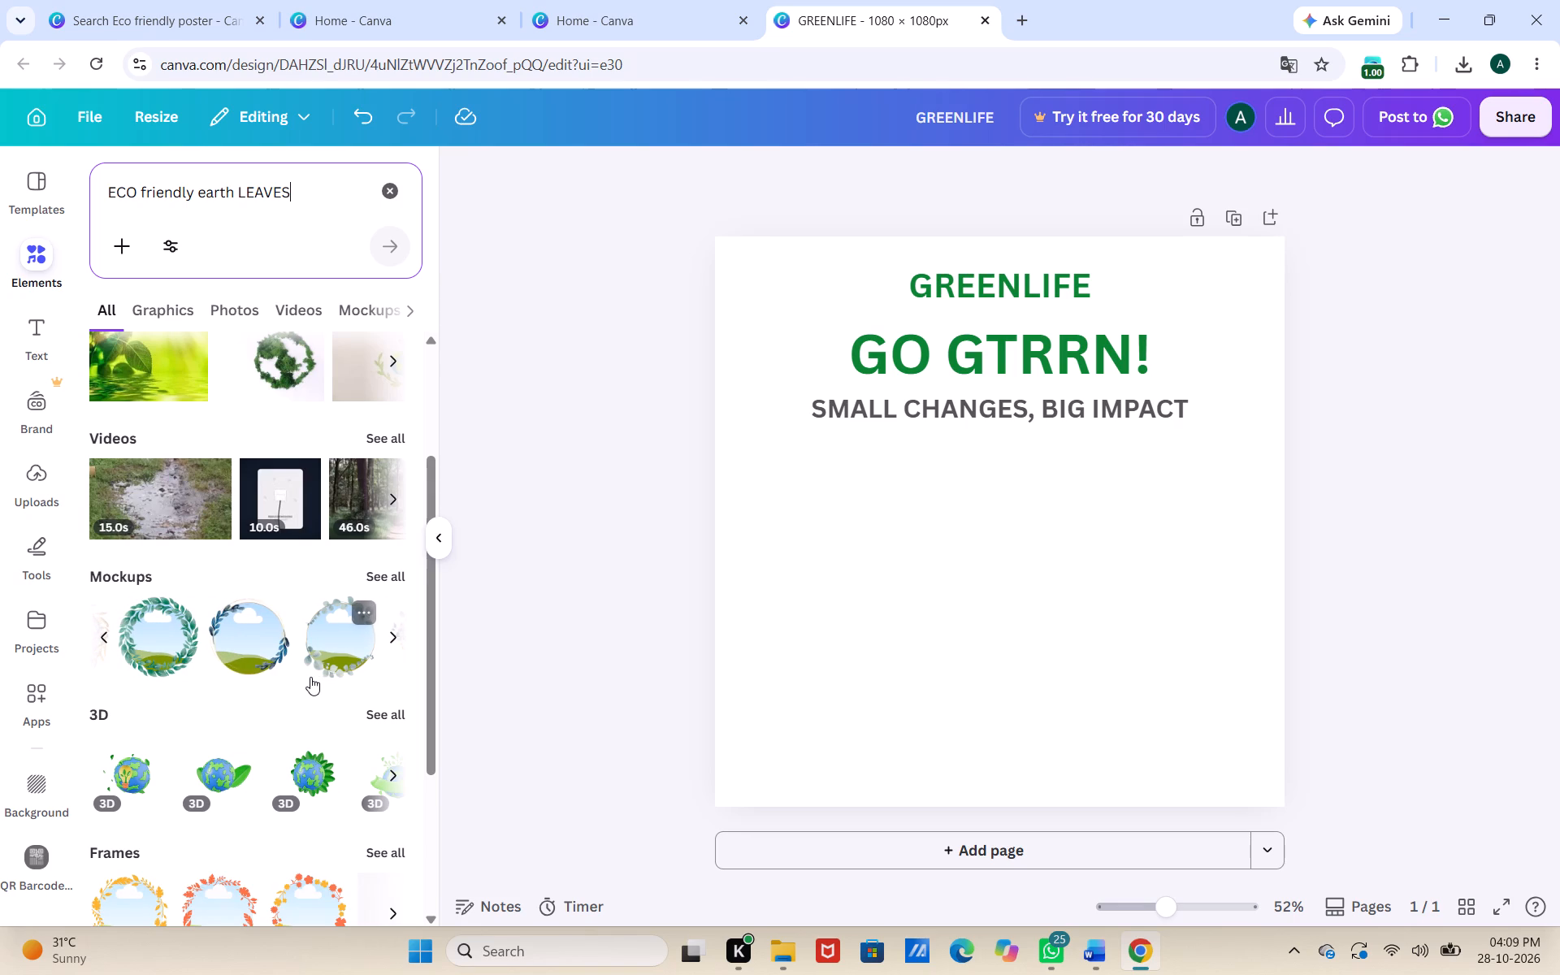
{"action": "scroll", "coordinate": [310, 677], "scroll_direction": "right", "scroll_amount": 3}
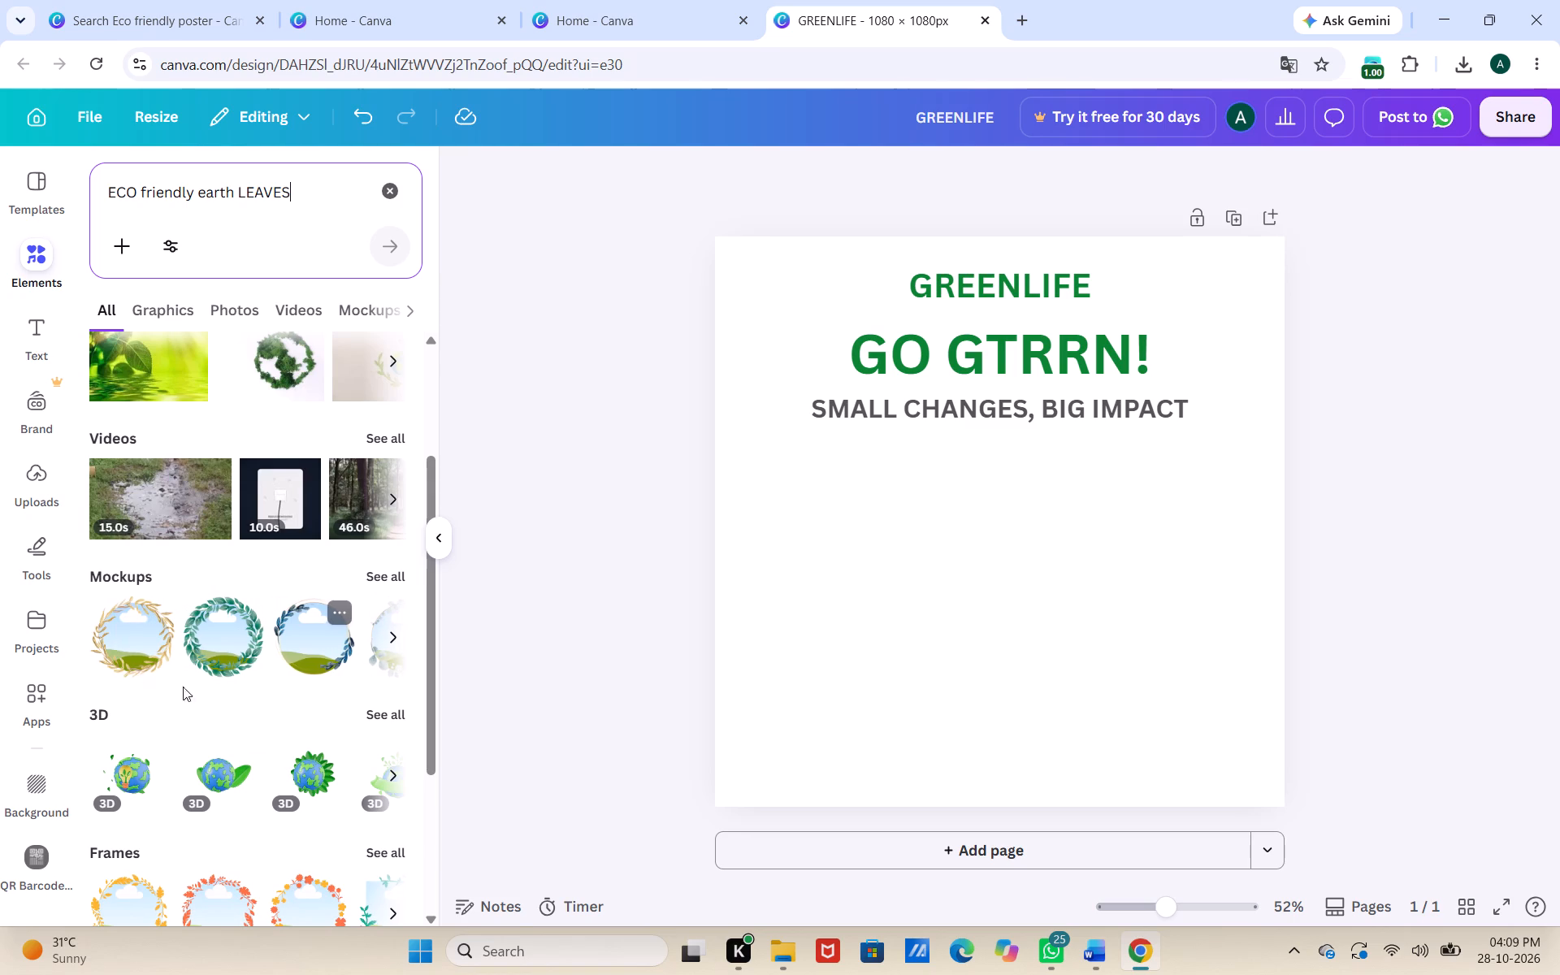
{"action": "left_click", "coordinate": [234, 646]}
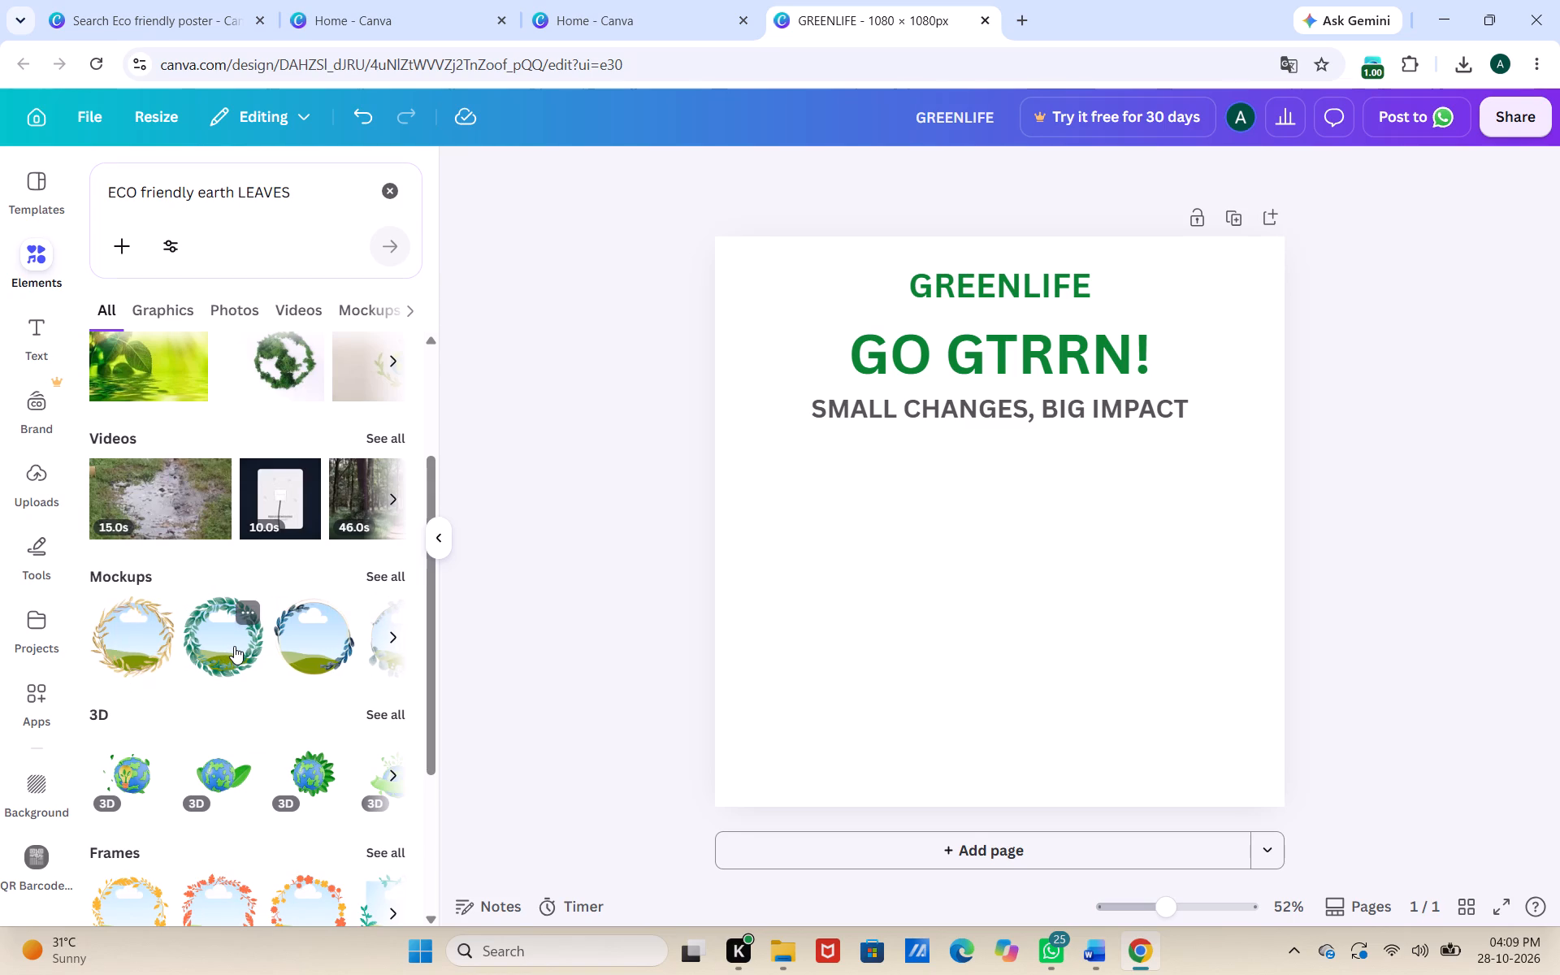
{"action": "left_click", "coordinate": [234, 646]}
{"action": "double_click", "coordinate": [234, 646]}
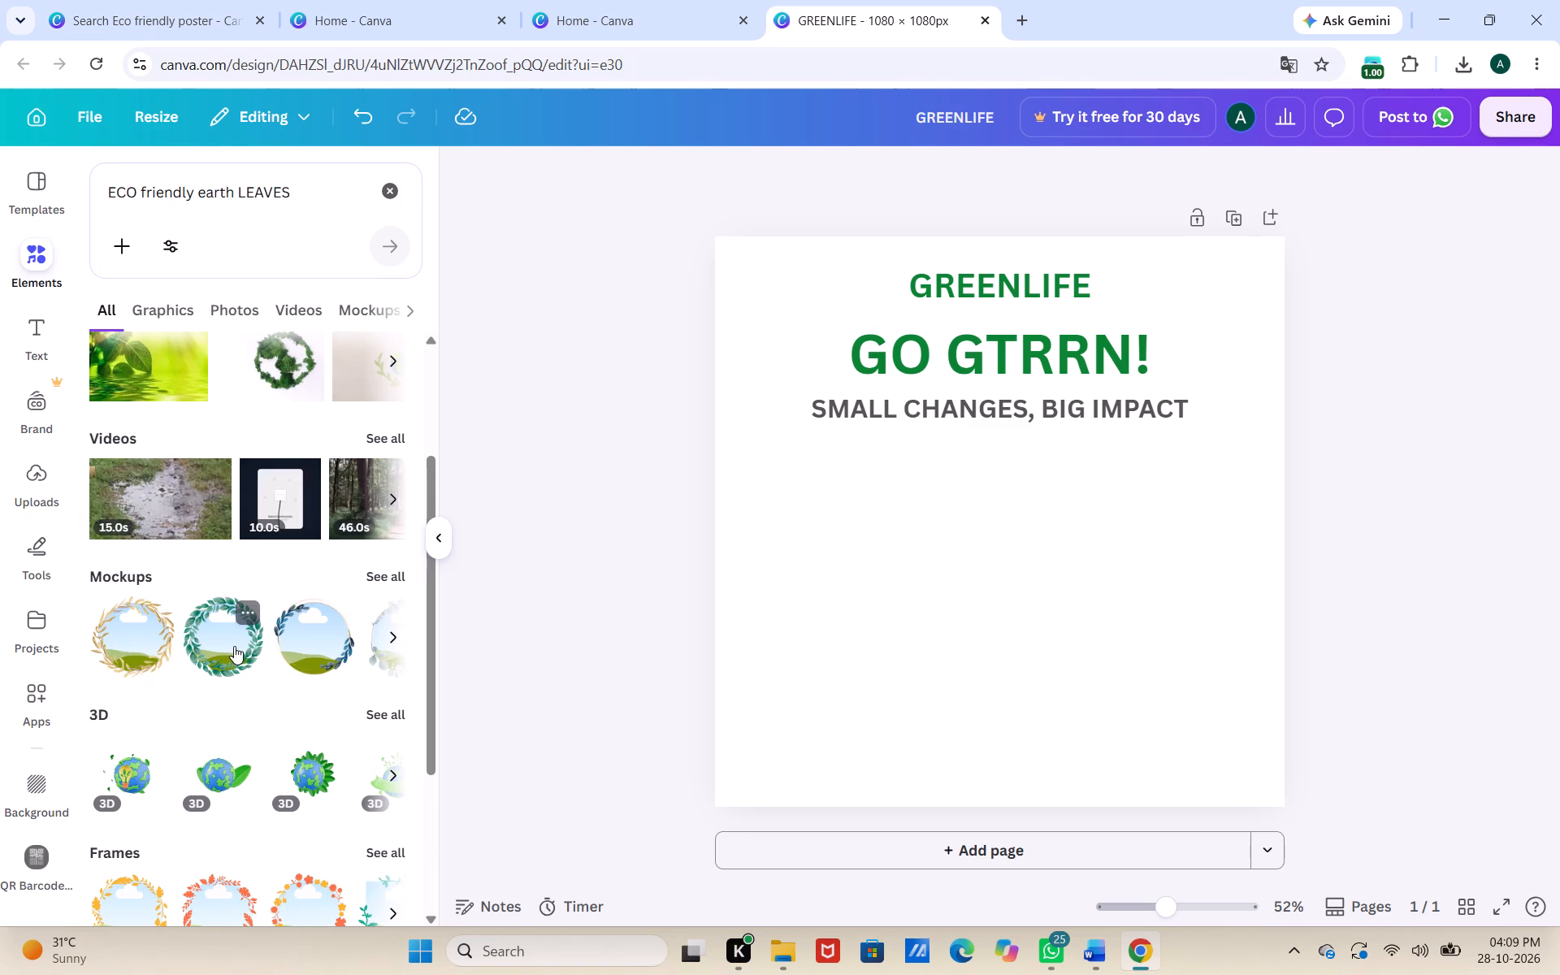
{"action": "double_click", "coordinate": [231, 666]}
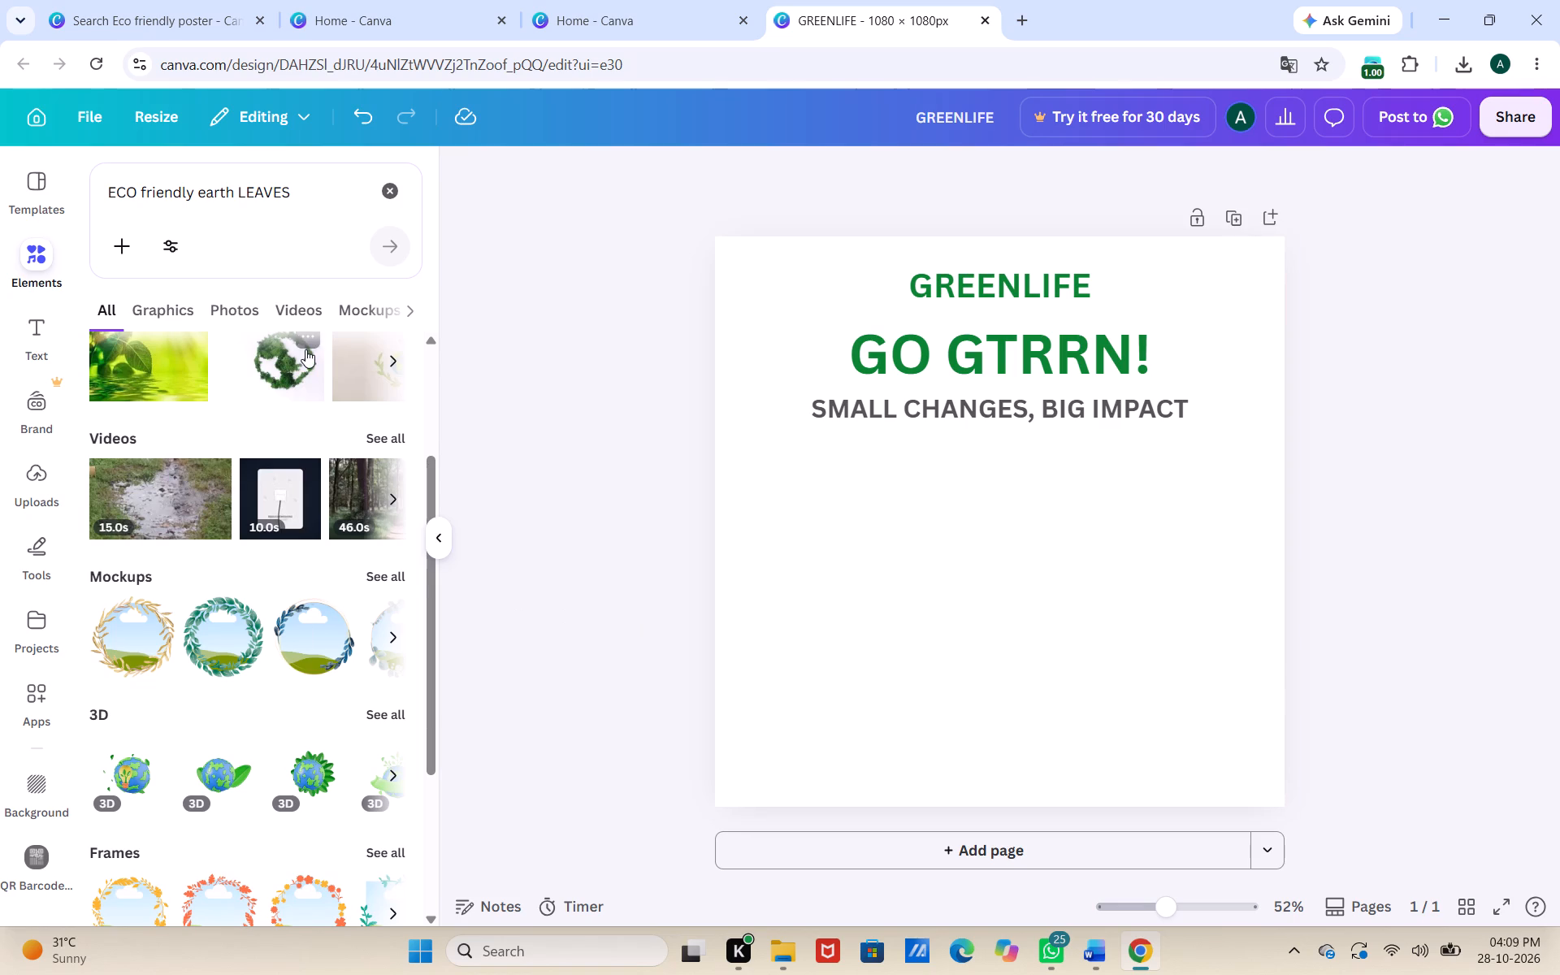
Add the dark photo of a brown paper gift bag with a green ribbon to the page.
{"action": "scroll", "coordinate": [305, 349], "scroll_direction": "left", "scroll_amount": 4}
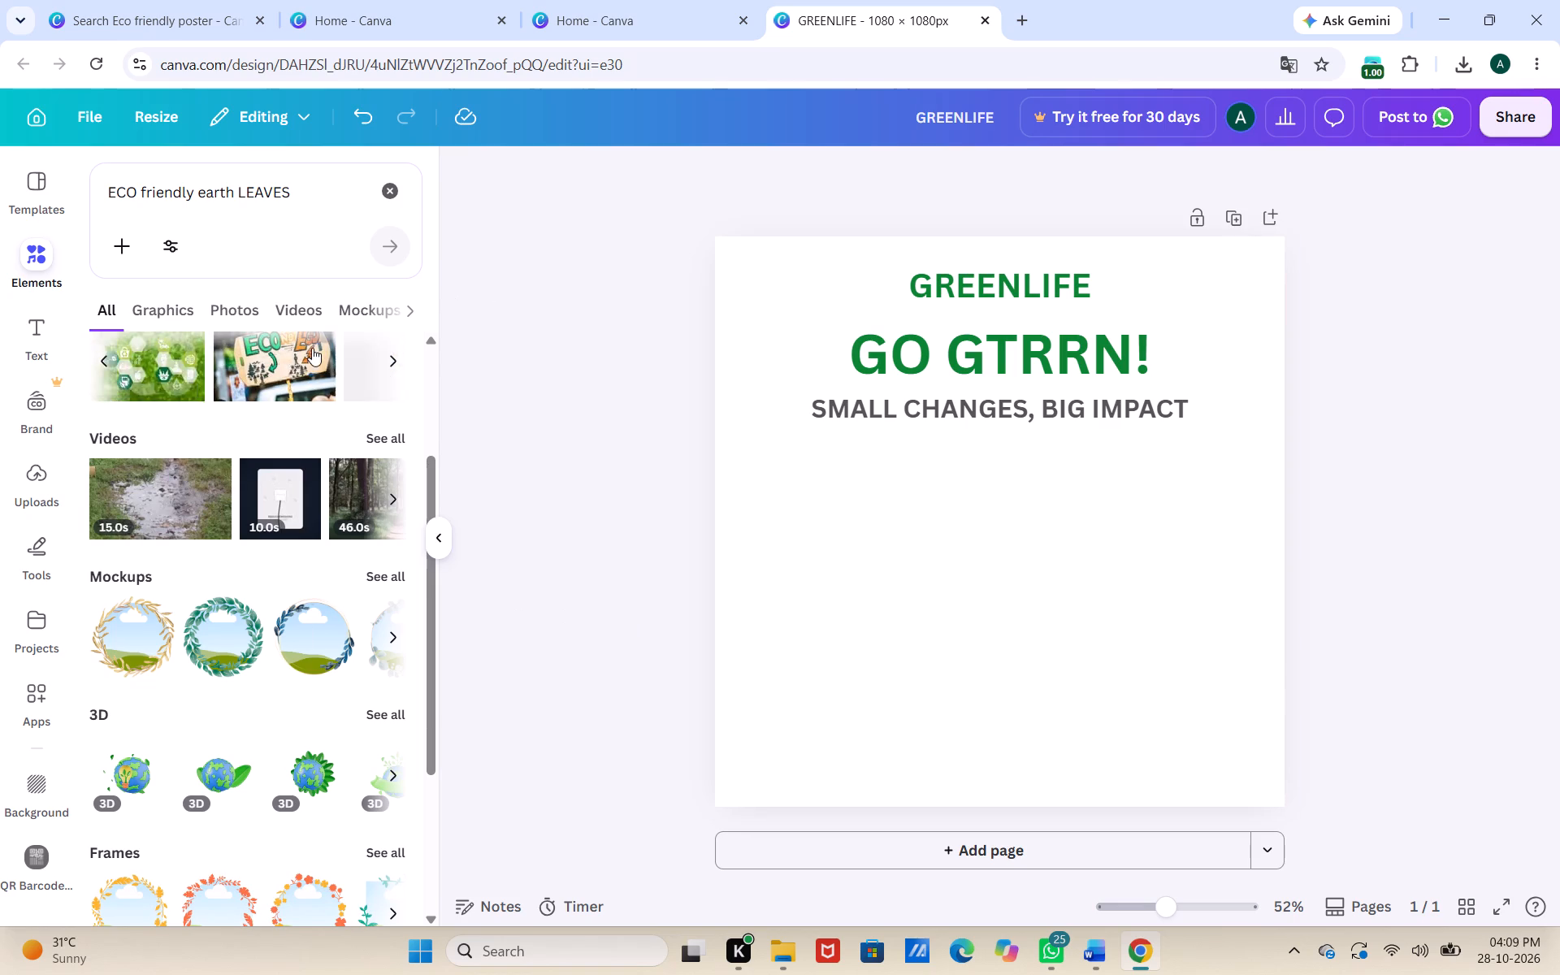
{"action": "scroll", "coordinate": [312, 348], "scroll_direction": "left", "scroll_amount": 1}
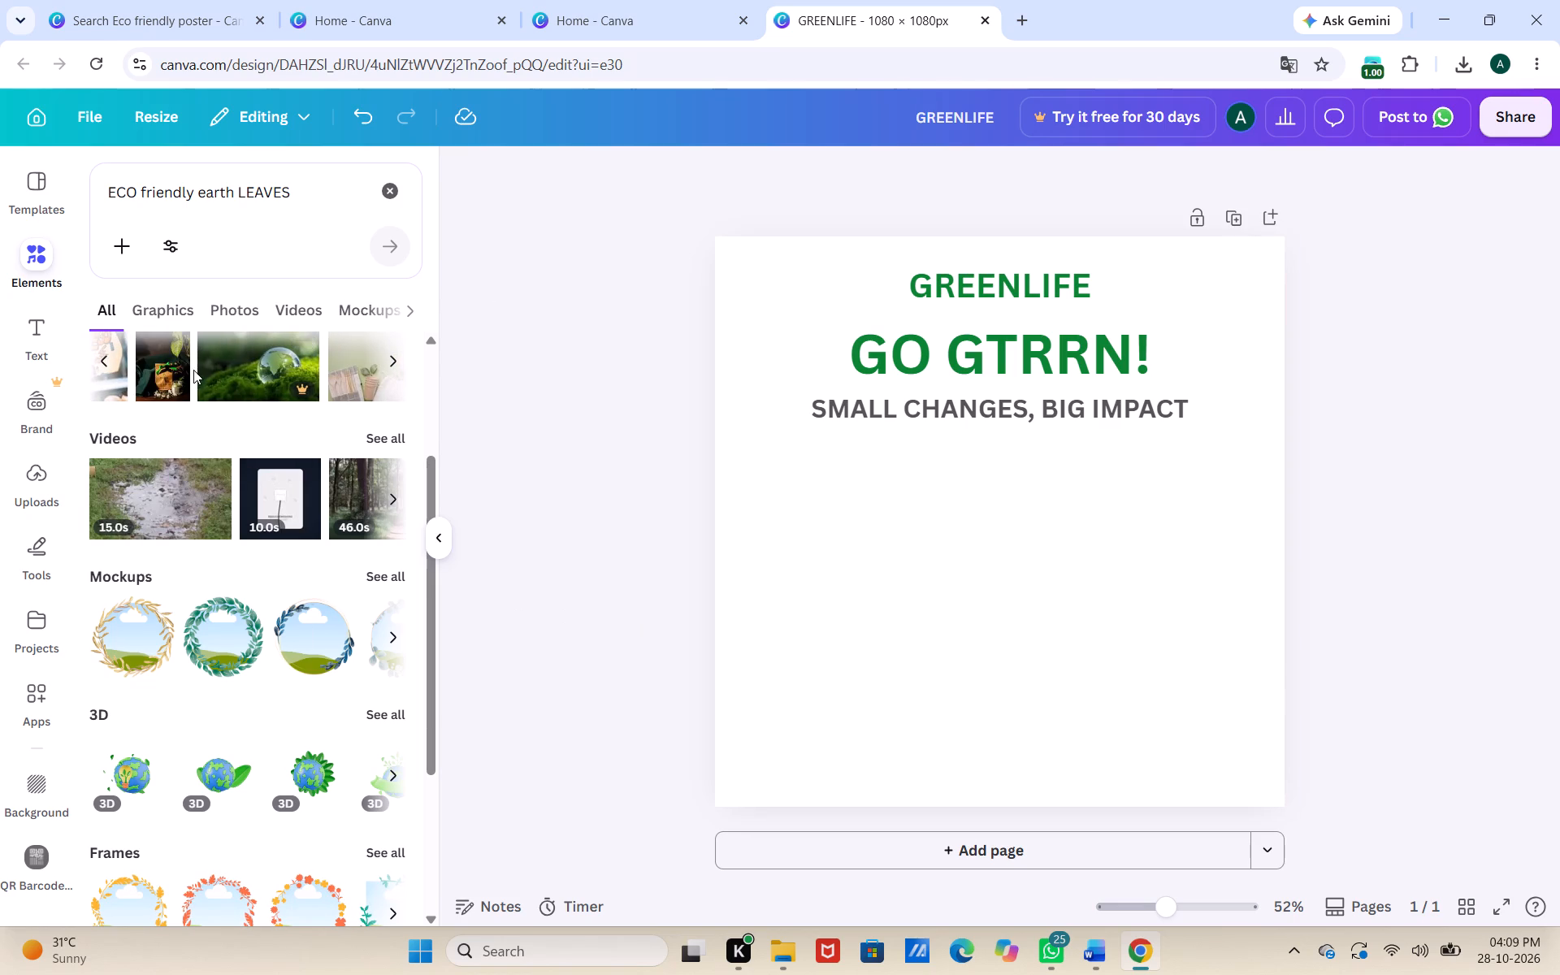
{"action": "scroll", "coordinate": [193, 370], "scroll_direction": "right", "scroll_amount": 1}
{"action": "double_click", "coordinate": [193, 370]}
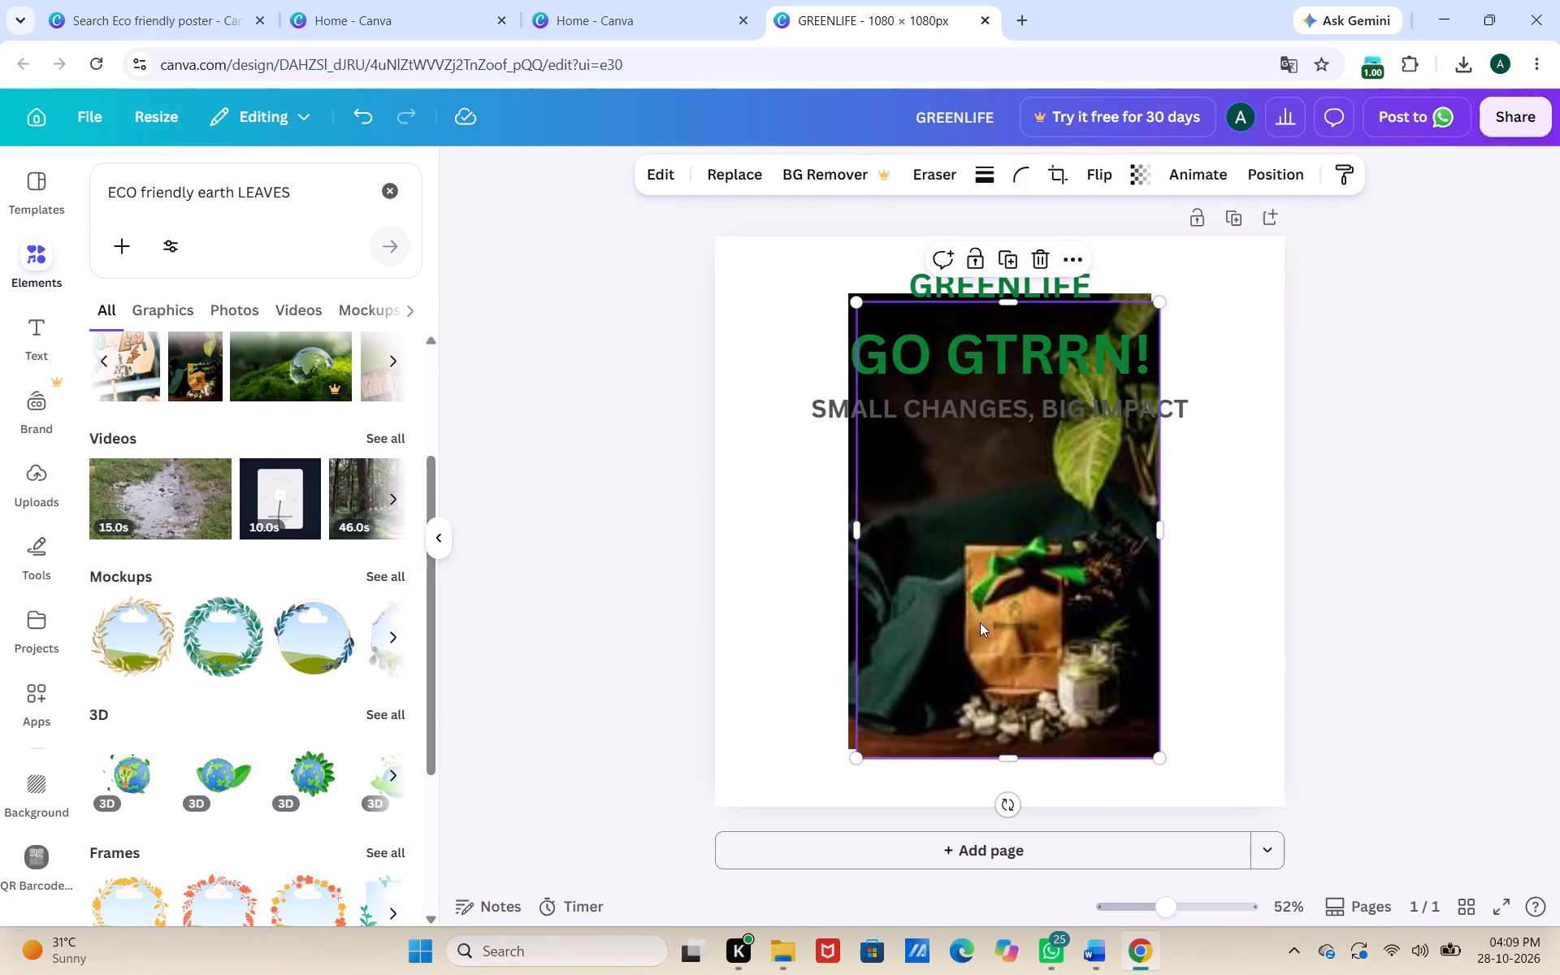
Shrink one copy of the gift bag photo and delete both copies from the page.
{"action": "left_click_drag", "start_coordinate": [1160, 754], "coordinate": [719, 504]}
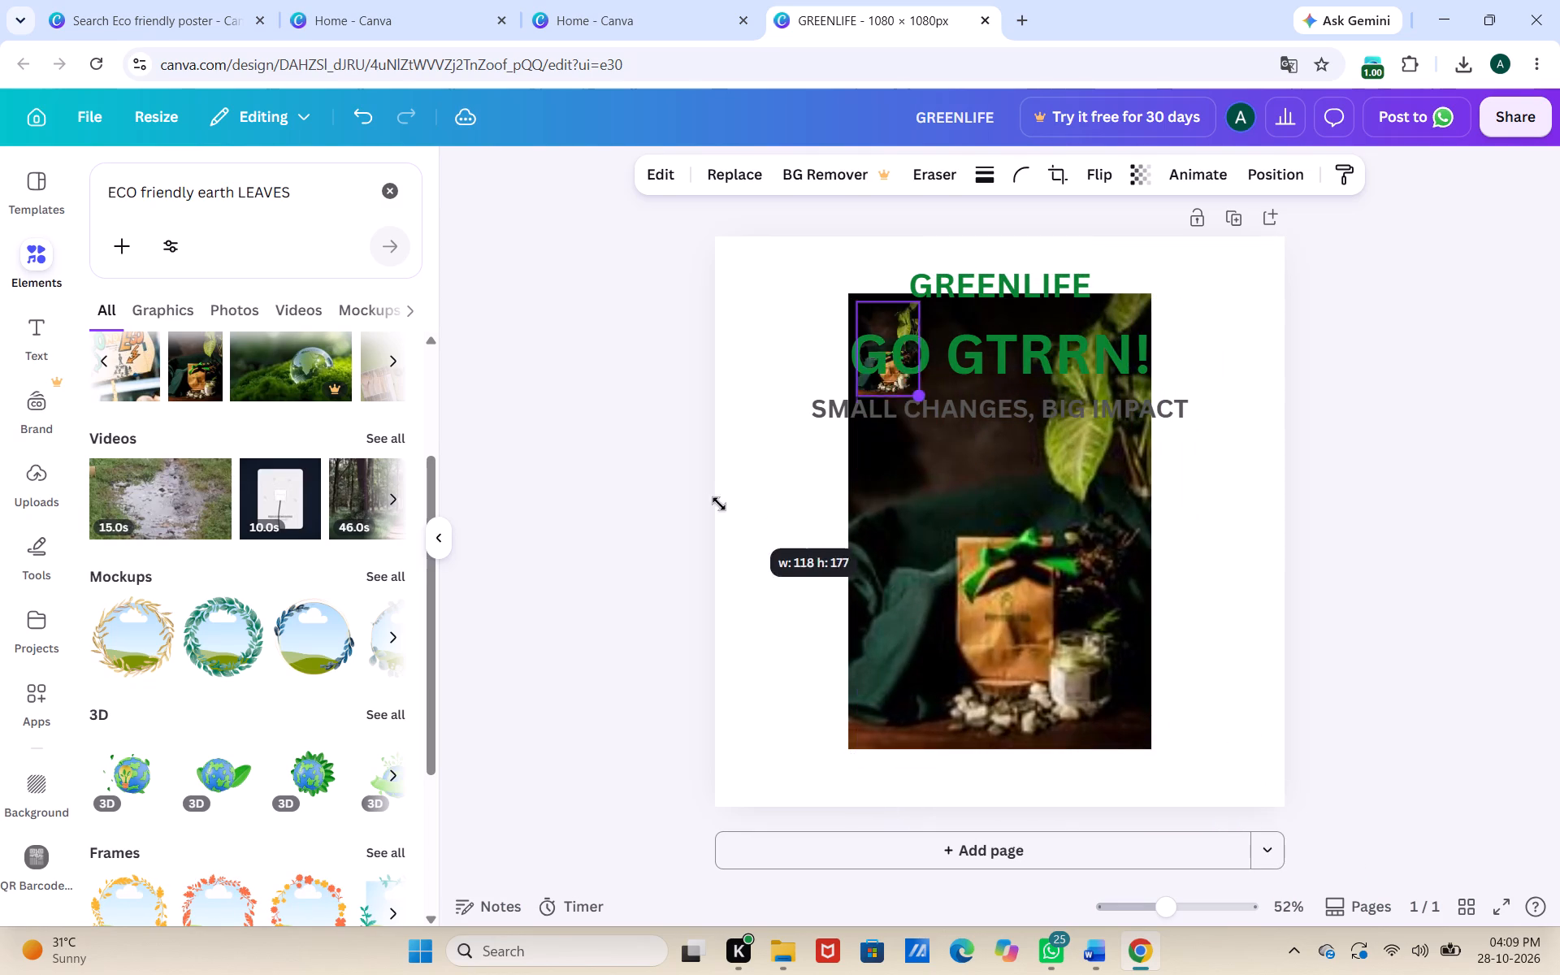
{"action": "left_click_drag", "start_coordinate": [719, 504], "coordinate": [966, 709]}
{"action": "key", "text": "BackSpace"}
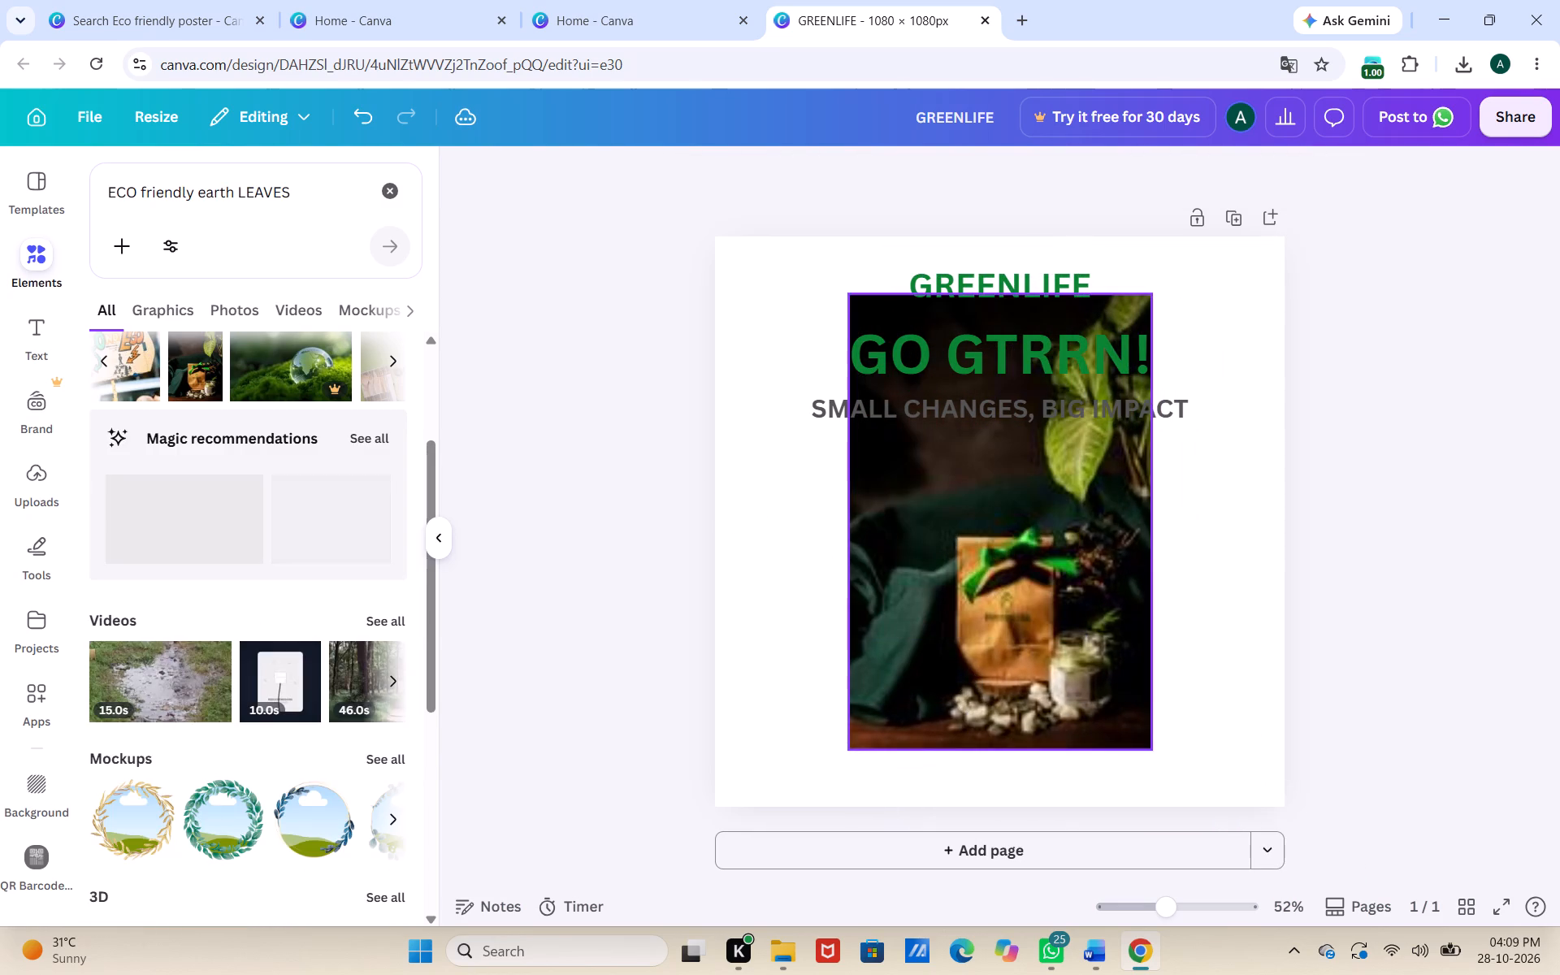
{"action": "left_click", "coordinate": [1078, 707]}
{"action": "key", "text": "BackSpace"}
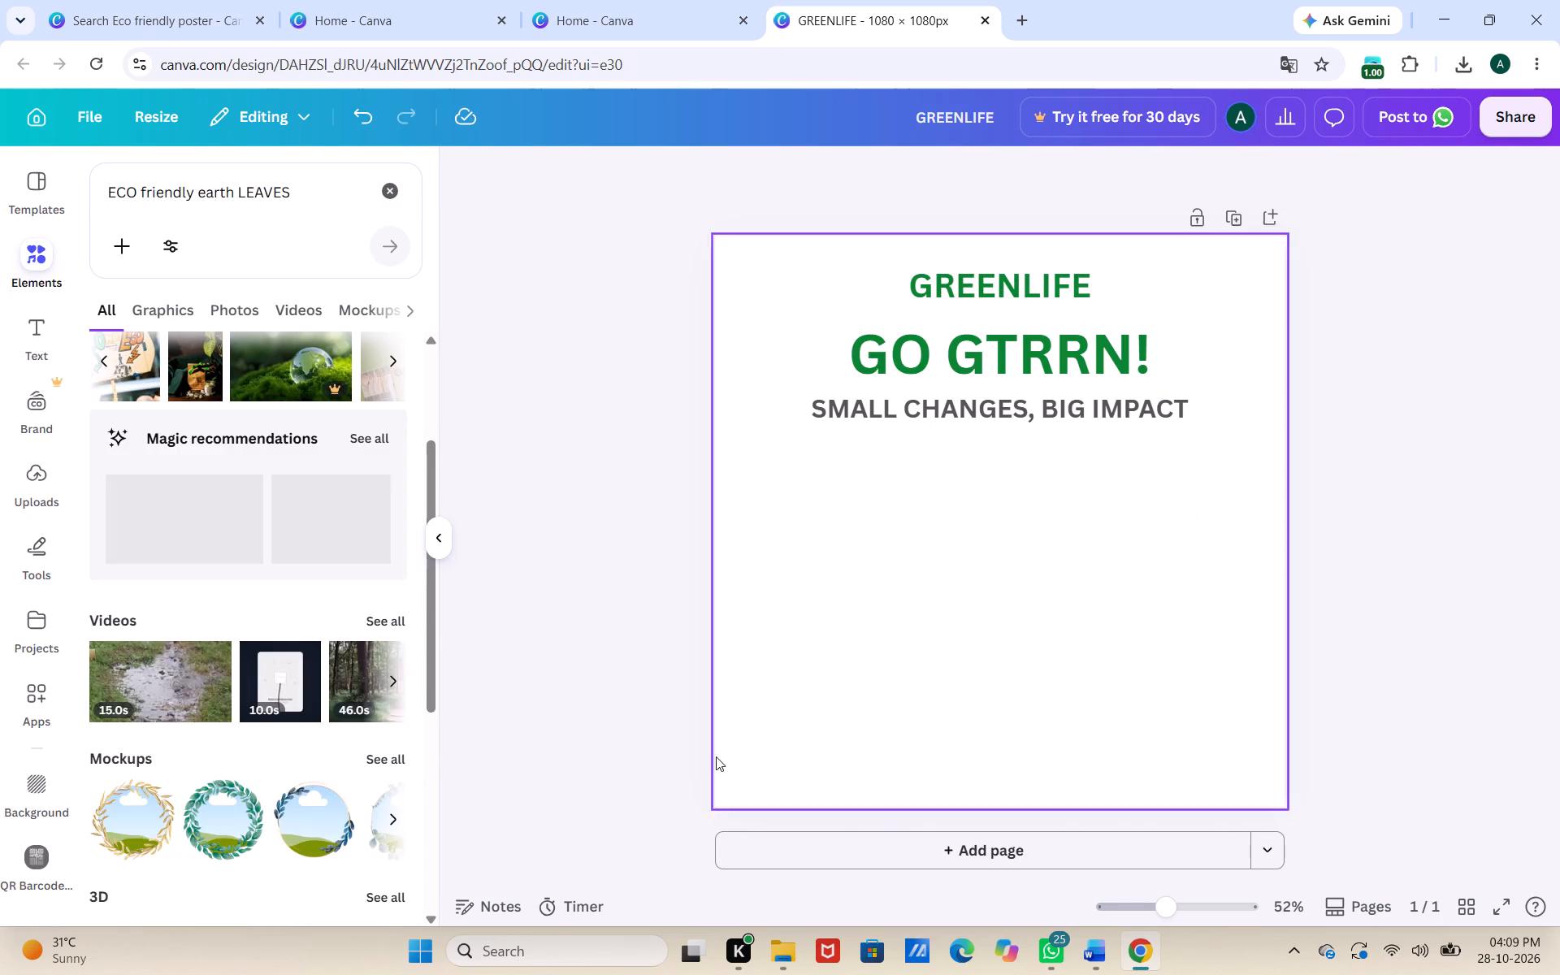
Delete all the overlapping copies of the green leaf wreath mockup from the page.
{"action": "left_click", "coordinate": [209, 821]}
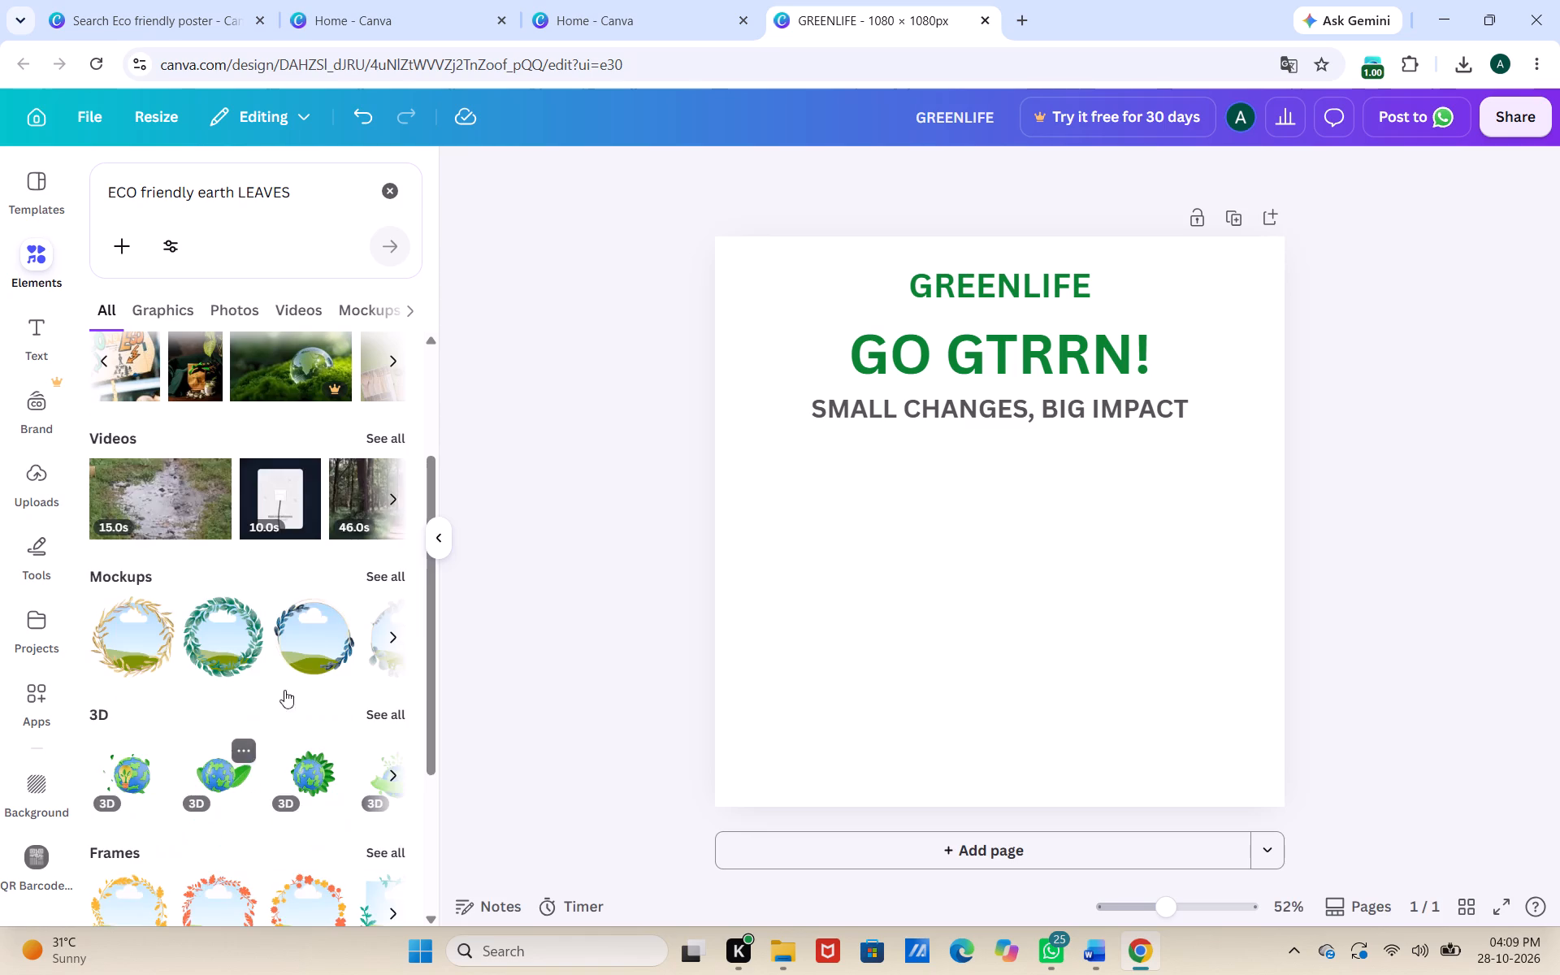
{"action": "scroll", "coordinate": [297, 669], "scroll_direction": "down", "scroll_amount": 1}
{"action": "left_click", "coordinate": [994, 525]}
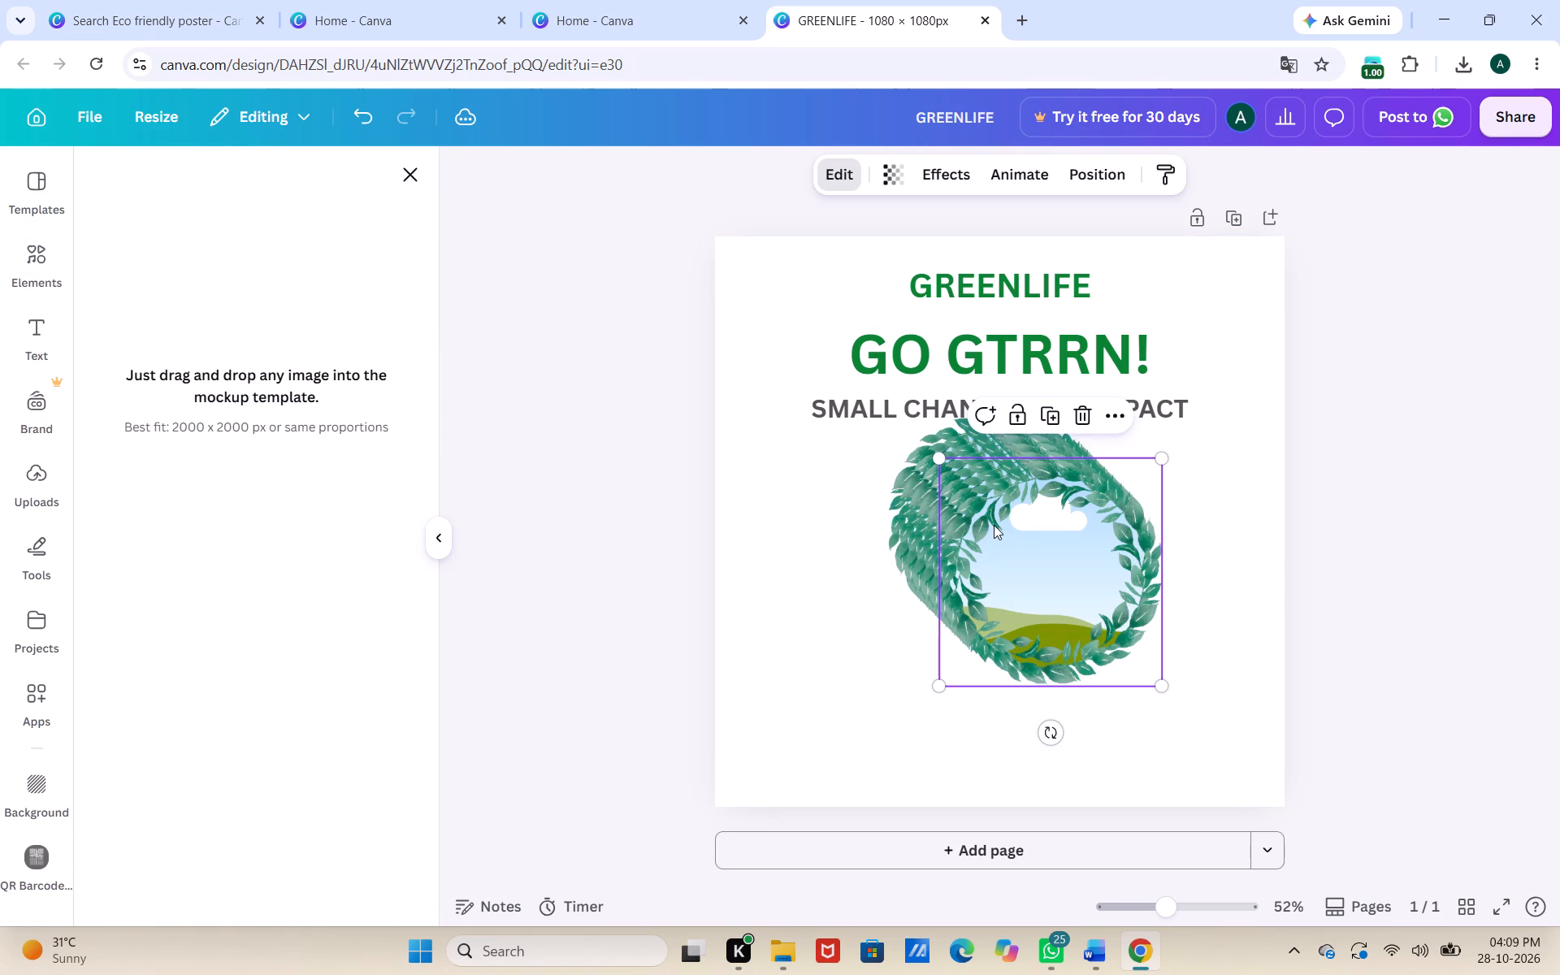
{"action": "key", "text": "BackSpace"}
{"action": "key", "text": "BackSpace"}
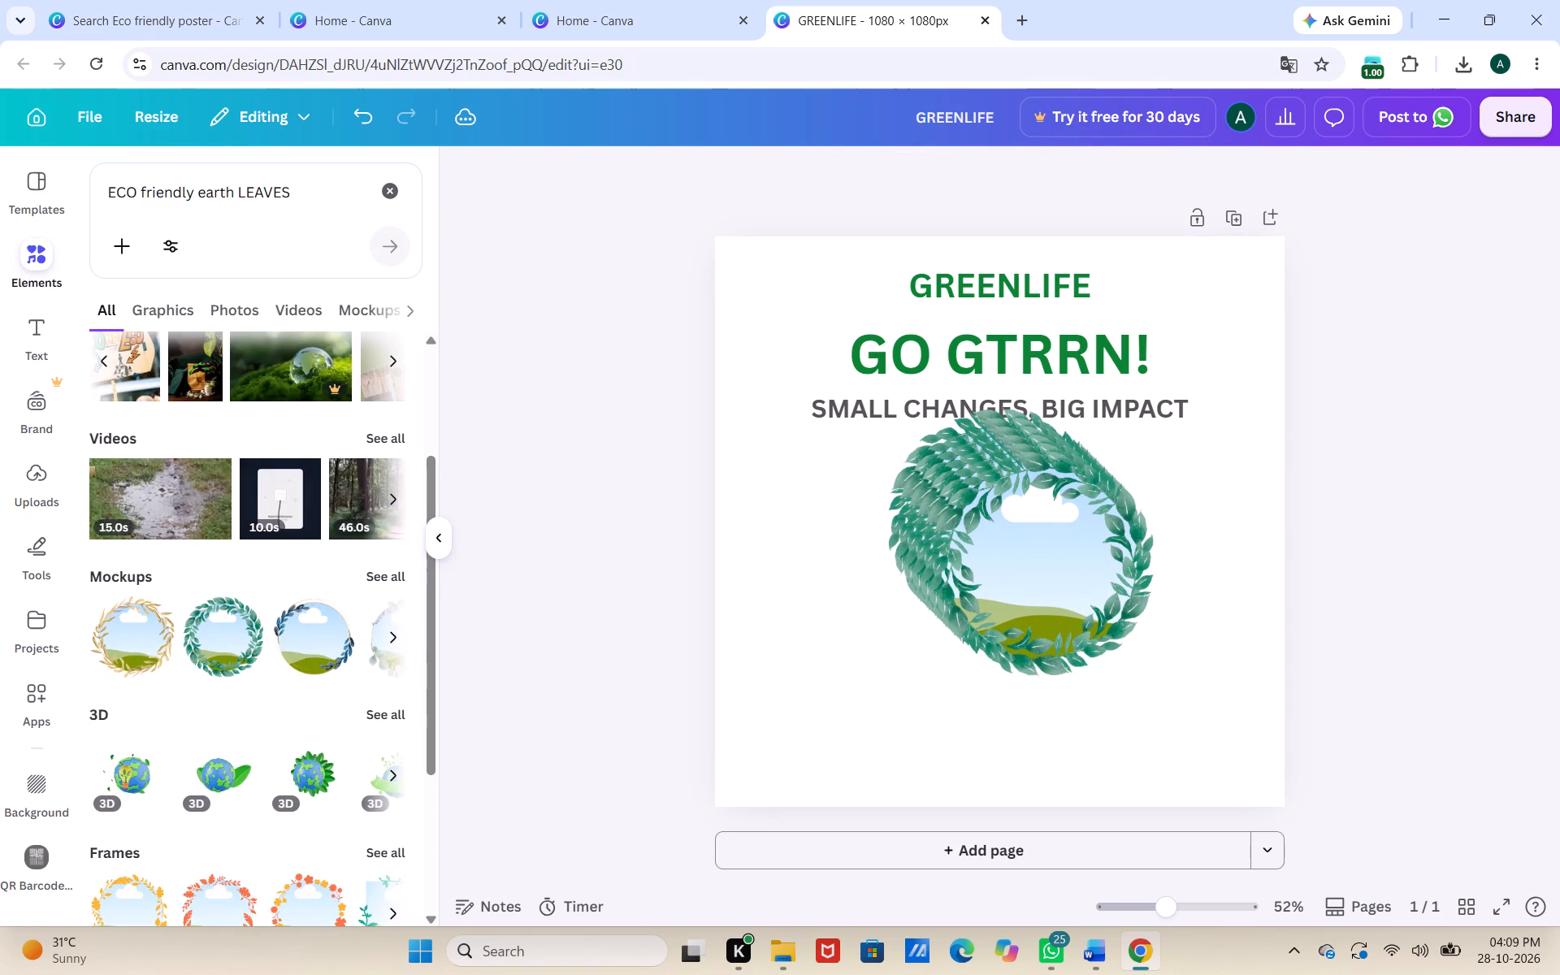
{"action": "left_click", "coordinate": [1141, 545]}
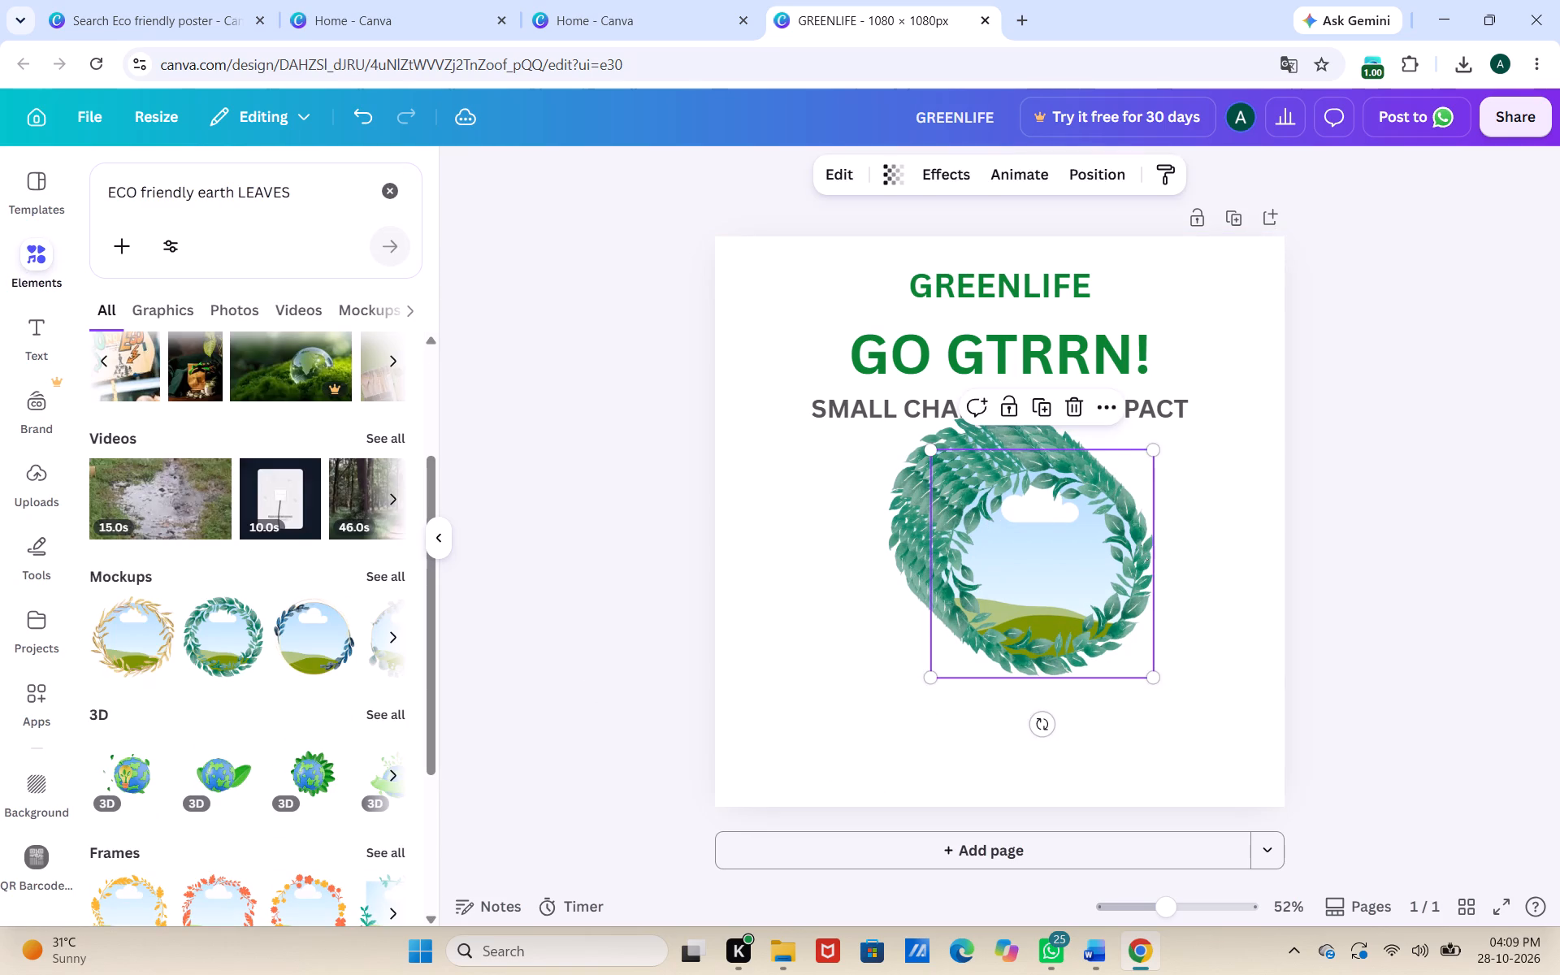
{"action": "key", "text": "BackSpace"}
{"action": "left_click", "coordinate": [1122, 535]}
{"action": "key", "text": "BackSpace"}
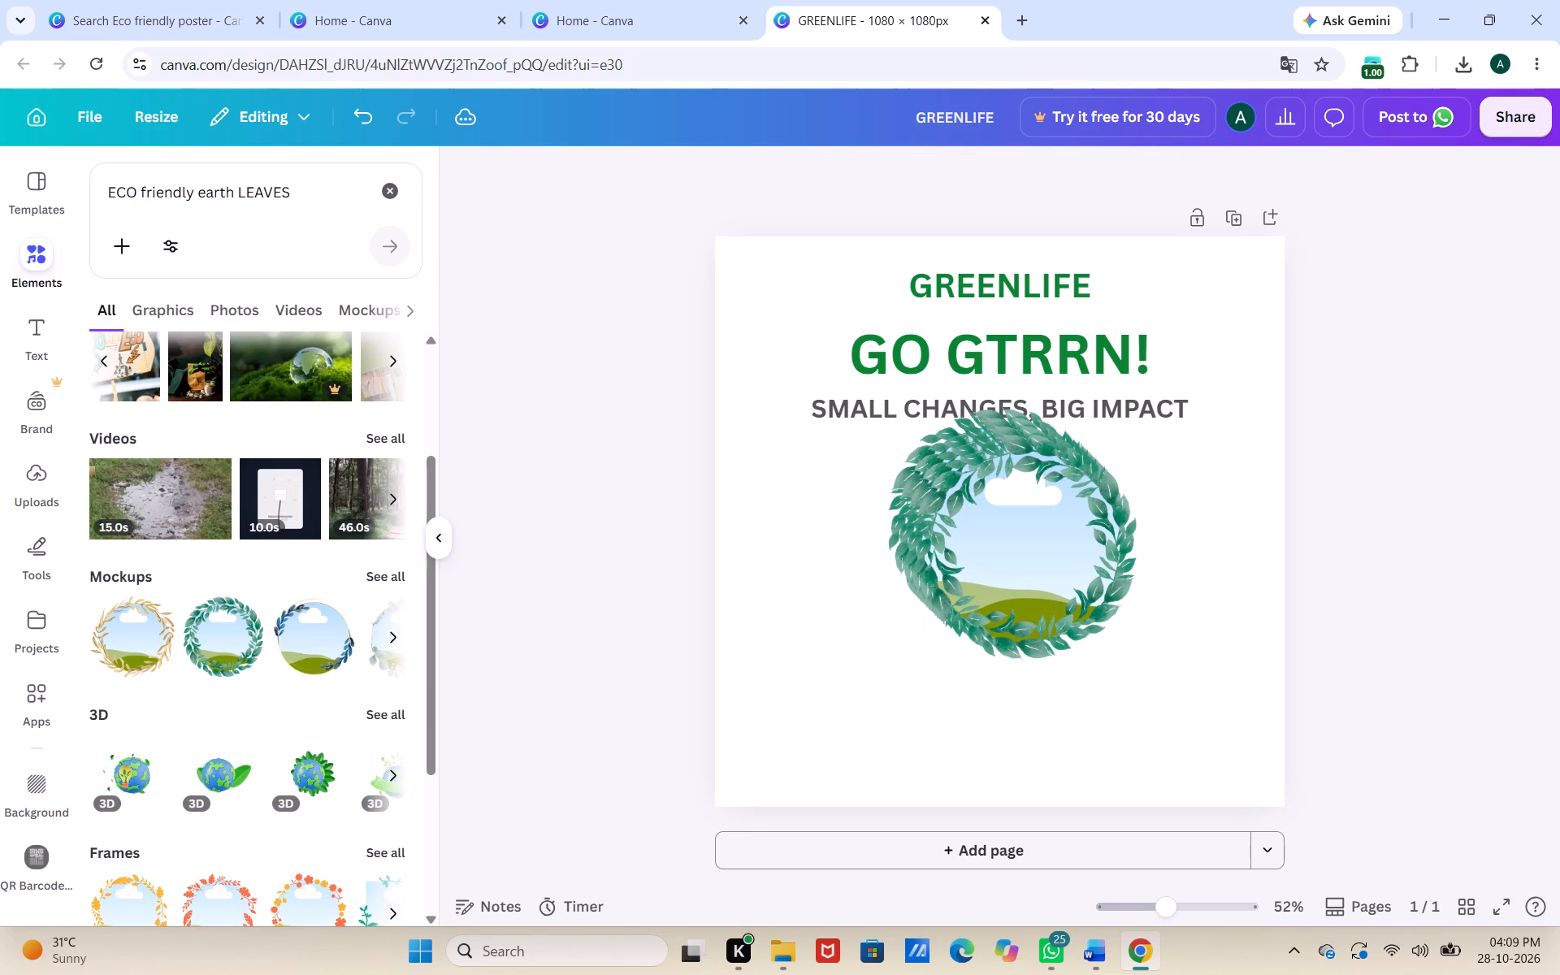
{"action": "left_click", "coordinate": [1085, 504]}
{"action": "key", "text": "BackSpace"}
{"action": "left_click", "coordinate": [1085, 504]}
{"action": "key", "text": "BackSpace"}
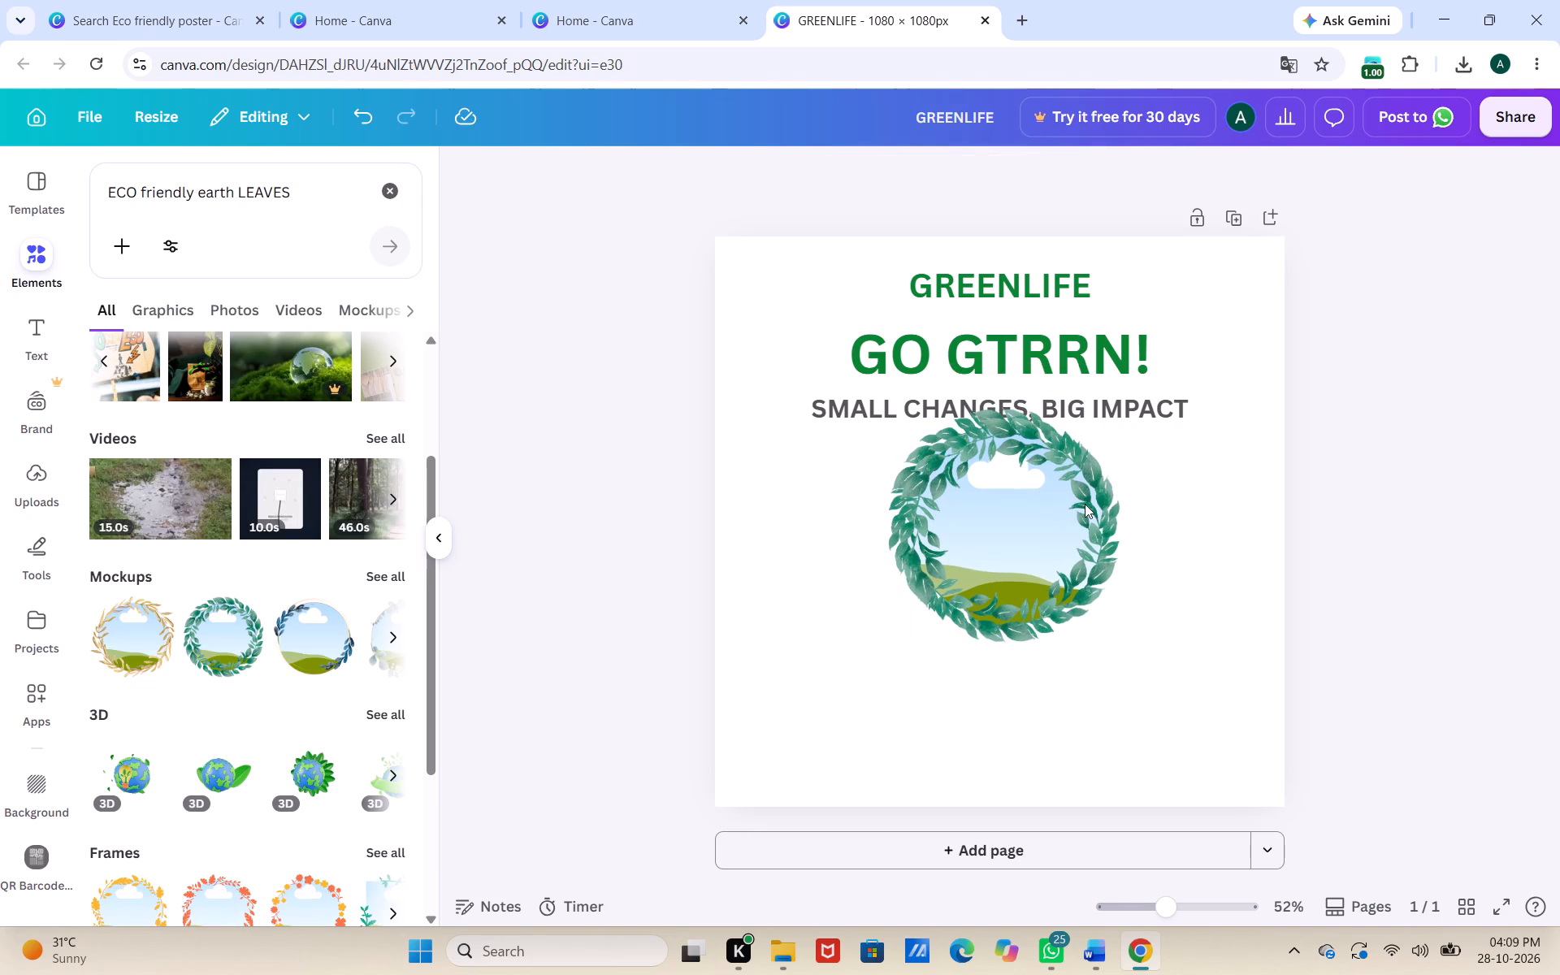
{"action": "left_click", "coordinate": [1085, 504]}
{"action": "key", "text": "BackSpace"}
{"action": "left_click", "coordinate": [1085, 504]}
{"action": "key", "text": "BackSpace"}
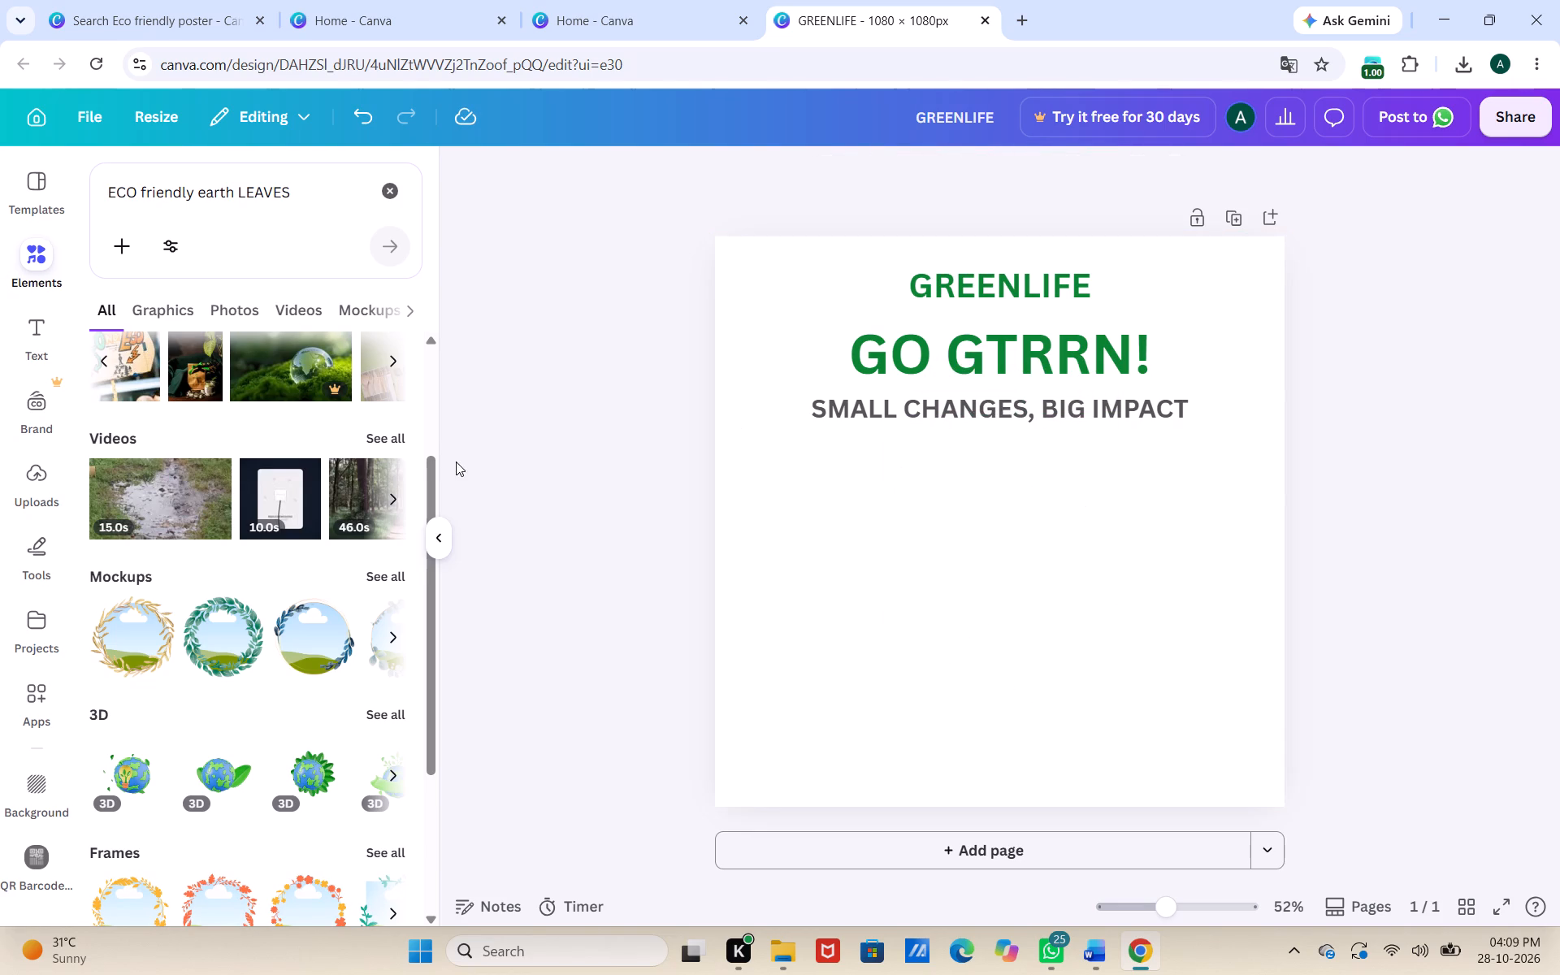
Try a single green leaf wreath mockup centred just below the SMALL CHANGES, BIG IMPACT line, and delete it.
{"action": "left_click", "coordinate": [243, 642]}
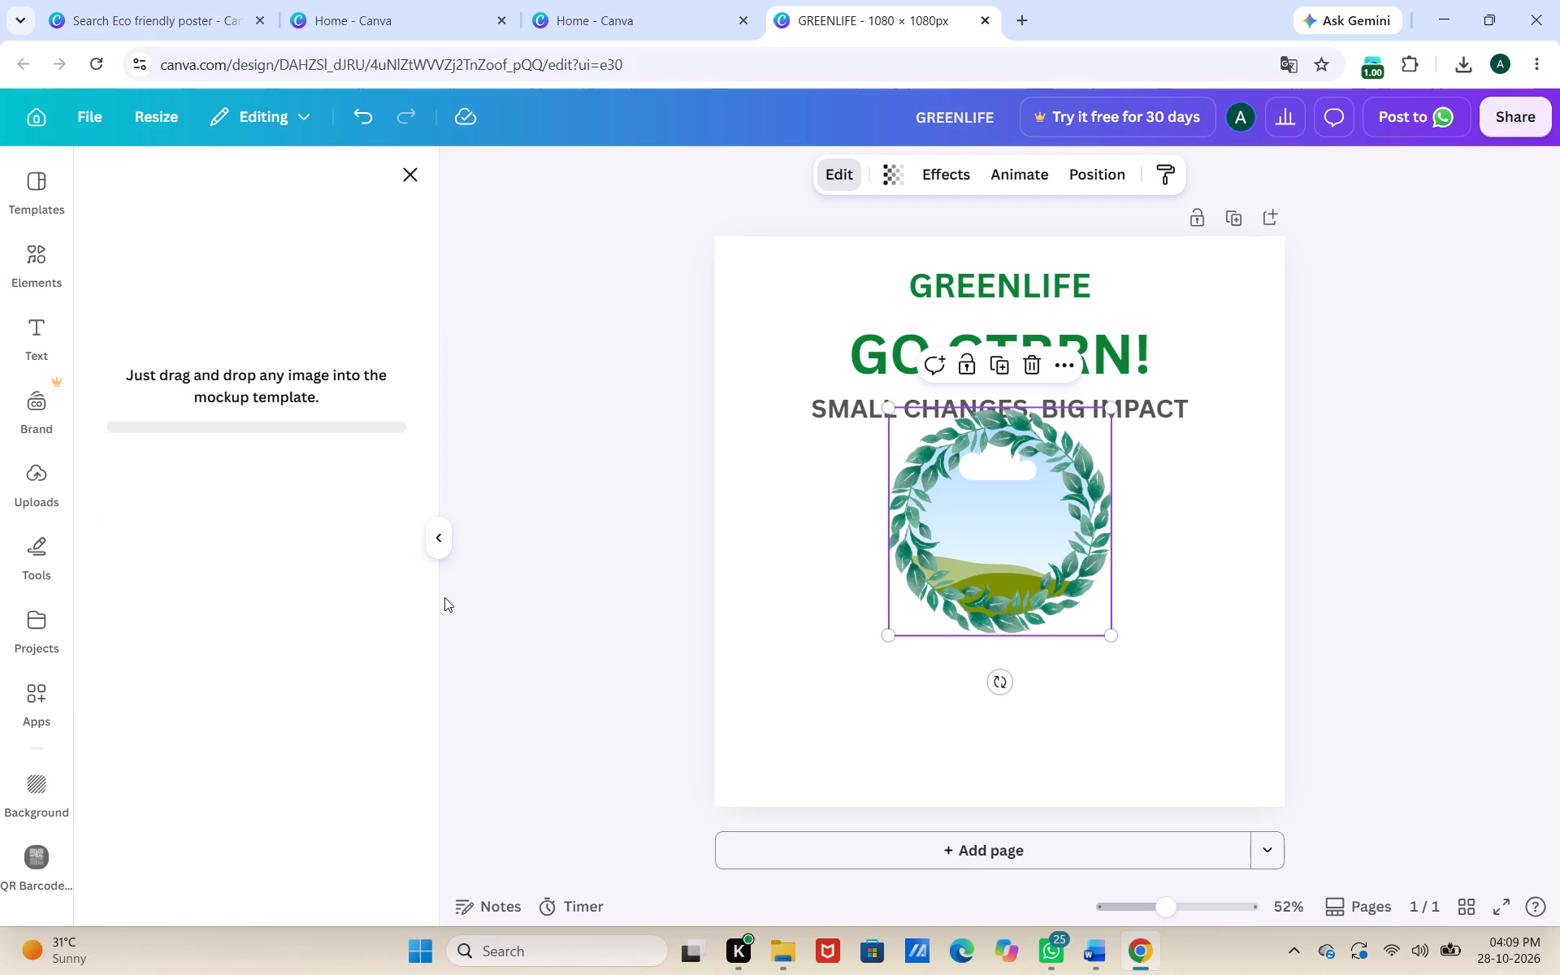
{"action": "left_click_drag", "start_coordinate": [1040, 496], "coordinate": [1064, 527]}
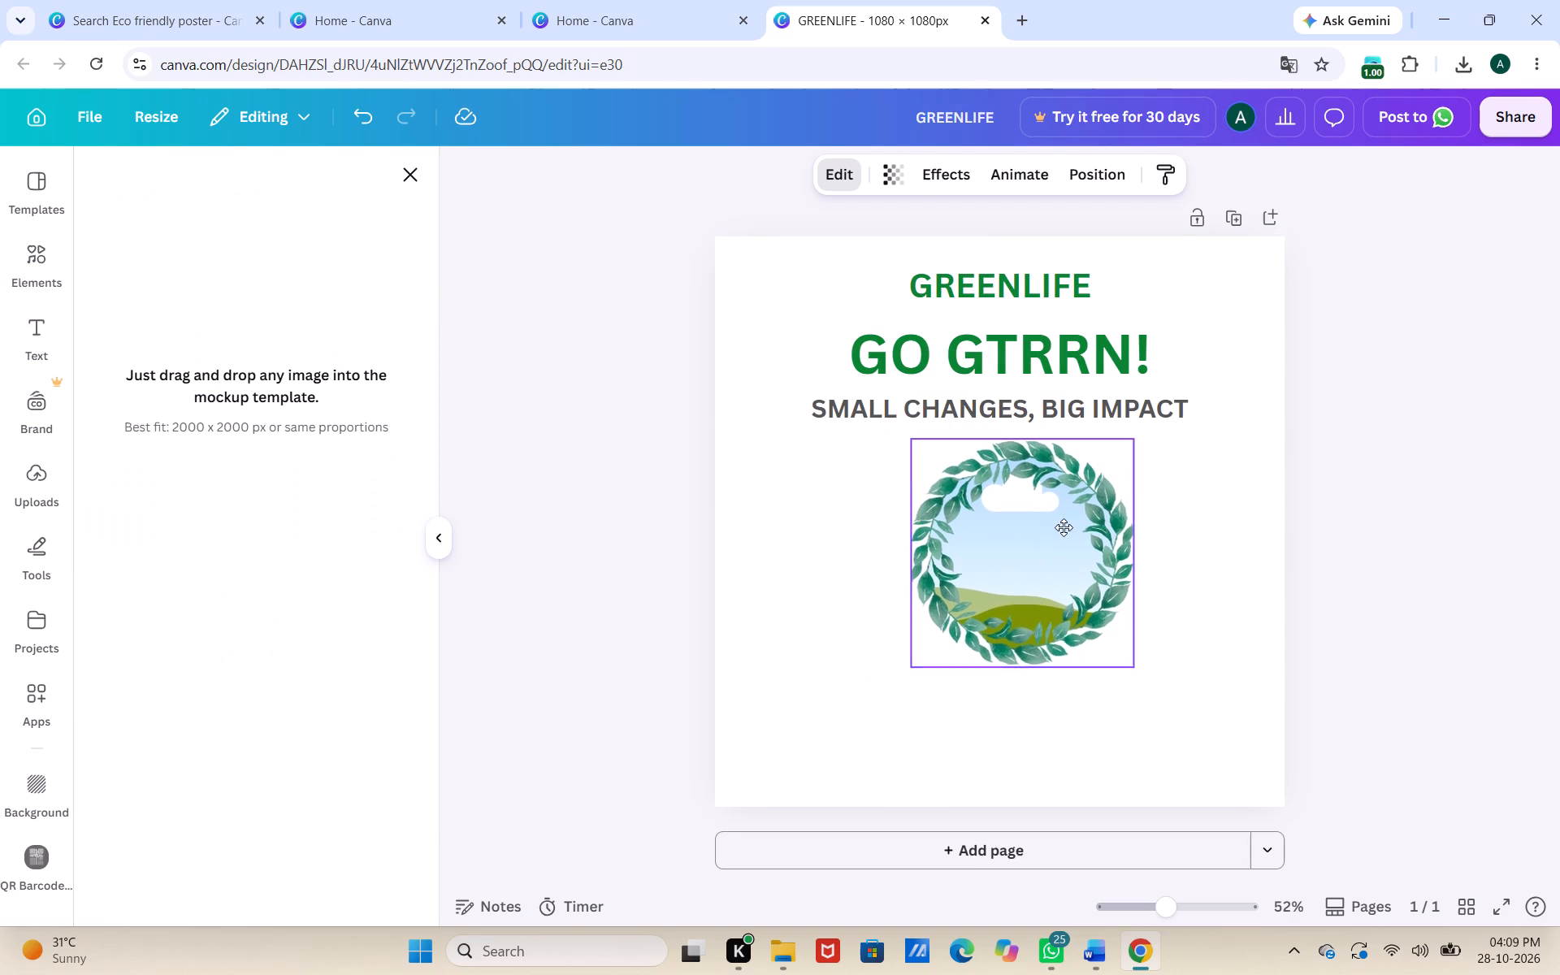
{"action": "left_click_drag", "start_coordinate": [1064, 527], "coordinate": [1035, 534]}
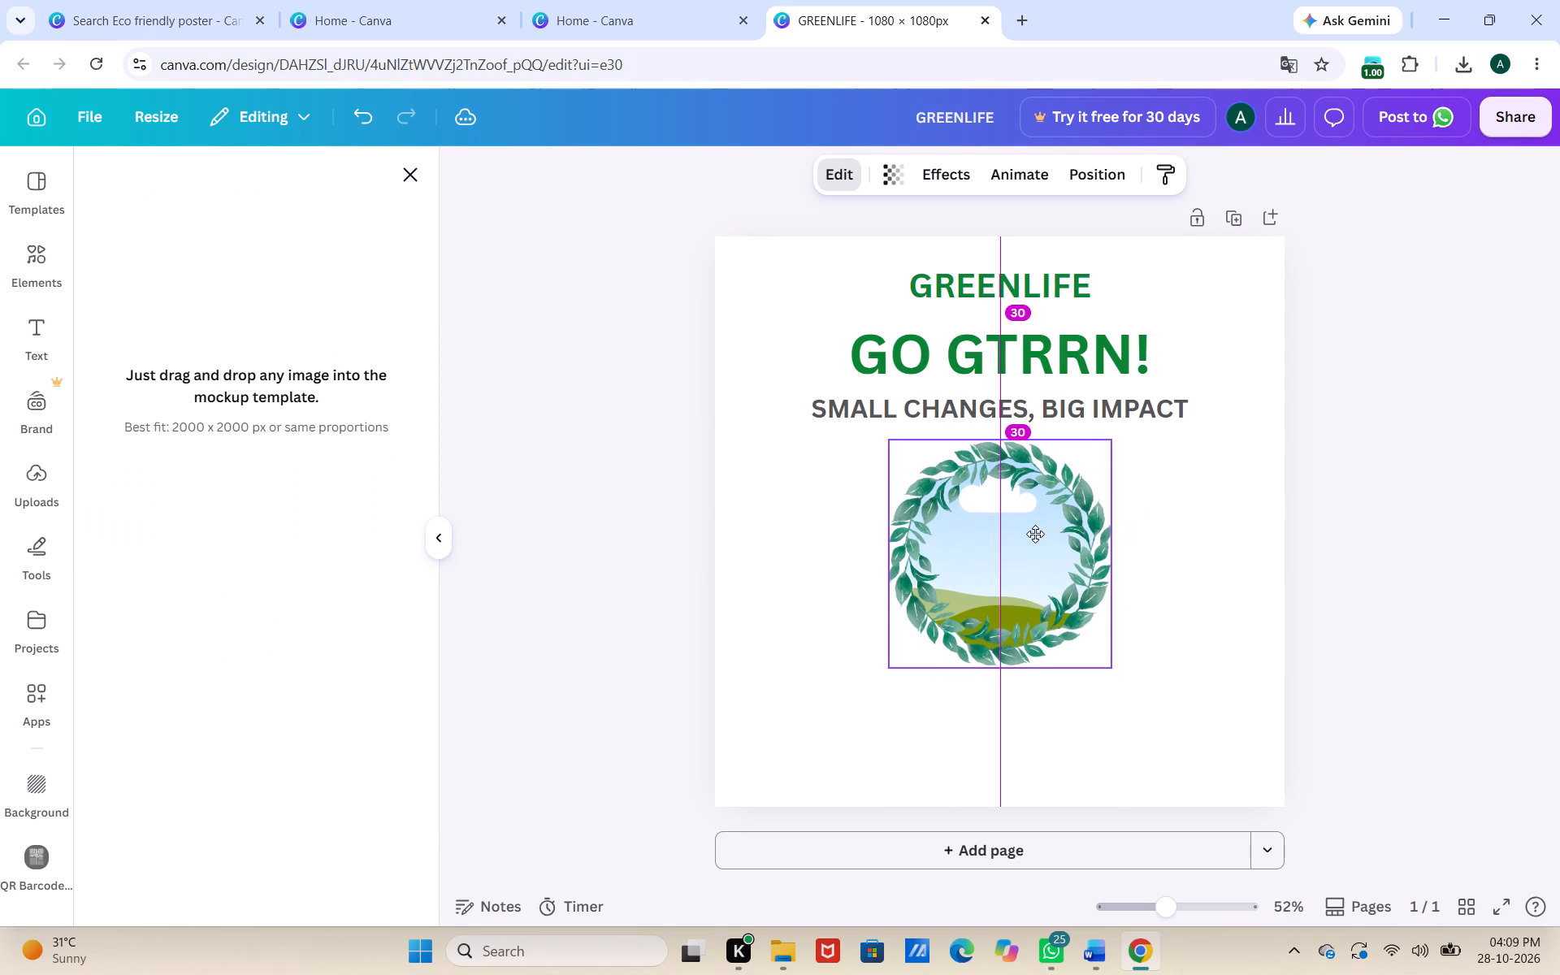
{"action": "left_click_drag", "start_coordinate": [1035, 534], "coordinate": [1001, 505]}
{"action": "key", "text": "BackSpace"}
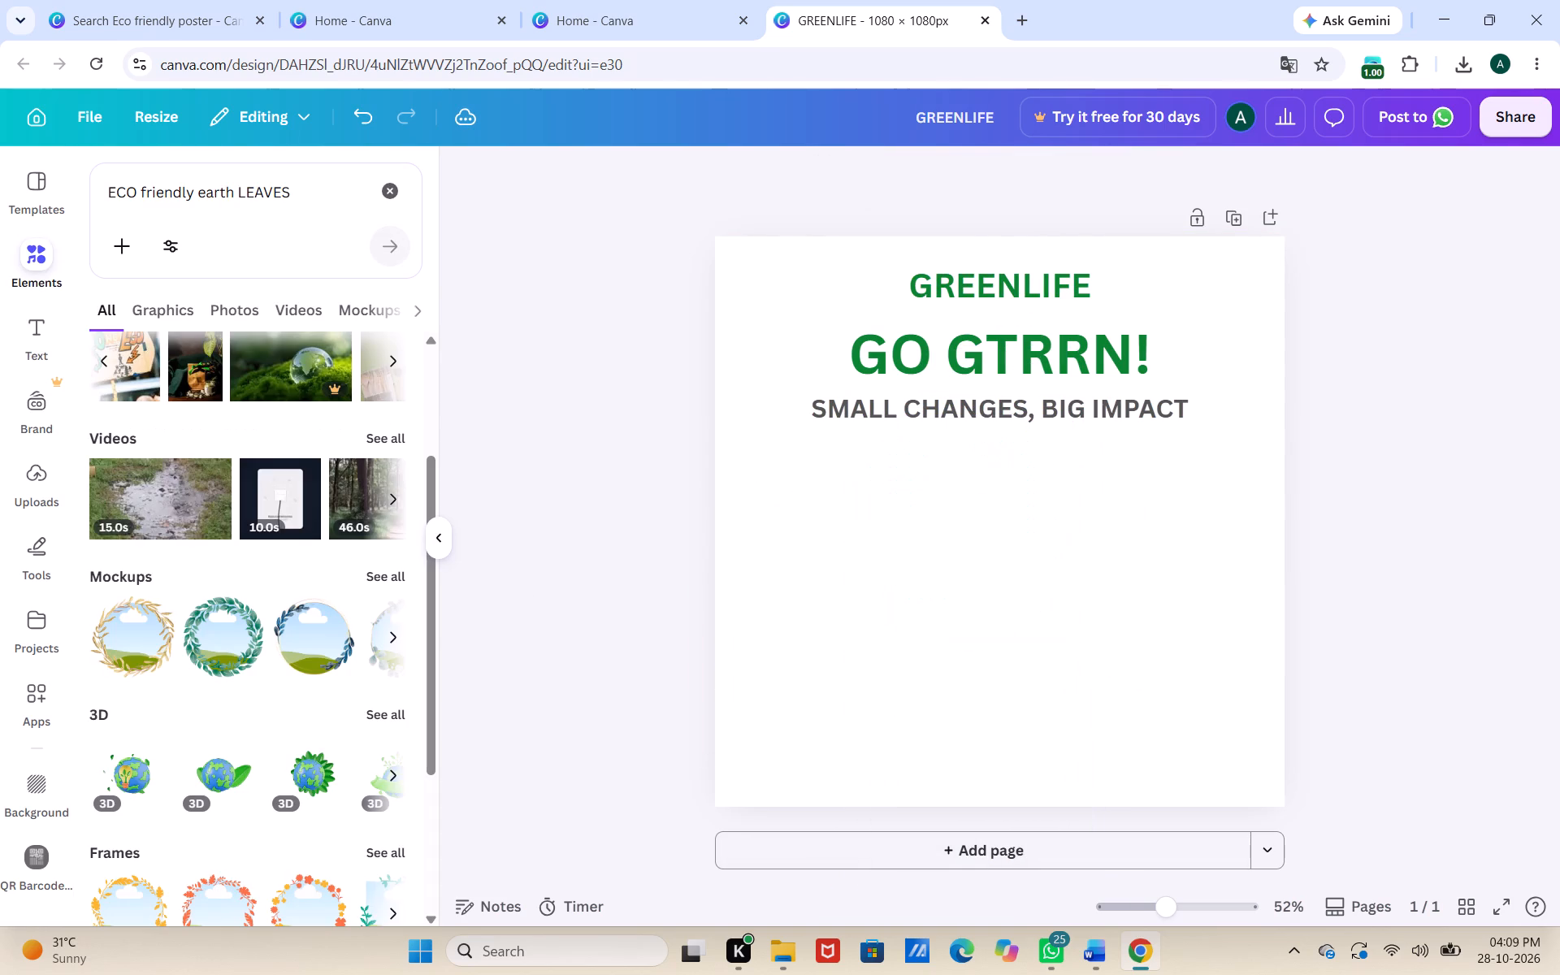
Add the green globe cradled in leaves graphic, slightly enlarged and centred horizontally below the SMALL CHANGES, BIG IMPACT line.
{"action": "scroll", "coordinate": [247, 560], "scroll_direction": "up", "scroll_amount": 5}
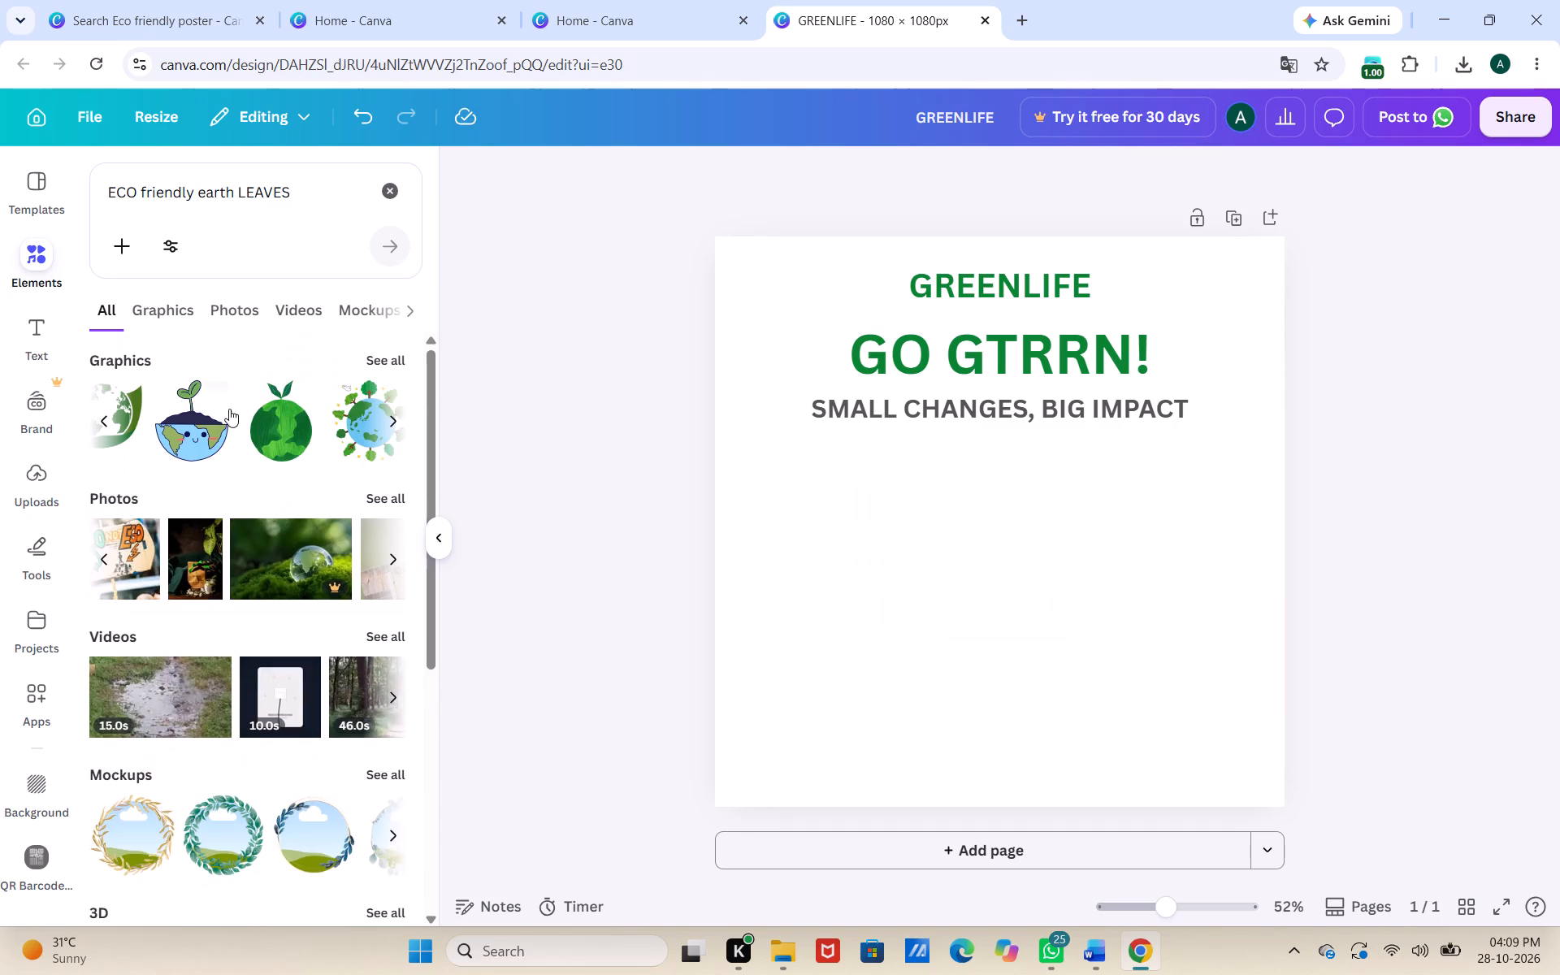
{"action": "scroll", "coordinate": [226, 414], "scroll_direction": "right", "scroll_amount": 1}
{"action": "left_click", "coordinate": [226, 414]}
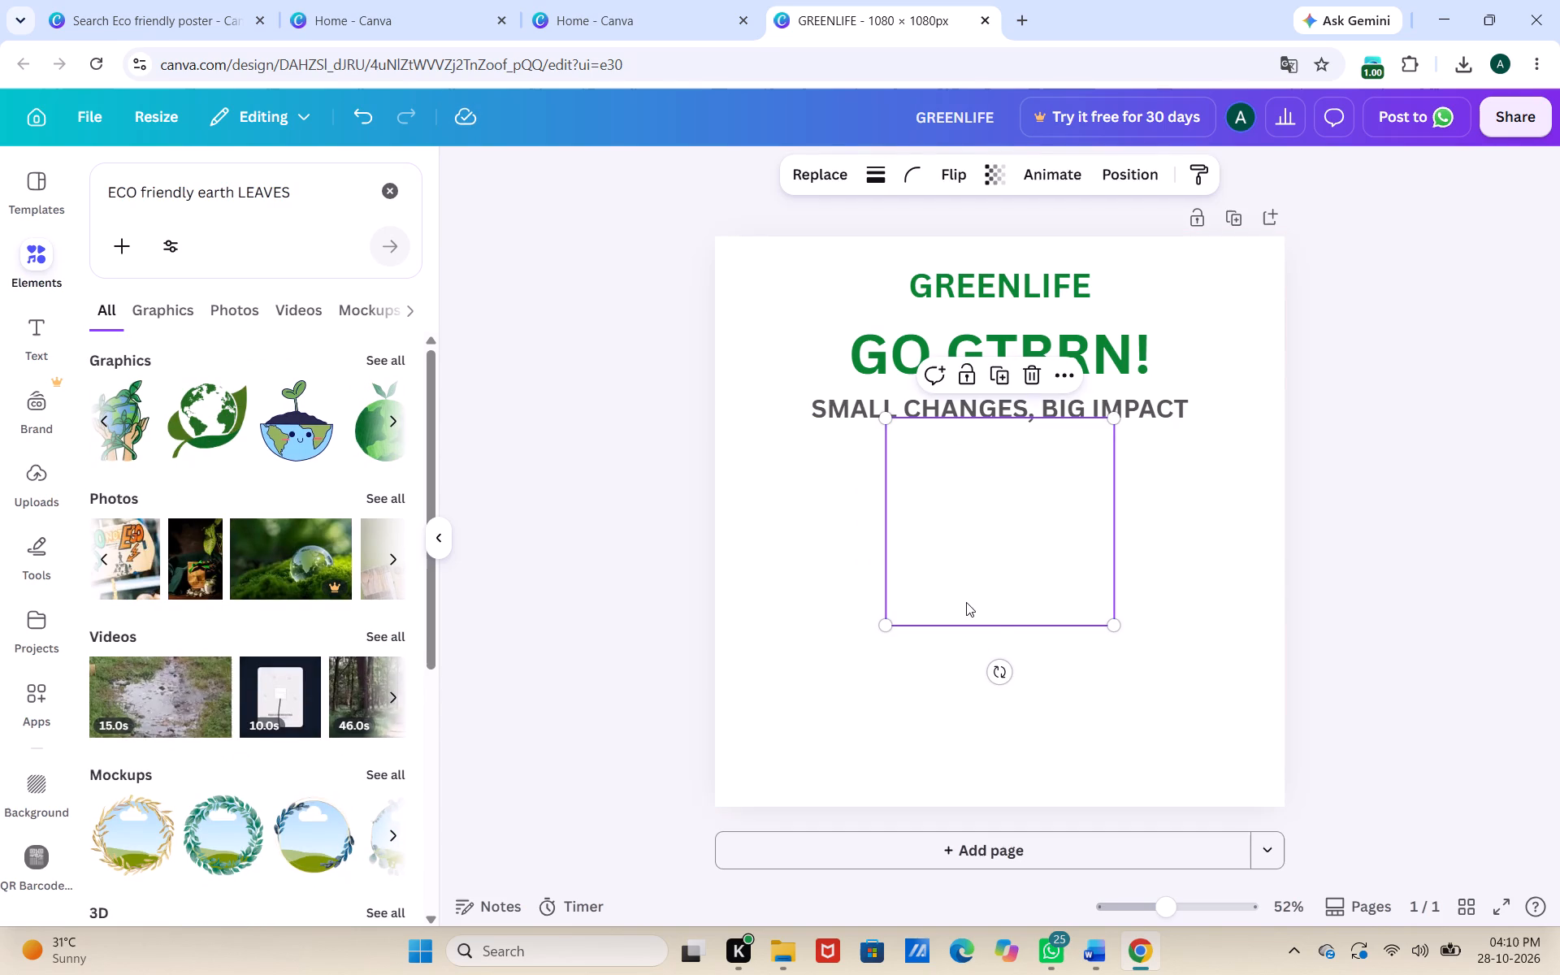
{"action": "left_click_drag", "start_coordinate": [966, 602], "coordinate": [973, 636]}
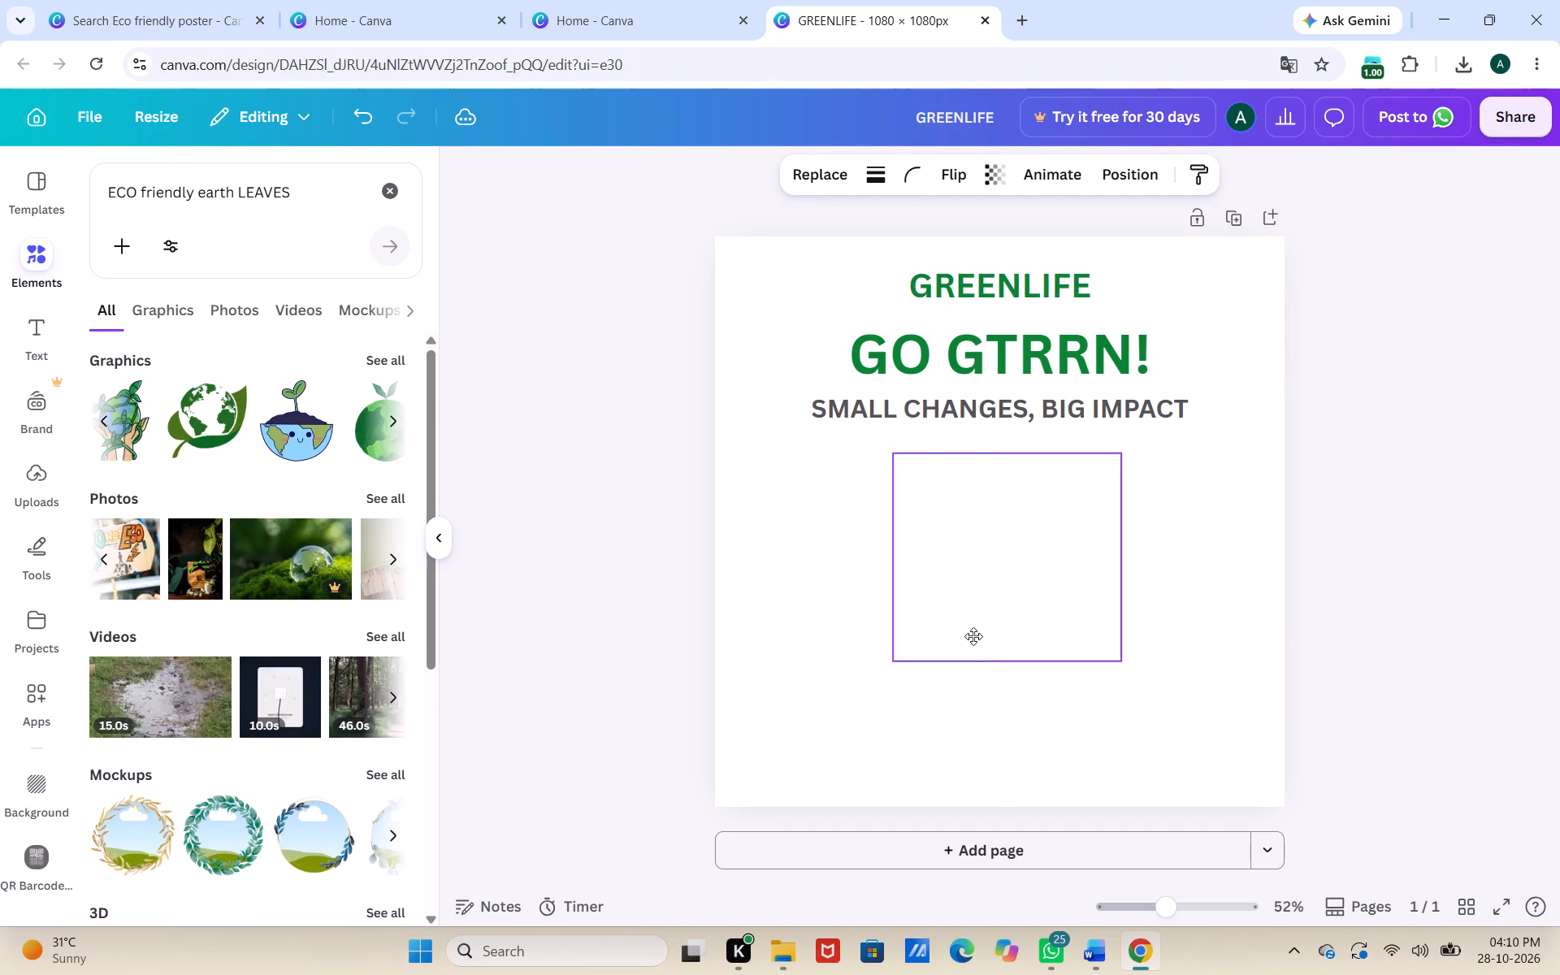
{"action": "left_click_drag", "start_coordinate": [973, 636], "coordinate": [914, 621]}
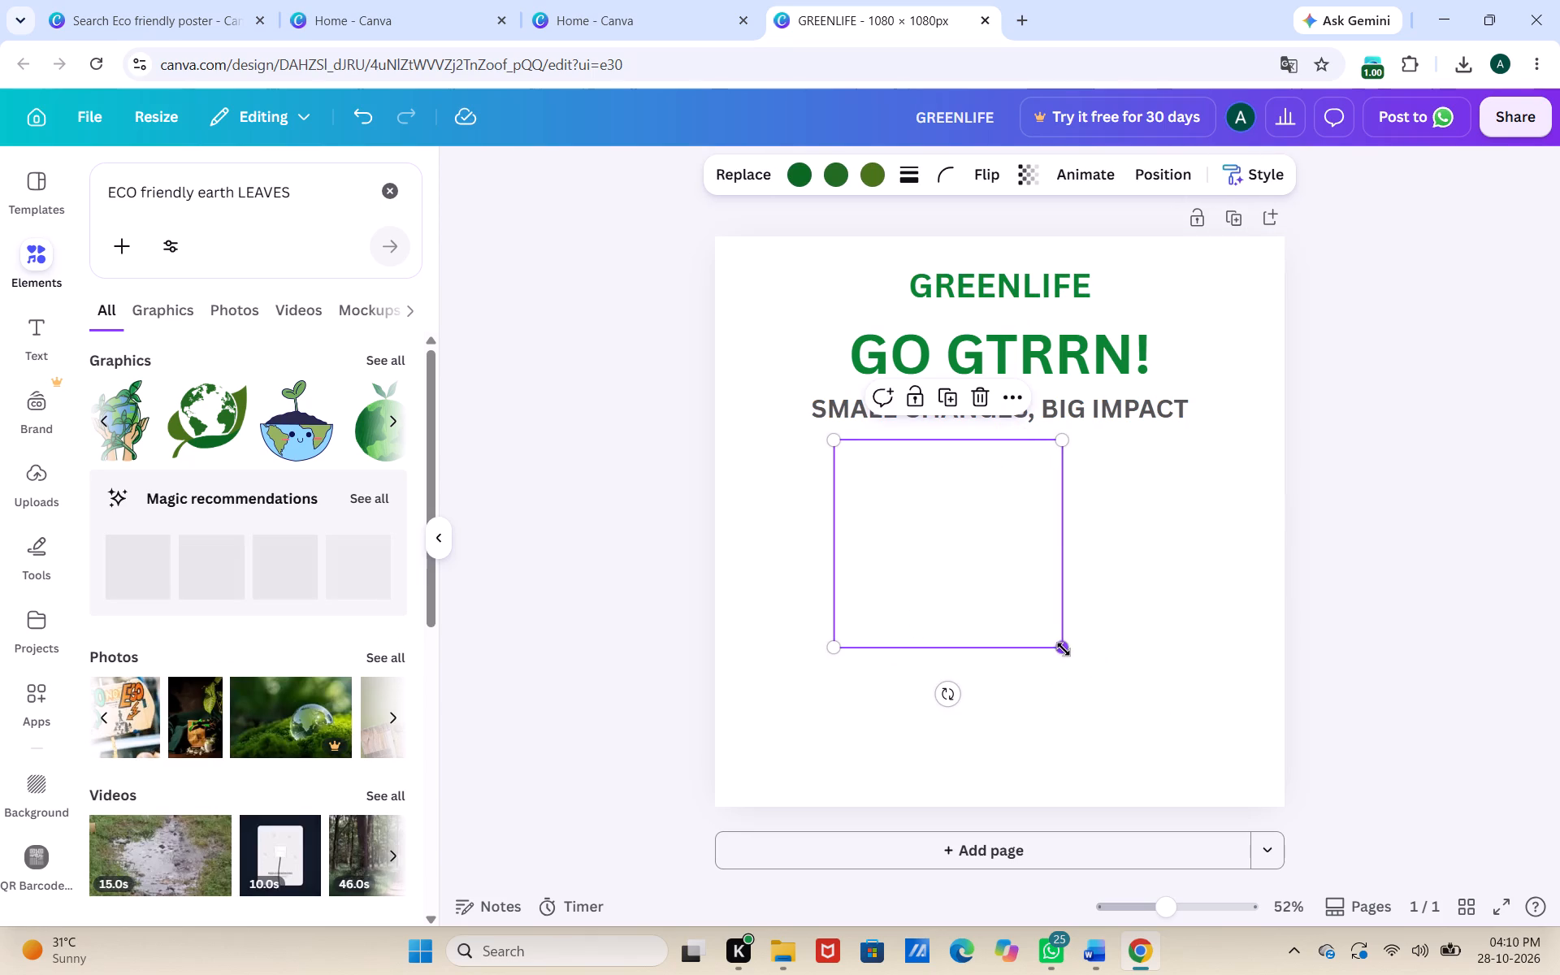
{"action": "left_click_drag", "start_coordinate": [1064, 649], "coordinate": [1193, 550]}
{"action": "left_click_drag", "start_coordinate": [1038, 566], "coordinate": [1078, 589]}
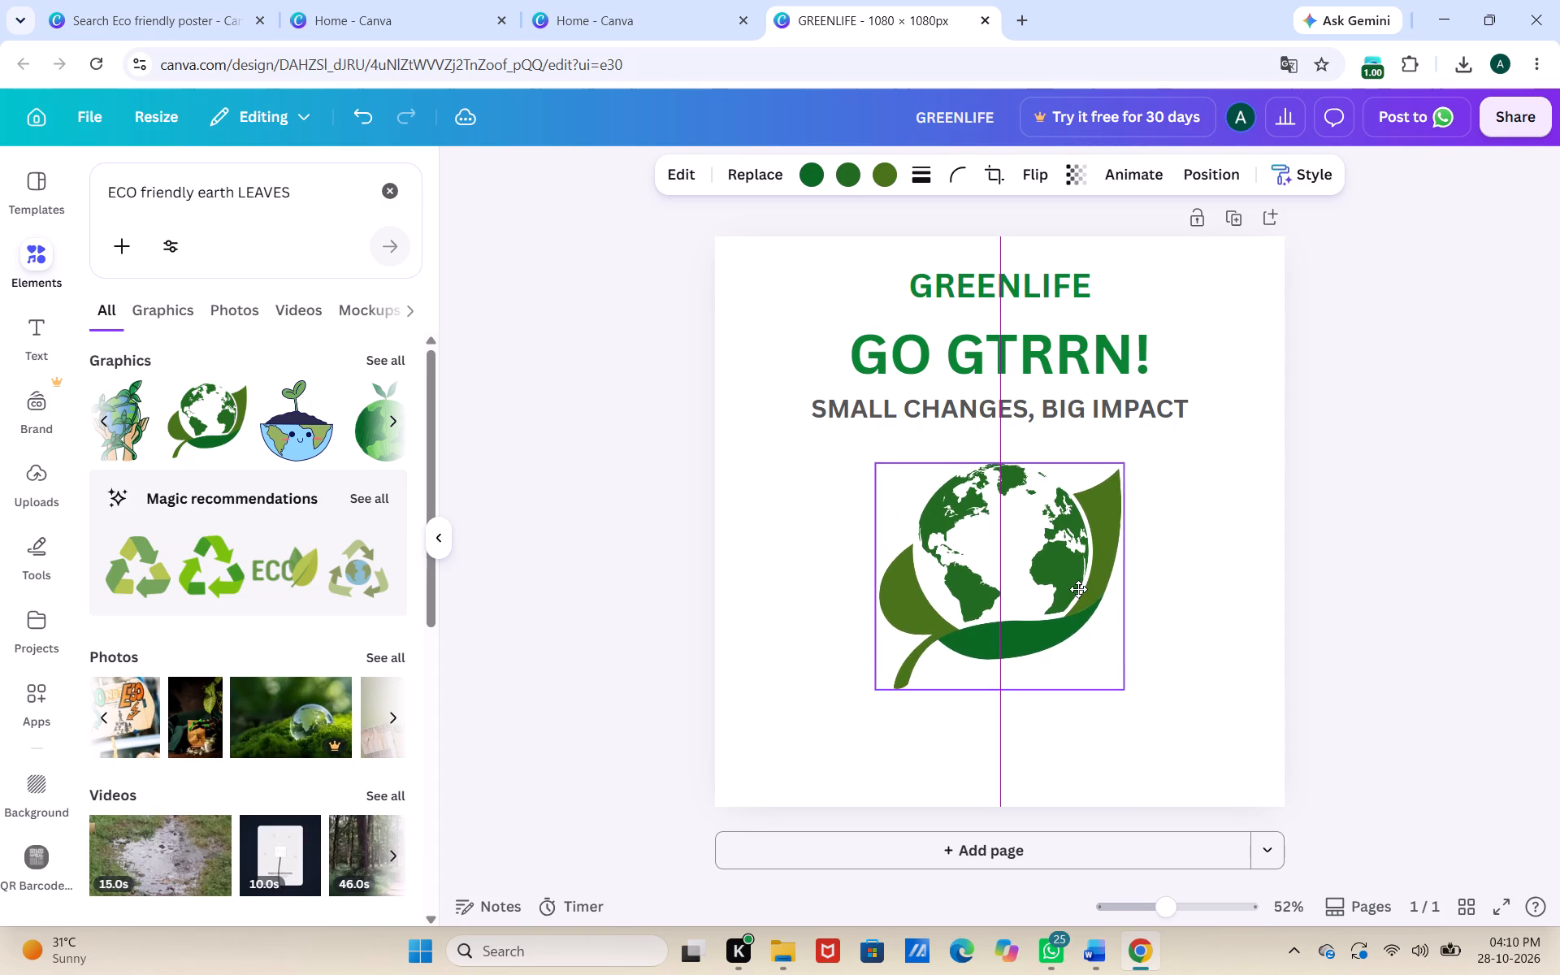
{"action": "left_click_drag", "start_coordinate": [1078, 589], "coordinate": [1079, 583]}
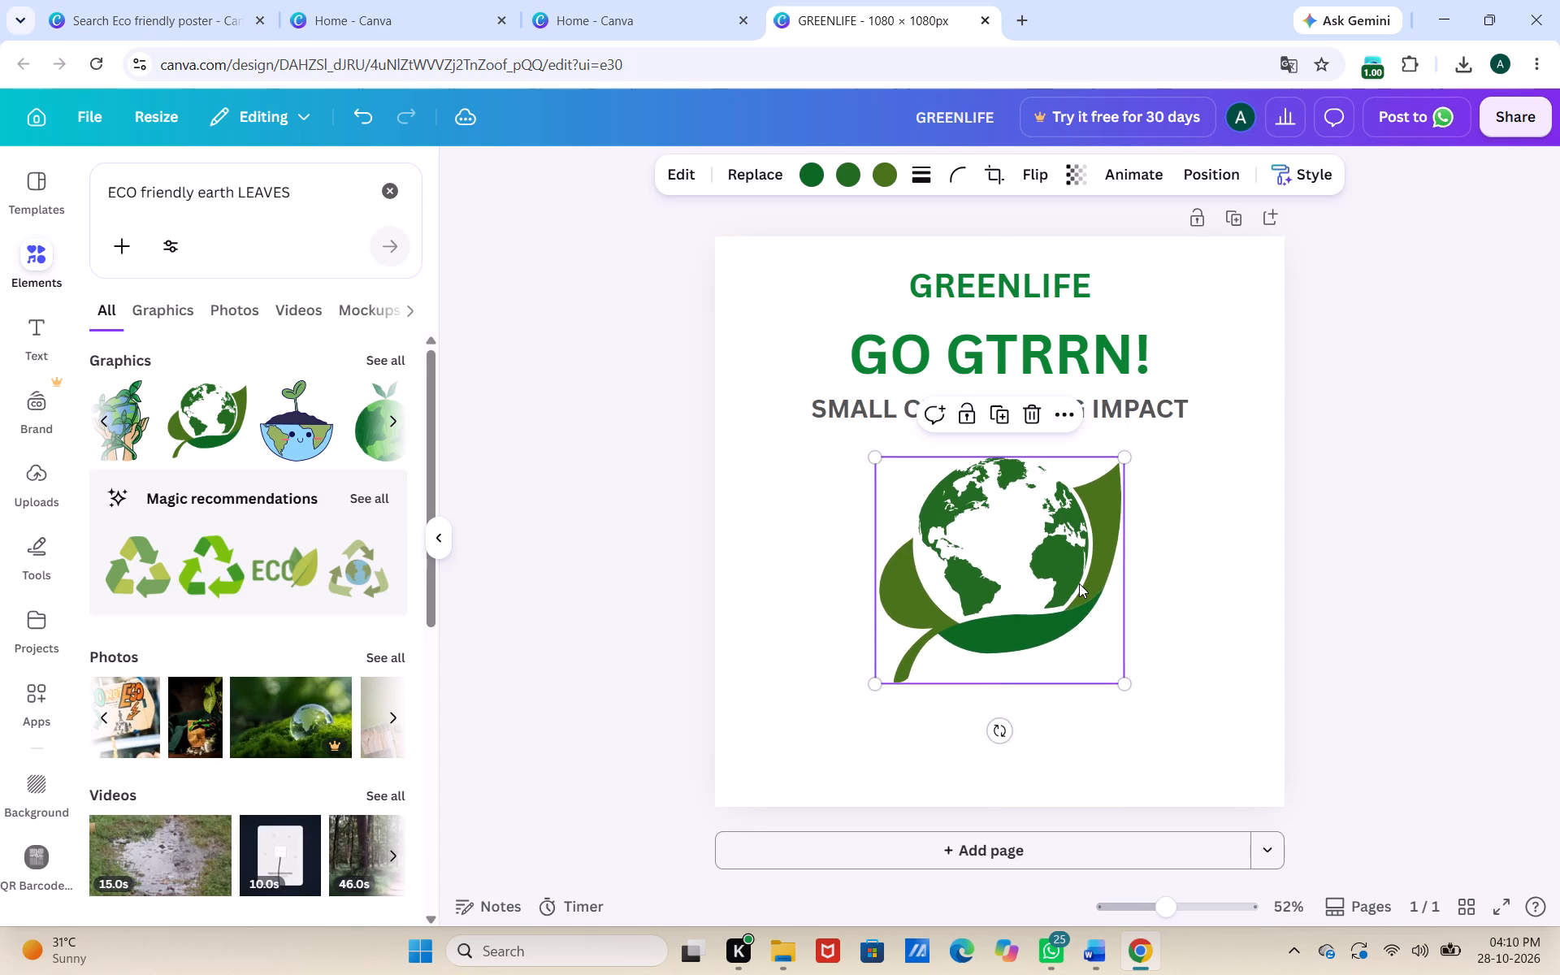
Widen the GREENLIFE heading's text box and re-centre it horizontally above the GO GTRRN! line.
{"action": "left_click", "coordinate": [1027, 263]}
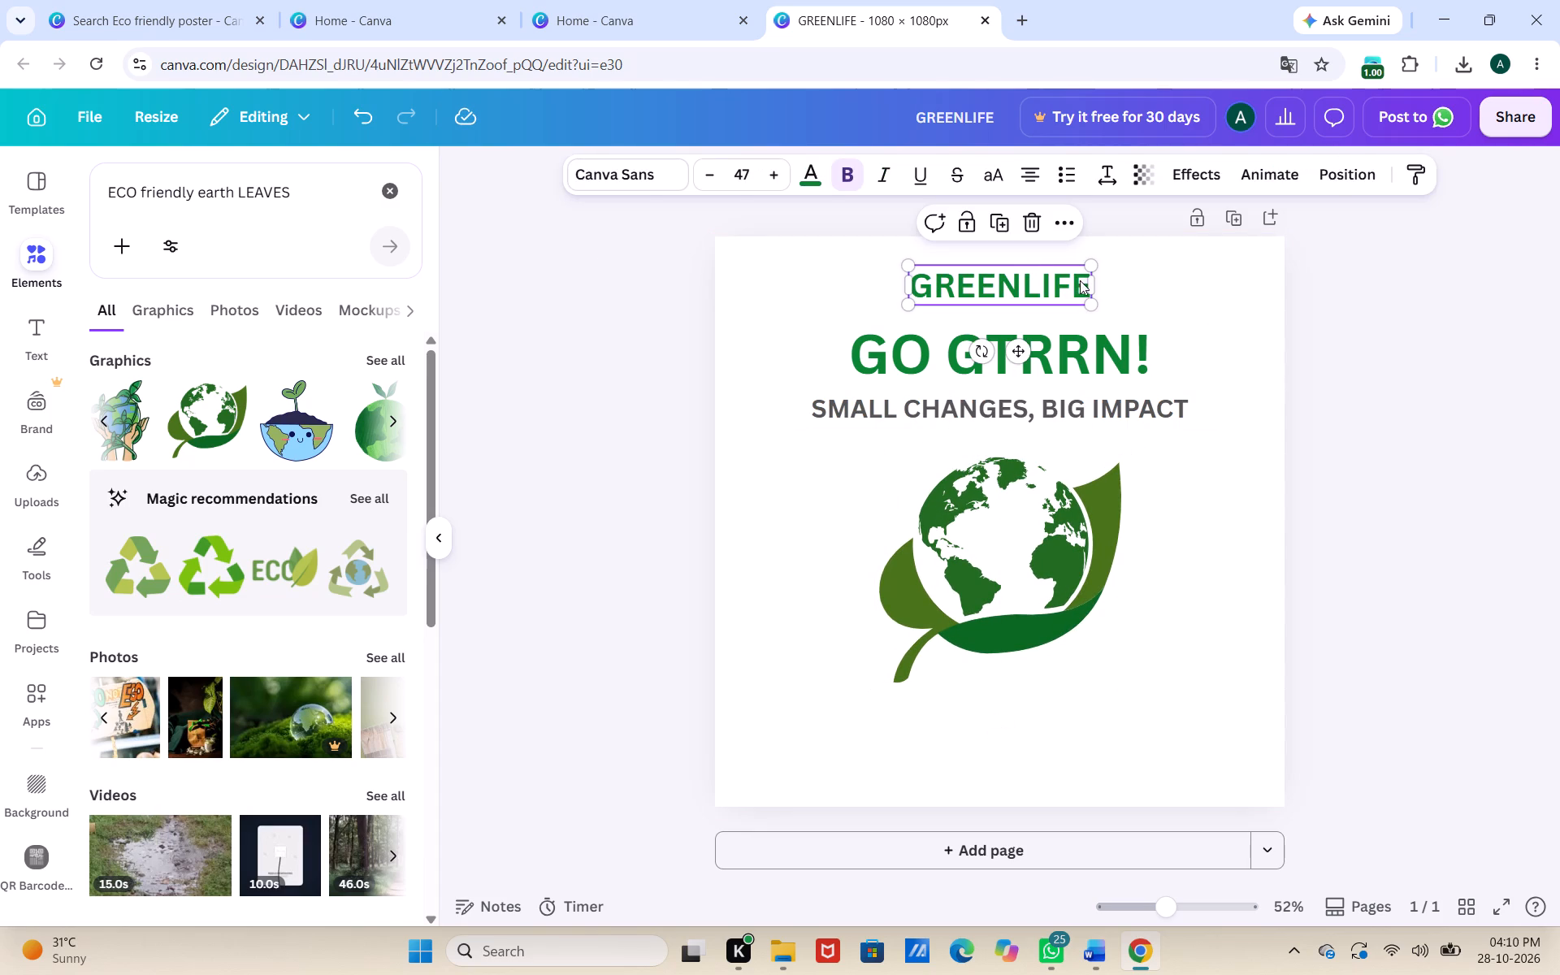
{"action": "left_click_drag", "start_coordinate": [1094, 287], "coordinate": [1207, 271]}
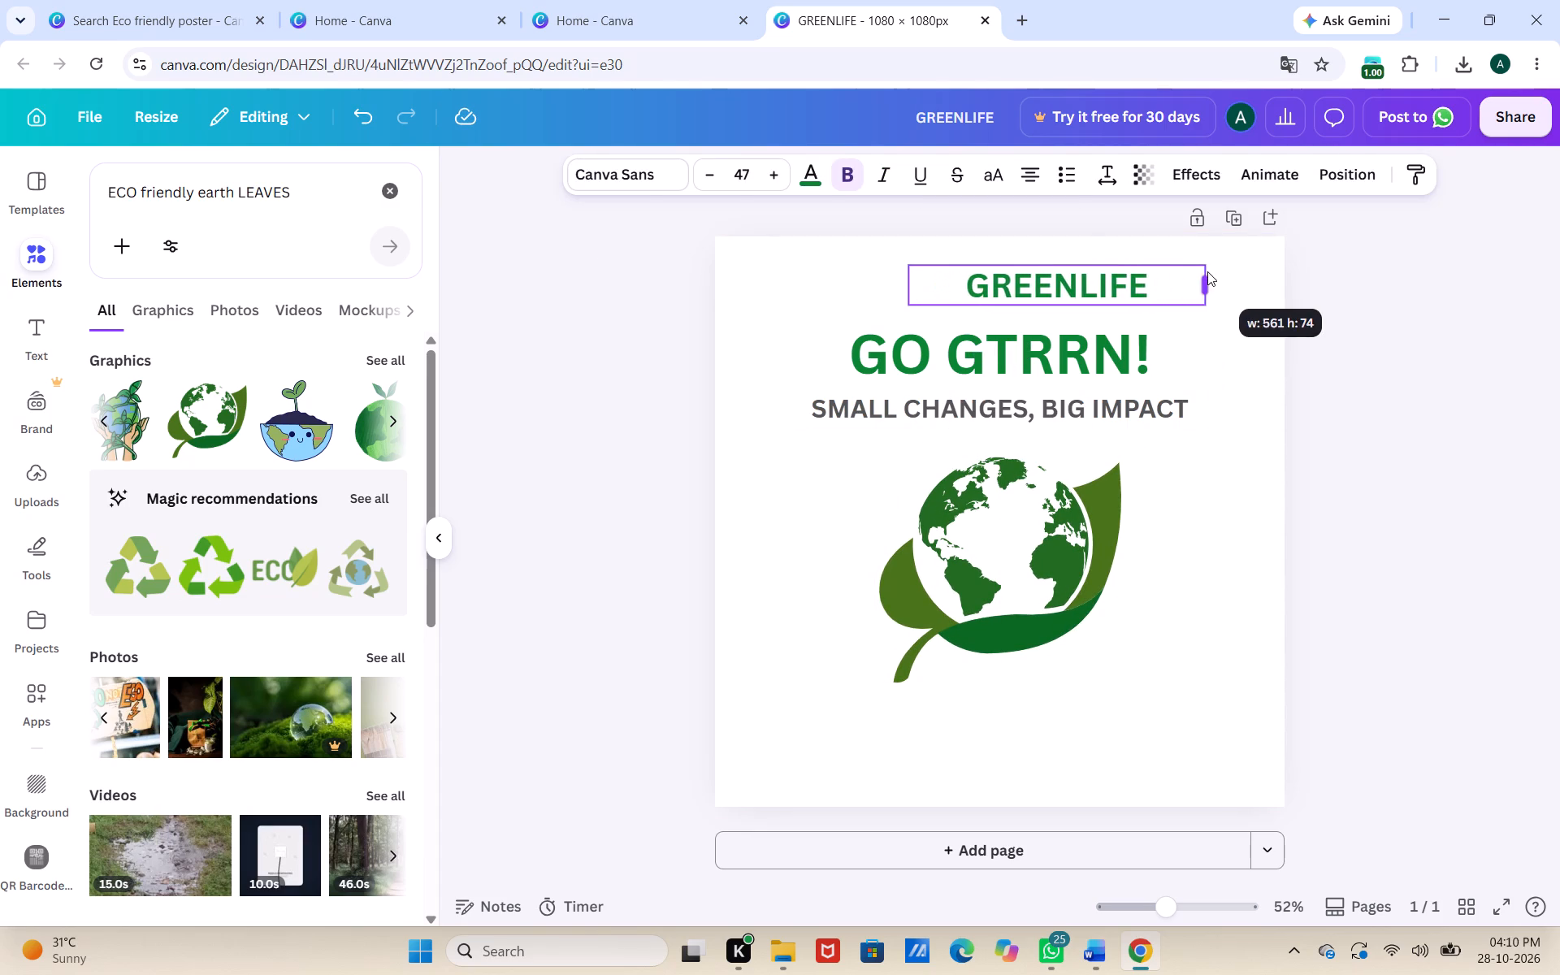
{"action": "left_click_drag", "start_coordinate": [1207, 271], "coordinate": [1175, 312]}
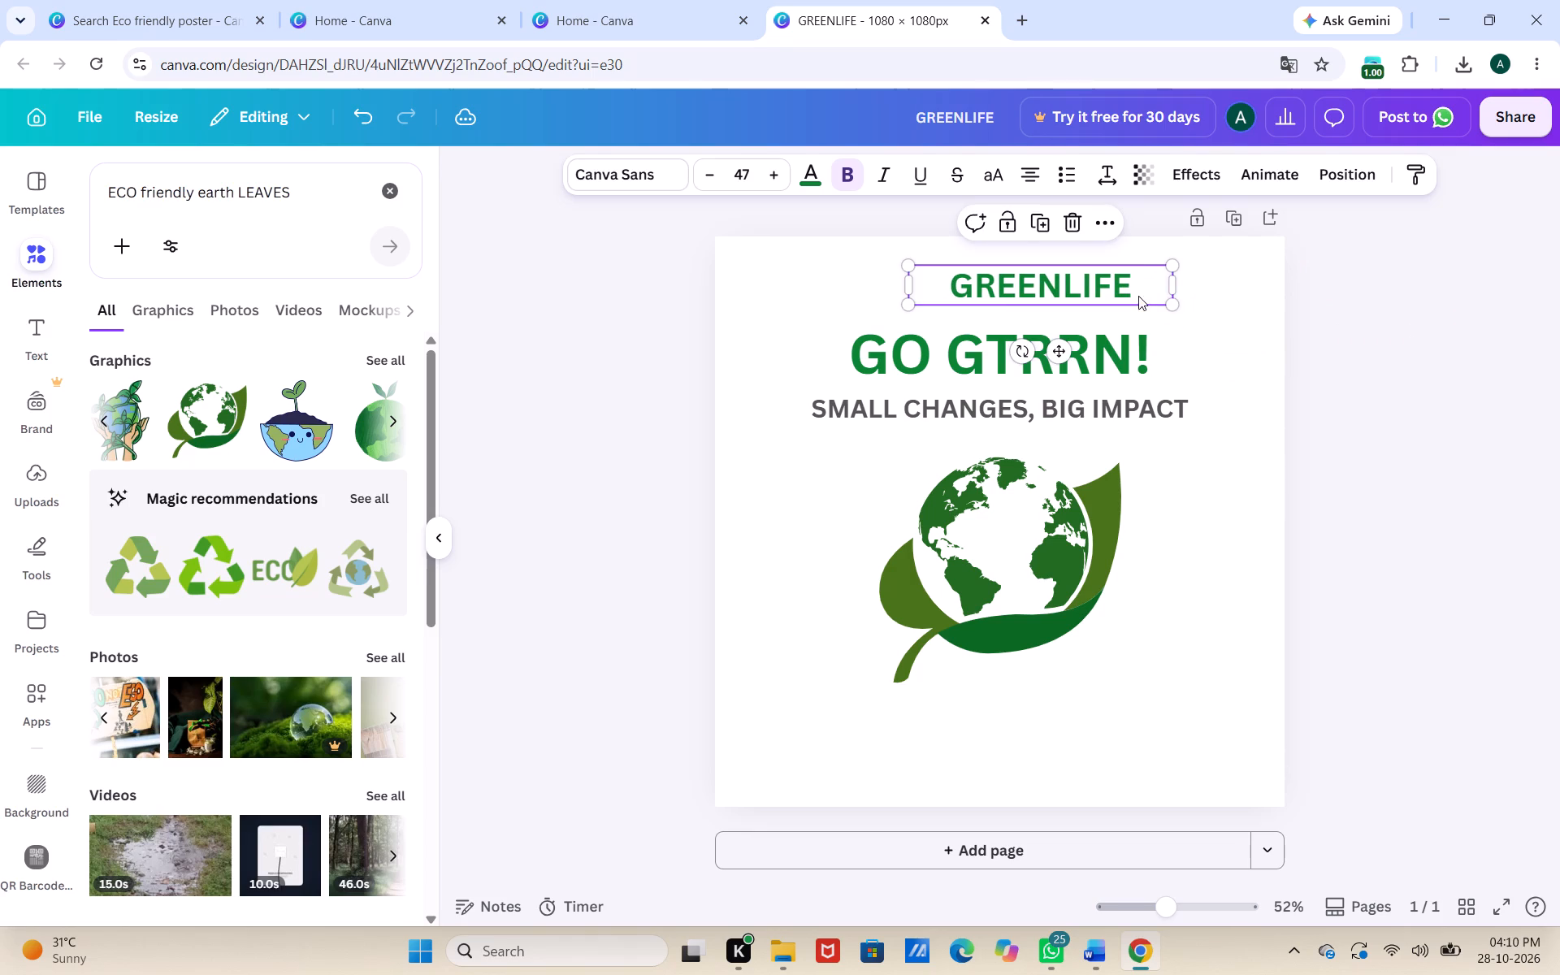
{"action": "left_click_drag", "start_coordinate": [1137, 293], "coordinate": [1096, 293]}
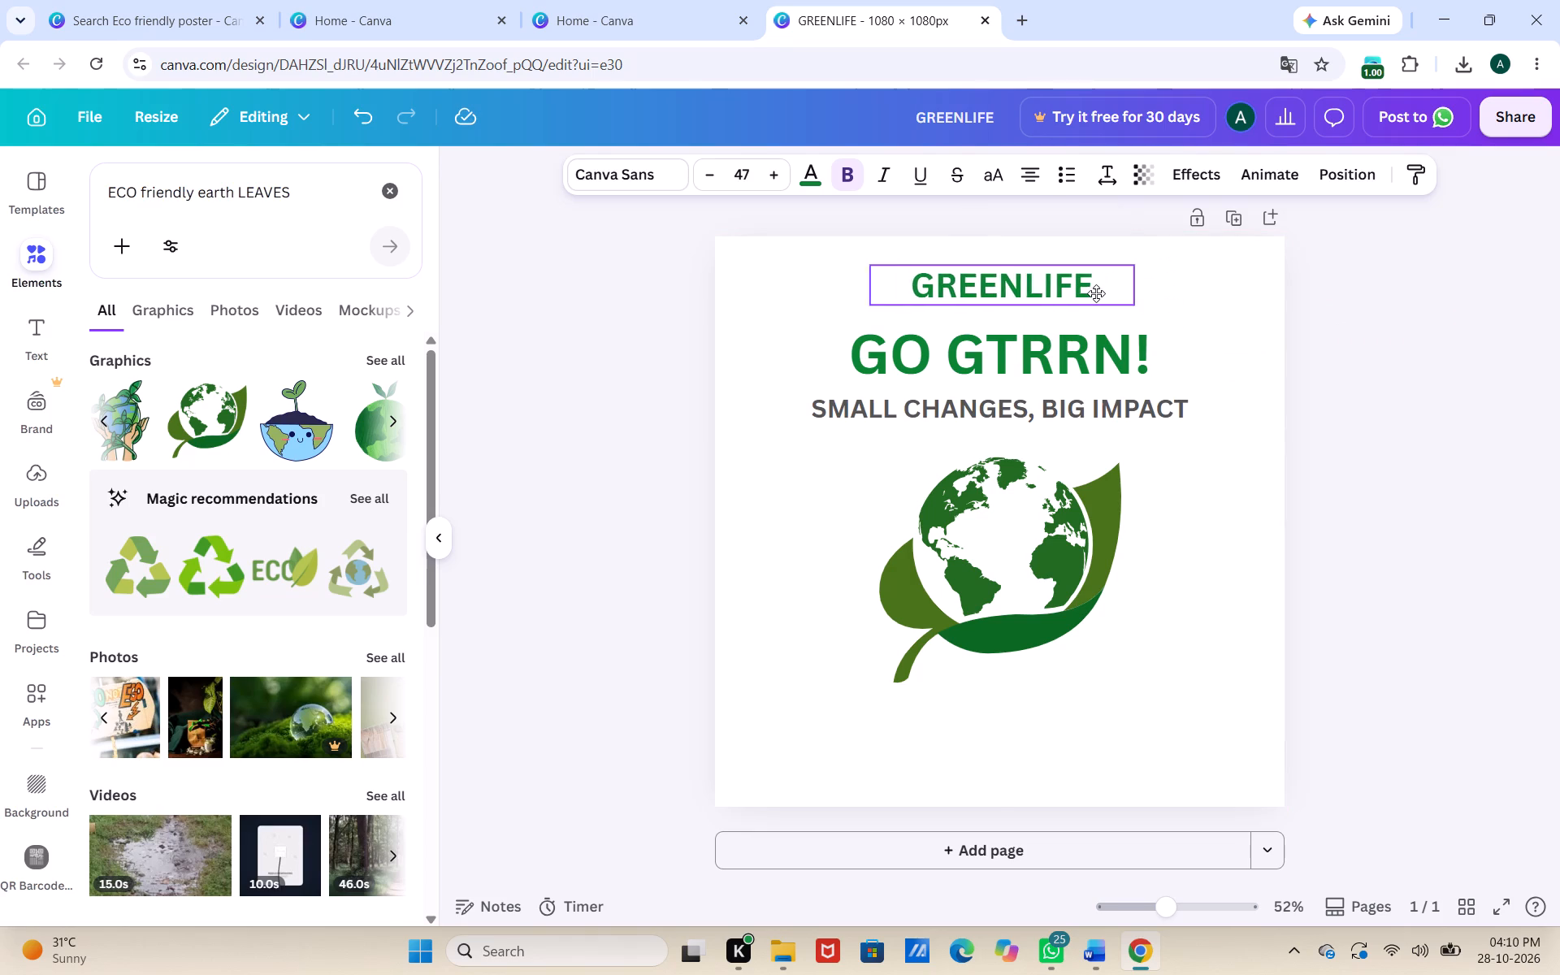
{"action": "left_click_drag", "start_coordinate": [1096, 293], "coordinate": [1094, 292]}
{"action": "left_click", "coordinate": [560, 326]}
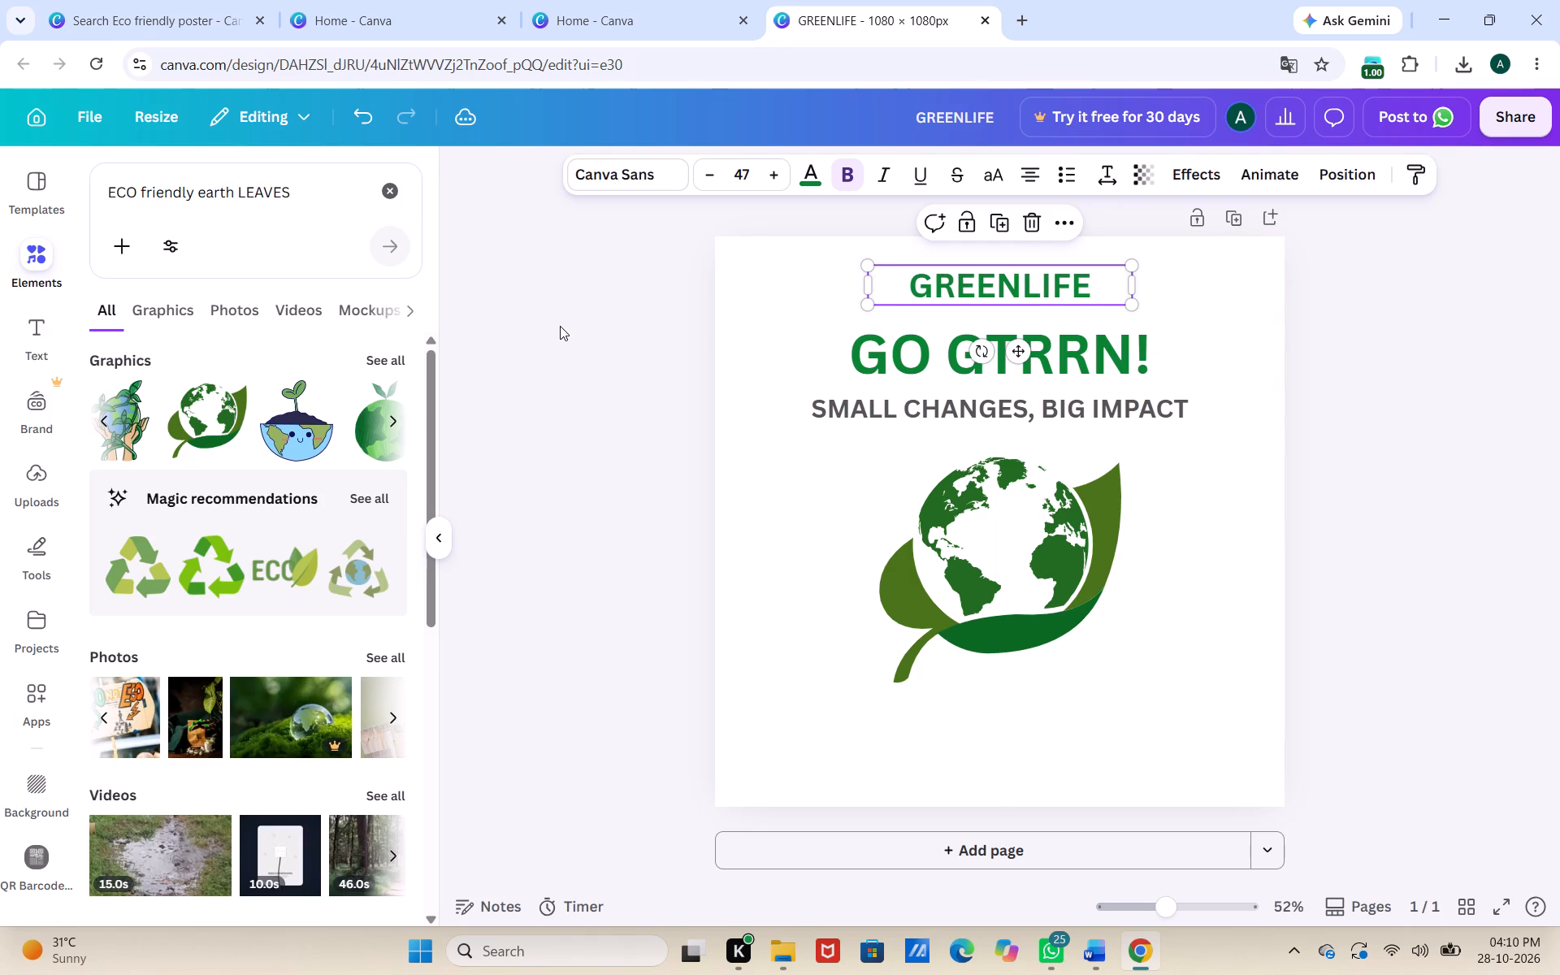
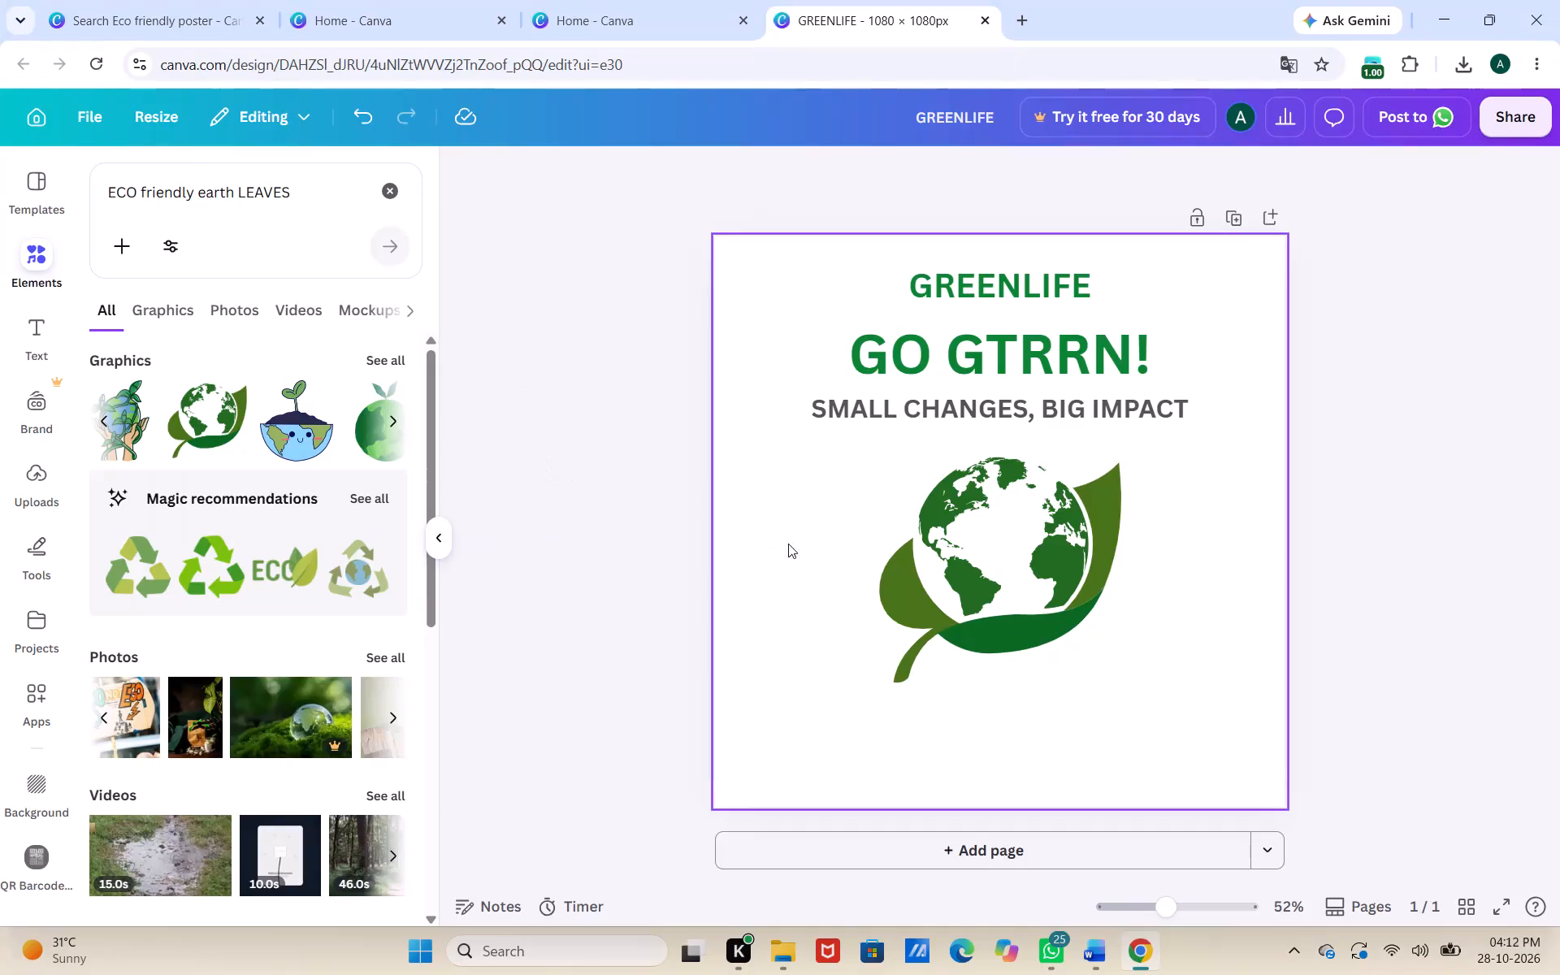
Move the globe-and-leaves graphic up, keeping it horizontally centred, with a gap of 30 below the SMALL CHANGES, BIG IMPACT line.
{"action": "left_click", "coordinate": [955, 583]}
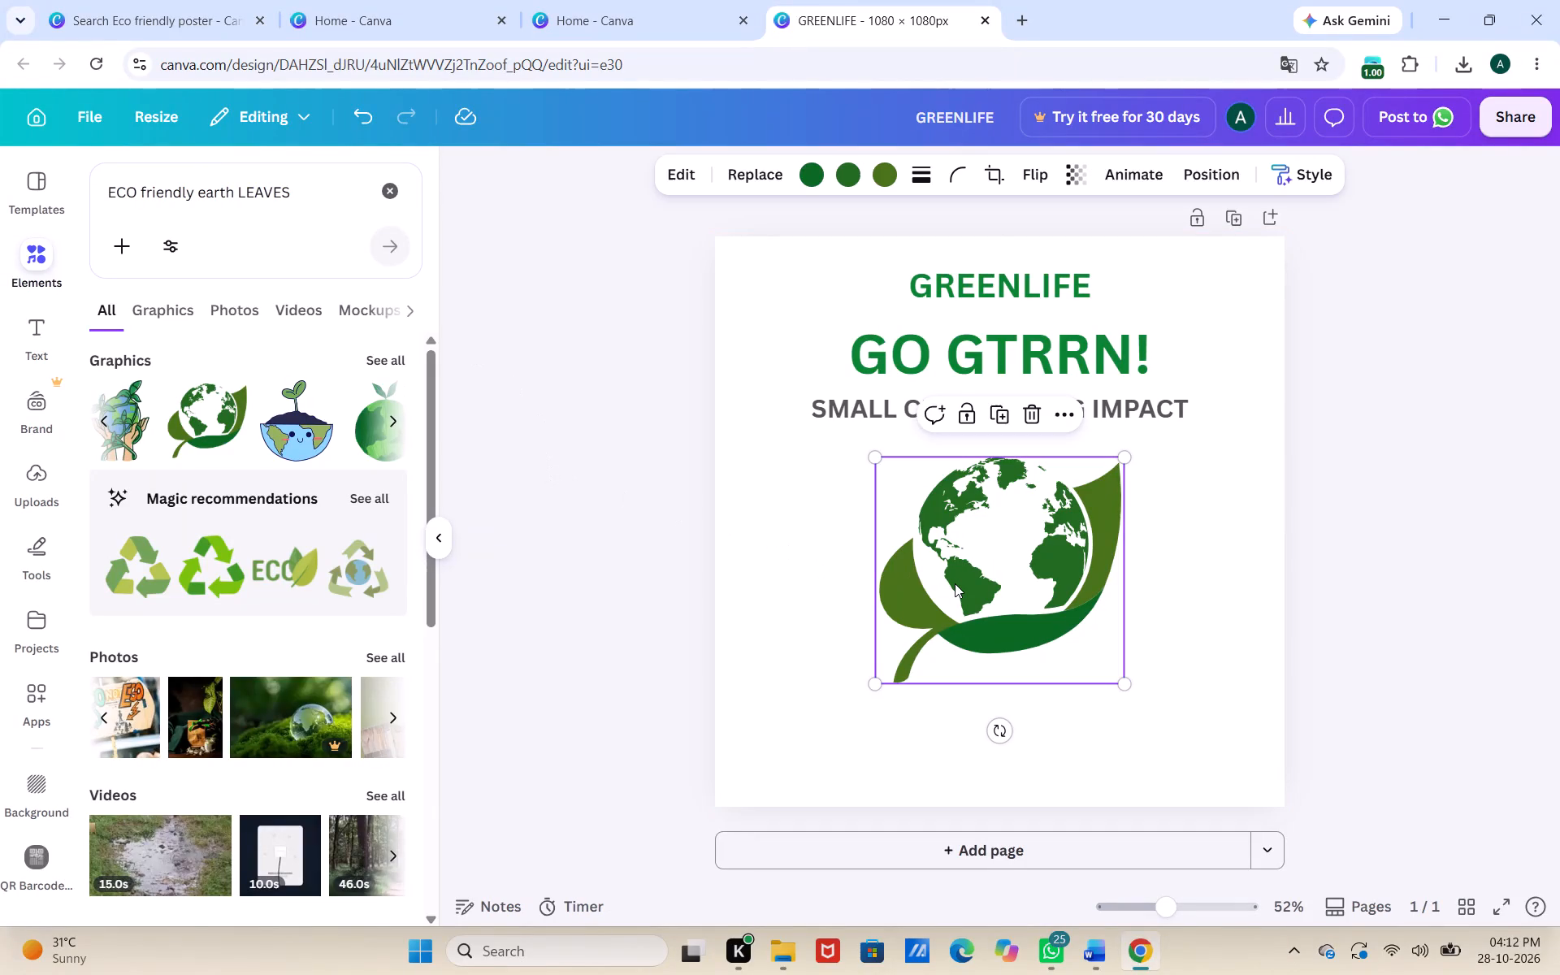
{"action": "left_click_drag", "start_coordinate": [955, 583], "coordinate": [959, 557]}
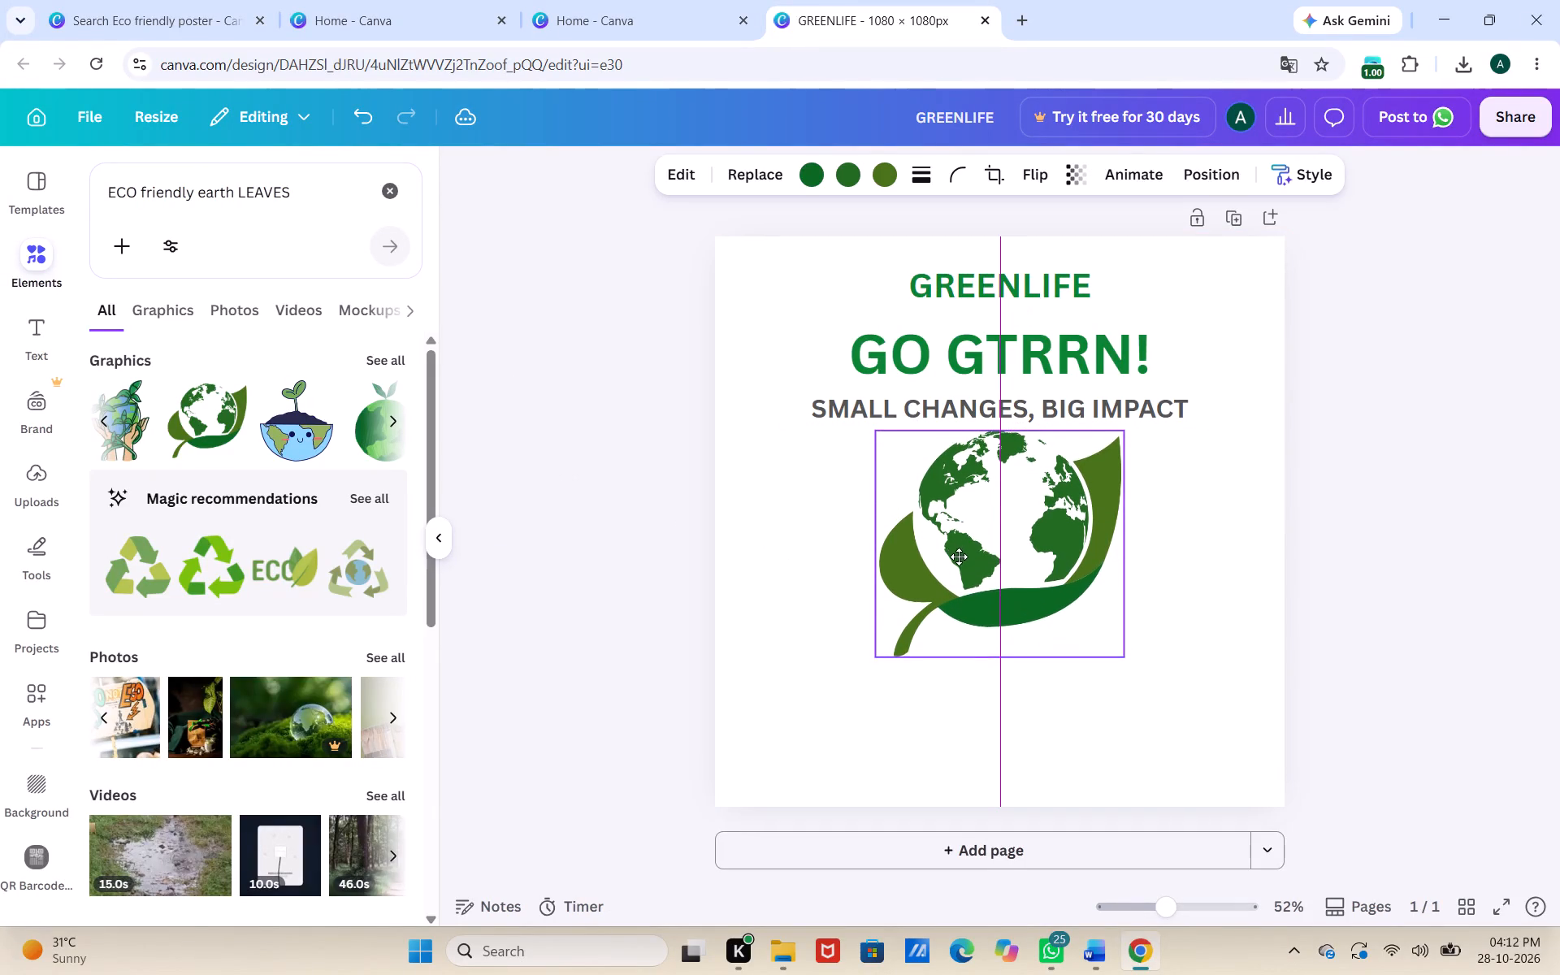
{"action": "left_click_drag", "start_coordinate": [959, 557], "coordinate": [958, 567]}
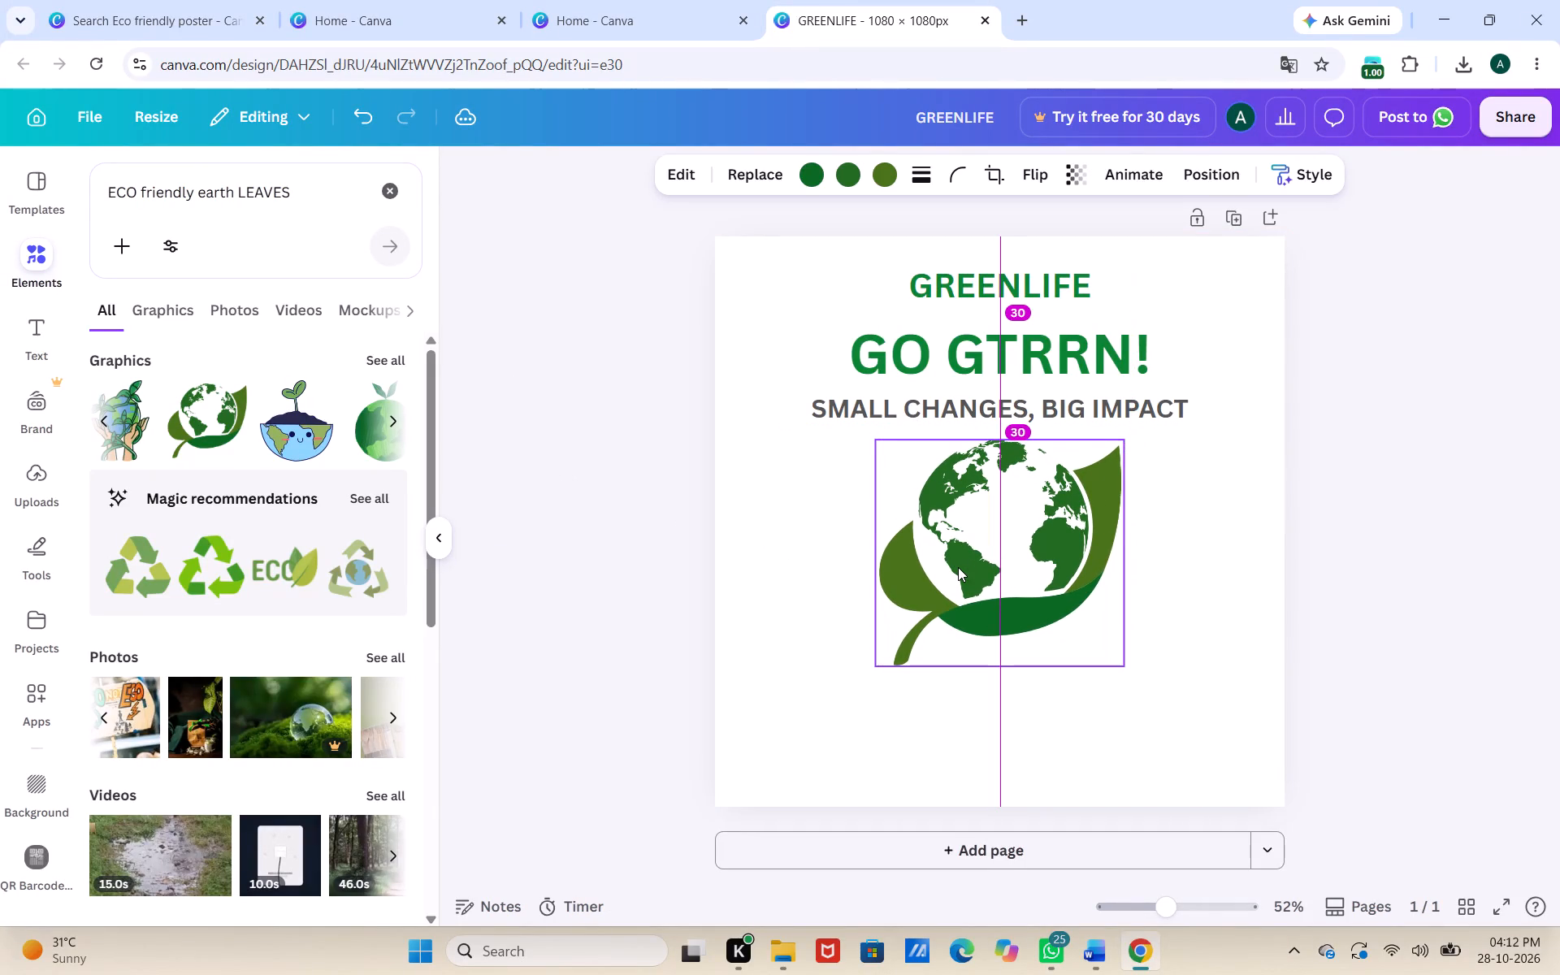
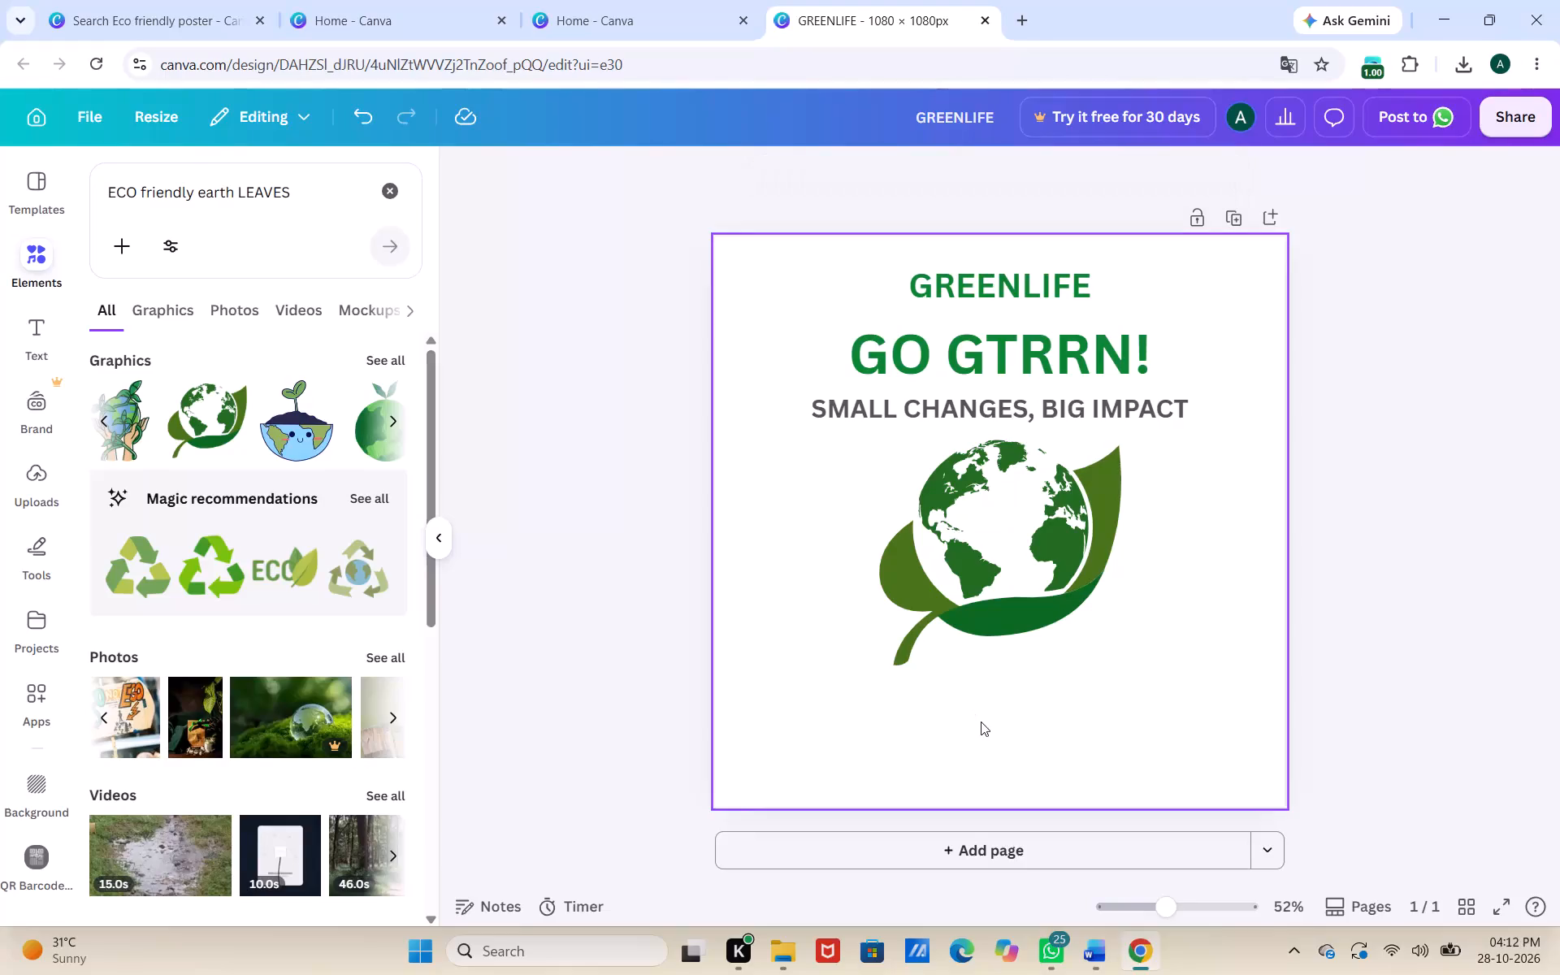
Add a new text box in the default heading style to the page with the green globe graphic.
{"action": "right_click", "coordinate": [981, 721]}
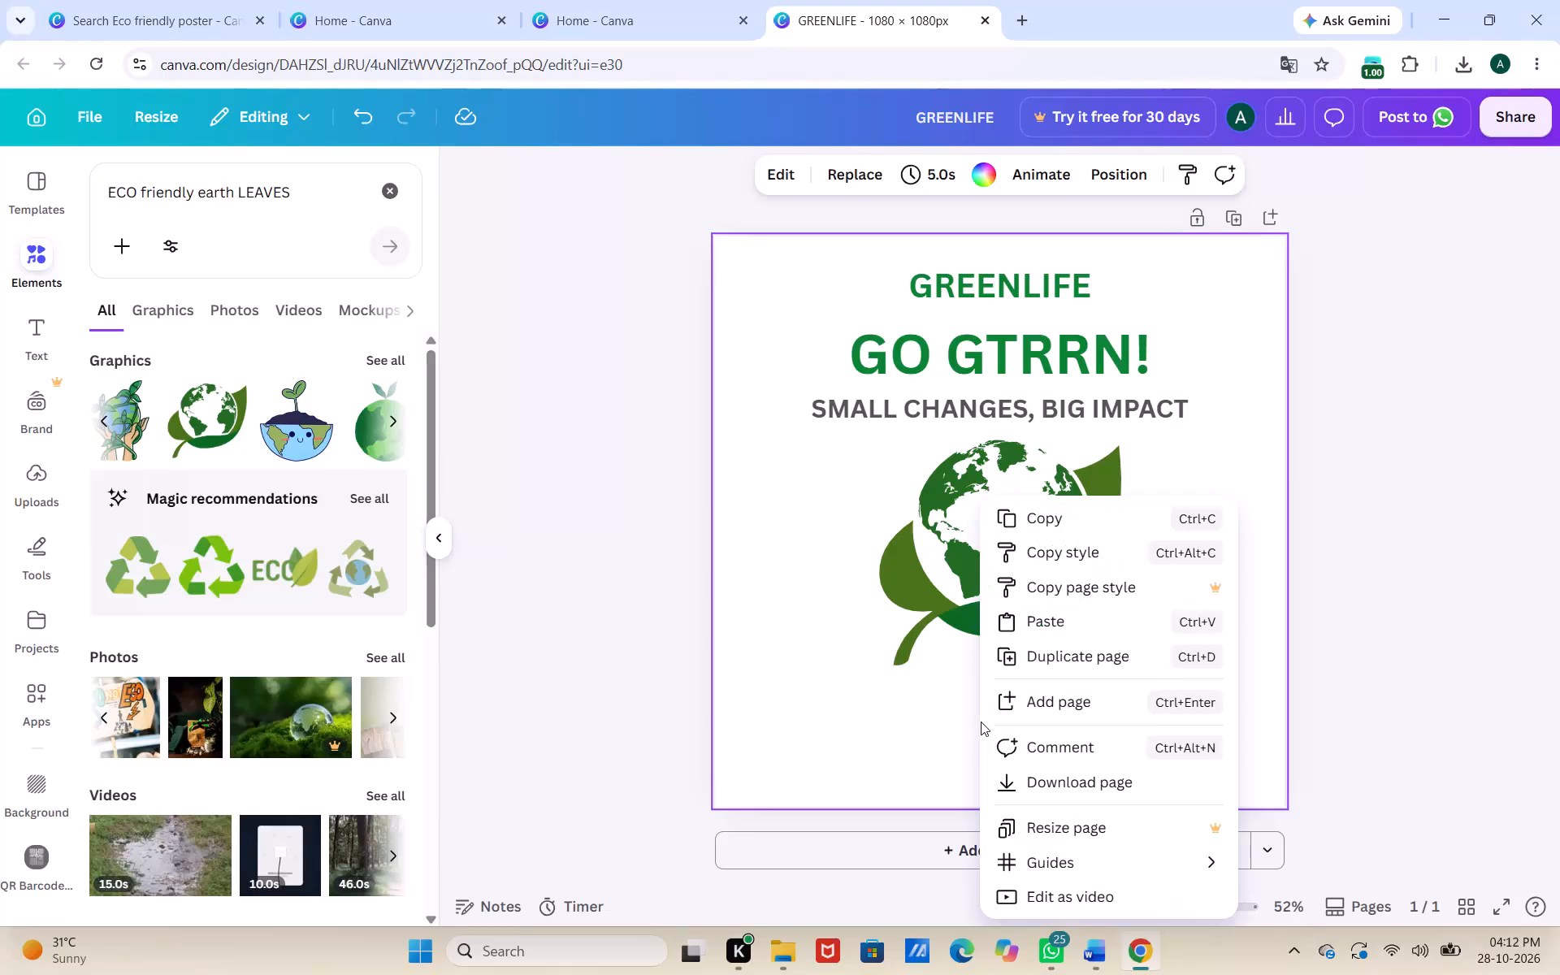
{"action": "left_click", "coordinate": [981, 721]}
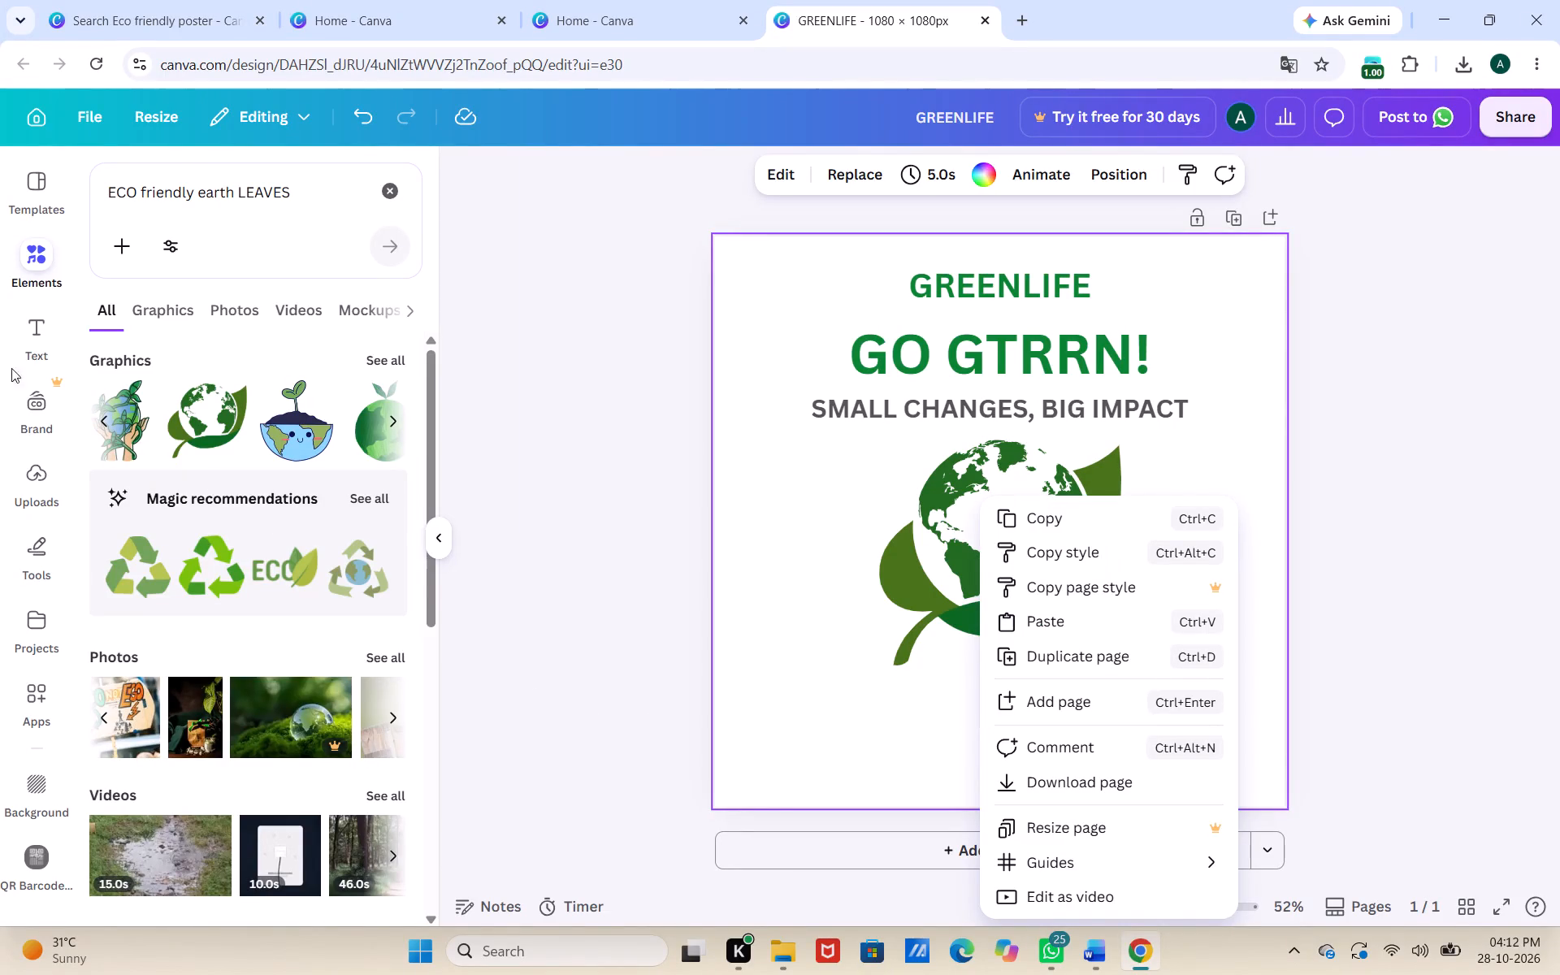
{"action": "left_click", "coordinate": [20, 327]}
{"action": "left_click", "coordinate": [28, 323]}
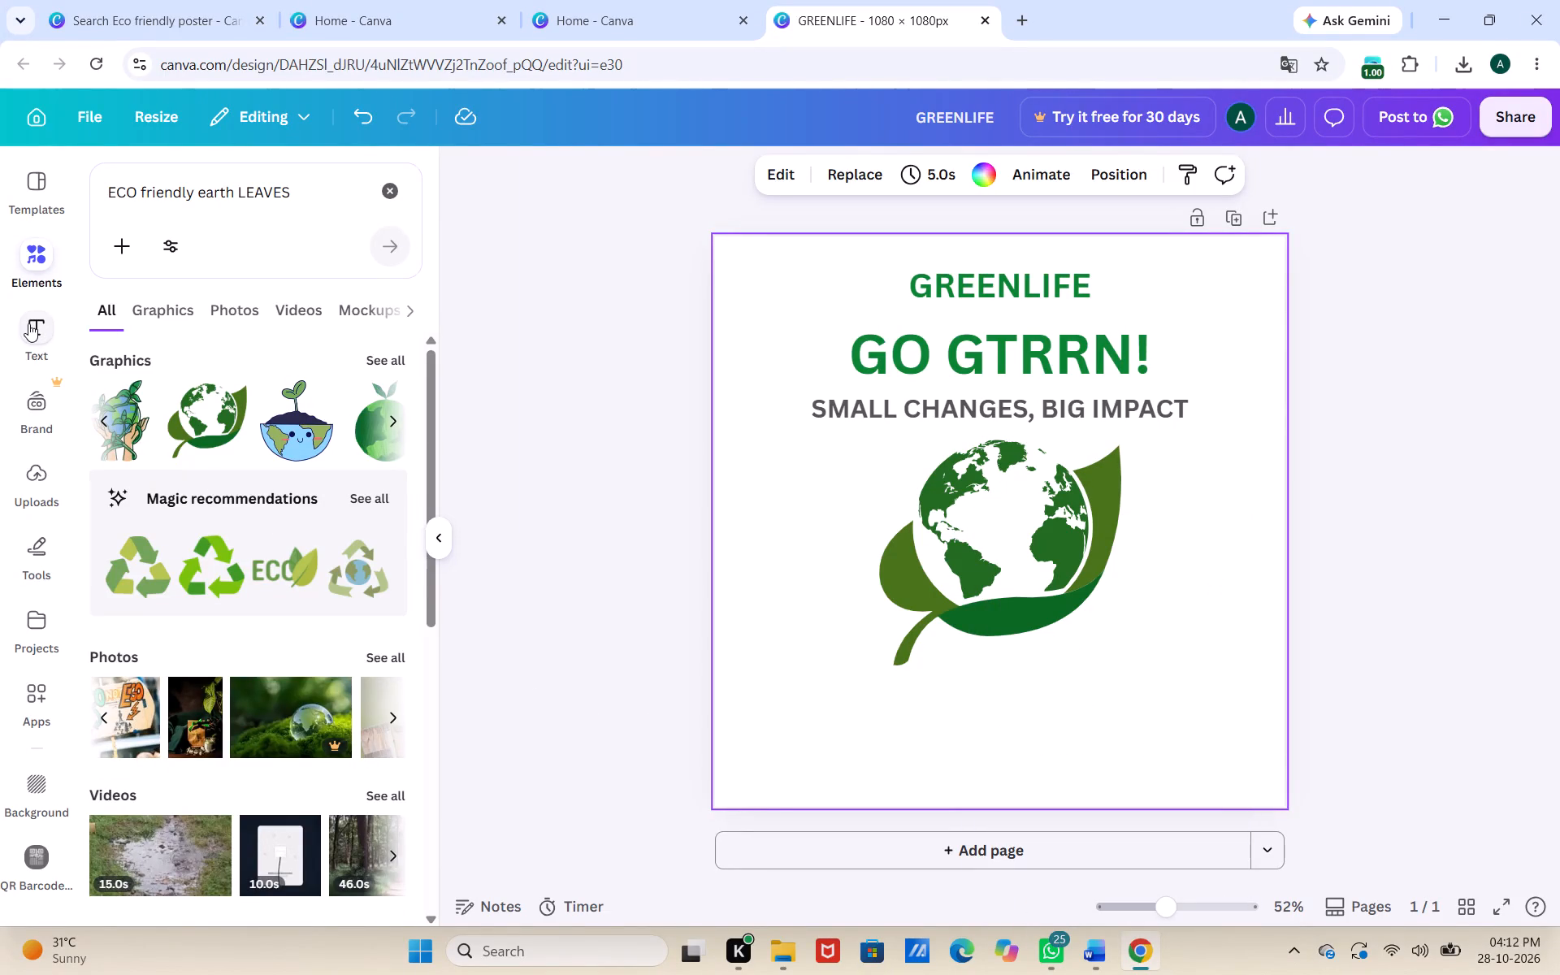
{"action": "left_click", "coordinate": [250, 407]}
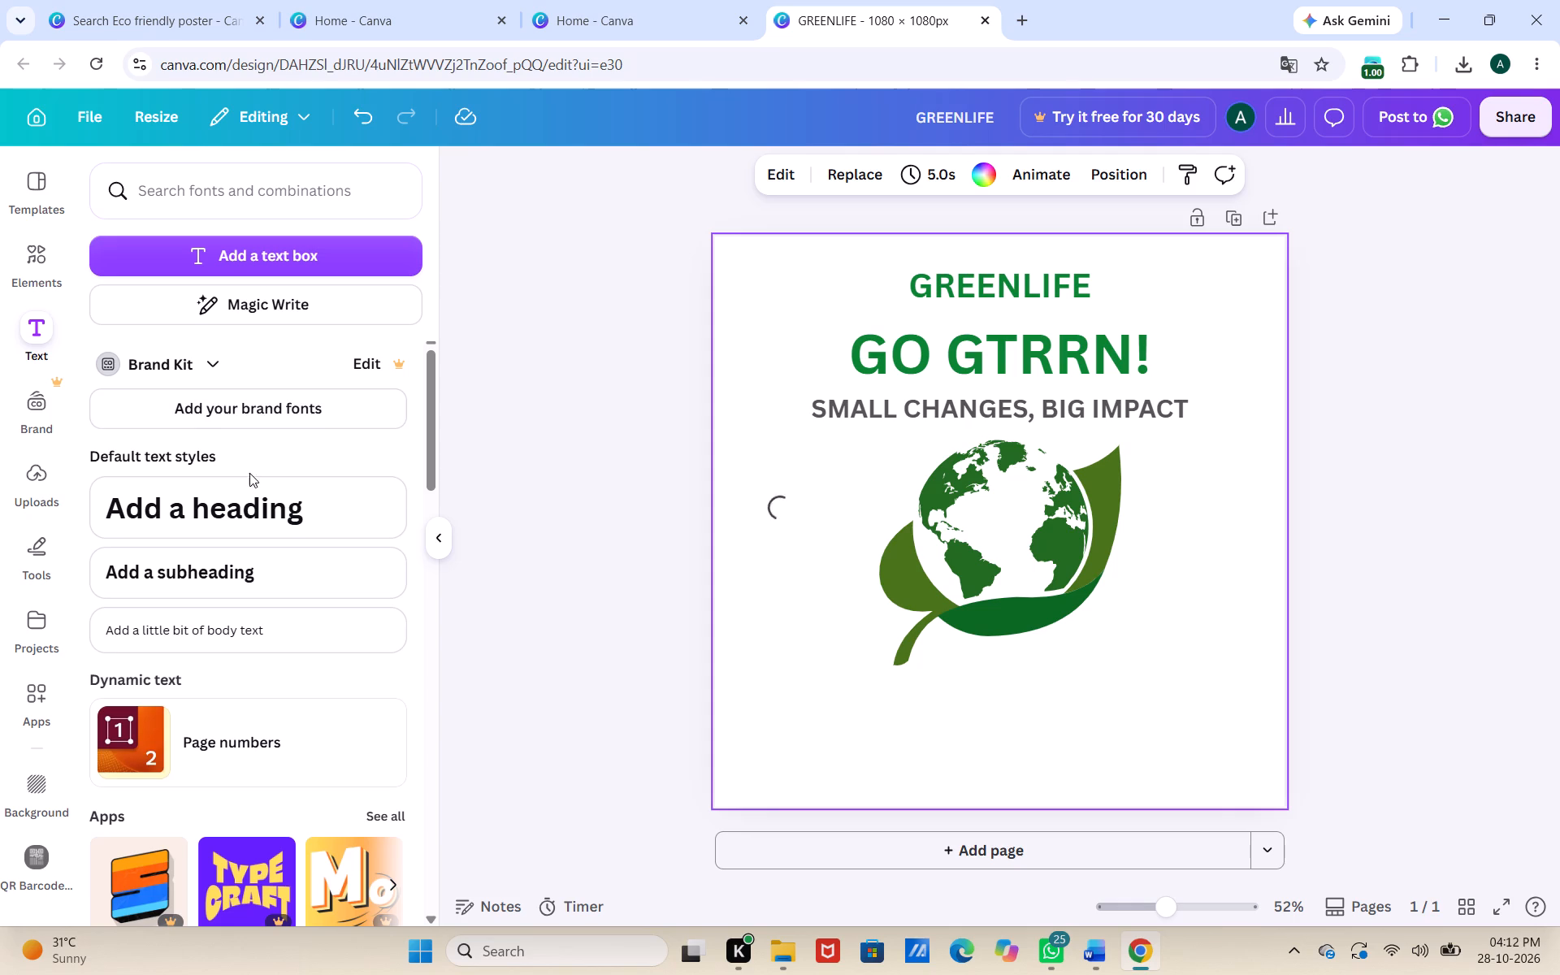
{"action": "left_click", "coordinate": [248, 483]}
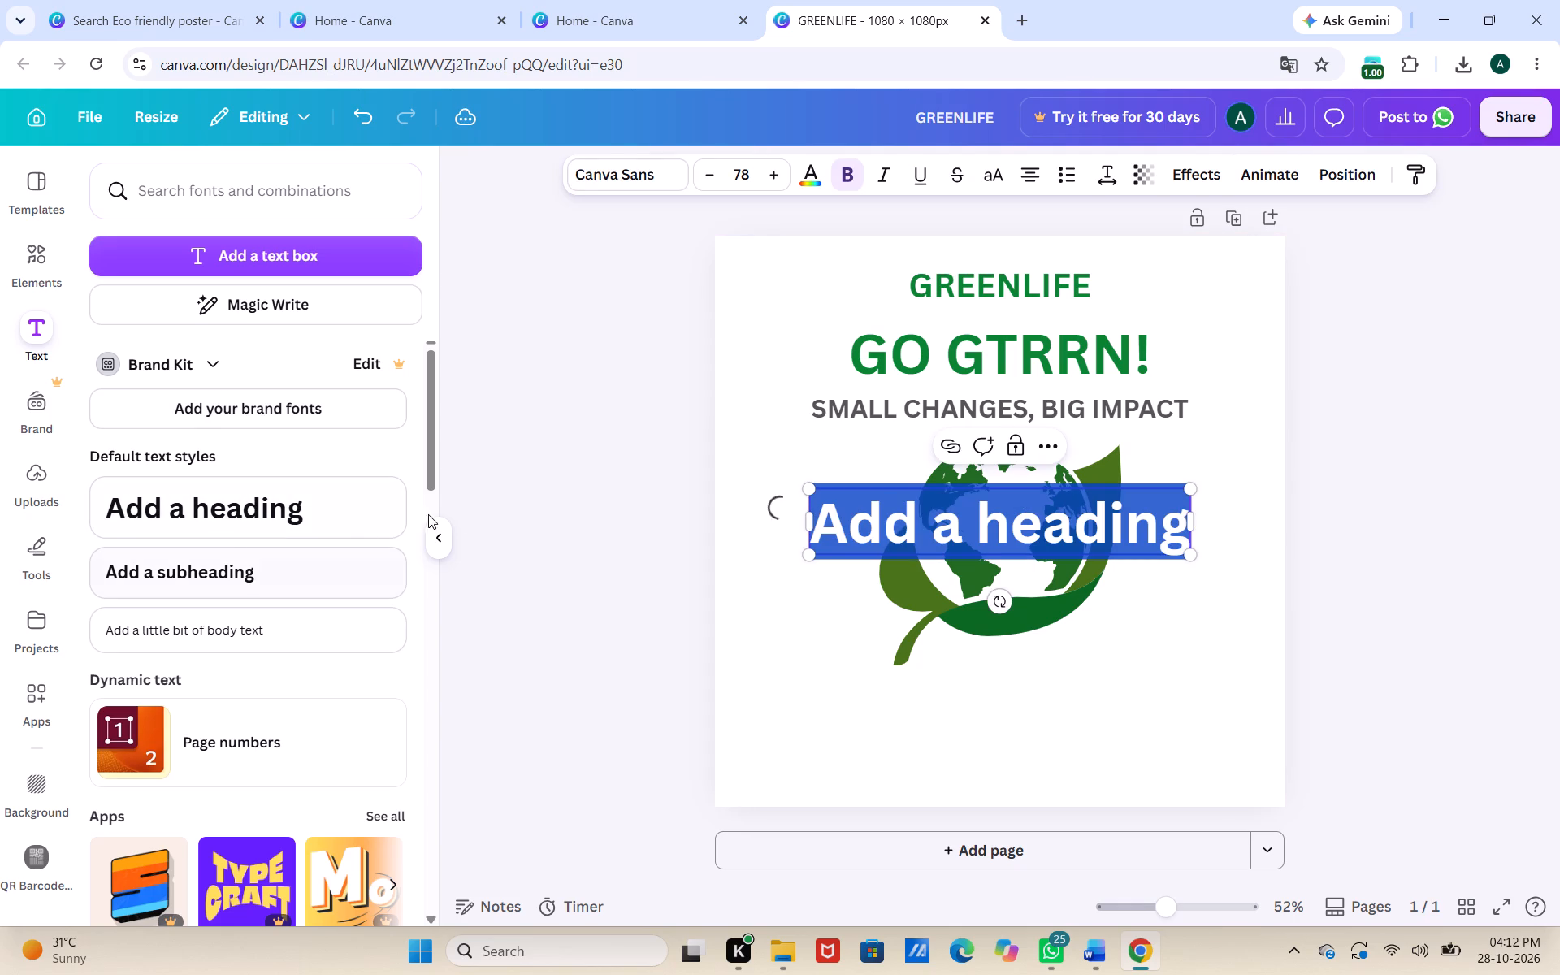
Undo adding the placeholder heading over the globe, keeping the globe graphic's last repositioning.
{"action": "left_click", "coordinate": [363, 115]}
{"action": "left_click", "coordinate": [363, 115]}
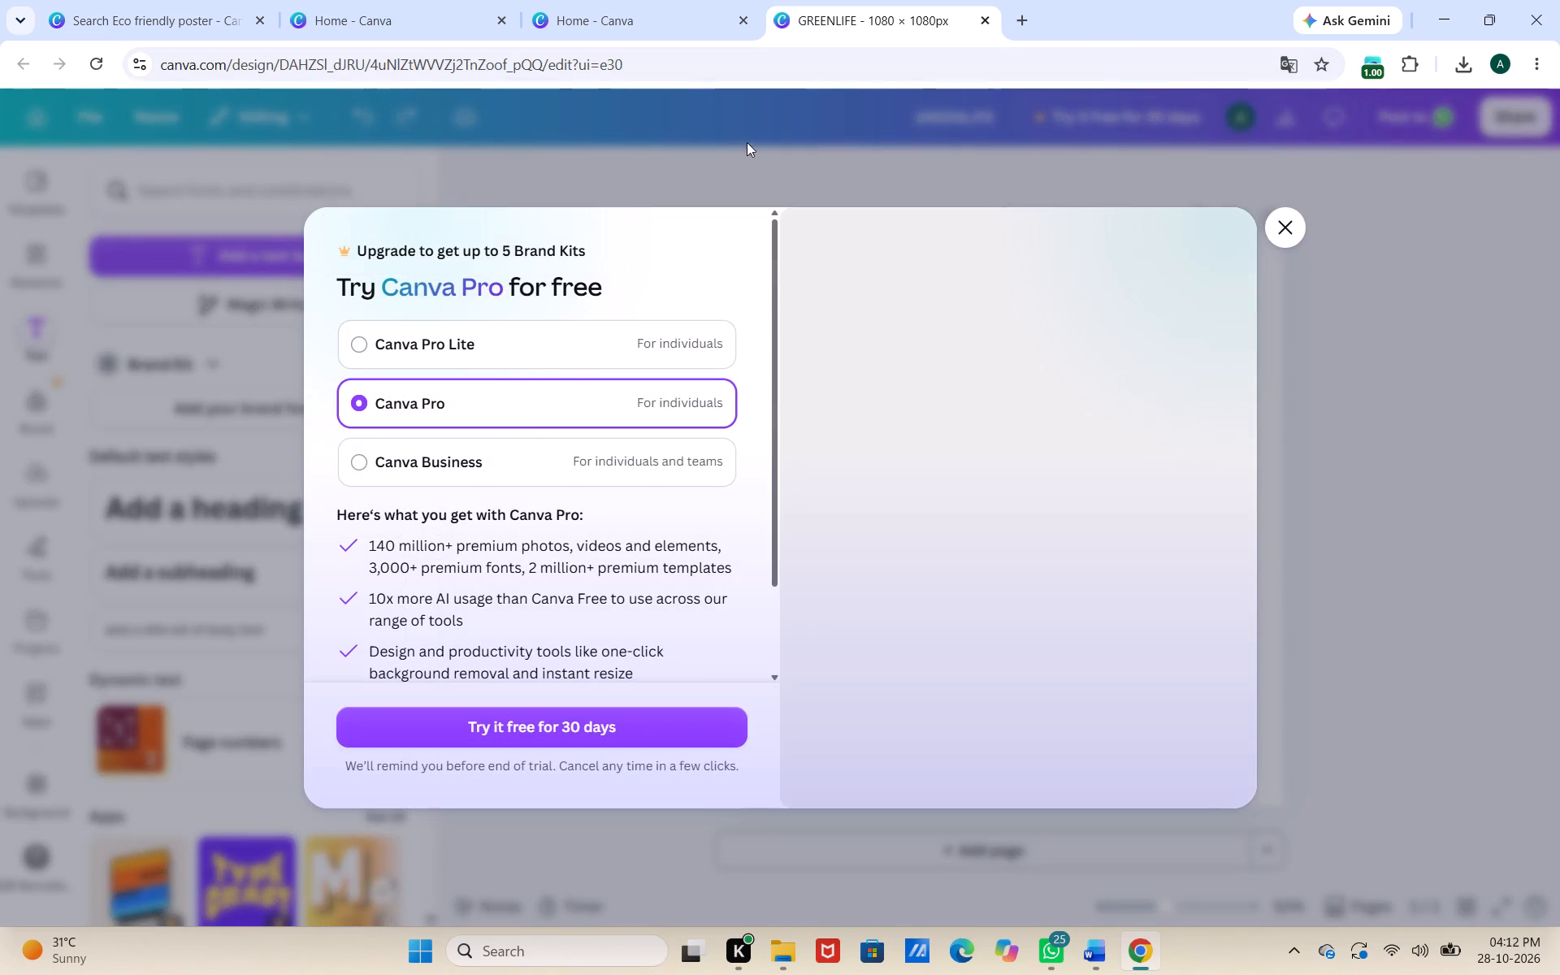
{"action": "left_click", "coordinate": [1276, 219]}
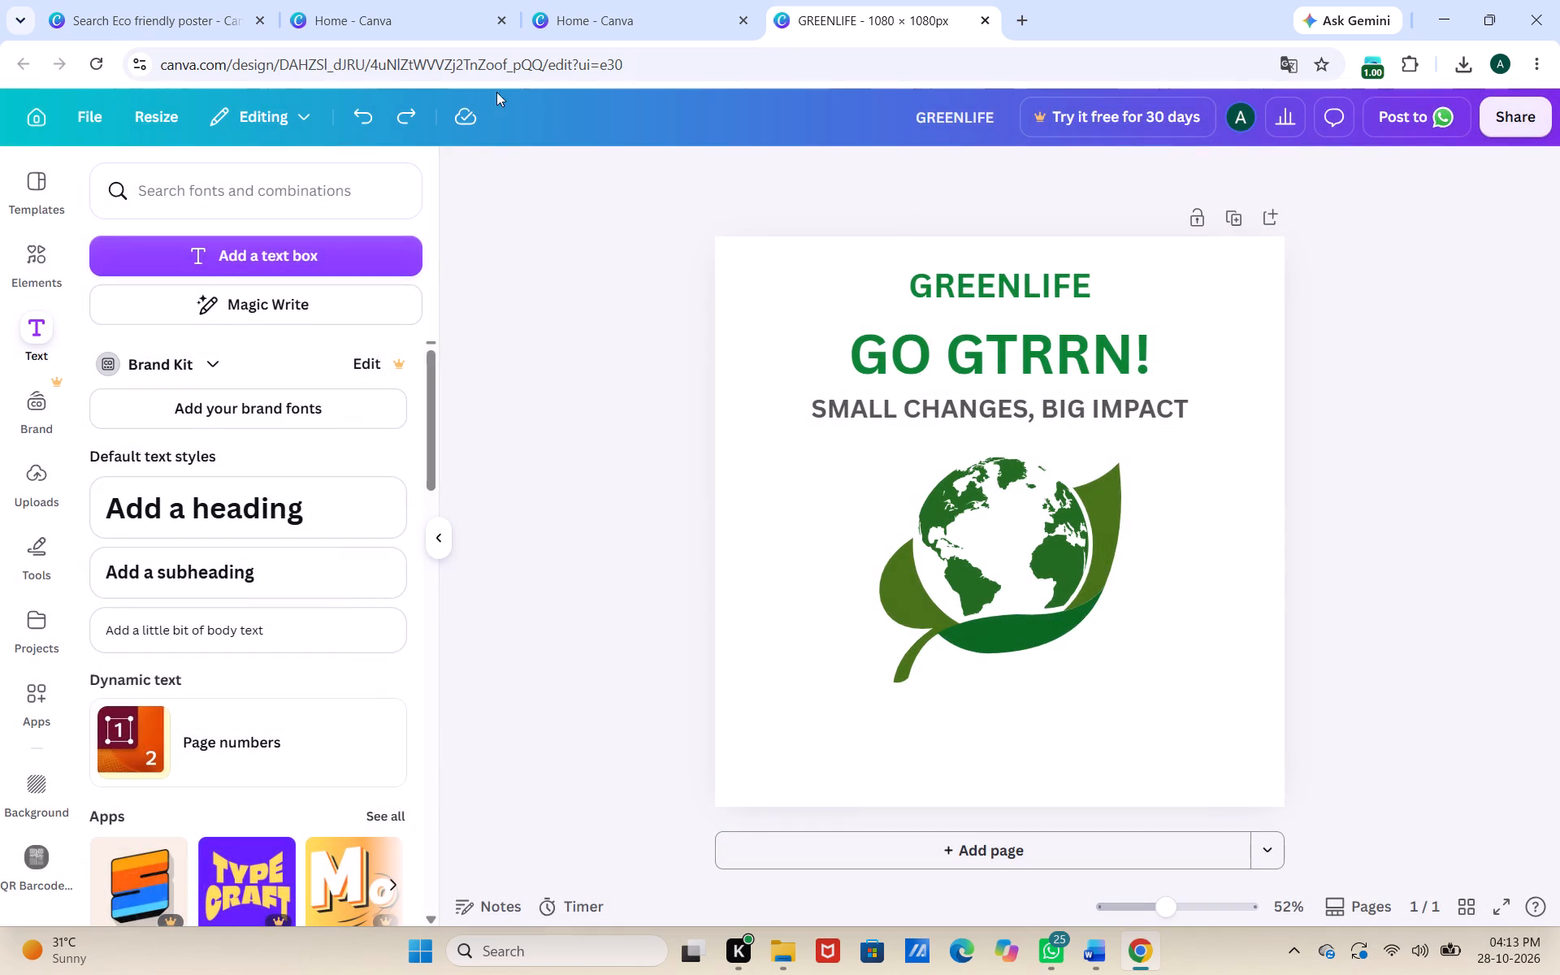
{"action": "left_click", "coordinate": [410, 122]}
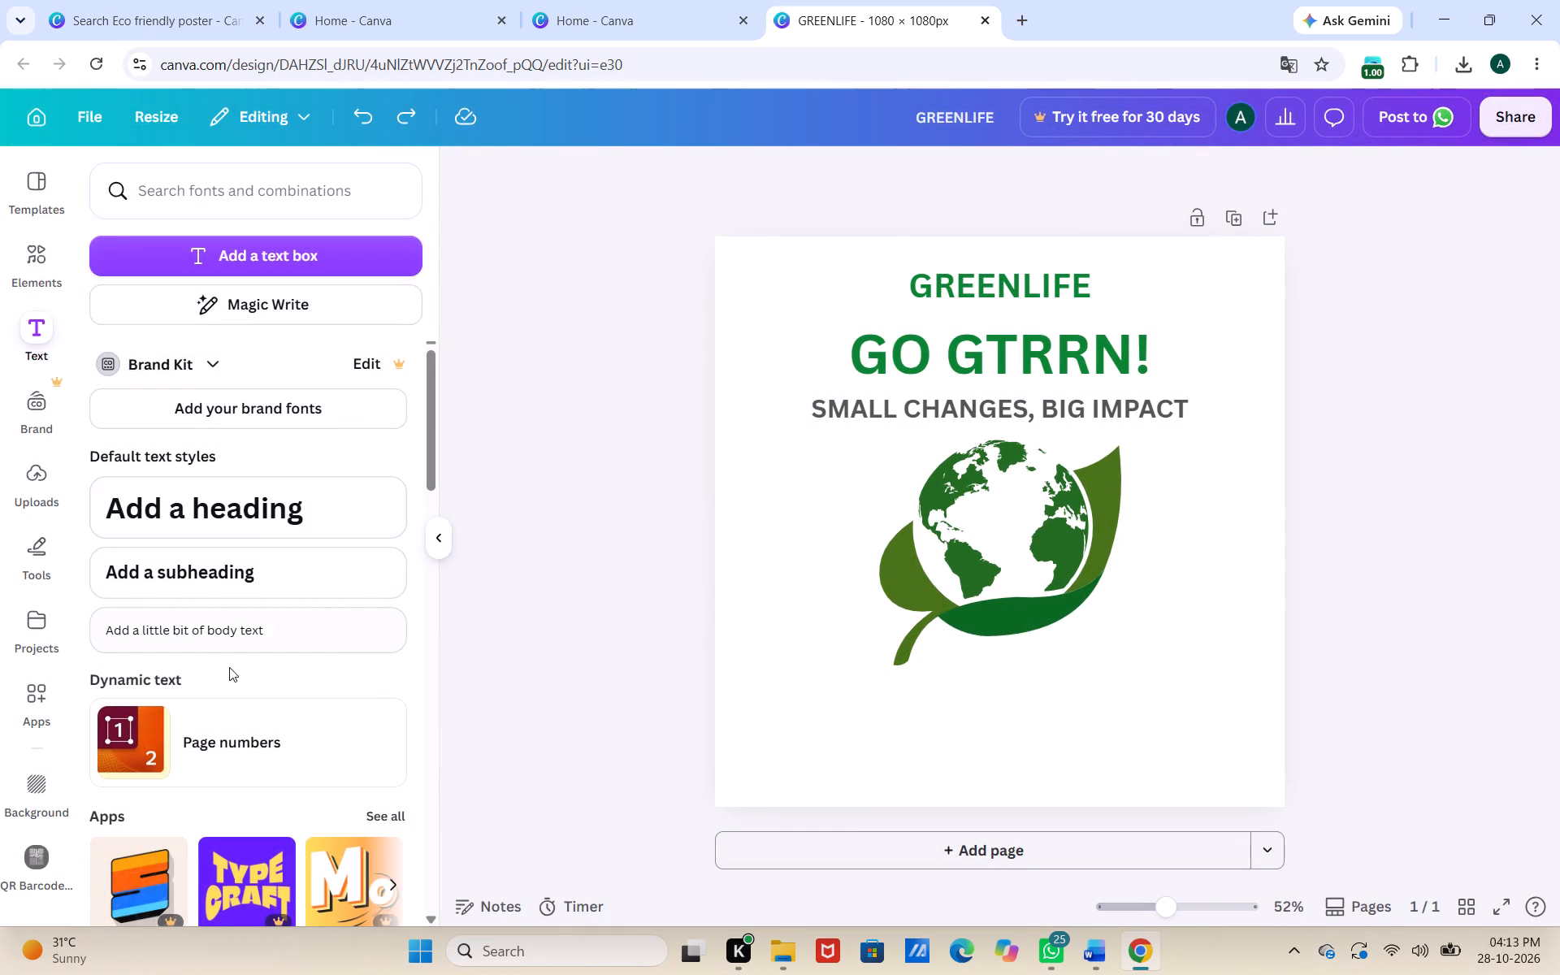
Add a body text box below the globe with the copied lines from "Choose Sustainable Living" through "JOIN THE GREEN MOVEMENT!".
{"action": "left_click", "coordinate": [266, 633]}
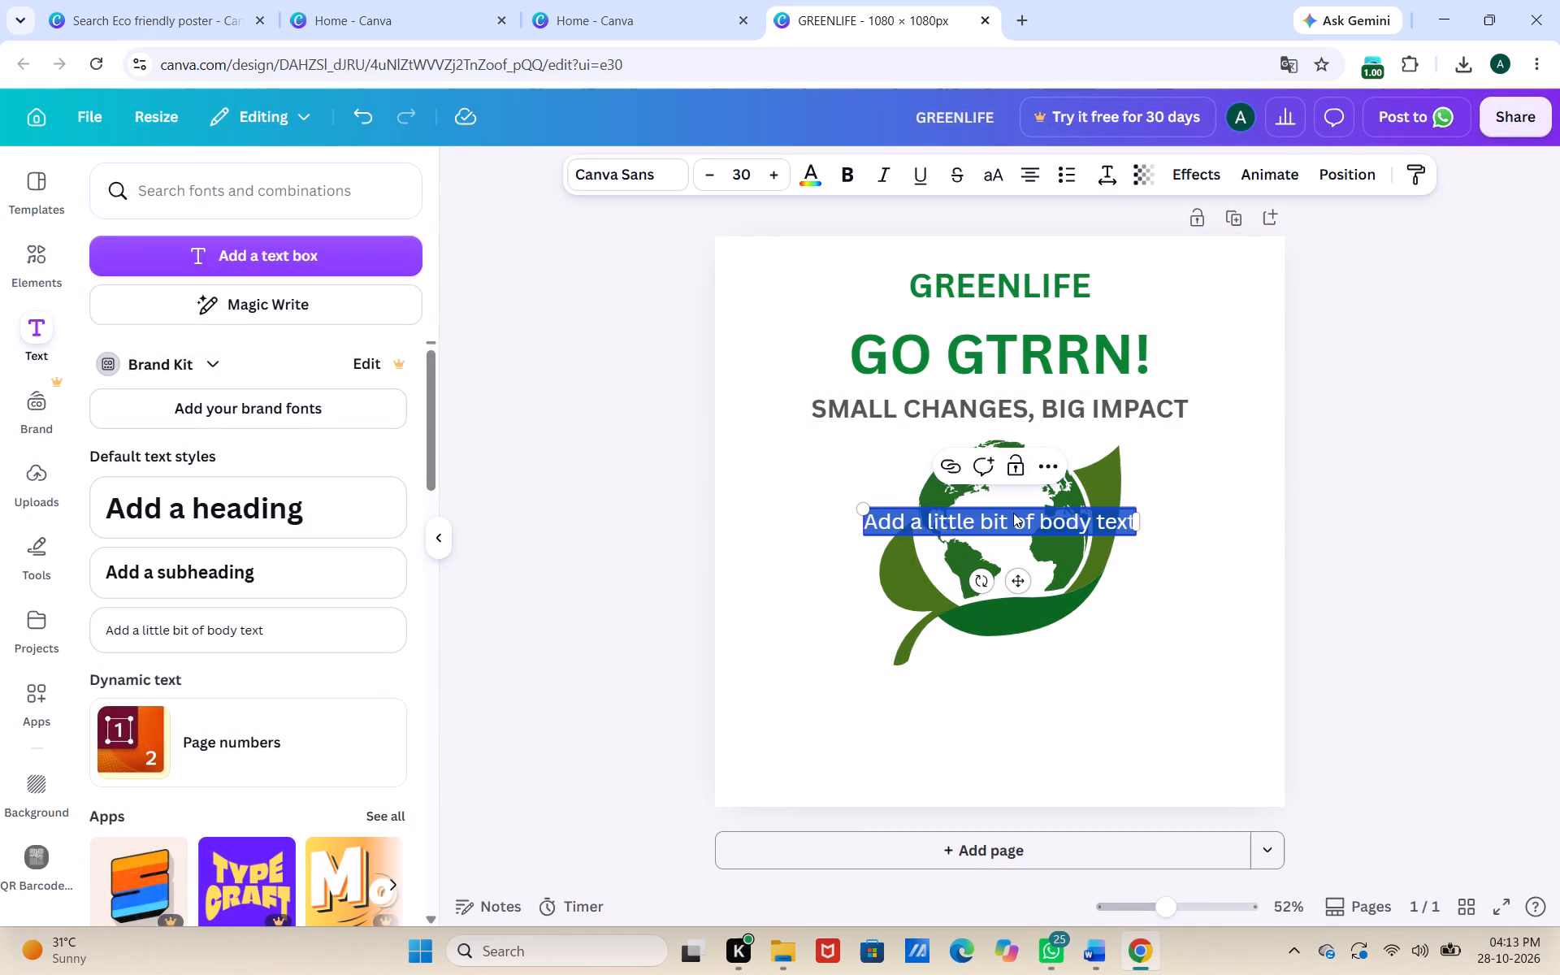
{"action": "key", "text": "ctrl+v"}
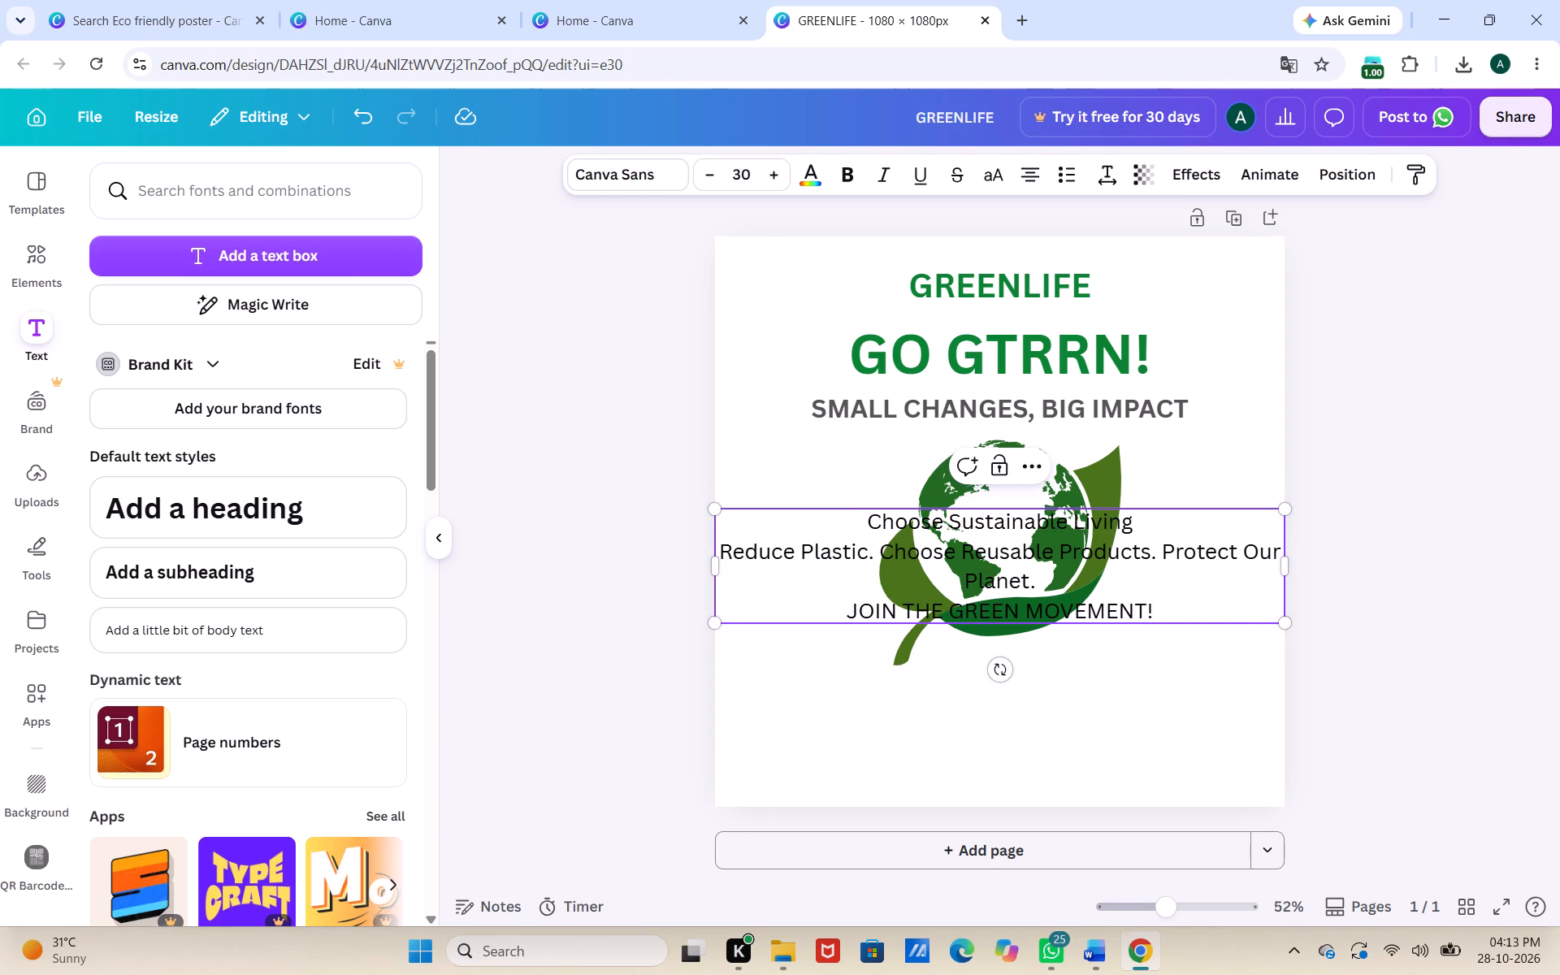
{"action": "left_click_drag", "start_coordinate": [1229, 626], "coordinate": [1241, 789]}
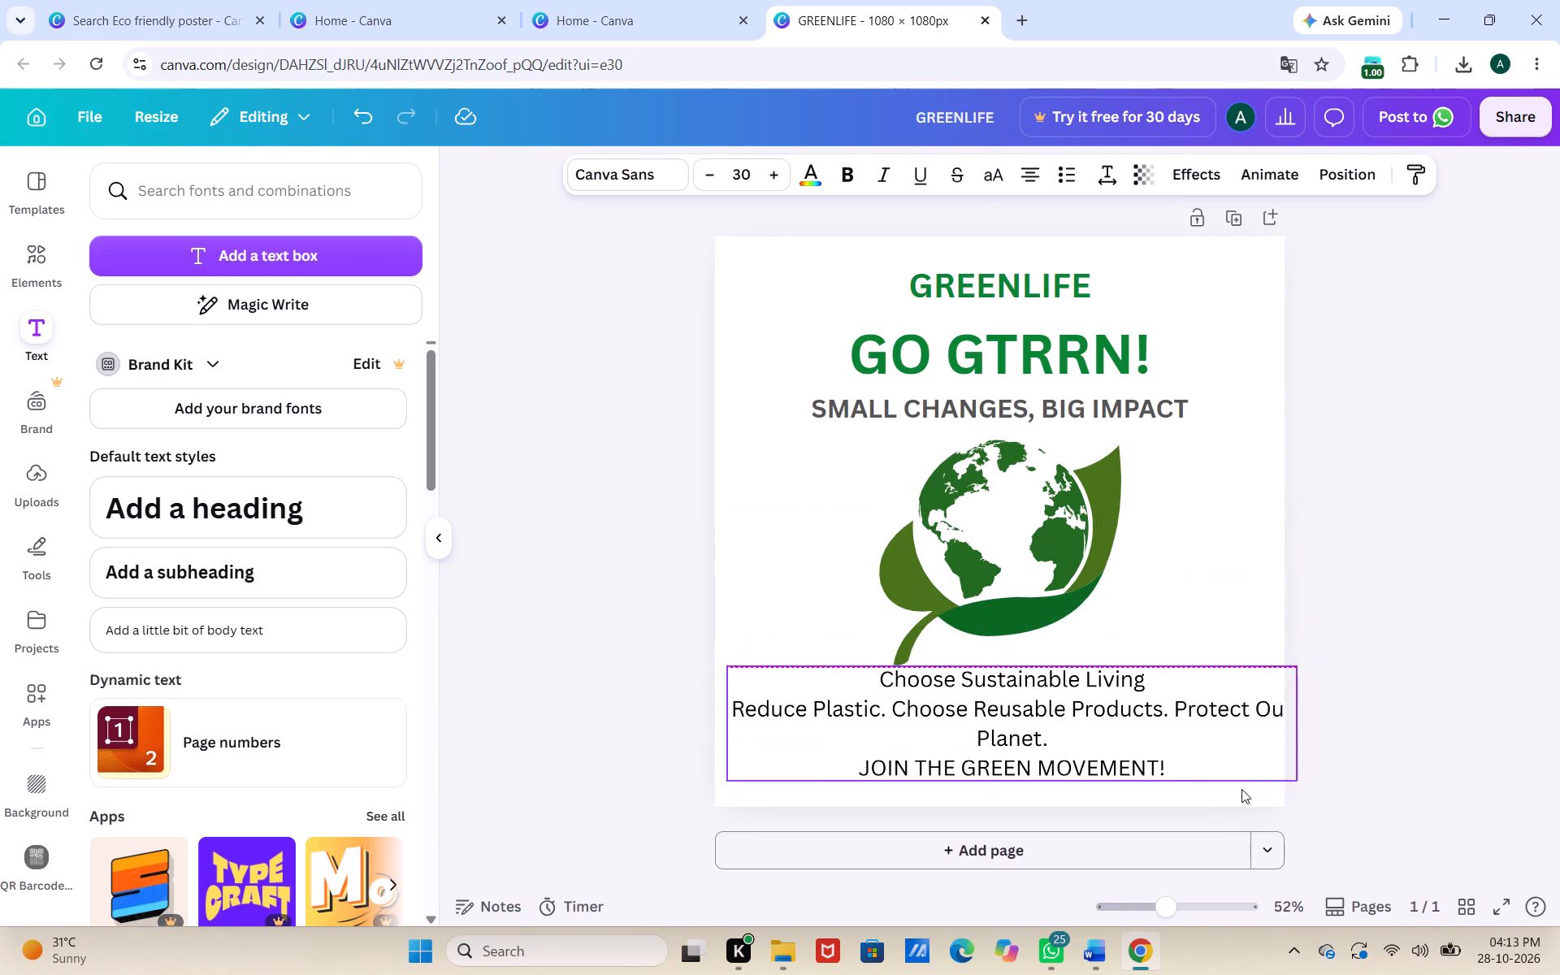
{"action": "left_click_drag", "start_coordinate": [1241, 789], "coordinate": [1241, 795]}
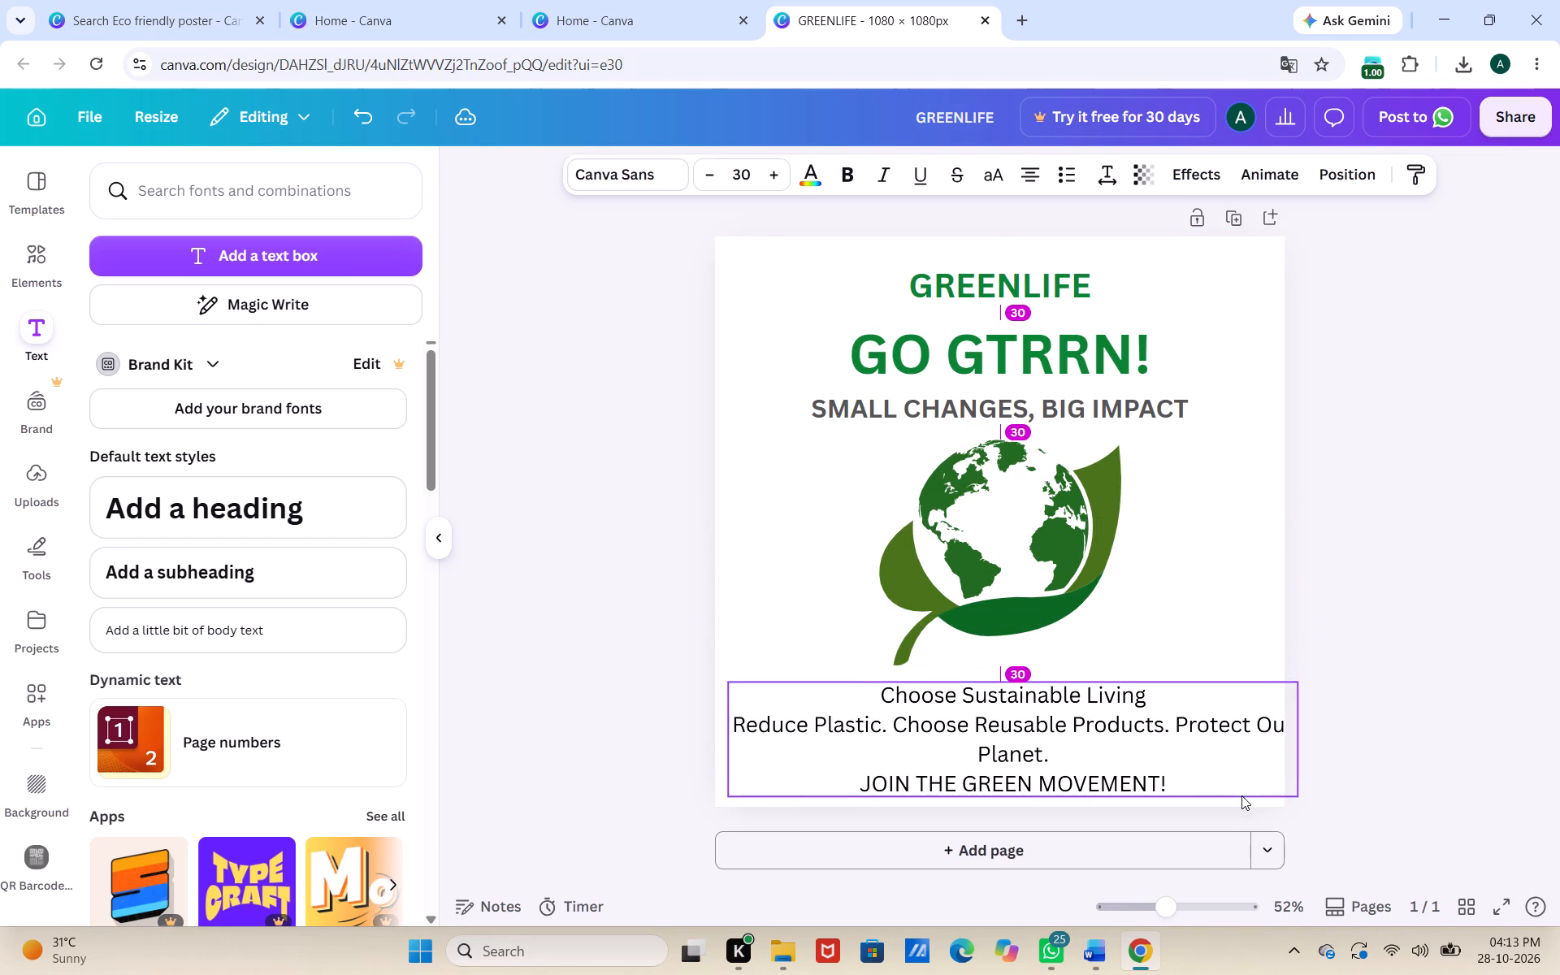
{"action": "left_click_drag", "start_coordinate": [1241, 795], "coordinate": [1243, 792]}
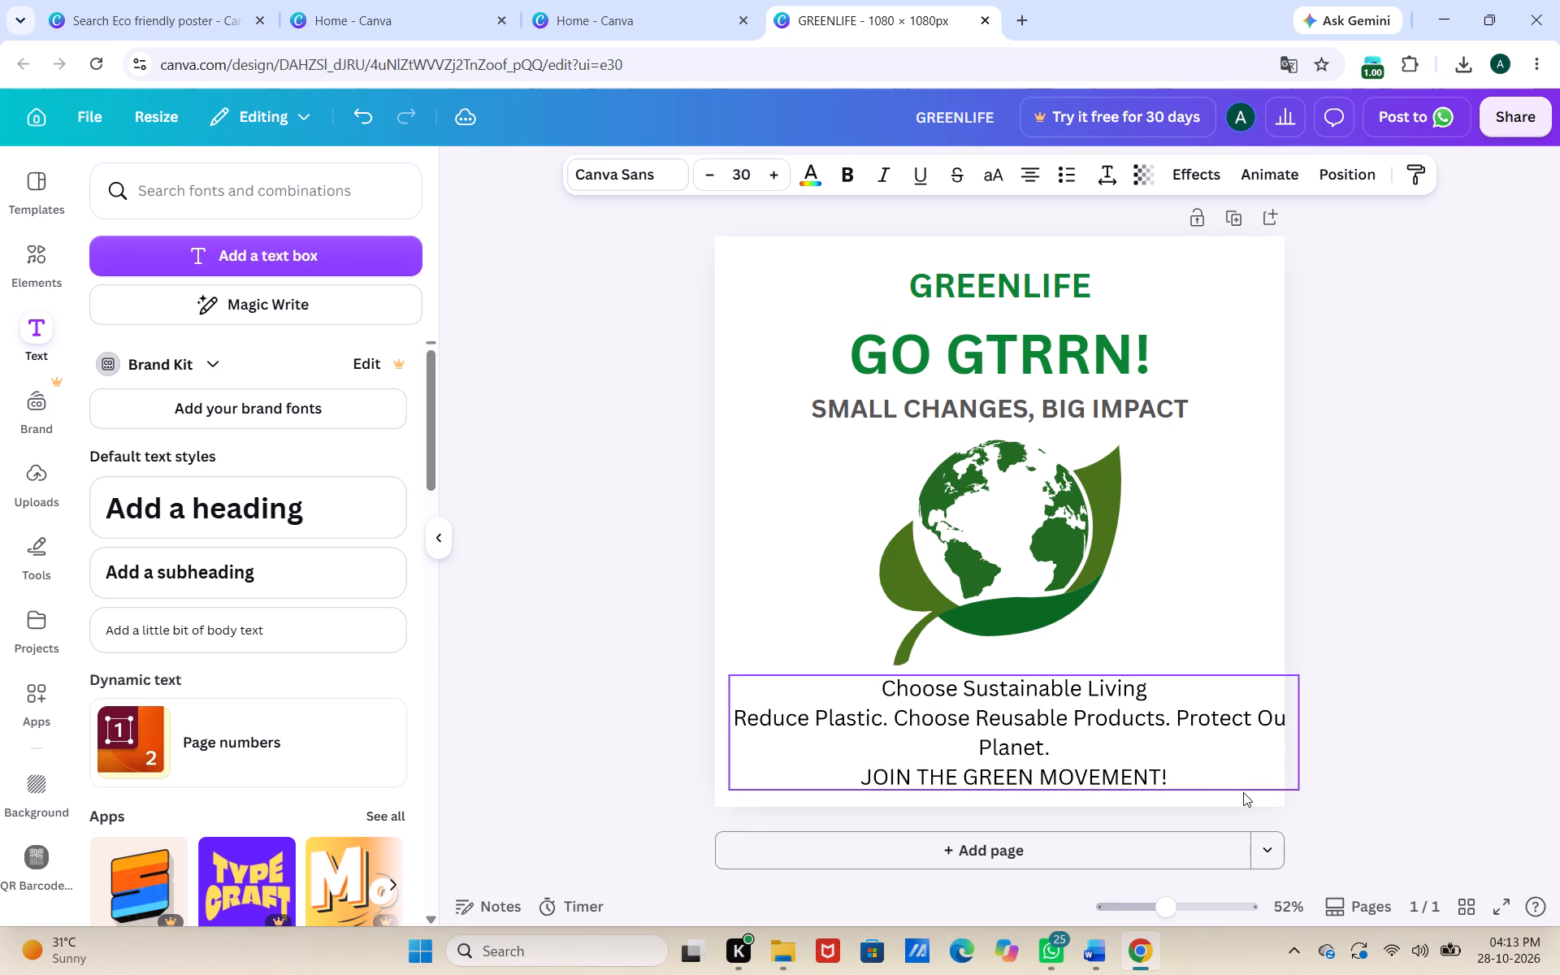
Set the font size of the body text from "Choose Sustainable Living" through "Protect Our Planet." to 27.
{"action": "left_click", "coordinate": [885, 685]}
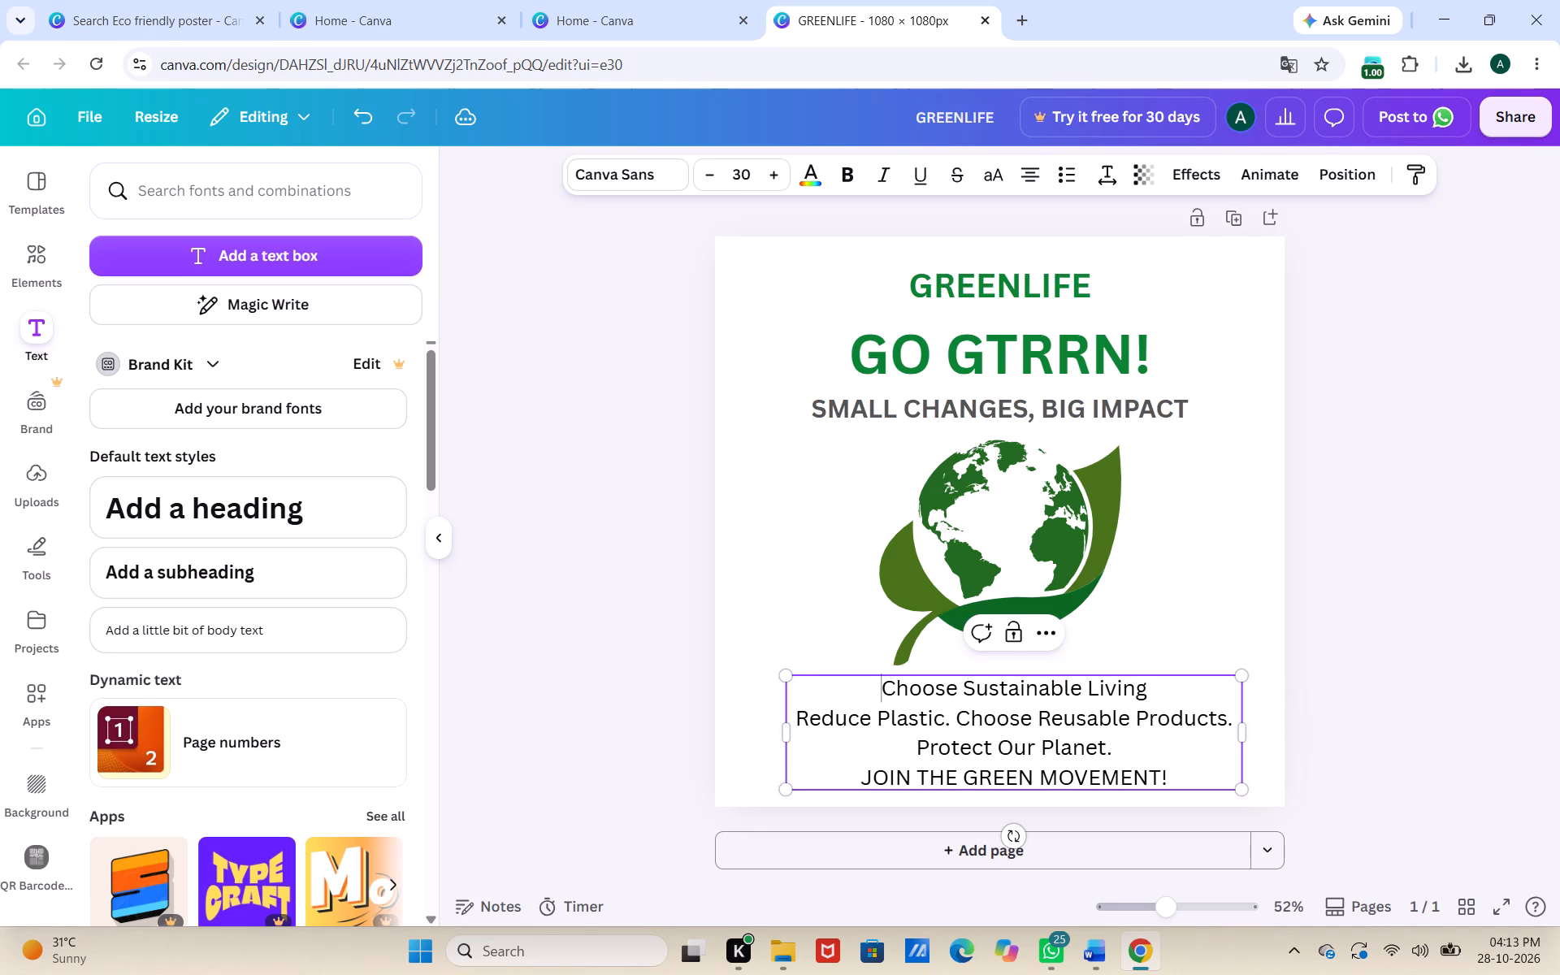
{"action": "left_click_drag", "start_coordinate": [885, 685], "coordinate": [1172, 752]}
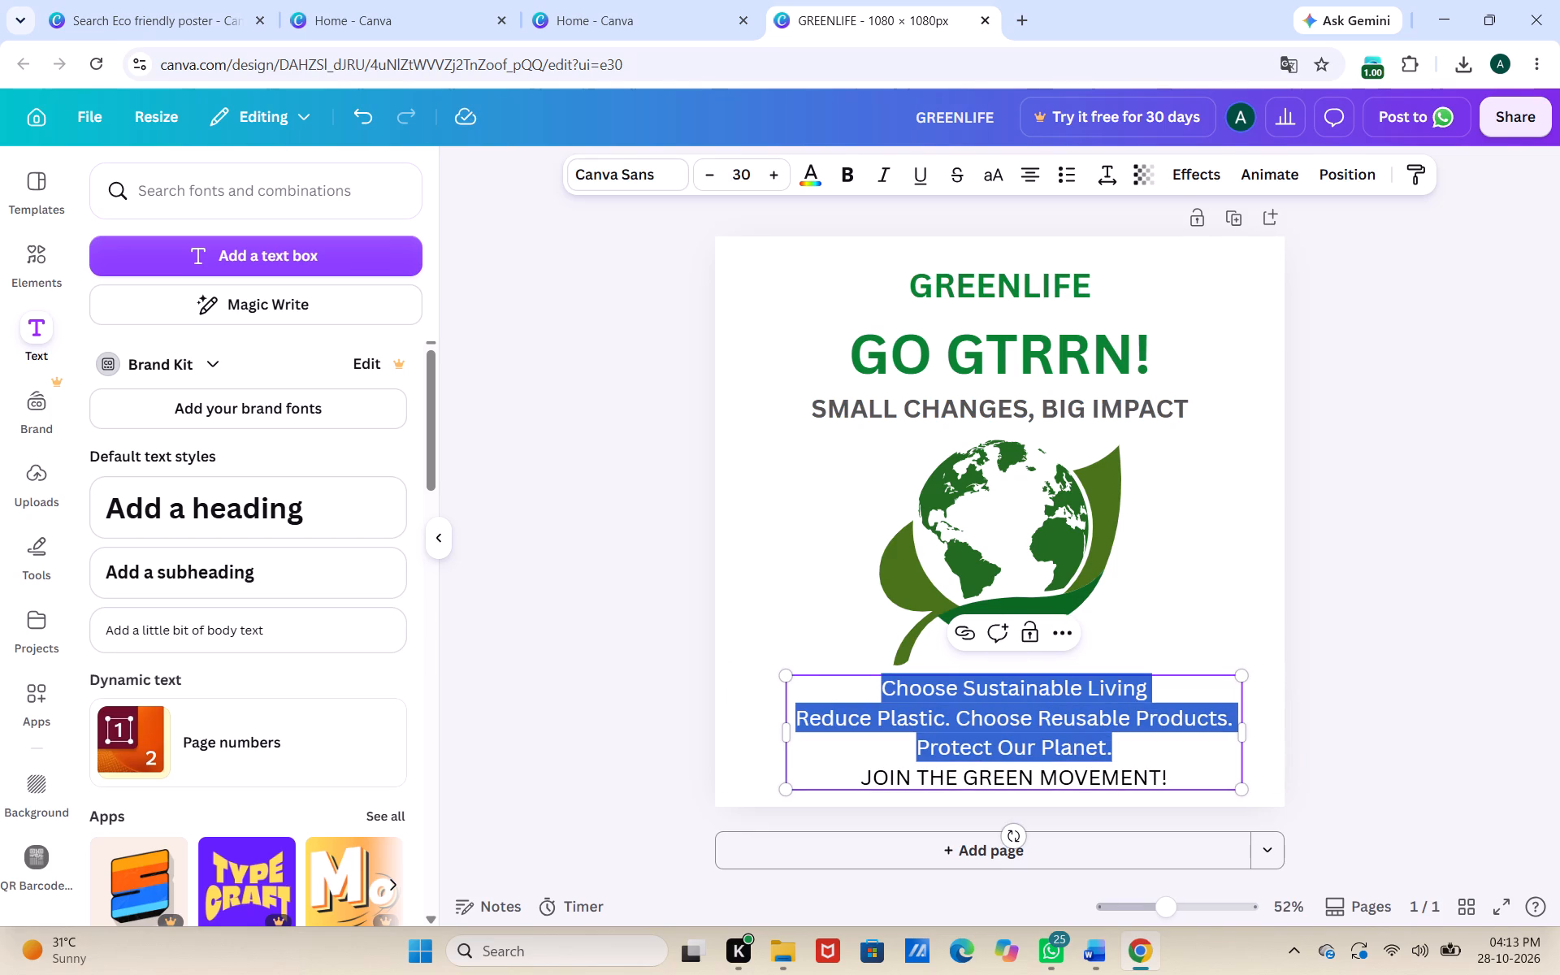
{"action": "left_click", "coordinate": [713, 179]}
{"action": "left_click", "coordinate": [713, 179]}
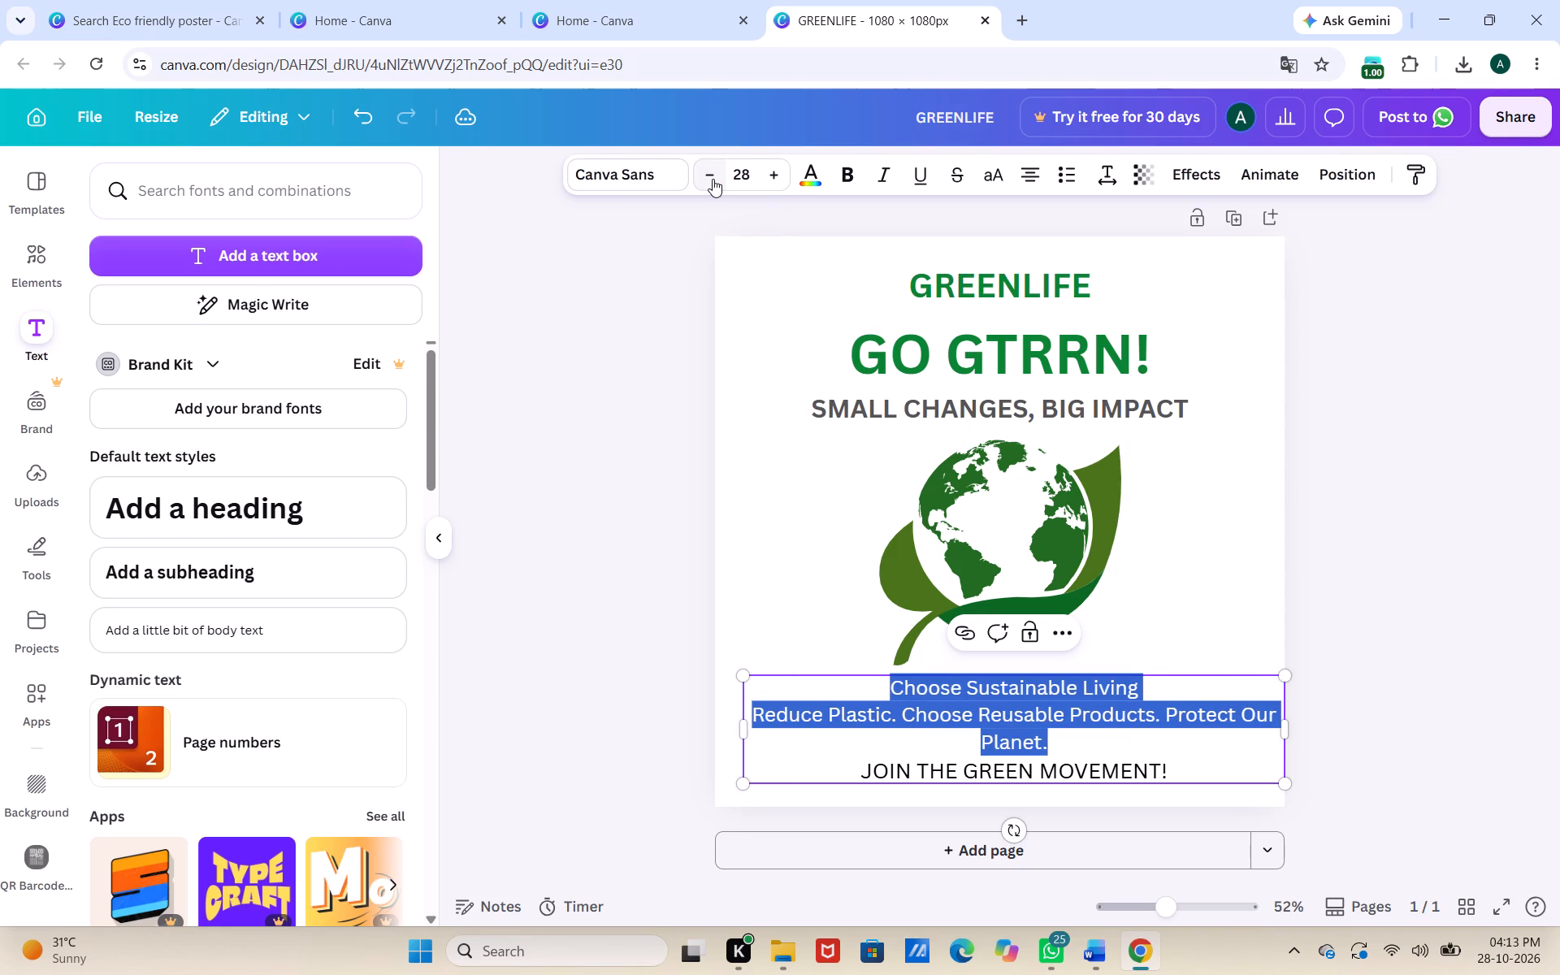
{"action": "left_click", "coordinate": [713, 179]}
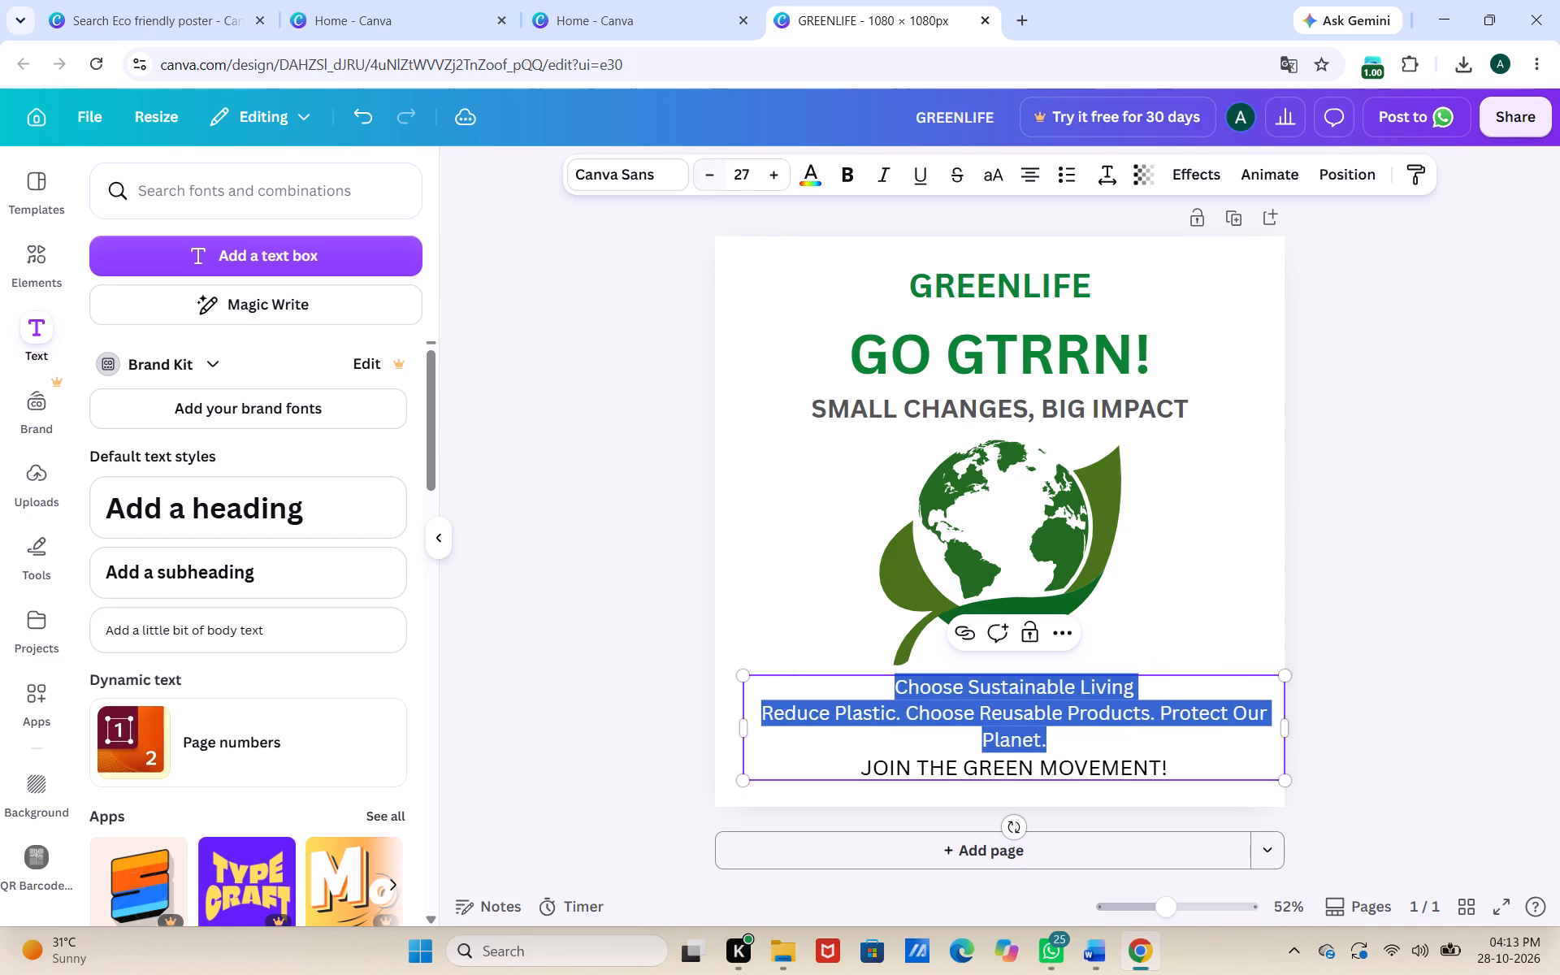
{"action": "left_click", "coordinate": [584, 719]}
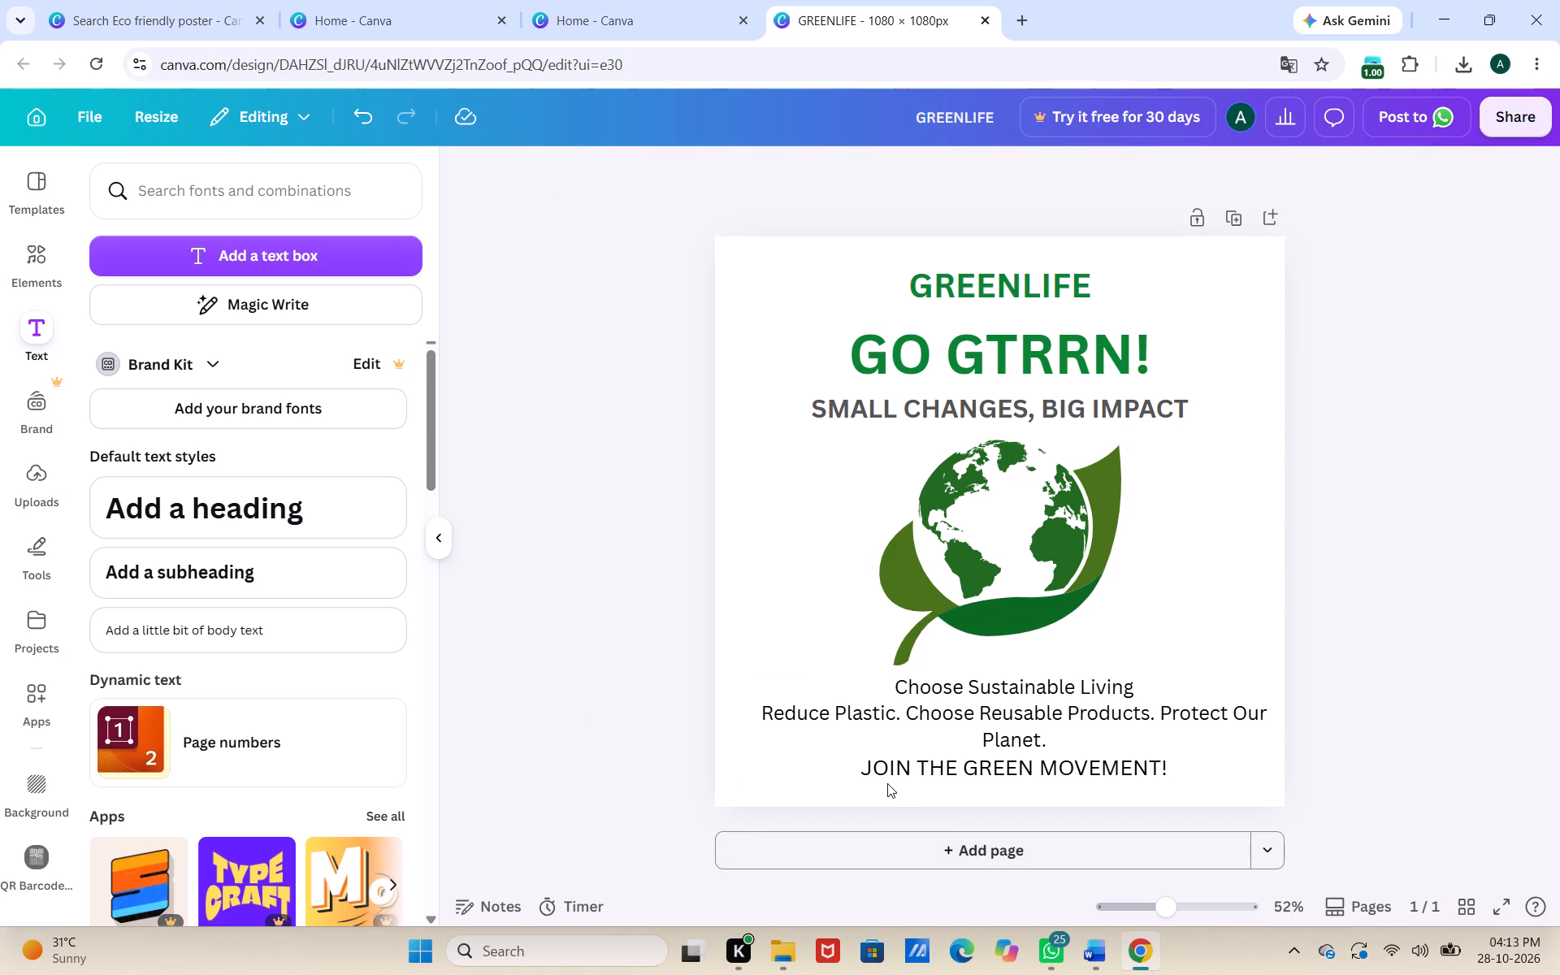
Insert a line break in the body text so that "Protect Our Planet." starts its own line.
{"action": "left_click", "coordinate": [886, 781]}
{"action": "left_click", "coordinate": [861, 765]}
{"action": "left_click_drag", "start_coordinate": [861, 765], "coordinate": [1138, 795]}
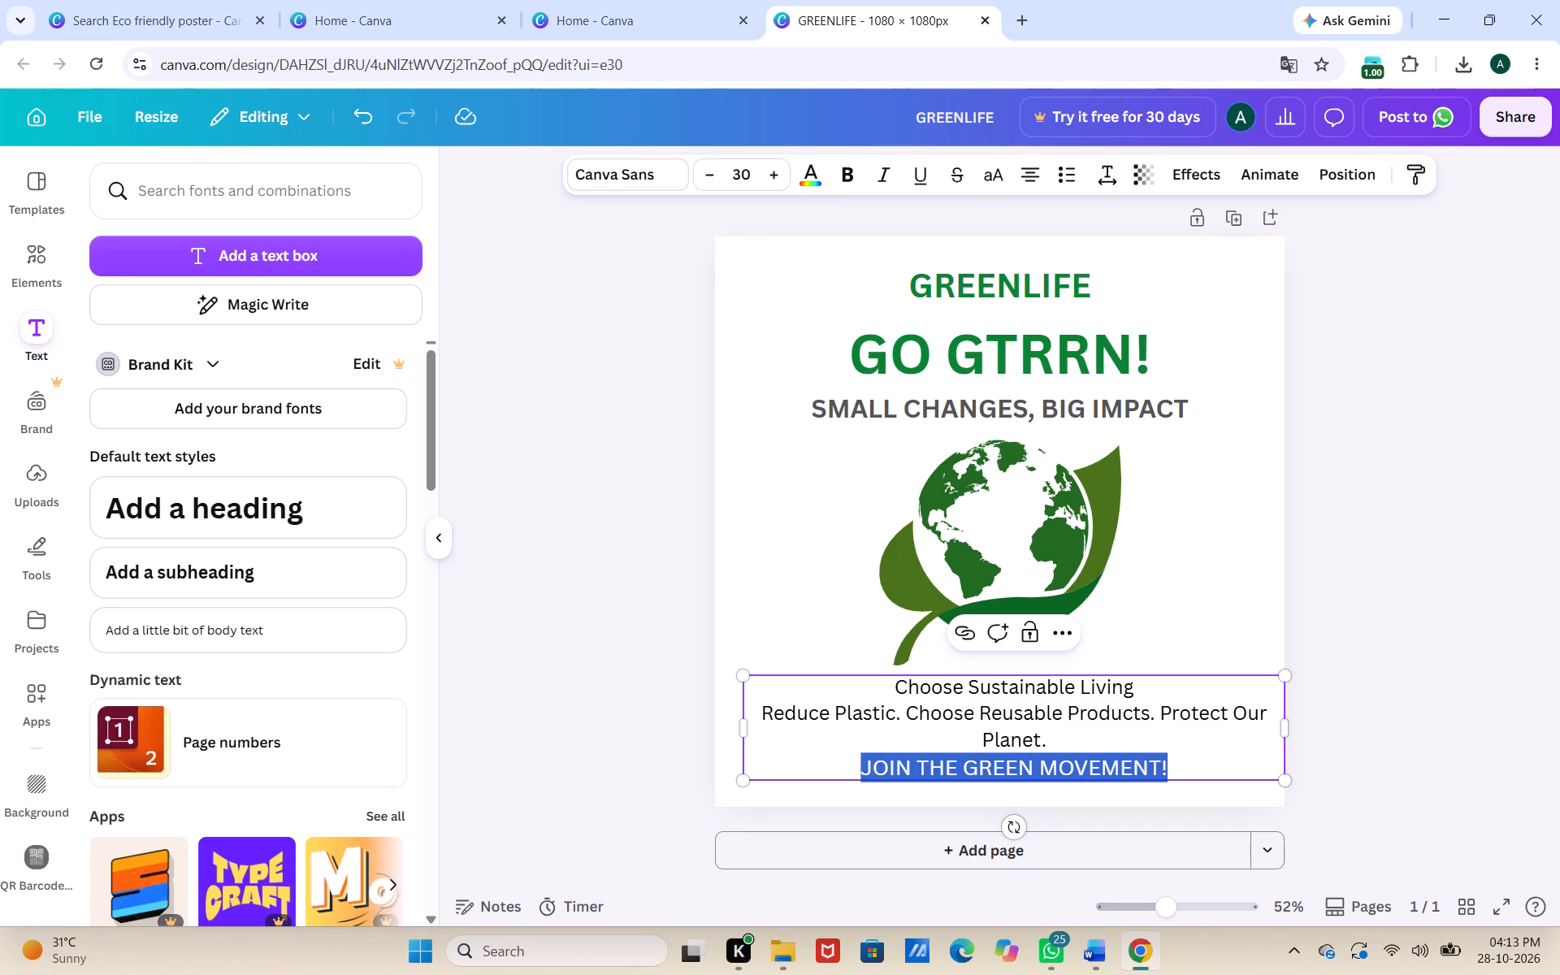
{"action": "left_click", "coordinate": [1160, 717]}
{"action": "key", "text": "Return"}
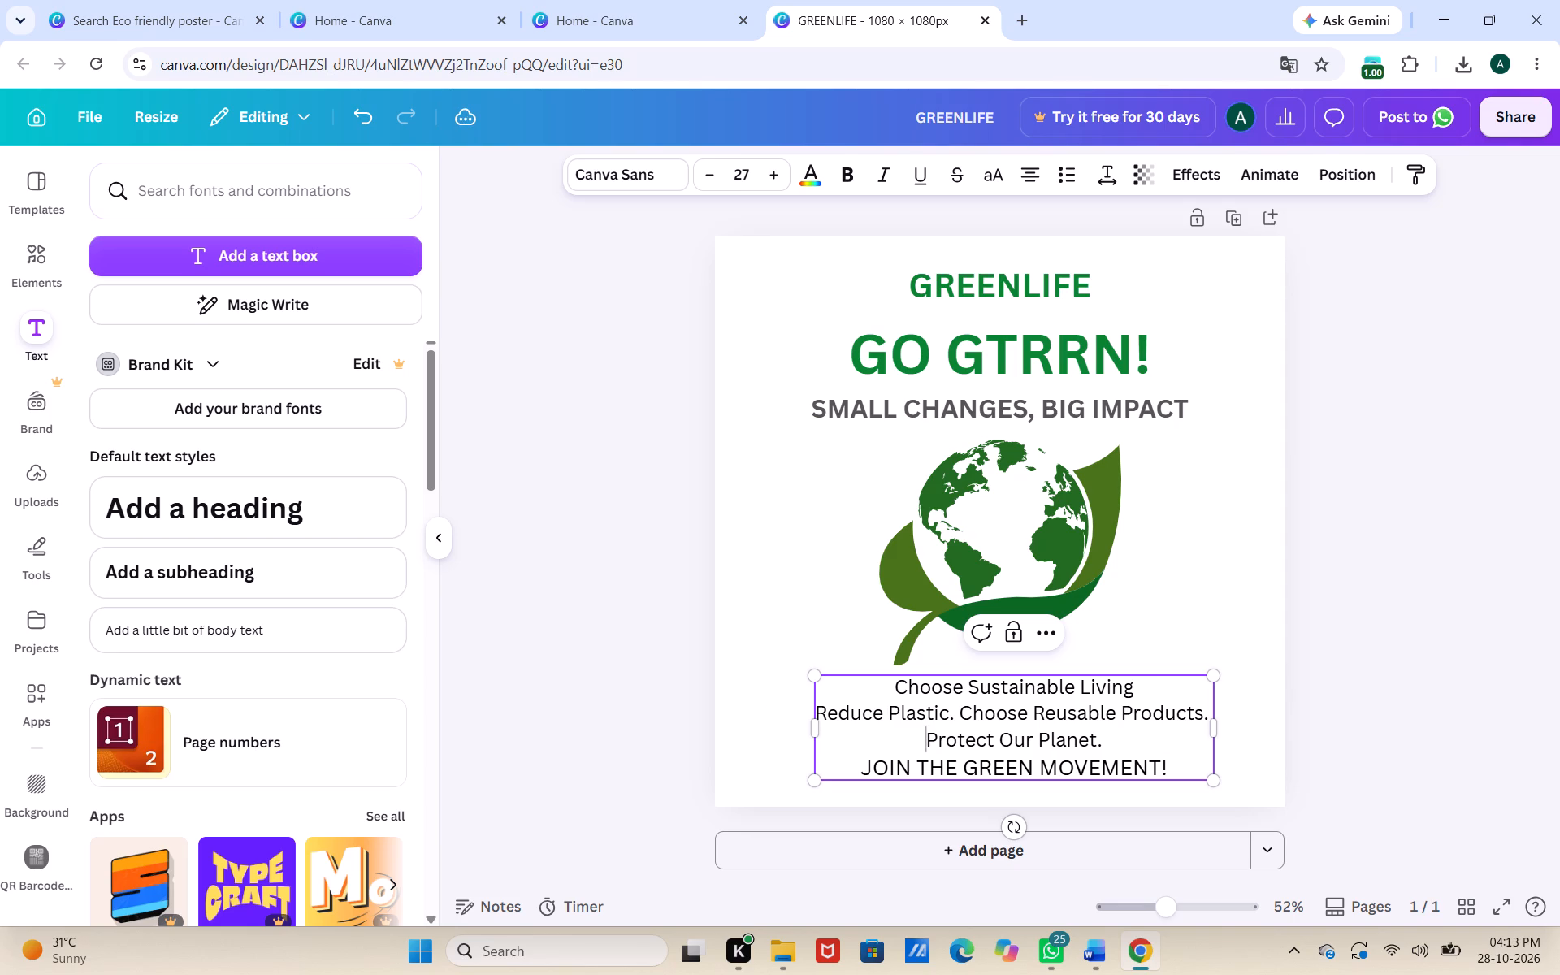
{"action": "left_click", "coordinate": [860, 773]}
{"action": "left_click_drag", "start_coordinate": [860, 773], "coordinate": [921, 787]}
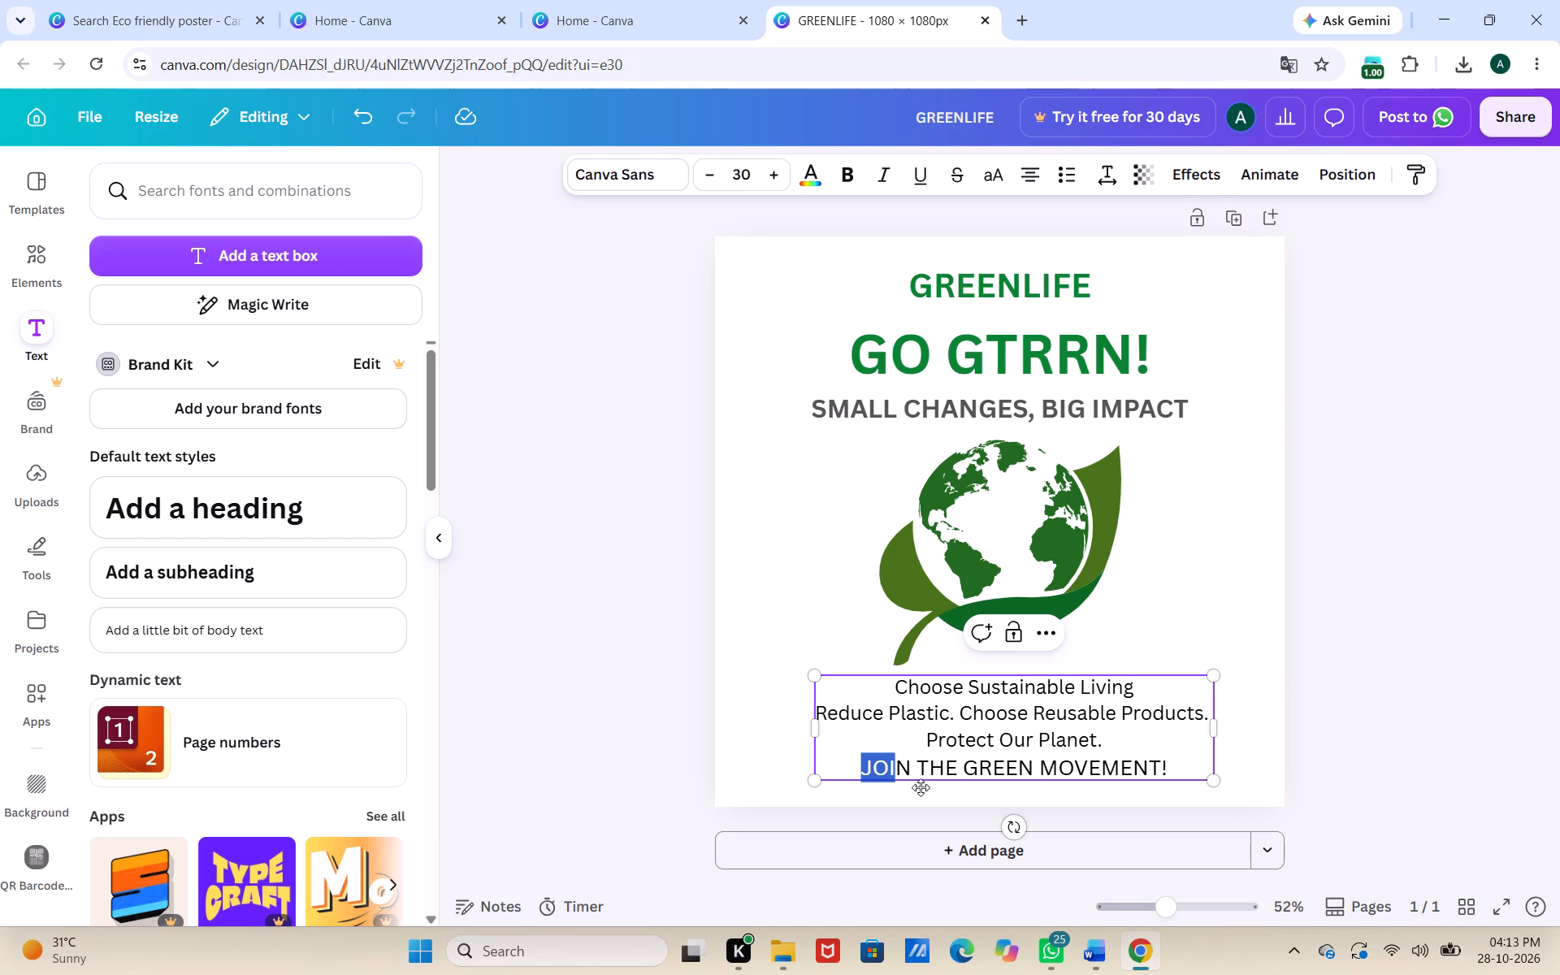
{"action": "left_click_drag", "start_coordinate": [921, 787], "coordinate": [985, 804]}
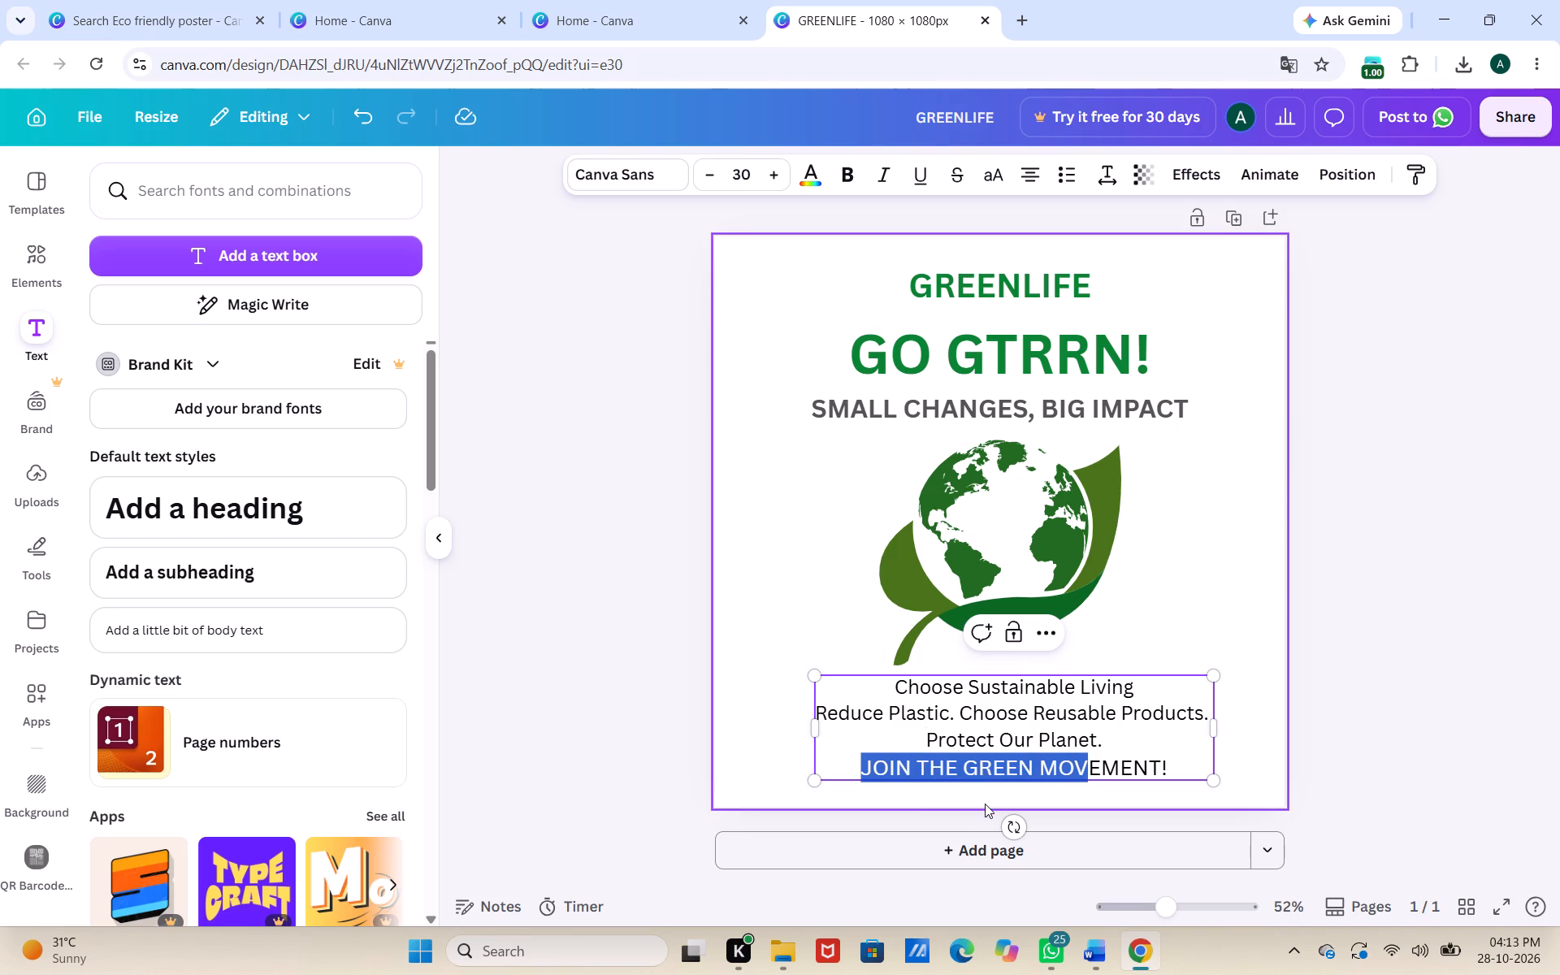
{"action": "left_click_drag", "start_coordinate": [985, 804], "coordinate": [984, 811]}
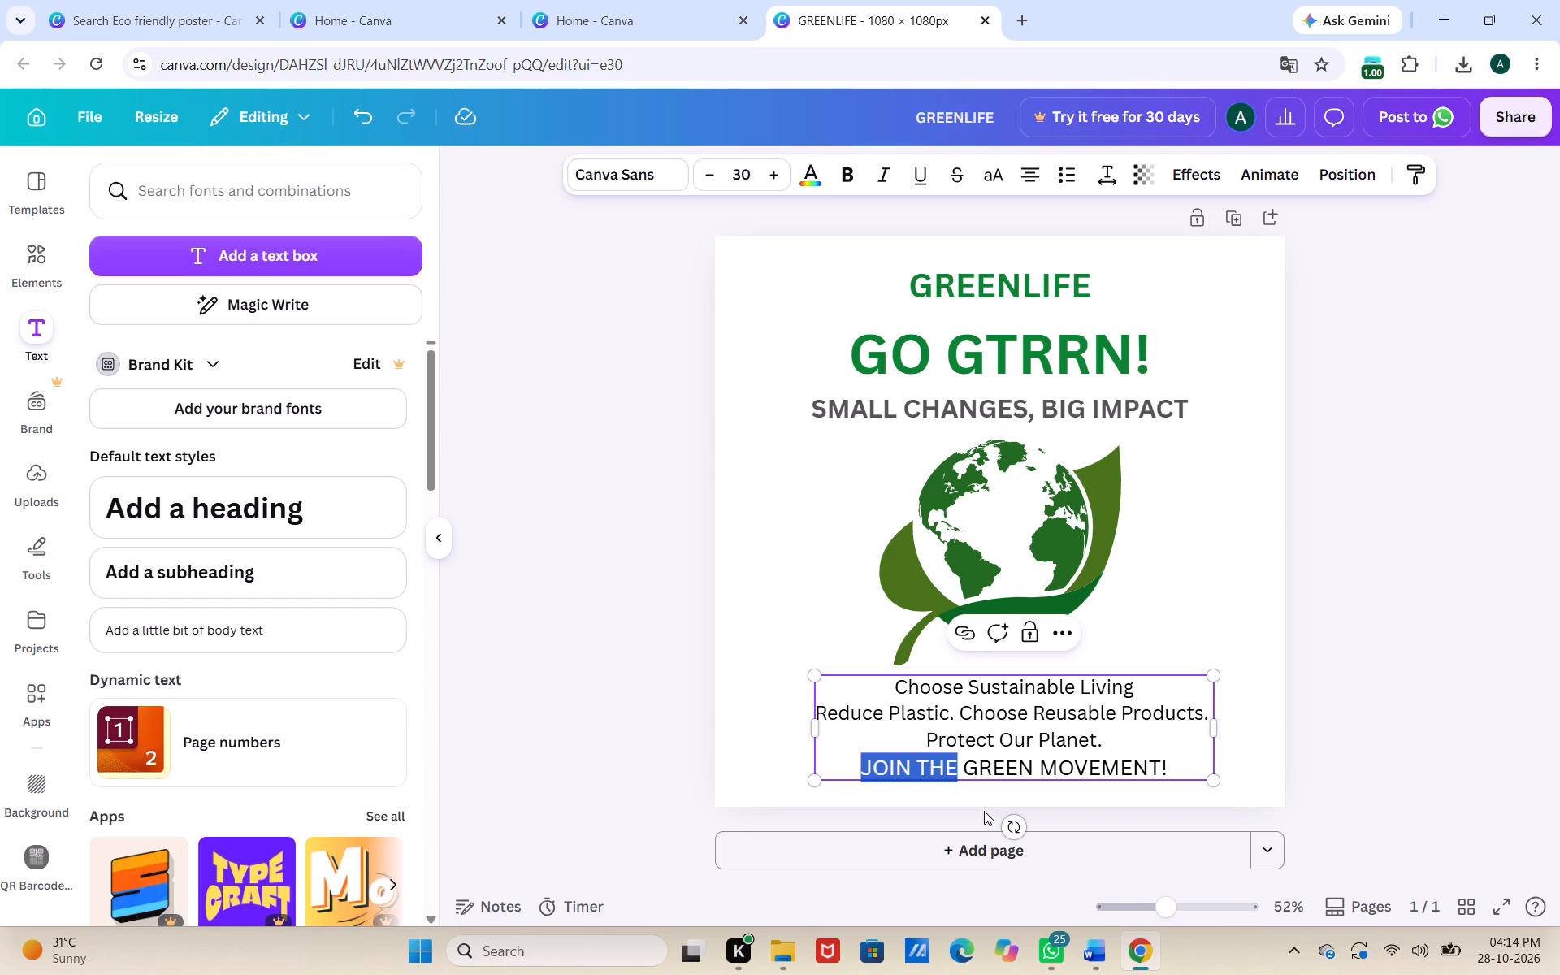
Search the elements for "green rectangle" and add the textured dark green rectangle graphic.
{"action": "left_click", "coordinate": [41, 253]}
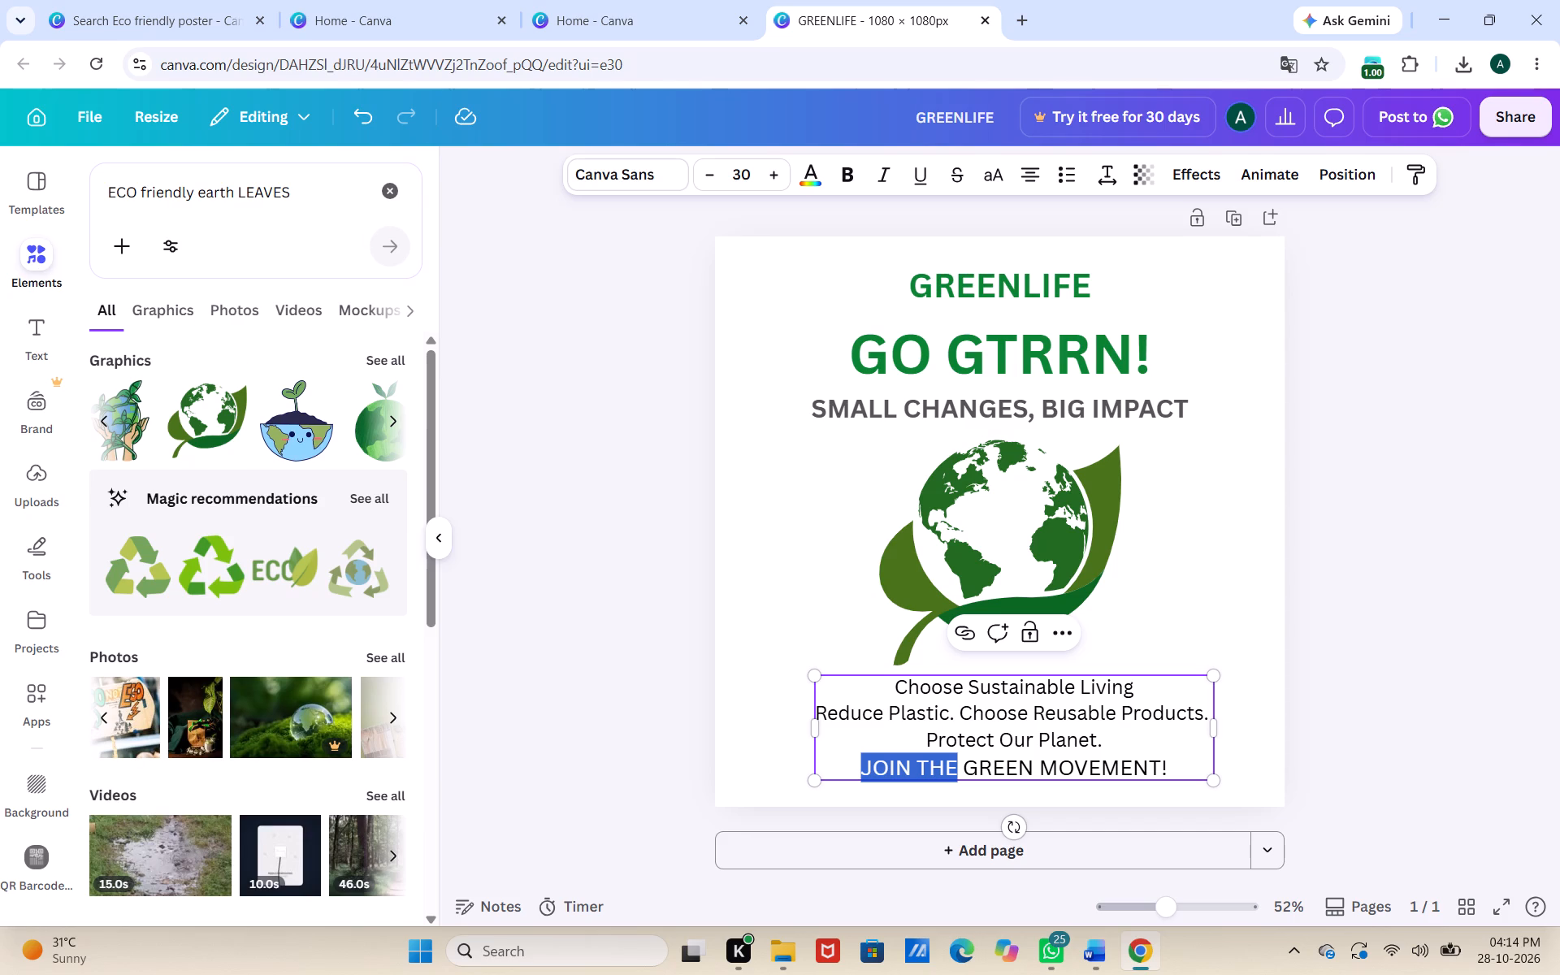
{"action": "left_click", "coordinate": [392, 191]}
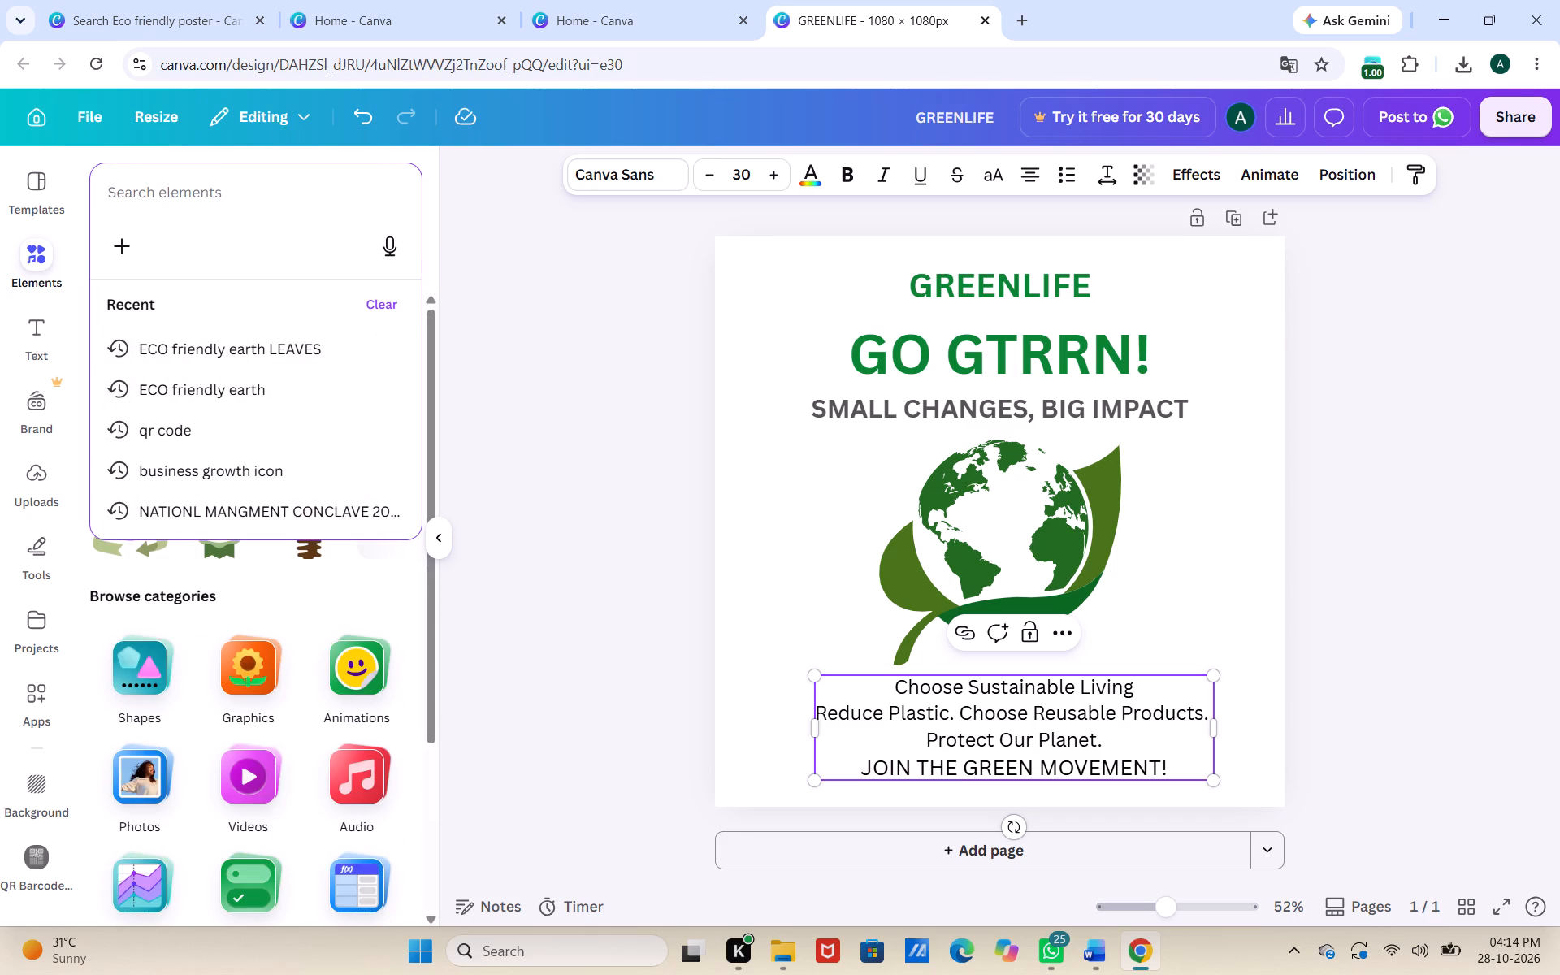
{"action": "type", "text": "GREEN RE"}
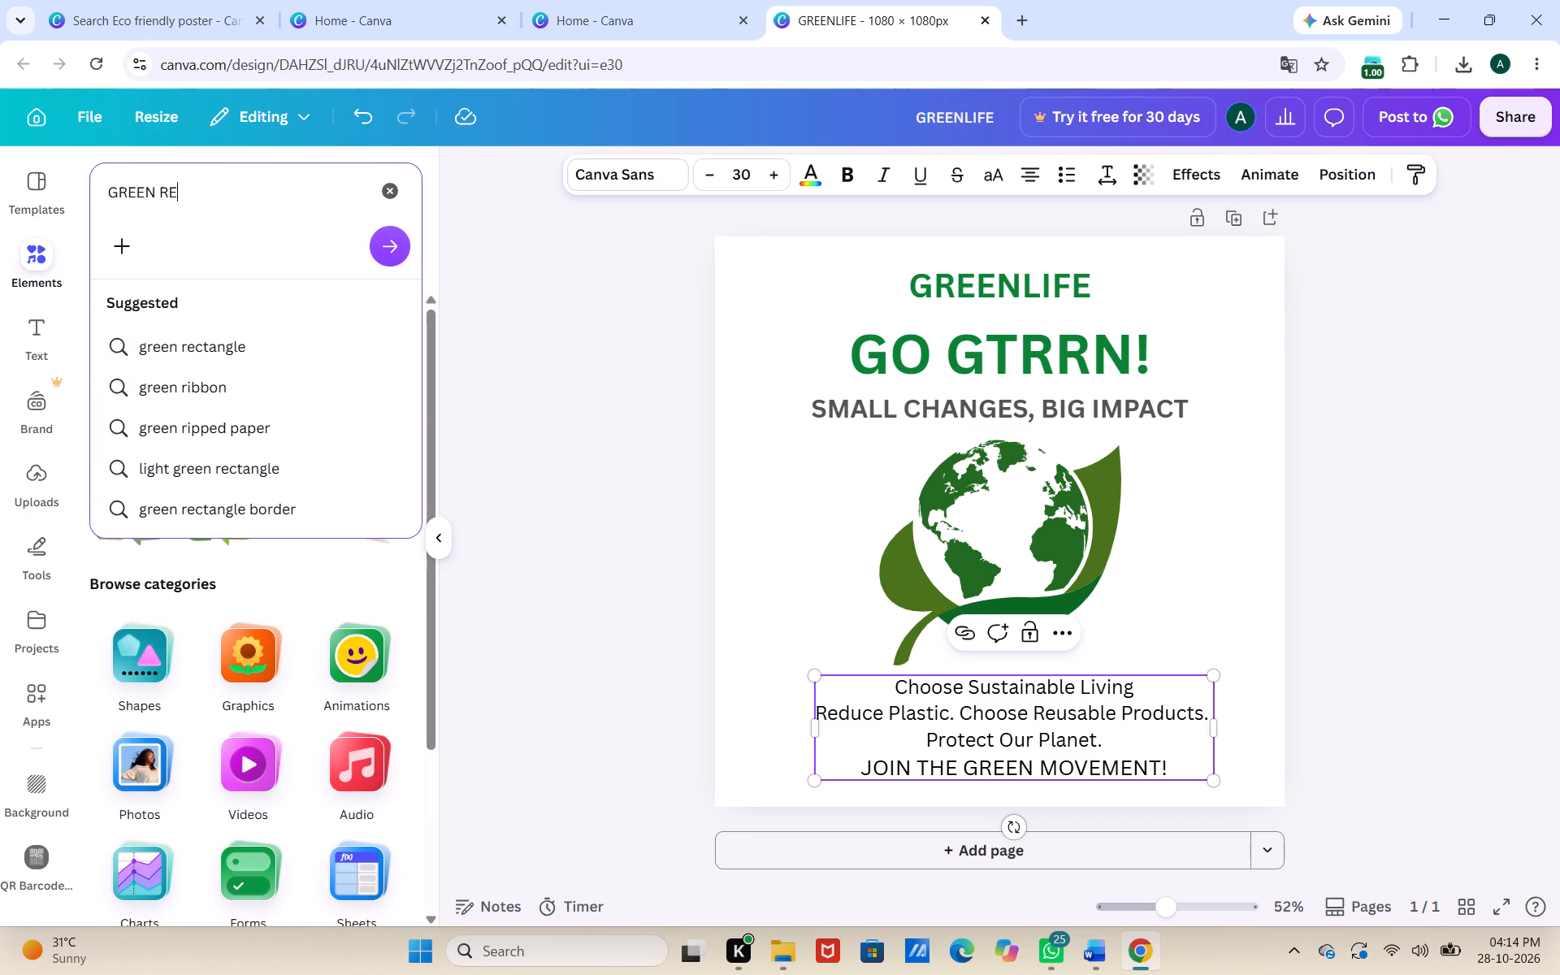
{"action": "left_click", "coordinate": [283, 356]}
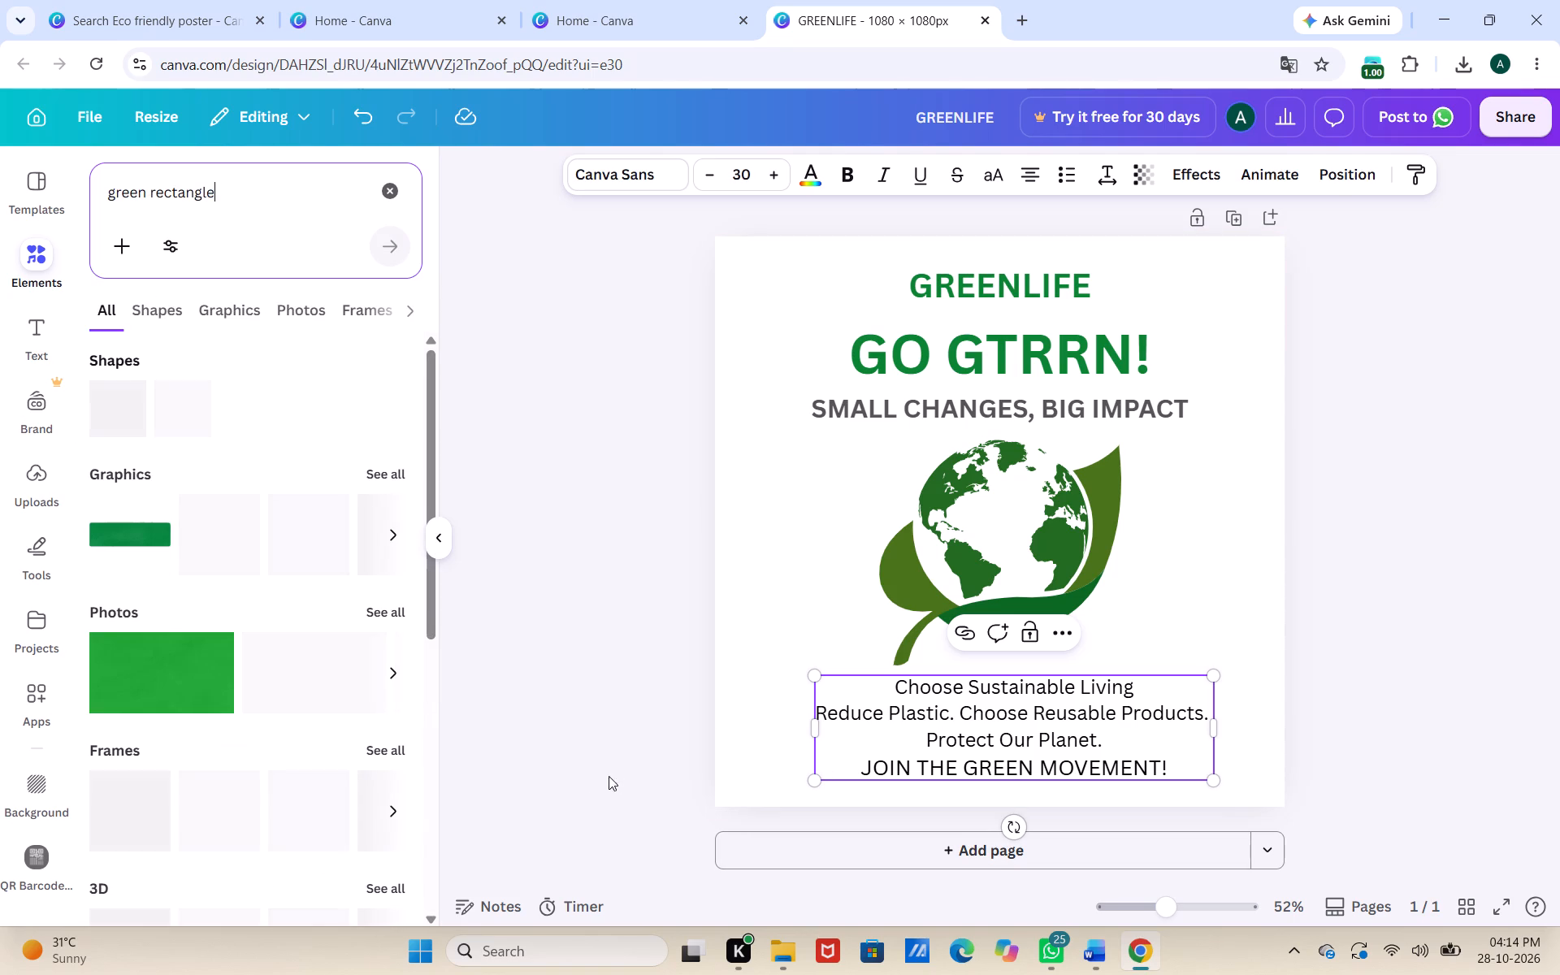
{"action": "left_click", "coordinate": [131, 524]}
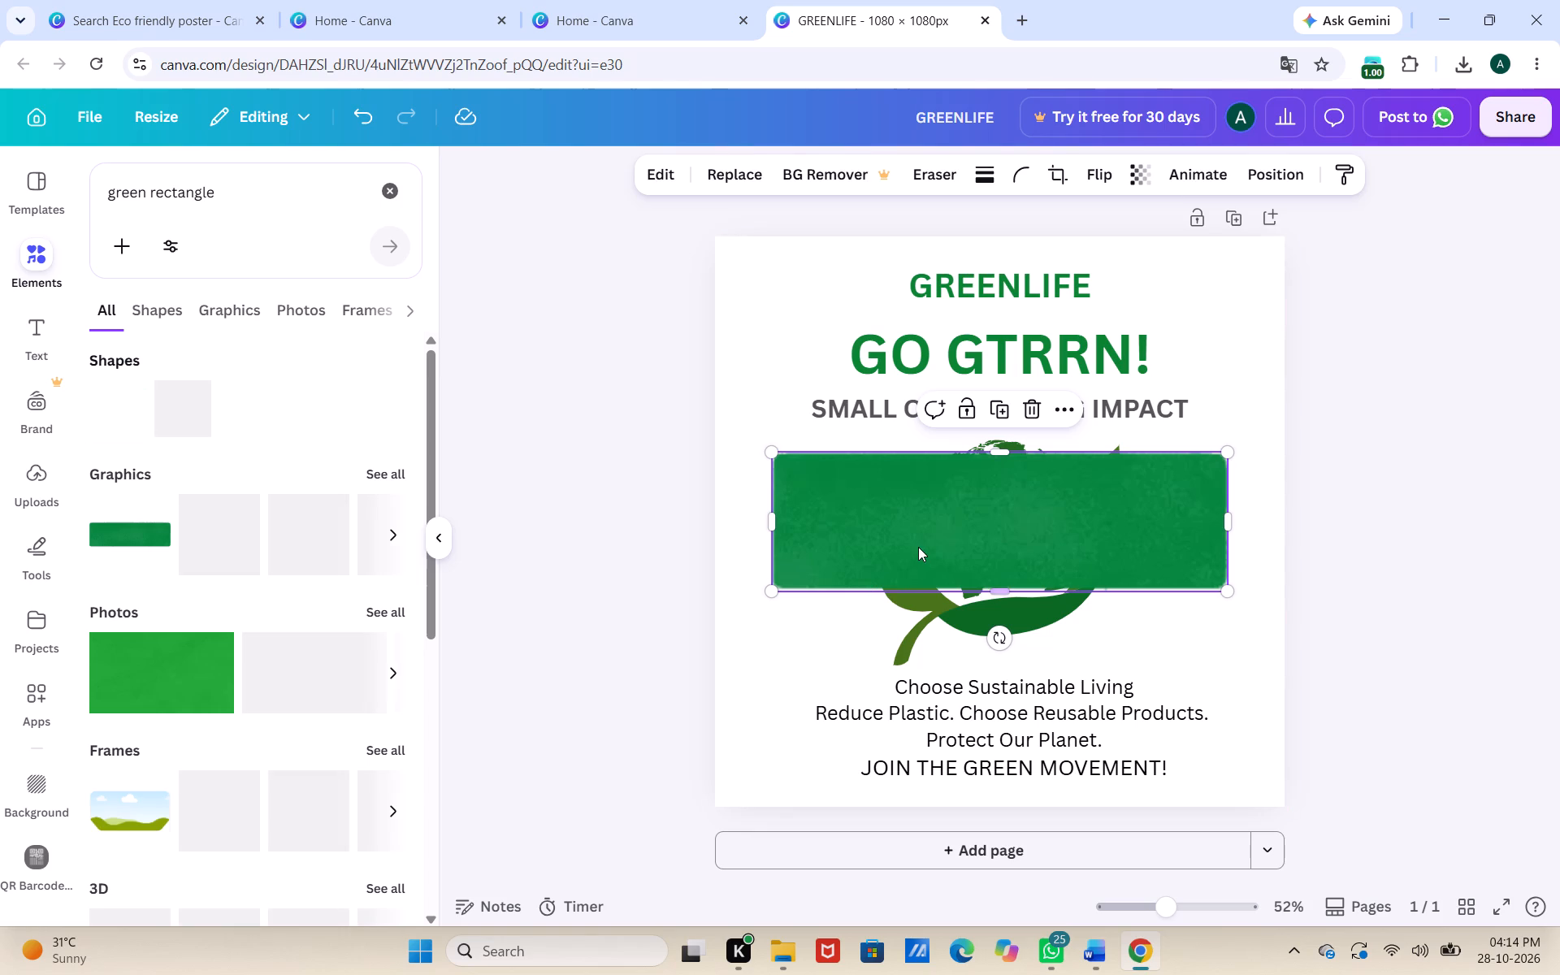
Shrink the textured green rectangle and crop its upper edge to make a bar about 611 × 84 px.
{"action": "left_click_drag", "start_coordinate": [918, 547], "coordinate": [960, 799]}
{"action": "left_click_drag", "start_coordinate": [960, 799], "coordinate": [916, 695]}
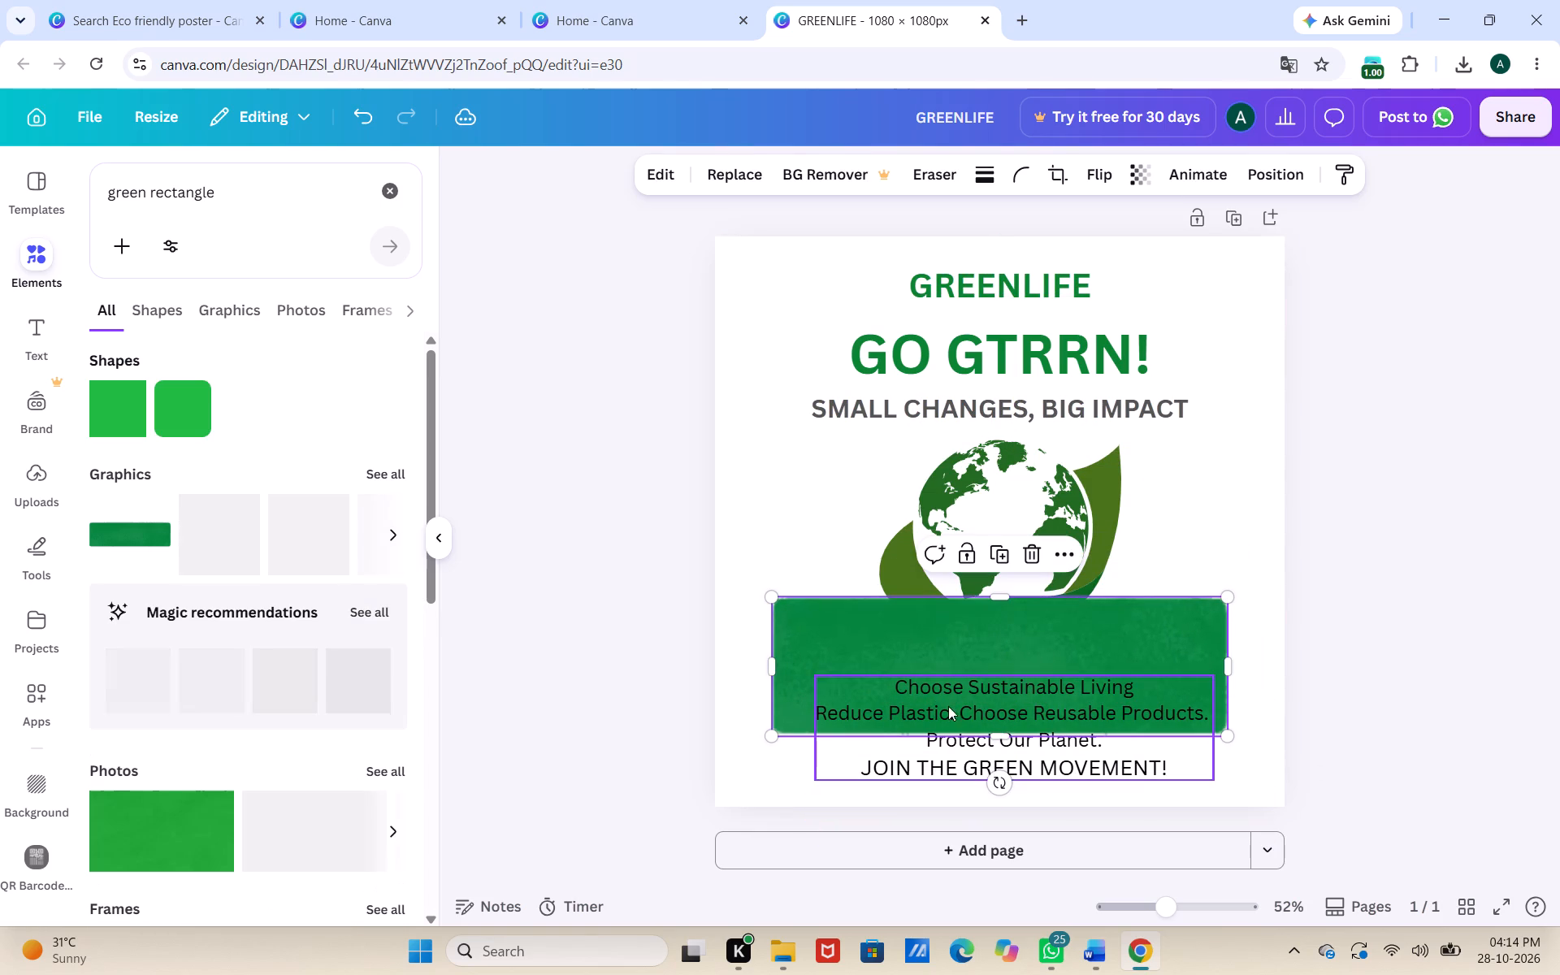
{"action": "left_click_drag", "start_coordinate": [1224, 729], "coordinate": [1212, 691]}
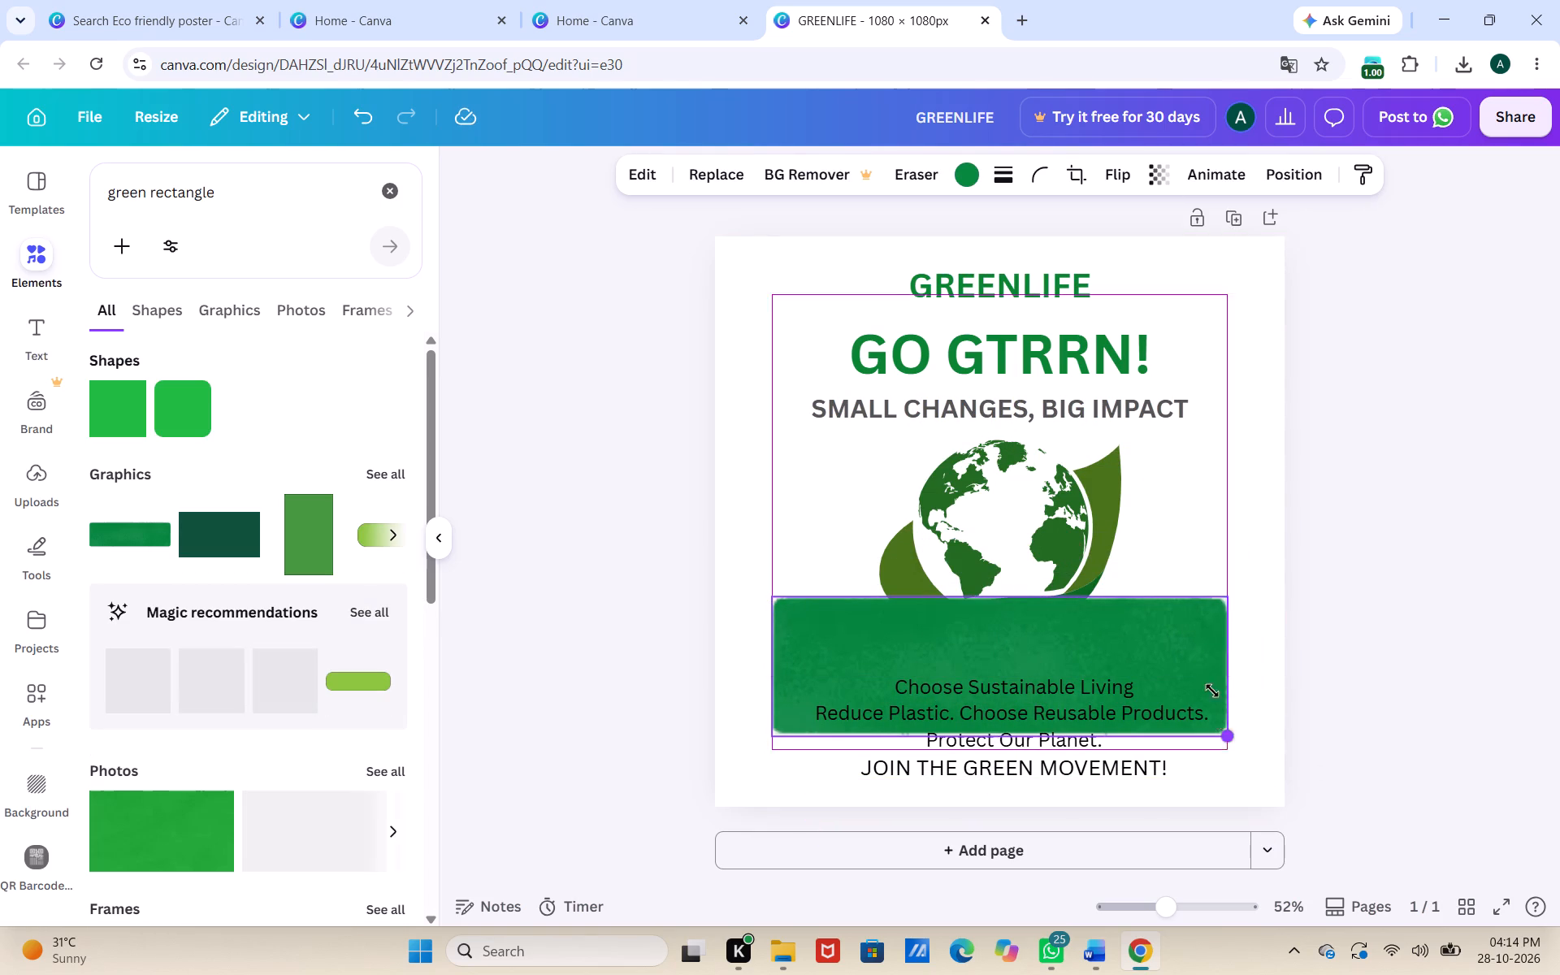
{"action": "left_click_drag", "start_coordinate": [1212, 691], "coordinate": [1113, 609]}
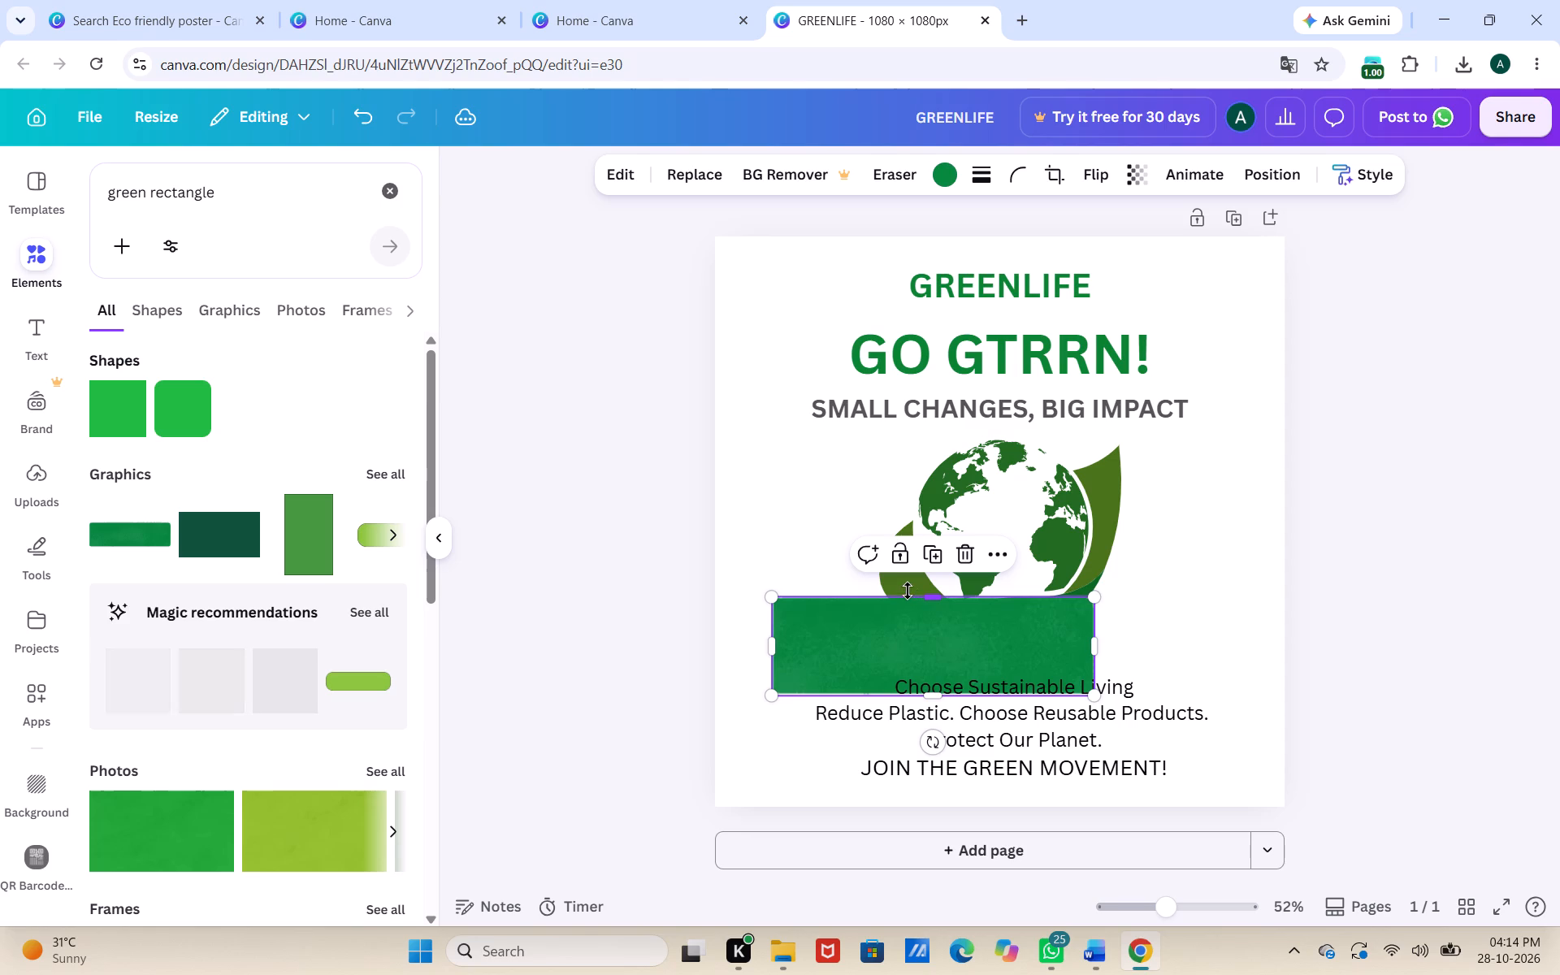
{"action": "left_click_drag", "start_coordinate": [936, 600], "coordinate": [952, 654]}
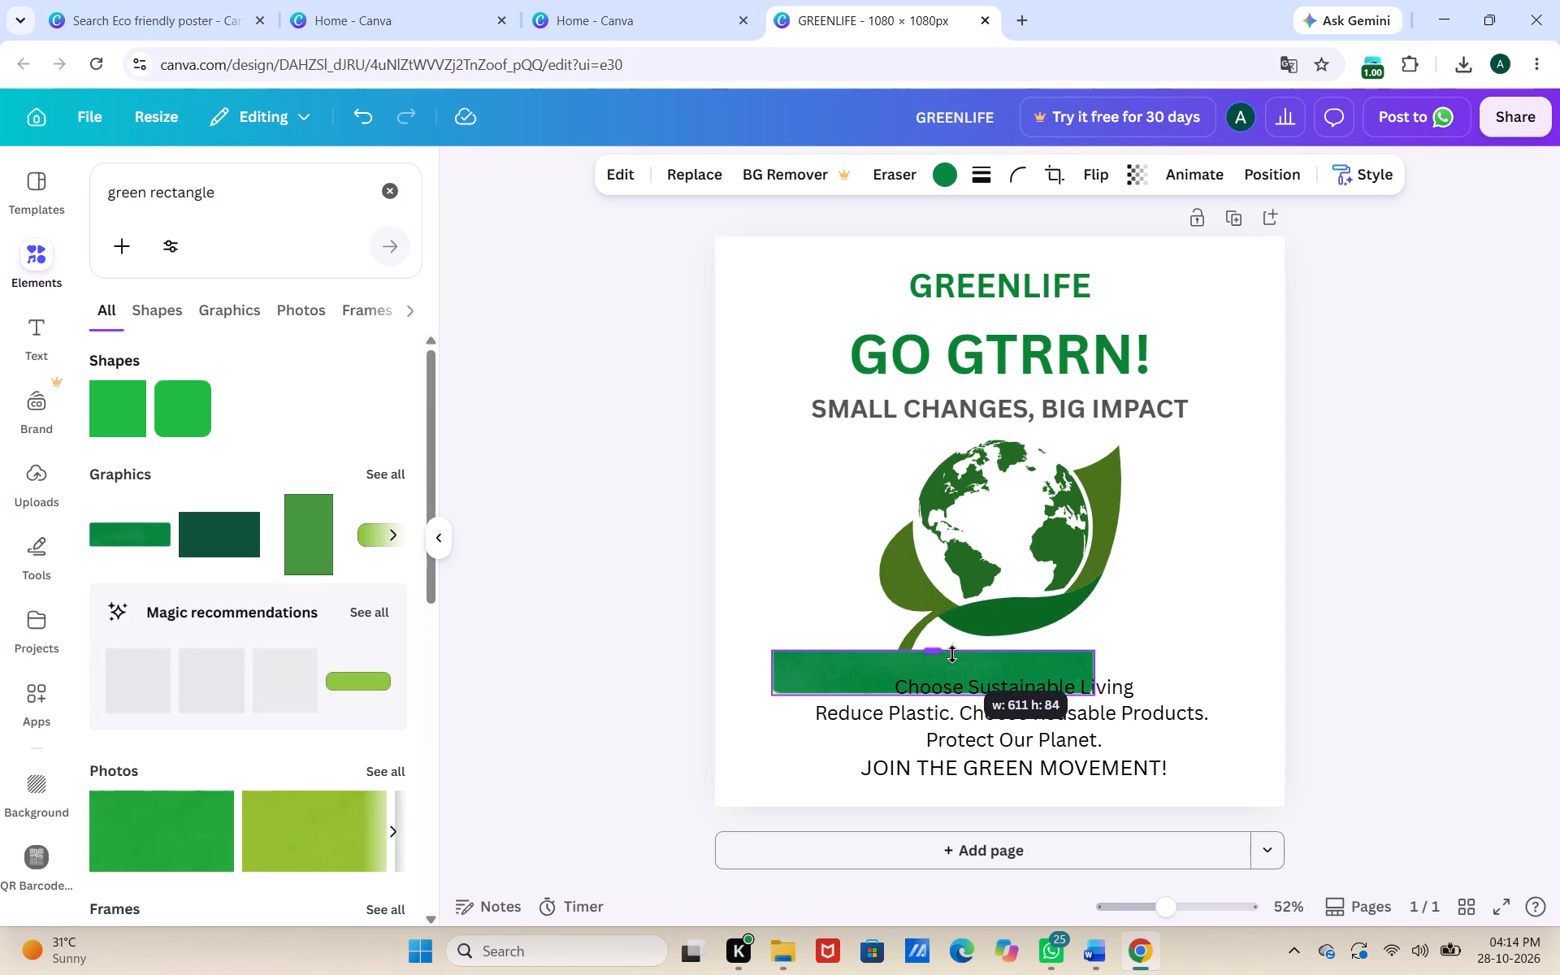
{"action": "left_click_drag", "start_coordinate": [952, 654], "coordinate": [952, 655]}
Place the green bar behind the JOIN THE GREEN MOVEMENT! line, centred on the body text.
{"action": "left_click_drag", "start_coordinate": [950, 665], "coordinate": [1021, 699]}
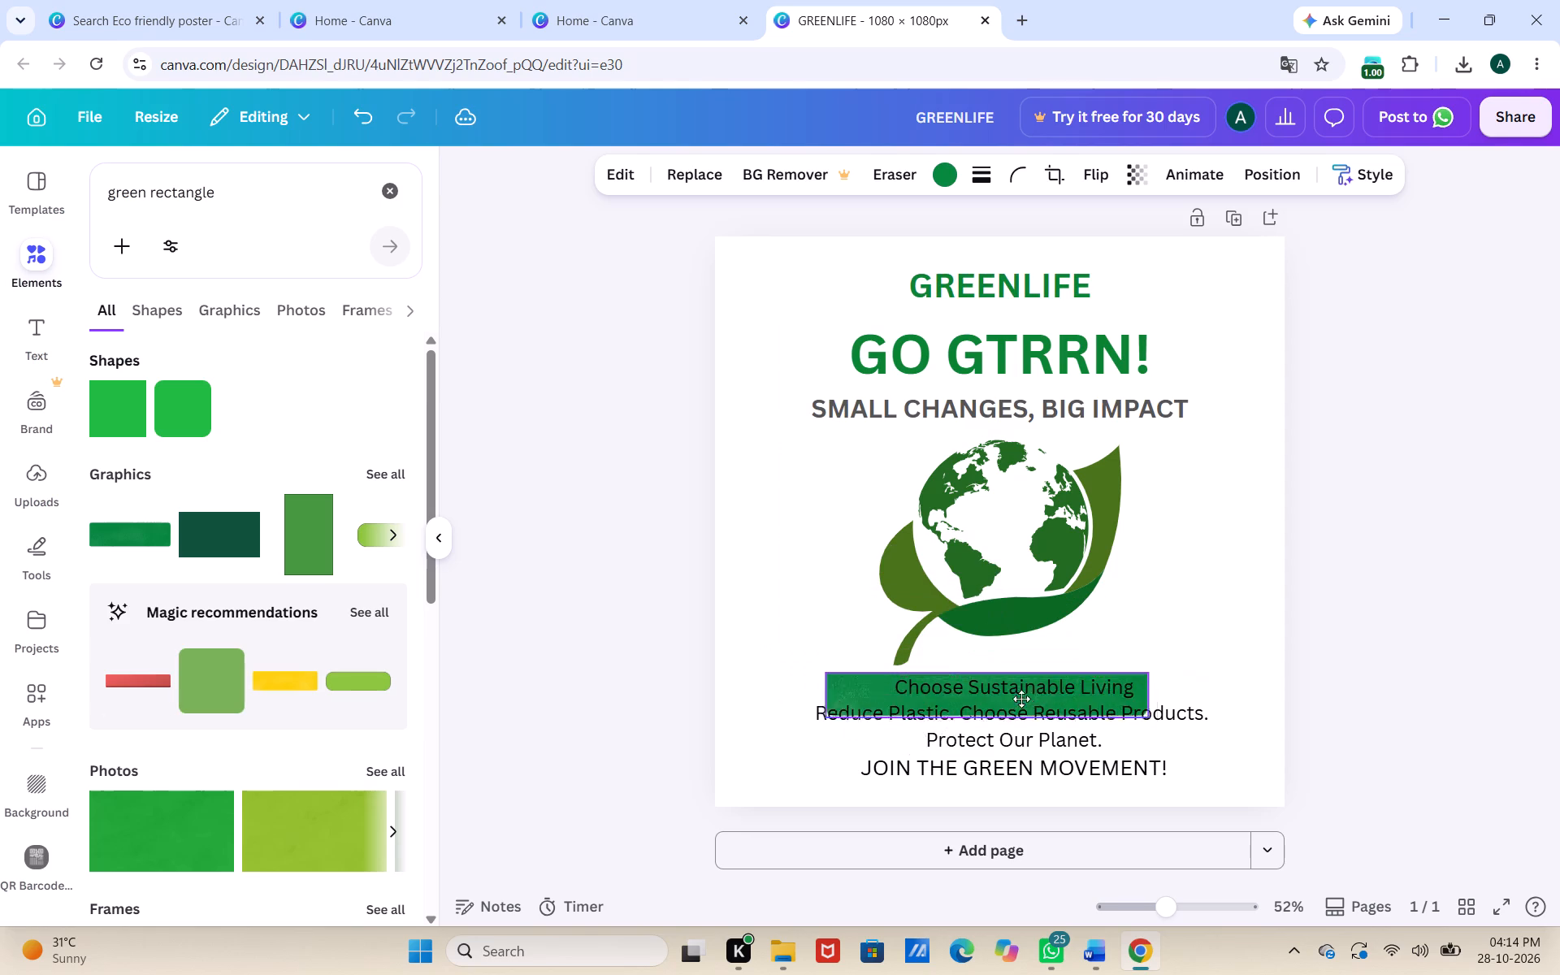
{"action": "left_click_drag", "start_coordinate": [1021, 699], "coordinate": [1032, 765]}
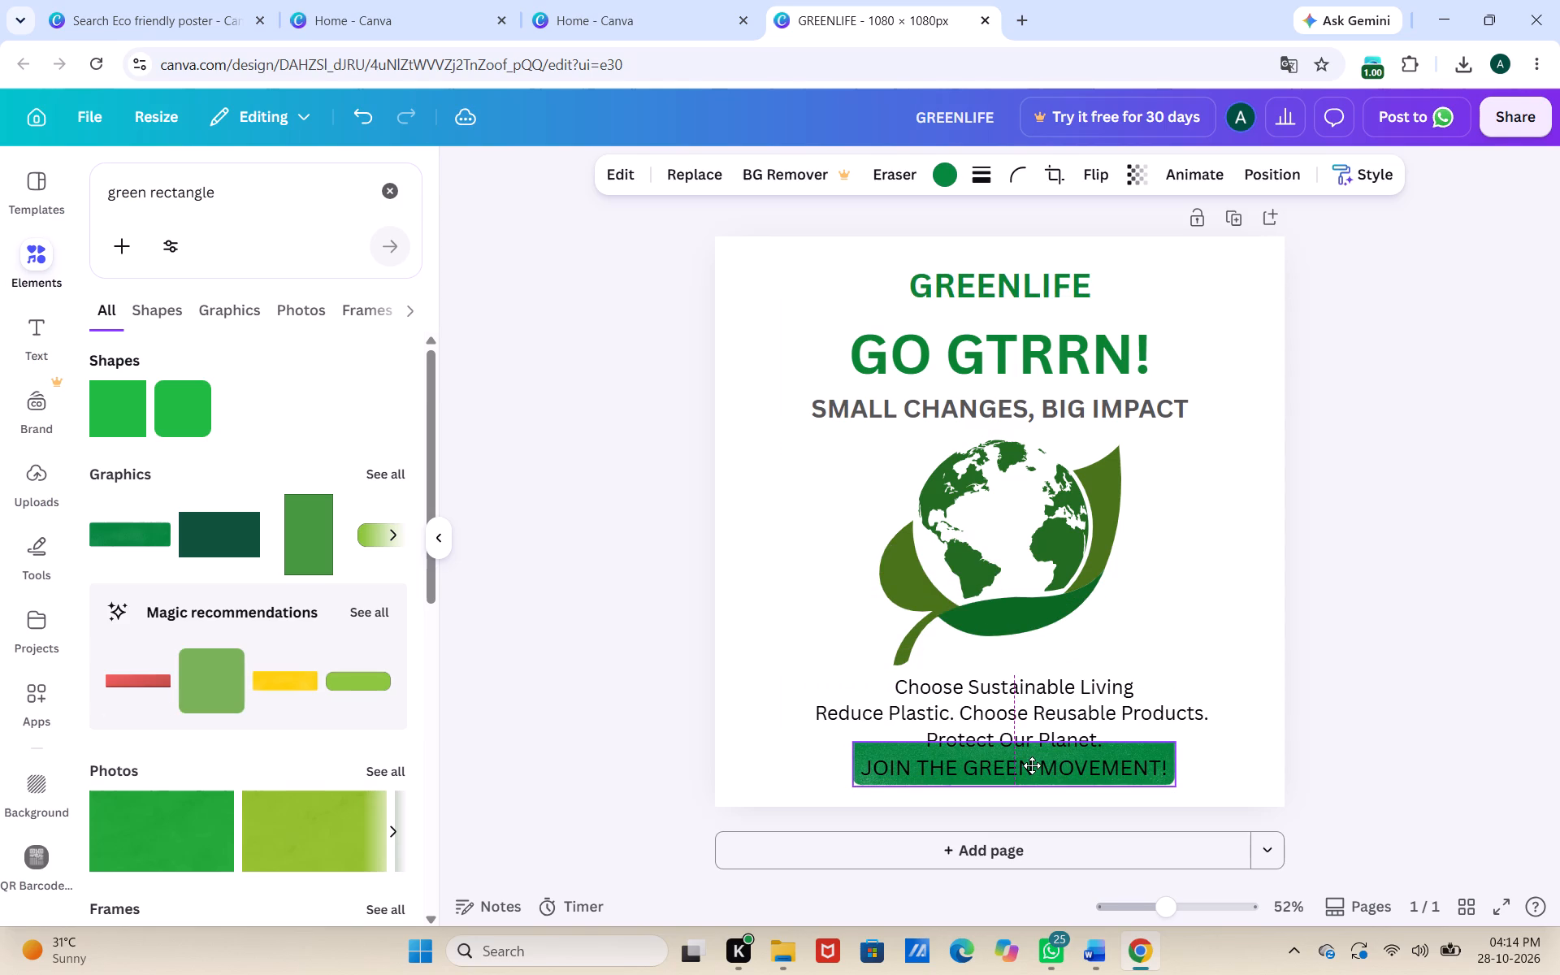
{"action": "left_click_drag", "start_coordinate": [1032, 765], "coordinate": [1034, 766]}
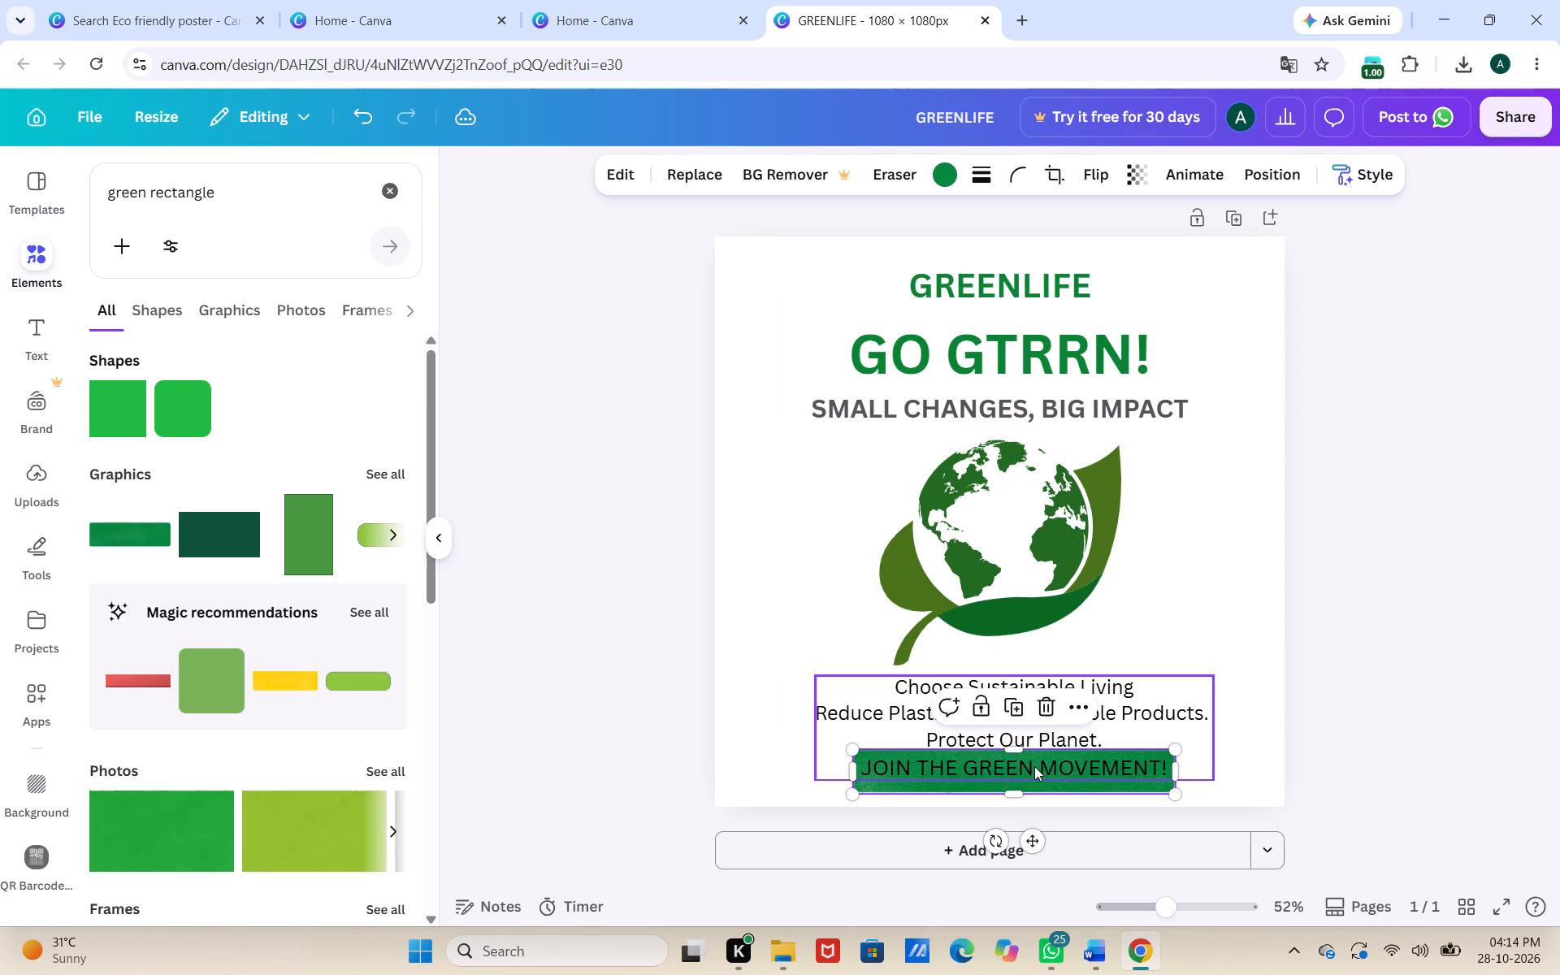
Trim the green bar's lower edge very slightly, keeping its full width behind the JOIN THE GREEN MOVEMENT! line.
{"action": "left_click_drag", "start_coordinate": [1024, 752], "coordinate": [1044, 752]}
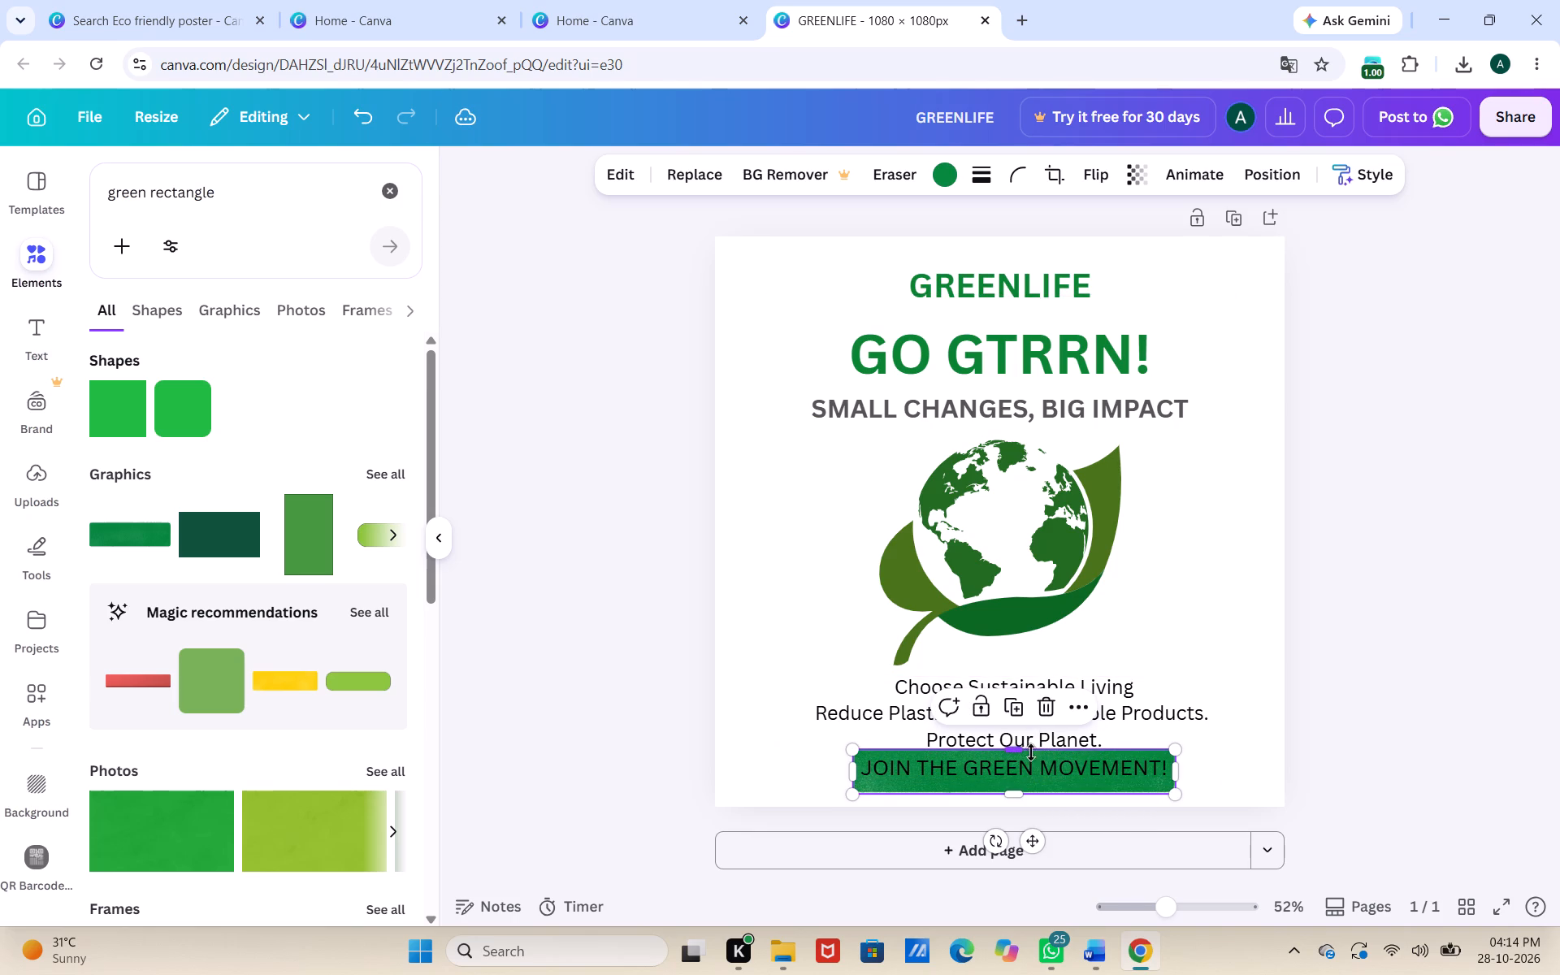
{"action": "left_click", "coordinate": [1014, 752]}
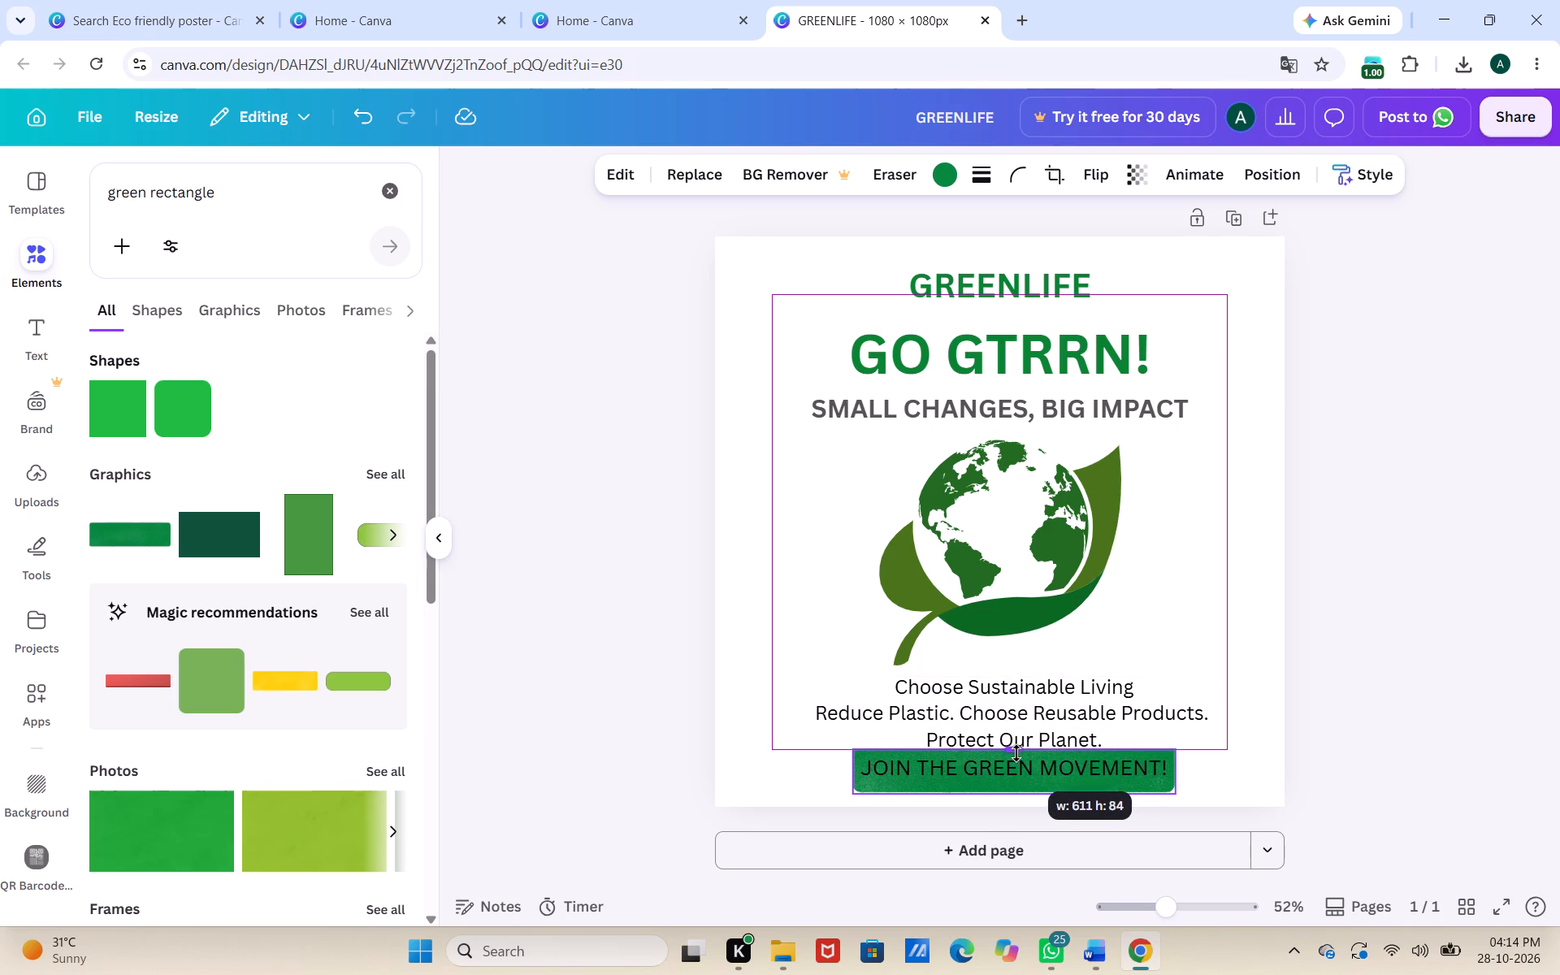
{"action": "left_click", "coordinate": [1020, 749]}
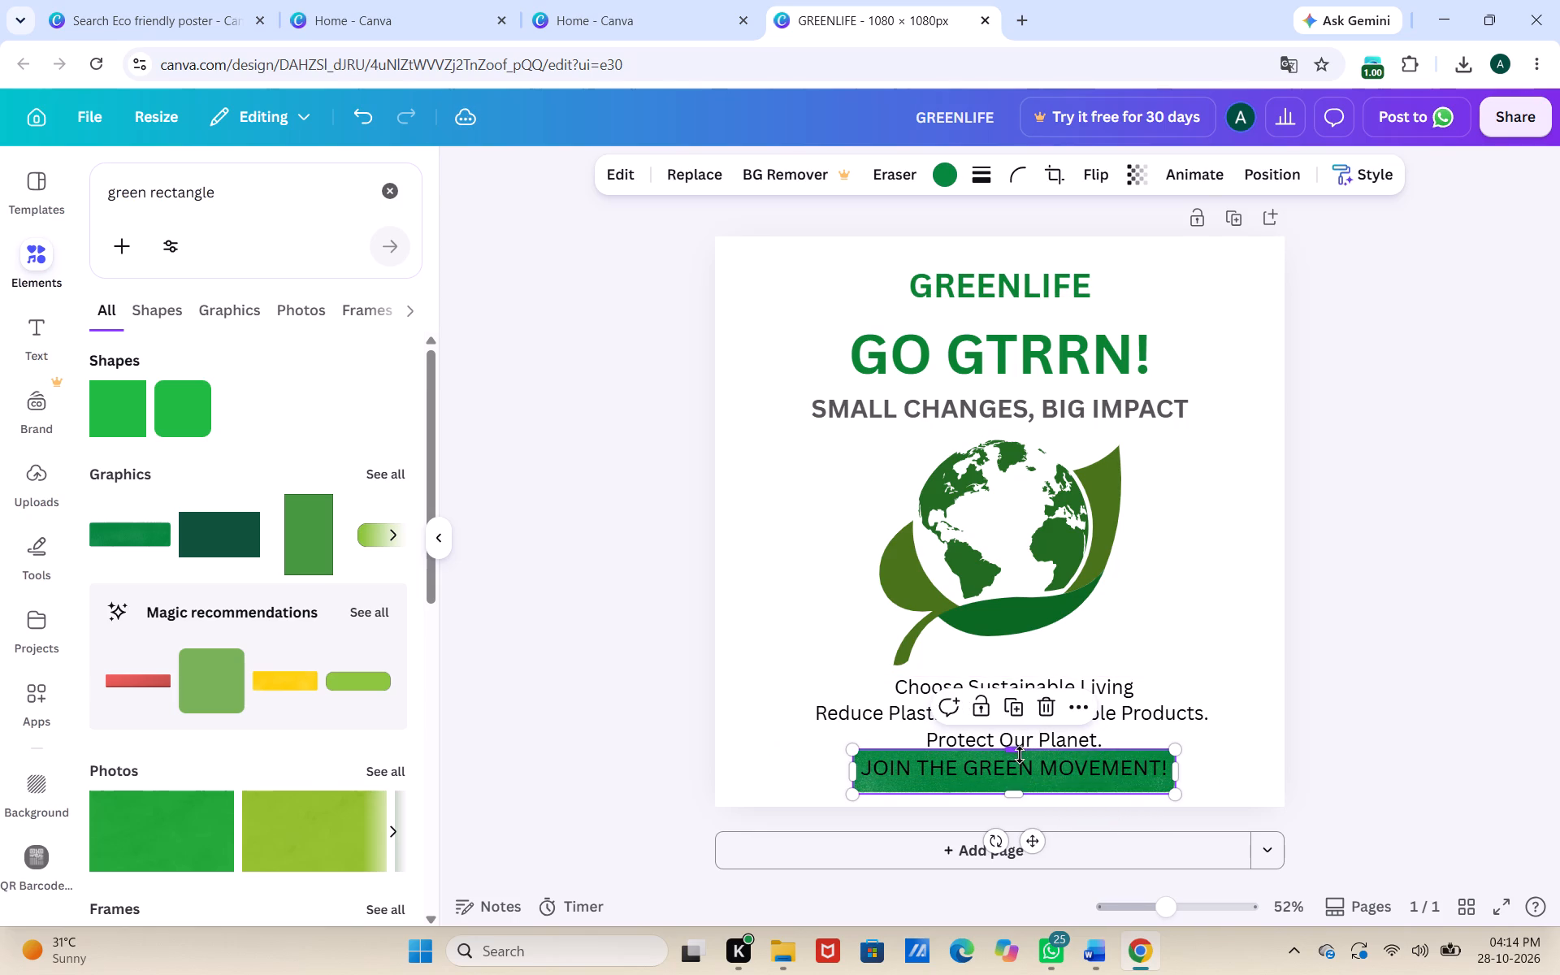
{"action": "left_click", "coordinate": [1013, 801]}
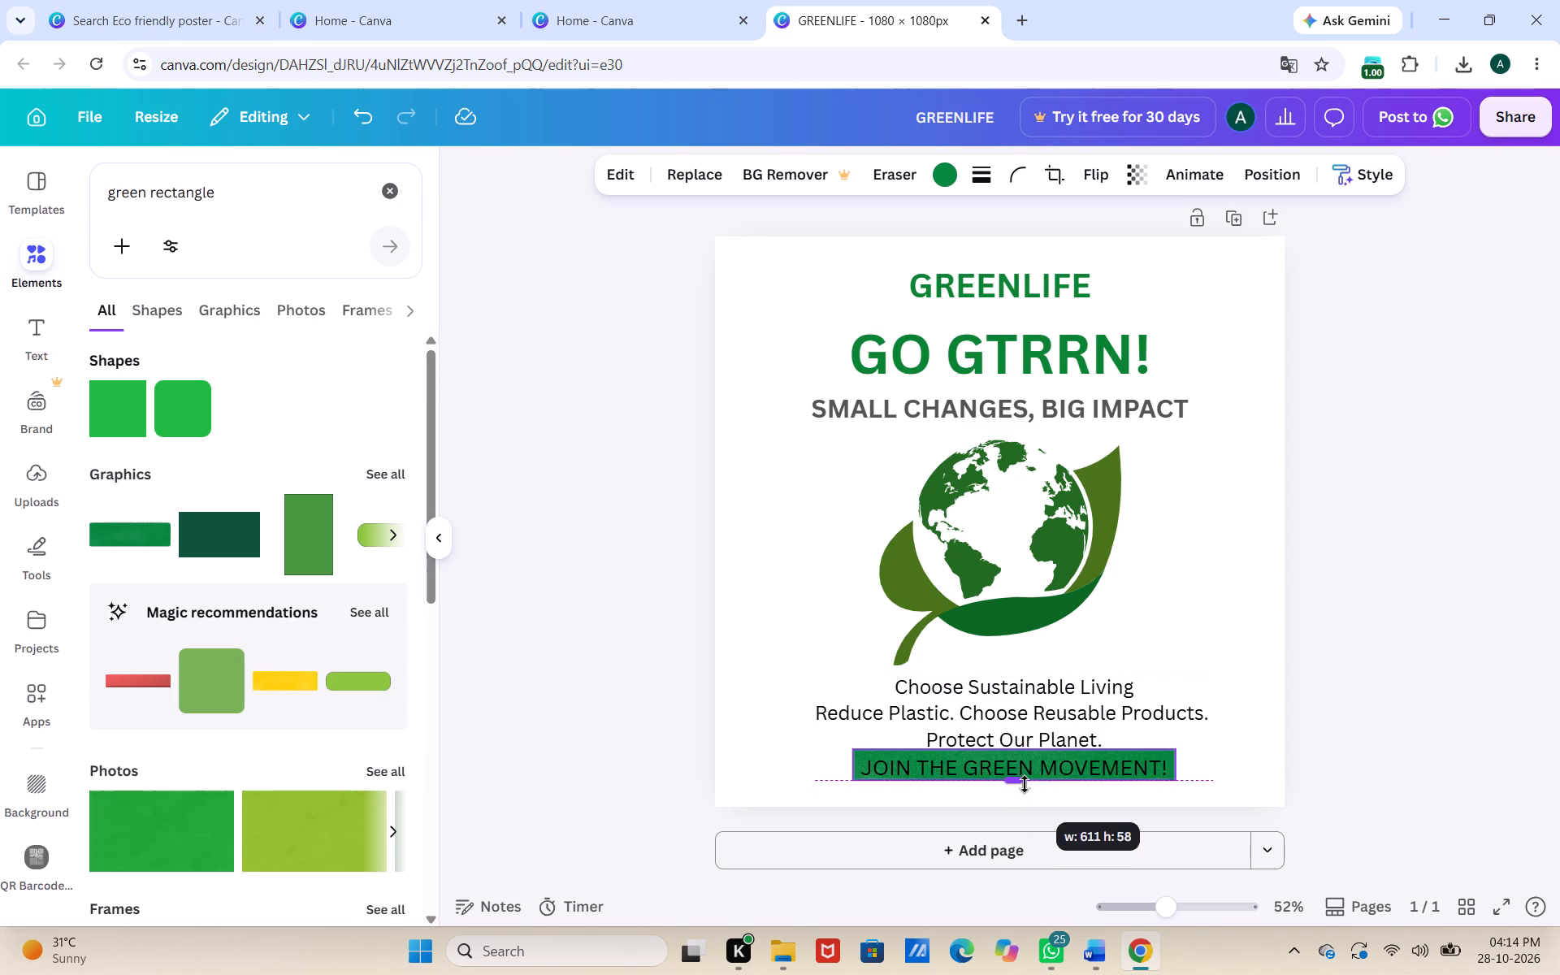
{"action": "left_click", "coordinate": [990, 772]}
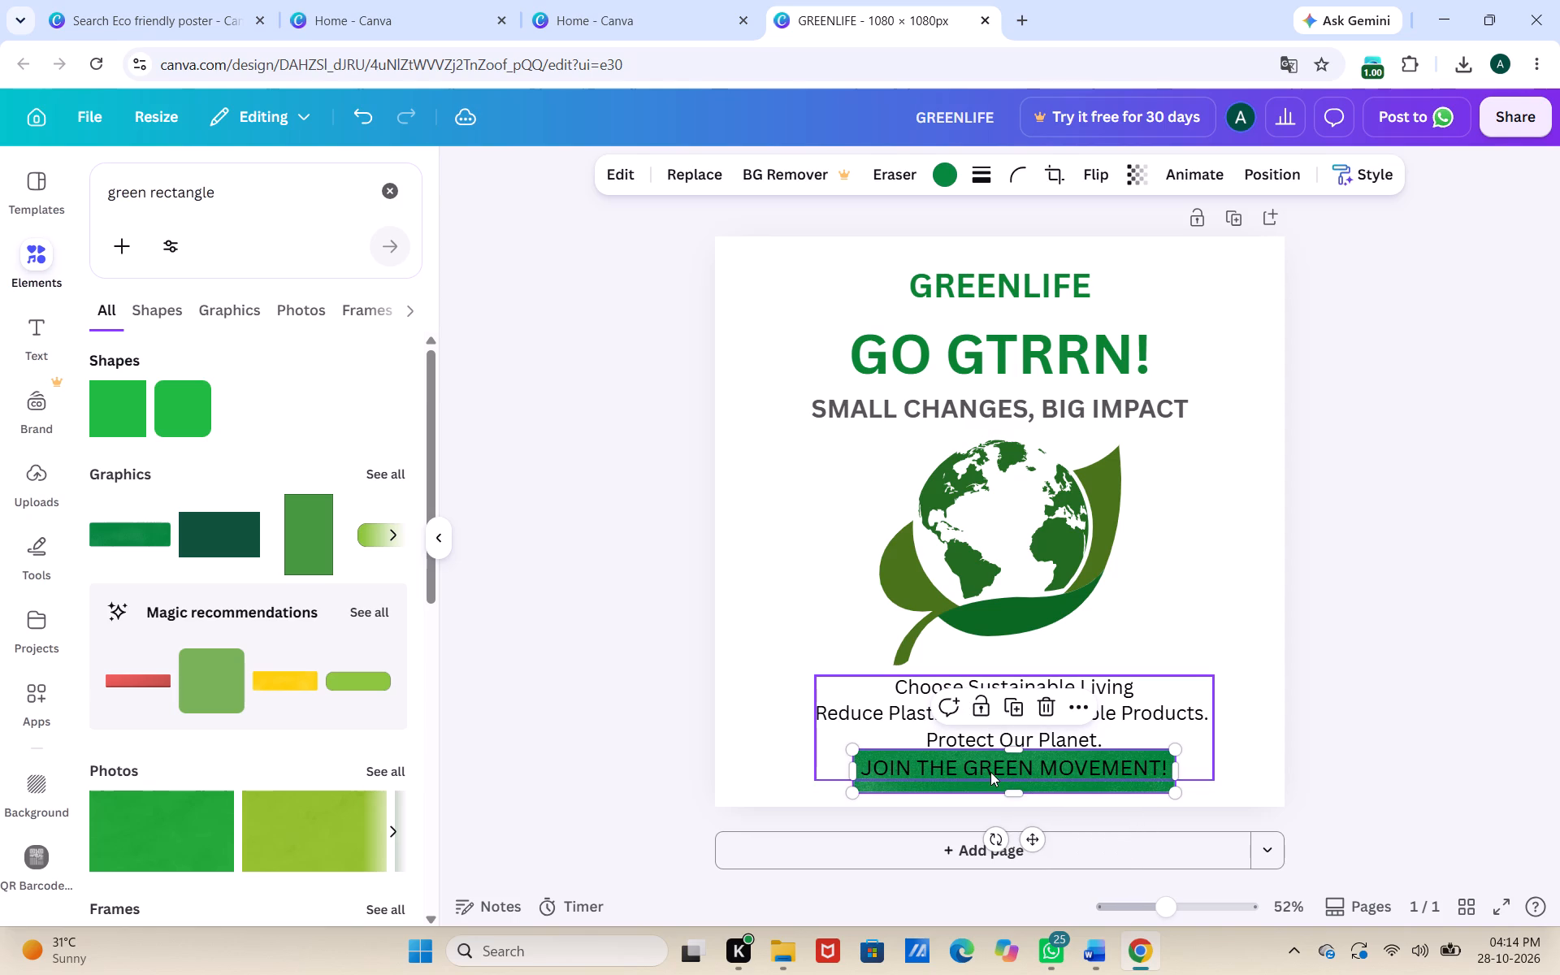
{"action": "left_click", "coordinate": [985, 784]}
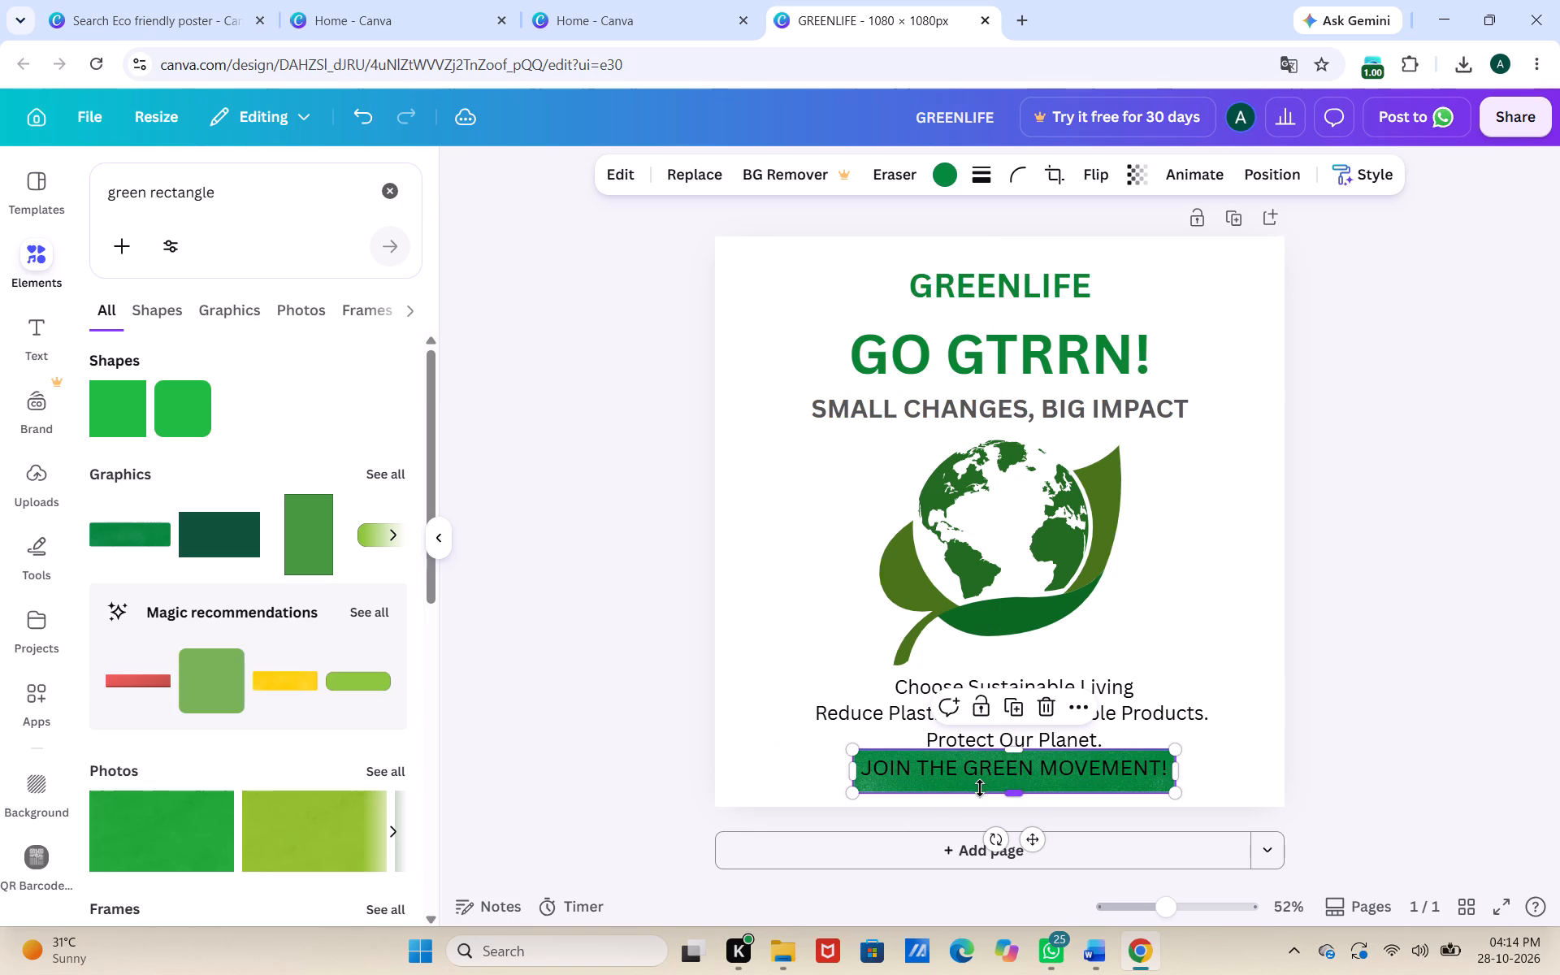
{"action": "left_click", "coordinate": [674, 679]}
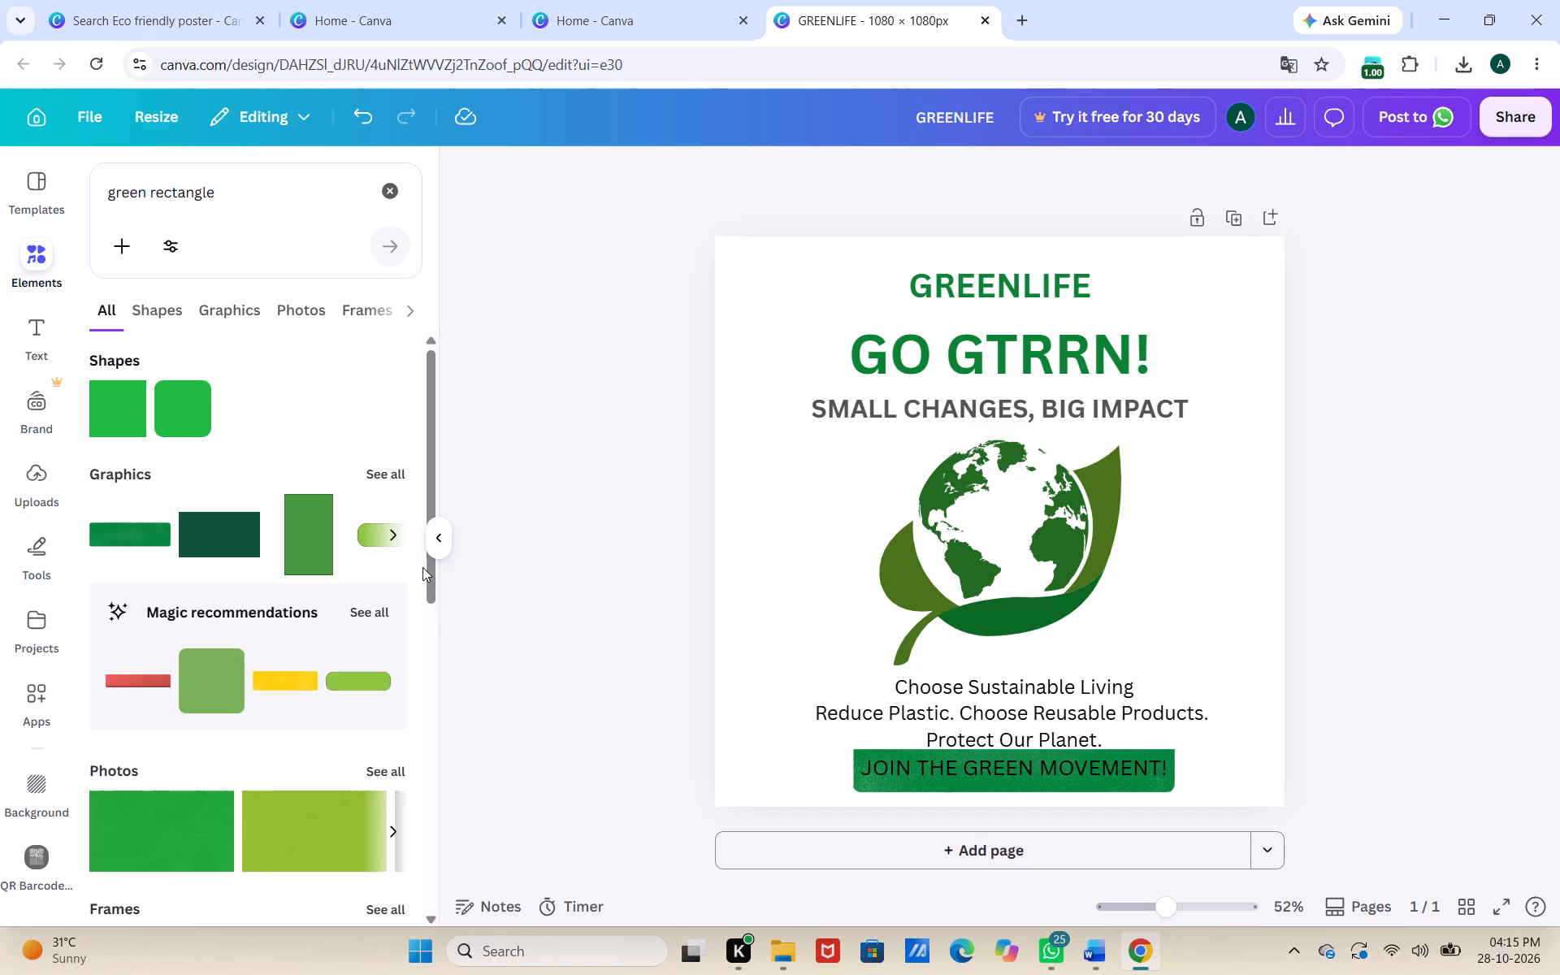
Move the body text block up to just beneath the globe-and-leaf graphic and centre it horizontally on the page.
{"action": "left_click", "coordinate": [883, 758]}
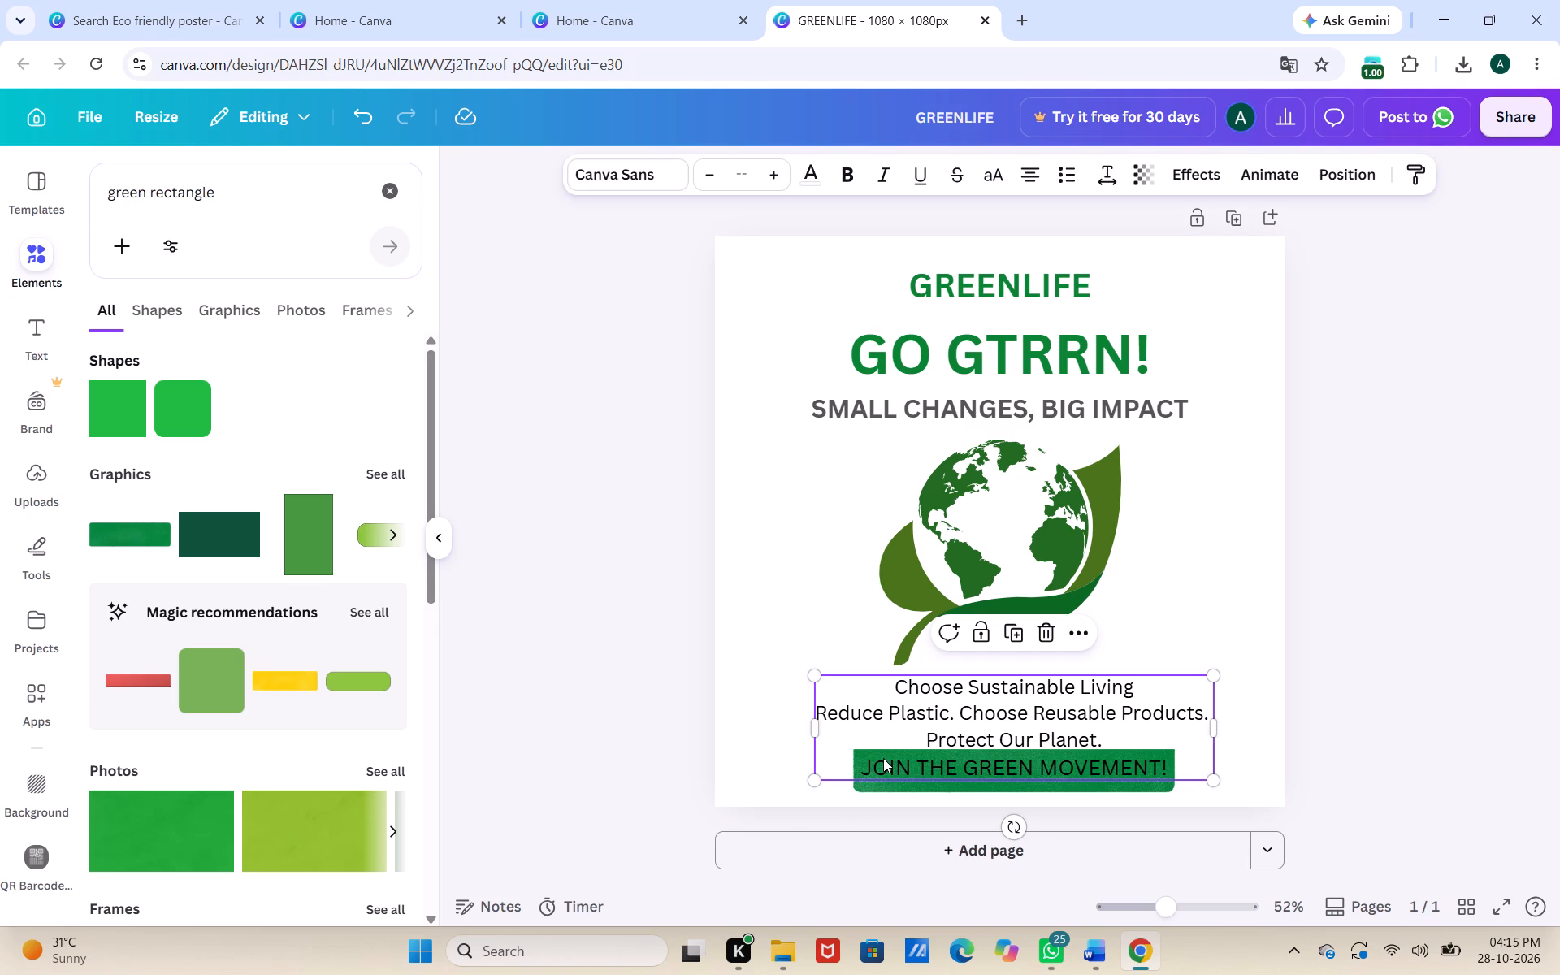
{"action": "left_click_drag", "start_coordinate": [1167, 760], "coordinate": [1117, 765]}
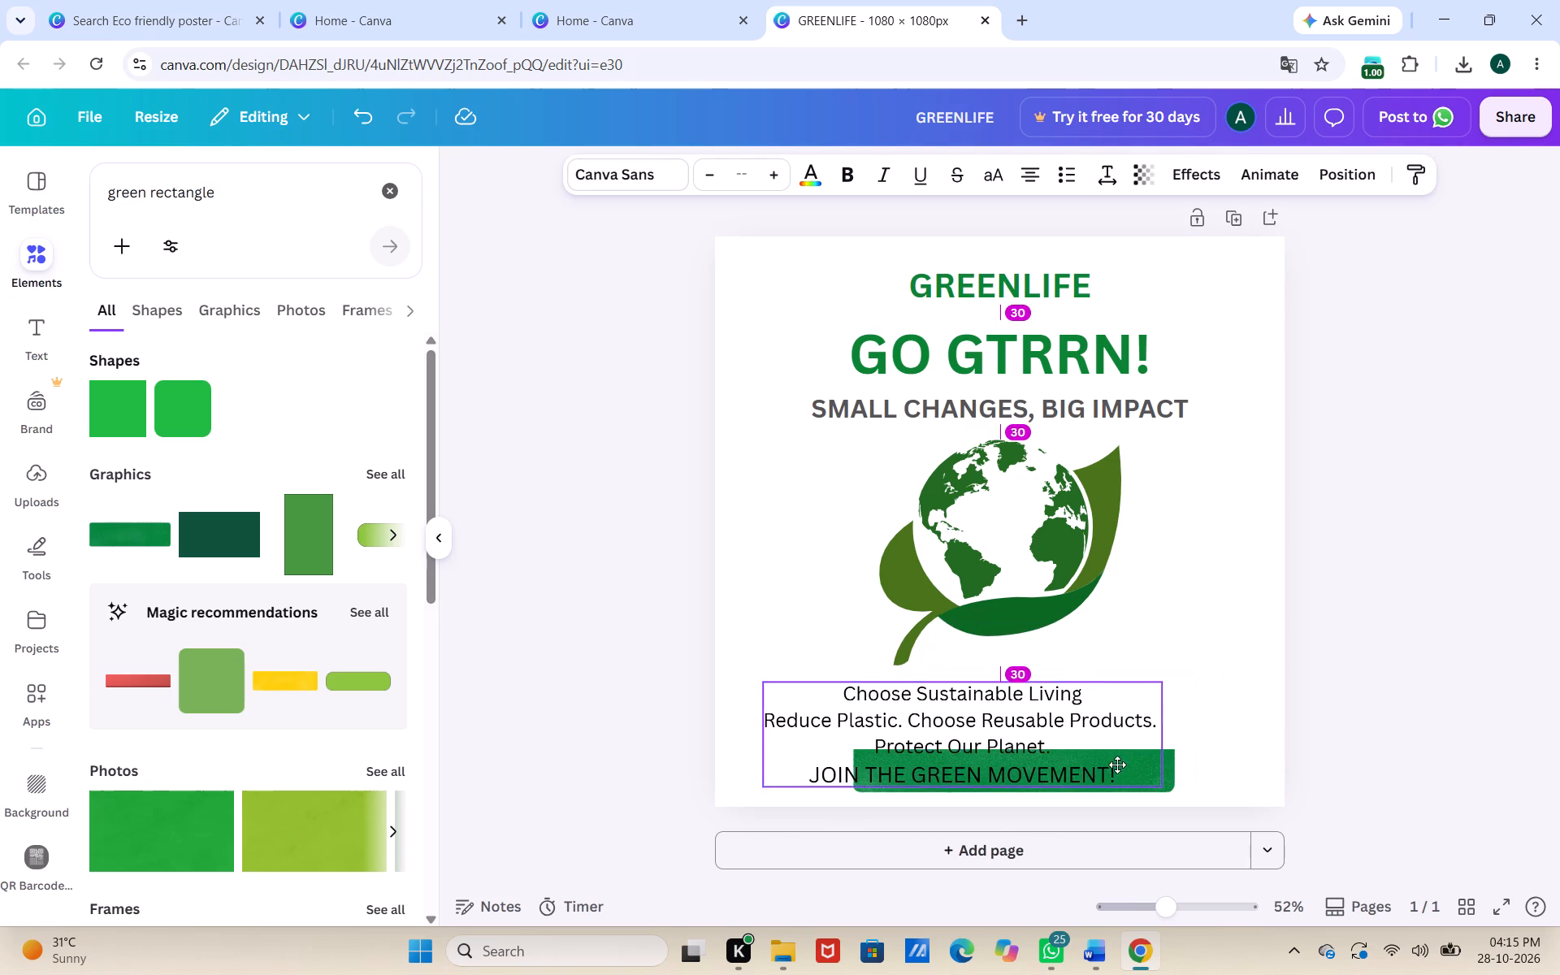
{"action": "left_click_drag", "start_coordinate": [1117, 765], "coordinate": [1164, 752]}
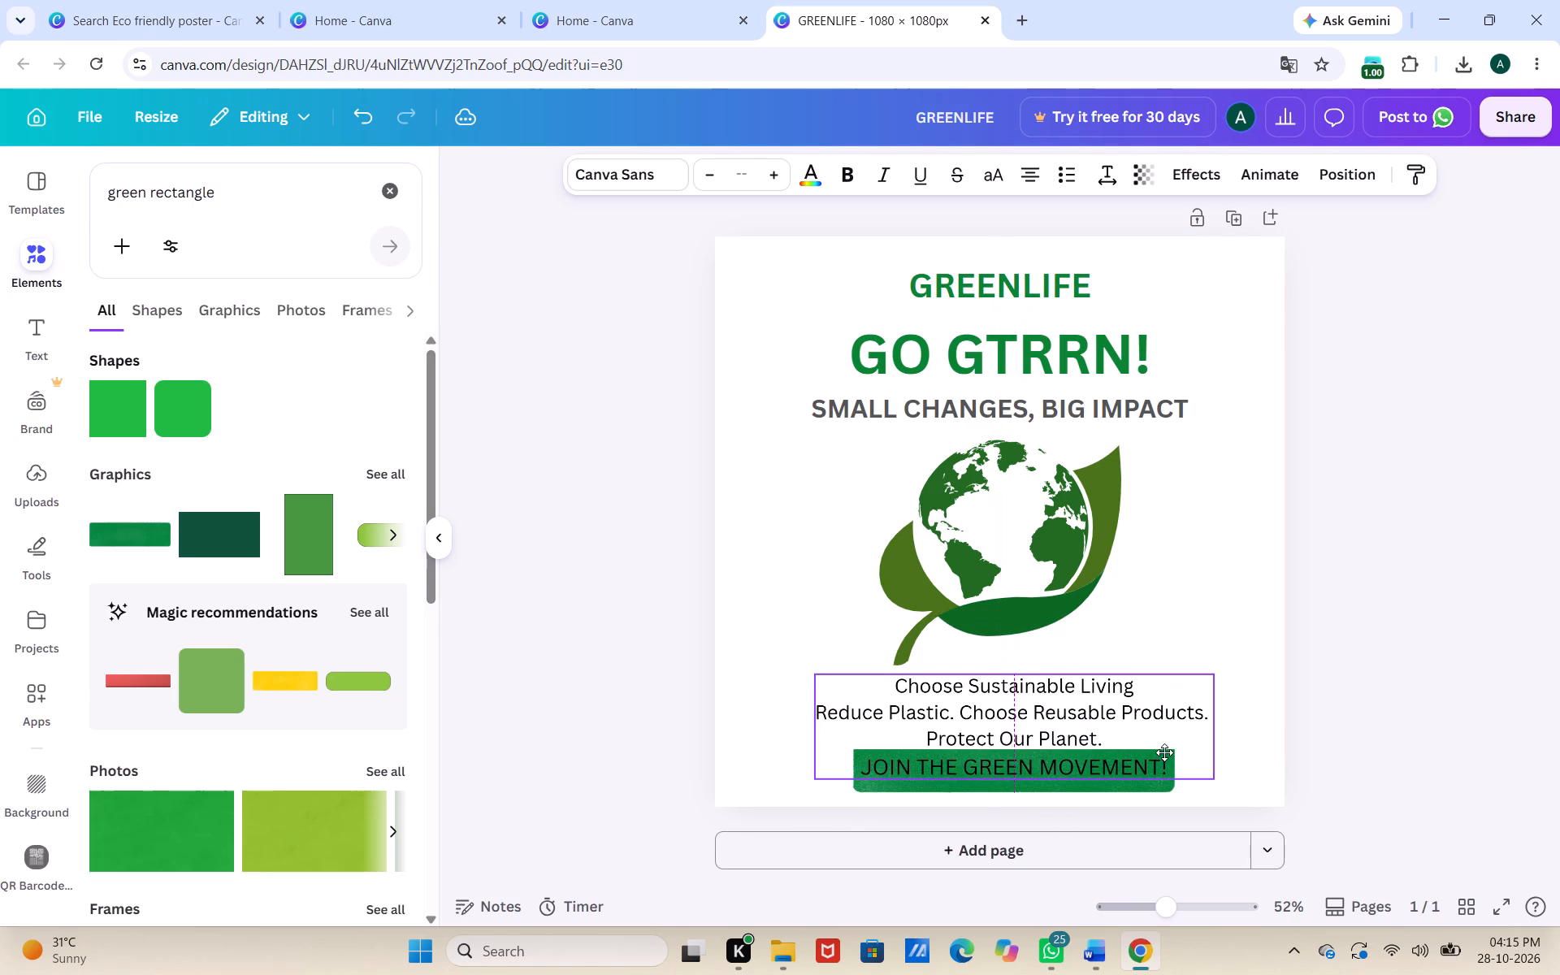
{"action": "left_click_drag", "start_coordinate": [1164, 752], "coordinate": [1158, 750]}
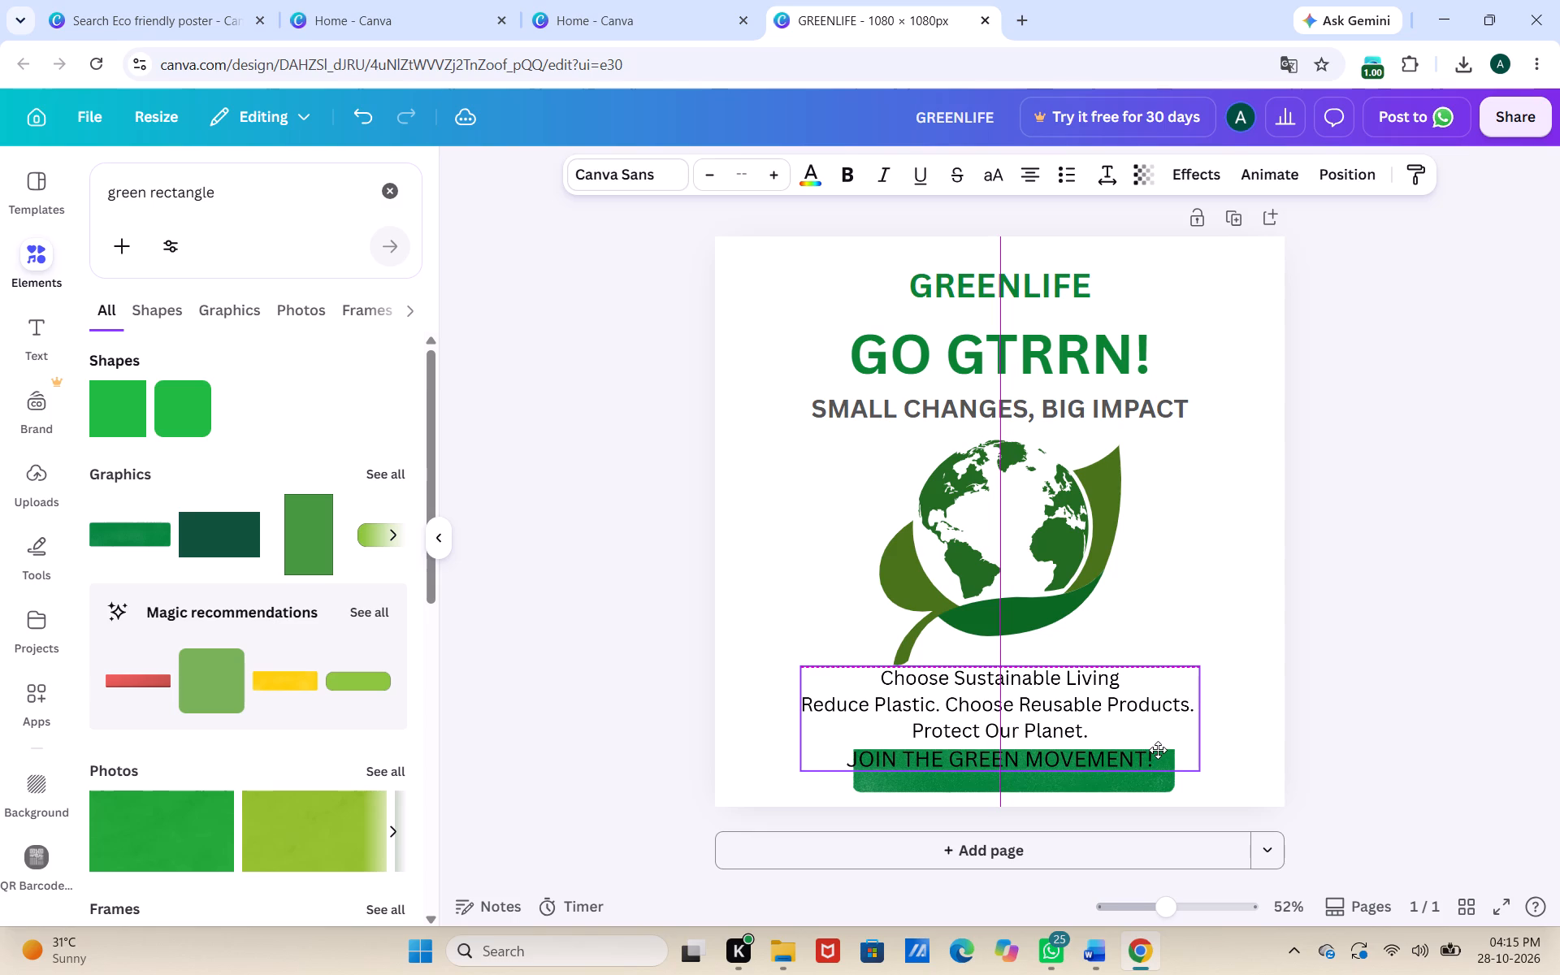
{"action": "left_click_drag", "start_coordinate": [1158, 750], "coordinate": [1150, 753]}
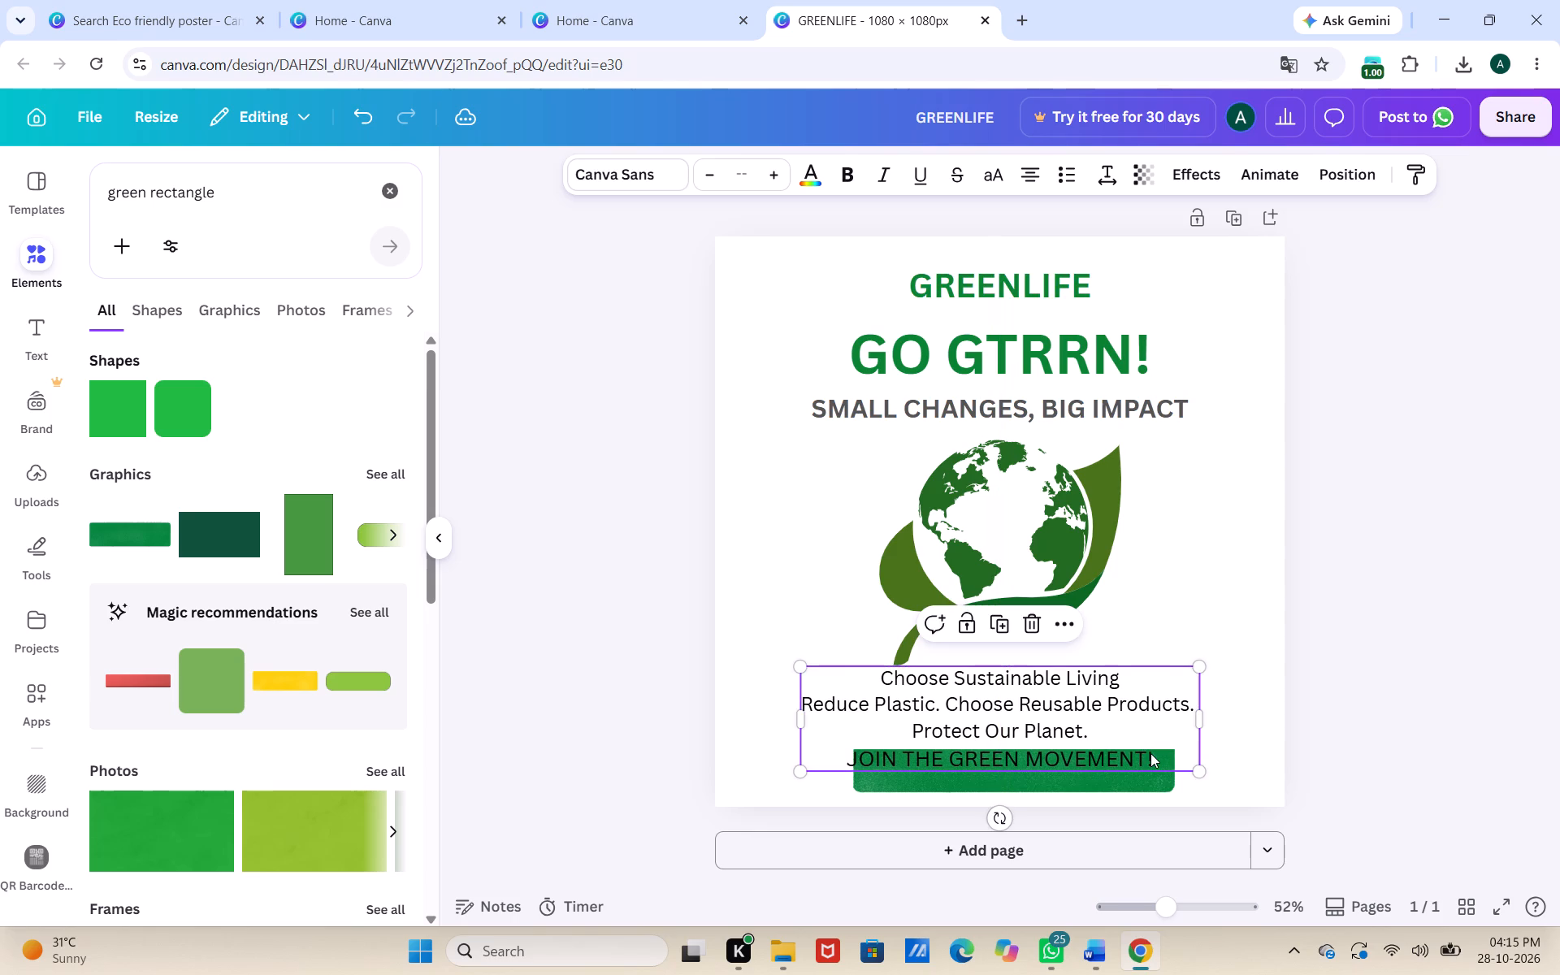
Reposition the green bar directly below "Protect Our Planet." and centre it horizontally behind the JOIN THE GREEN MOVEMENT! line.
{"action": "left_click_drag", "start_coordinate": [1143, 787], "coordinate": [1135, 781]}
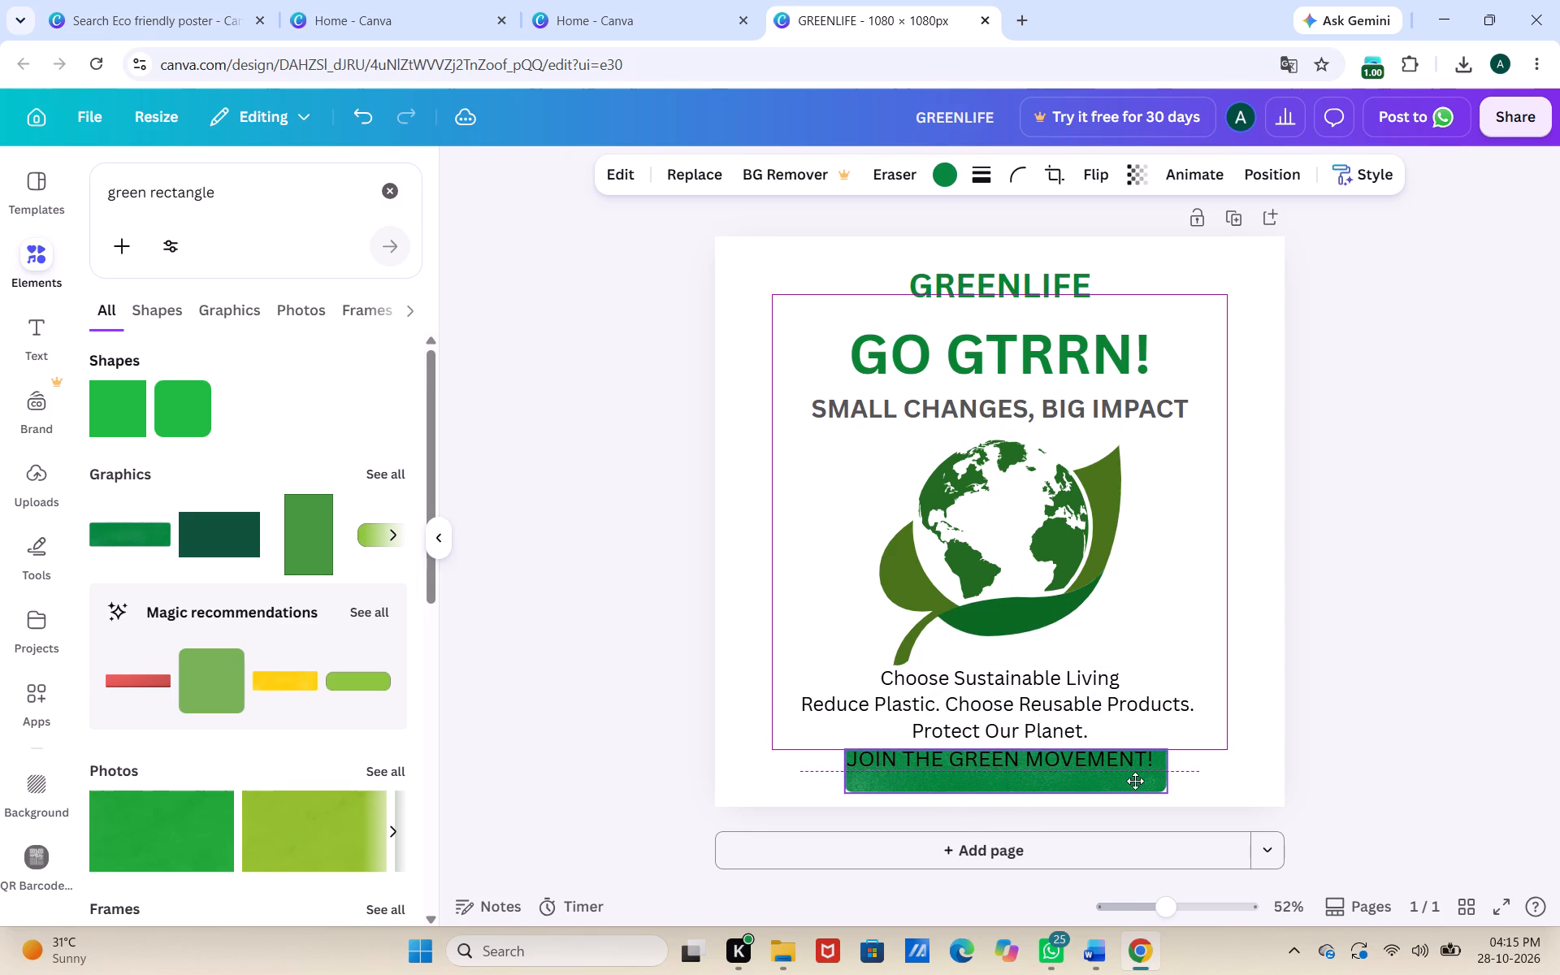
{"action": "left_click_drag", "start_coordinate": [1135, 781], "coordinate": [1132, 781]}
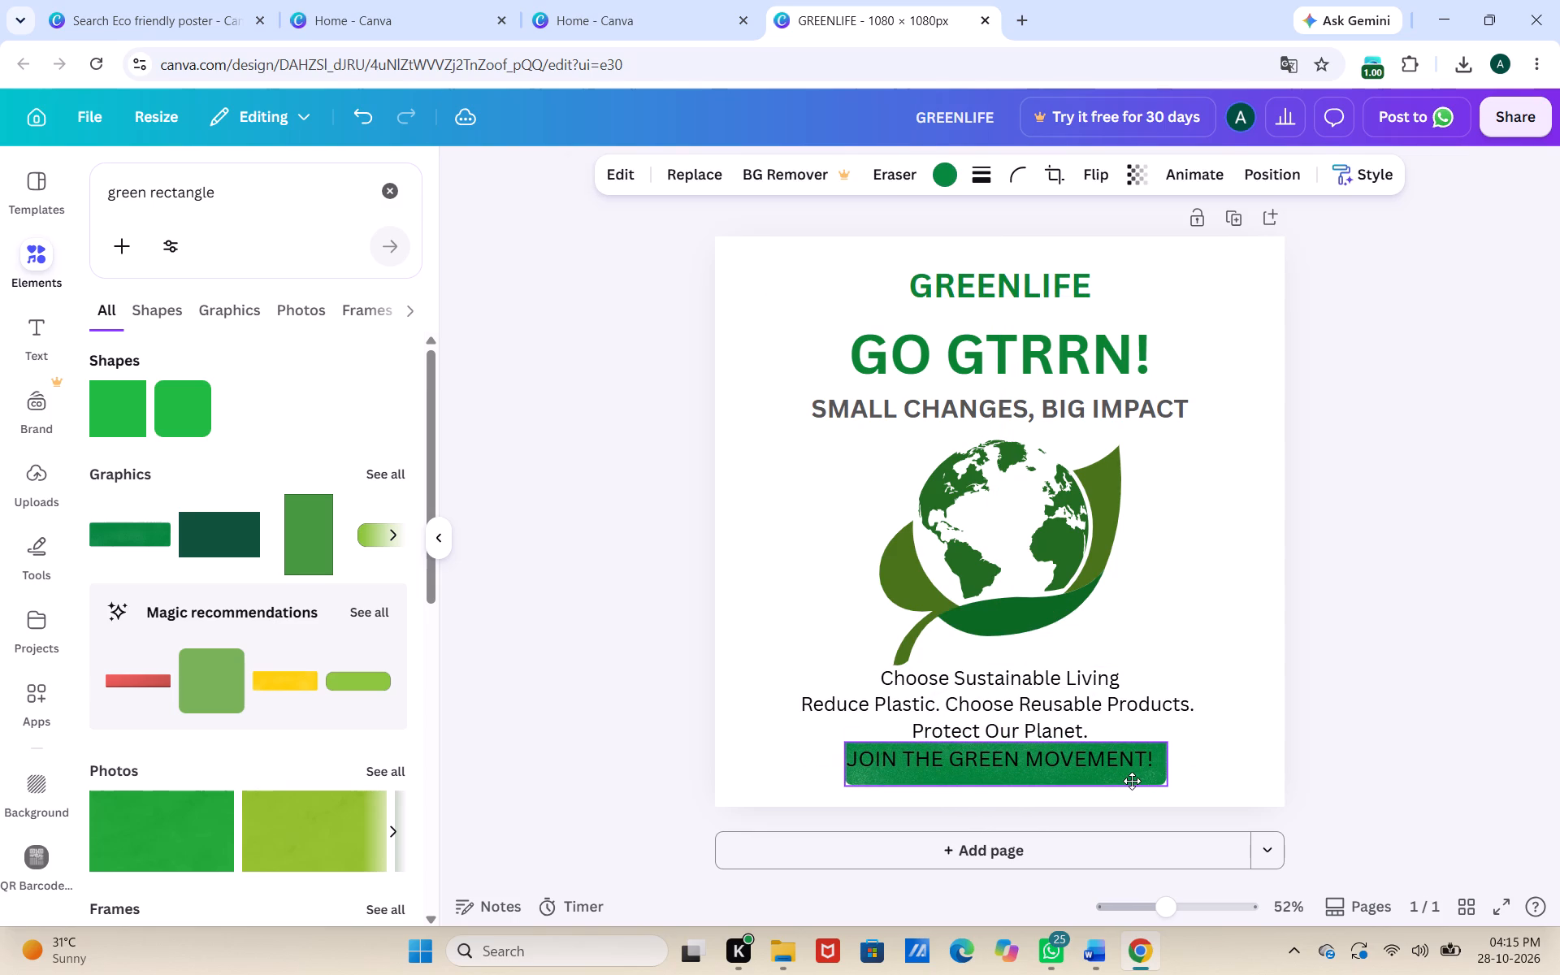
{"action": "left_click_drag", "start_coordinate": [1132, 781], "coordinate": [1134, 781]}
{"action": "left_click", "coordinate": [564, 648]}
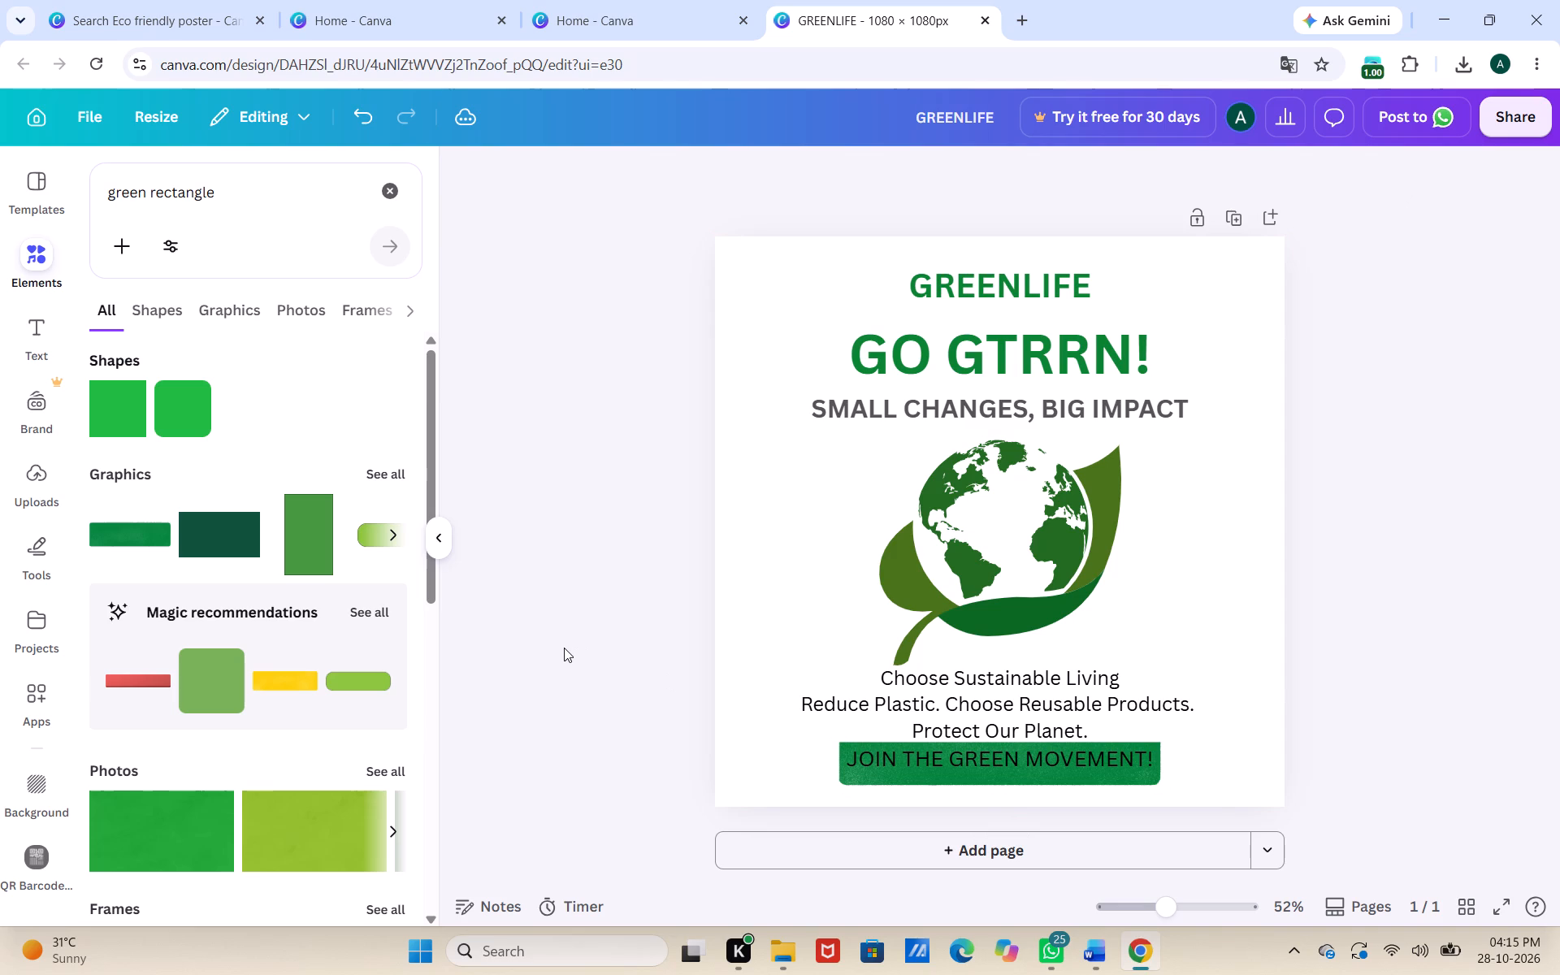
Change the text colour of only the JOIN THE GREEN MOVEMENT! line to white.
{"action": "left_click", "coordinate": [1100, 754]}
{"action": "left_click", "coordinate": [1146, 721]}
{"action": "left_click_drag", "start_coordinate": [1146, 721], "coordinate": [1151, 758]}
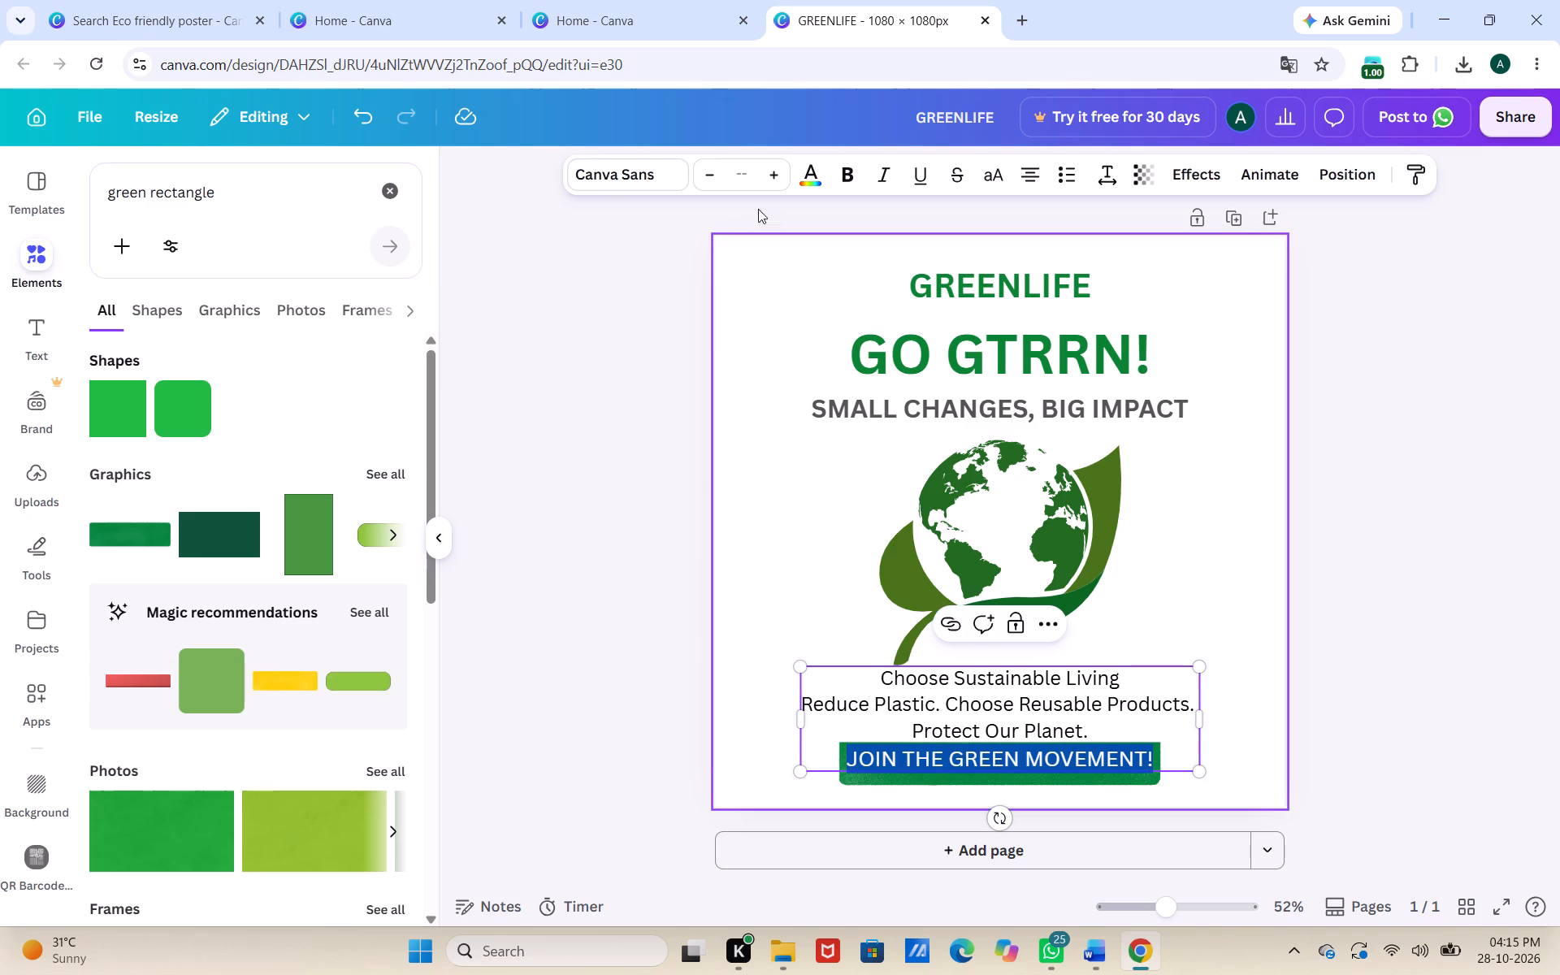
{"action": "left_click", "coordinate": [809, 170]}
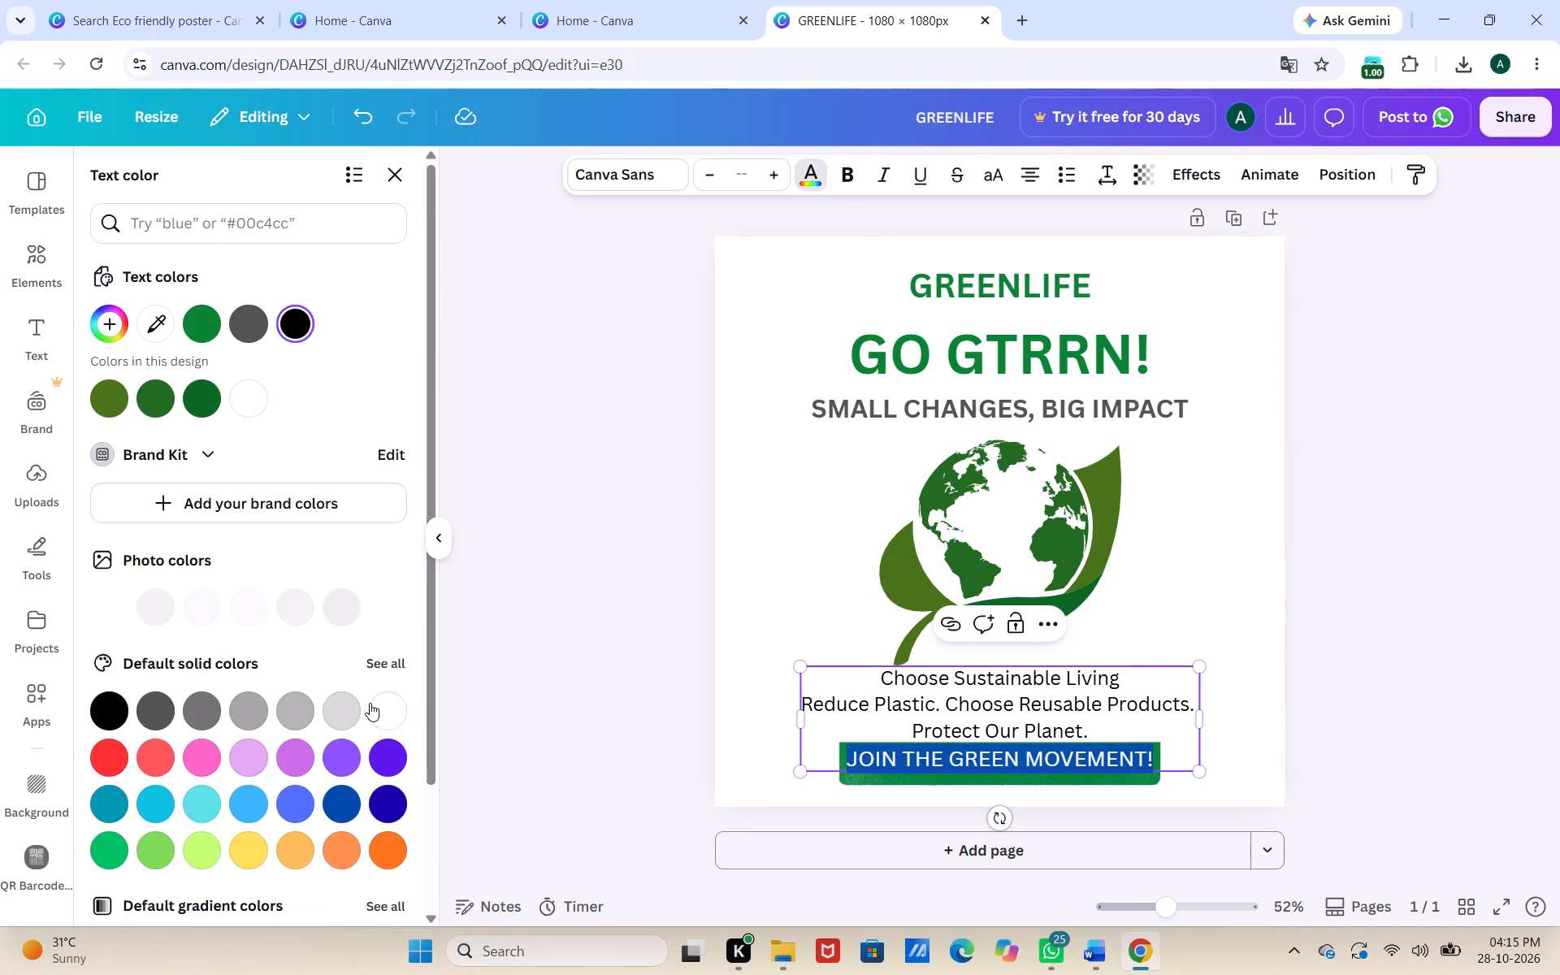
{"action": "left_click", "coordinate": [379, 706]}
{"action": "left_click", "coordinate": [612, 565]}
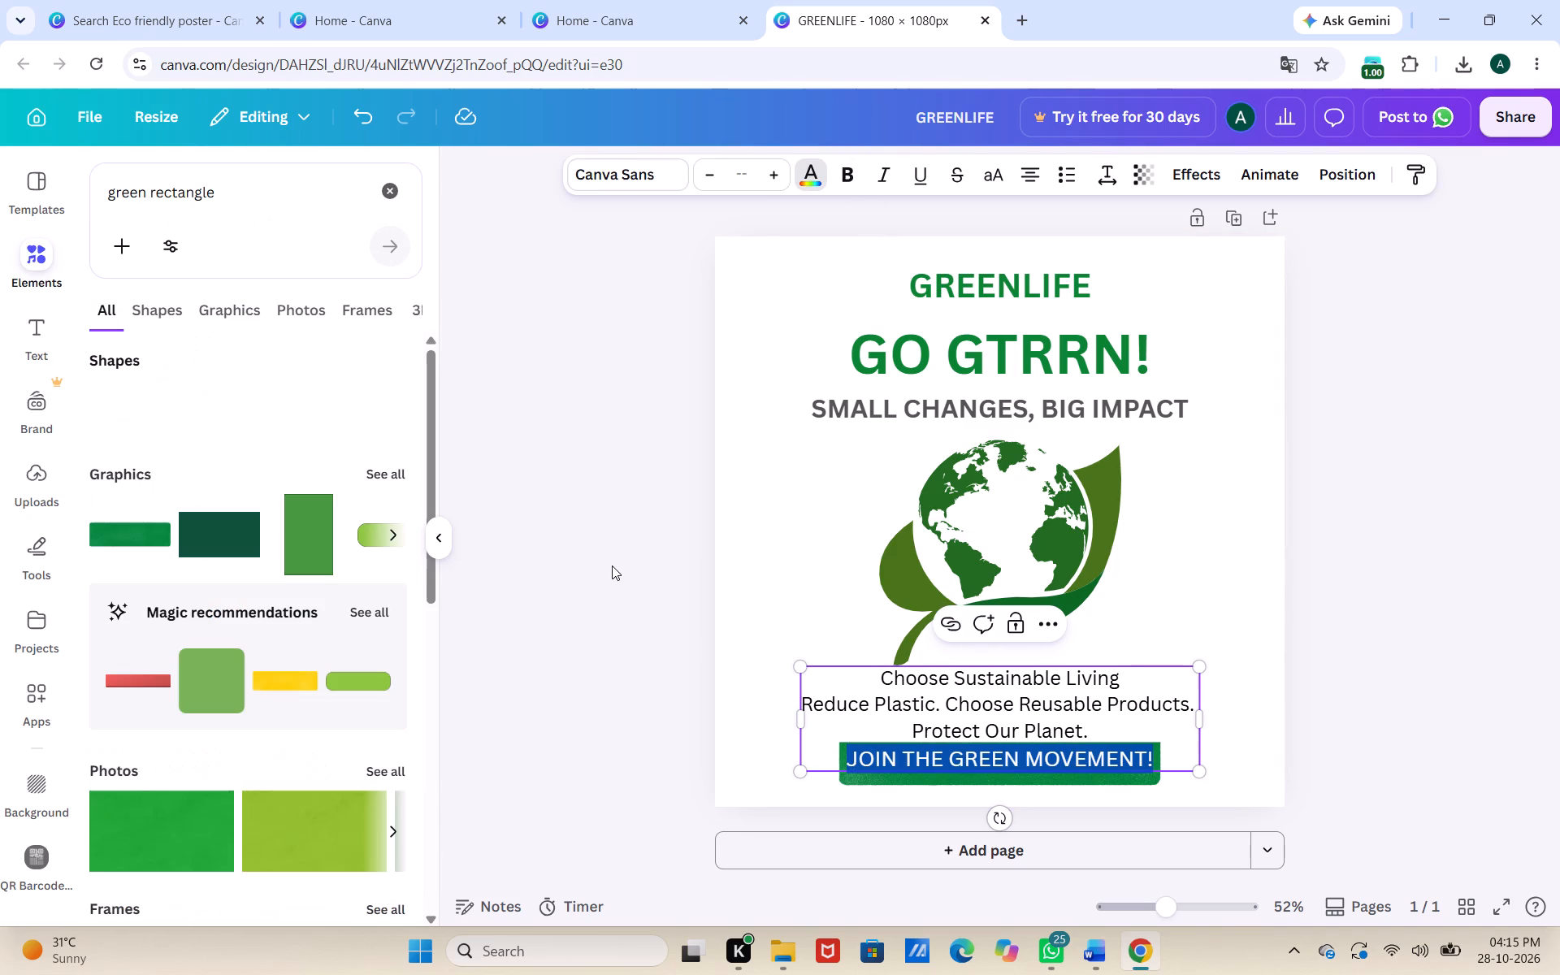
{"action": "left_click", "coordinate": [612, 565]}
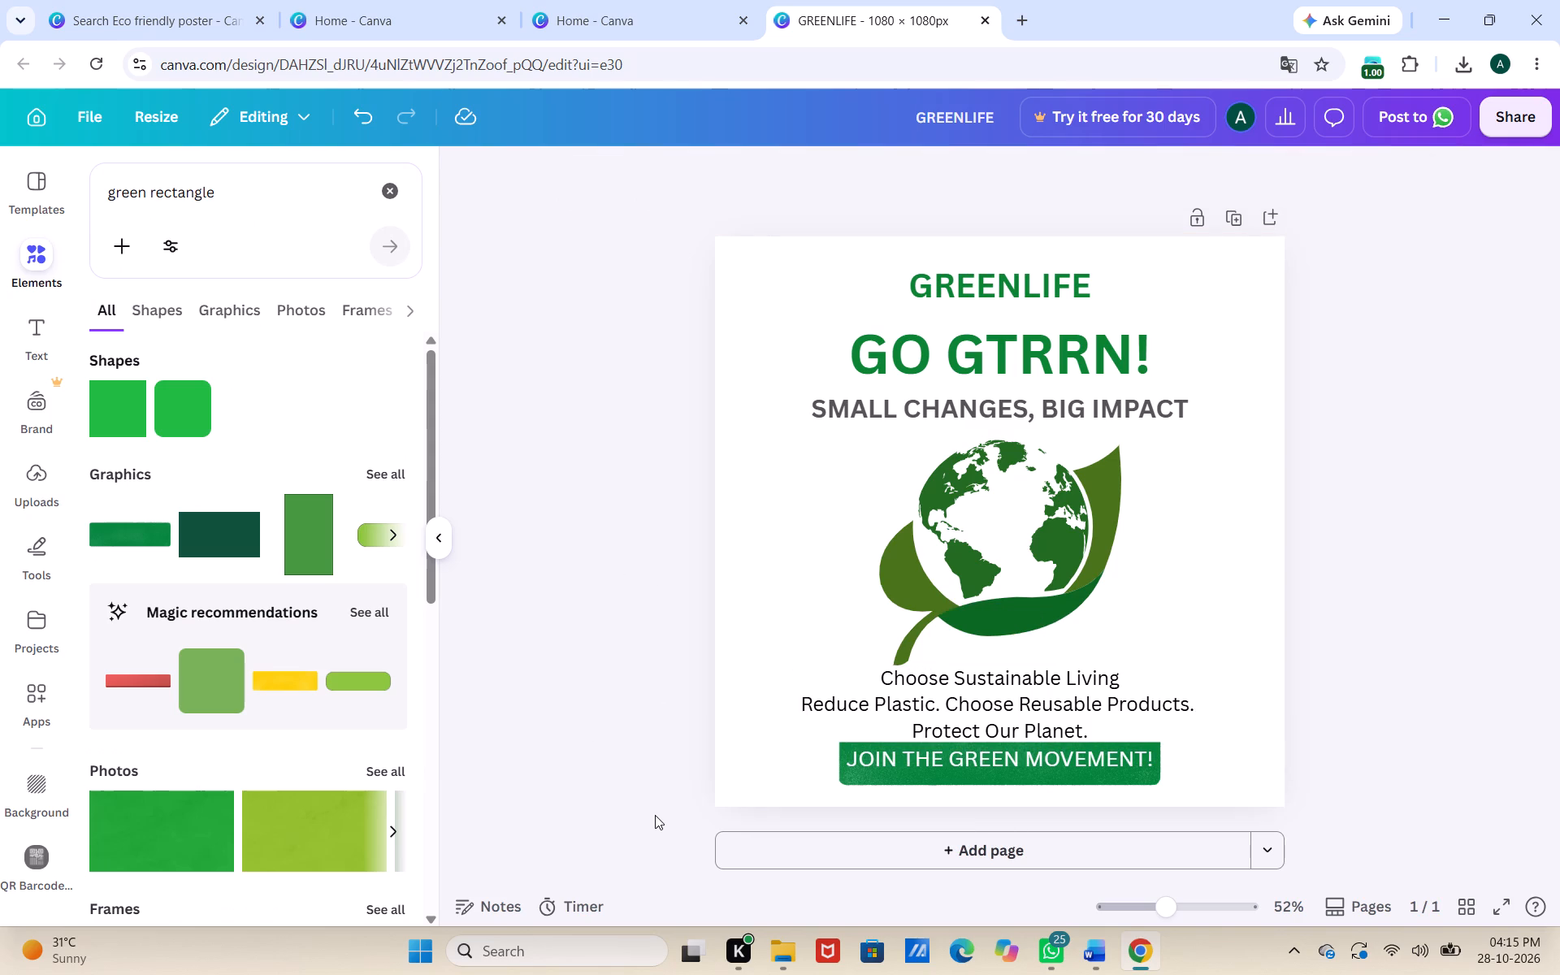
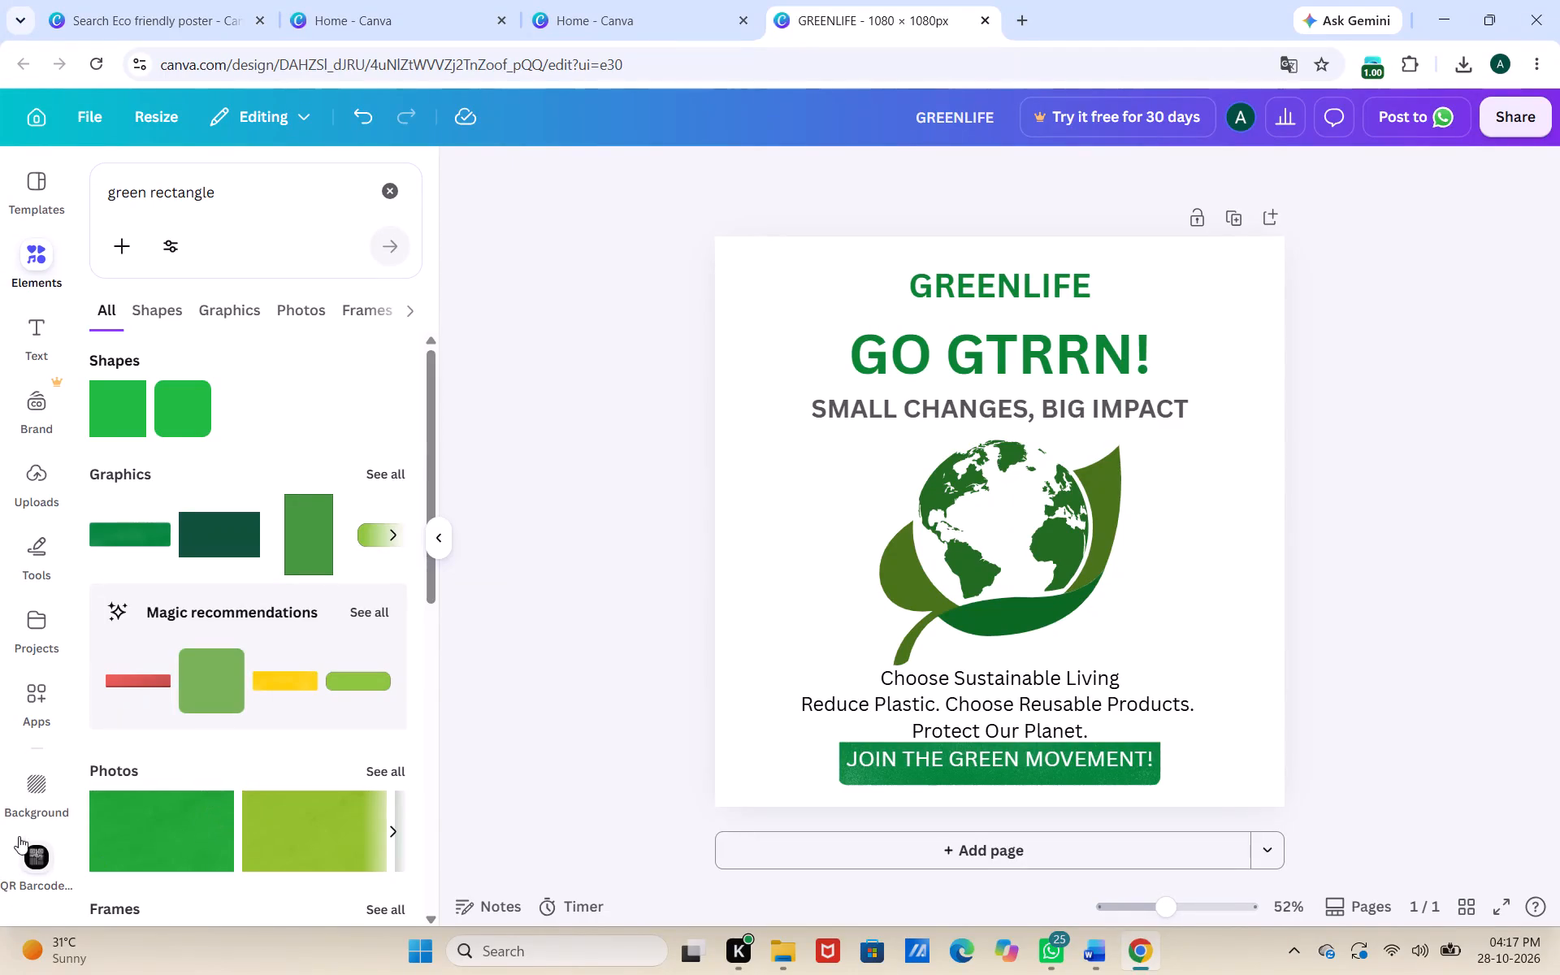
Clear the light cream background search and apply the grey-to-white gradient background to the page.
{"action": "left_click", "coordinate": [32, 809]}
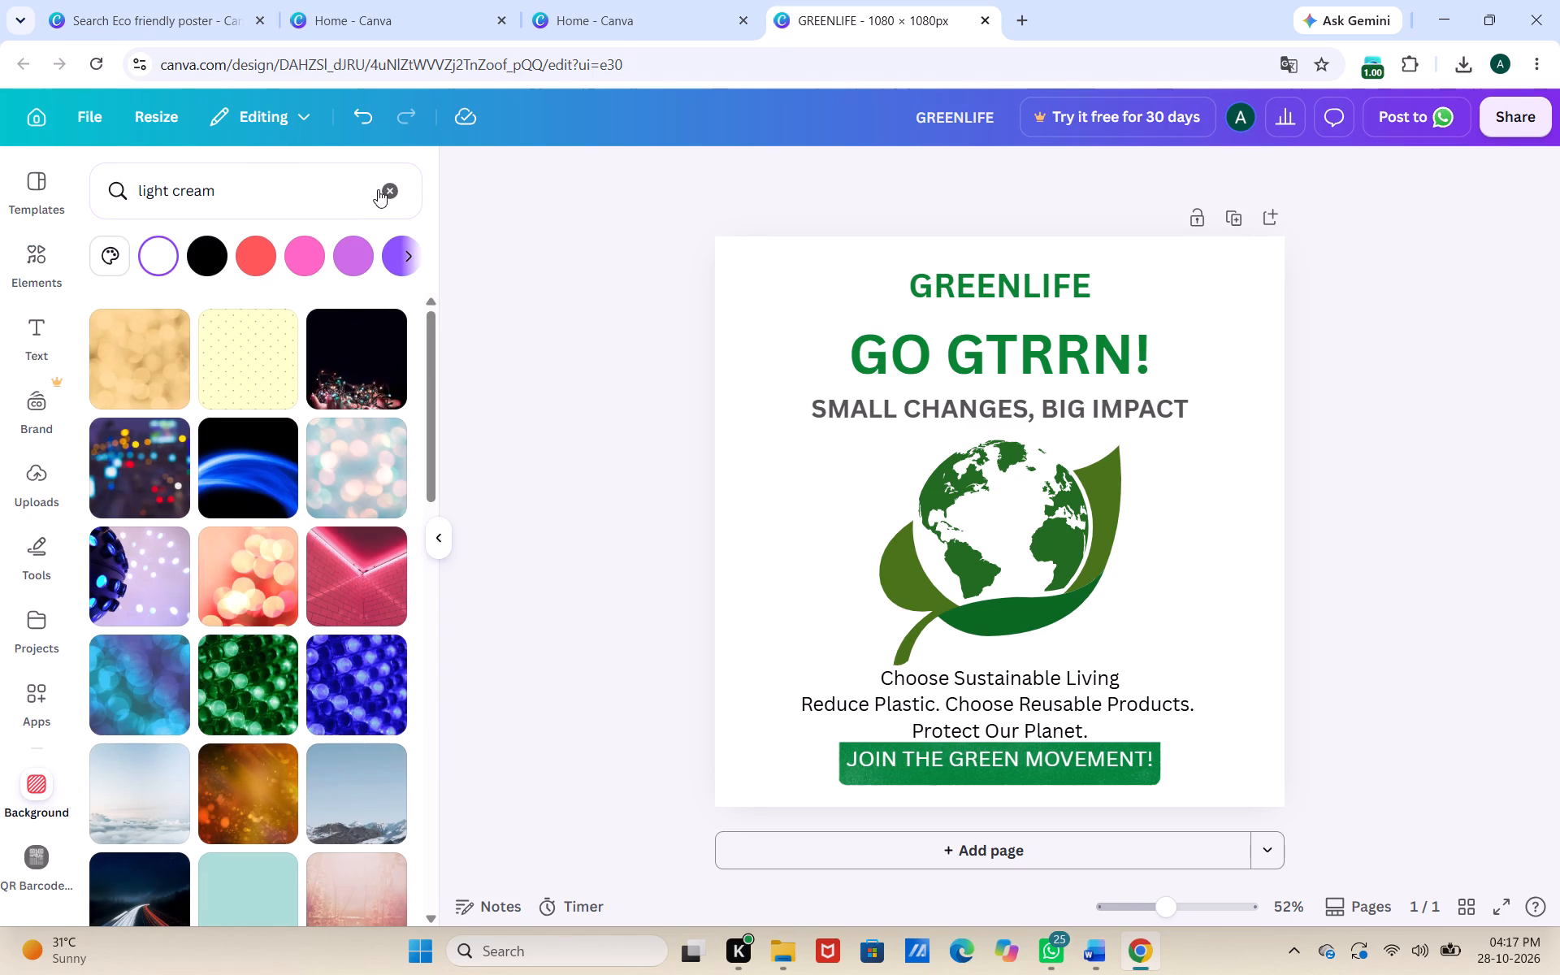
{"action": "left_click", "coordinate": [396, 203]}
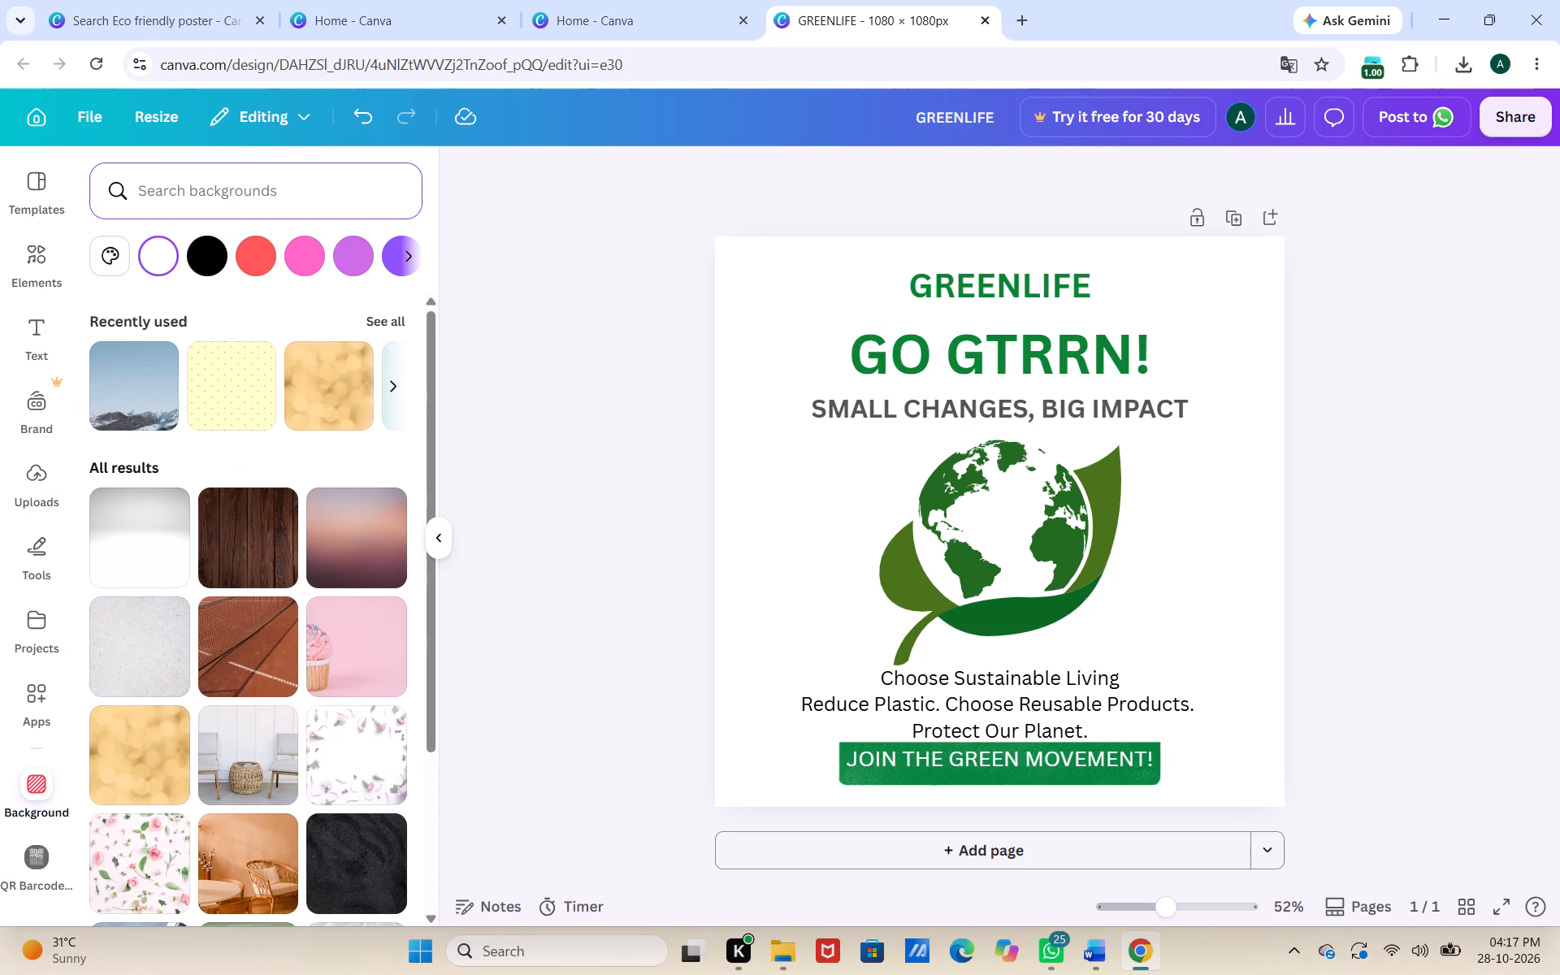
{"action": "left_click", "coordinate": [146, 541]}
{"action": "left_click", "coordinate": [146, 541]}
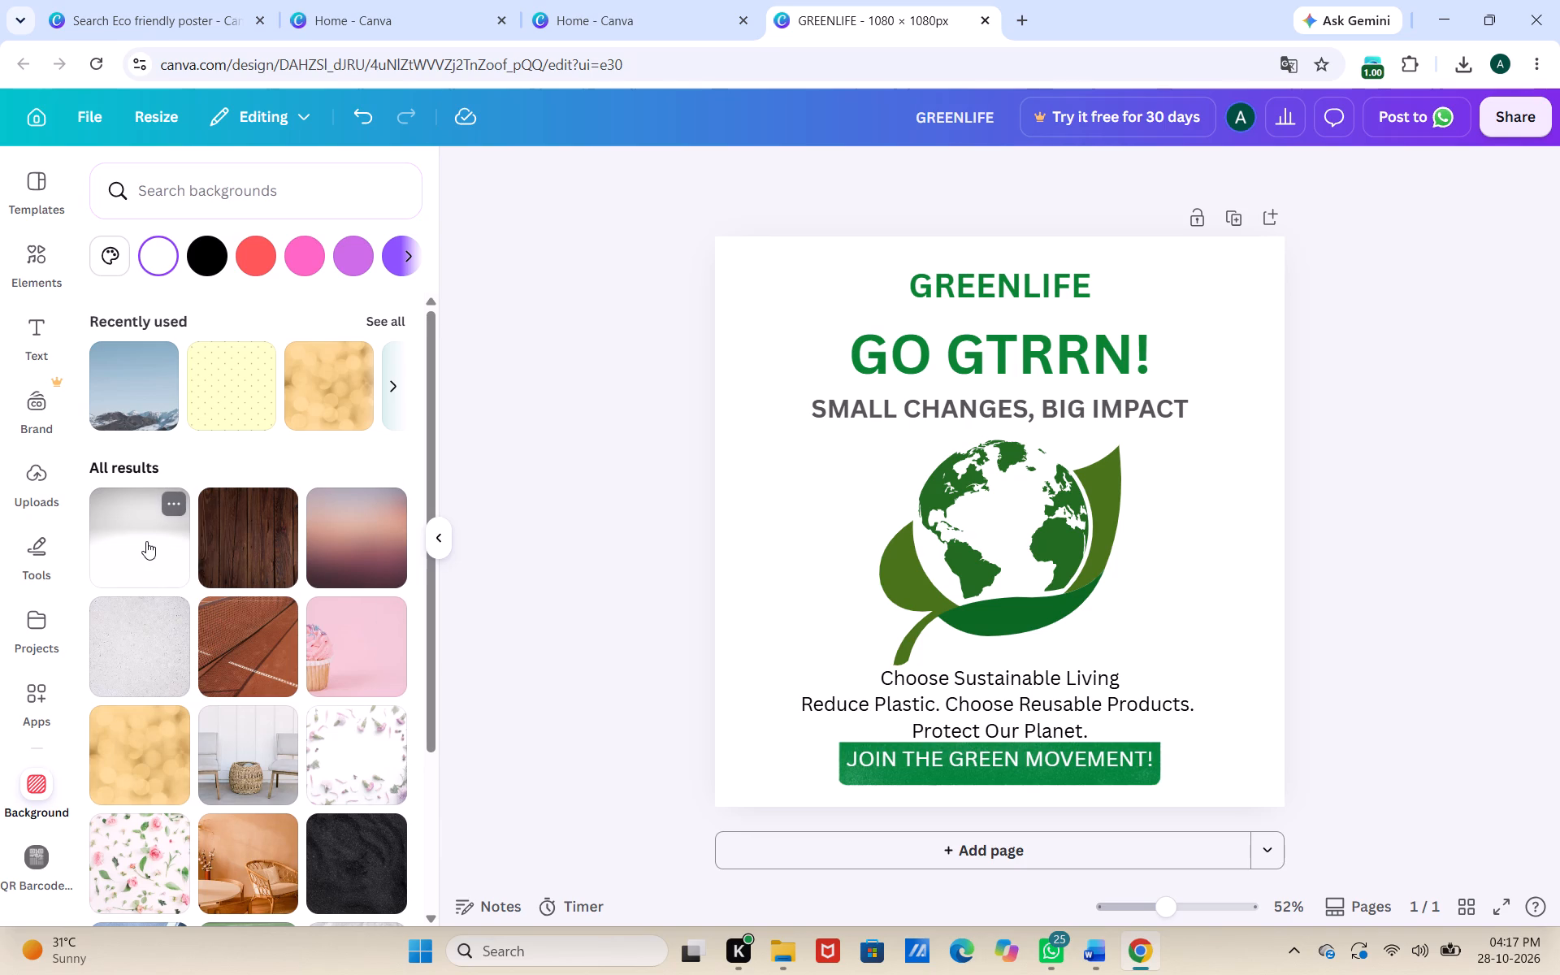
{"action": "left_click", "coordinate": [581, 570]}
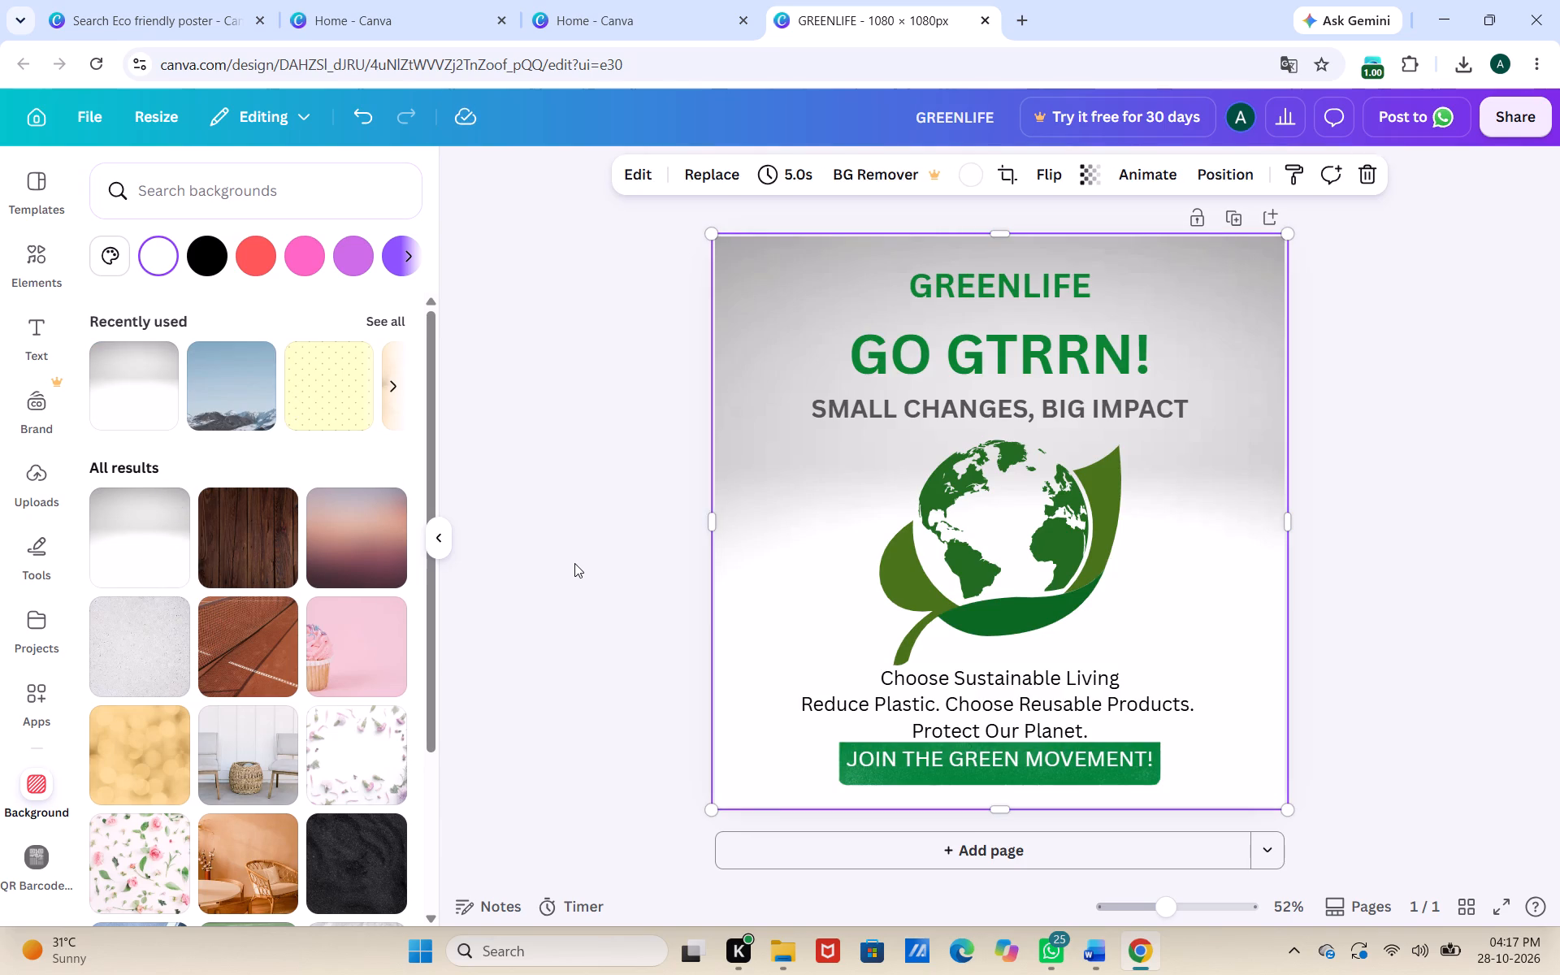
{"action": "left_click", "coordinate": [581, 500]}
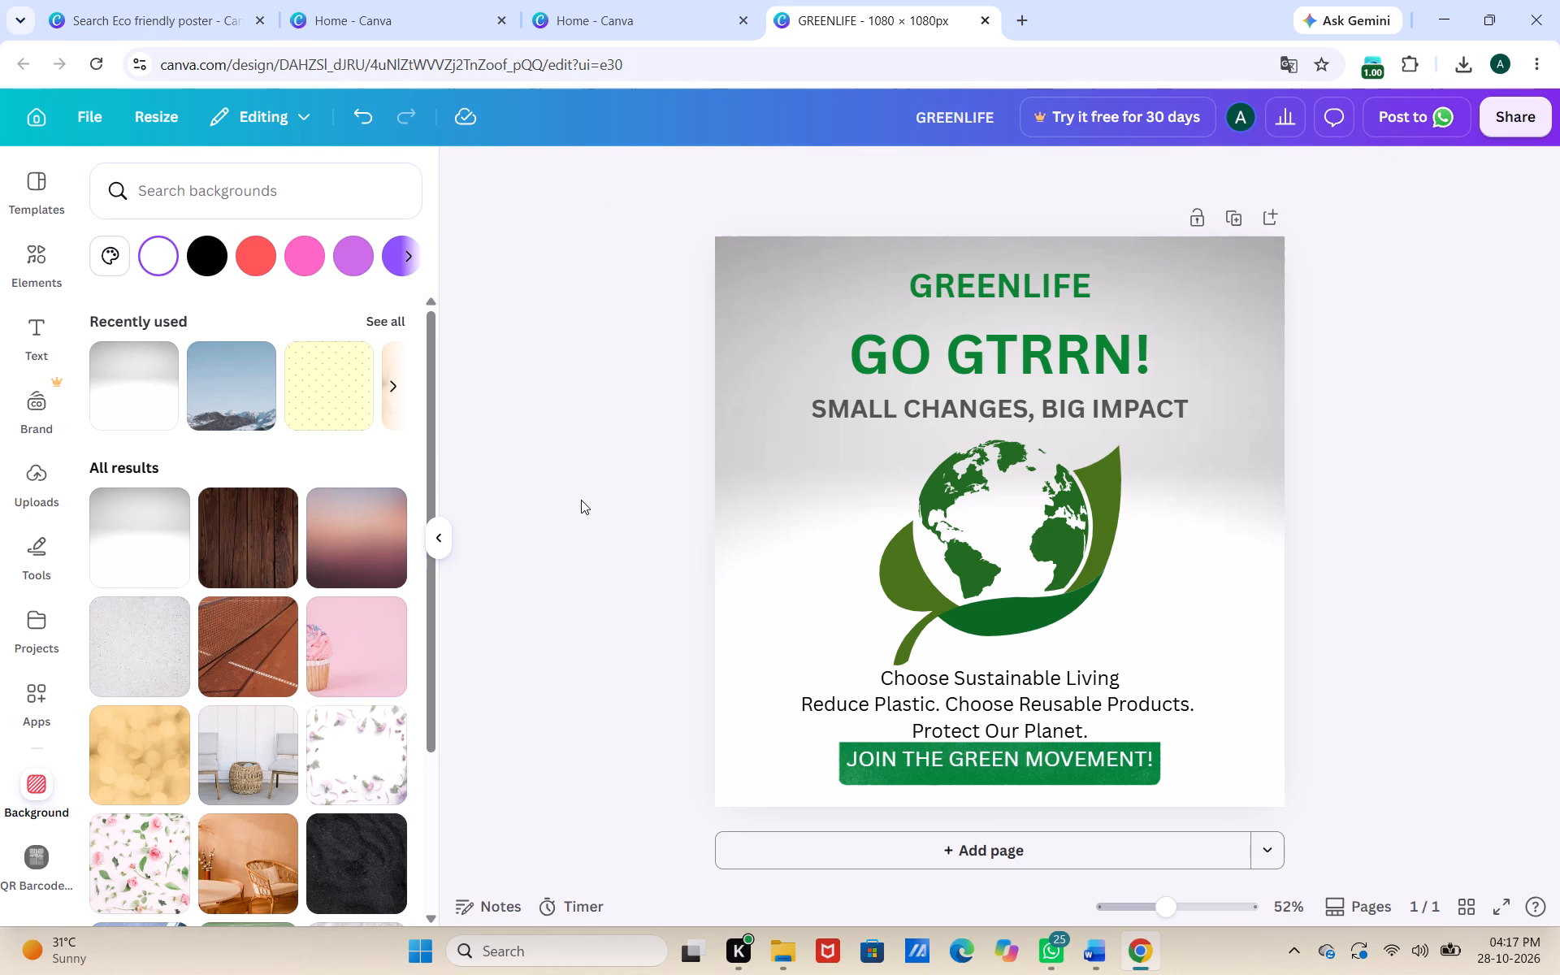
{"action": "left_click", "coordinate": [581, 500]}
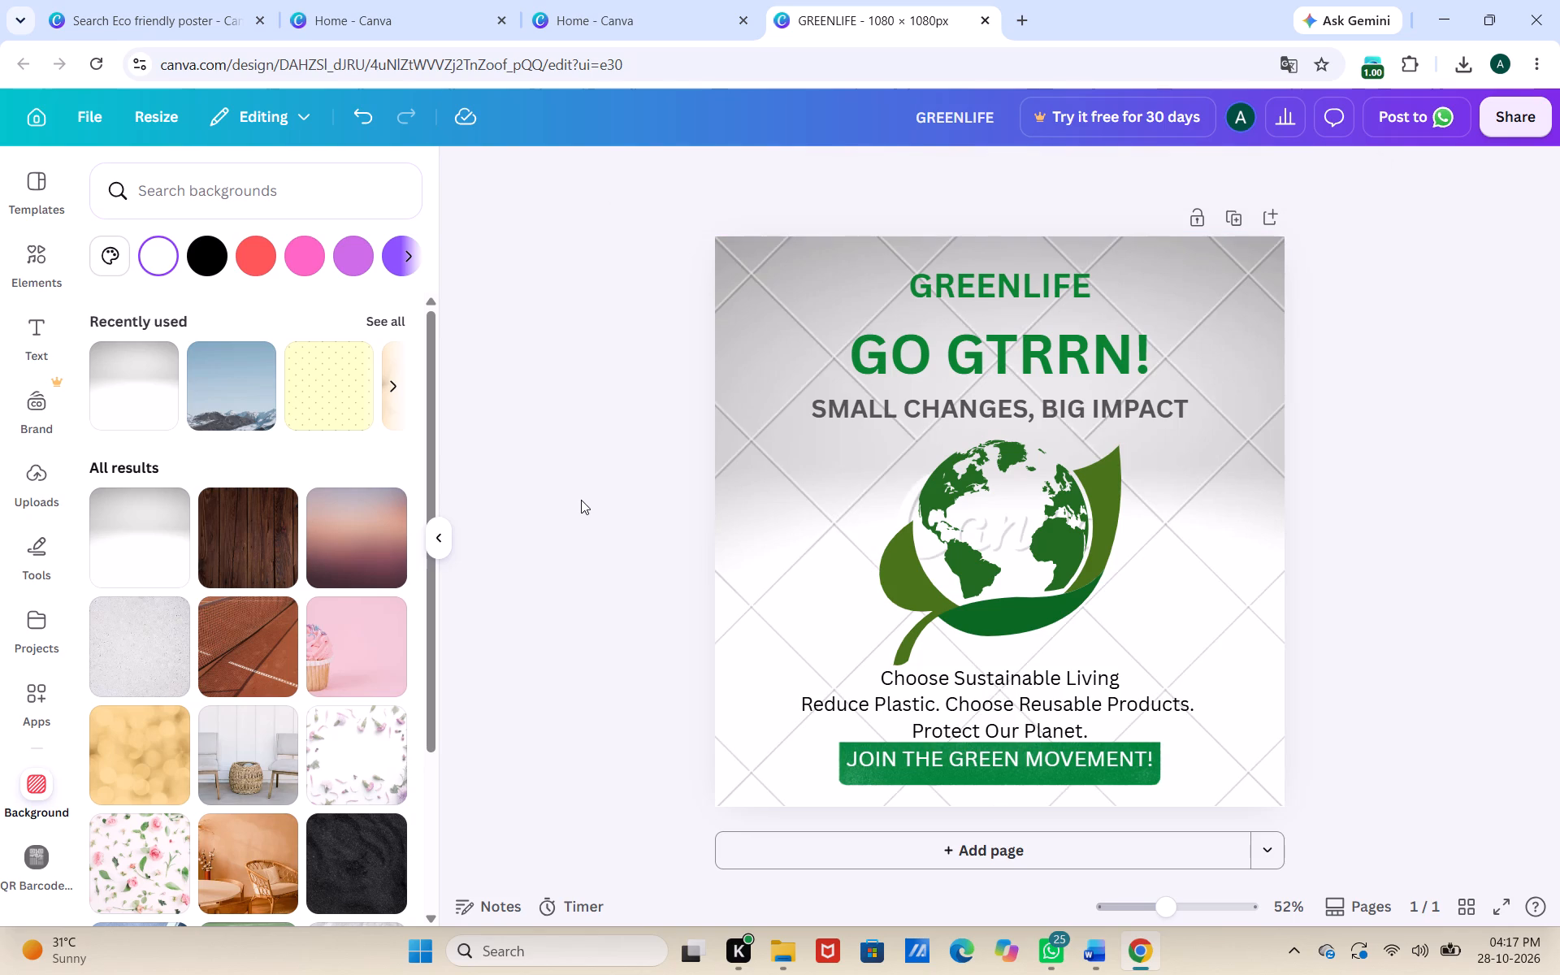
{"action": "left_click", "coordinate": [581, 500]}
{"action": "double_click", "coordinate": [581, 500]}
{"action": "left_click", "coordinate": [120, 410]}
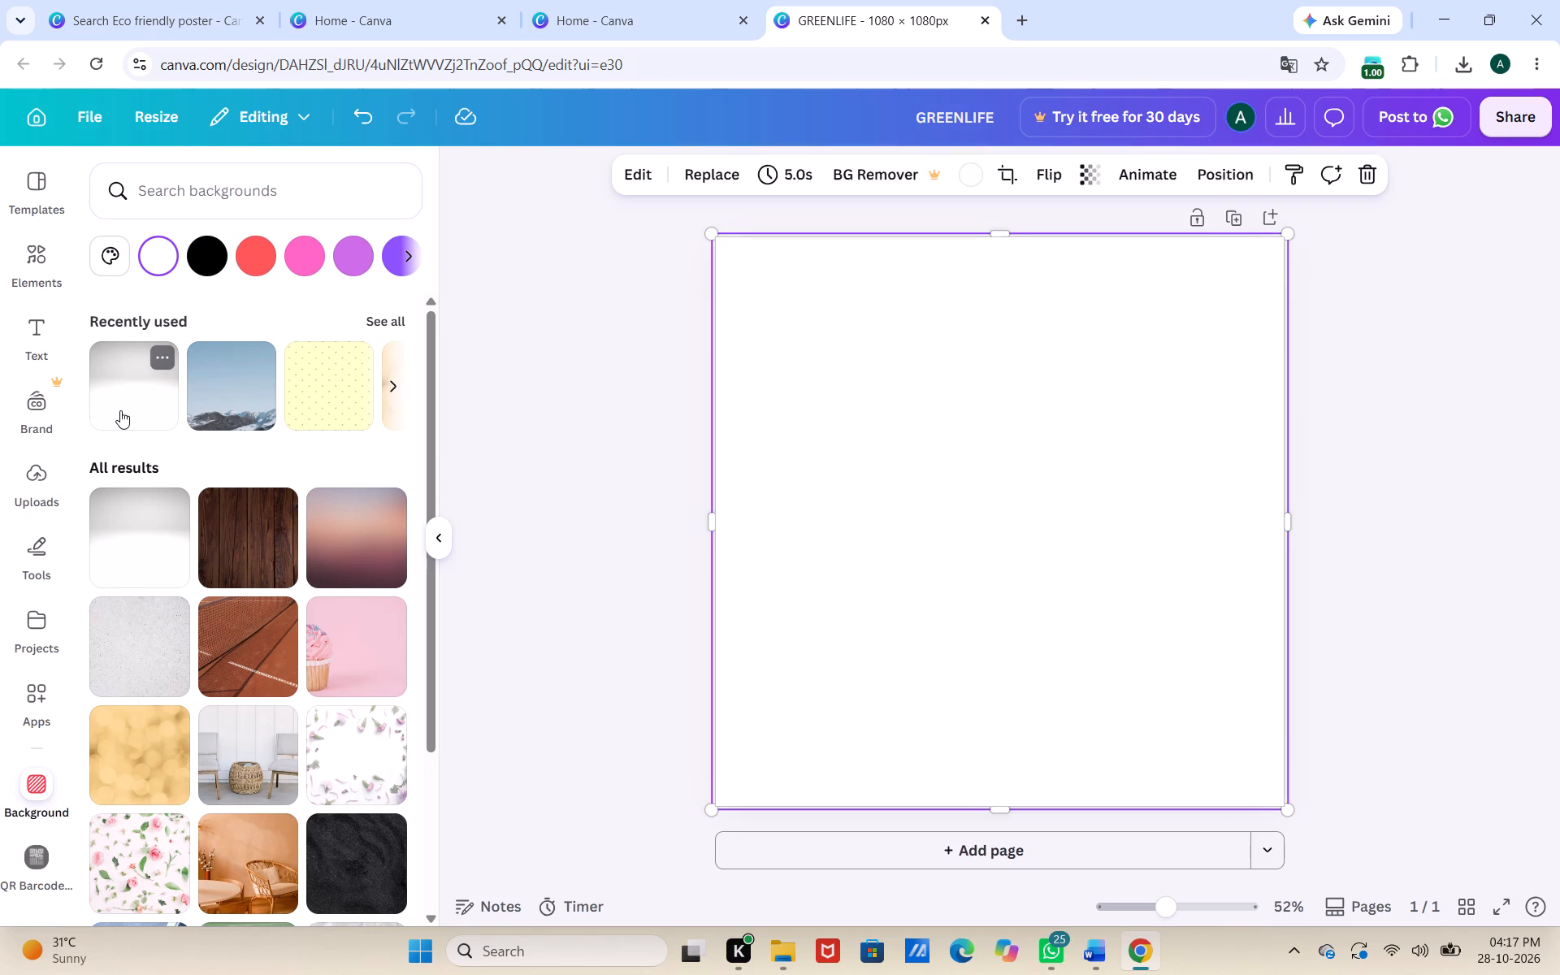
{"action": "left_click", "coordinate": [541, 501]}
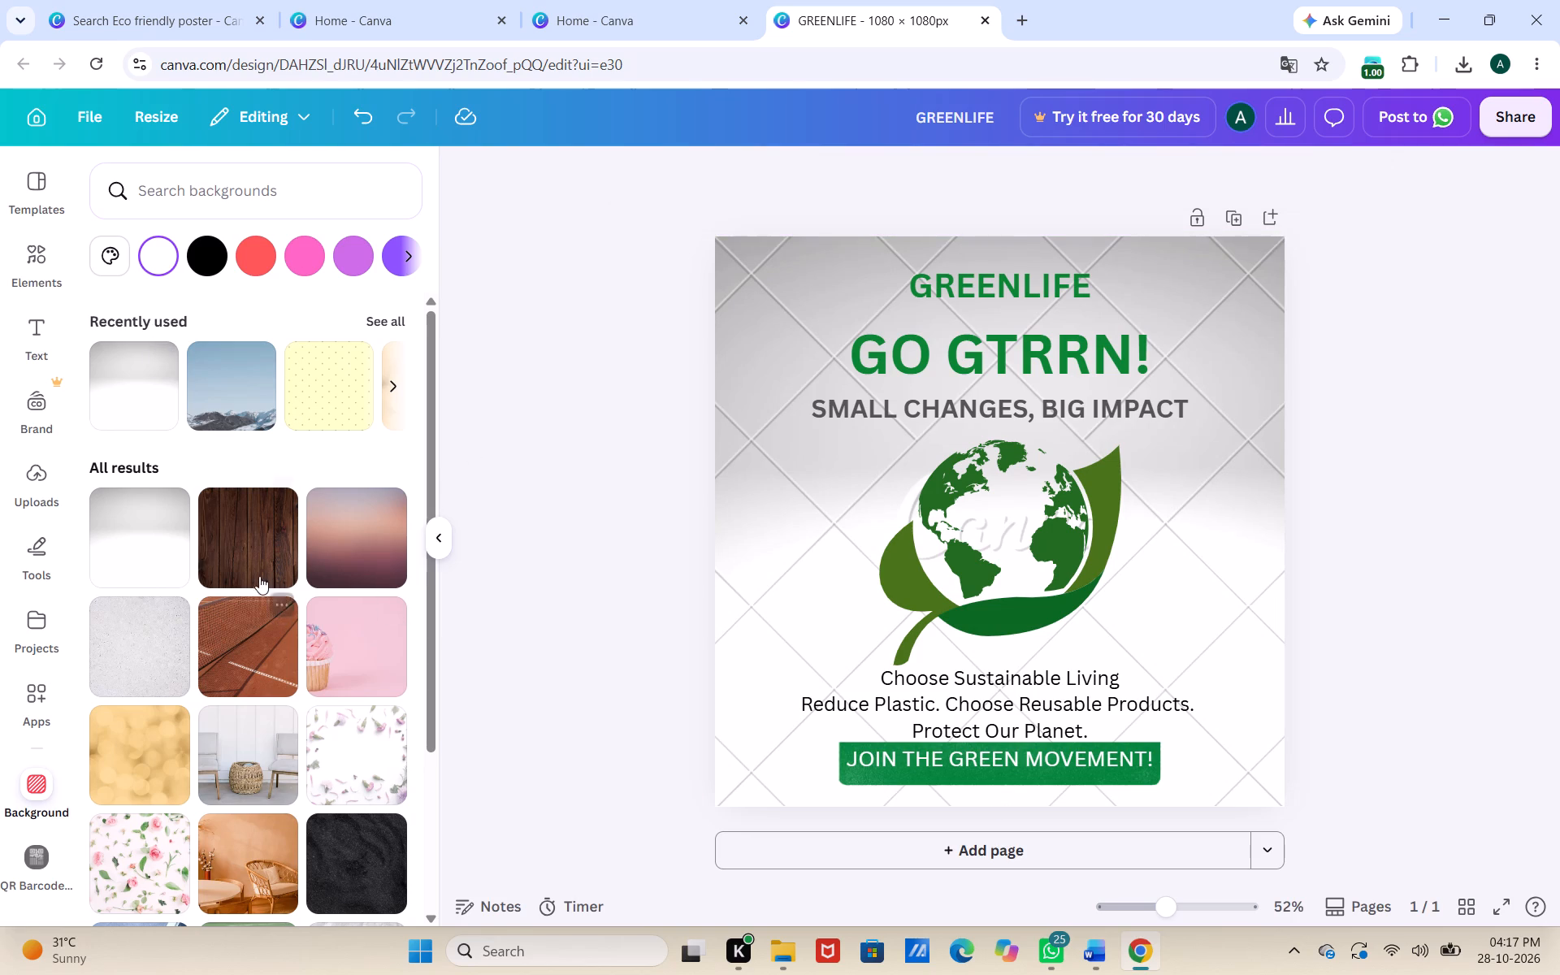
Replace the page background with the light grey speckled paper texture.
{"action": "left_click", "coordinate": [132, 671]}
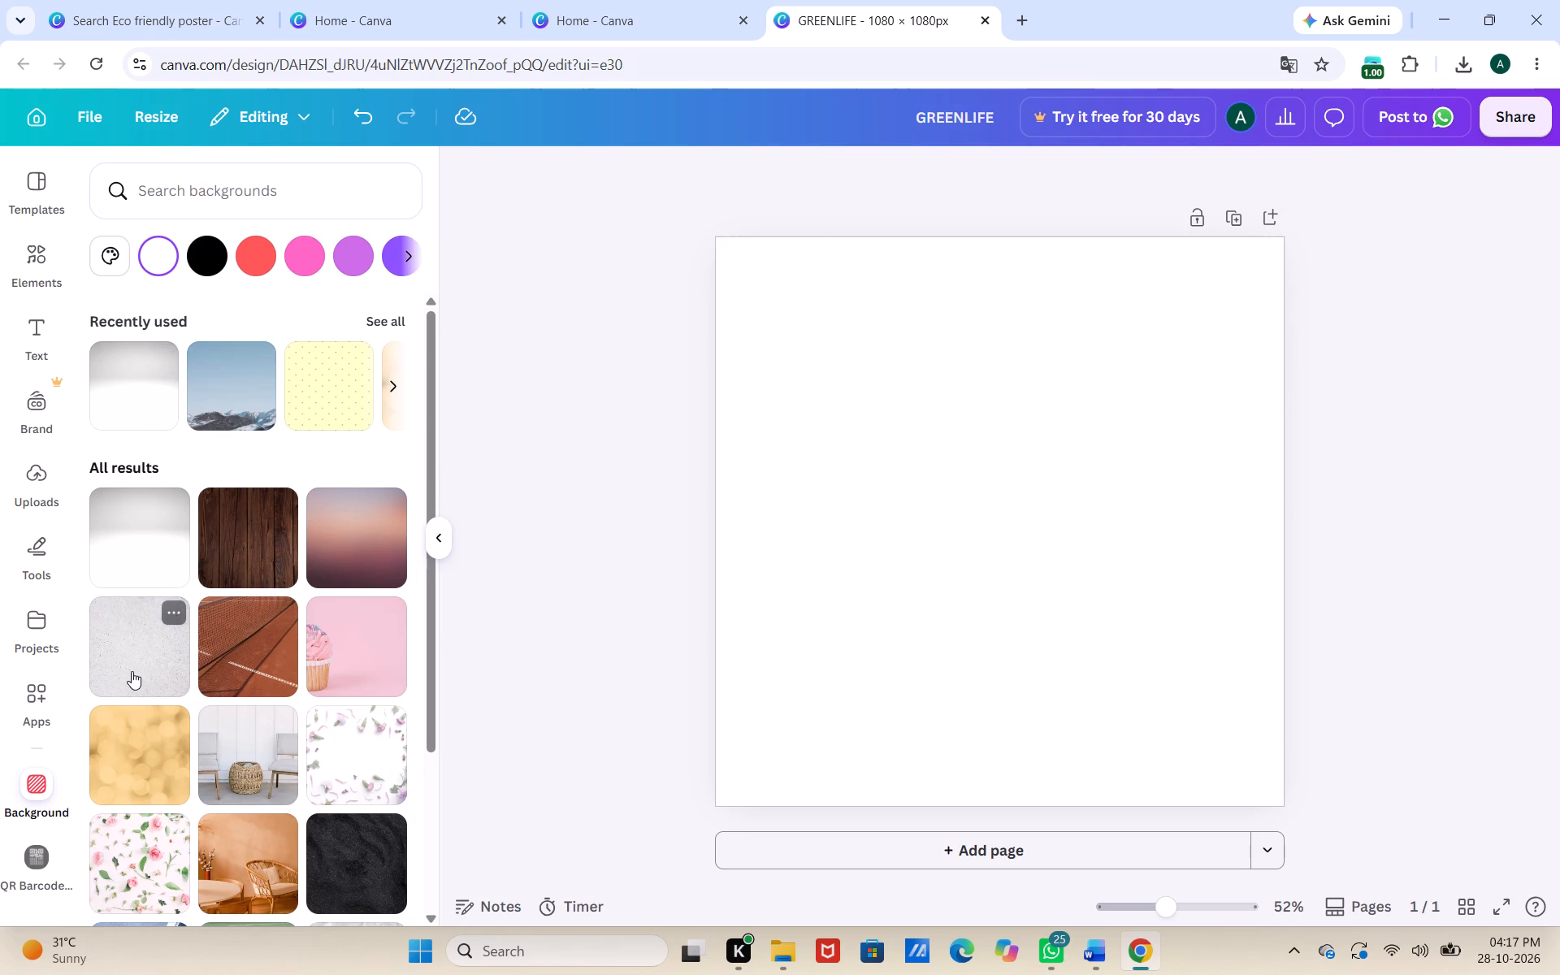
{"action": "left_click", "coordinate": [472, 614]}
{"action": "left_click", "coordinate": [593, 583]}
{"action": "left_click", "coordinate": [124, 662]}
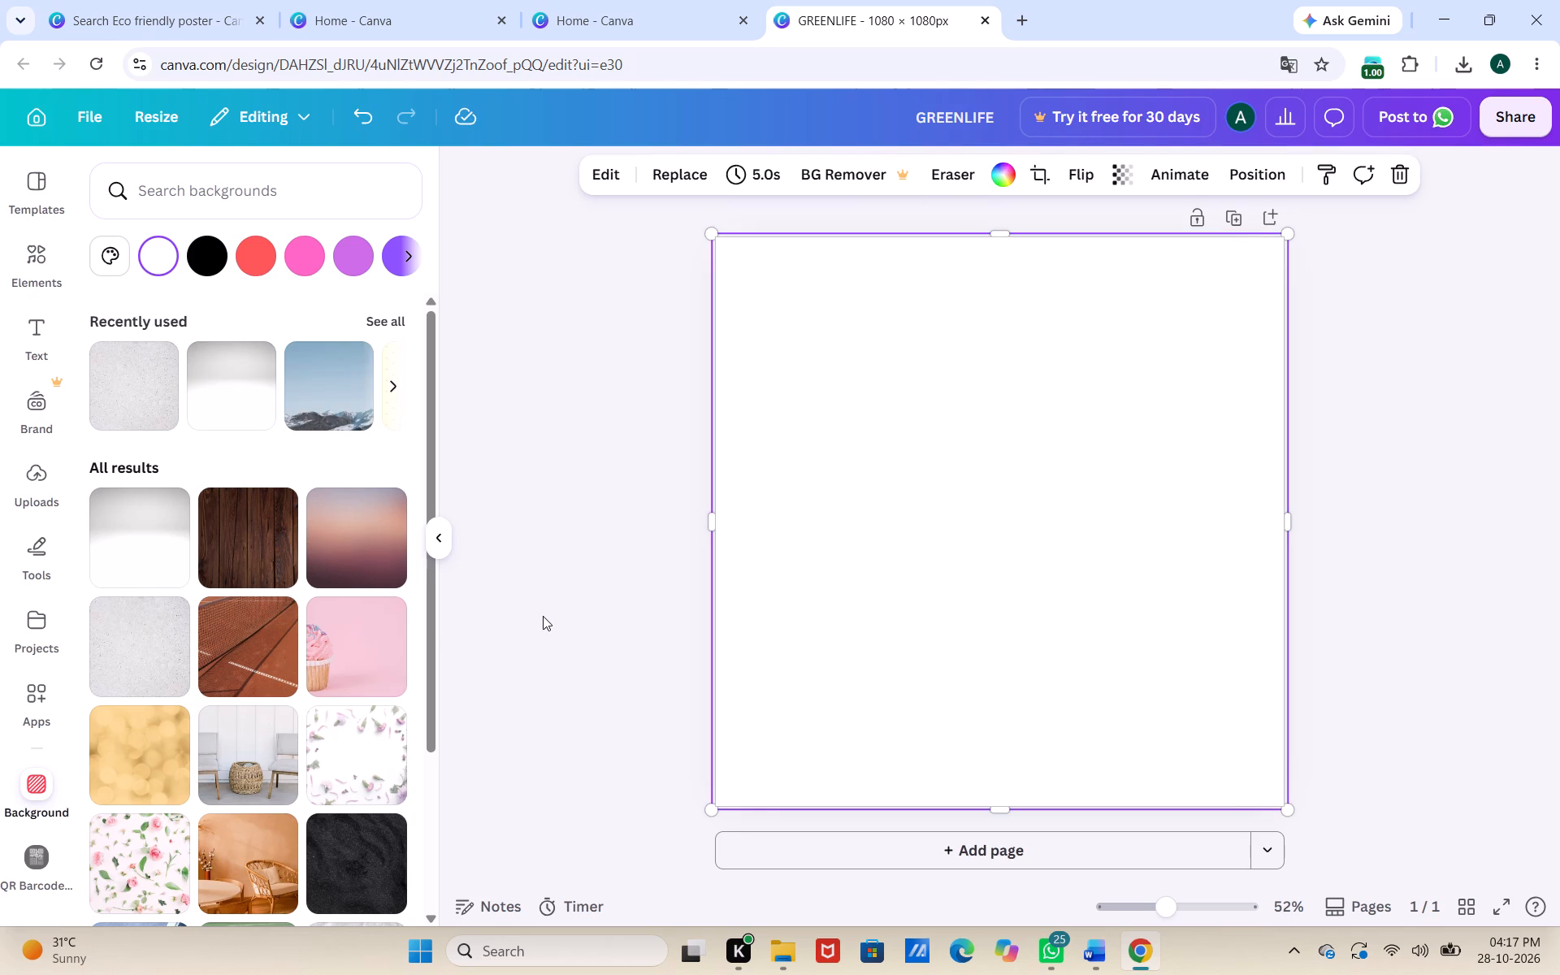
{"action": "left_click", "coordinate": [138, 641]}
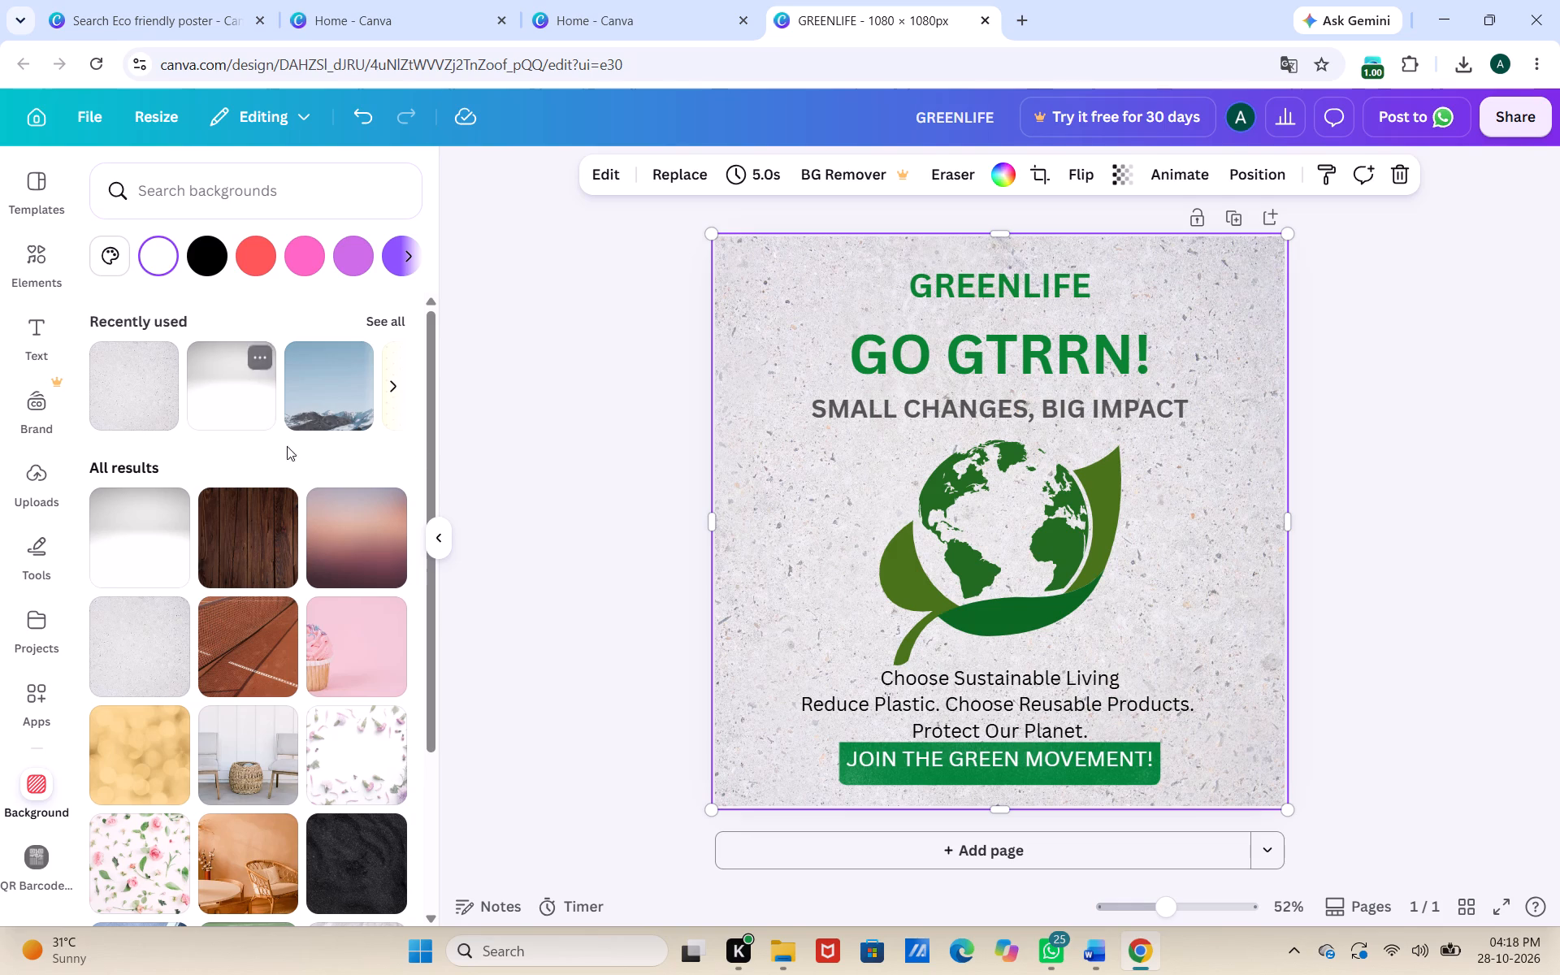
Replace the green rectangle search in the elements library with a search for a square outline.
{"action": "left_click", "coordinate": [50, 270]}
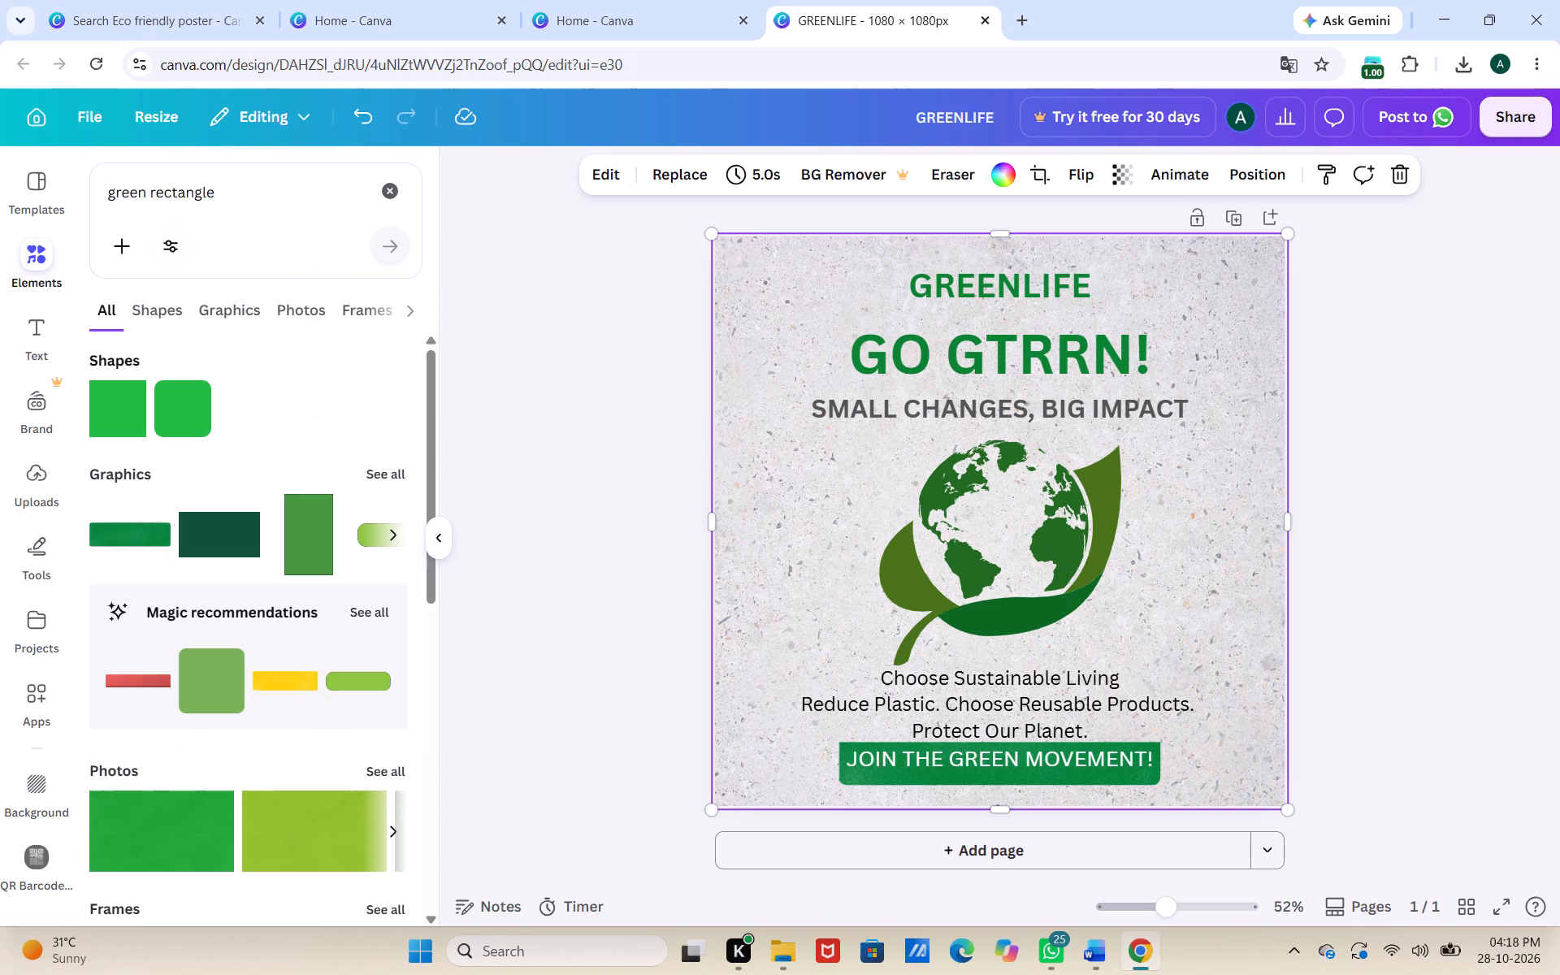
{"action": "left_click", "coordinate": [395, 183]}
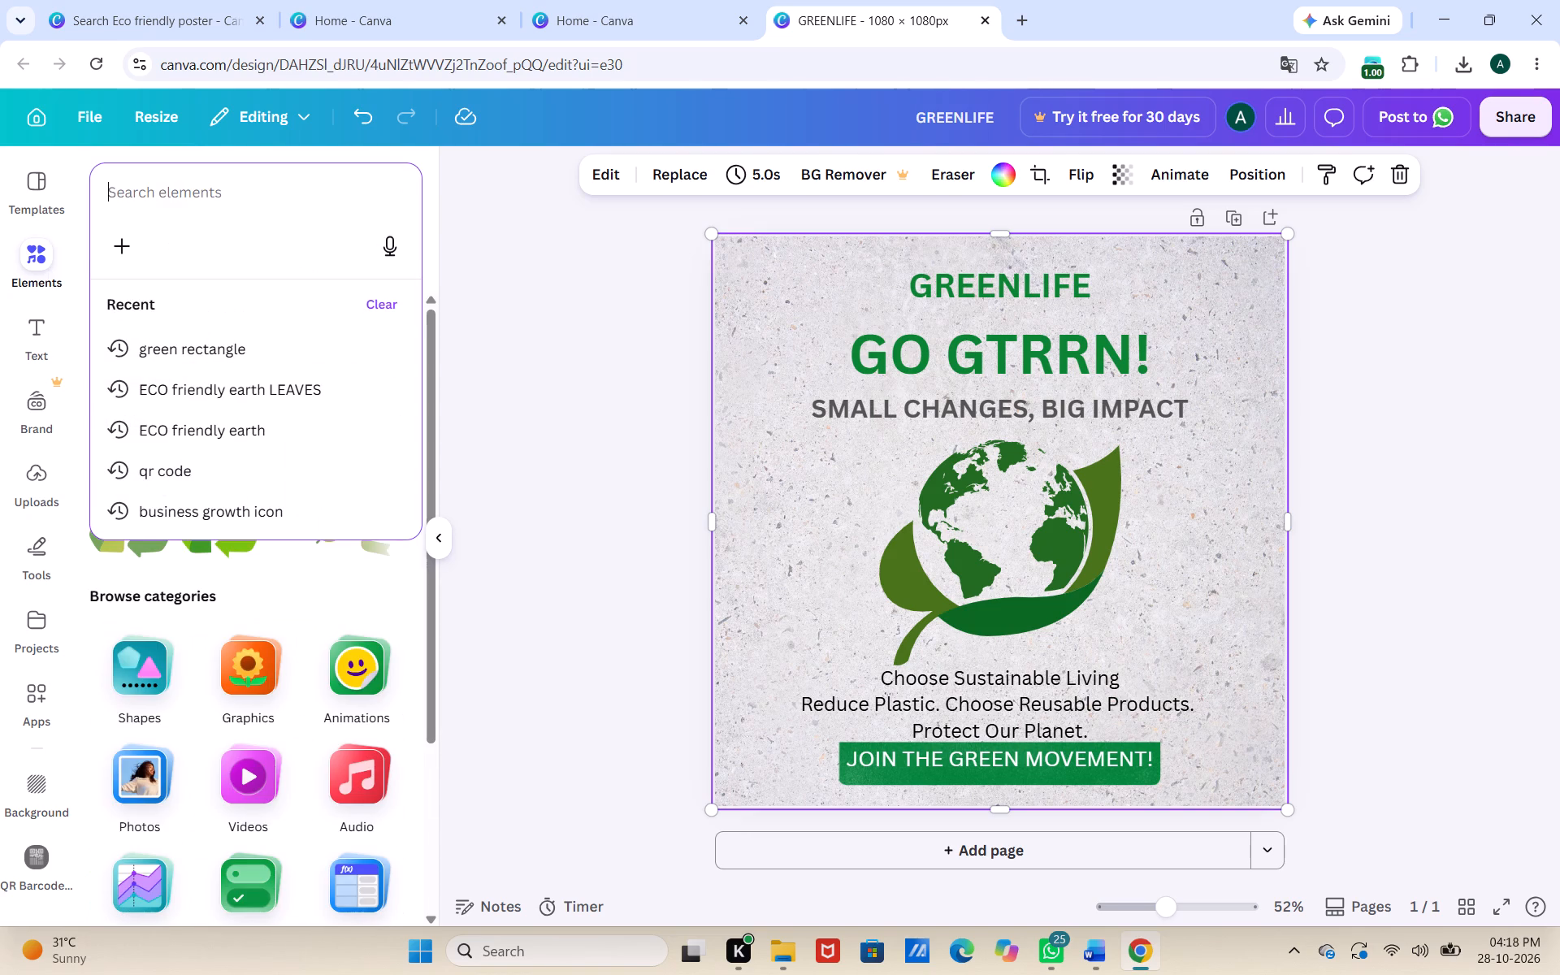
{"action": "type", "text": "SQ"}
{"action": "key", "text": "u"}
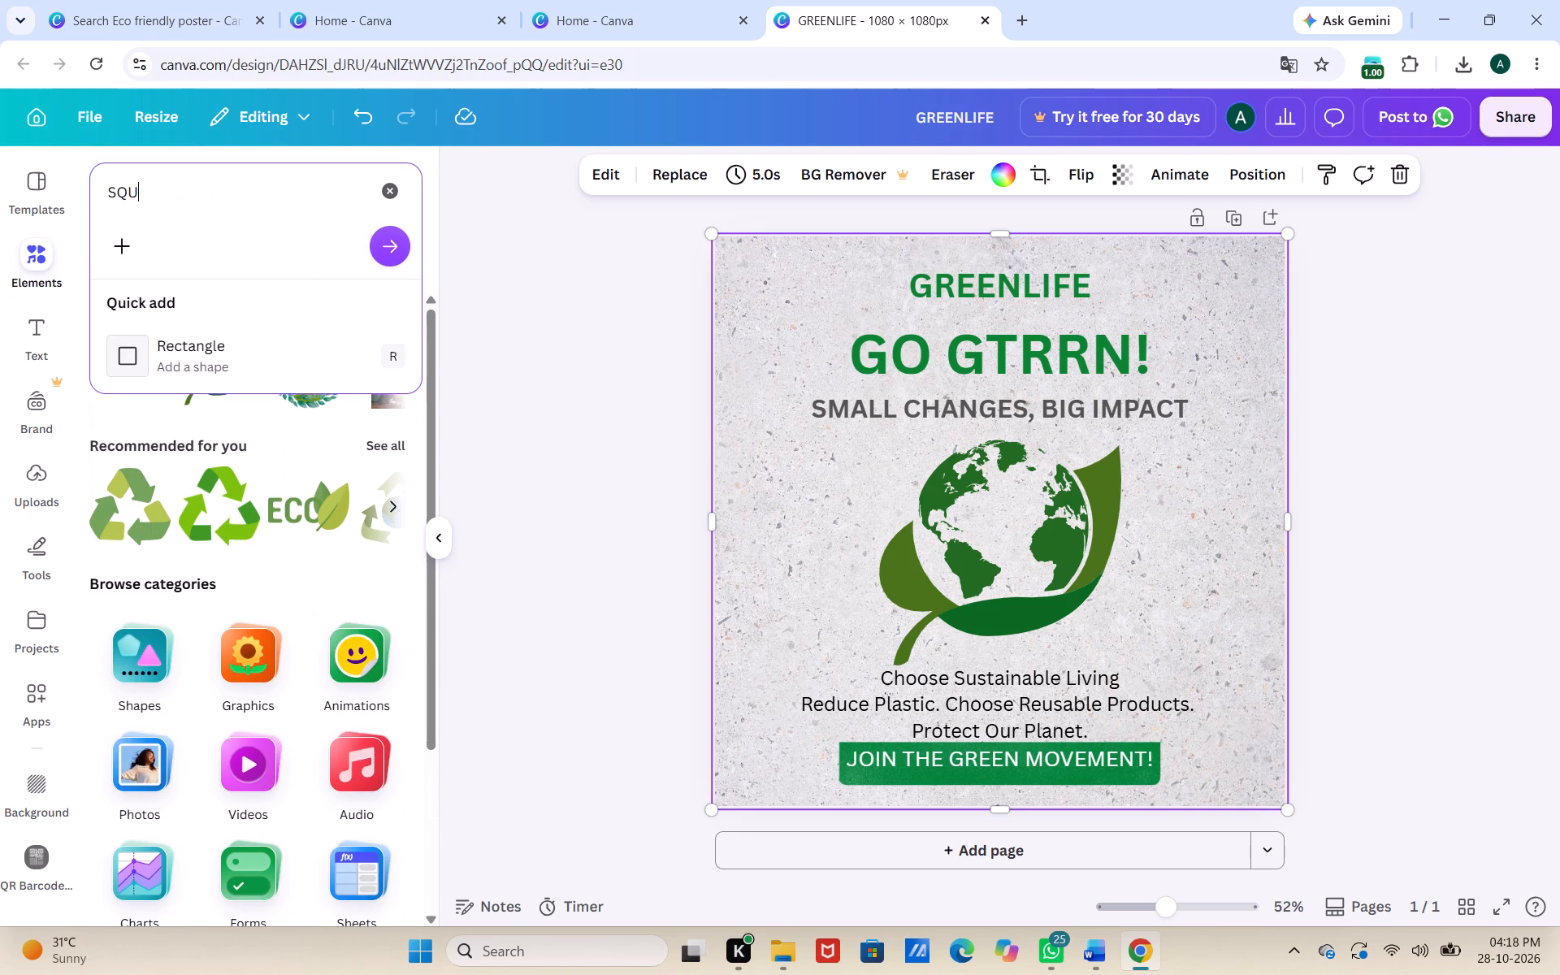
{"action": "type", "text": "AEW OUT"}
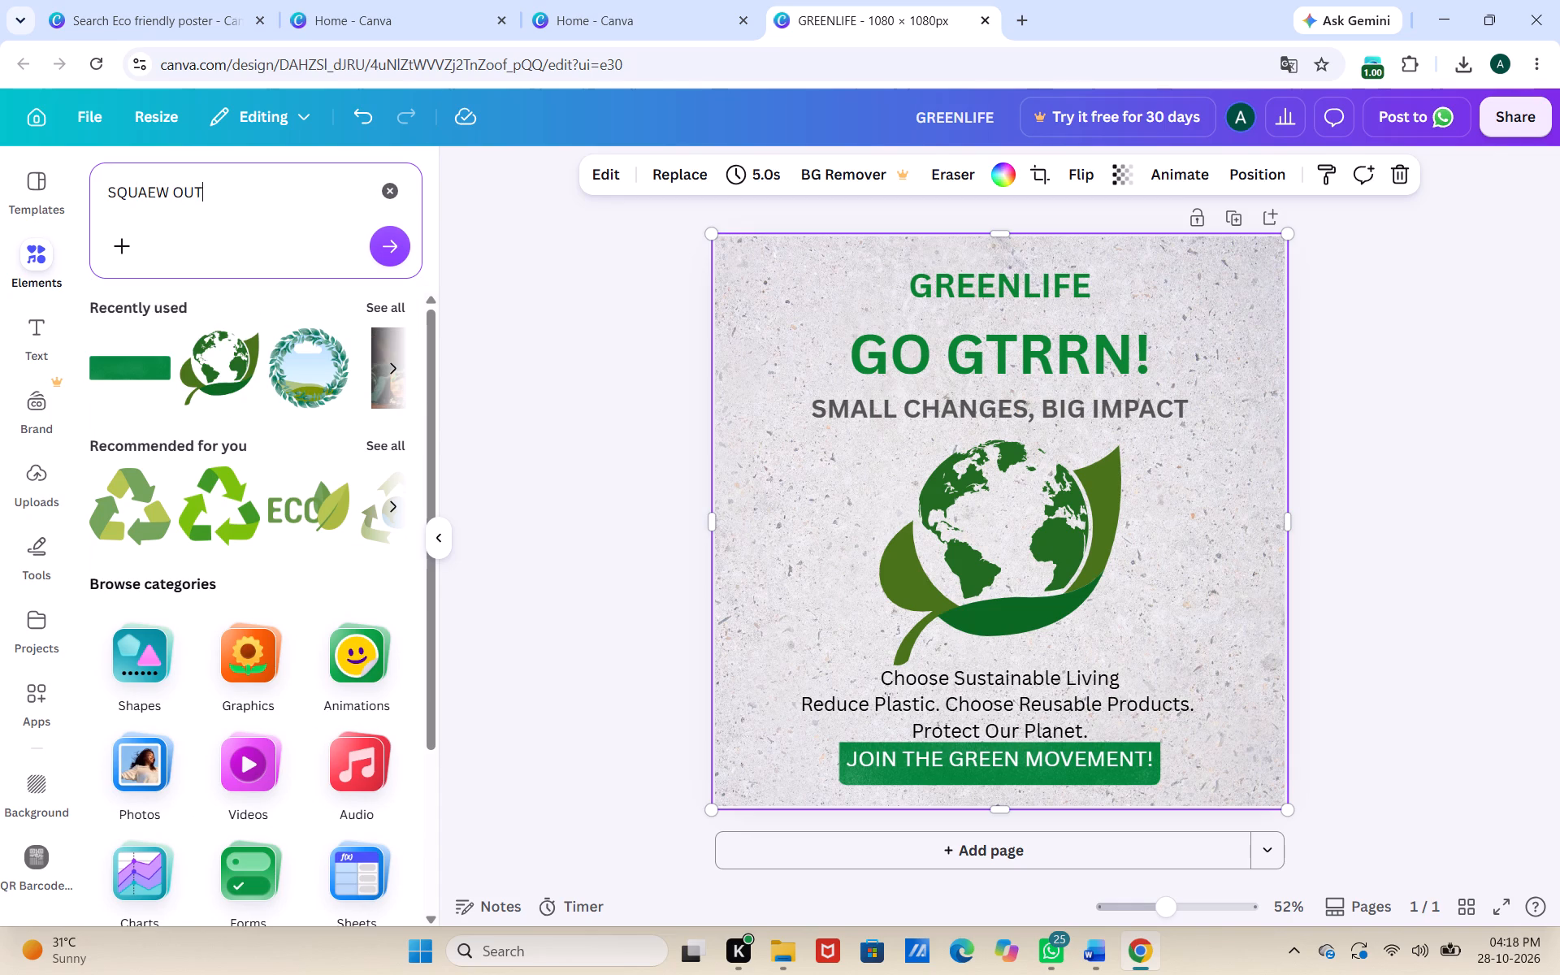
{"action": "type", "text": "LINE"}
{"action": "key", "text": "Return"}
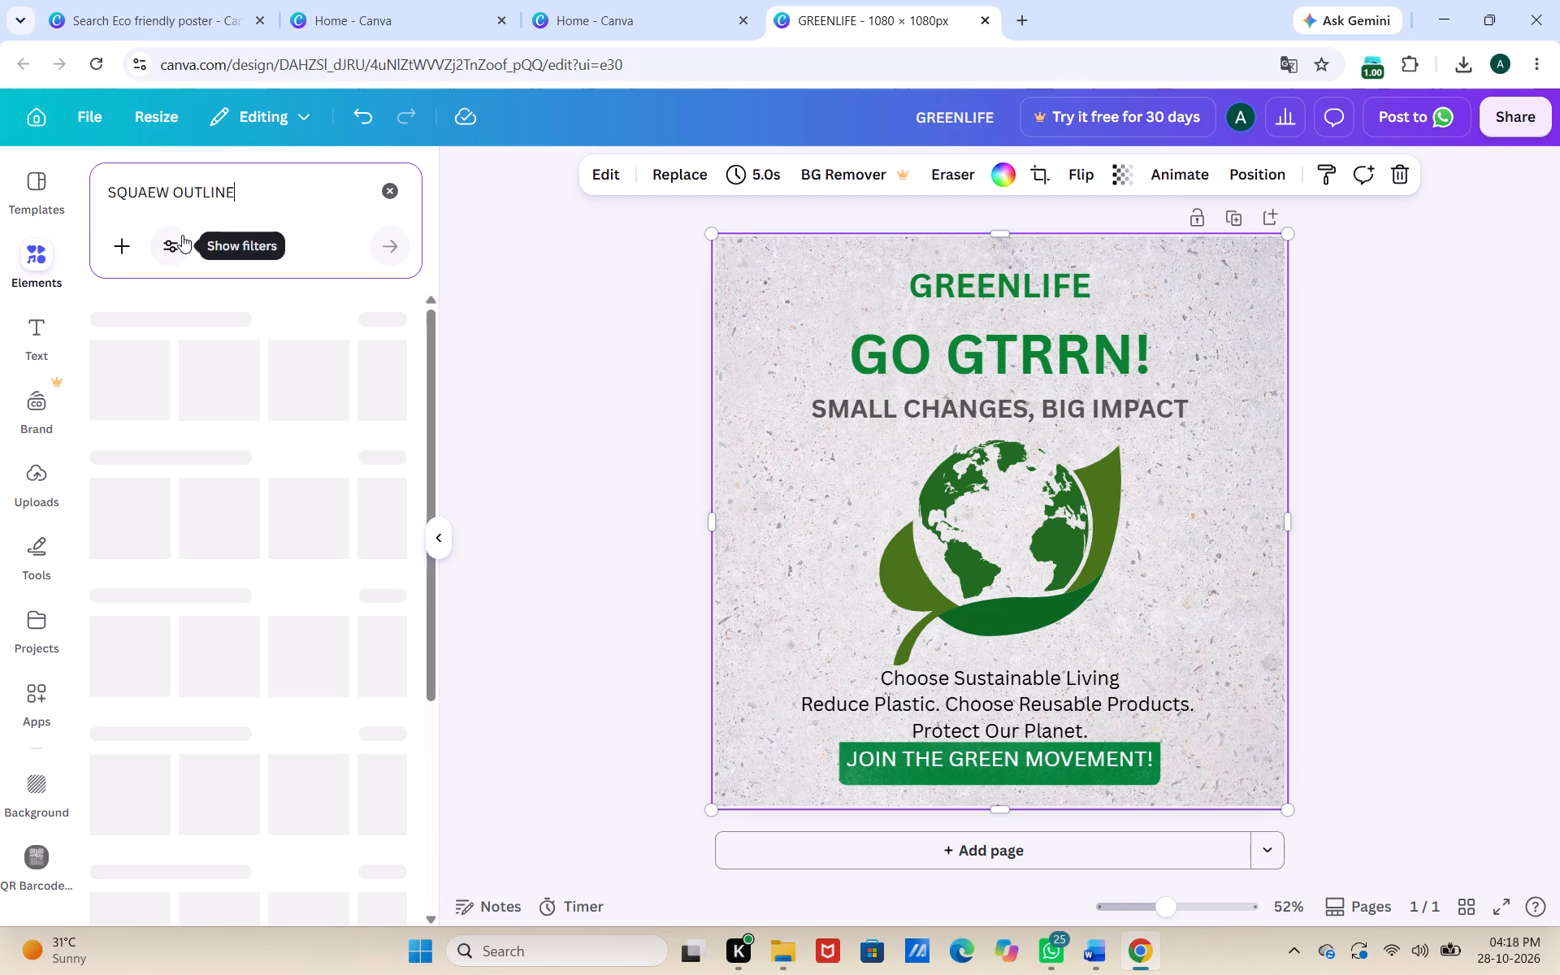
{"action": "left_click", "coordinate": [164, 189]}
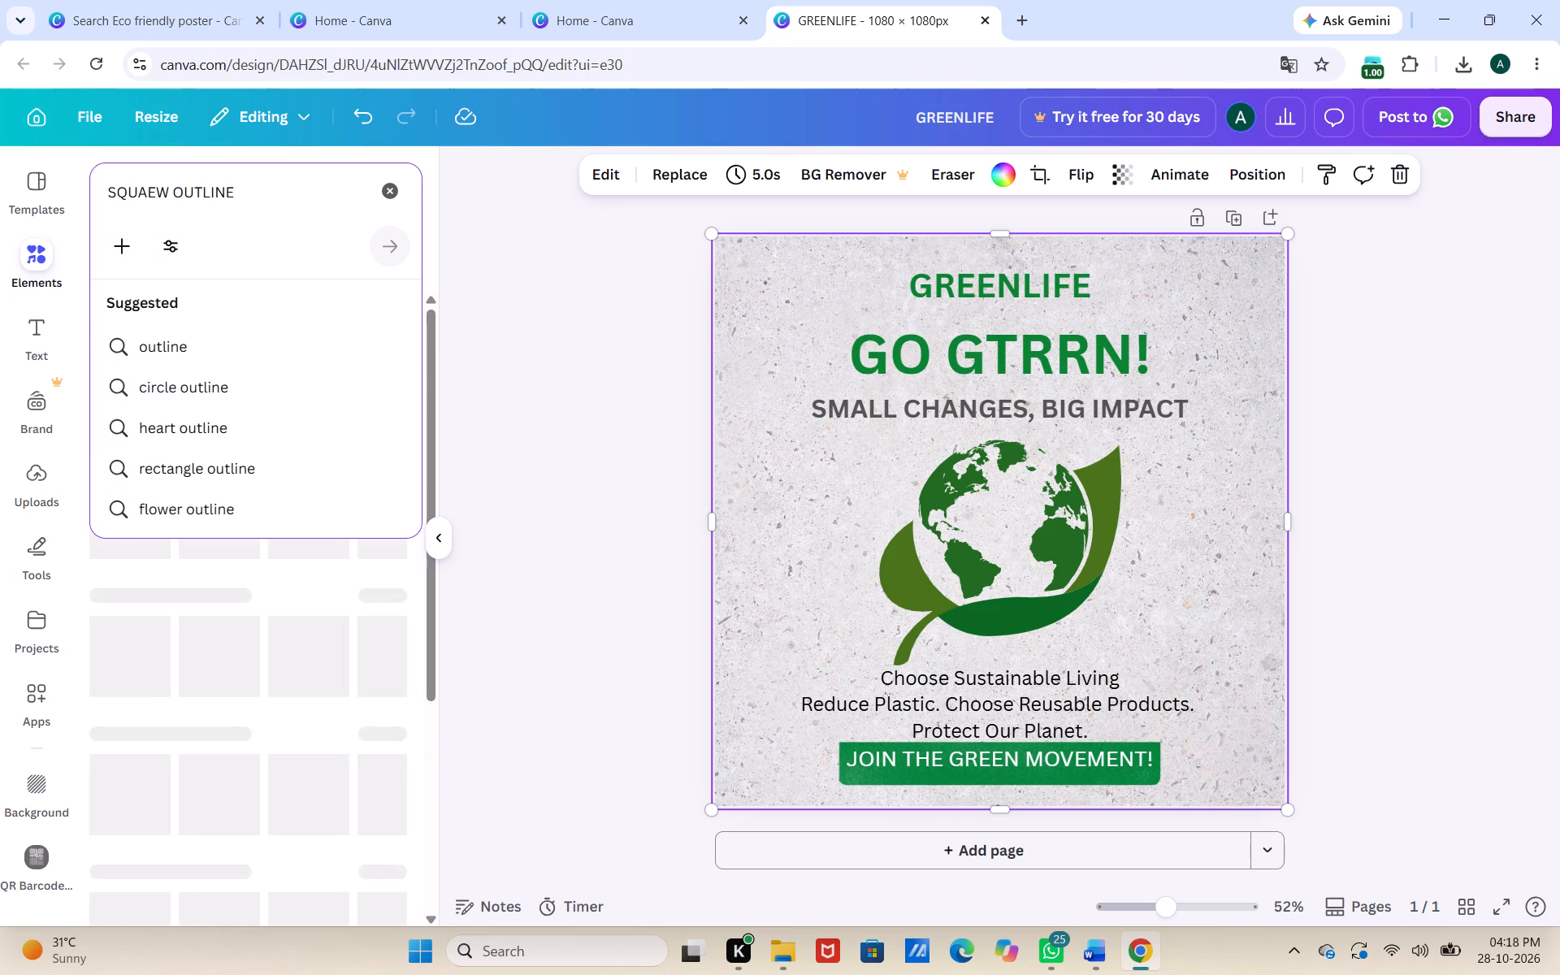
{"action": "key", "text": "BackSpace"}
{"action": "key", "text": "e"}
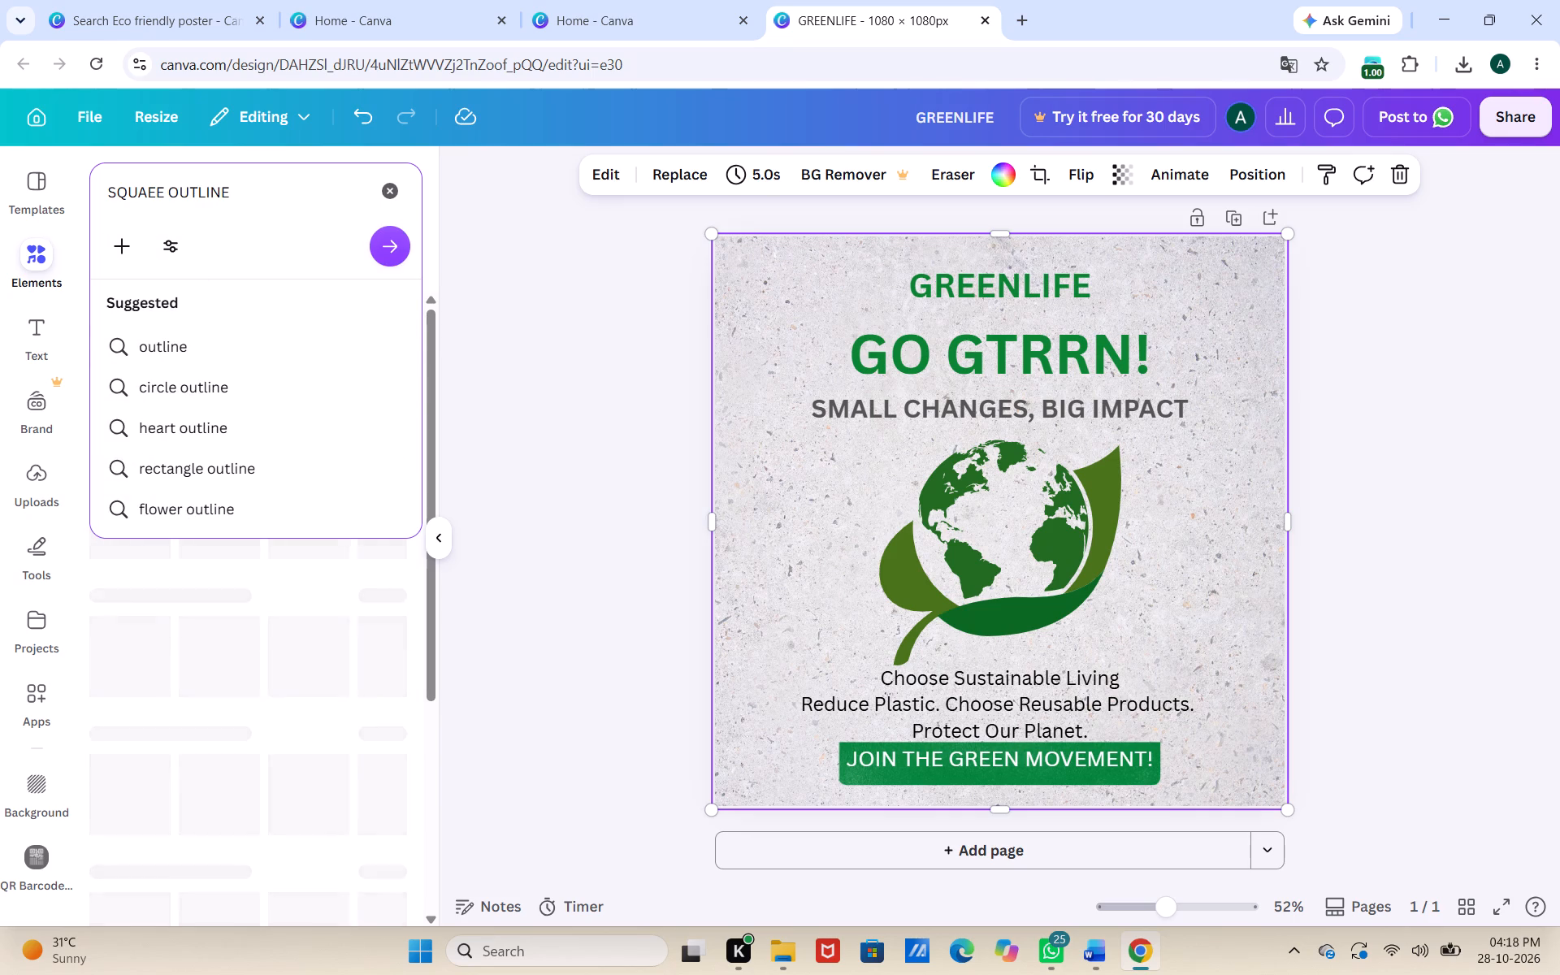
{"action": "key", "text": "BackSpace"}
{"action": "key", "text": "r"}
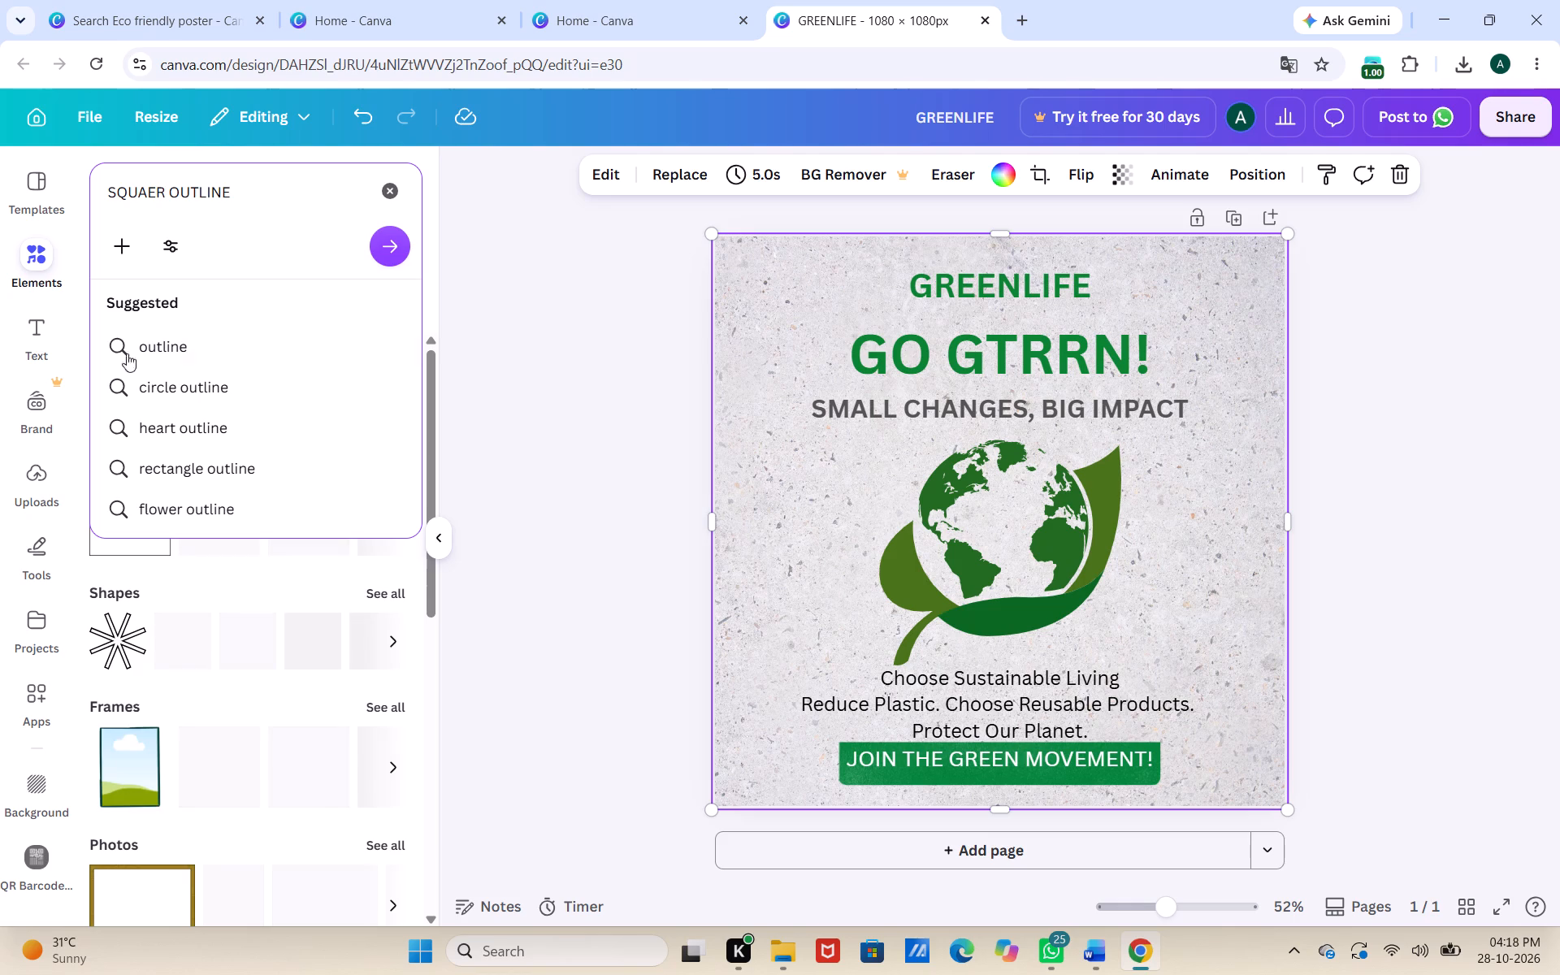
{"action": "left_click", "coordinate": [492, 652]}
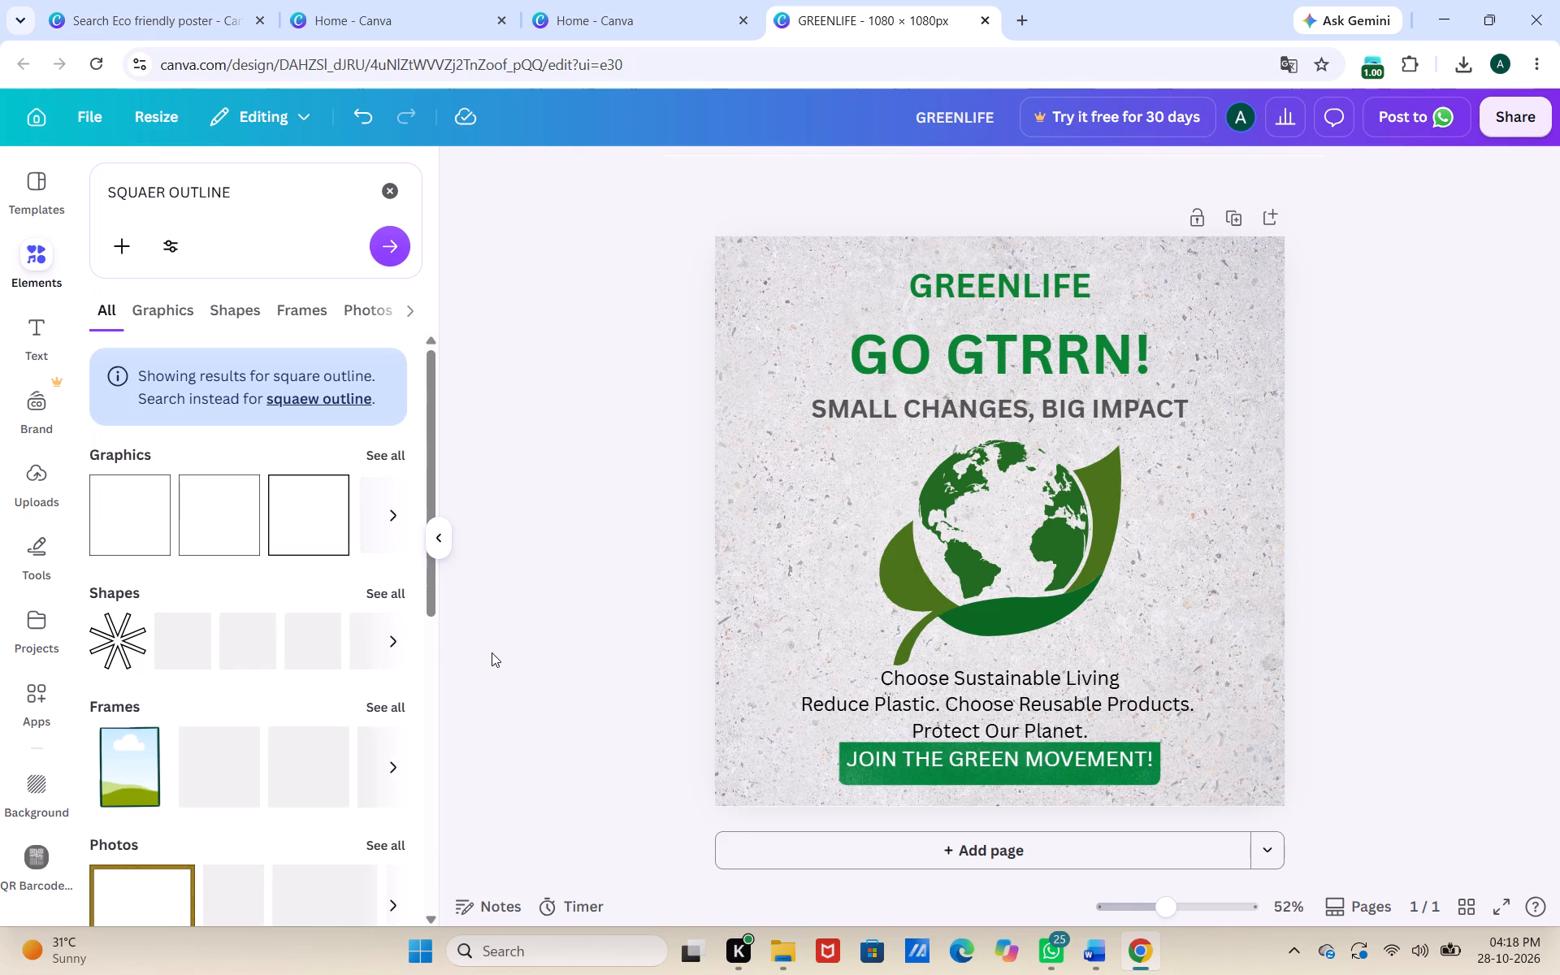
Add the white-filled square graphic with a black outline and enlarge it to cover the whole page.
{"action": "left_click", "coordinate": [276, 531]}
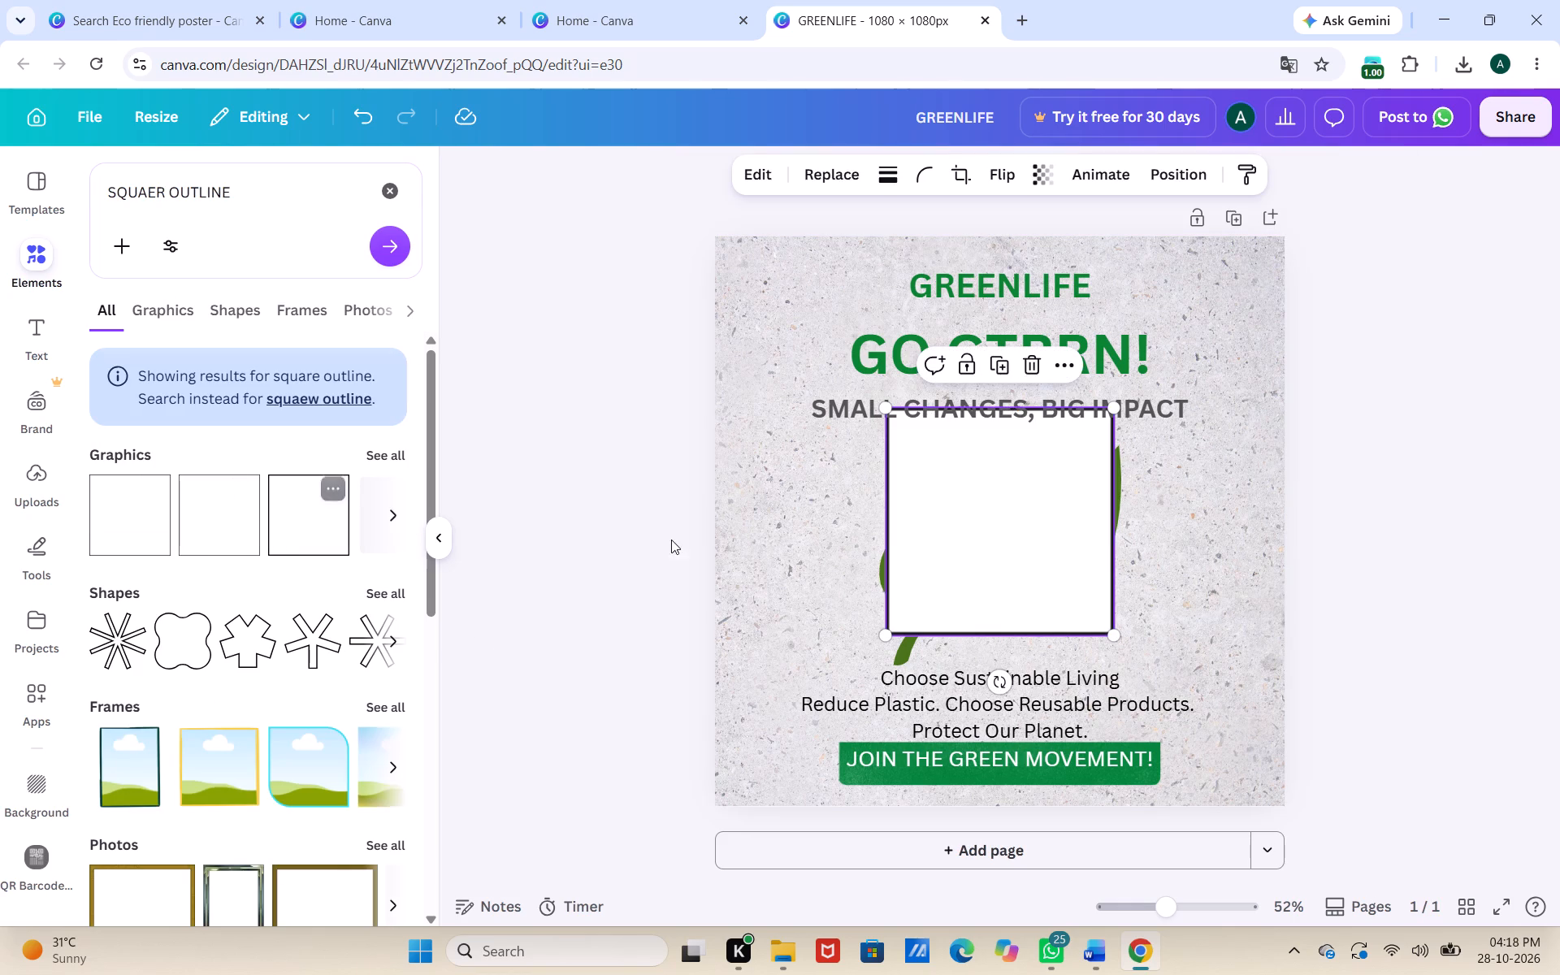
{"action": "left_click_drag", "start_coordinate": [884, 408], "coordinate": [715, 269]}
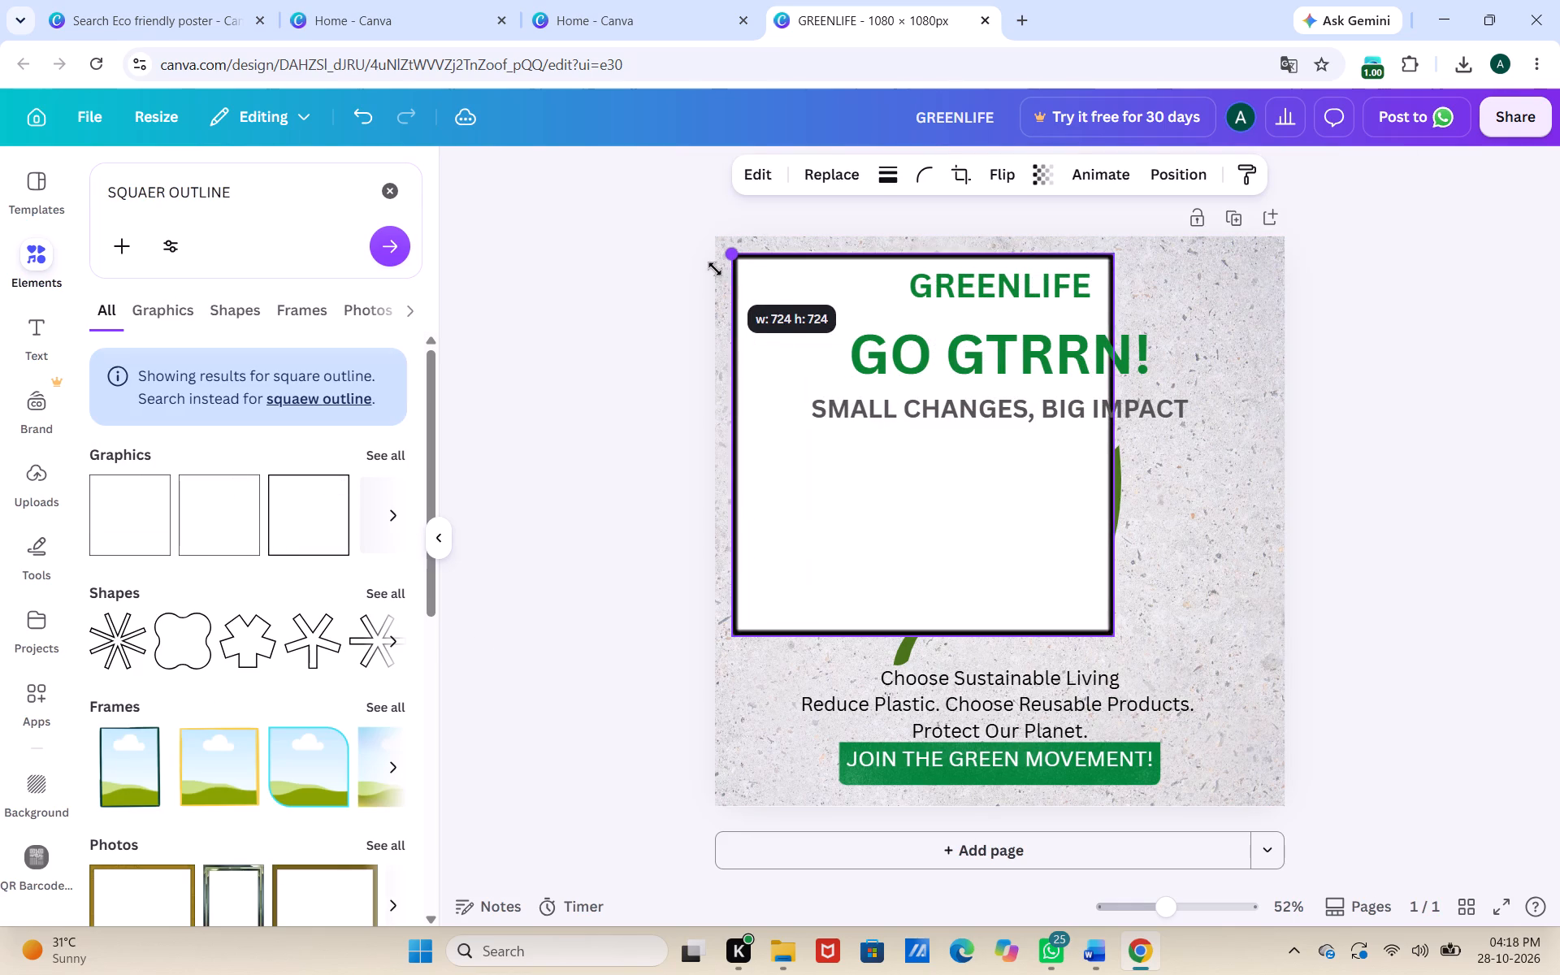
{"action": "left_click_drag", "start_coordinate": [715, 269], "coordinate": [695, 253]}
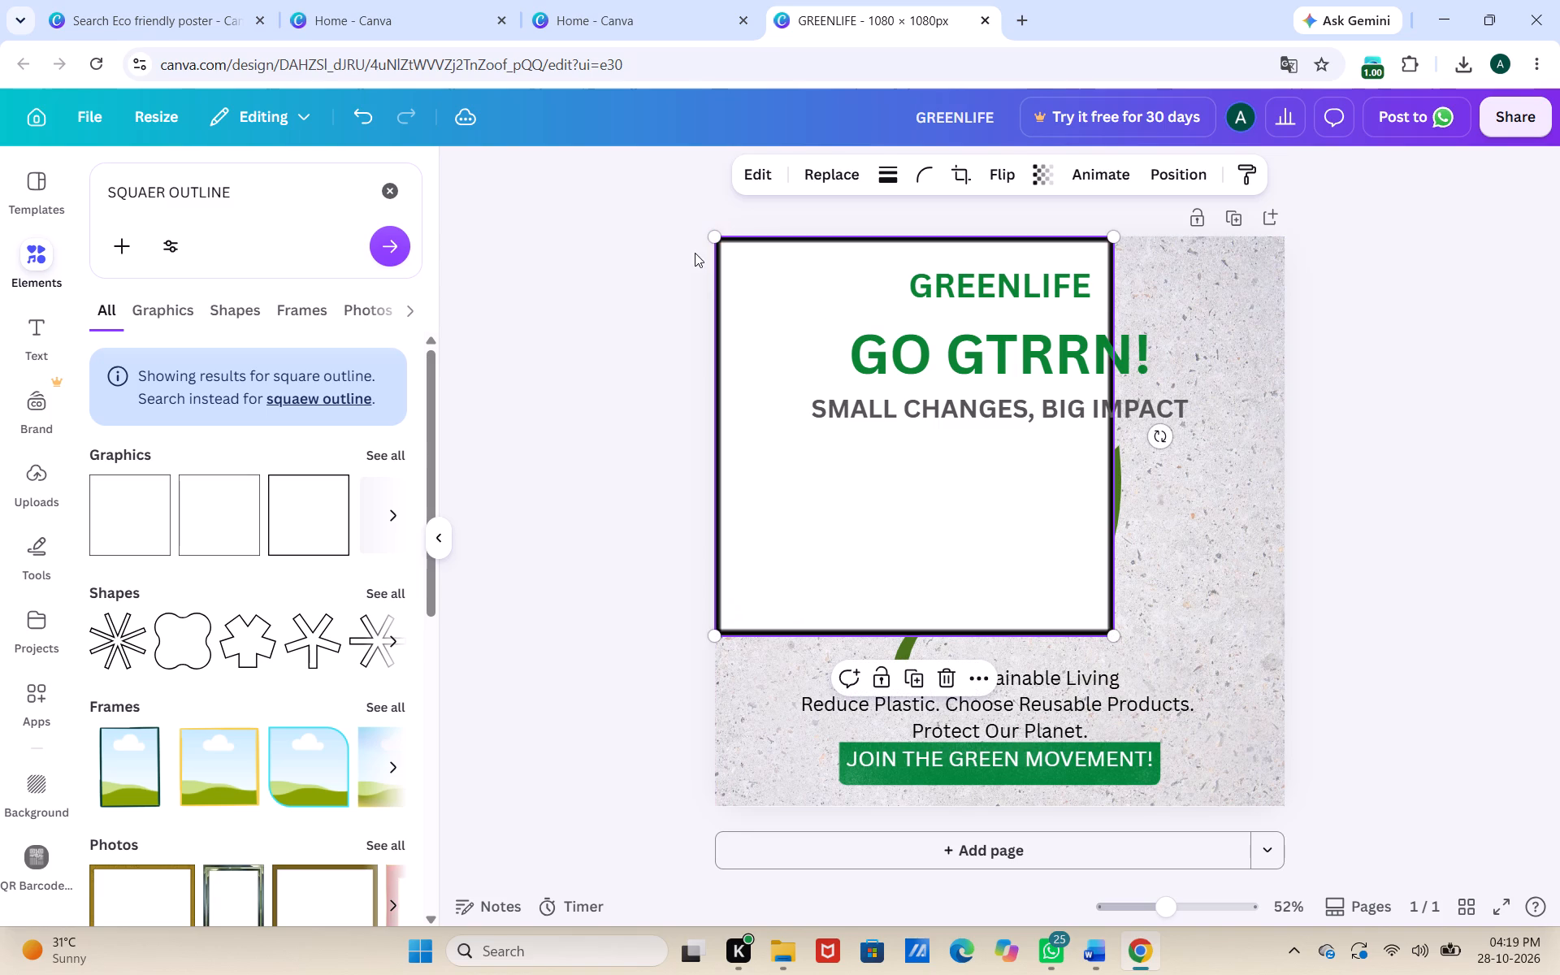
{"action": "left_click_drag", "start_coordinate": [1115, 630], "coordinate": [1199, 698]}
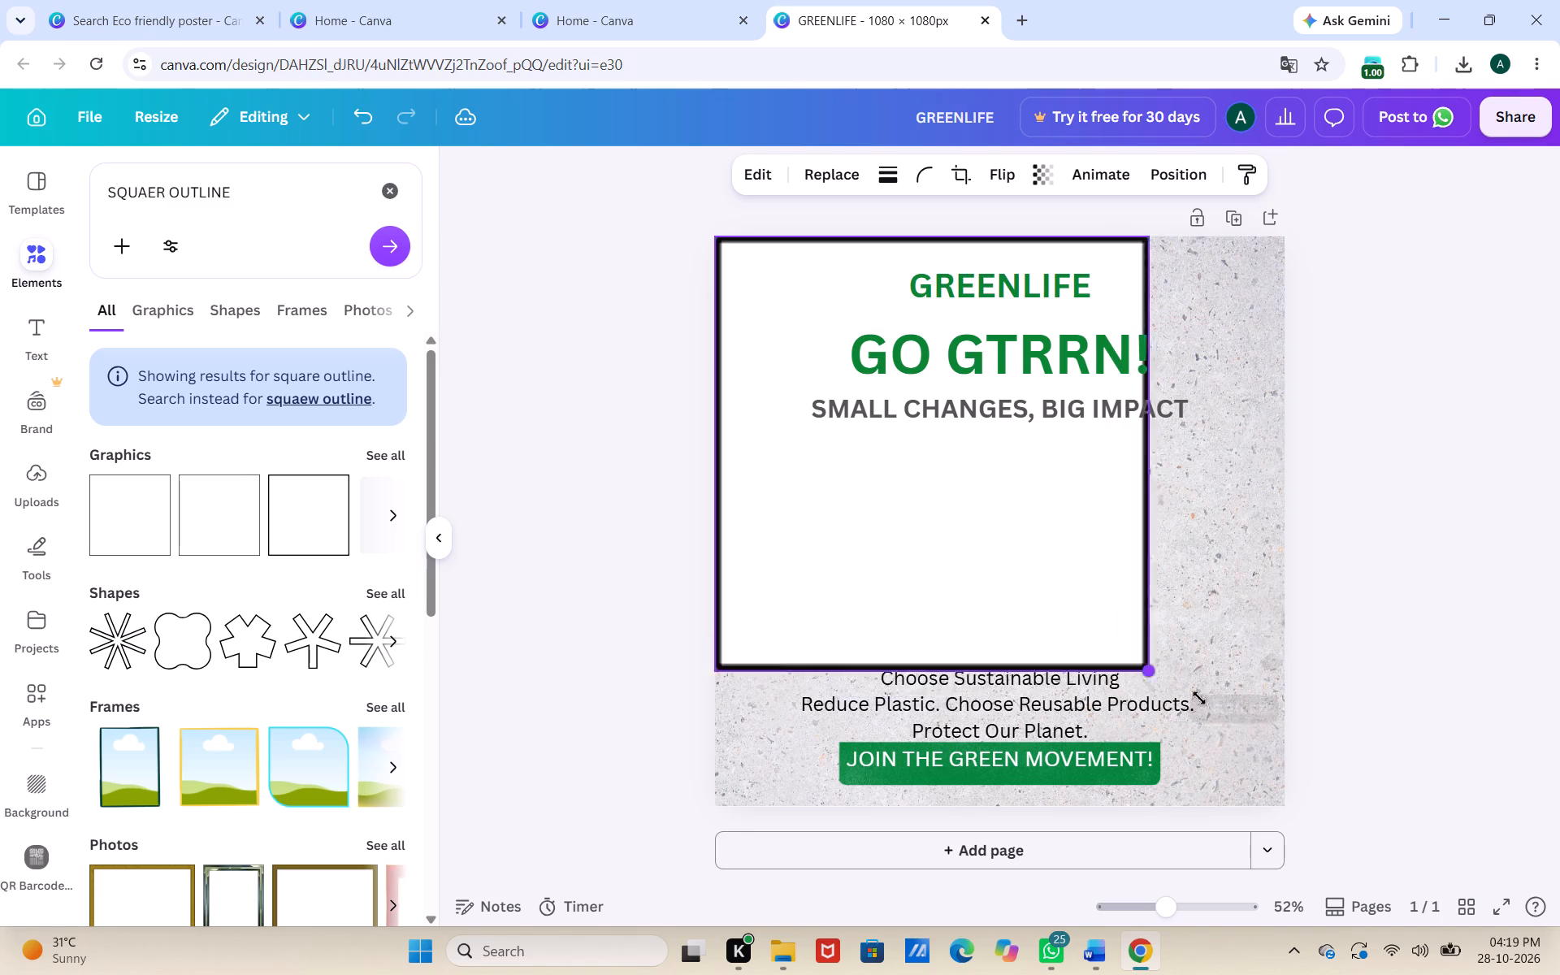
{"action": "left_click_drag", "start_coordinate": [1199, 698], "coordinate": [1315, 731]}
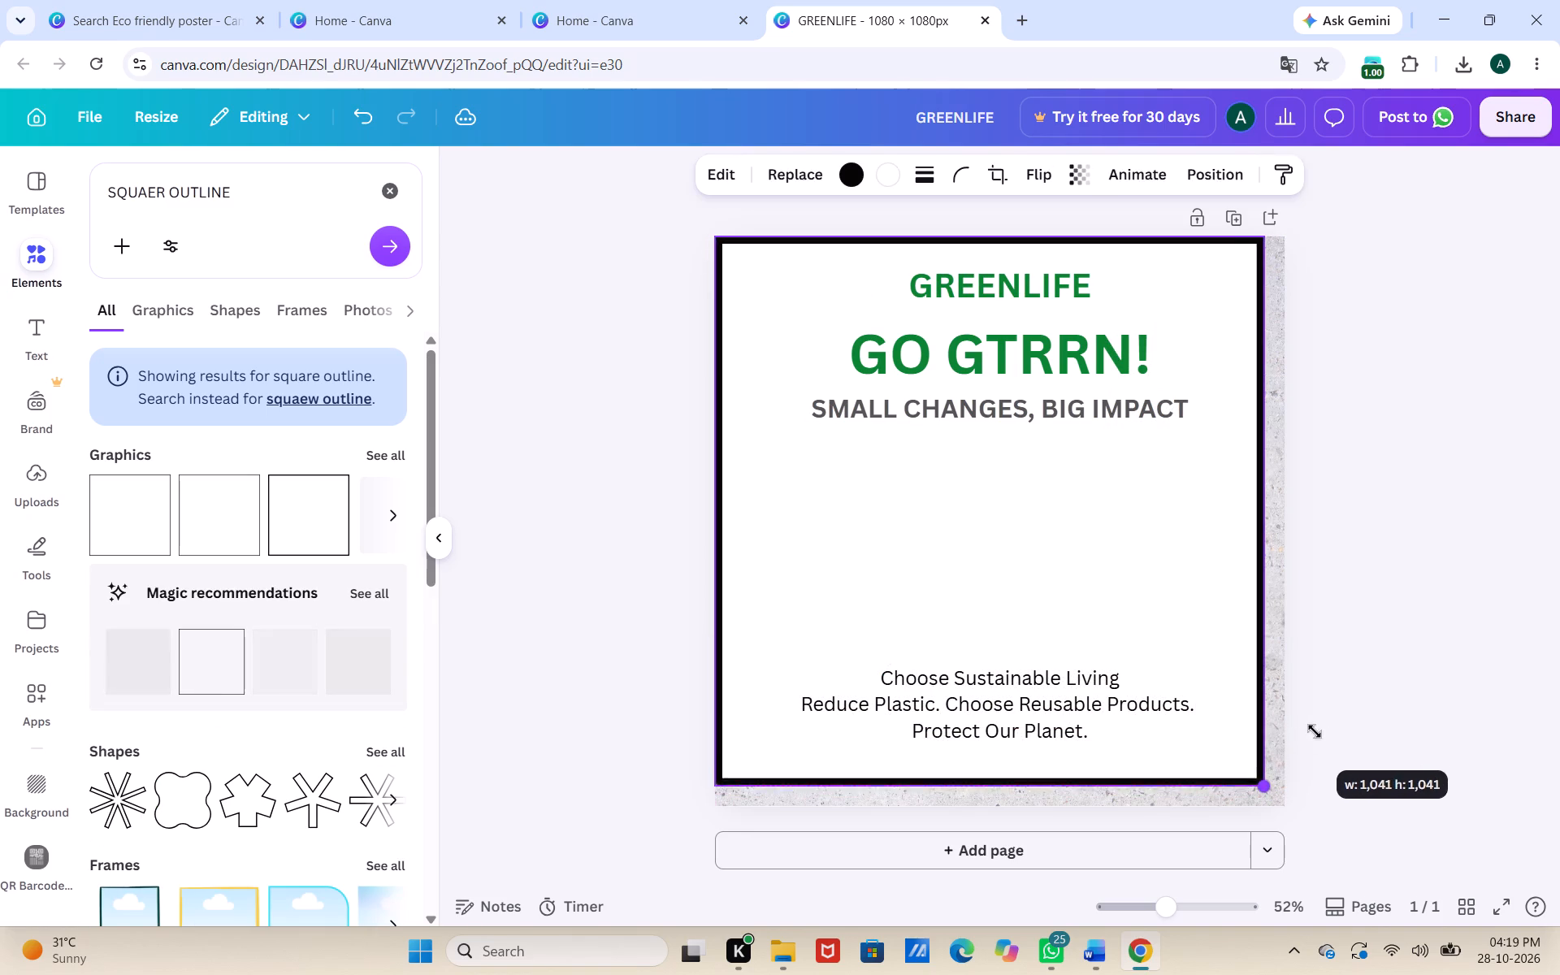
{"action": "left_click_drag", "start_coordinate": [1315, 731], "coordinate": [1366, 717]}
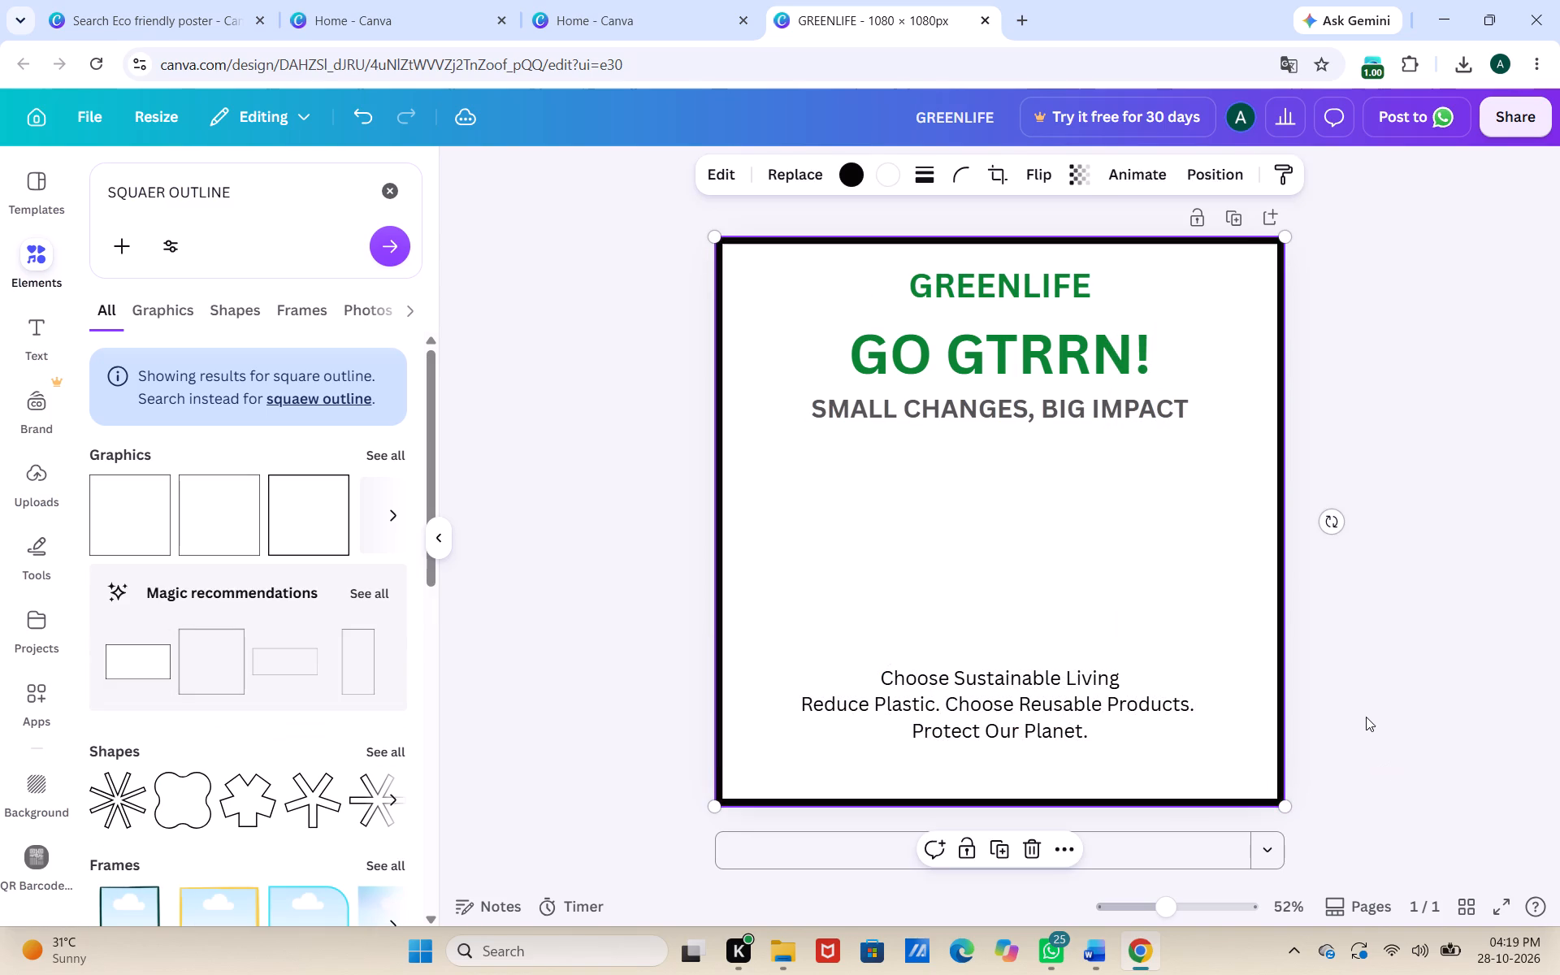
Add the unfilled thin black square outline graphic and delete the white-filled square covering the page.
{"action": "left_click", "coordinate": [126, 493]}
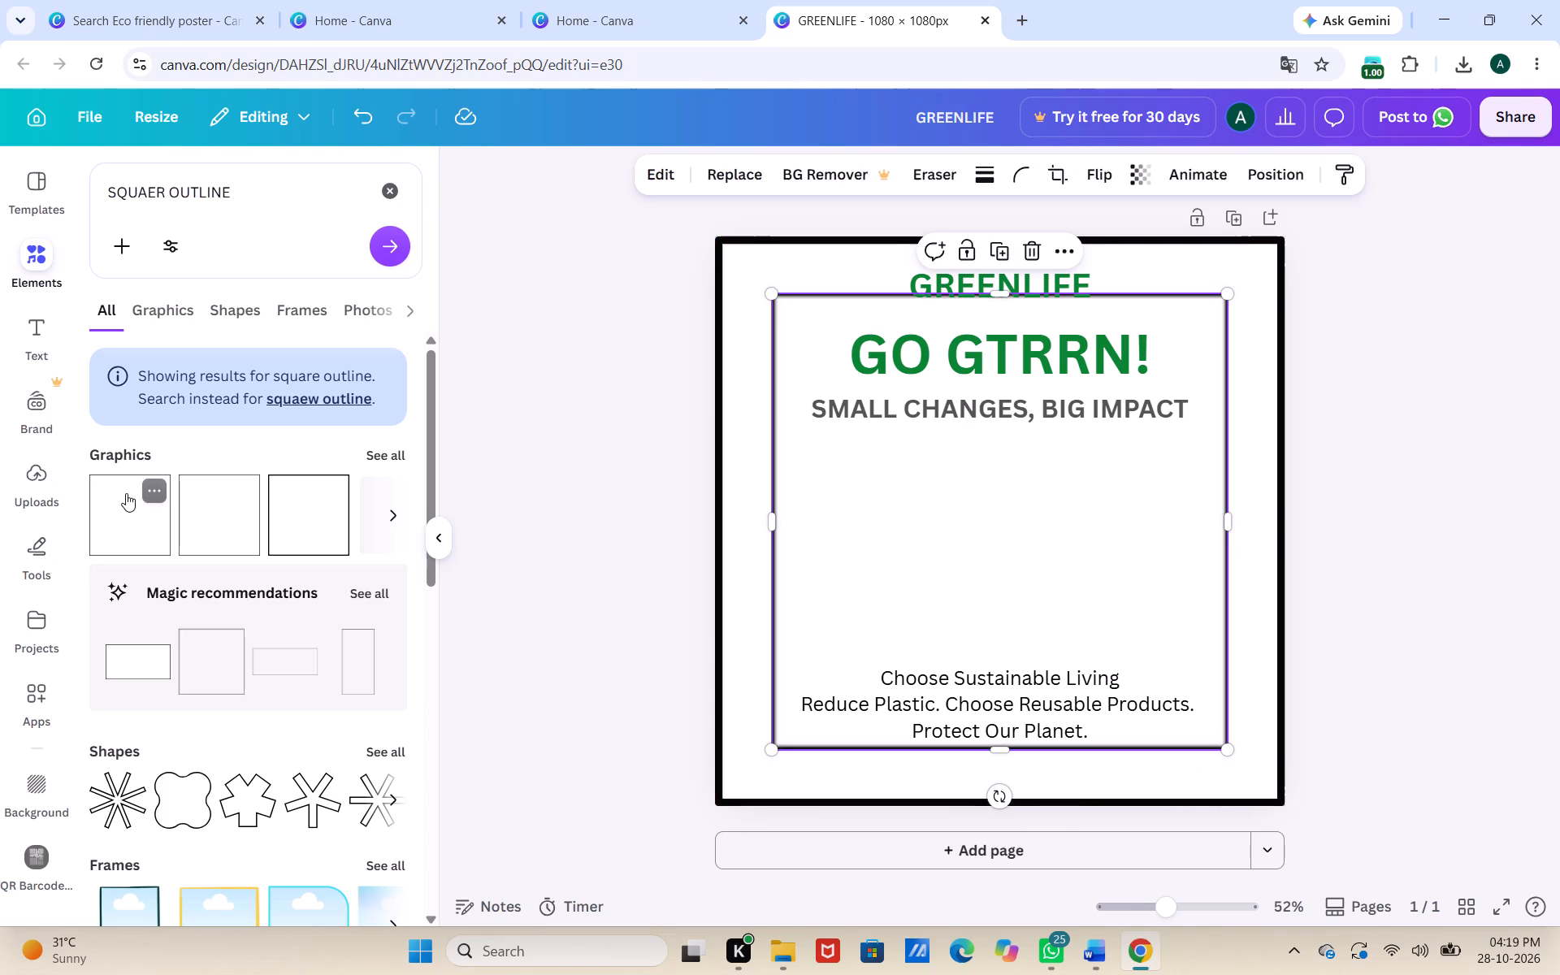
{"action": "left_click", "coordinate": [720, 593]}
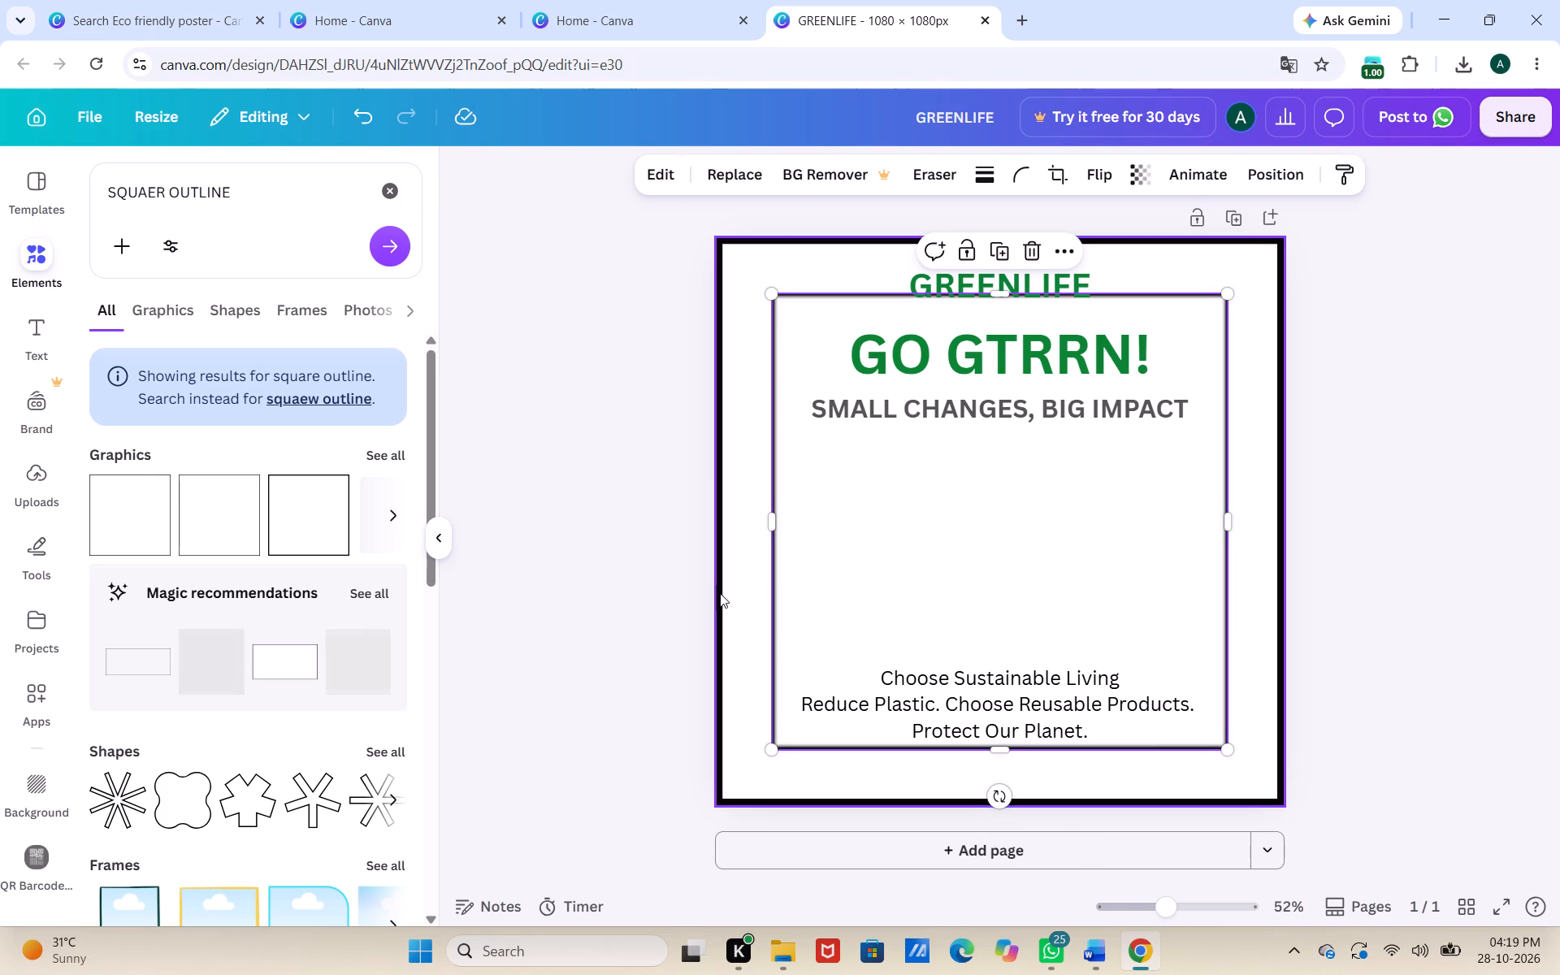
{"action": "key", "text": "BackSpace"}
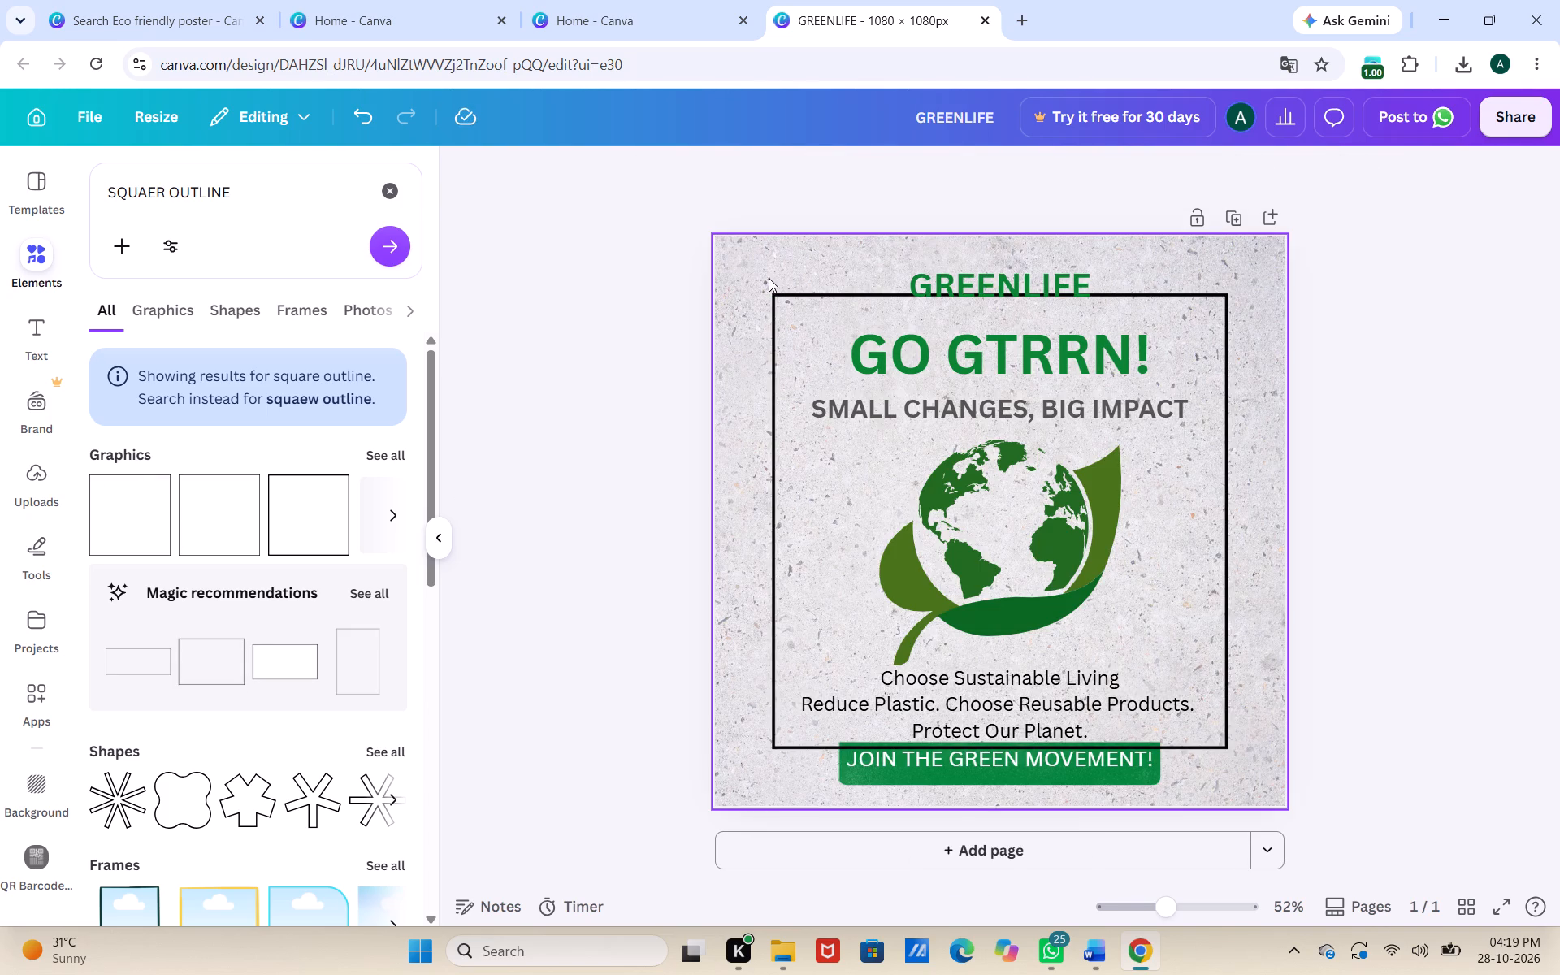
Enlarge the thin black square outline to the page edges so it frames the whole design.
{"action": "left_click", "coordinate": [779, 303]}
{"action": "left_click_drag", "start_coordinate": [773, 297], "coordinate": [732, 256]}
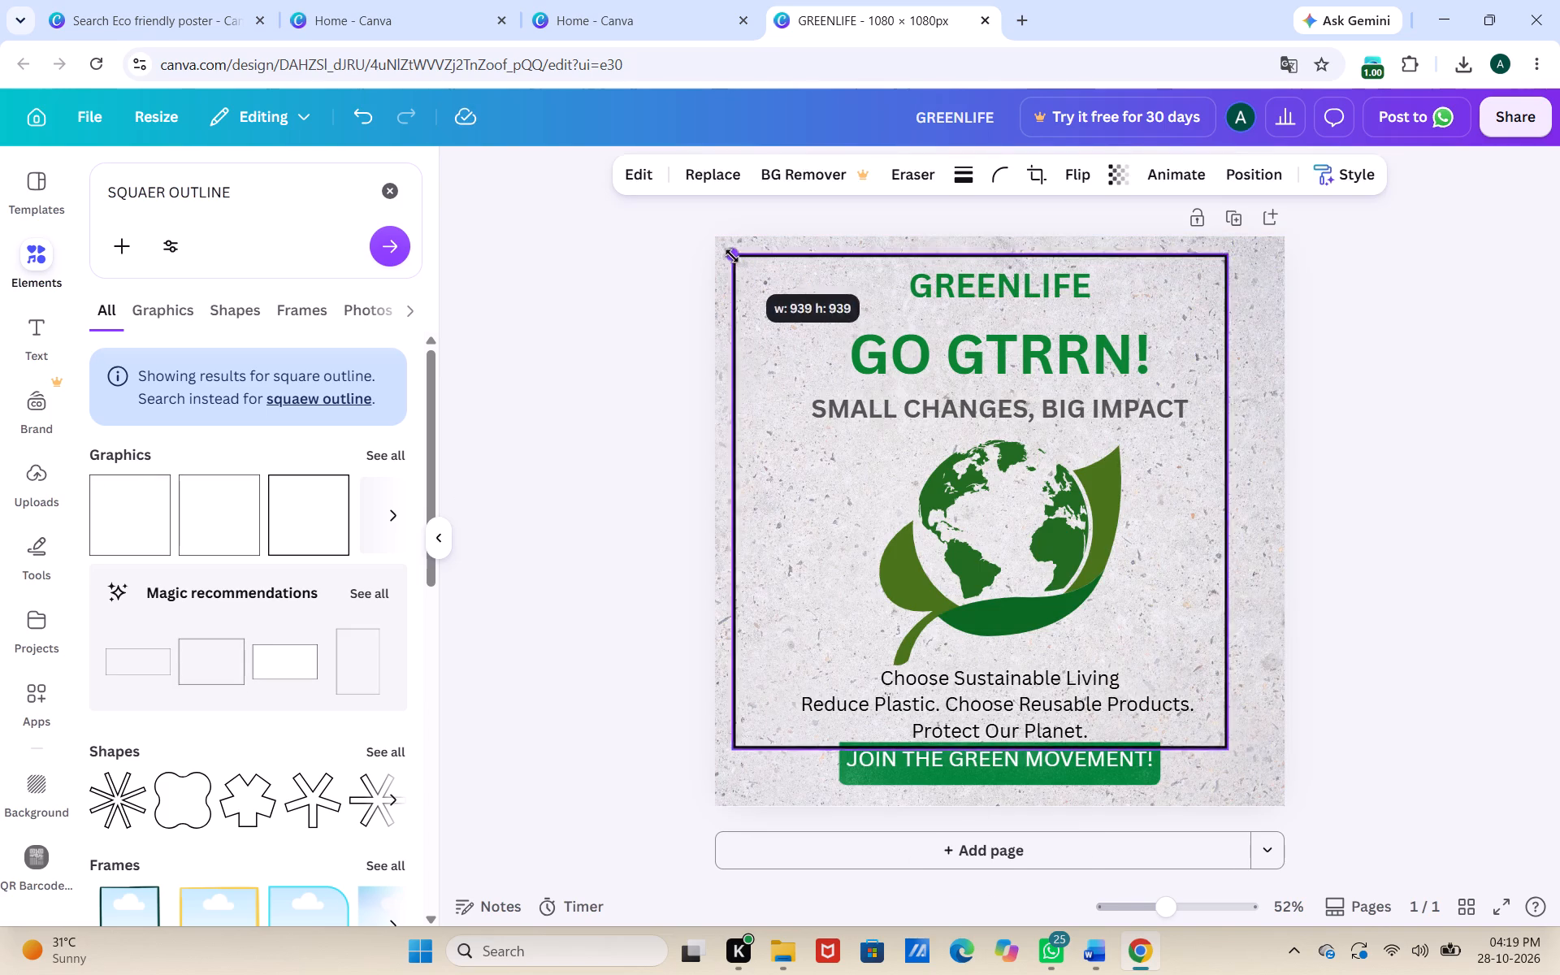
{"action": "left_click_drag", "start_coordinate": [732, 256], "coordinate": [716, 238]}
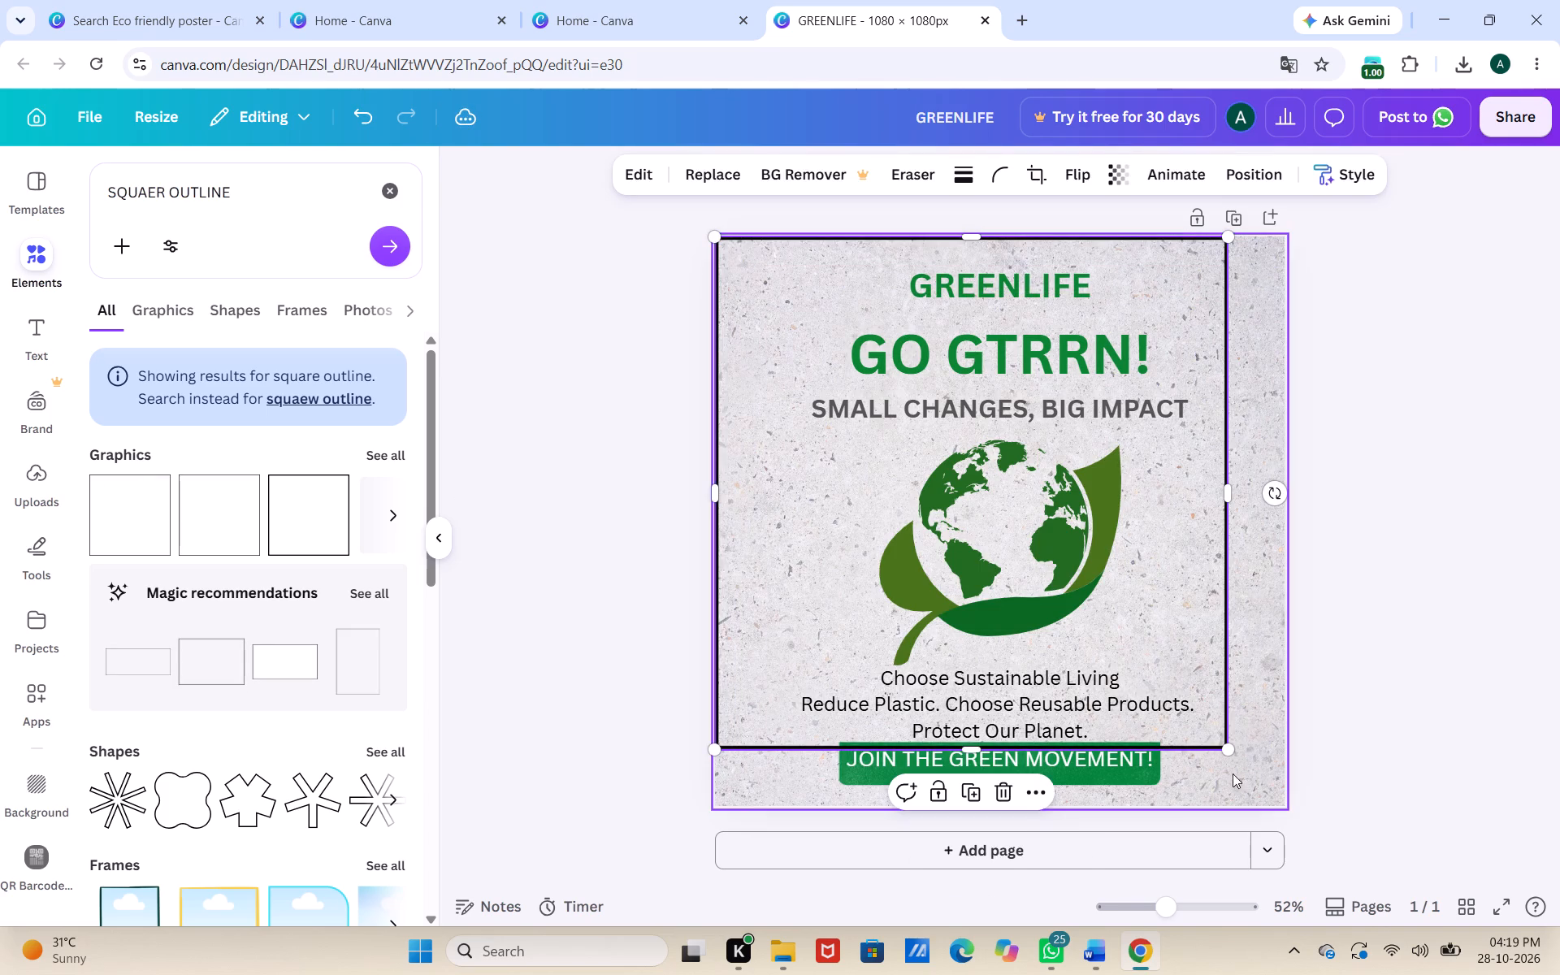
{"action": "left_click_drag", "start_coordinate": [1223, 752], "coordinate": [1290, 799]}
{"action": "left_click", "coordinate": [1456, 679]}
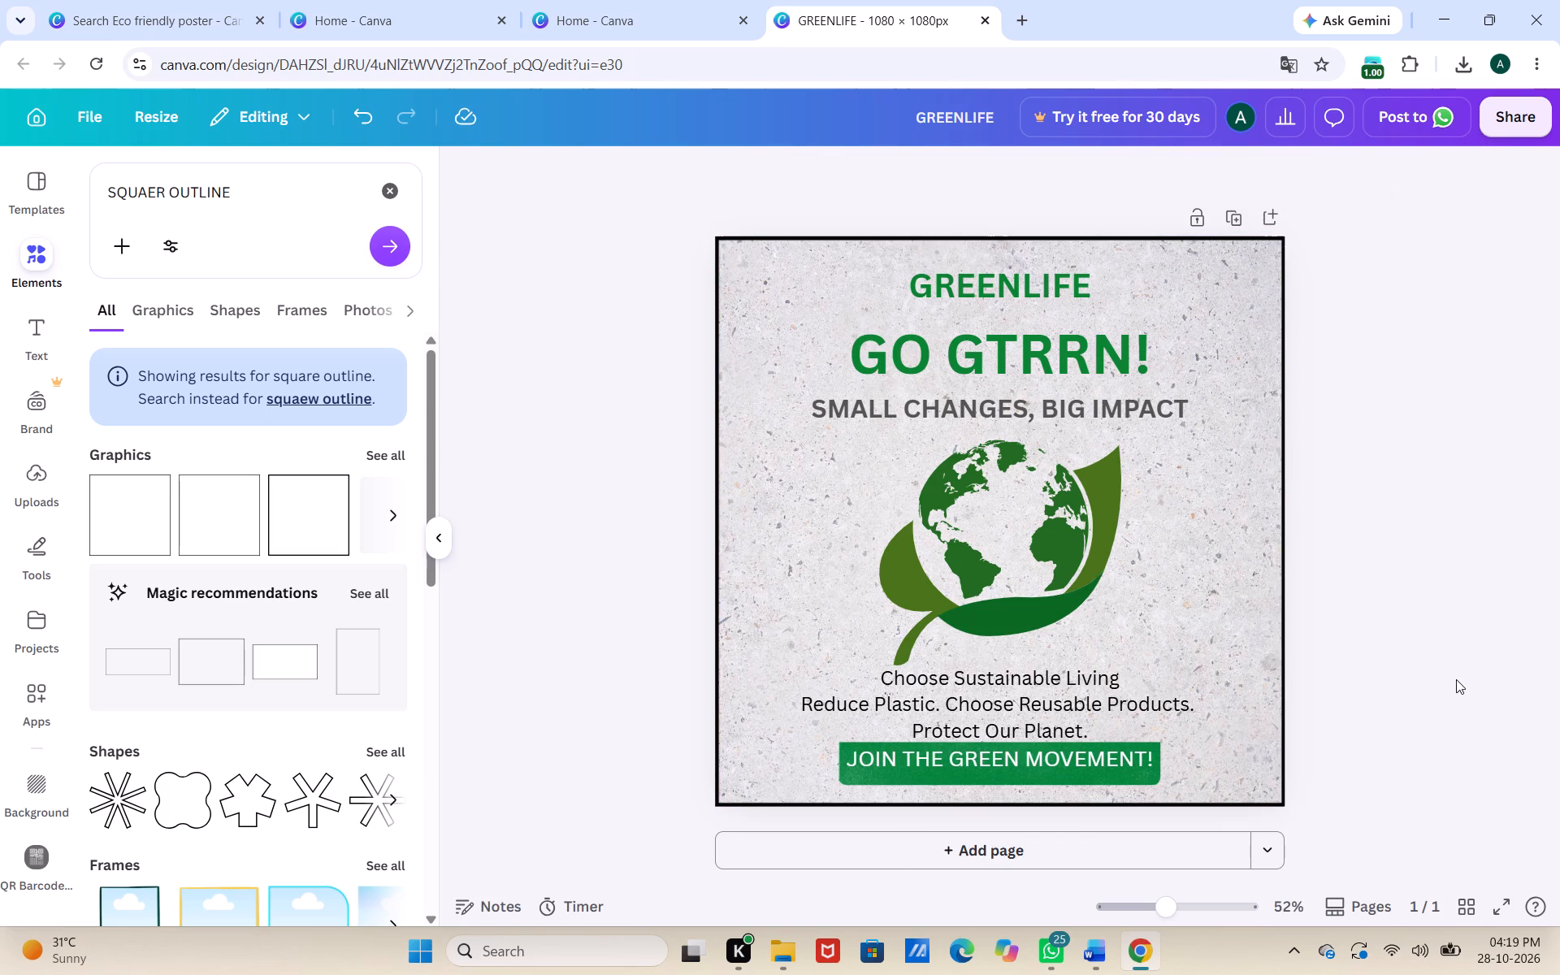
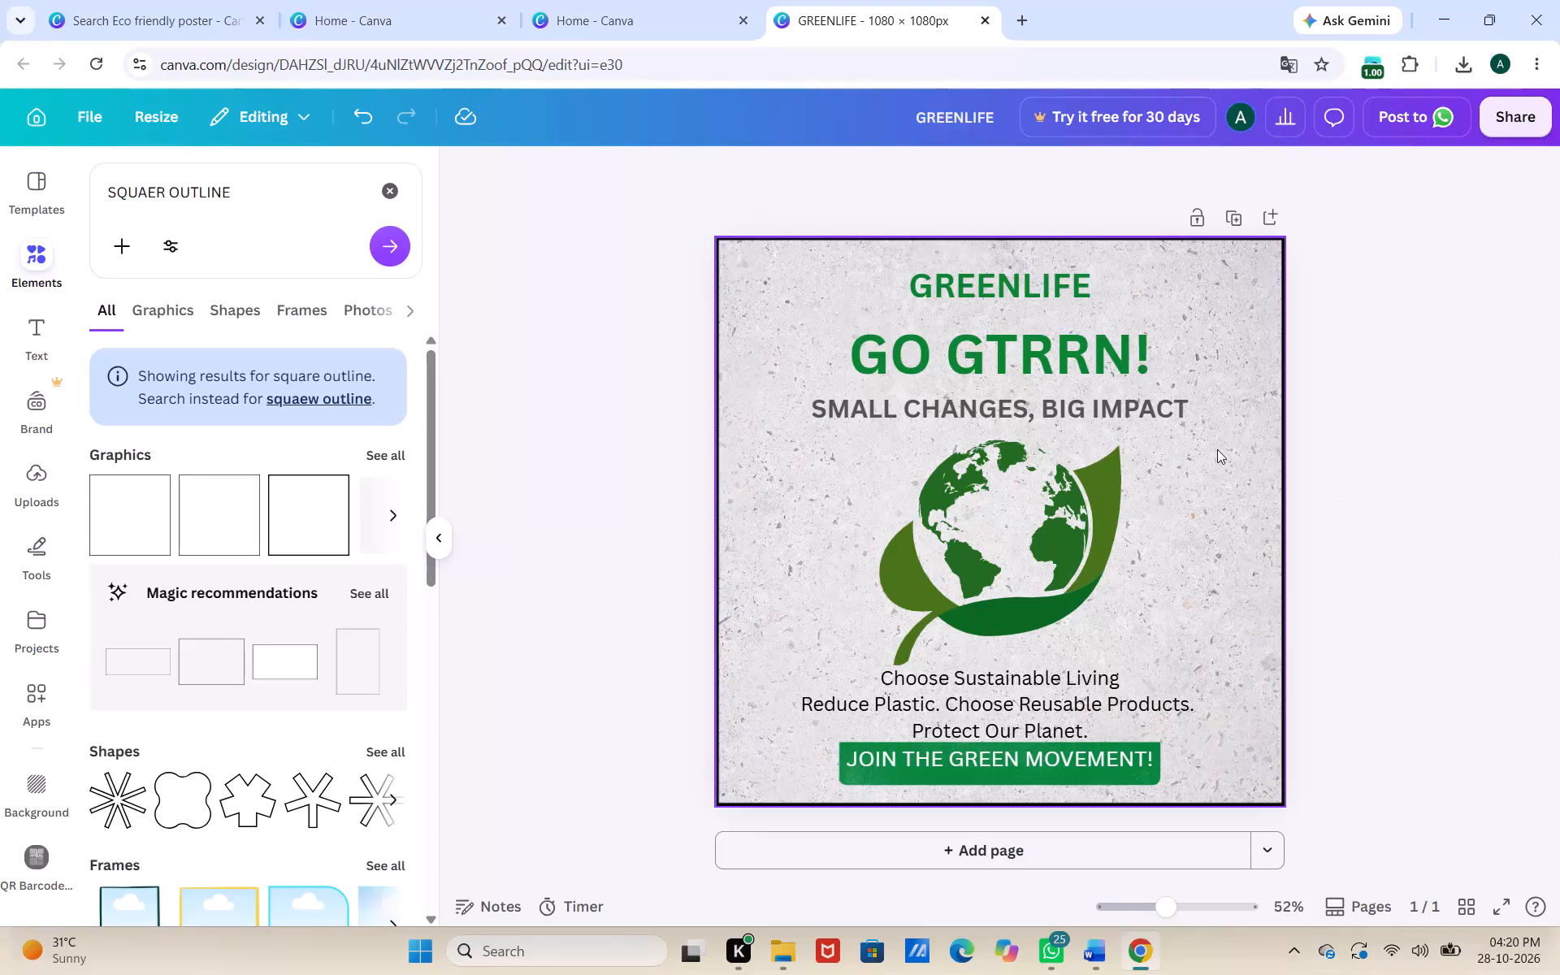
Correct the misspelled main heading so that it reads GO GREEN!.
{"action": "left_click", "coordinate": [1021, 344]}
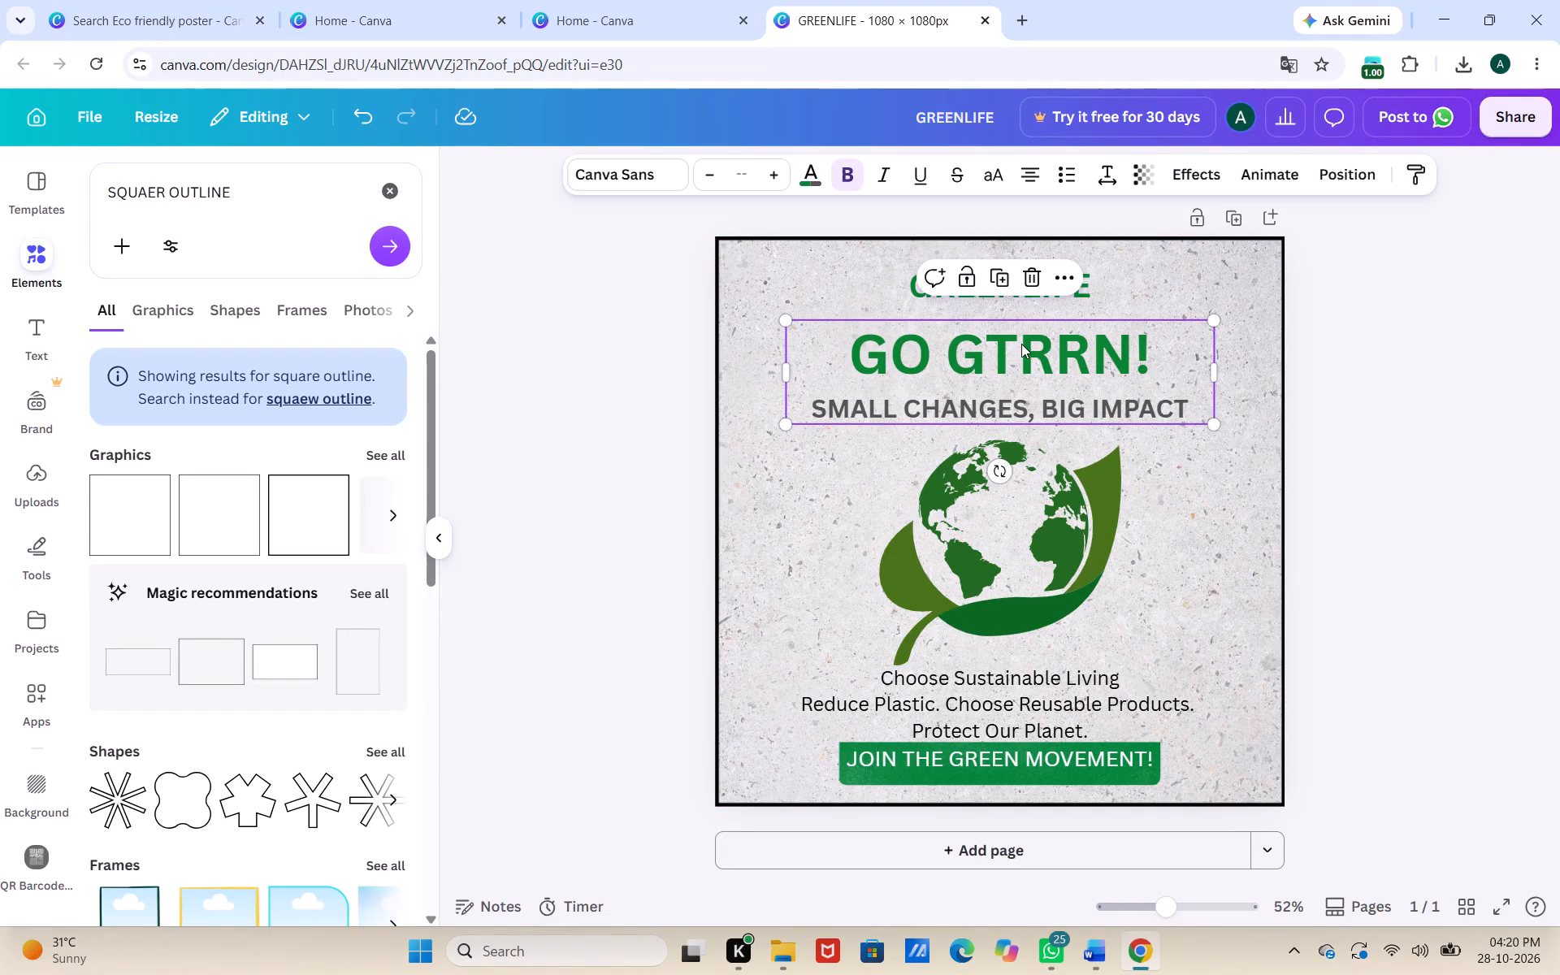
{"action": "left_click", "coordinate": [1021, 344]}
{"action": "left_click", "coordinate": [1021, 344]}
{"action": "key", "text": "BackSpace"}
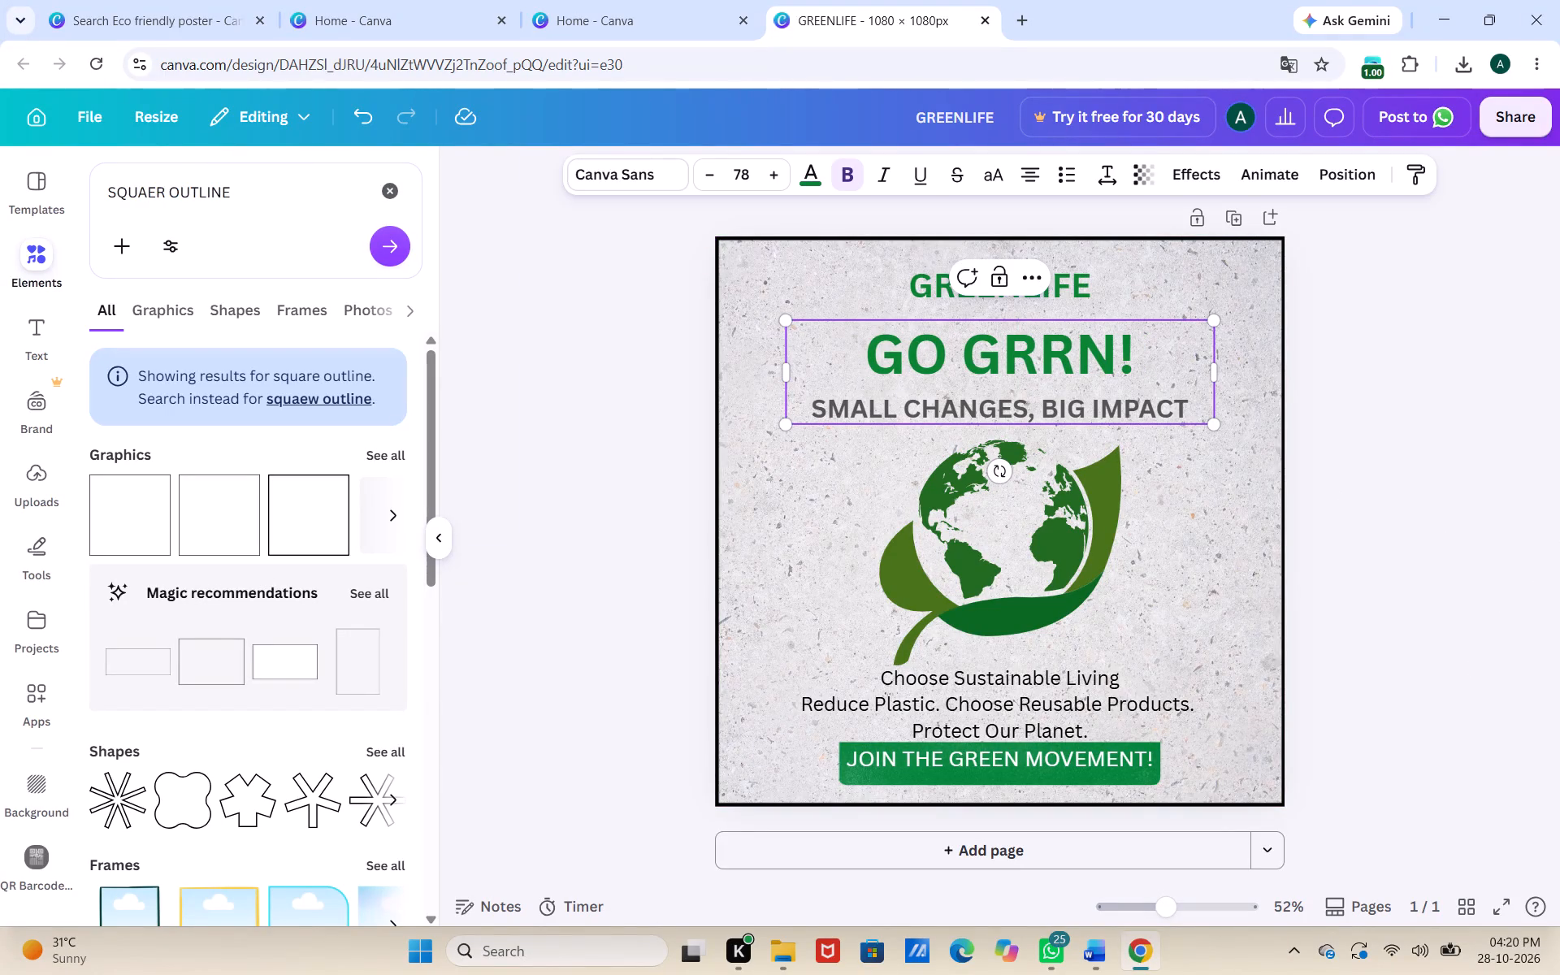
{"action": "key", "text": "r"}
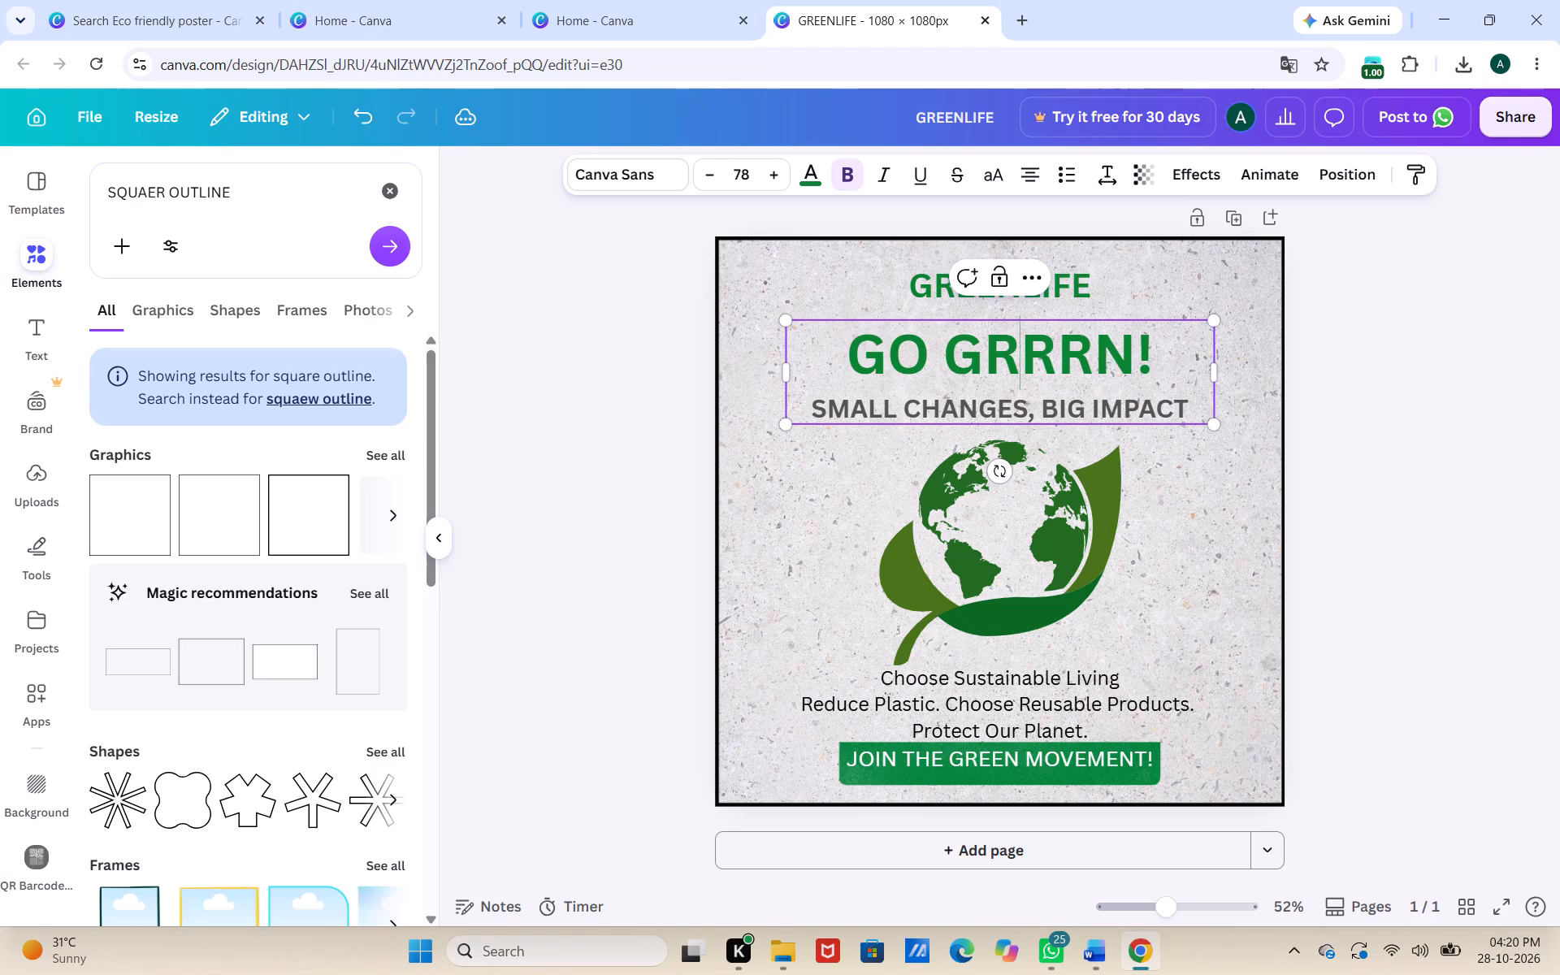
{"action": "key", "text": "BackSpace"}
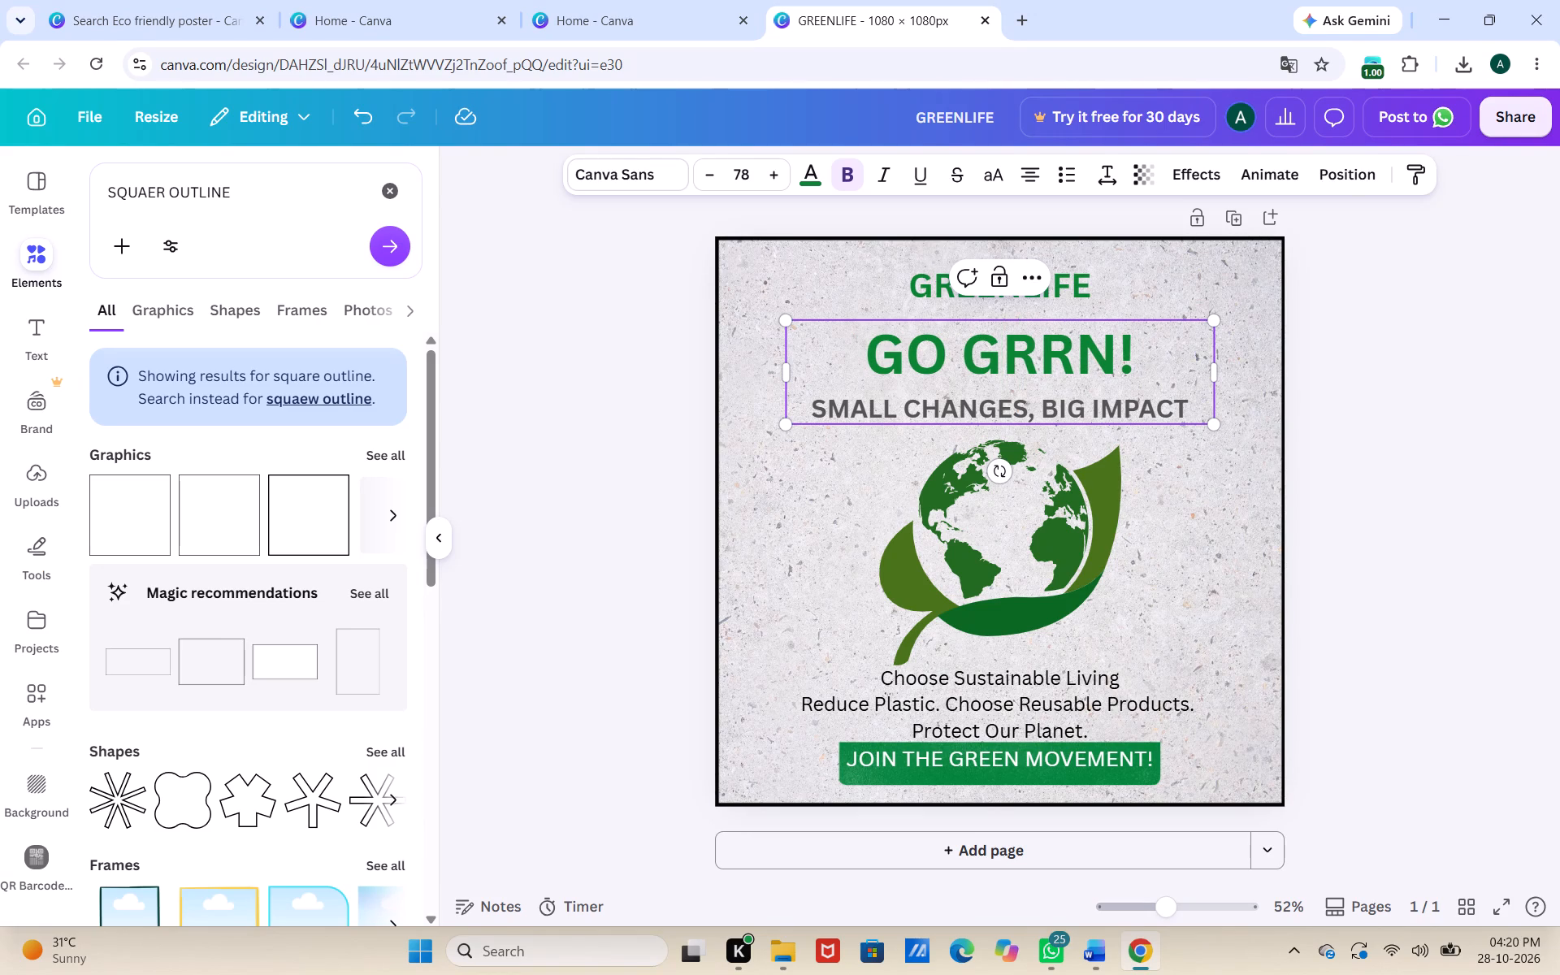
{"action": "left_click", "coordinate": [1075, 355]}
{"action": "key", "text": "BackSpace"}
{"action": "key", "text": "BackSpace"}
{"action": "type", "text": "REE"}
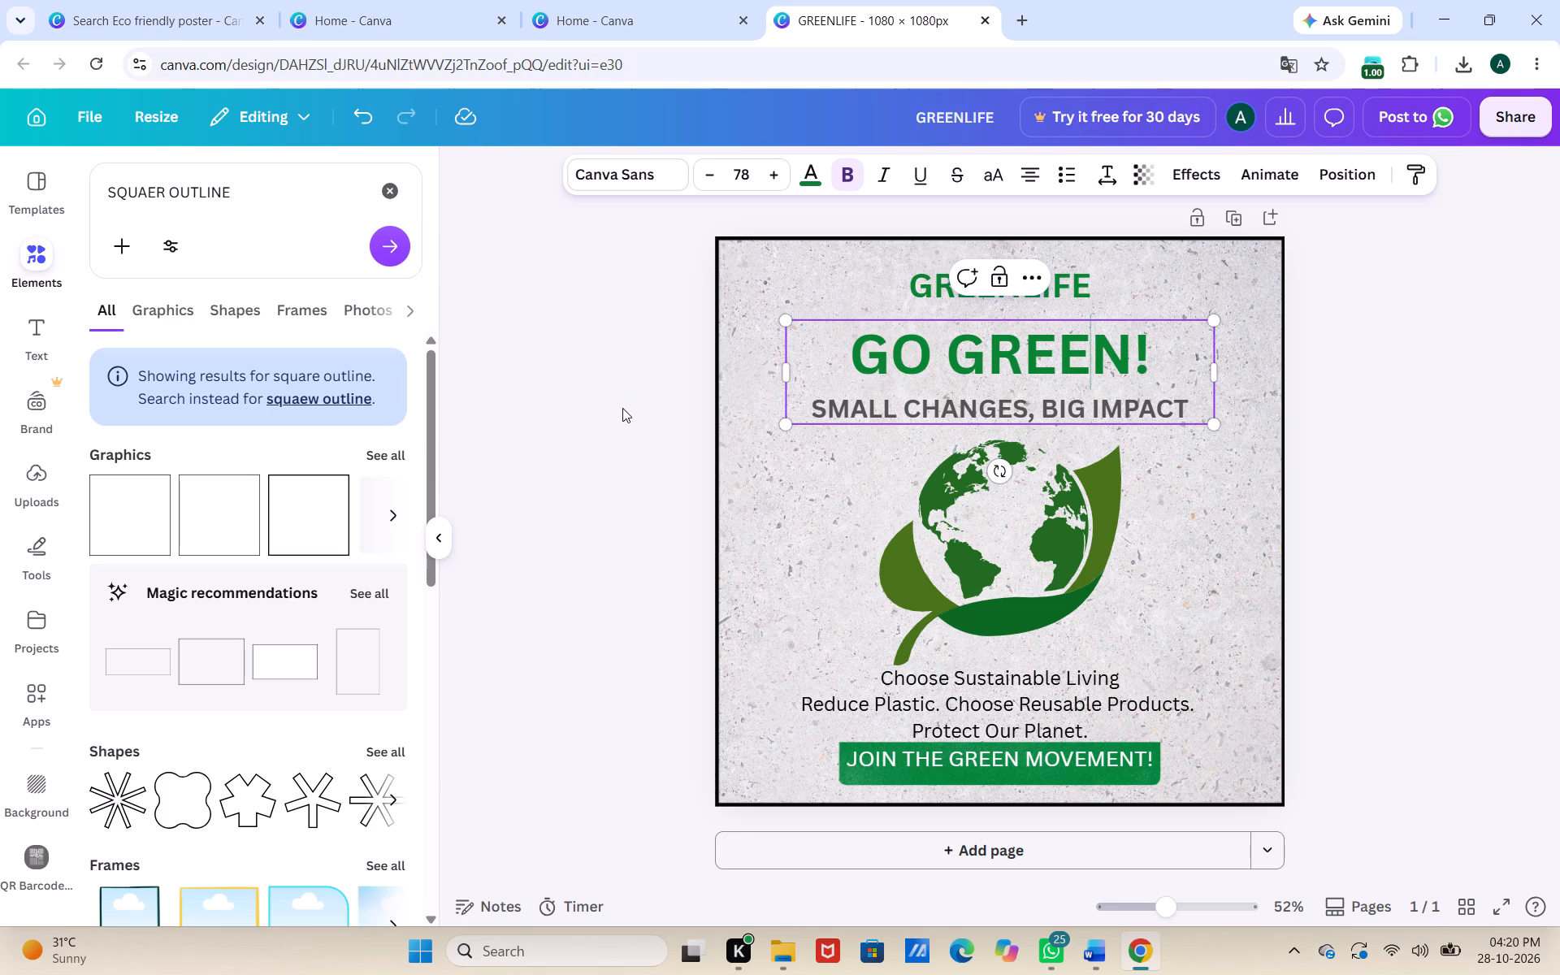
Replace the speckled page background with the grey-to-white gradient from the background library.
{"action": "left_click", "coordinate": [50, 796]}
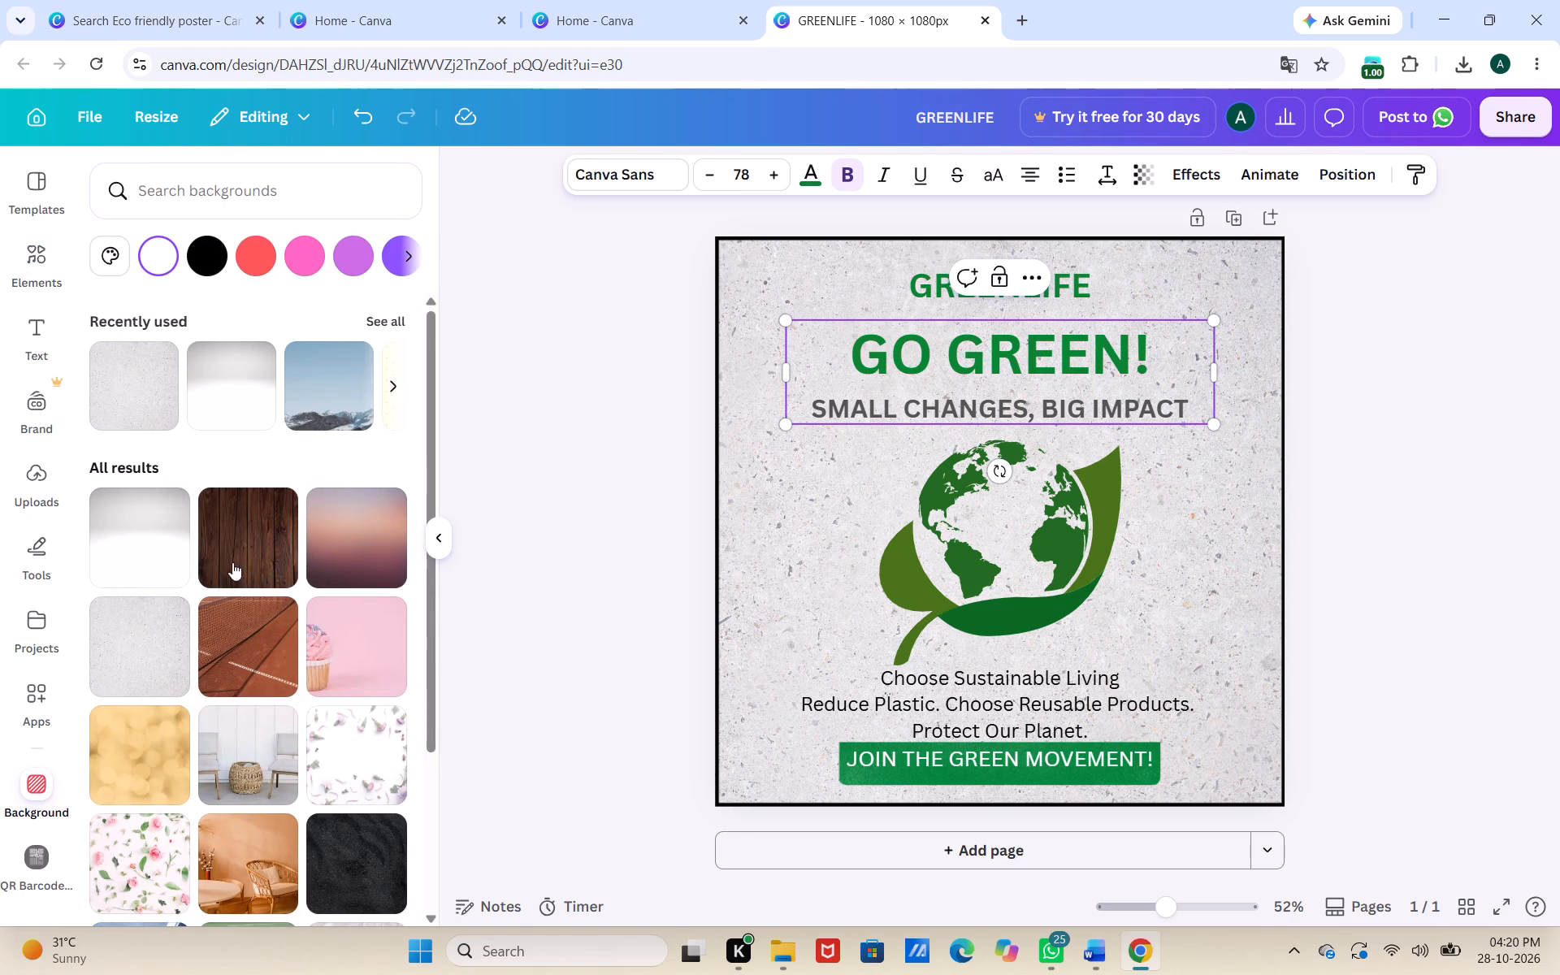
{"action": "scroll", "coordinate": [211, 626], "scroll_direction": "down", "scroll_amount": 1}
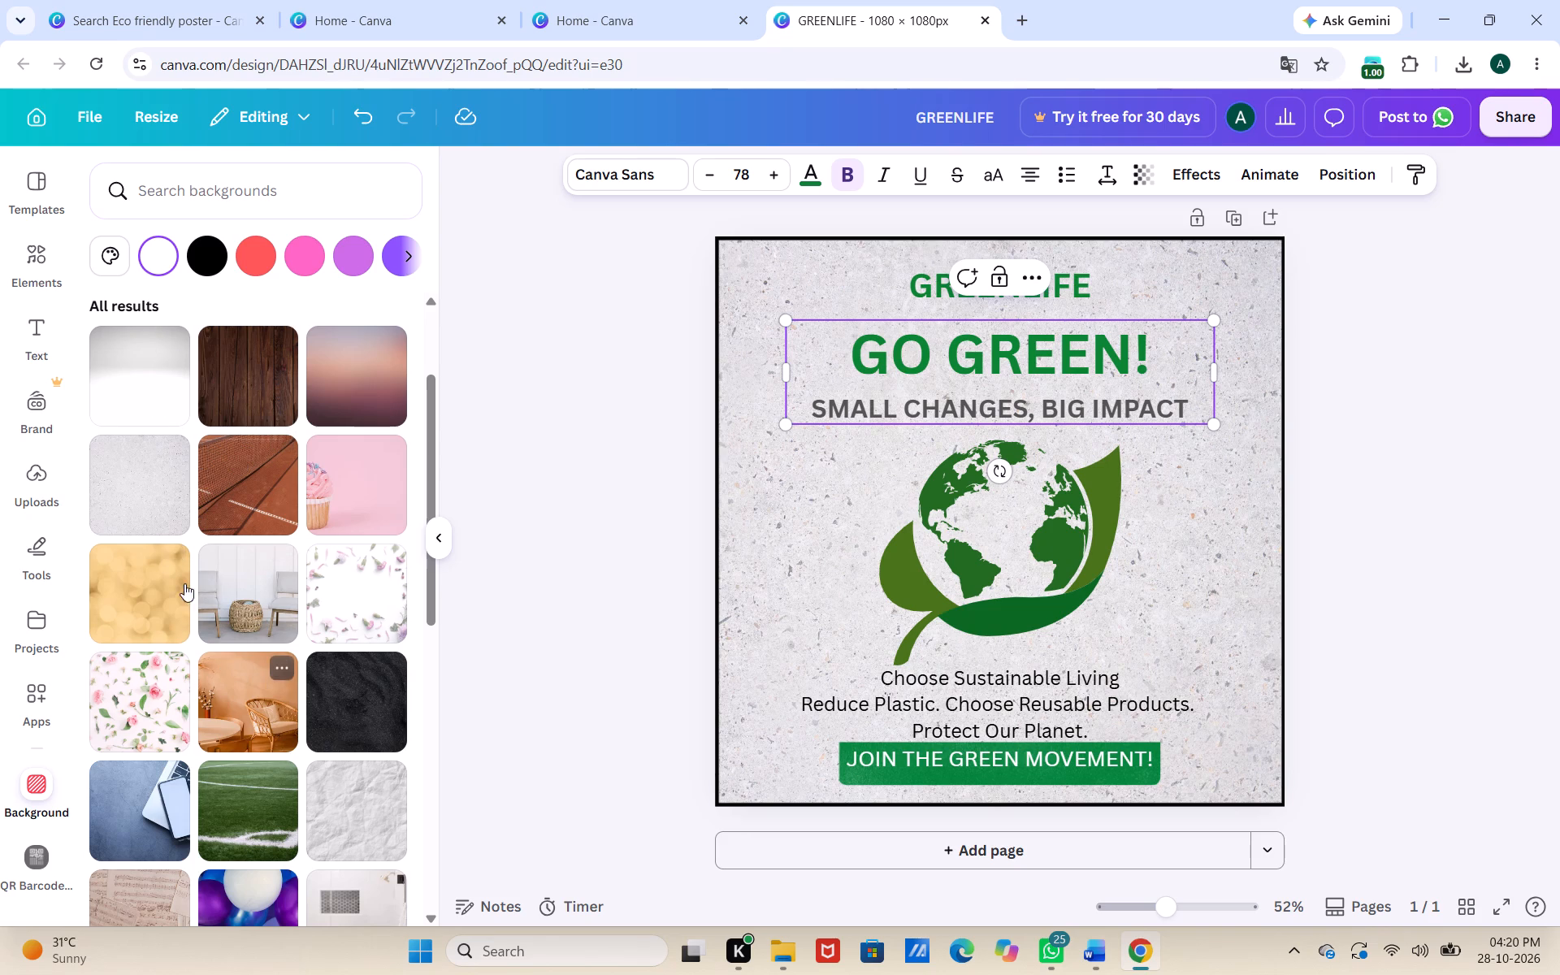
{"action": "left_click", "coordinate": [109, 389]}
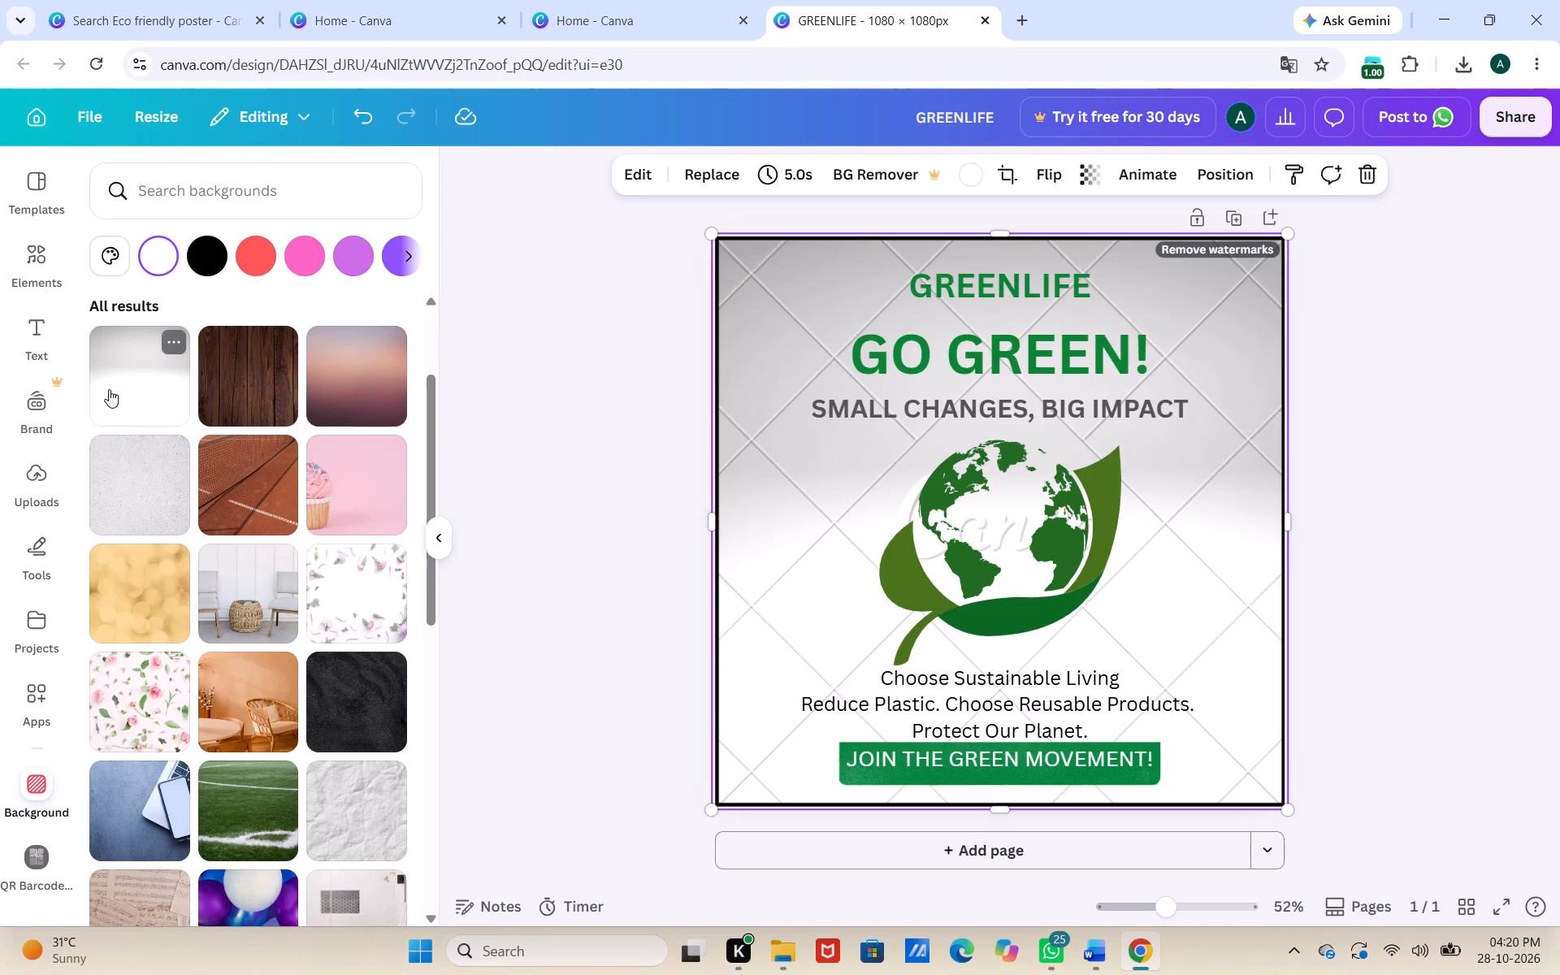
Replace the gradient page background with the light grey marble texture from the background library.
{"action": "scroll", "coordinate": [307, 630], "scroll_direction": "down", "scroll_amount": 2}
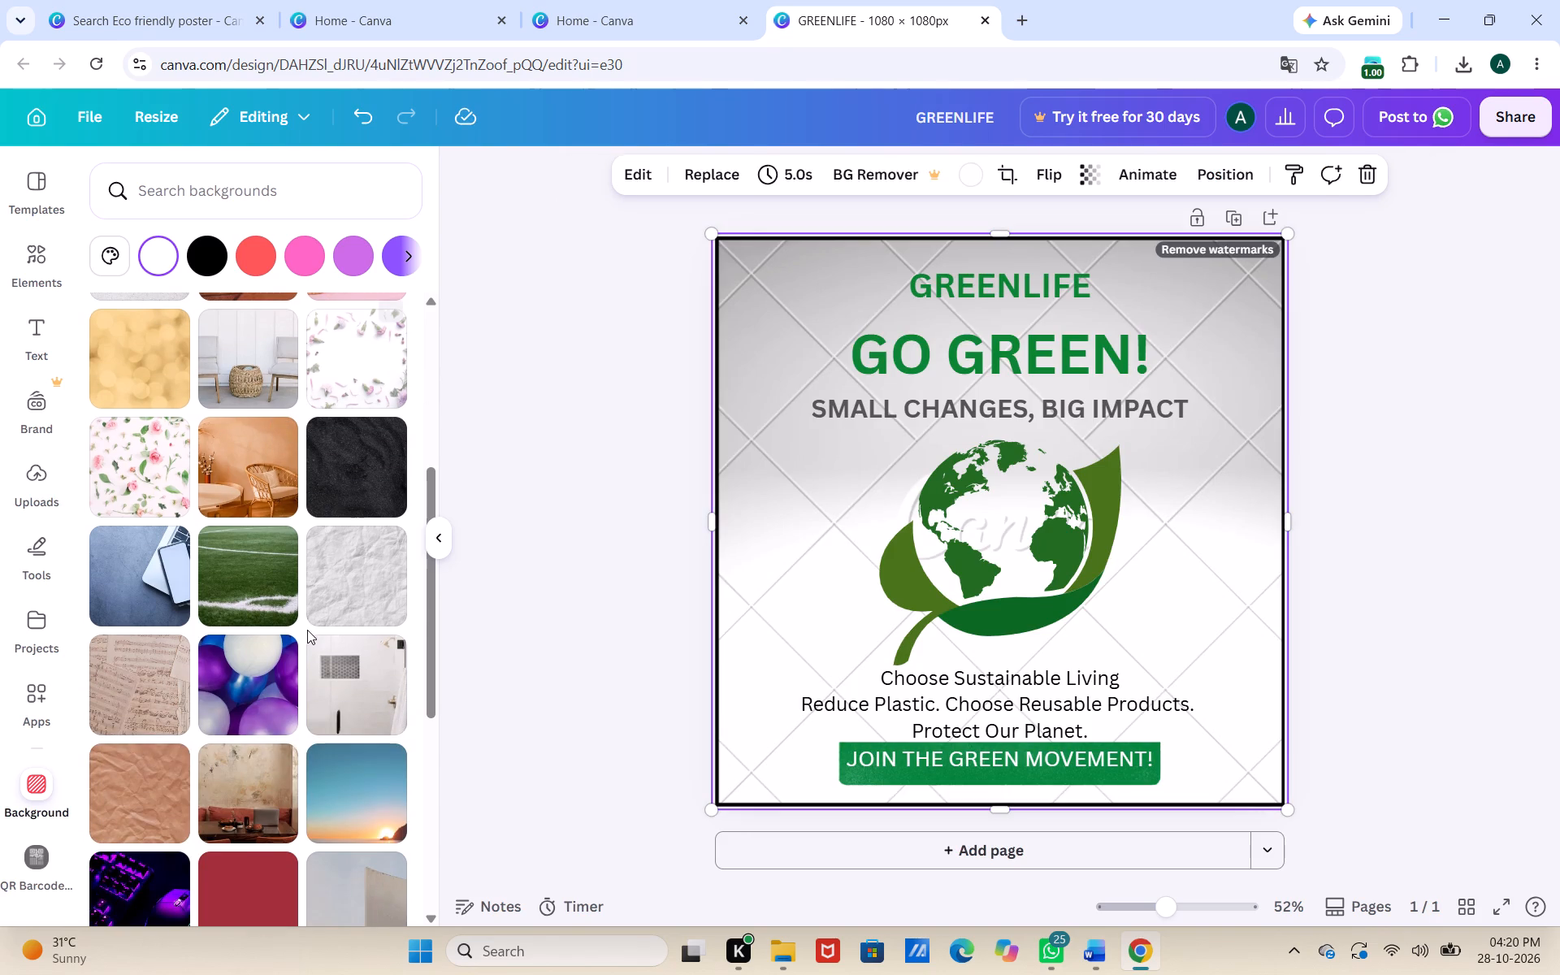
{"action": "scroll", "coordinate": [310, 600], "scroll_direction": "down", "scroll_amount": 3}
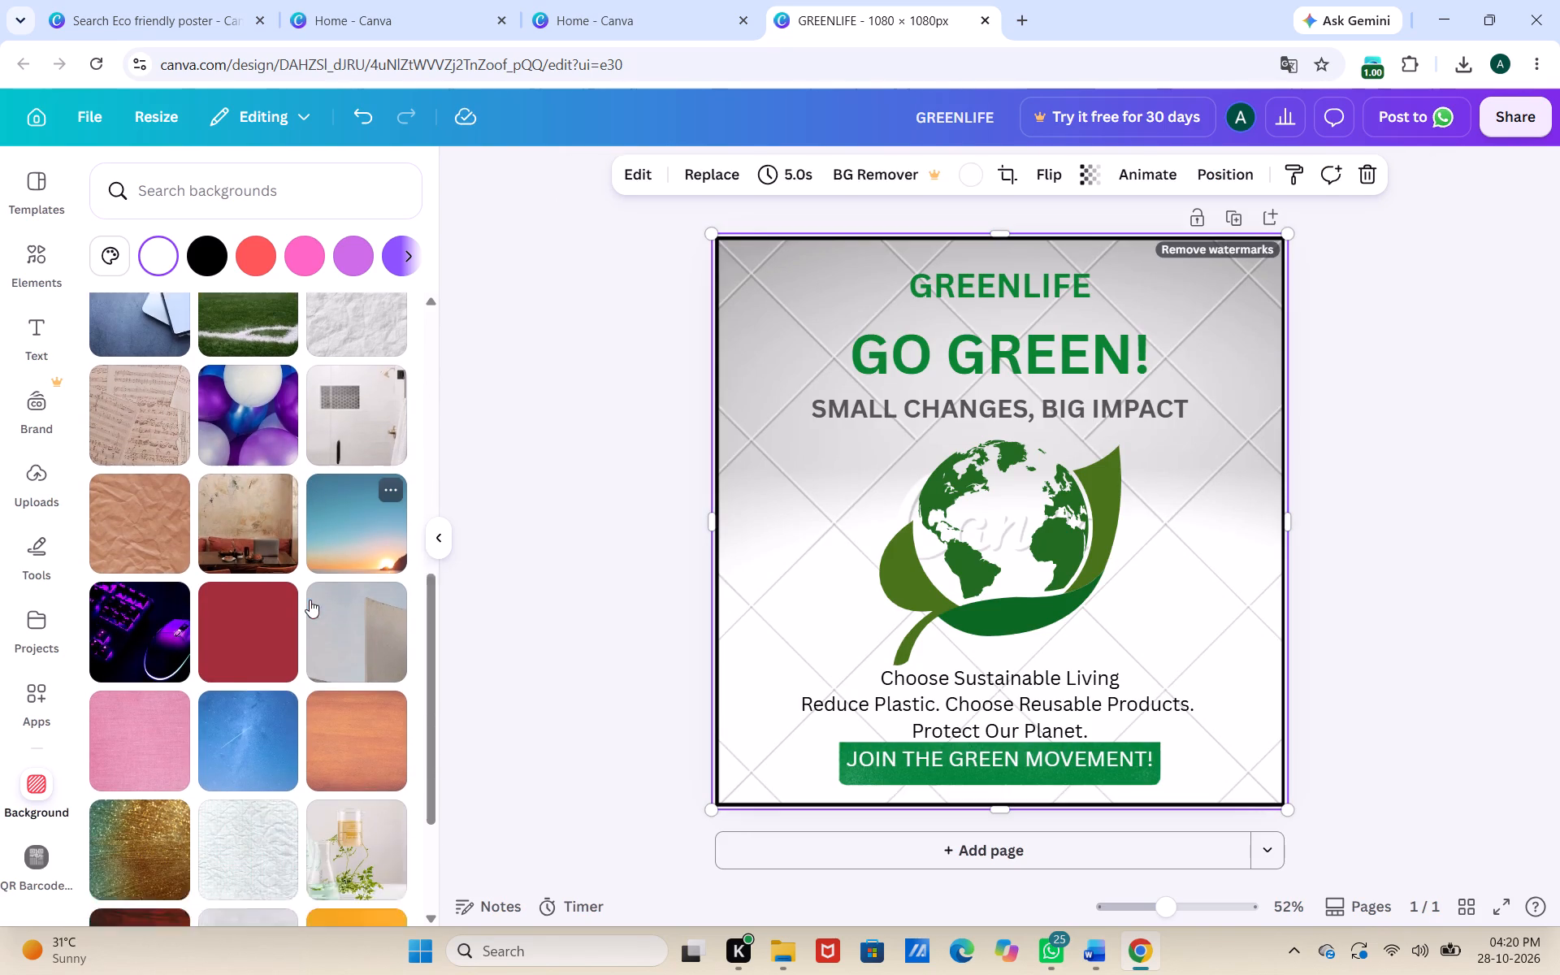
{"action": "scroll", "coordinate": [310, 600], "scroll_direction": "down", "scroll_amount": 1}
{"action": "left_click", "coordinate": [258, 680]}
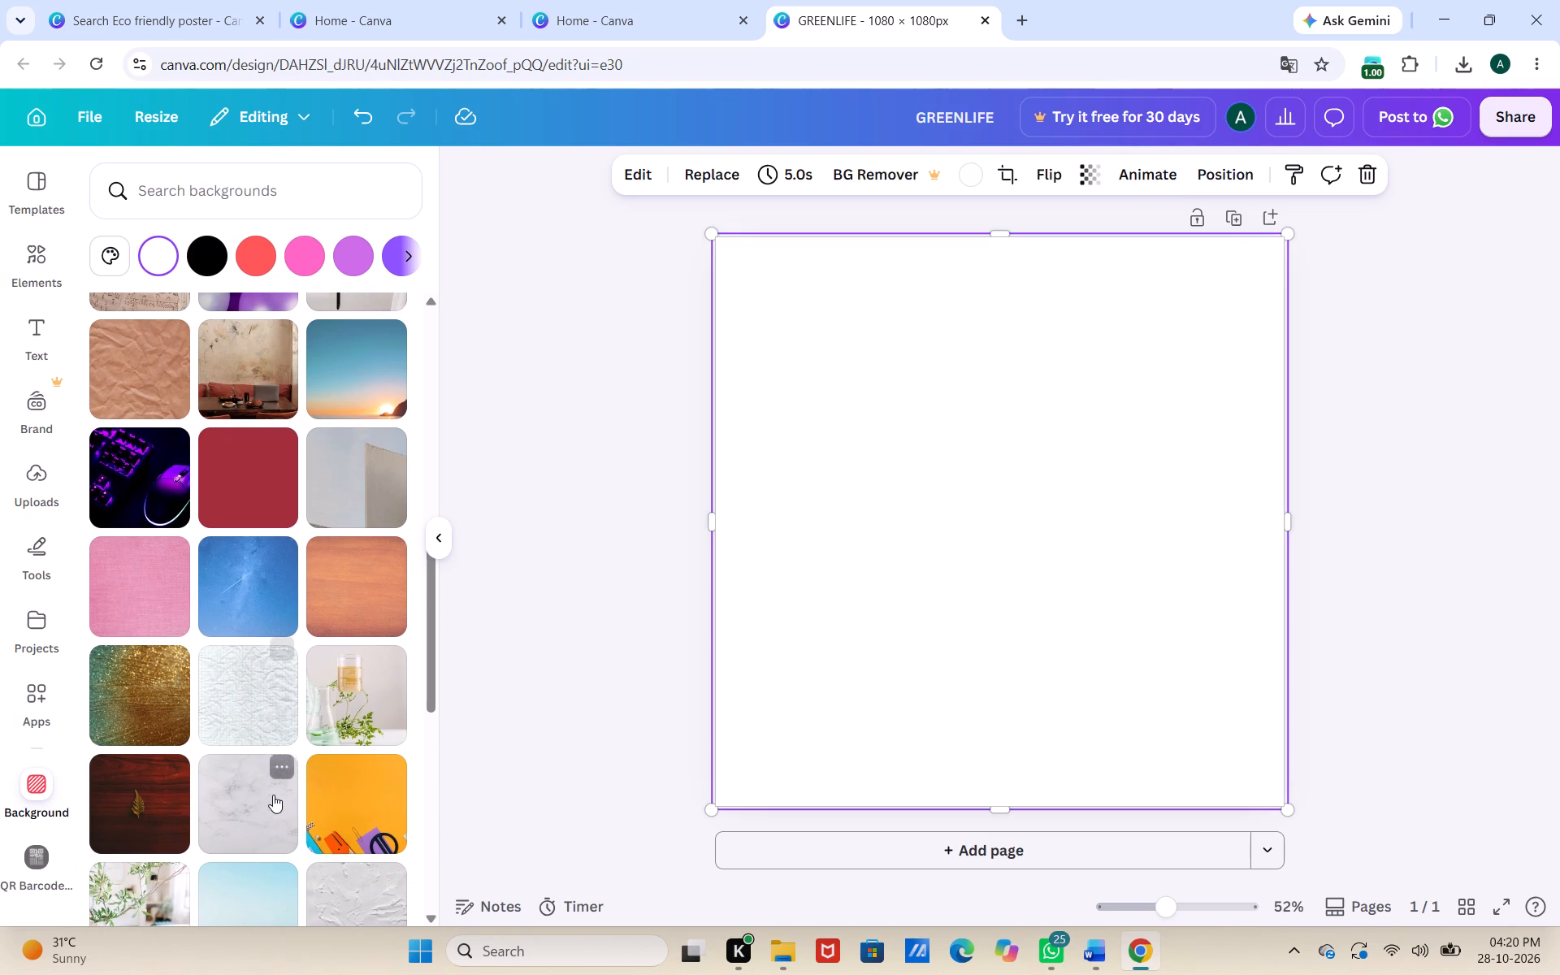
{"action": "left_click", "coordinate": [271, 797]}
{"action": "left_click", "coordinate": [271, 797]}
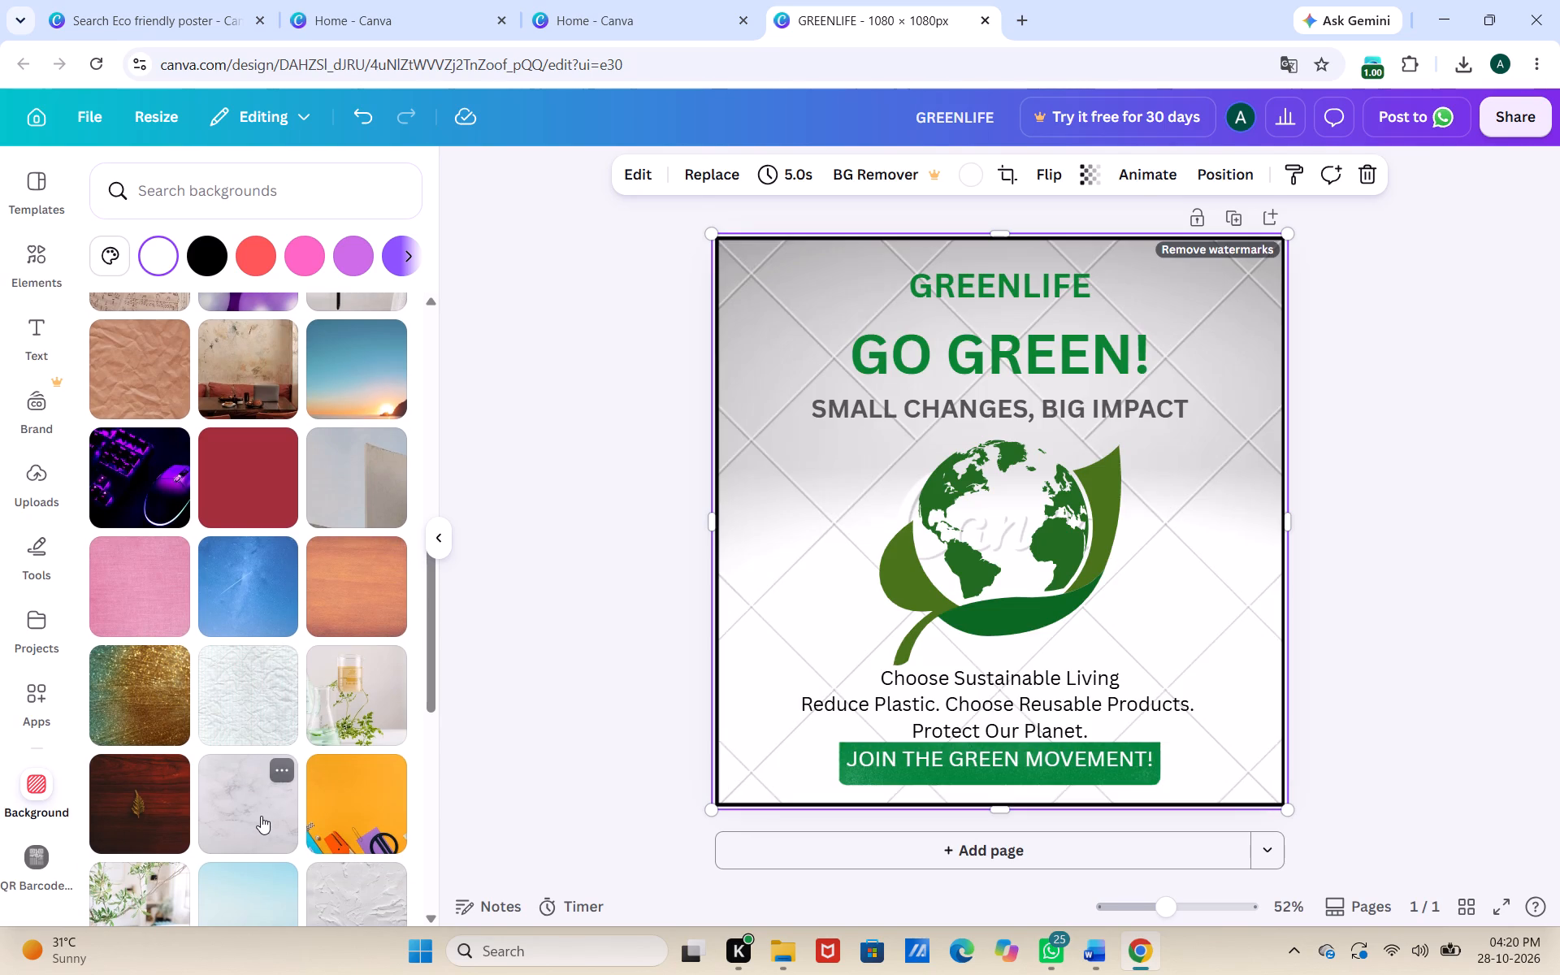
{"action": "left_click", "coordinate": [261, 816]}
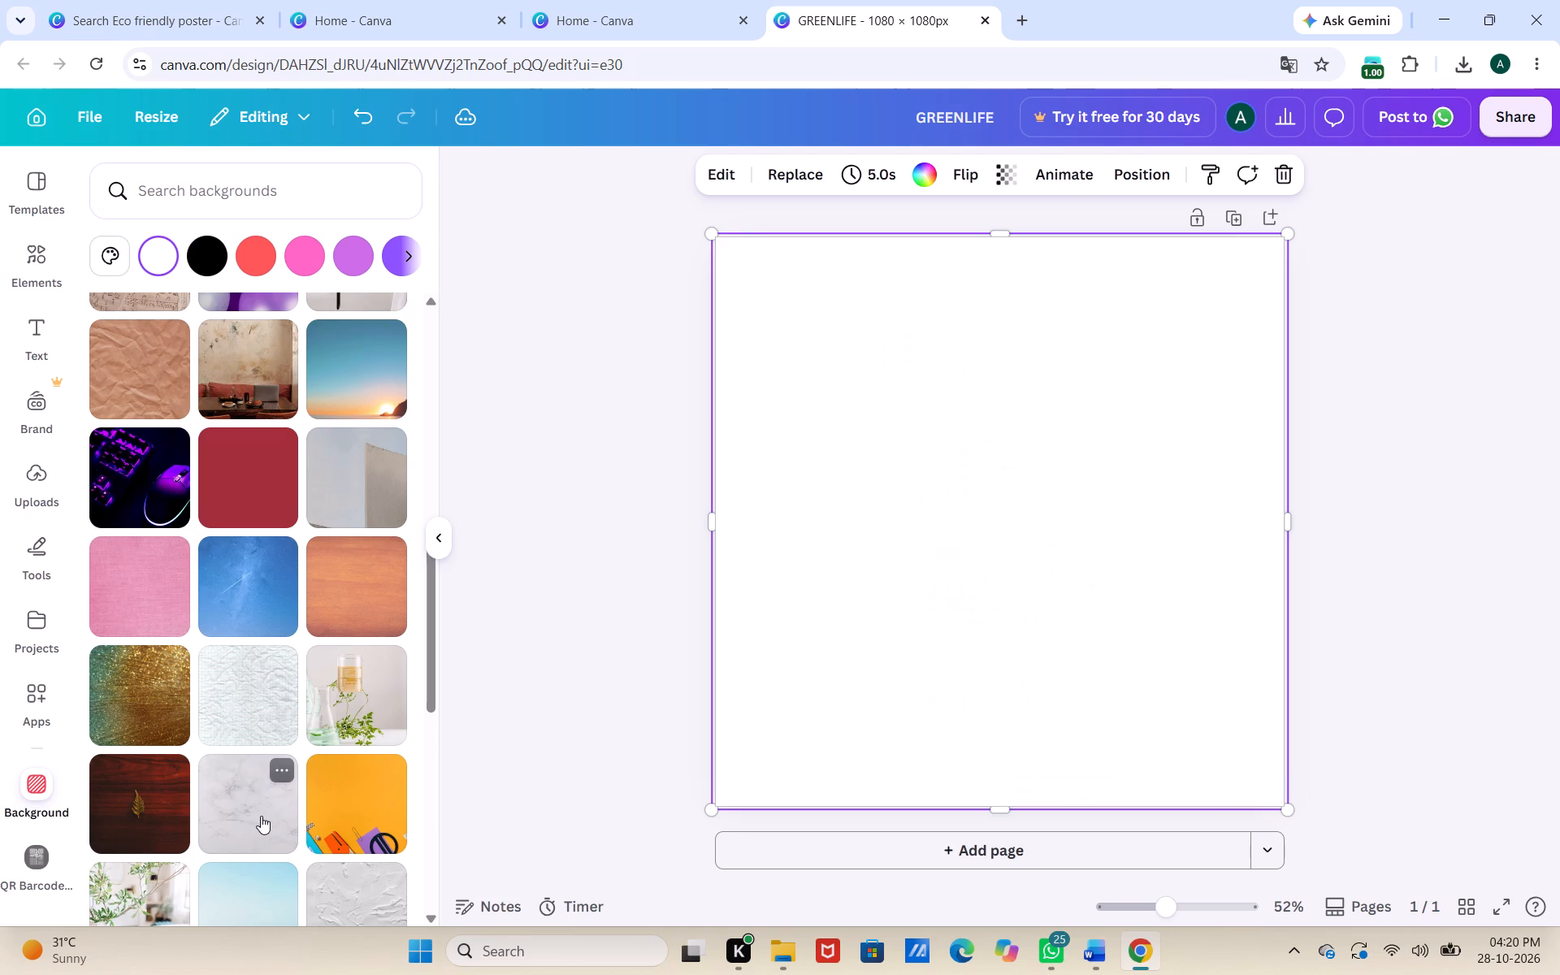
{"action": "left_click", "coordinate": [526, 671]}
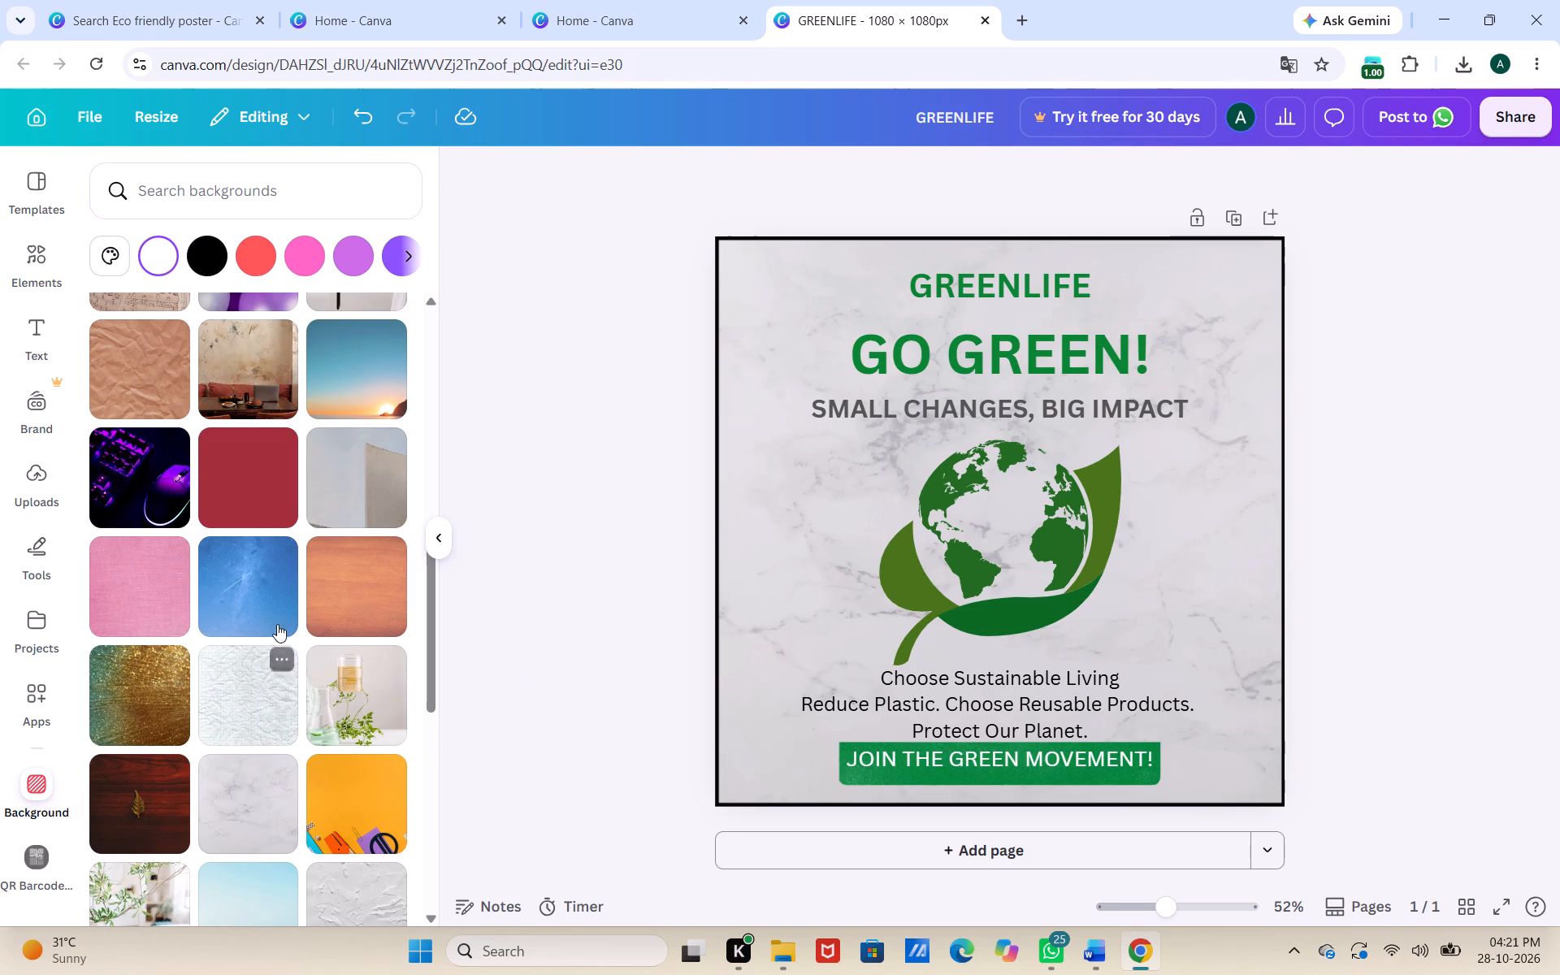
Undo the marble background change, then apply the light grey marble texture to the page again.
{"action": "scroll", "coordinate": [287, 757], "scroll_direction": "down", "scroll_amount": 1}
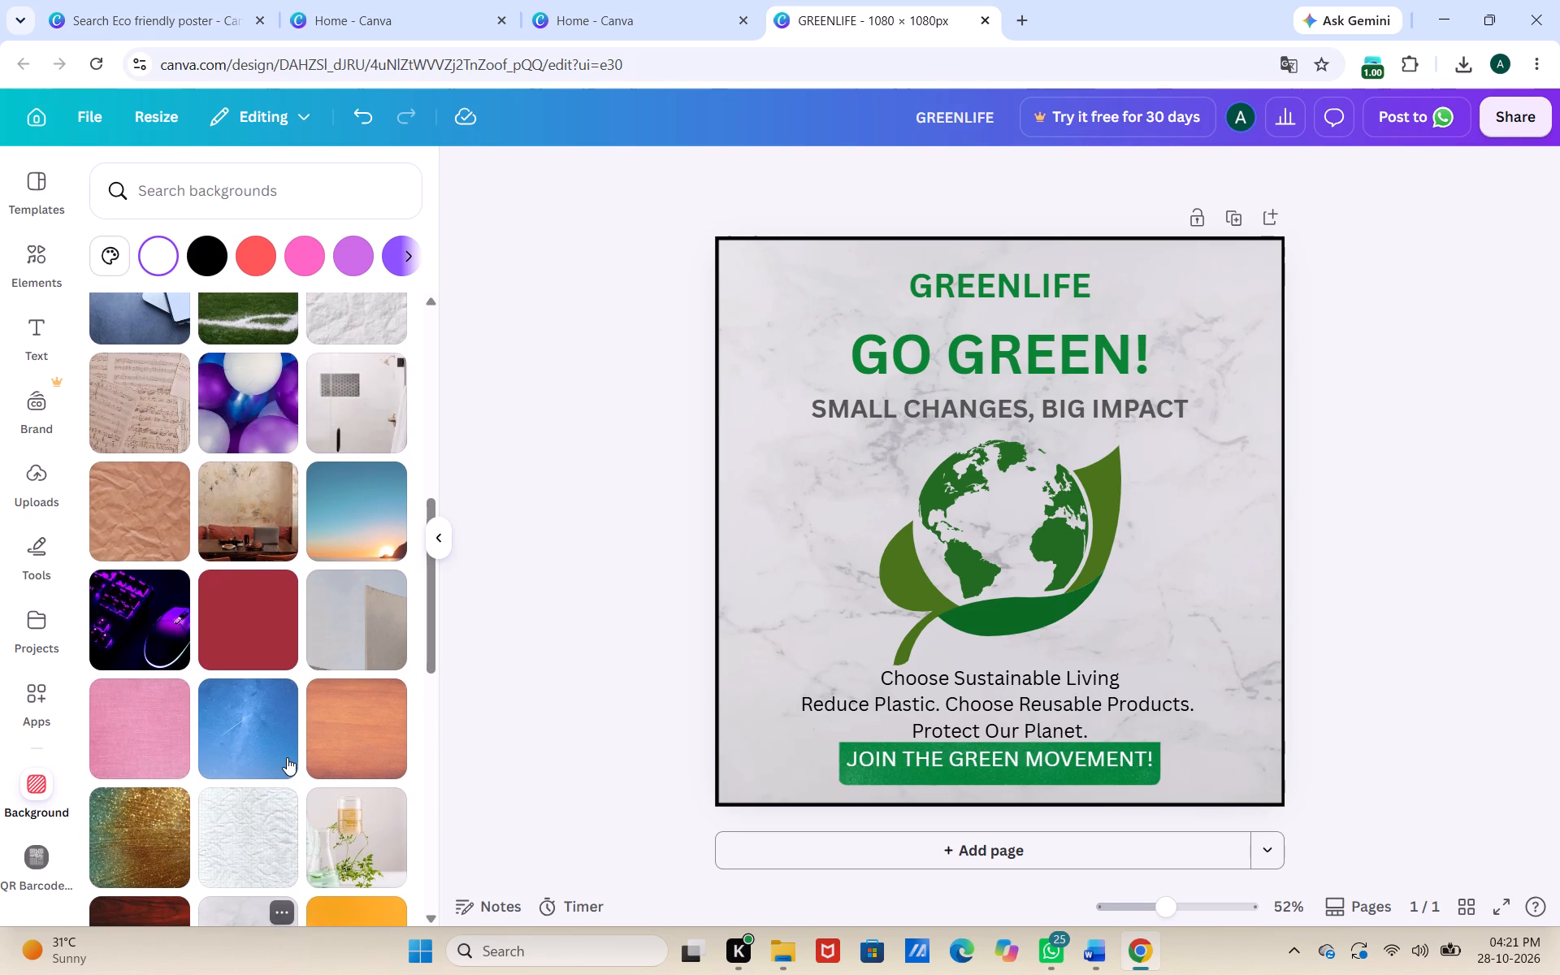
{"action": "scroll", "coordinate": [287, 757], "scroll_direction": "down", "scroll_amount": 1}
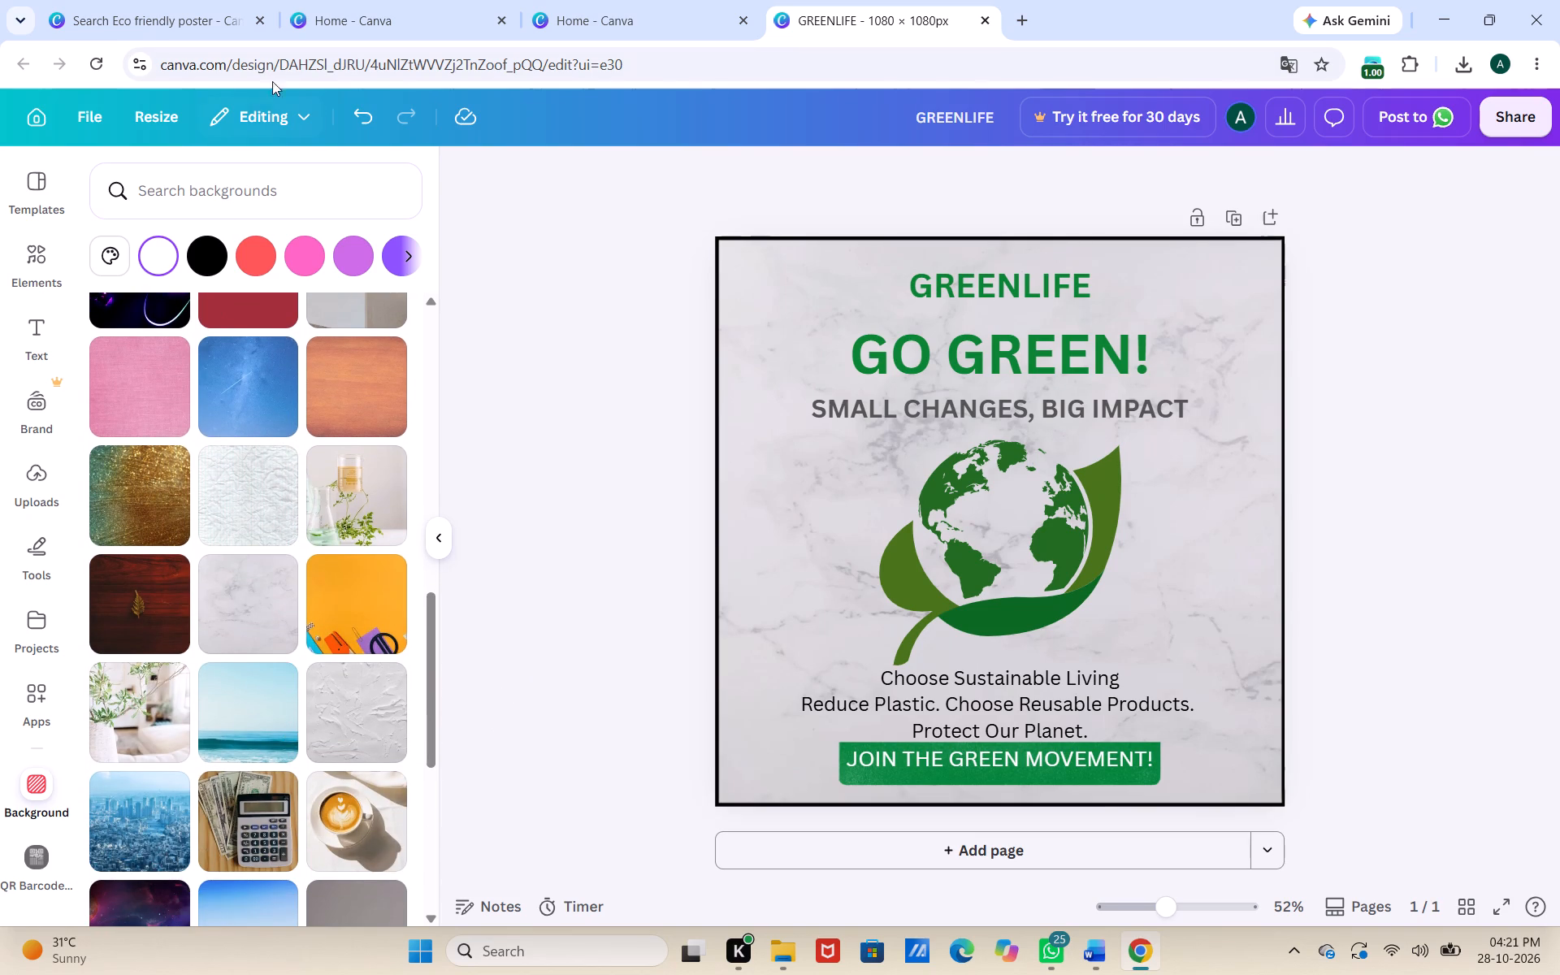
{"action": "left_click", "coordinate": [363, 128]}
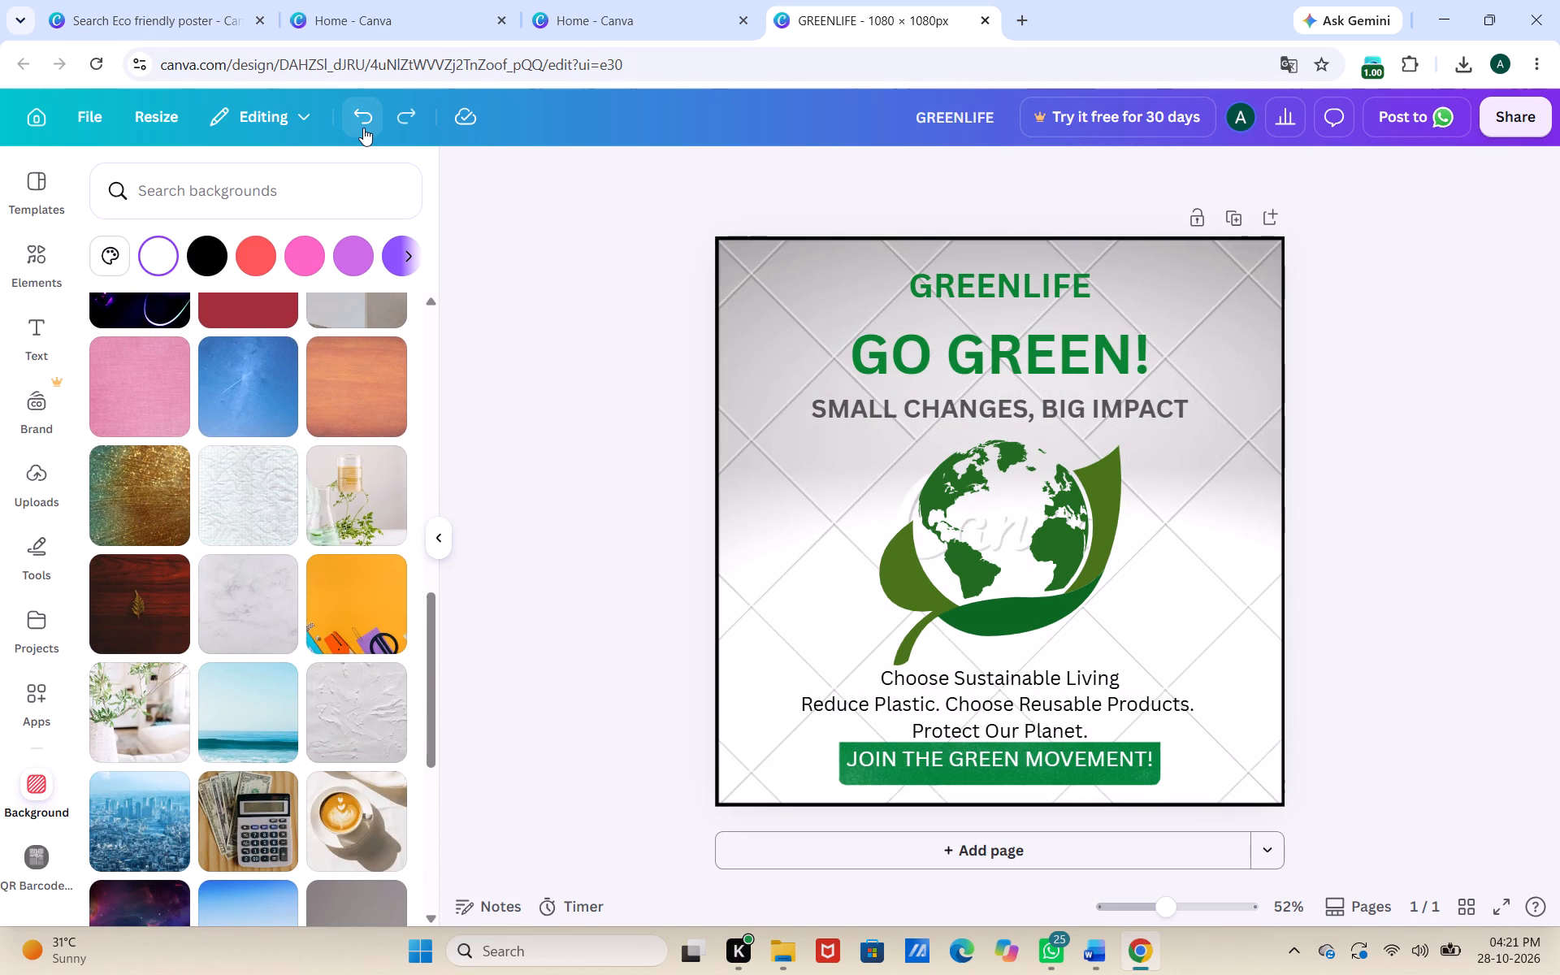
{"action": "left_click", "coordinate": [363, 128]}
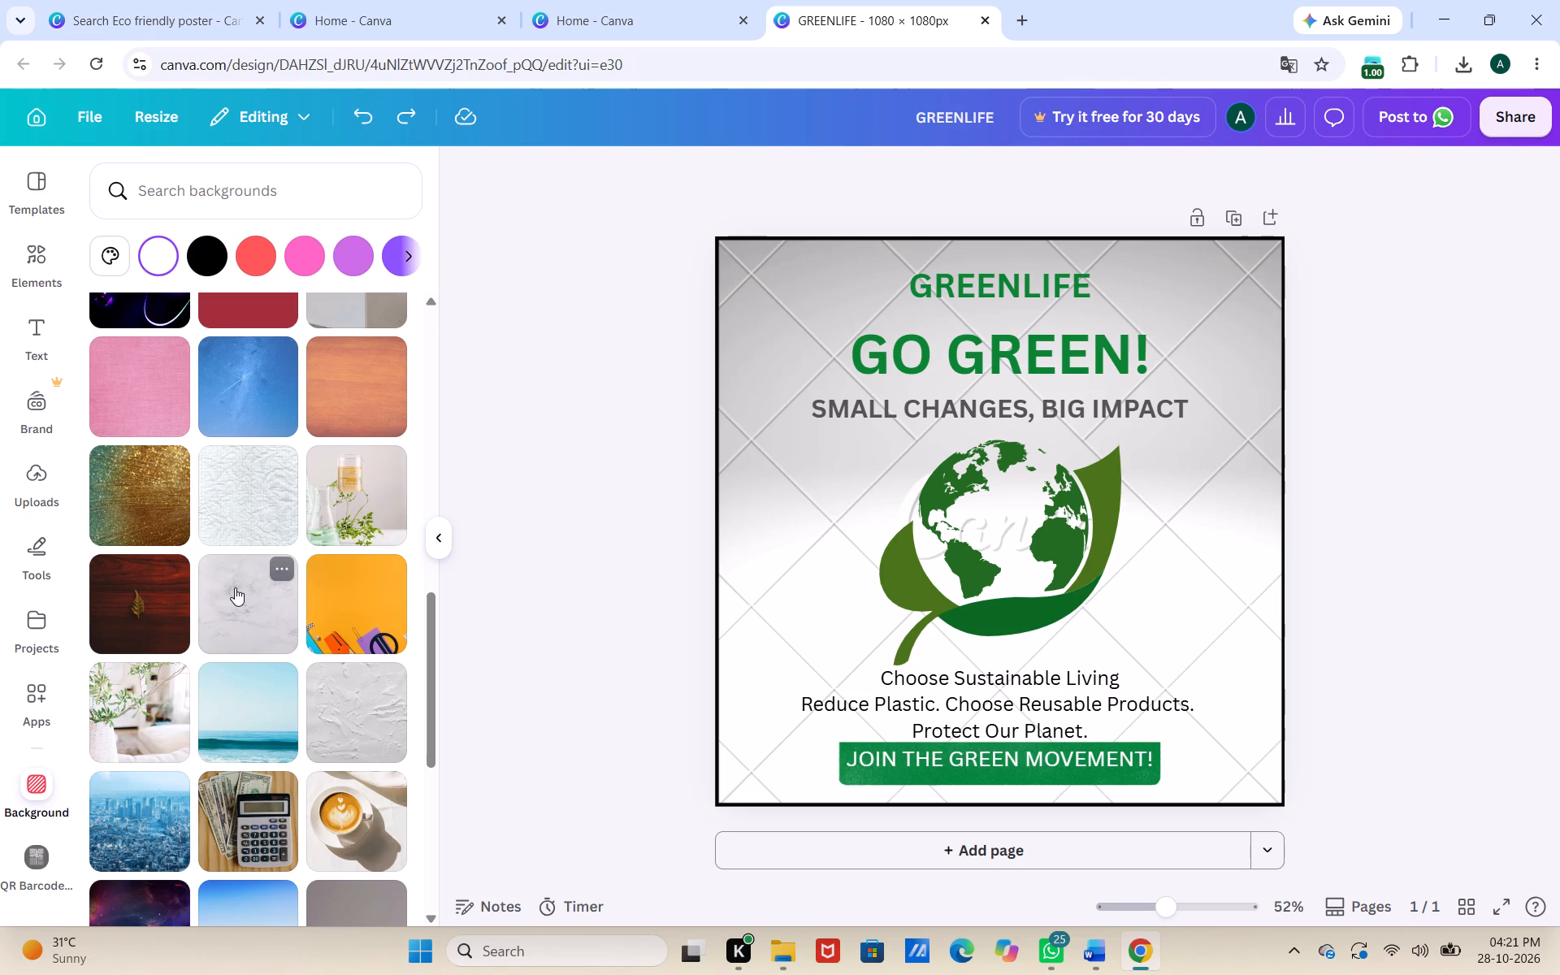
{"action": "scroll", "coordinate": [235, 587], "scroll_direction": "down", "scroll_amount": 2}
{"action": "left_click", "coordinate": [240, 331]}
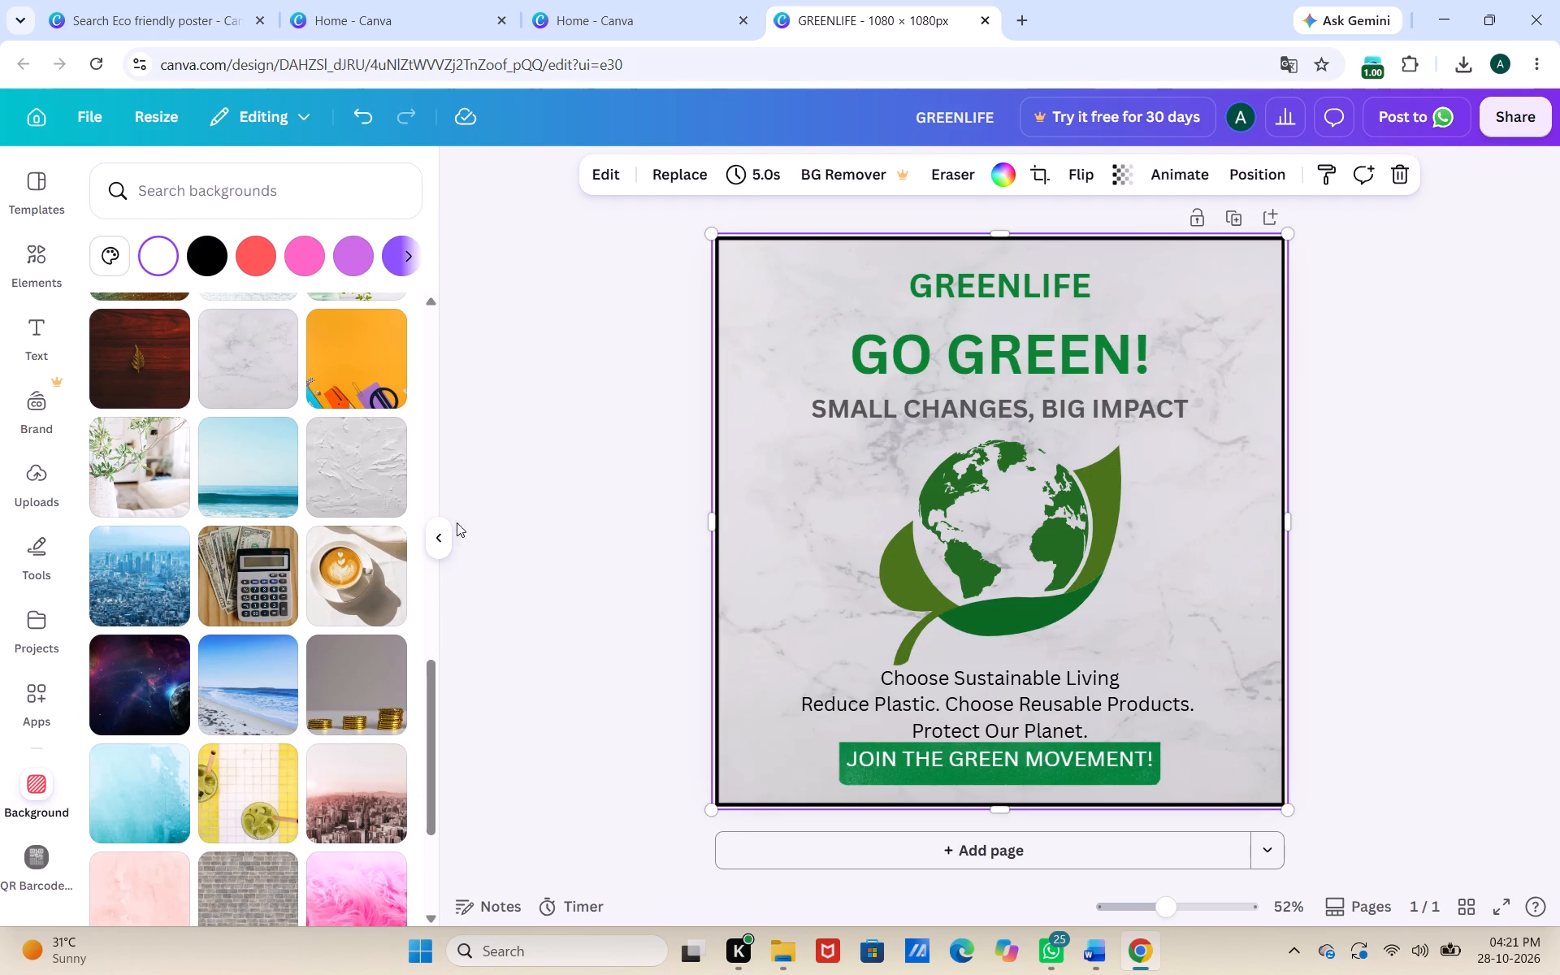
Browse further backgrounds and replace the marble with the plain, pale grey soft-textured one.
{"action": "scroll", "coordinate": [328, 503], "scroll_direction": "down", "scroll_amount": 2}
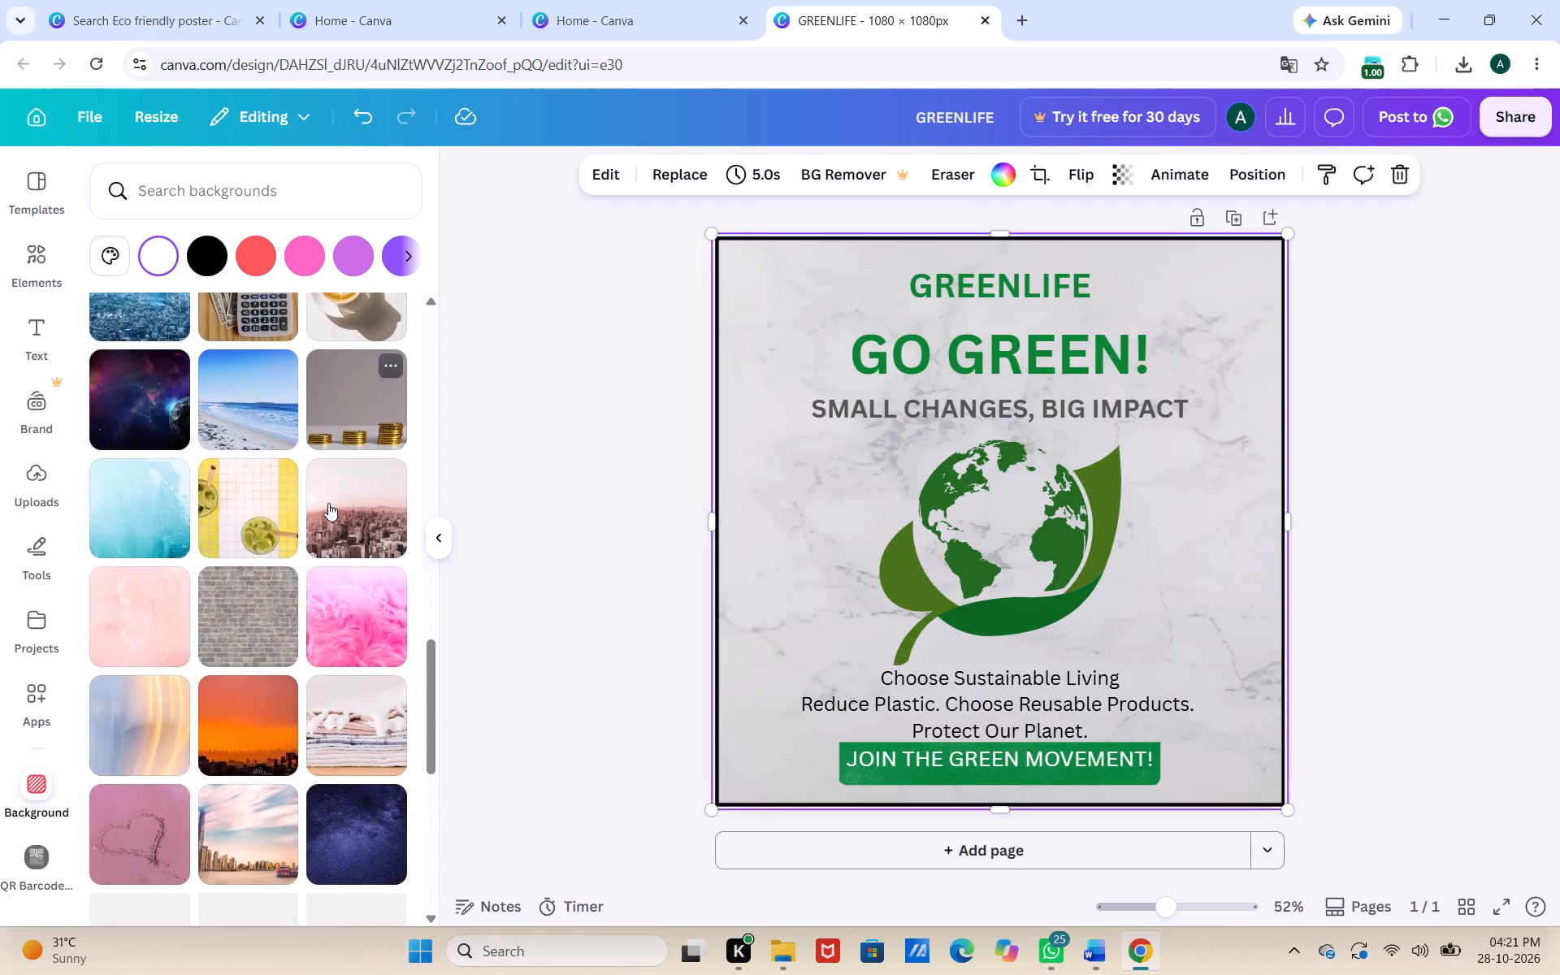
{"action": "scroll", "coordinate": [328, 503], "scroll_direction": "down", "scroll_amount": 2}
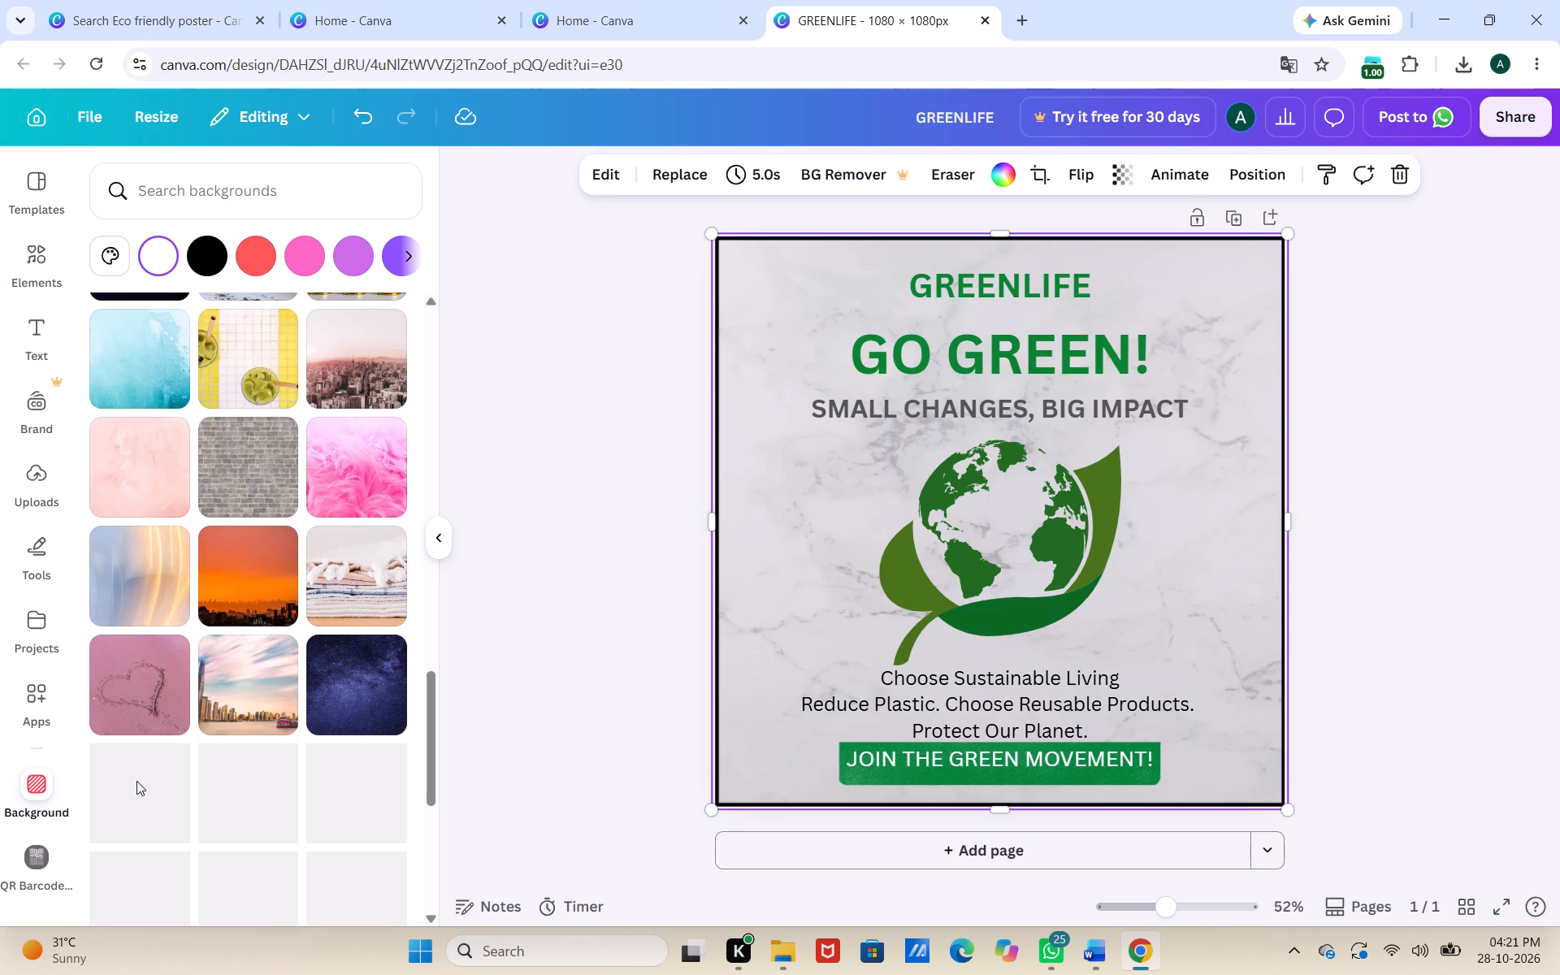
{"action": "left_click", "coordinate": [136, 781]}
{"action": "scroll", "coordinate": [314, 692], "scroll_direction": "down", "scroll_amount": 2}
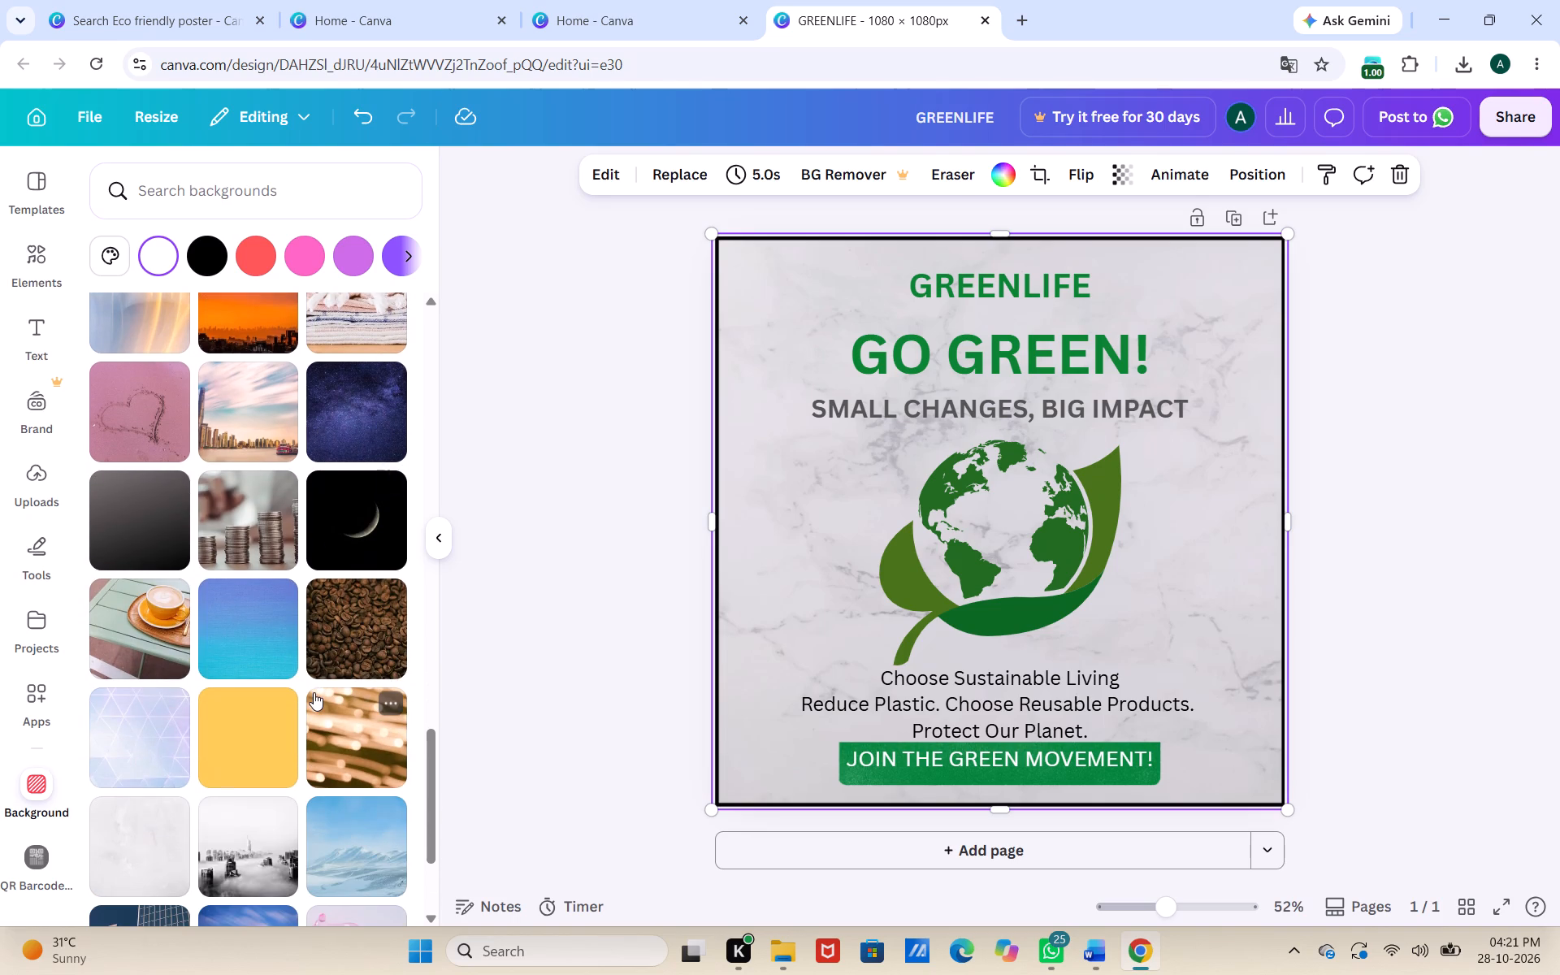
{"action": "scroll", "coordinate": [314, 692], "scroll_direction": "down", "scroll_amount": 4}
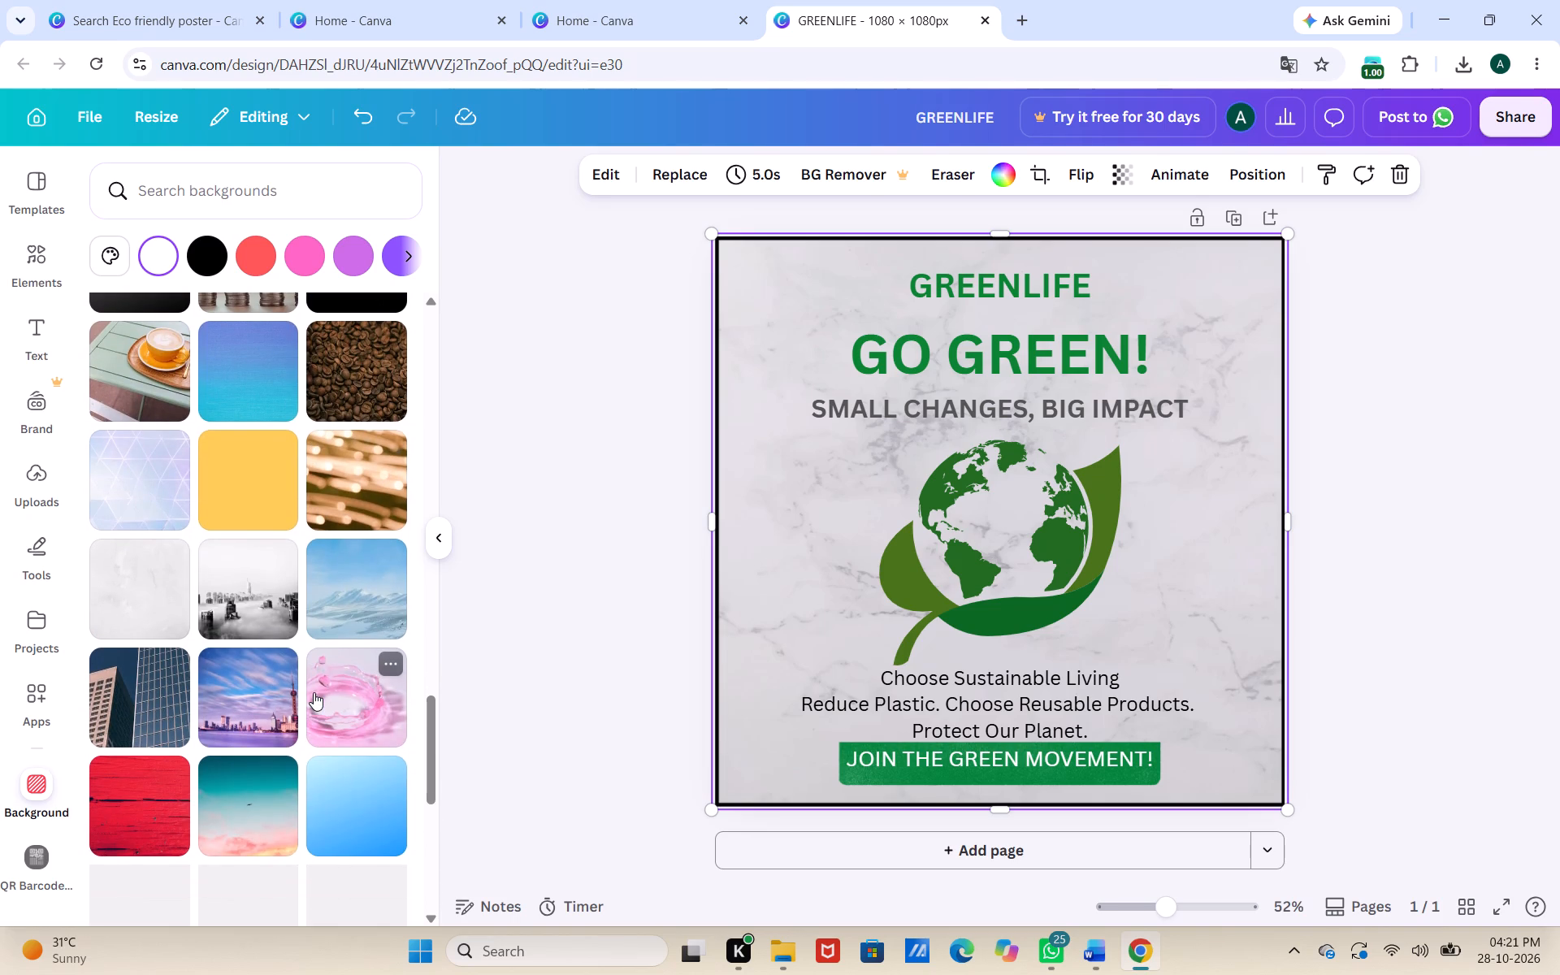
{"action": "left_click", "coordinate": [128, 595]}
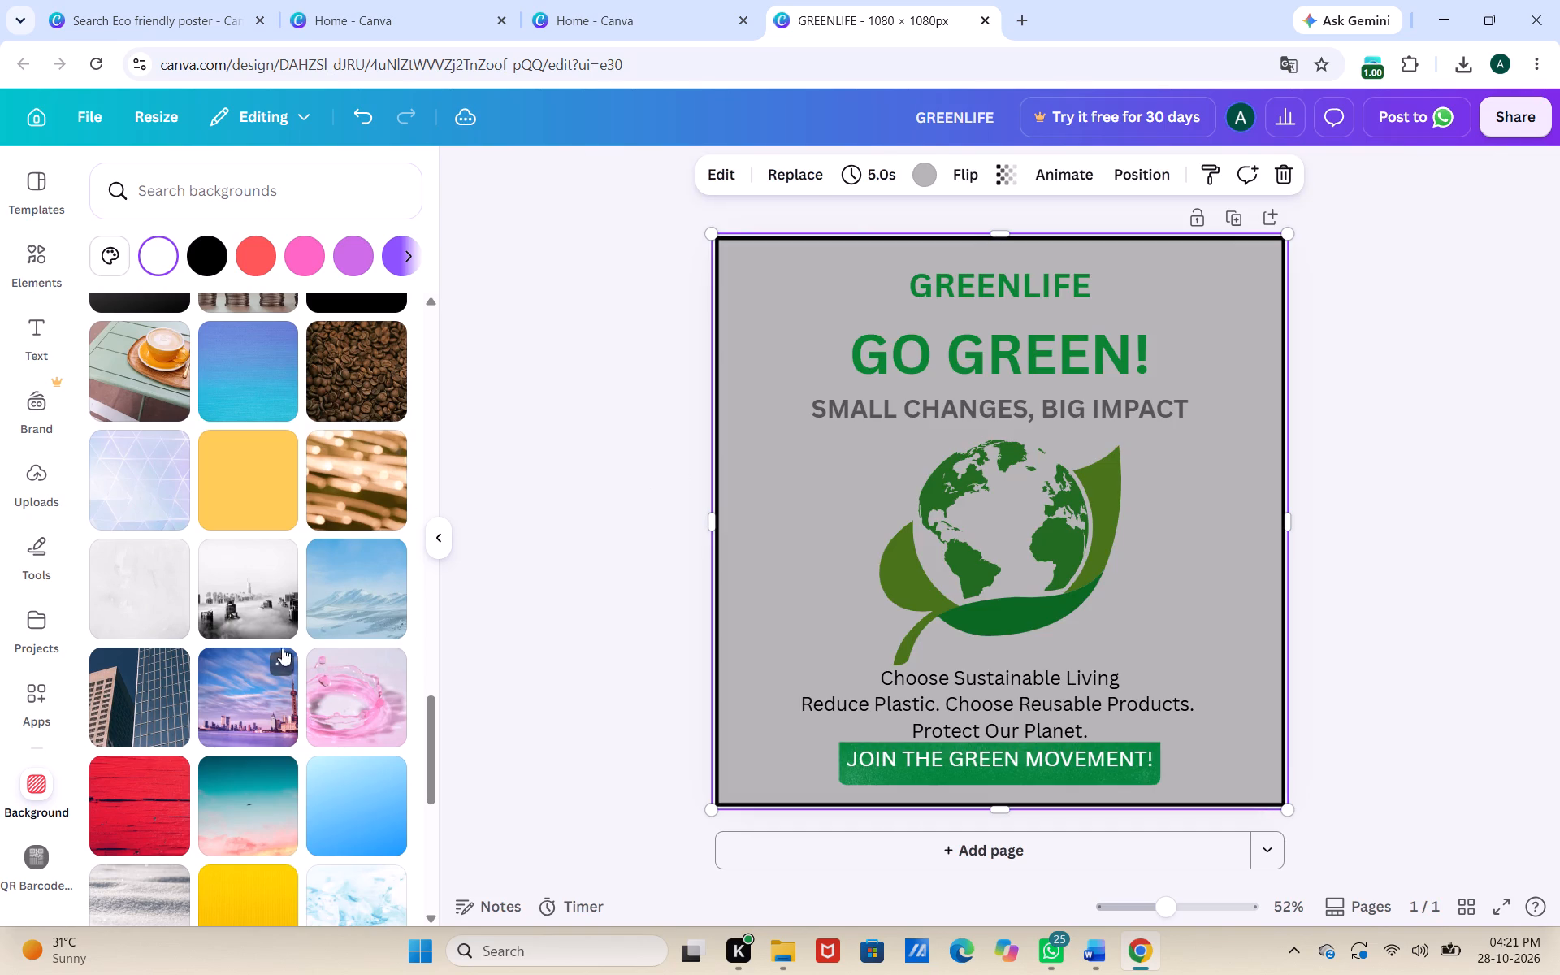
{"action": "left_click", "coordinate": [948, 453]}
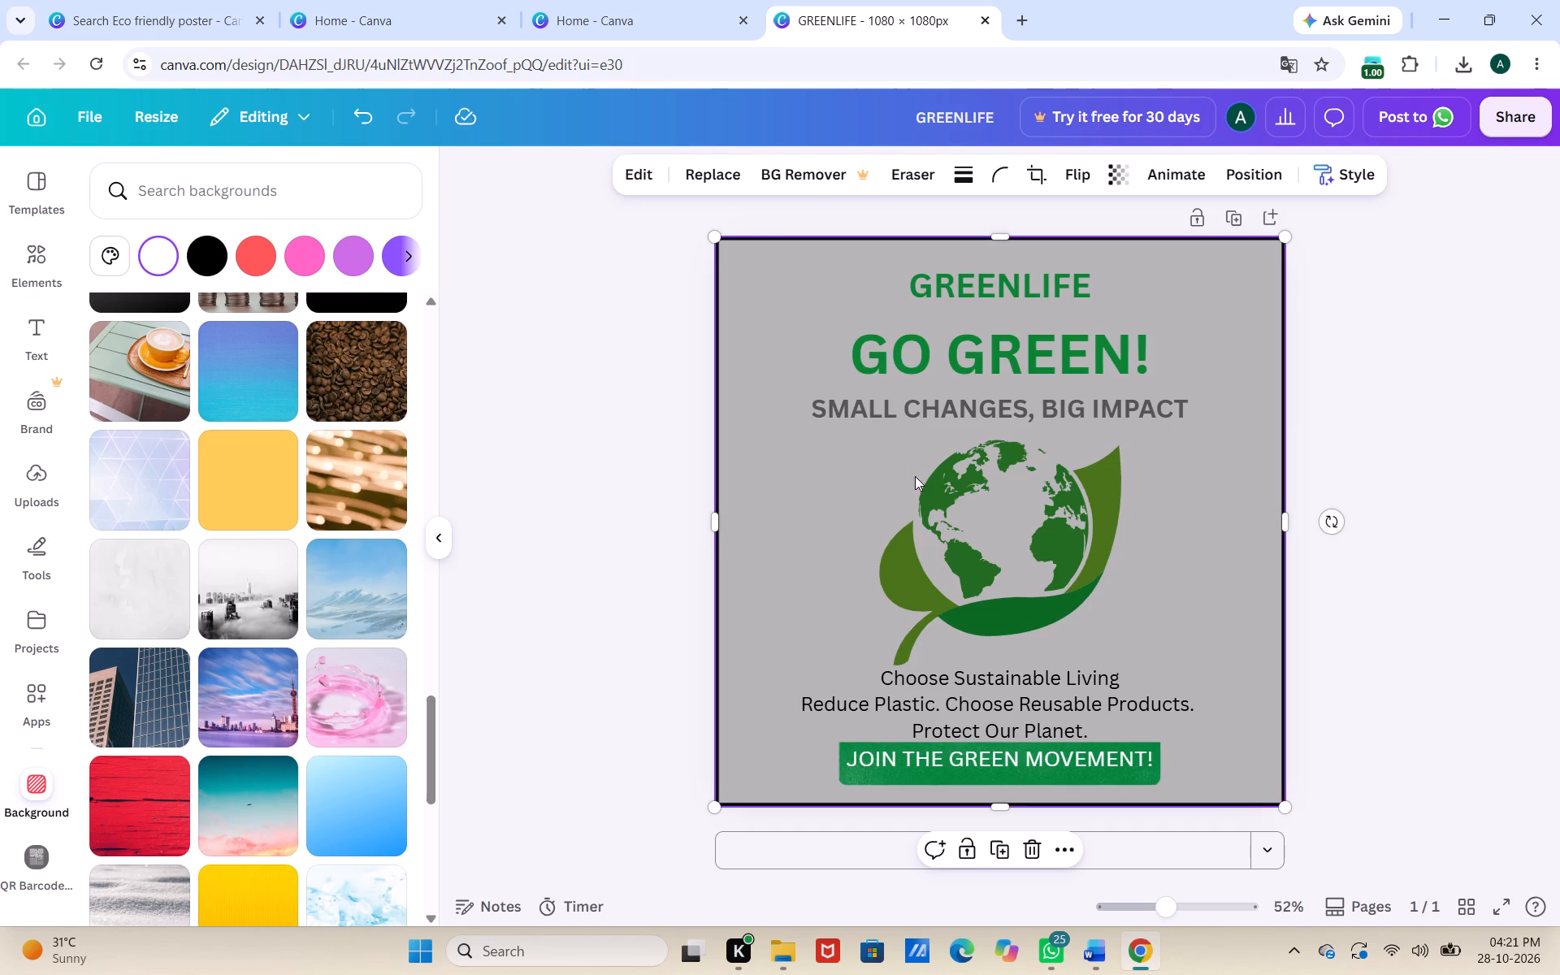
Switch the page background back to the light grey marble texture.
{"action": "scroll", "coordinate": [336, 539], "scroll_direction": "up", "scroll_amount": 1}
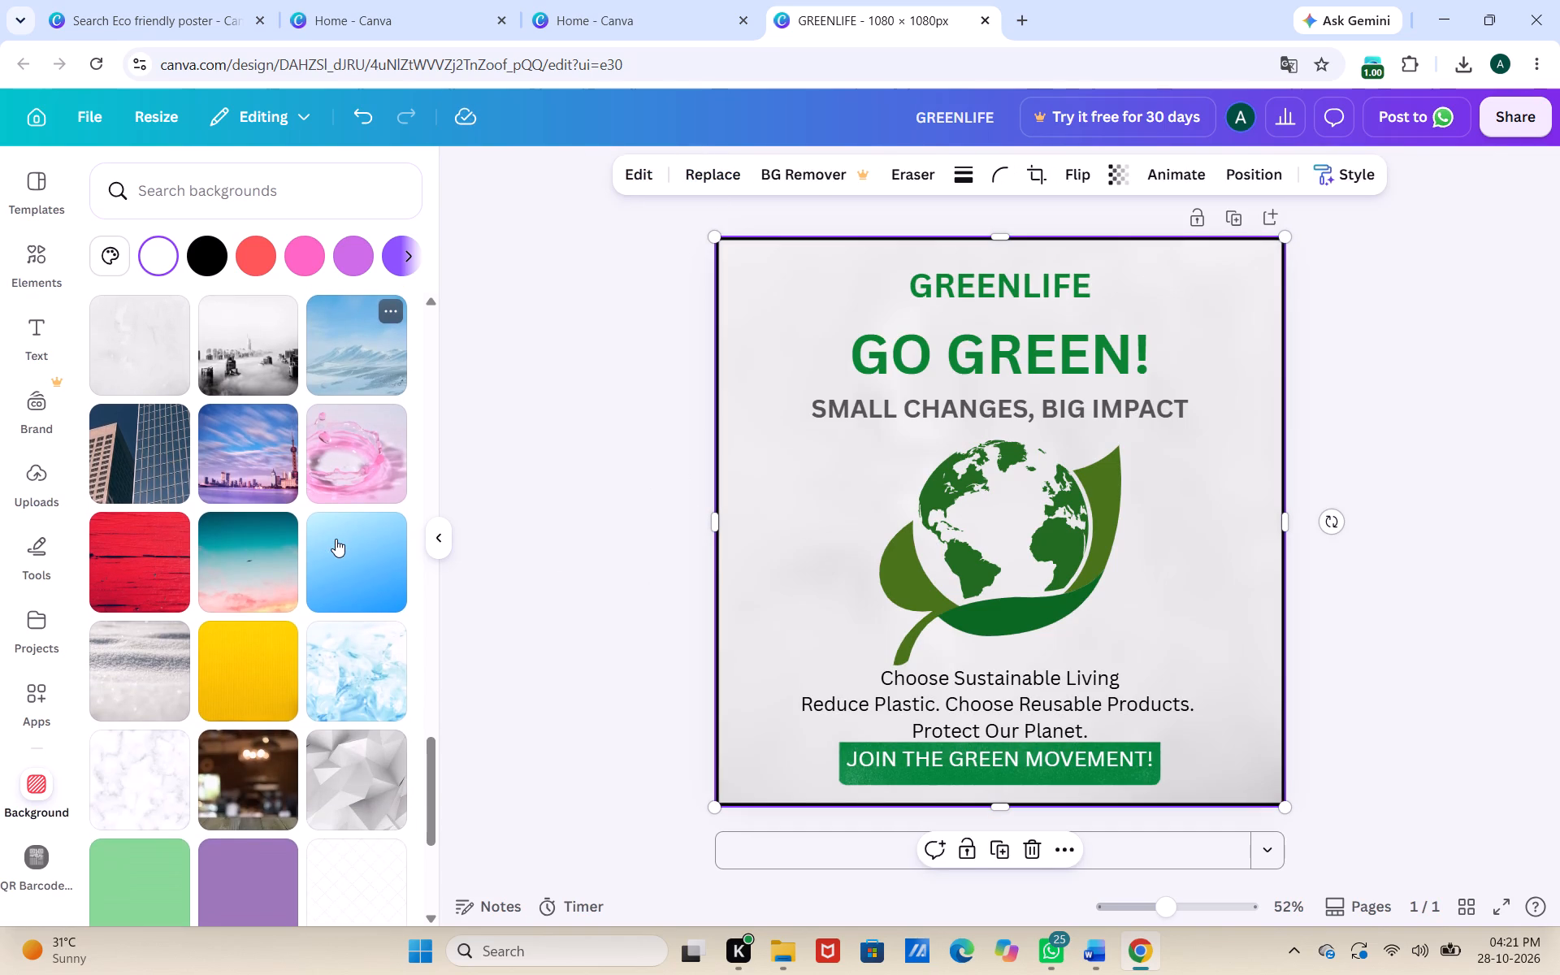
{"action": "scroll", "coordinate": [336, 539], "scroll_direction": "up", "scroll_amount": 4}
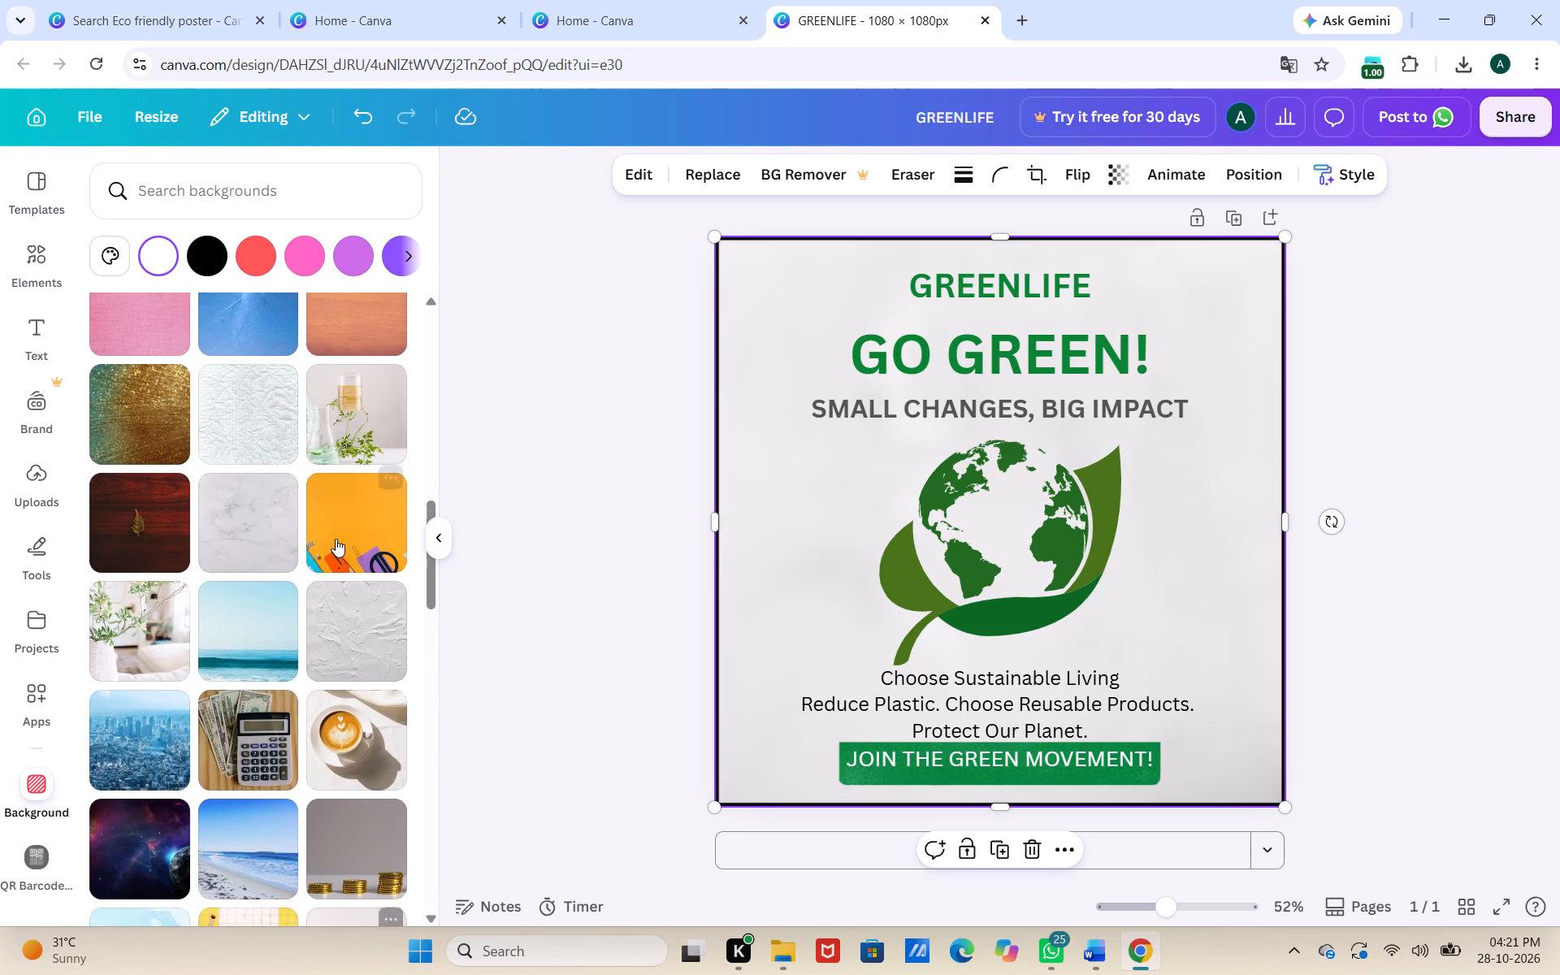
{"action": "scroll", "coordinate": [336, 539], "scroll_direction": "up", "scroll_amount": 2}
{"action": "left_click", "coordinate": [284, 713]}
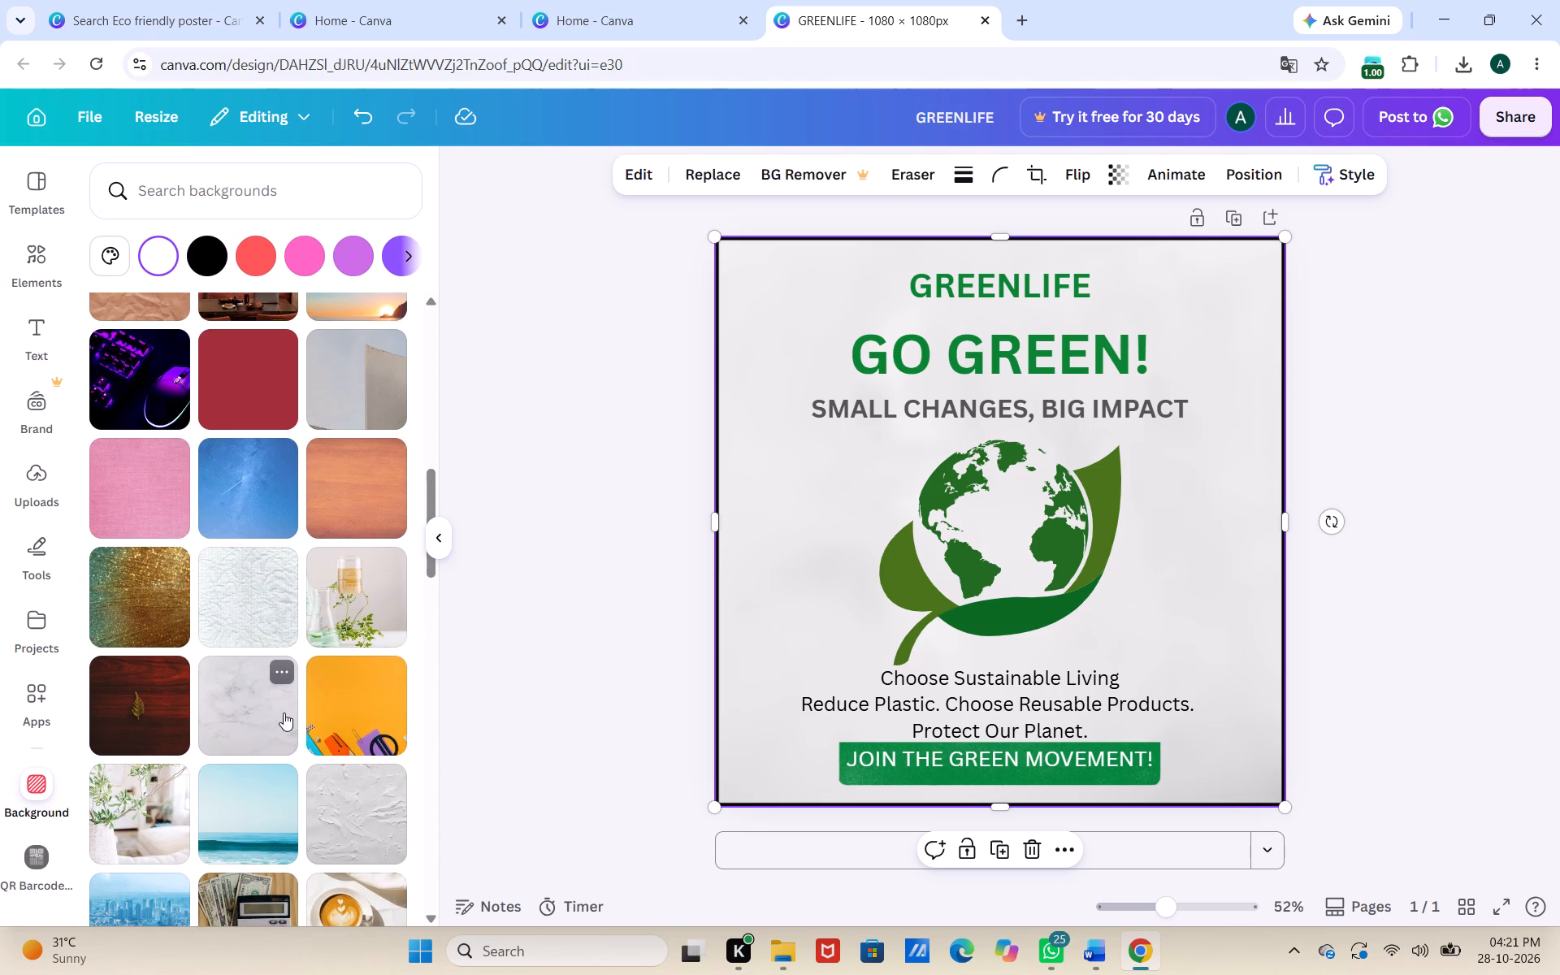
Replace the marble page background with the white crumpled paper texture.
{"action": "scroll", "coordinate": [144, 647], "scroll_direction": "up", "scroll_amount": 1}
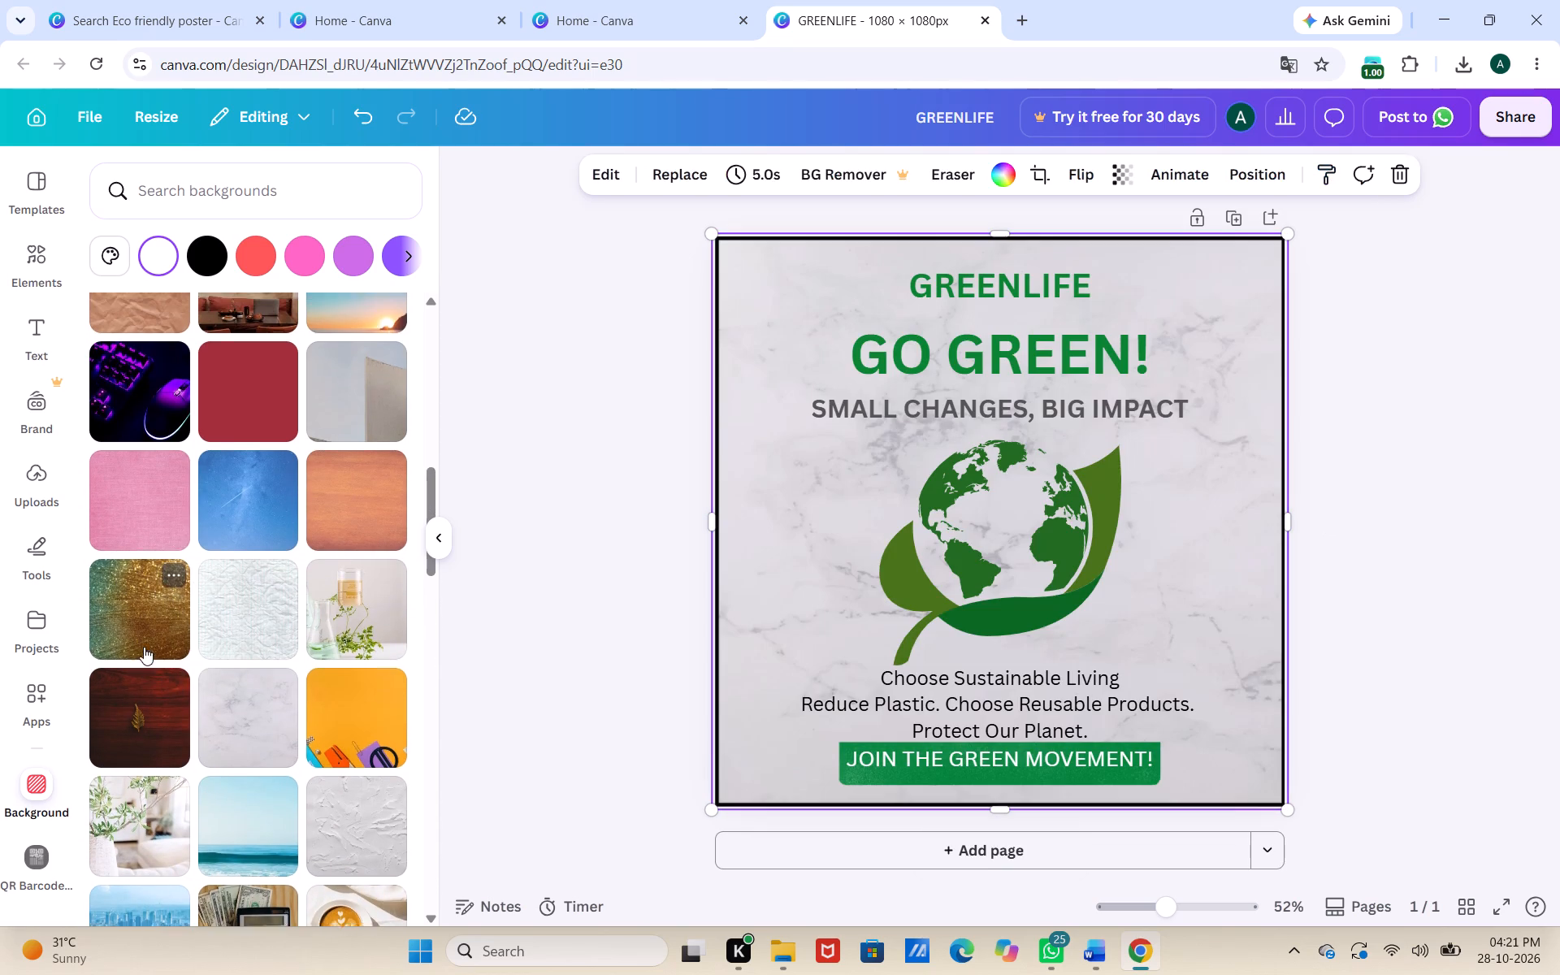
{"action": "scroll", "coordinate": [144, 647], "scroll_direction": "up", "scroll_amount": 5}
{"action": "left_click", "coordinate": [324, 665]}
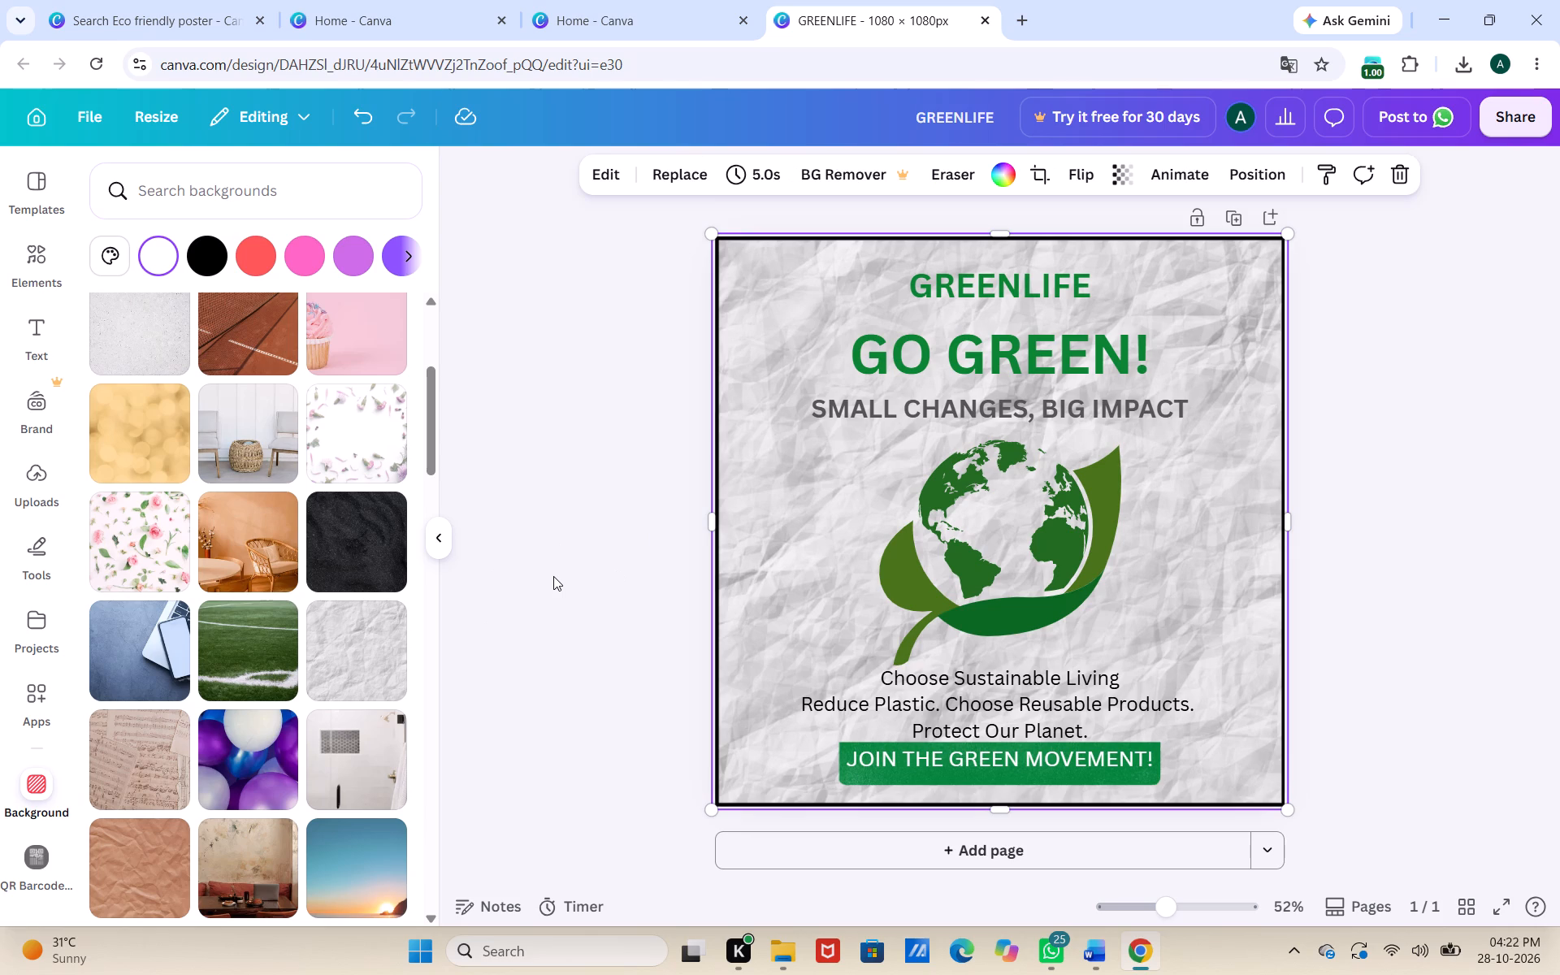
Replace the crumpled paper with the recently used plain, pale grey soft-textured background.
{"action": "scroll", "coordinate": [249, 574], "scroll_direction": "up", "scroll_amount": 3}
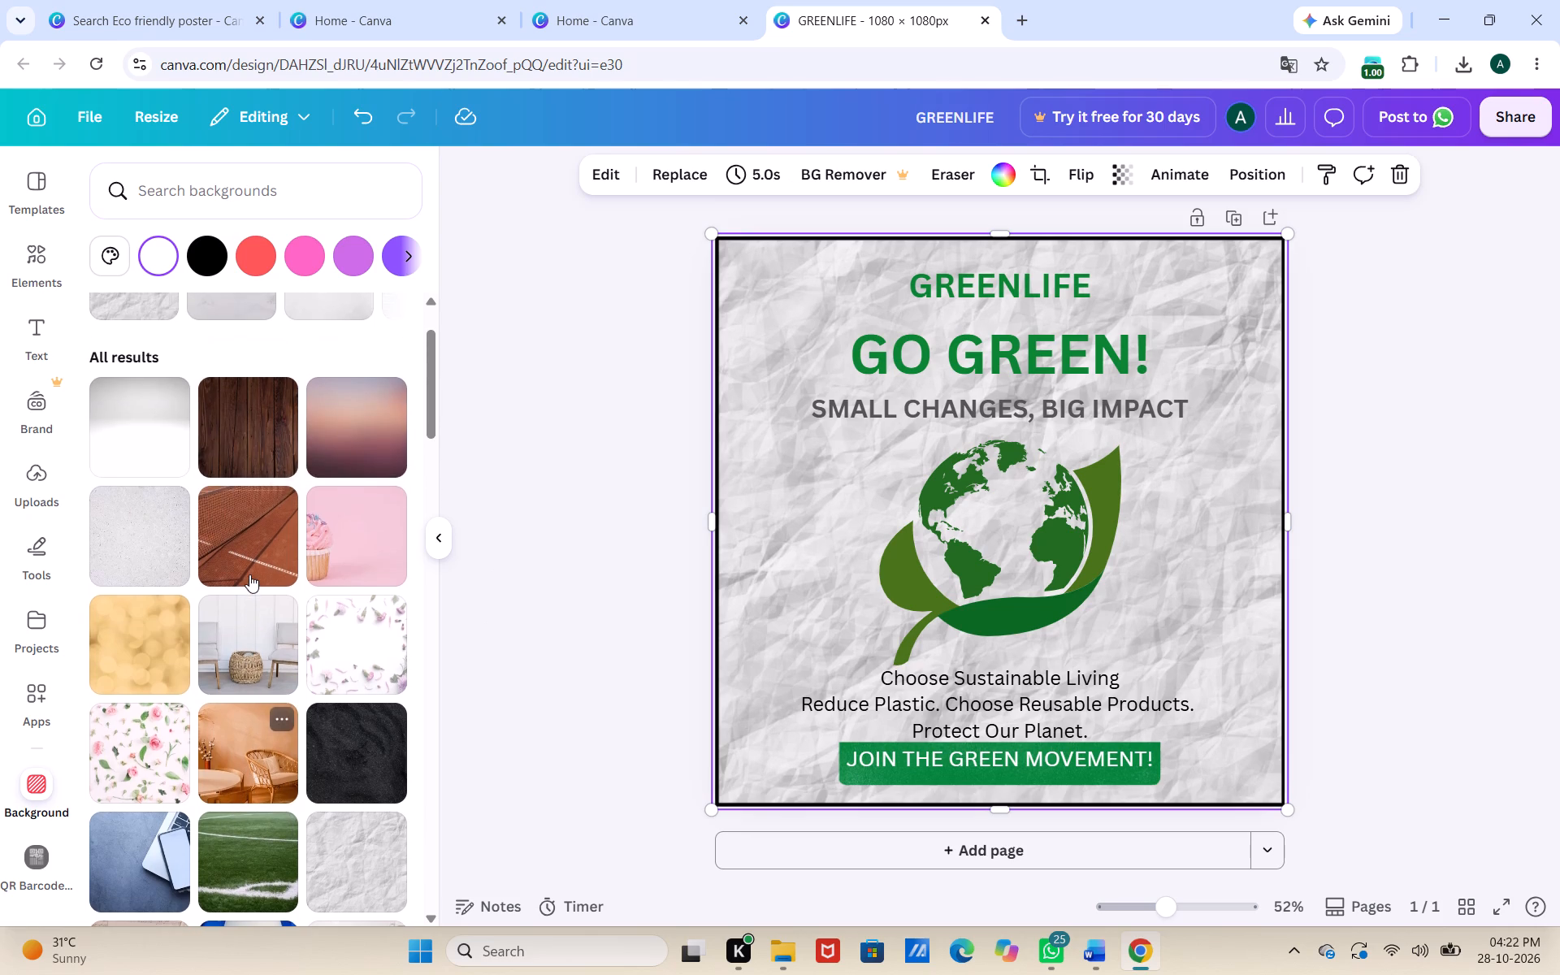
{"action": "scroll", "coordinate": [270, 418], "scroll_direction": "up", "scroll_amount": 1}
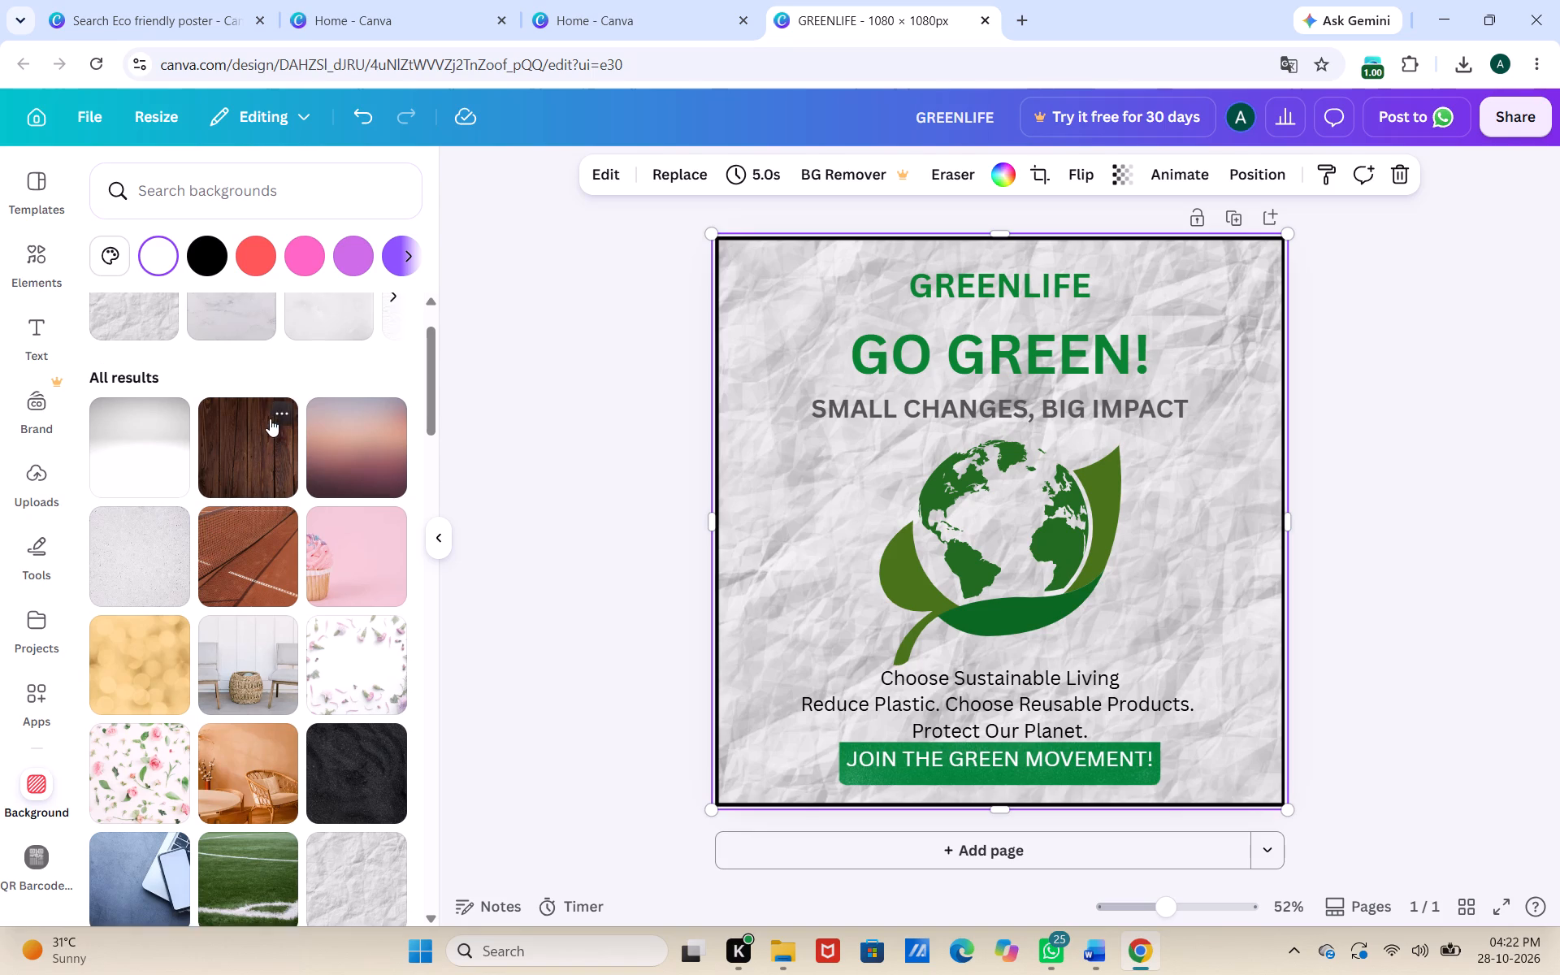
{"action": "scroll", "coordinate": [270, 418], "scroll_direction": "up", "scroll_amount": 1}
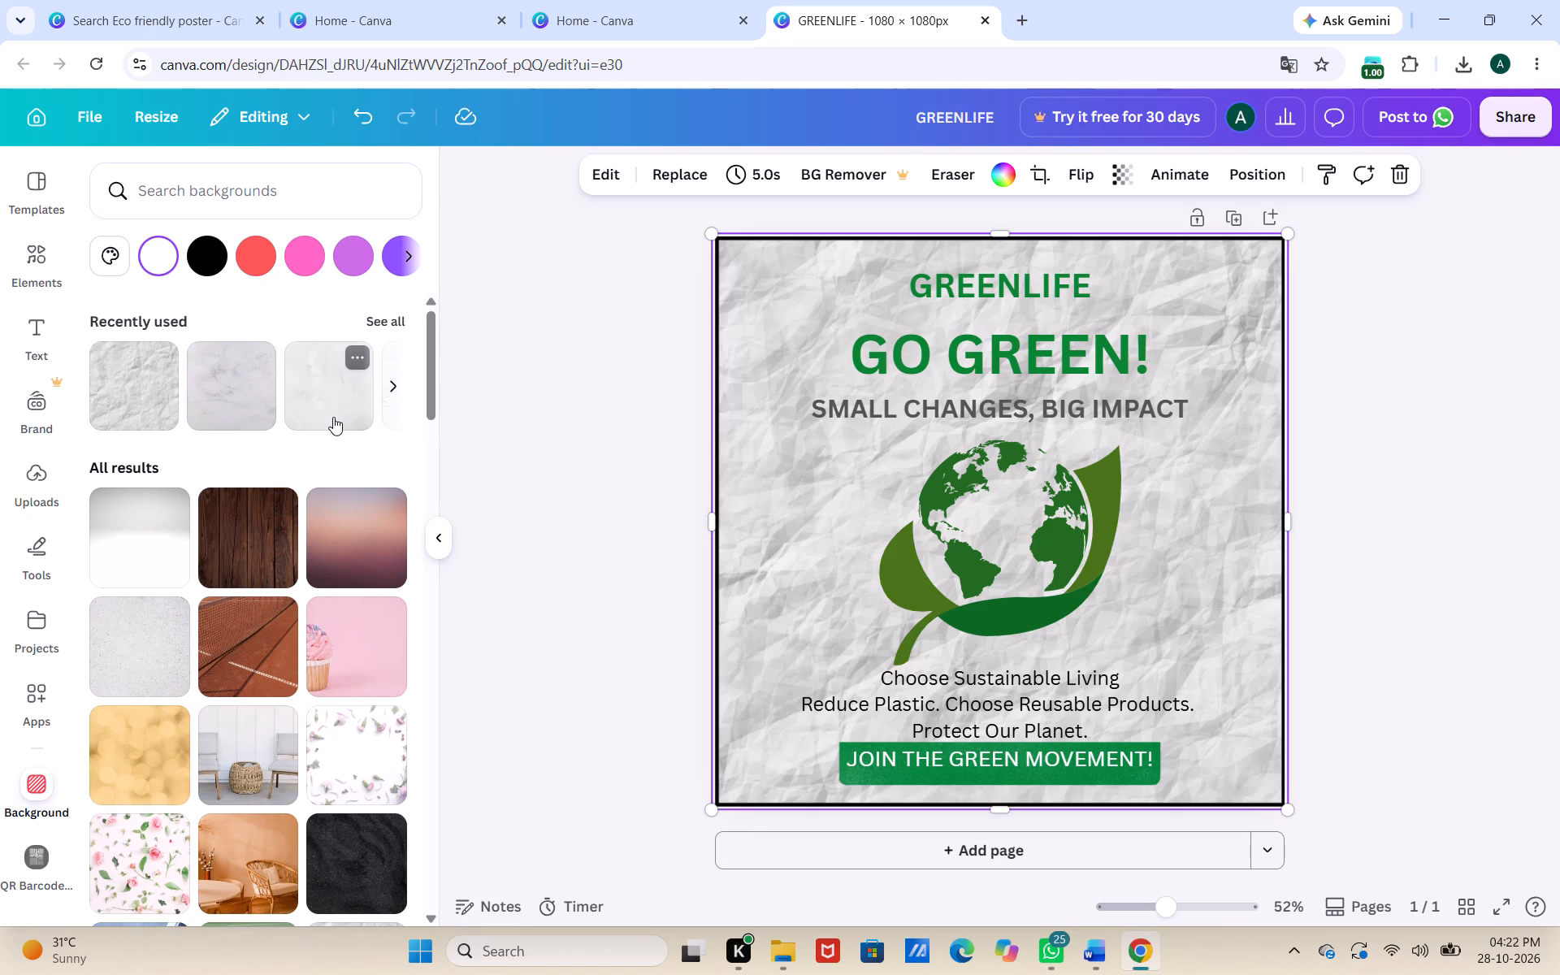
{"action": "left_click", "coordinate": [333, 417]}
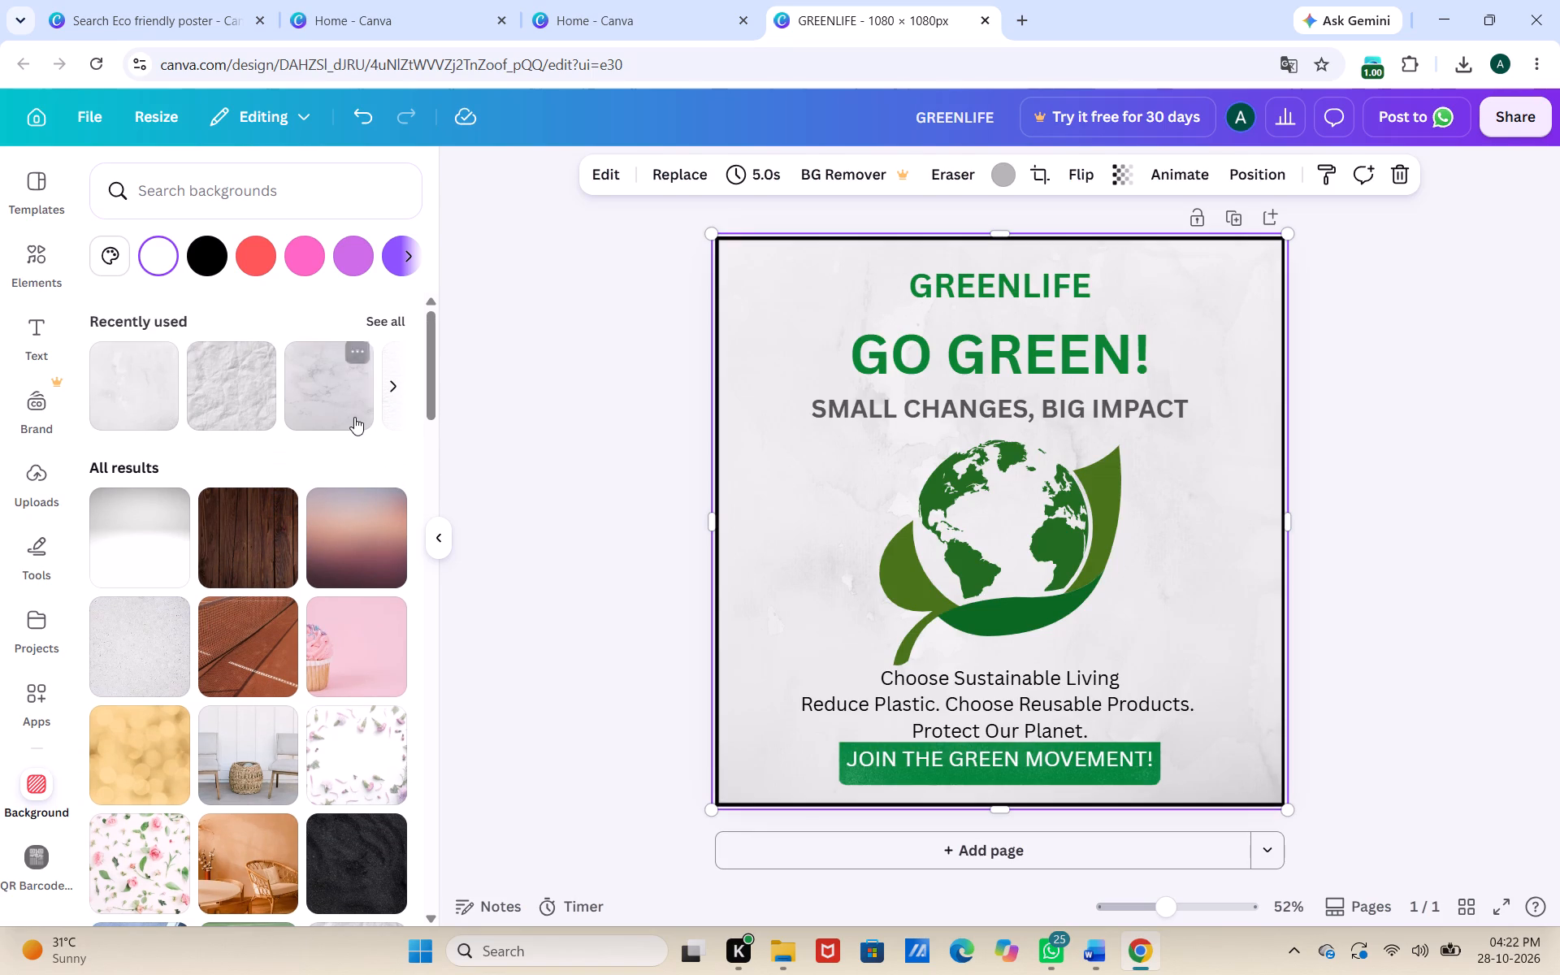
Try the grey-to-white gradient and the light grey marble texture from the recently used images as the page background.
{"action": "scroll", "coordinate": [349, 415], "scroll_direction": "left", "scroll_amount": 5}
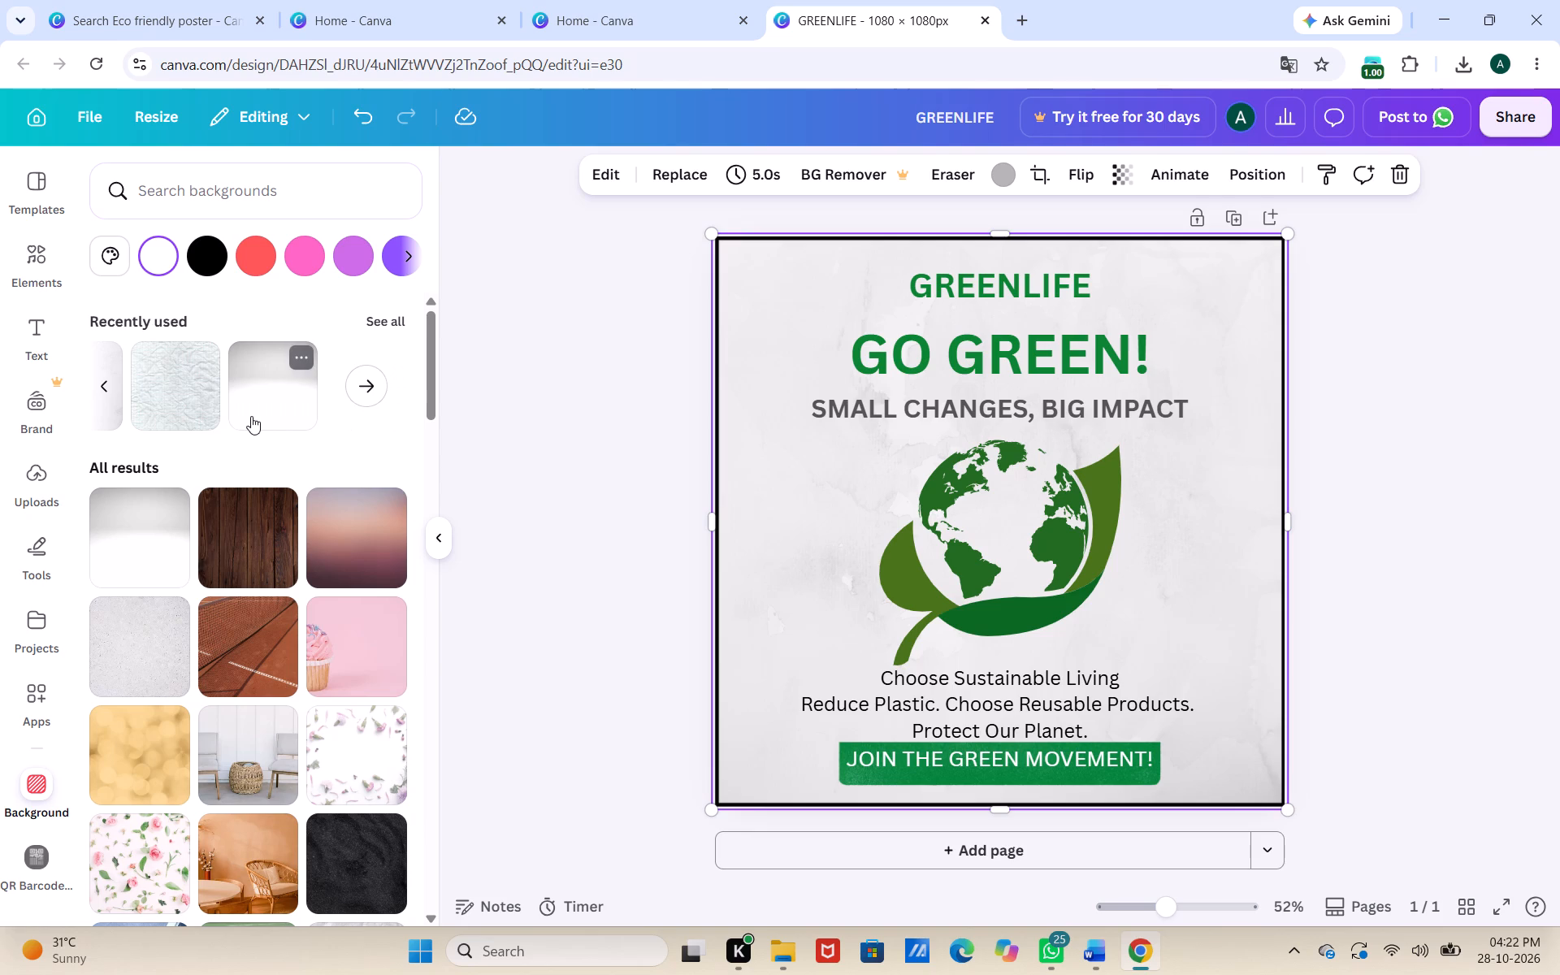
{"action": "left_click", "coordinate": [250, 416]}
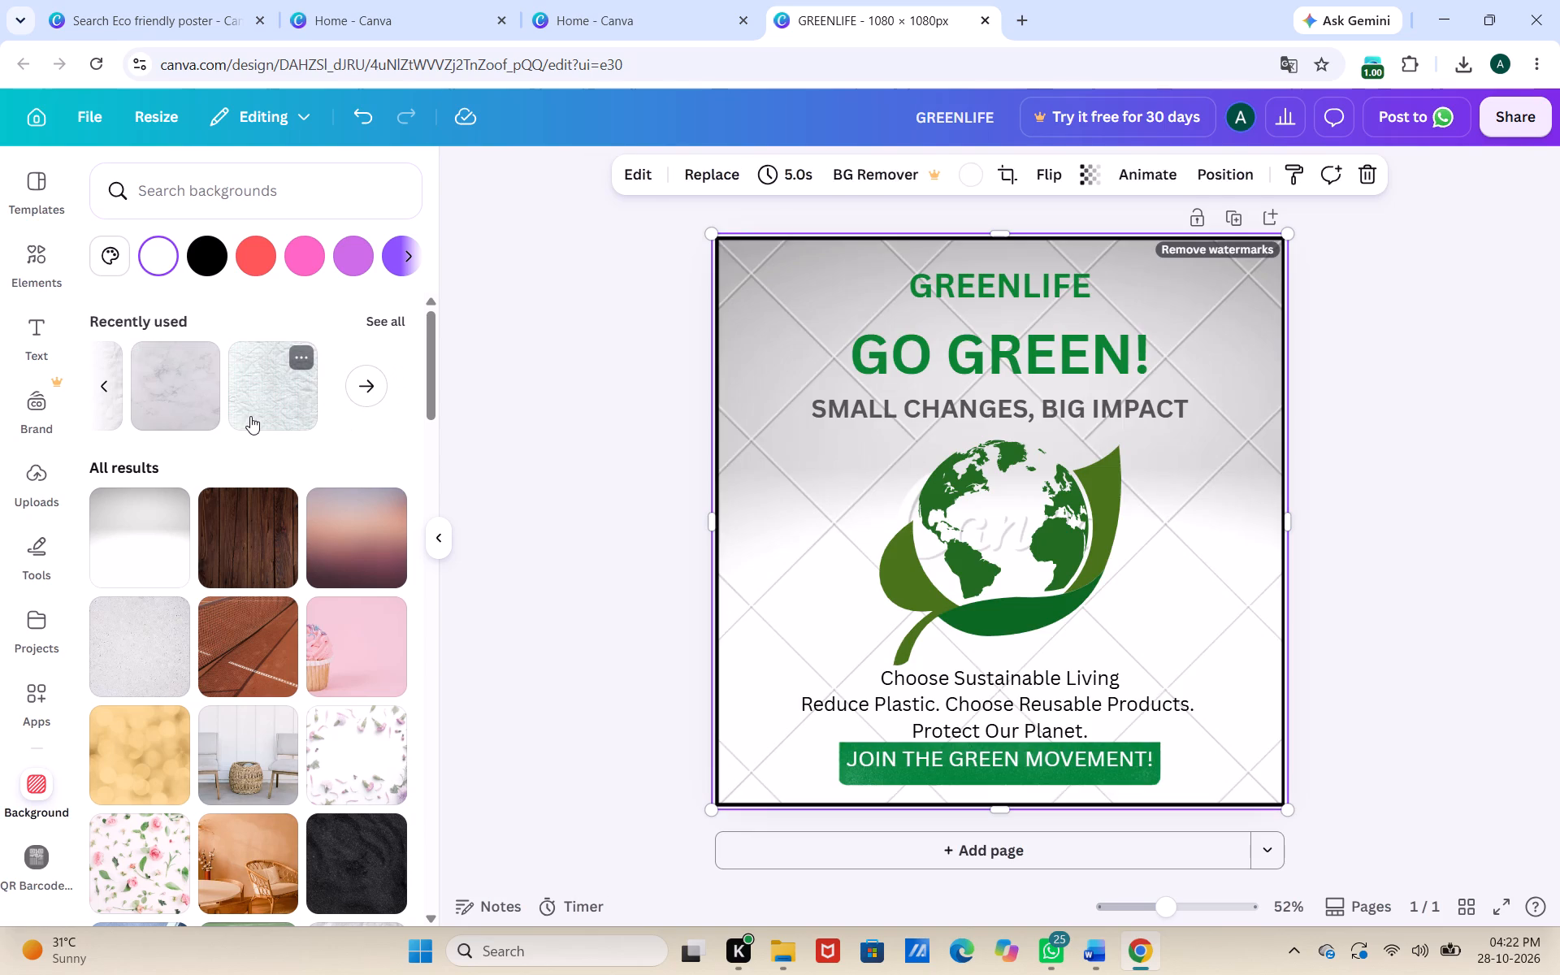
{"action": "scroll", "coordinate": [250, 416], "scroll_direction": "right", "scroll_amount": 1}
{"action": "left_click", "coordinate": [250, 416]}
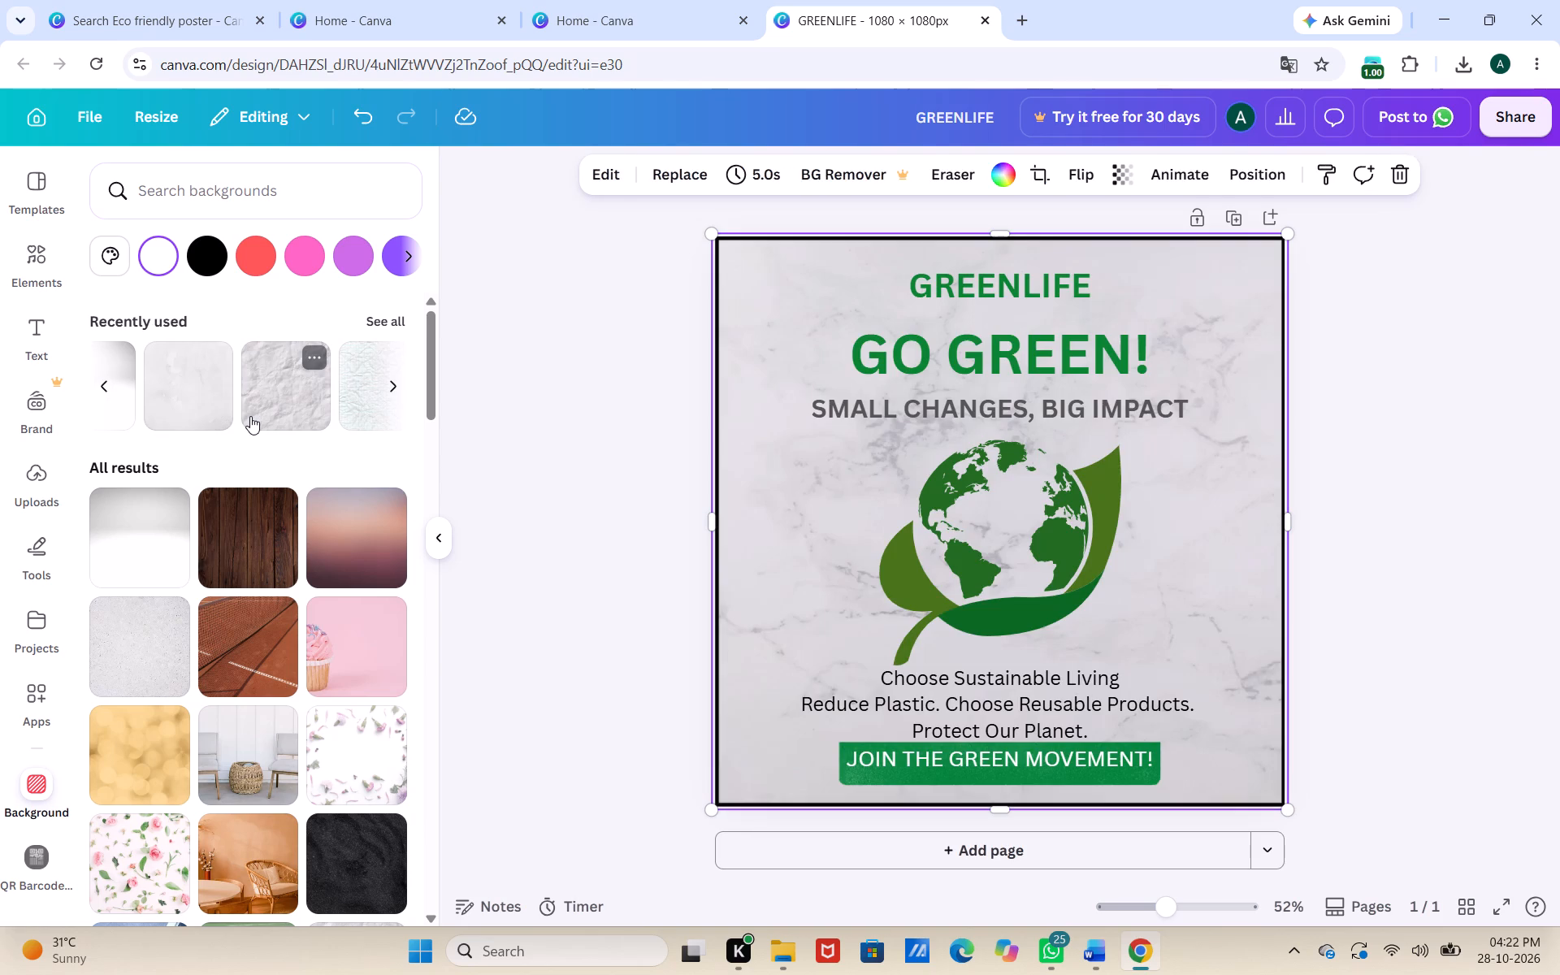
Set the page background back to the recently used plain, pale grey soft-textured image and deselect it.
{"action": "scroll", "coordinate": [274, 409], "scroll_direction": "right", "scroll_amount": 1}
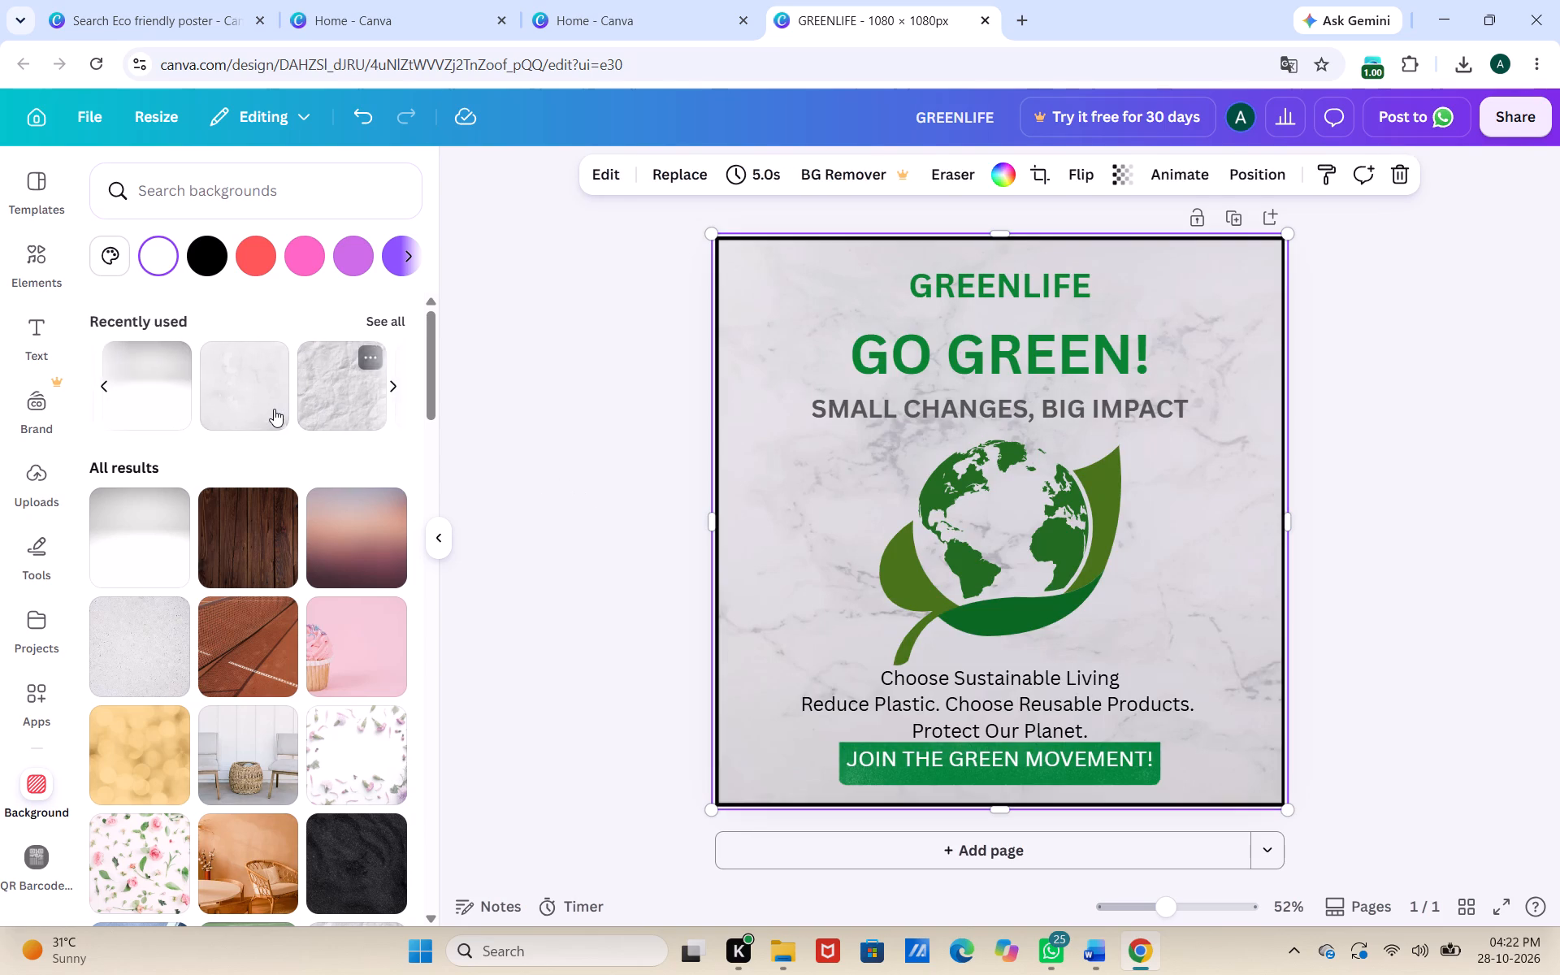
{"action": "scroll", "coordinate": [274, 409], "scroll_direction": "right", "scroll_amount": 1}
{"action": "left_click", "coordinate": [274, 409]}
{"action": "left_click", "coordinate": [695, 505]}
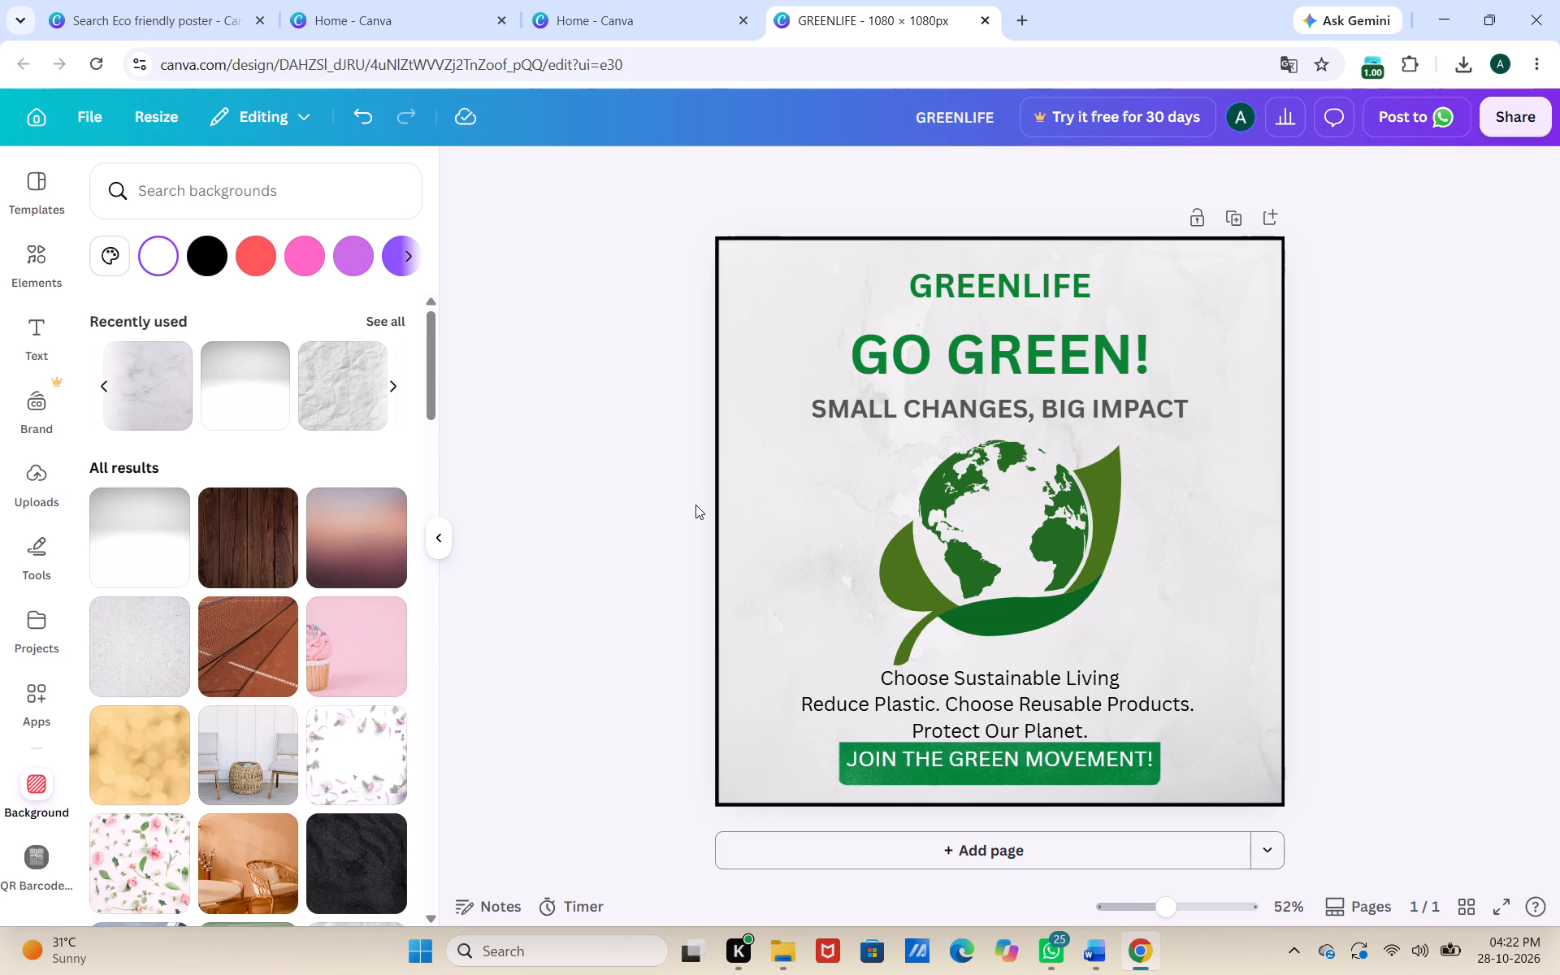
Download the GREENLIFE design as a high-quality PNG at 1,080 × 1,080 px.
{"action": "left_click", "coordinate": [1487, 110]}
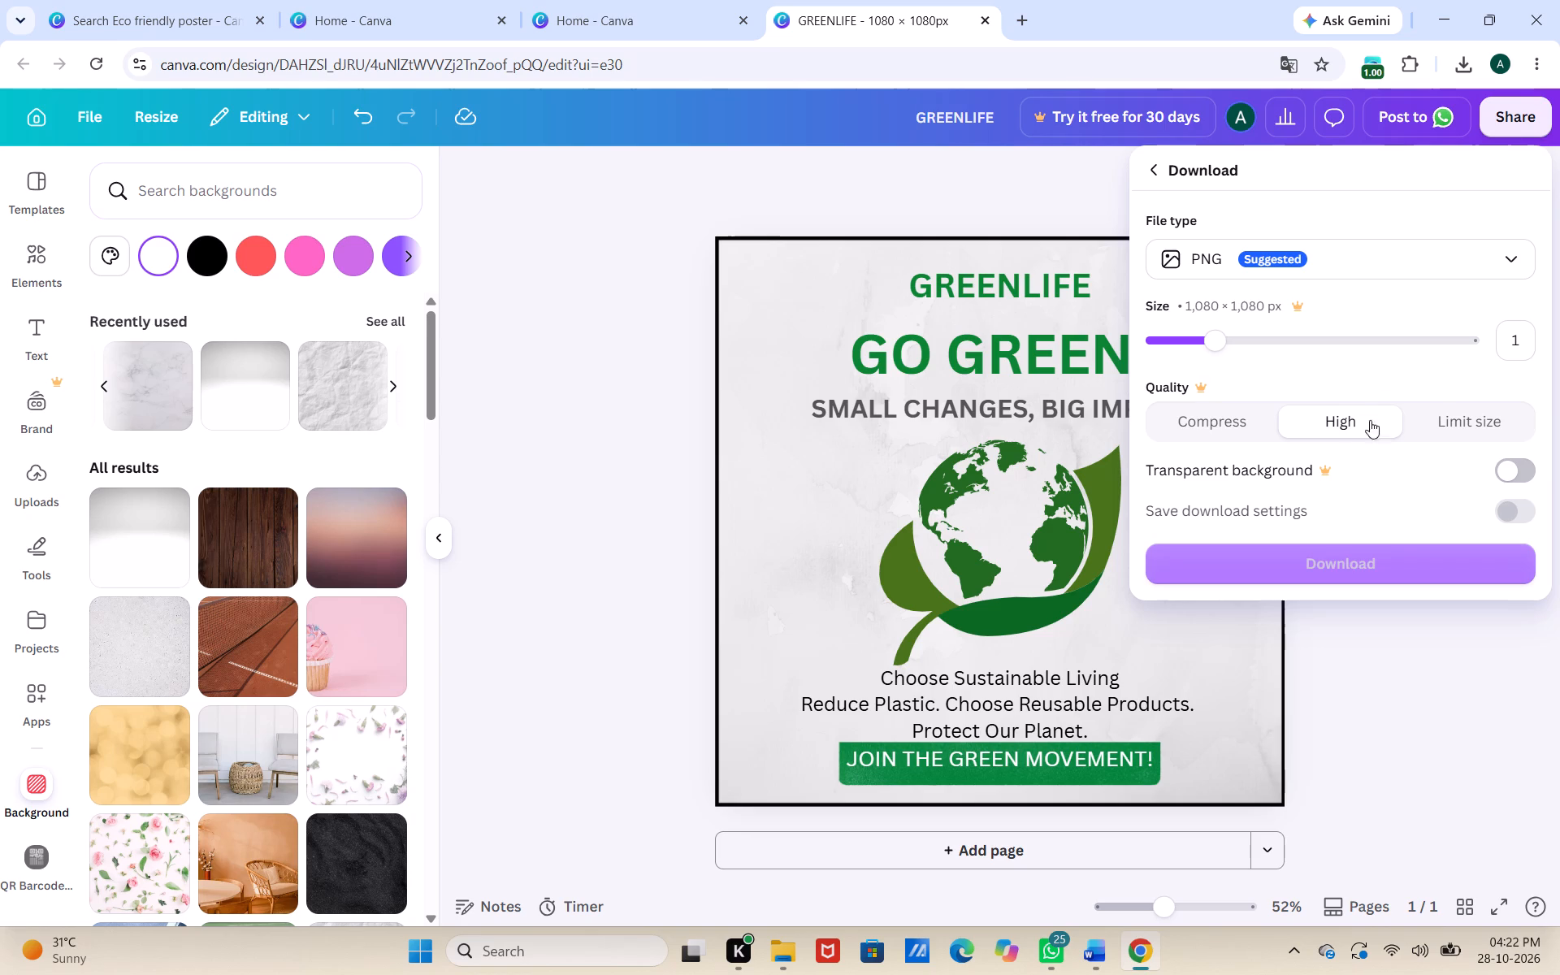
{"action": "left_click", "coordinate": [1350, 565]}
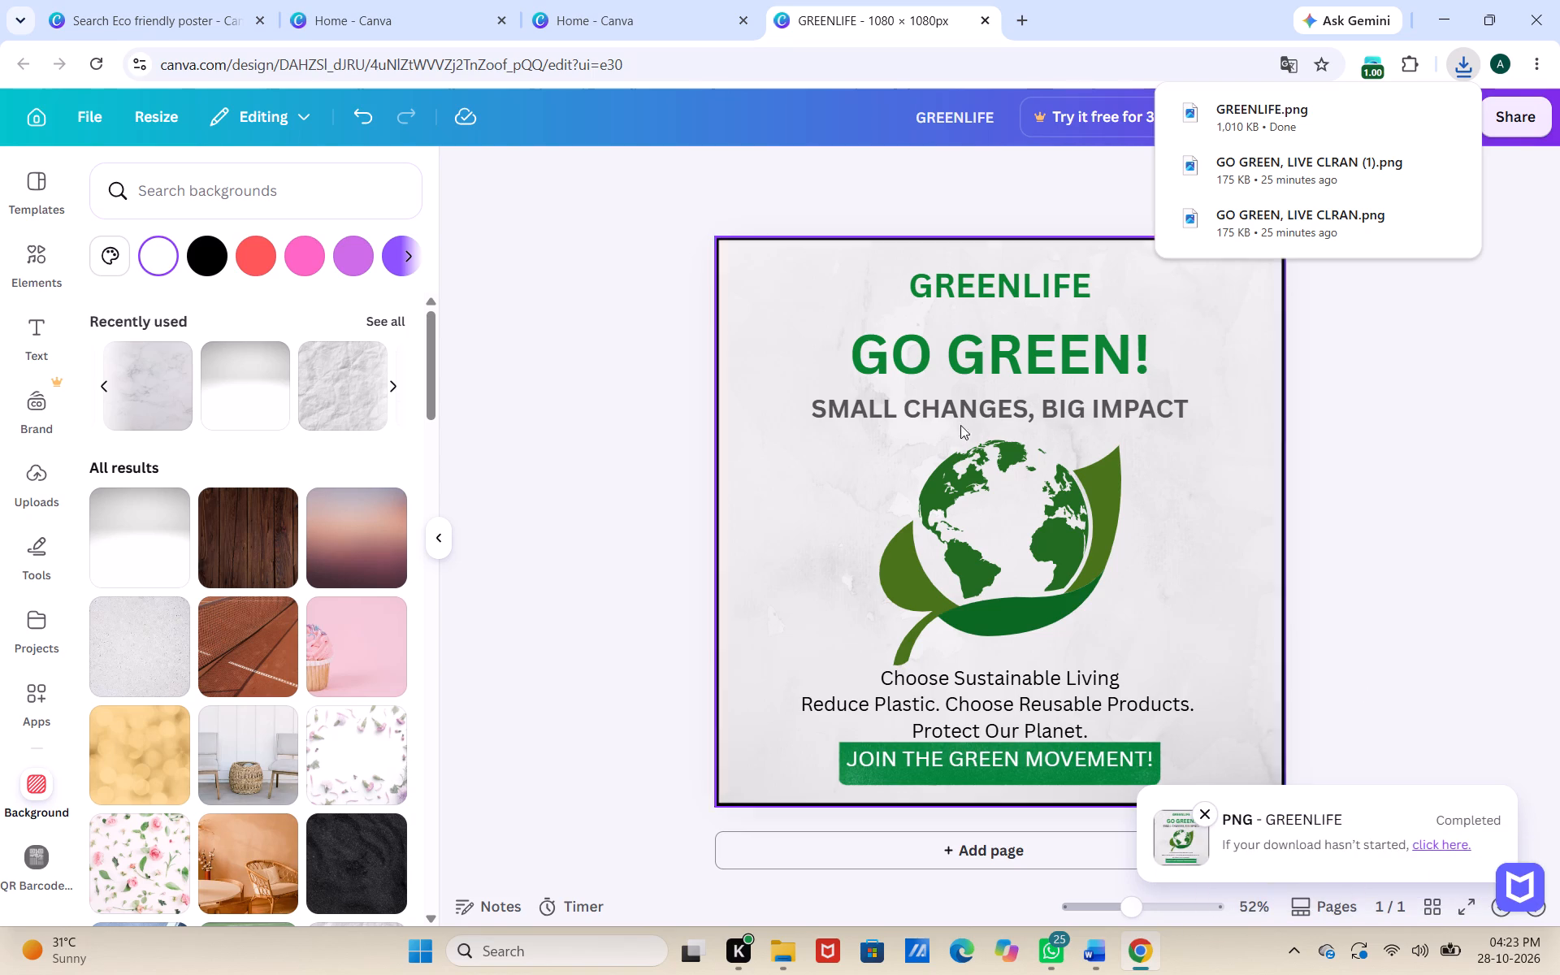
Return to the home page and create a new blank design using the first standard Presentation format.
{"action": "left_click", "coordinate": [41, 143]}
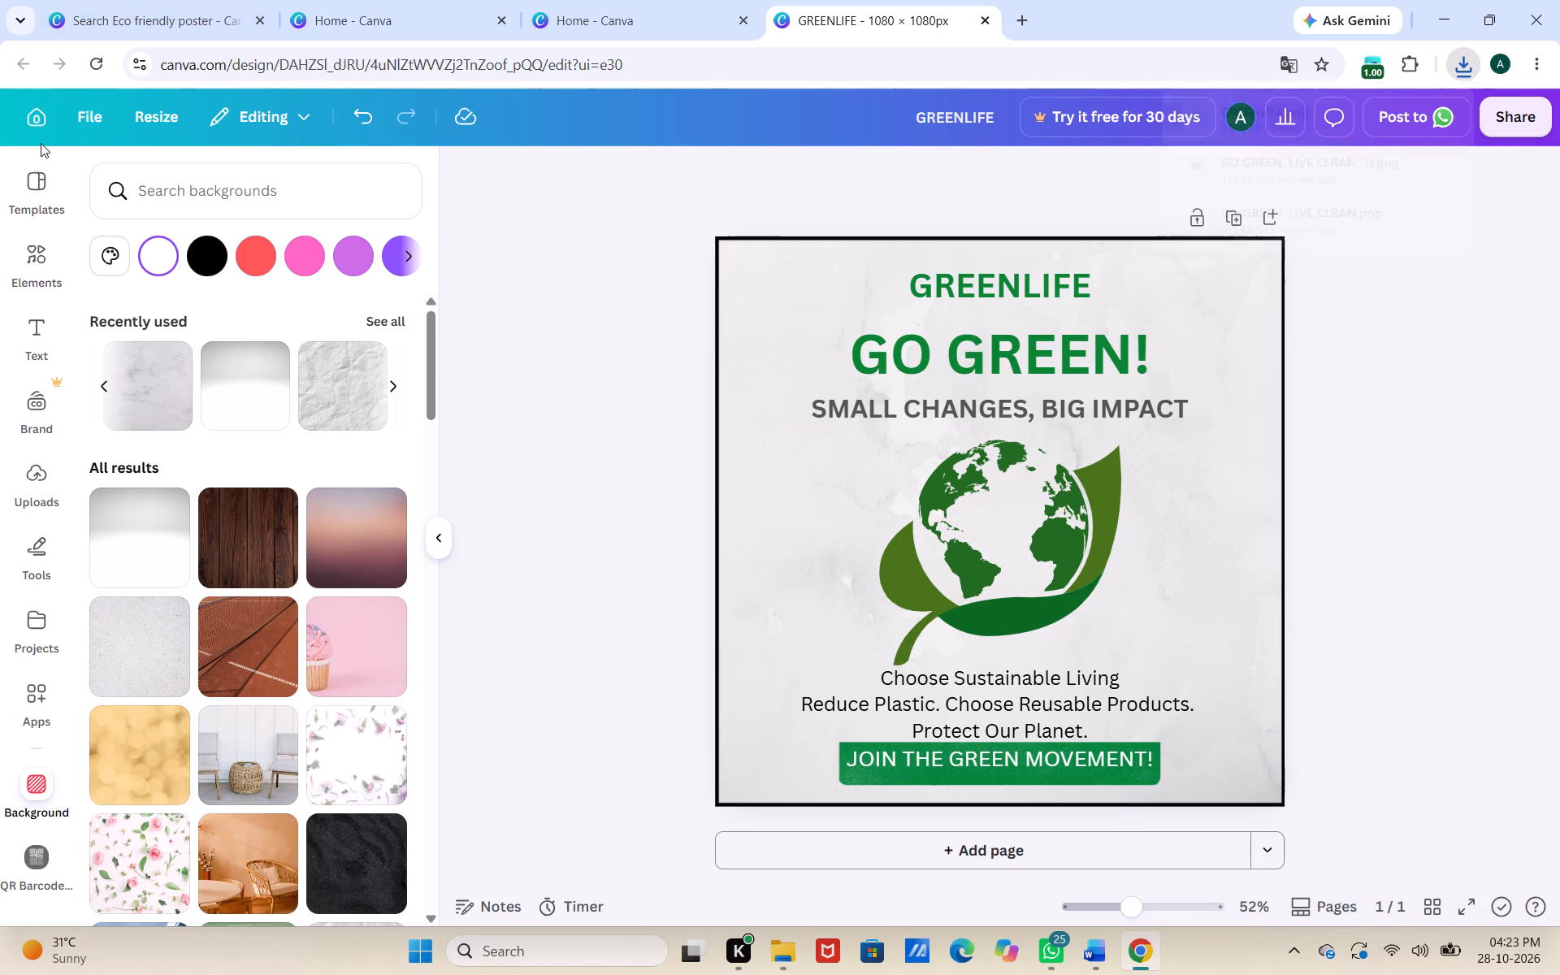
{"action": "left_click", "coordinate": [38, 130]}
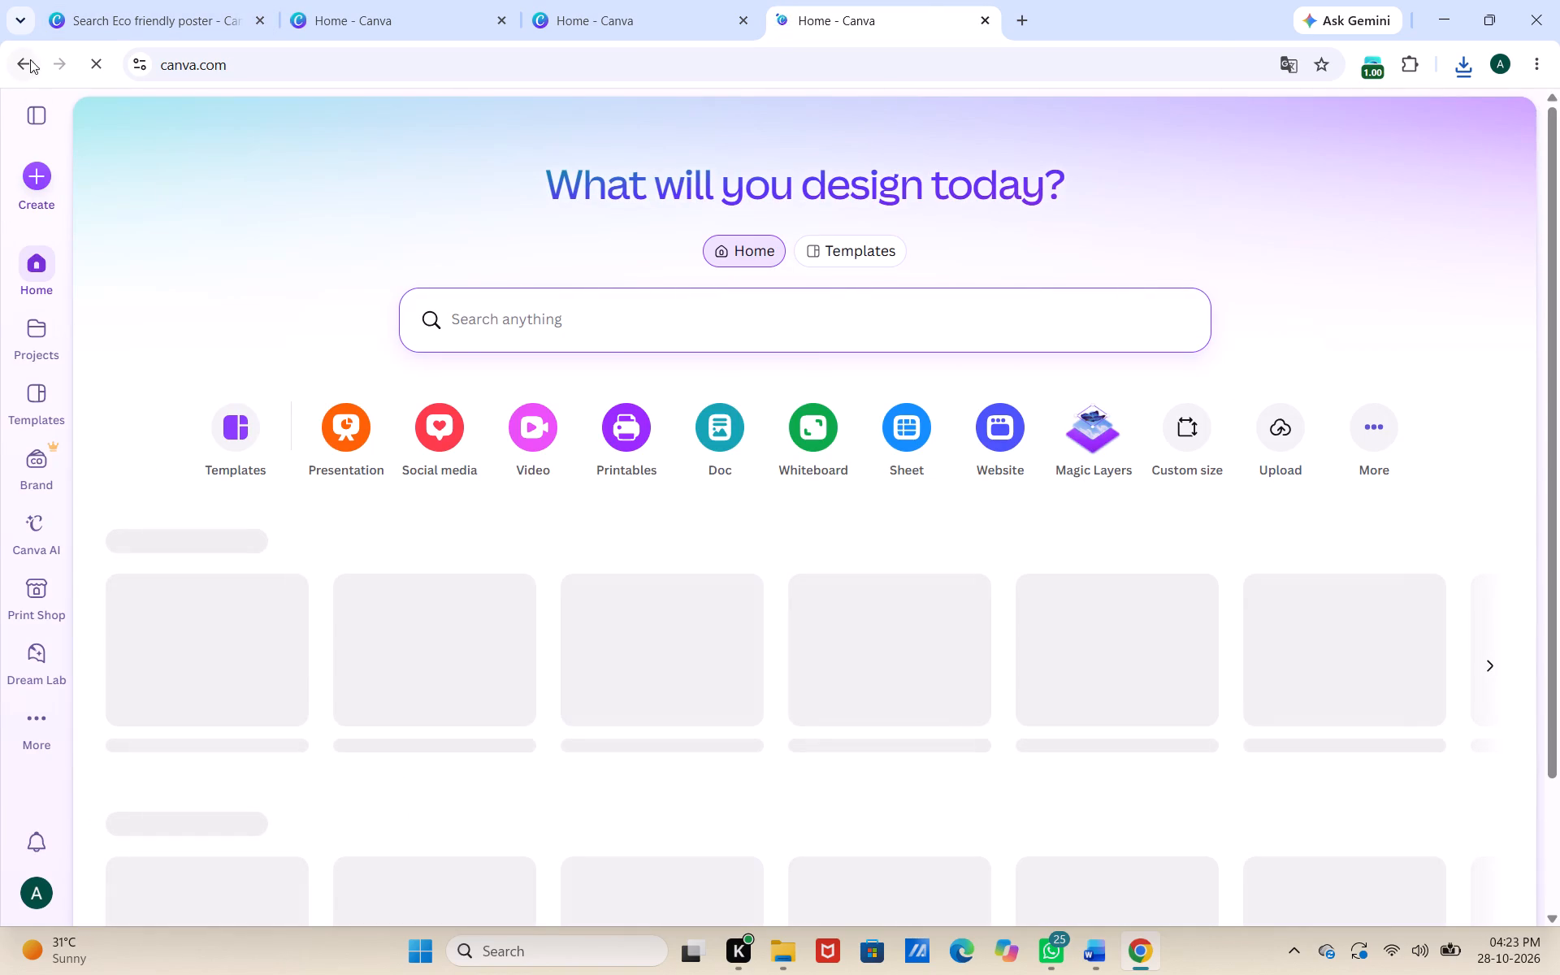
{"action": "left_click", "coordinate": [45, 173]}
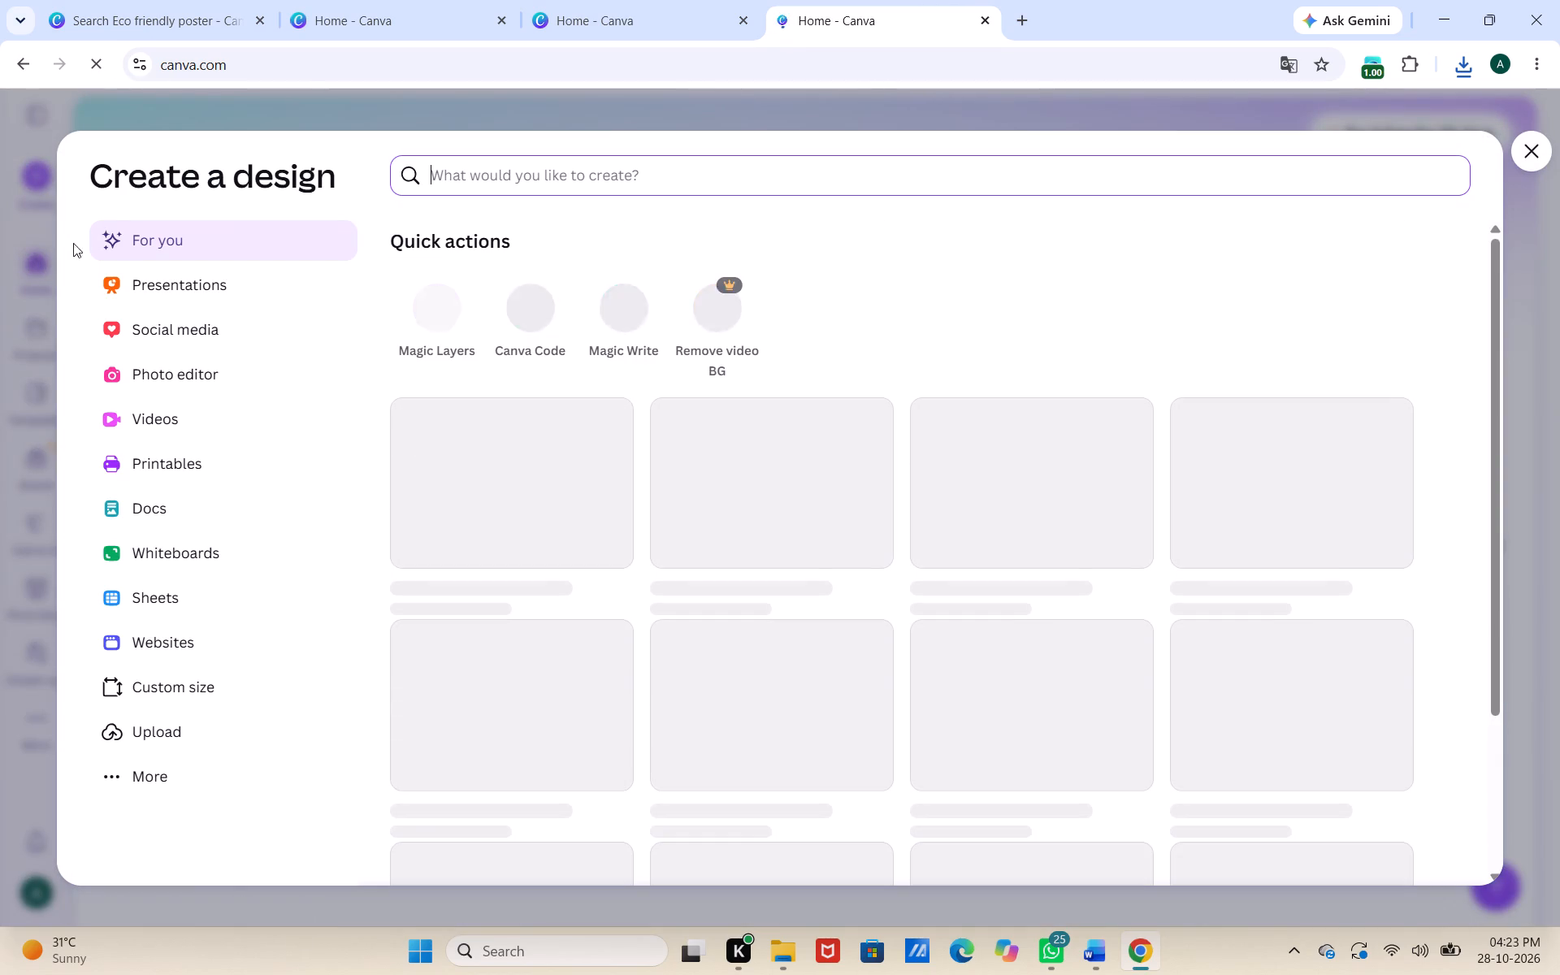
{"action": "left_click", "coordinate": [127, 272]}
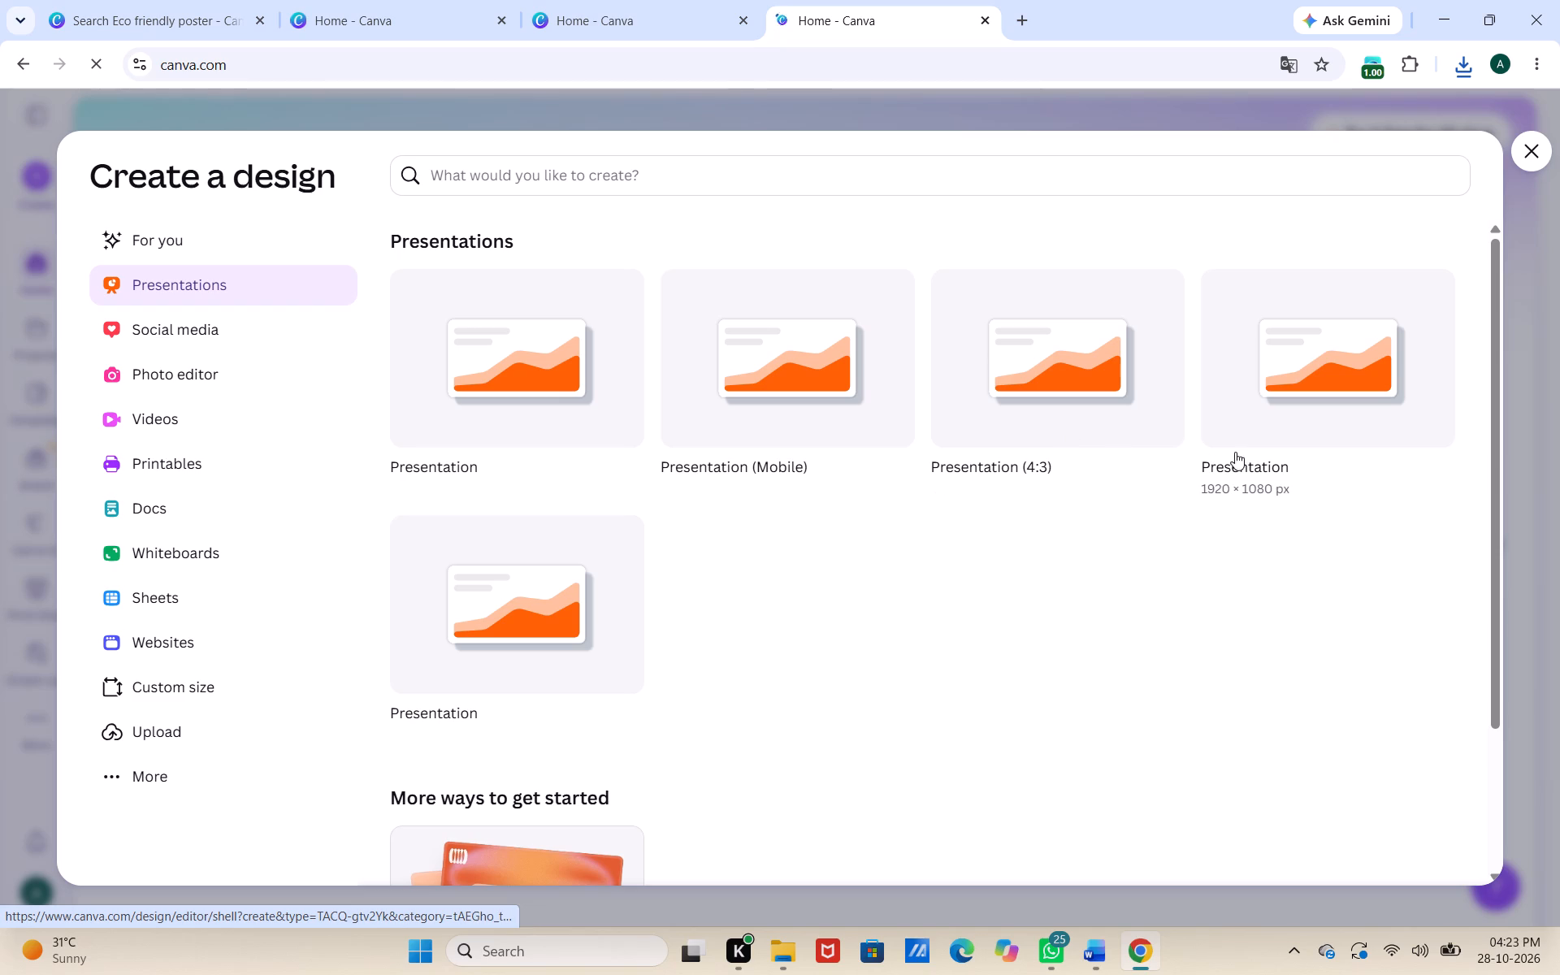
{"action": "scroll", "coordinate": [672, 733], "scroll_direction": "right", "scroll_amount": 1}
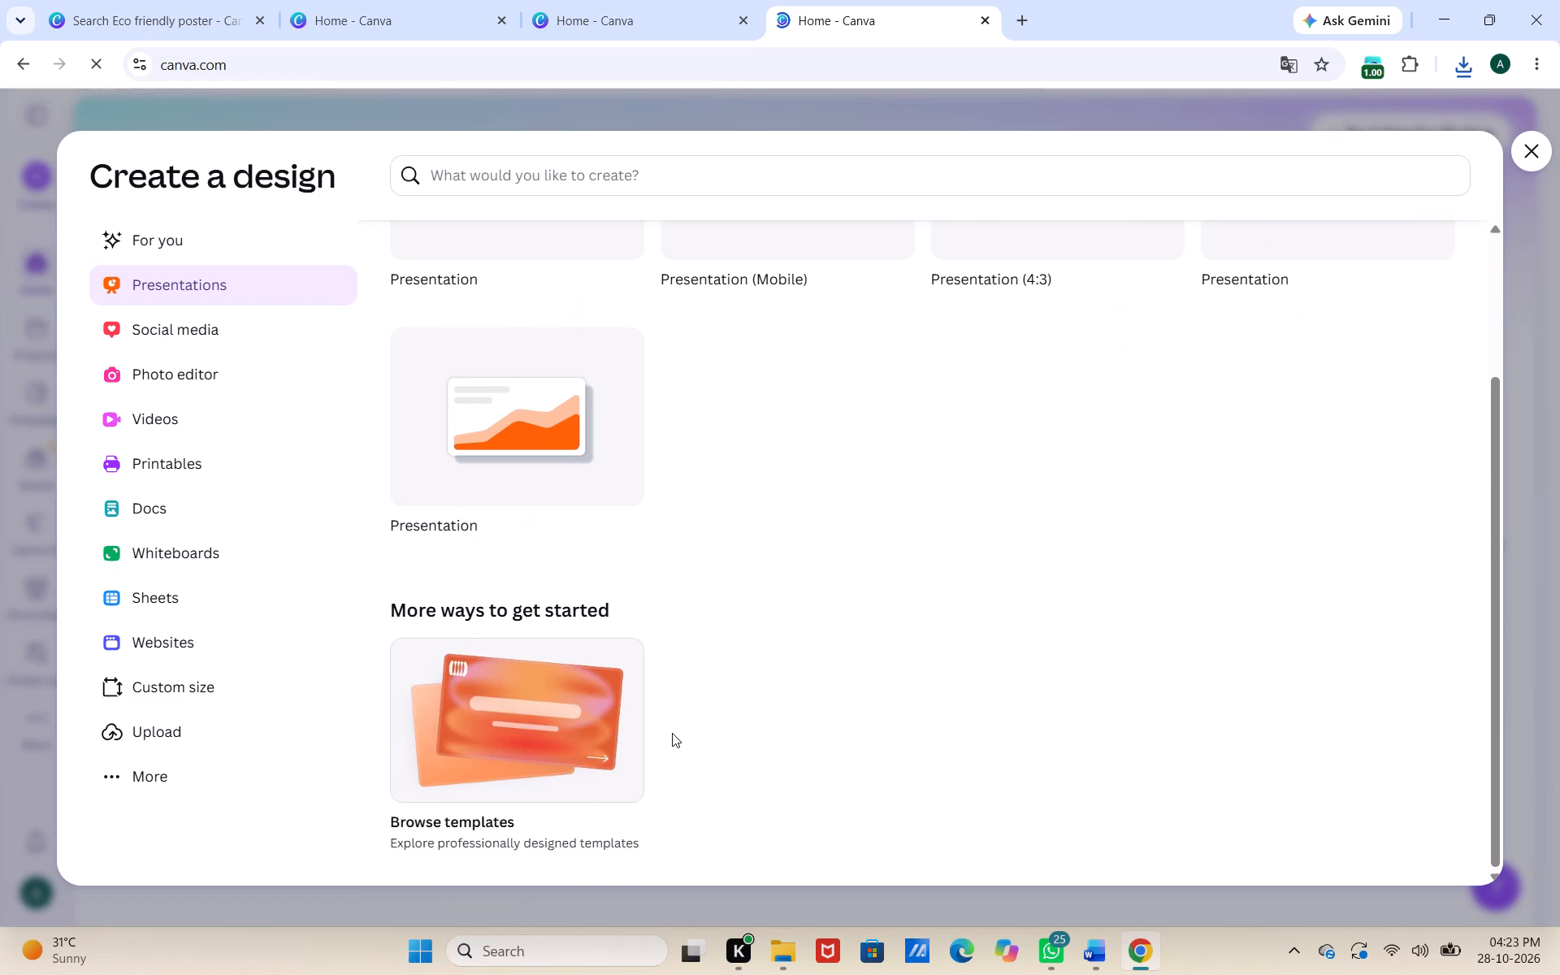
{"action": "scroll", "coordinate": [672, 733], "scroll_direction": "right", "scroll_amount": 1}
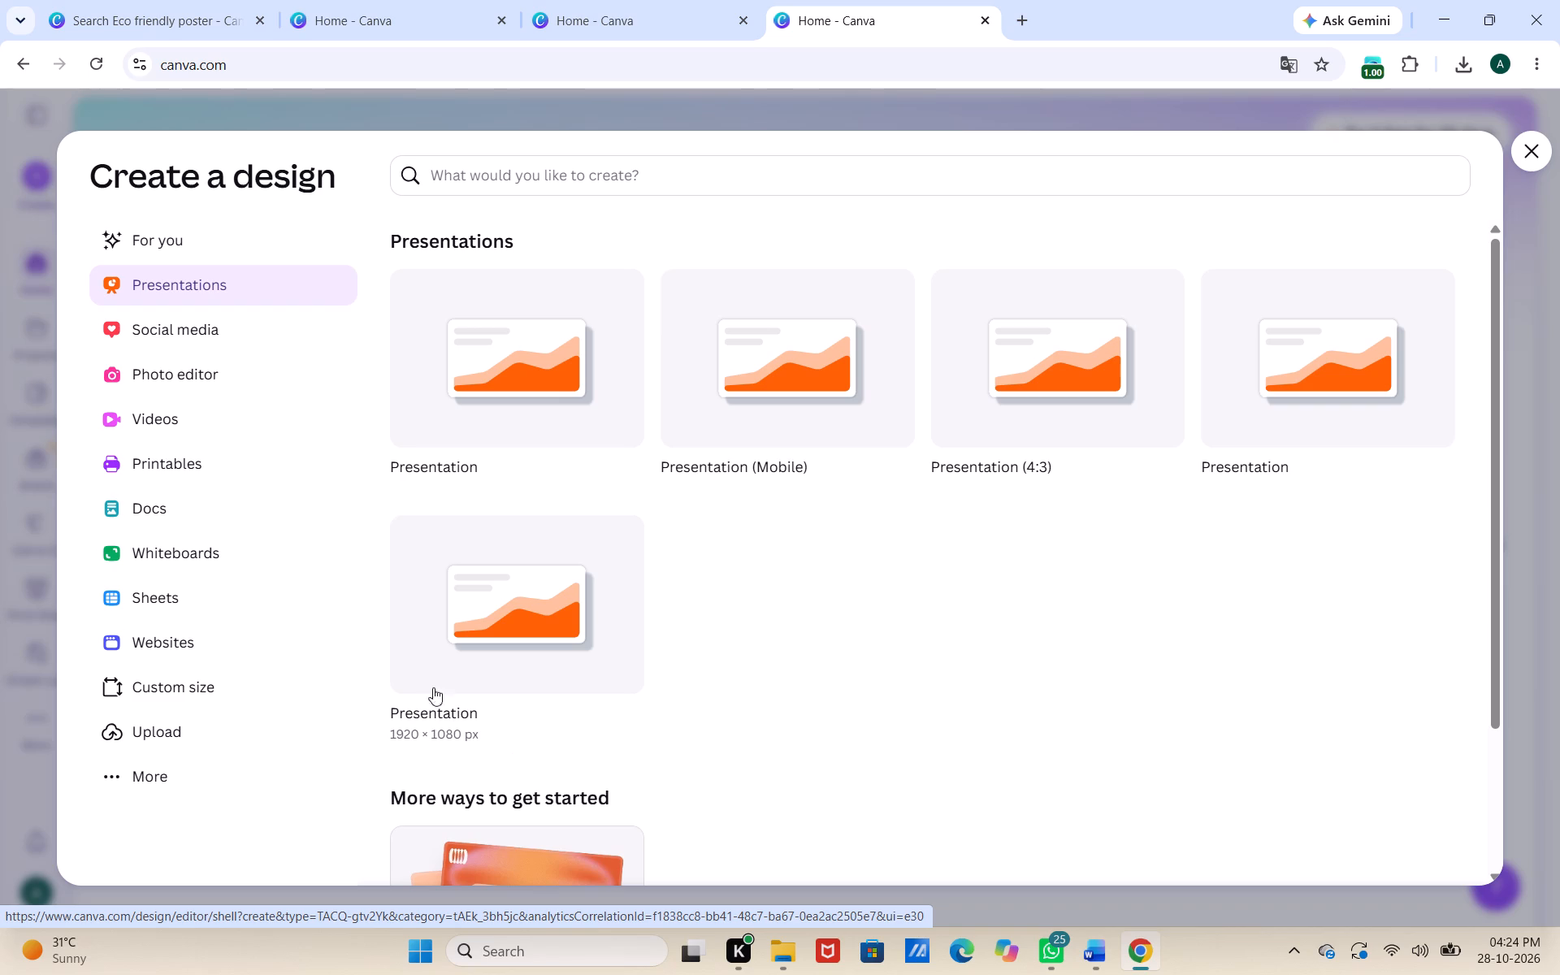
{"action": "left_click", "coordinate": [474, 399]}
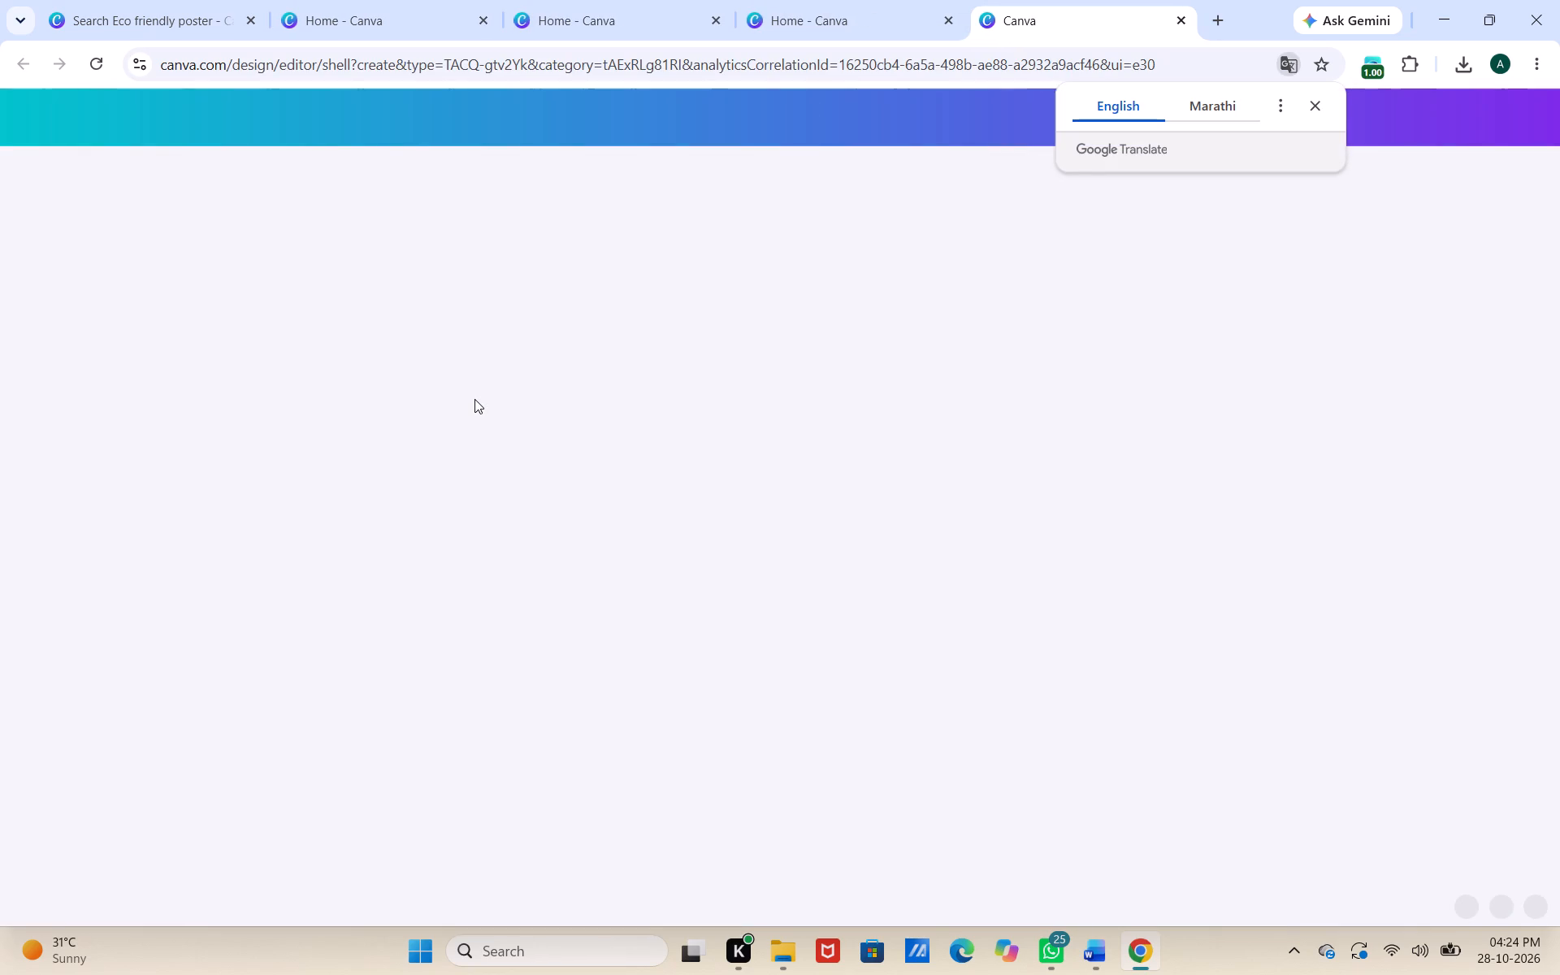
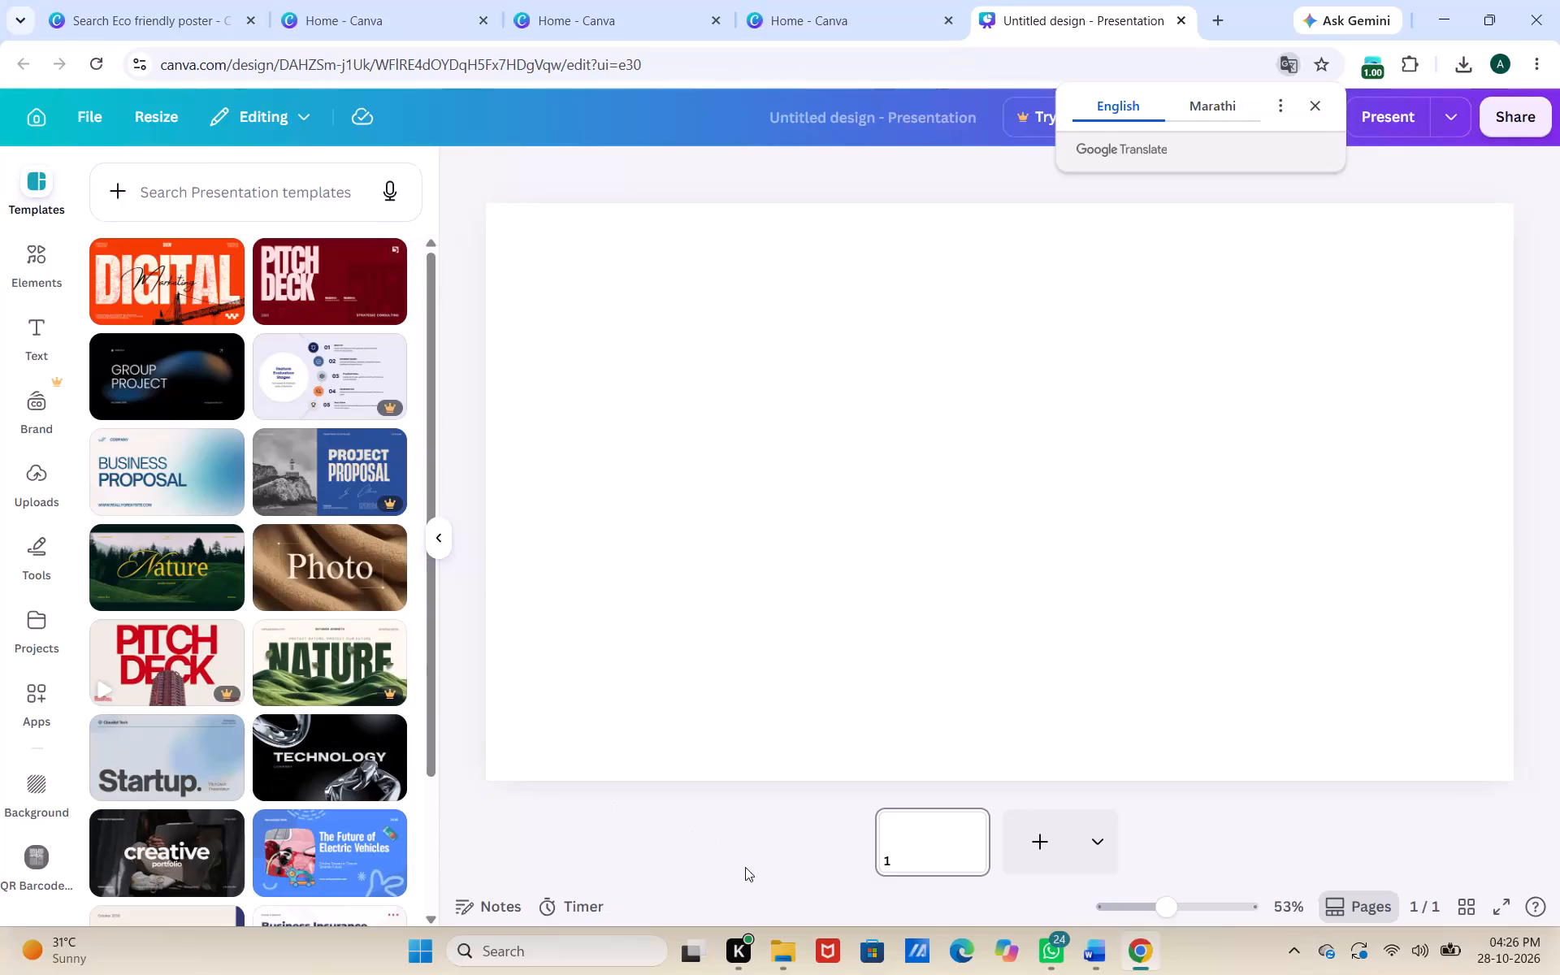
In File Explorer's Downloads folder, review both GO GREEN, LIVE CLRAN poster images and the GREENLIFE image, closing the last preview.
{"action": "left_click", "coordinate": [783, 953]}
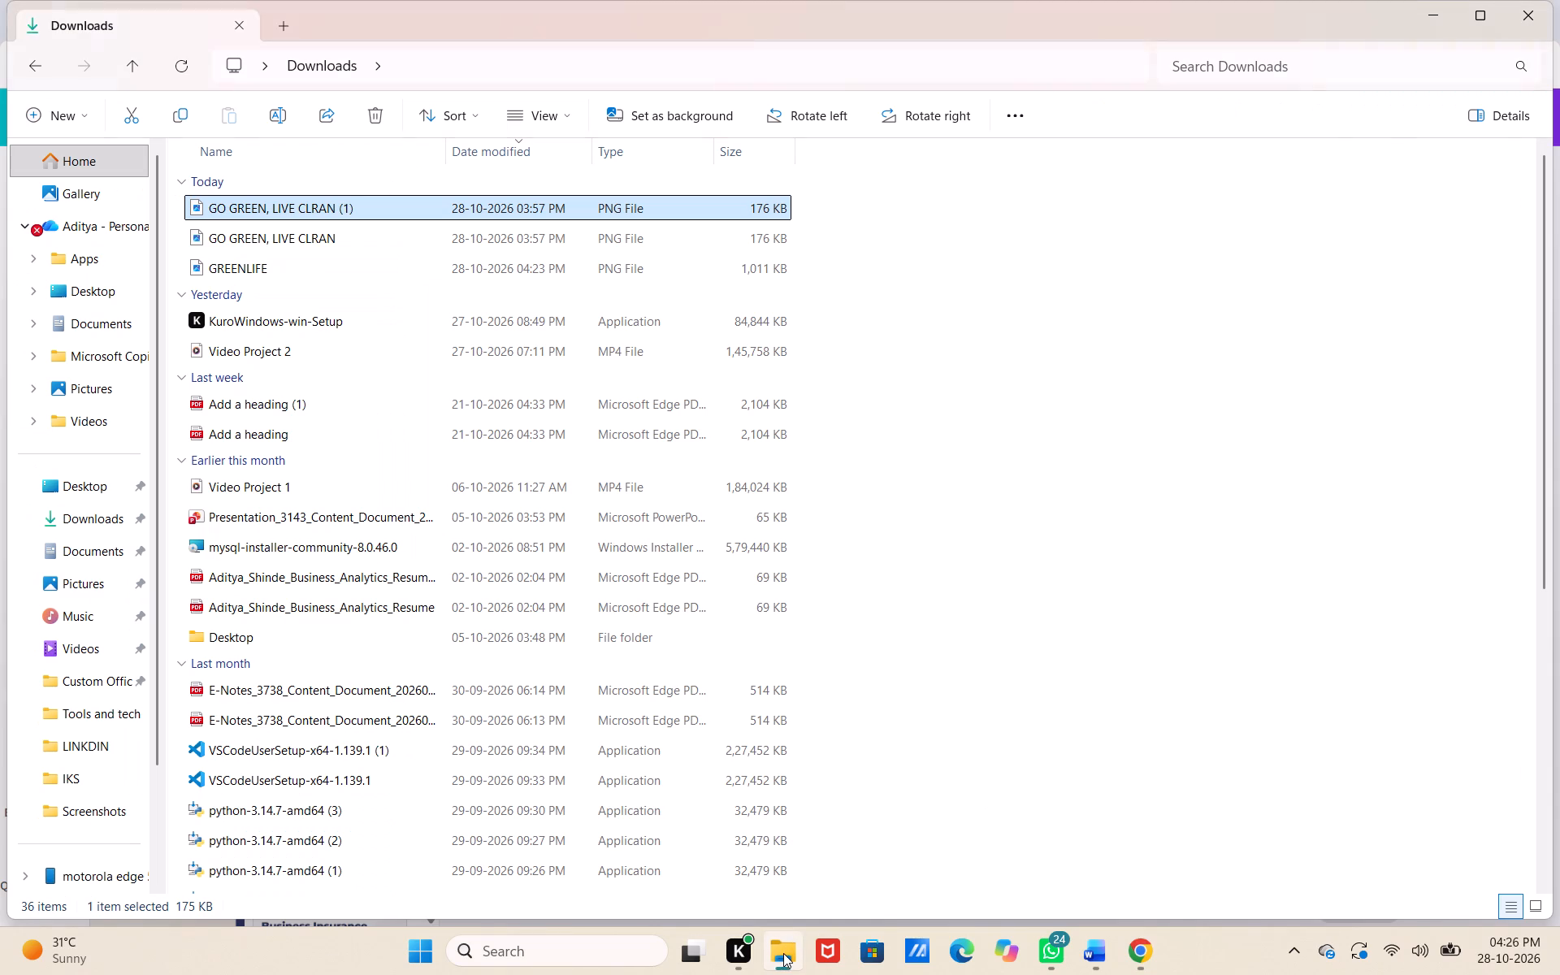
{"action": "left_click", "coordinate": [370, 212]}
{"action": "double_click", "coordinate": [370, 210]}
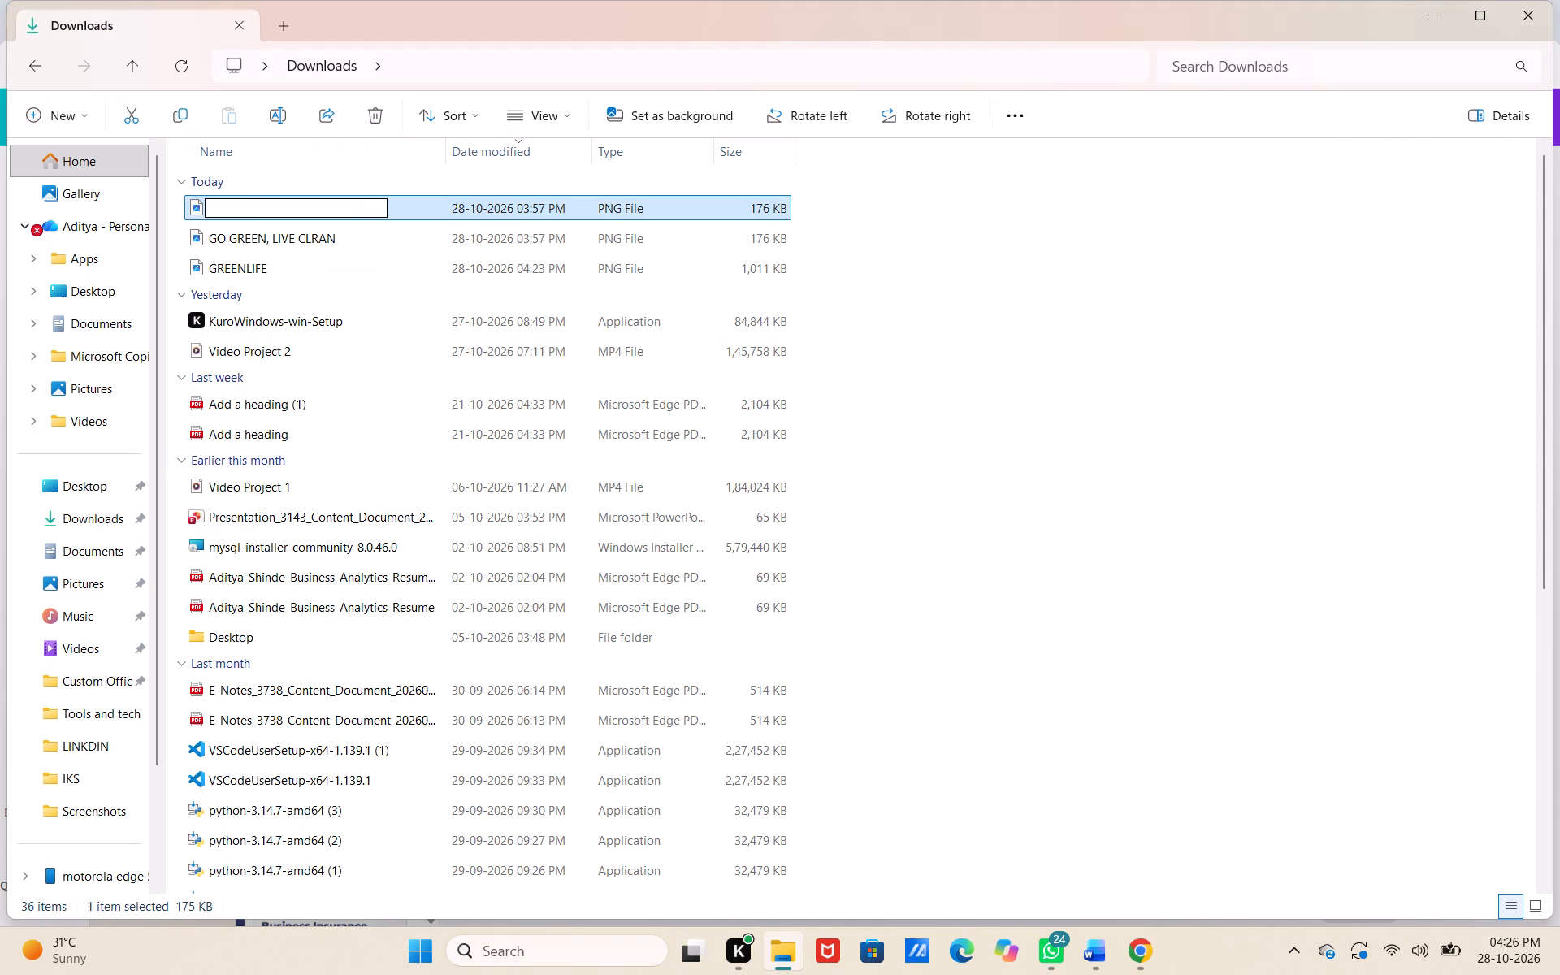
{"action": "left_click", "coordinate": [459, 208]}
{"action": "double_click", "coordinate": [459, 208]}
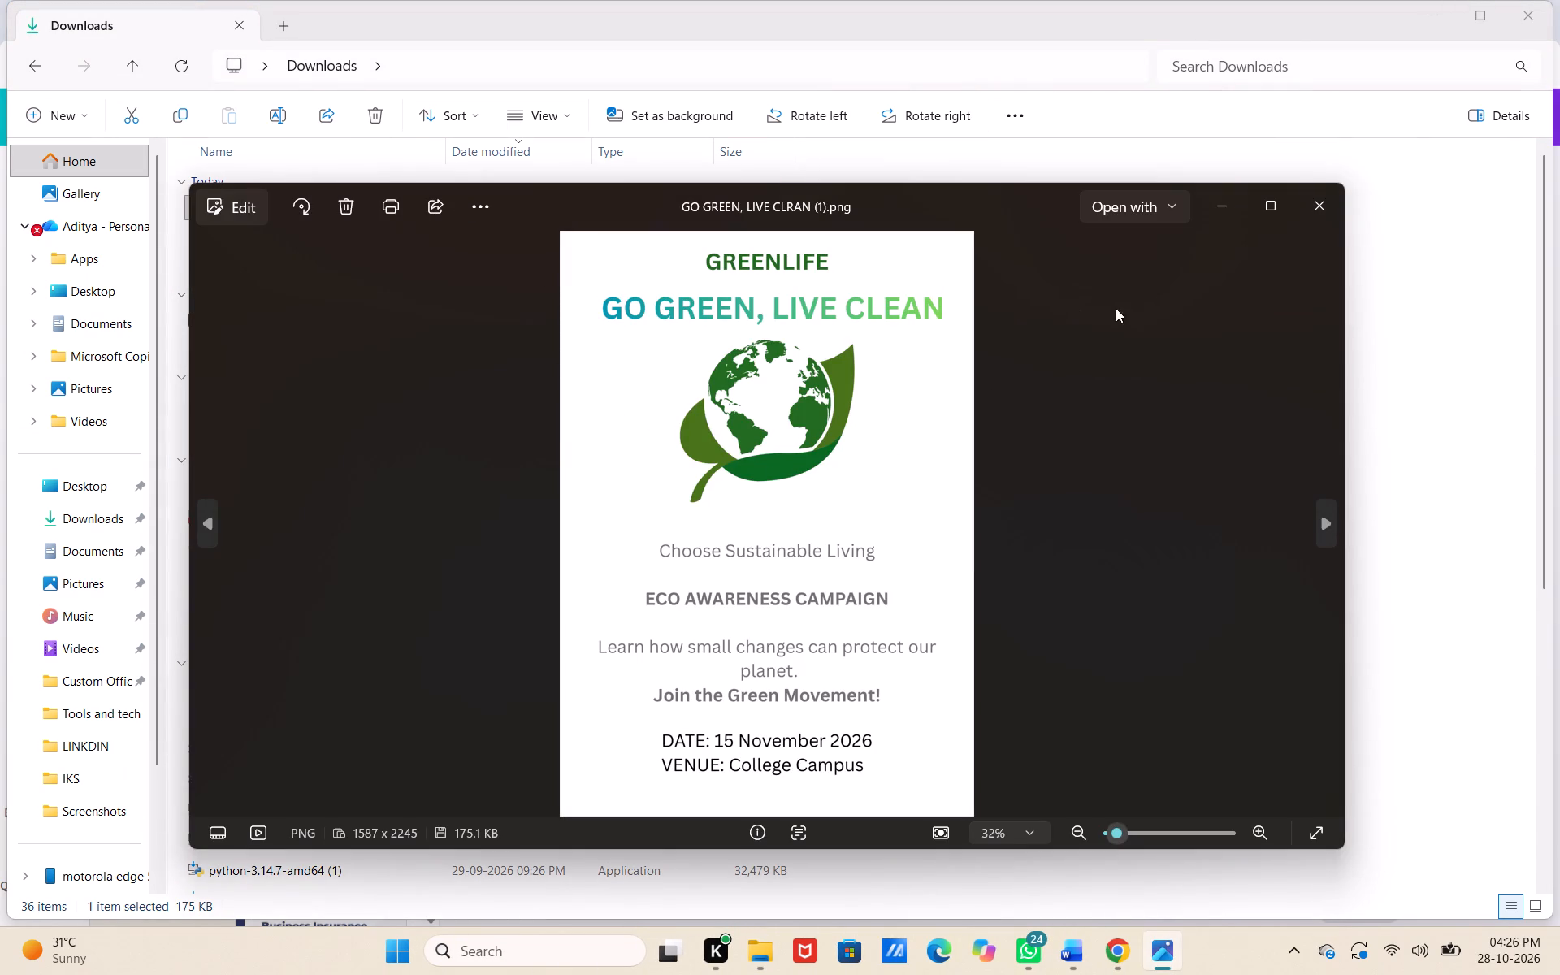
{"action": "left_click", "coordinate": [1207, 214]}
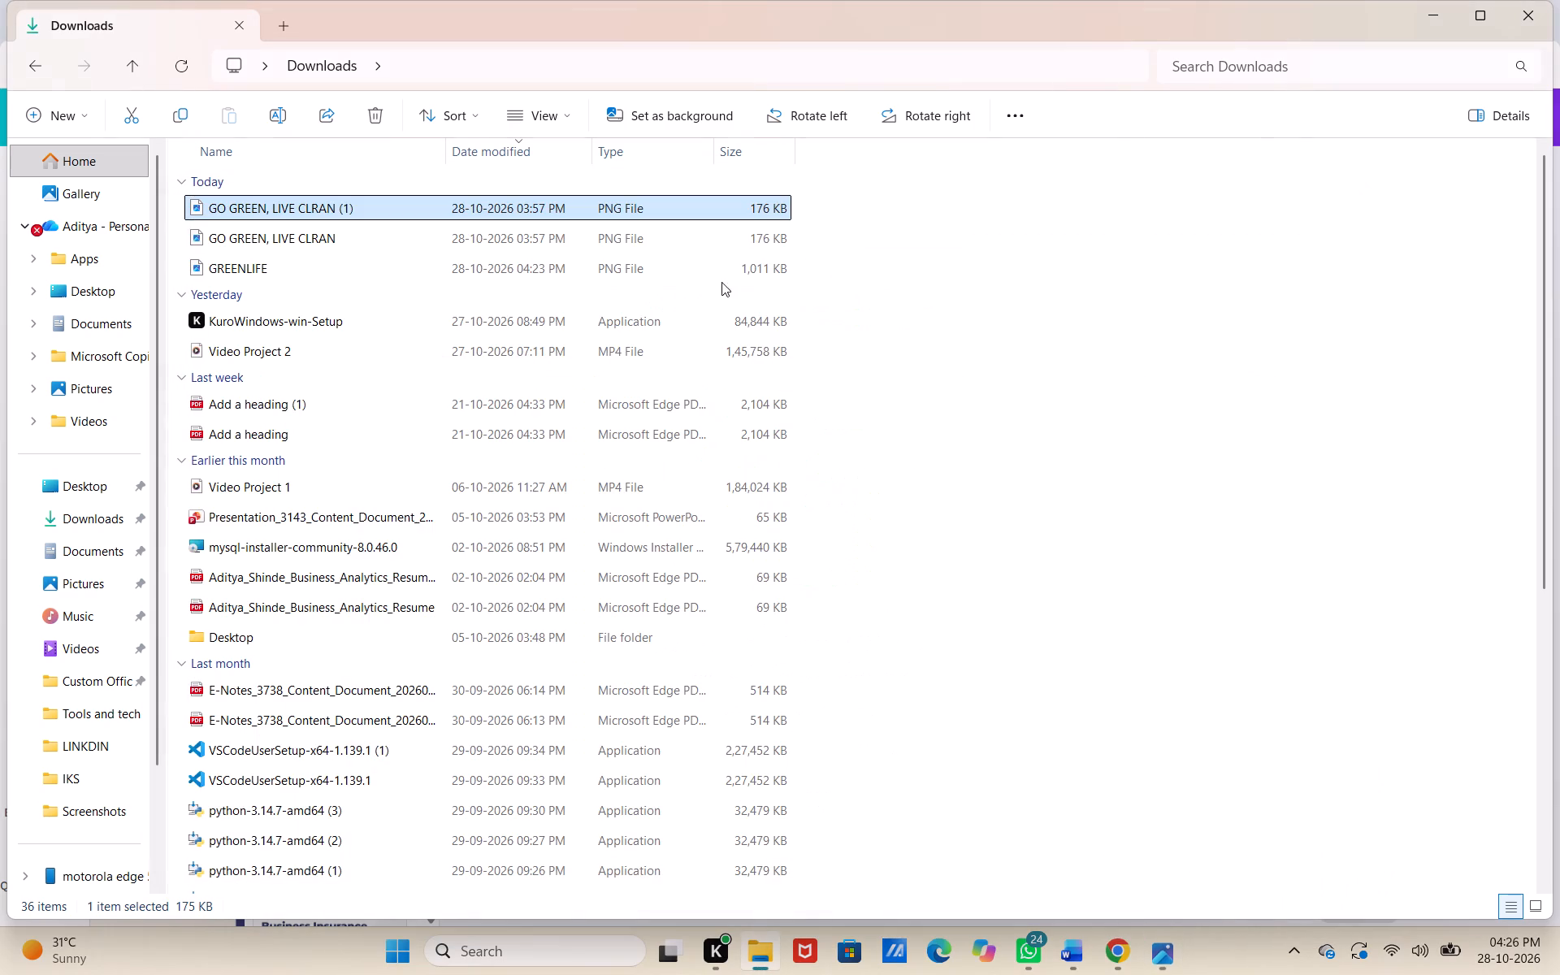
{"action": "double_click", "coordinate": [466, 226]}
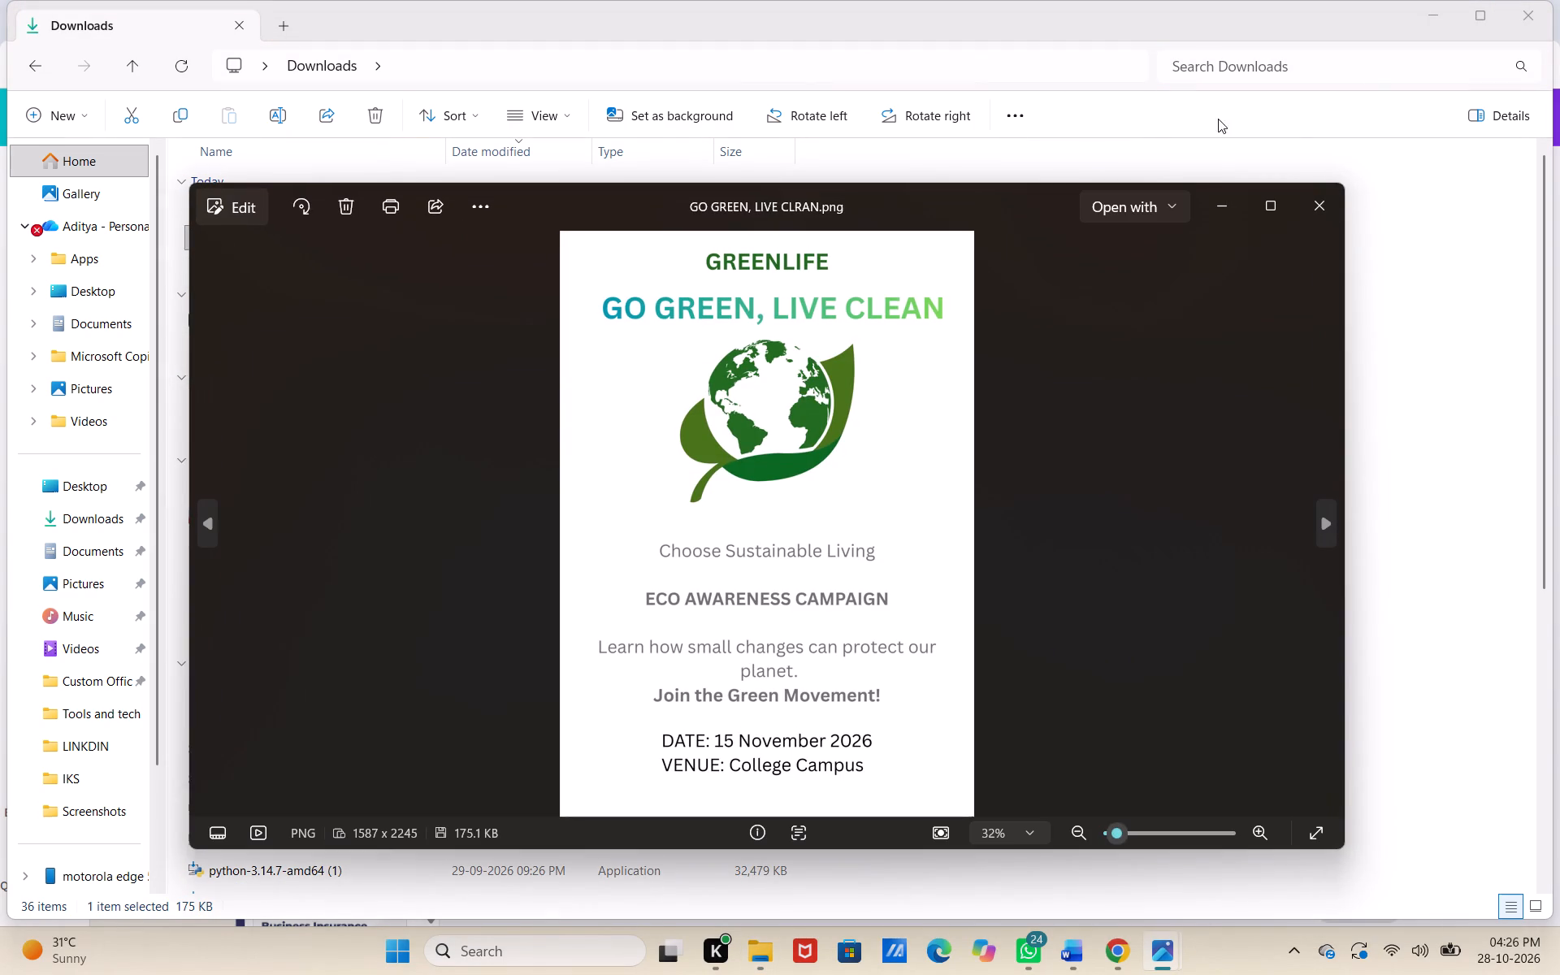
{"action": "left_click", "coordinate": [1226, 208]}
{"action": "double_click", "coordinate": [630, 271]}
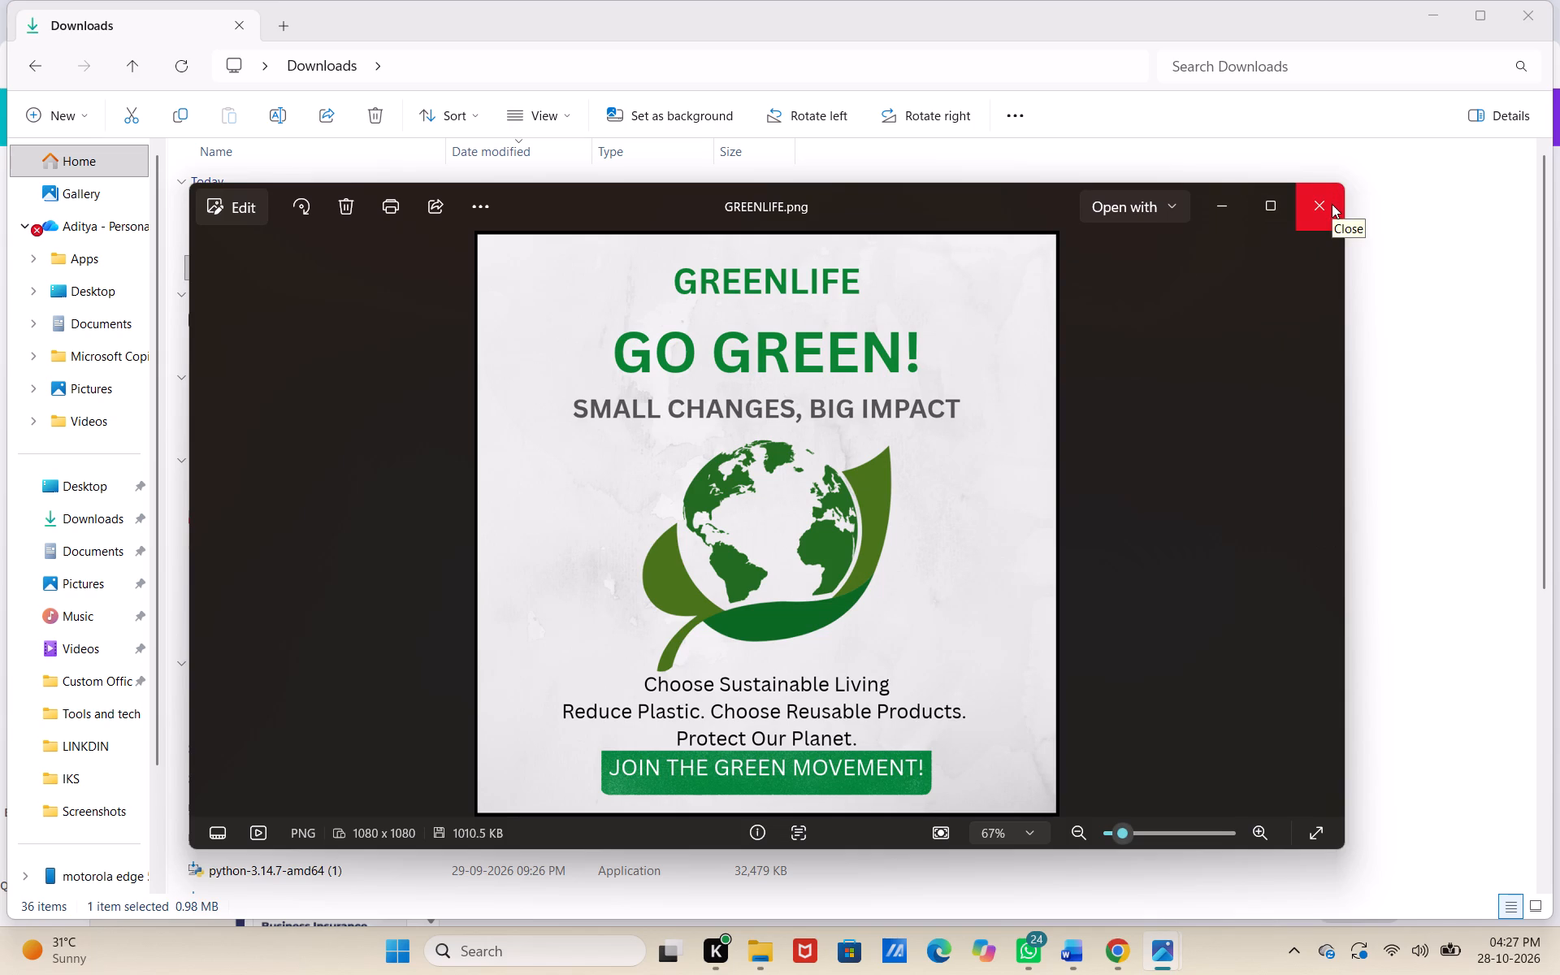
{"action": "left_click", "coordinate": [1332, 204]}
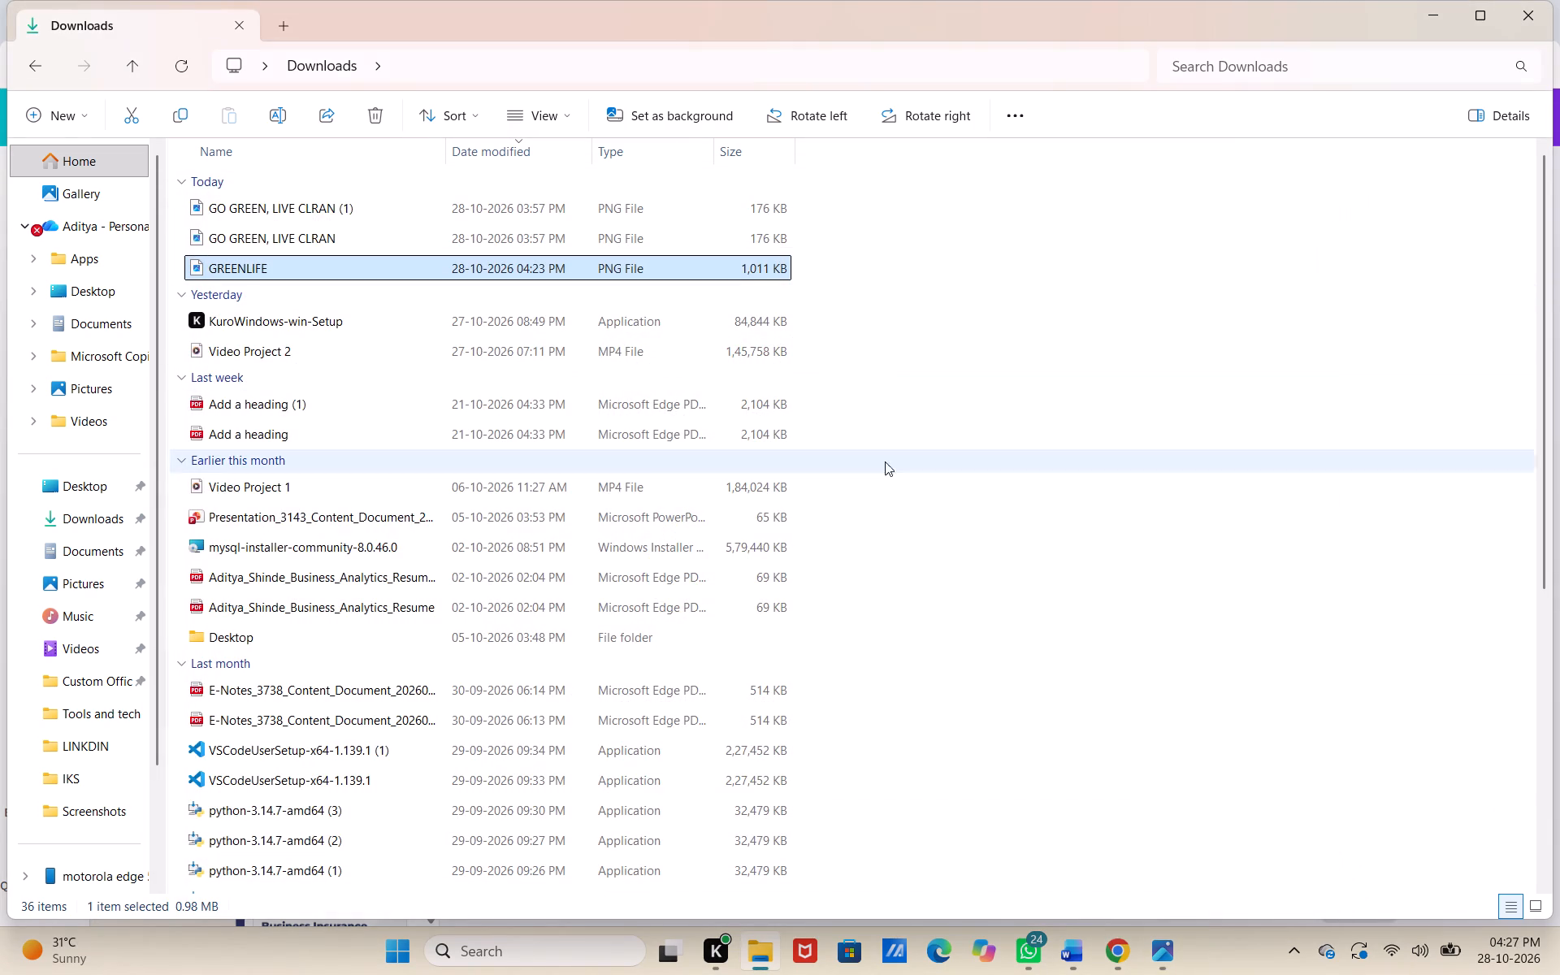
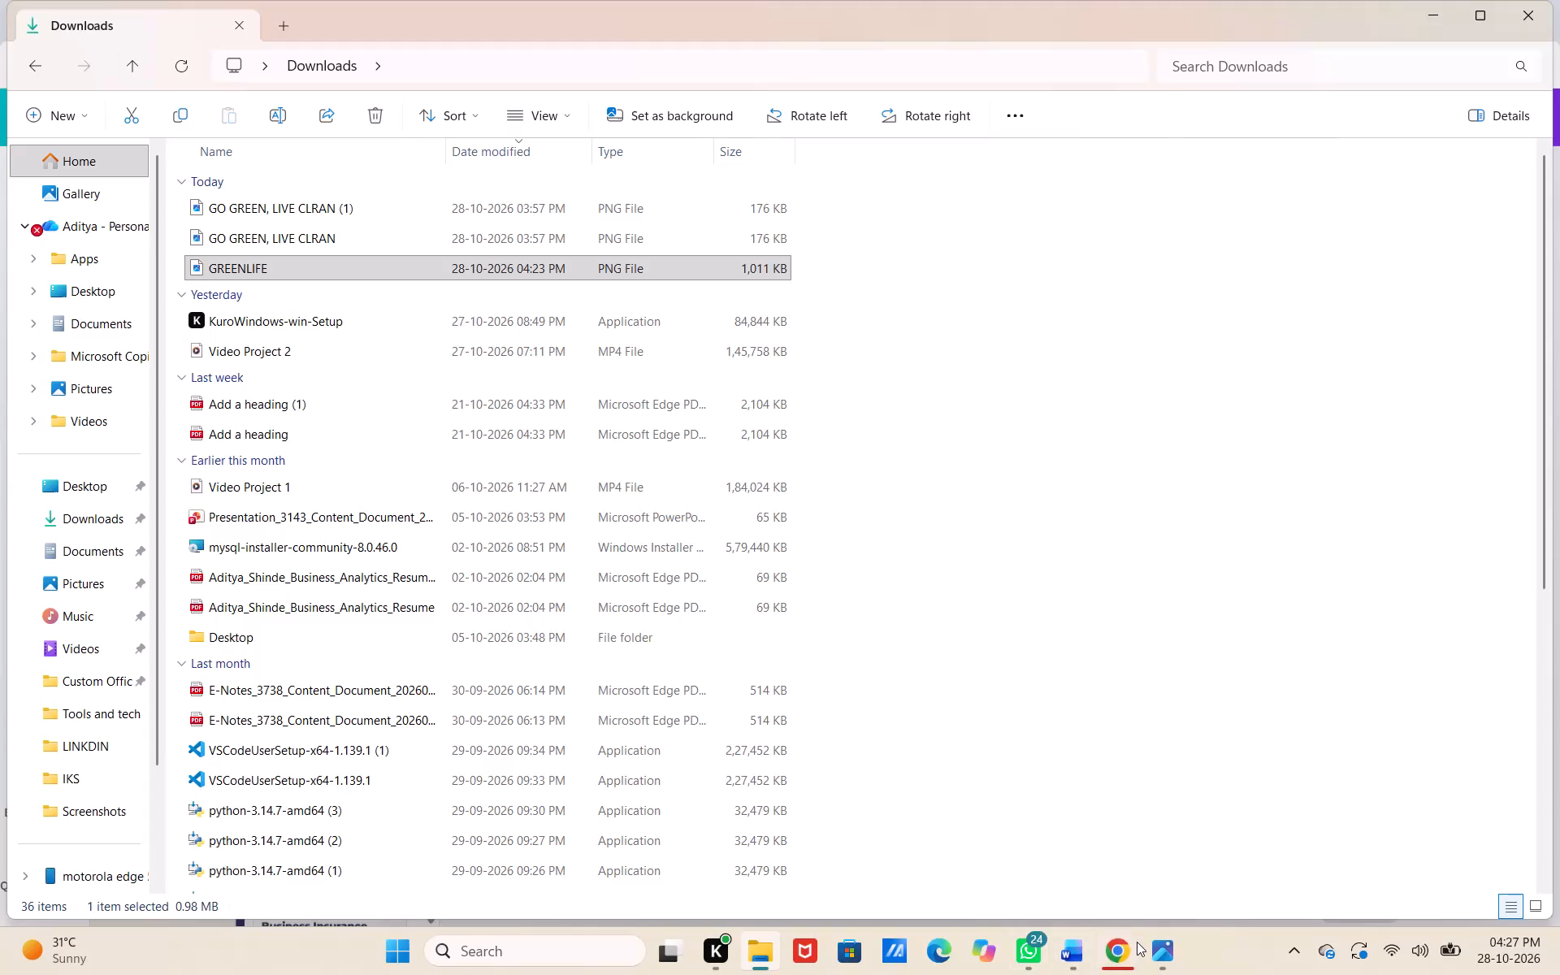
Switch to the blank Canva presentation in Chrome and add a heading reading GREENLIFE.
{"action": "left_click", "coordinate": [1114, 949]}
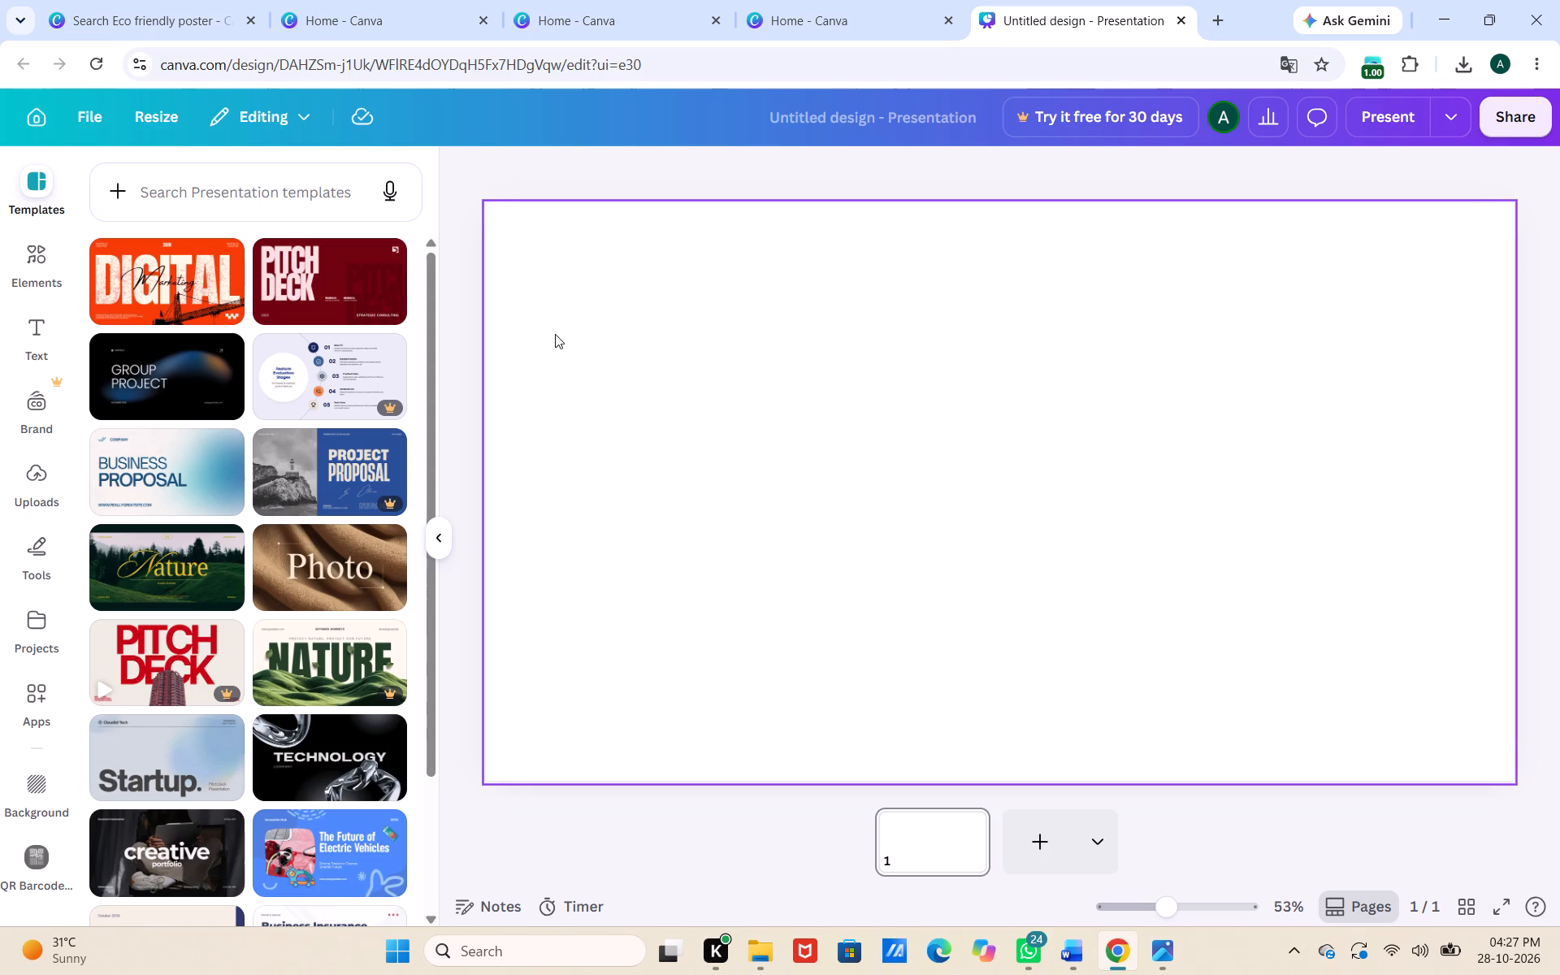
{"action": "left_click", "coordinate": [40, 341]}
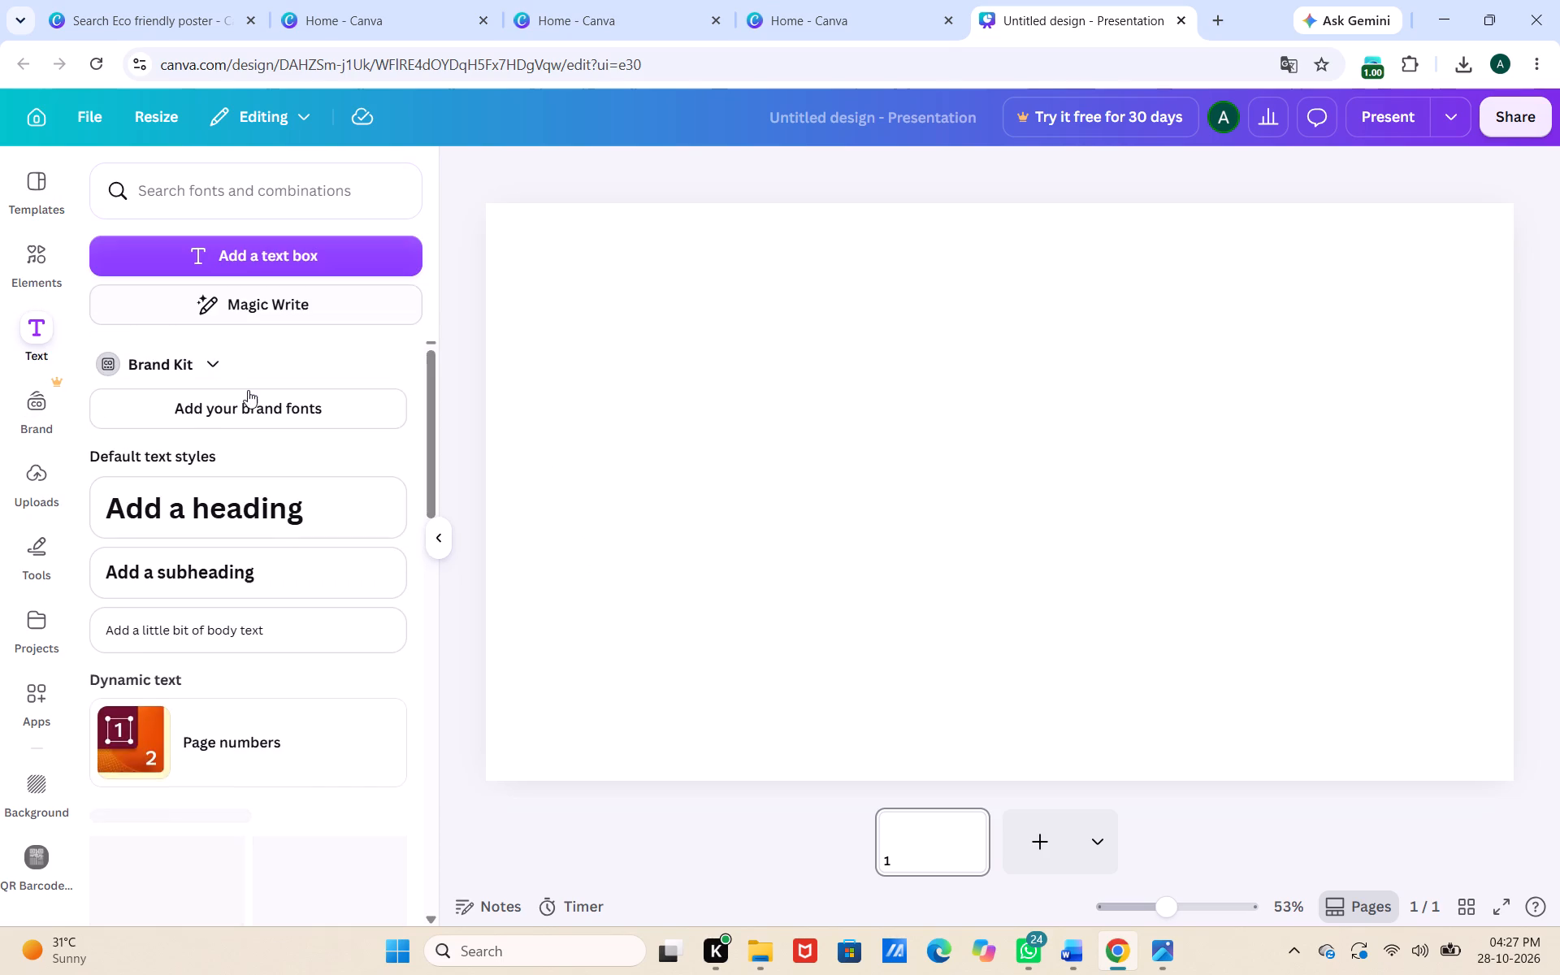
{"action": "left_click", "coordinate": [241, 486]}
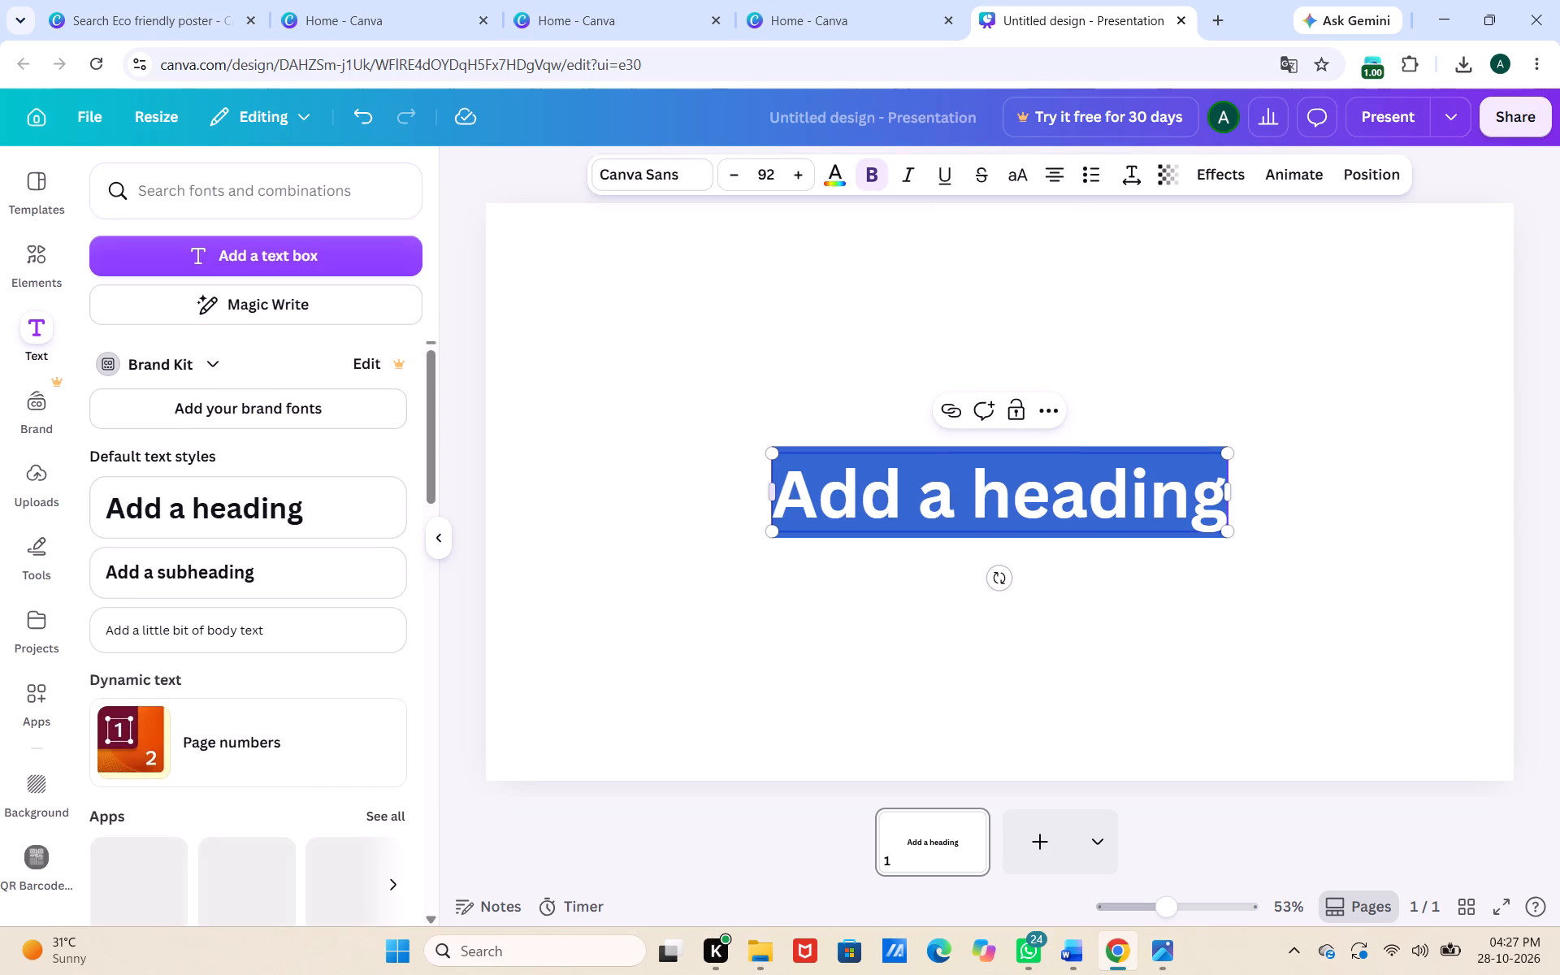
{"action": "type", "text": "GRE"}
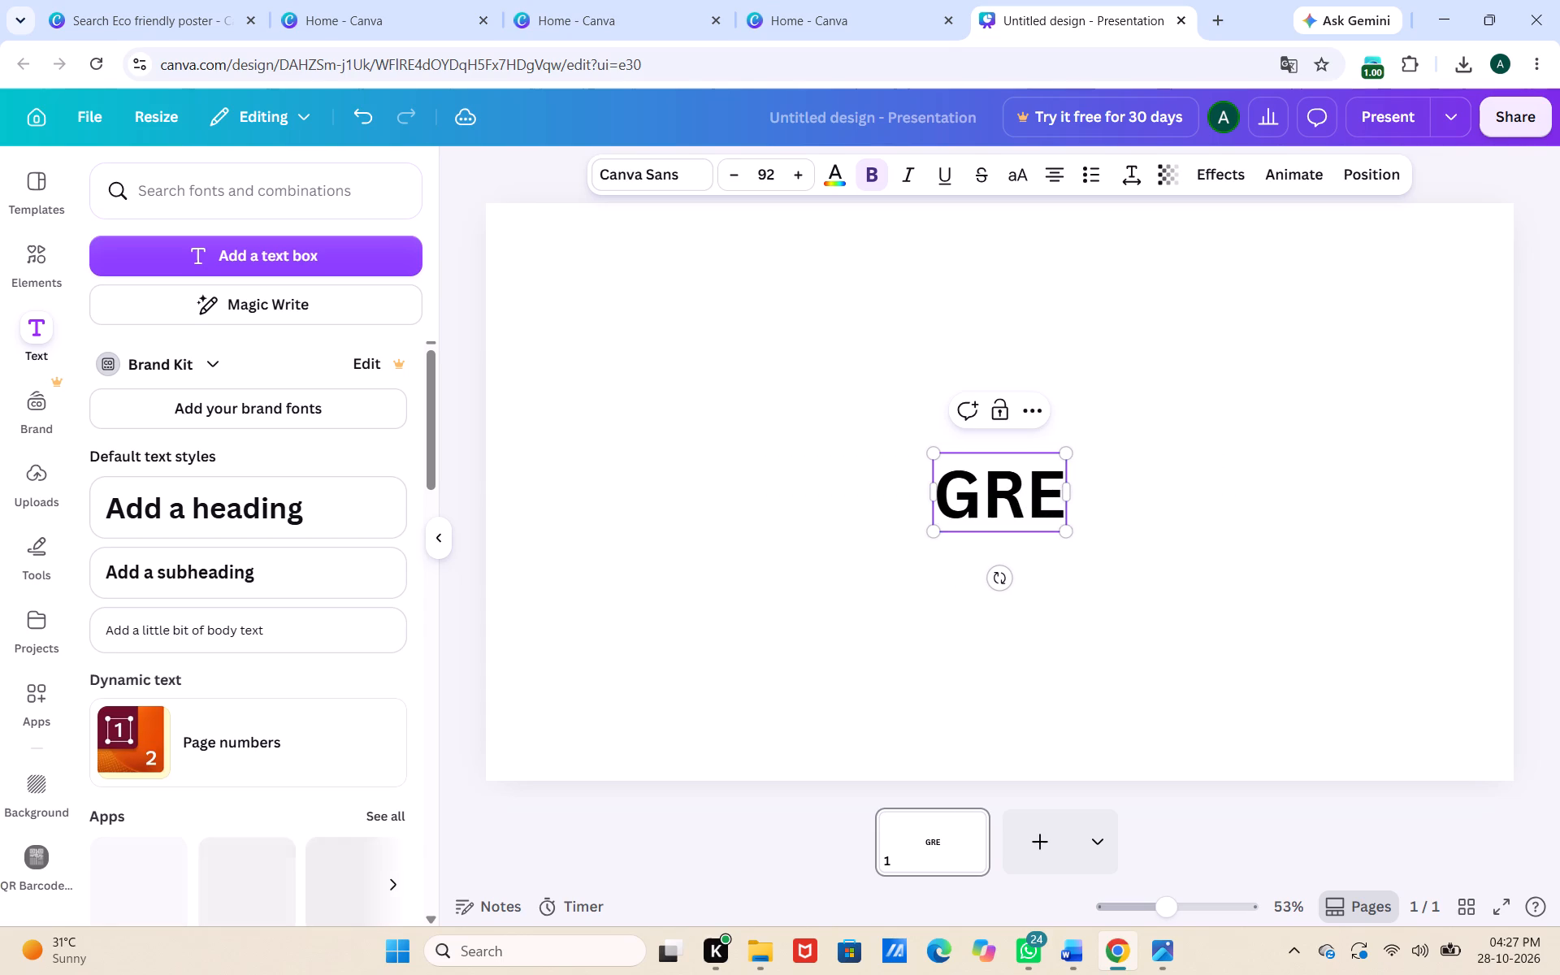
{"action": "key", "text": "e"}
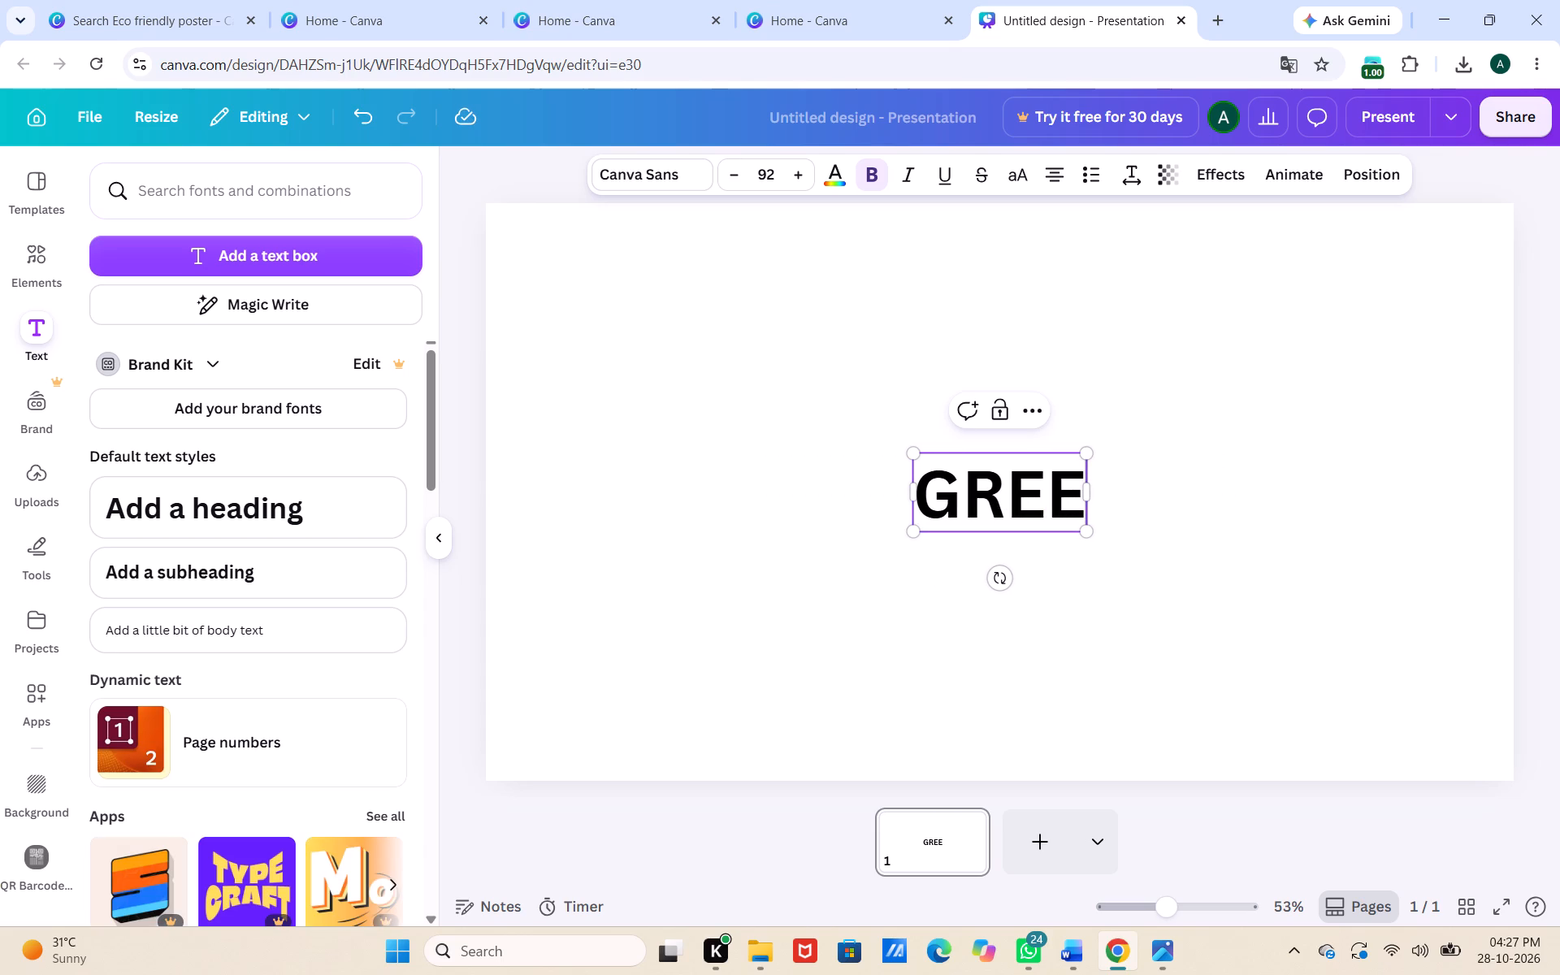
{"action": "key", "text": "n"}
{"action": "type", "text": "LIFE"}
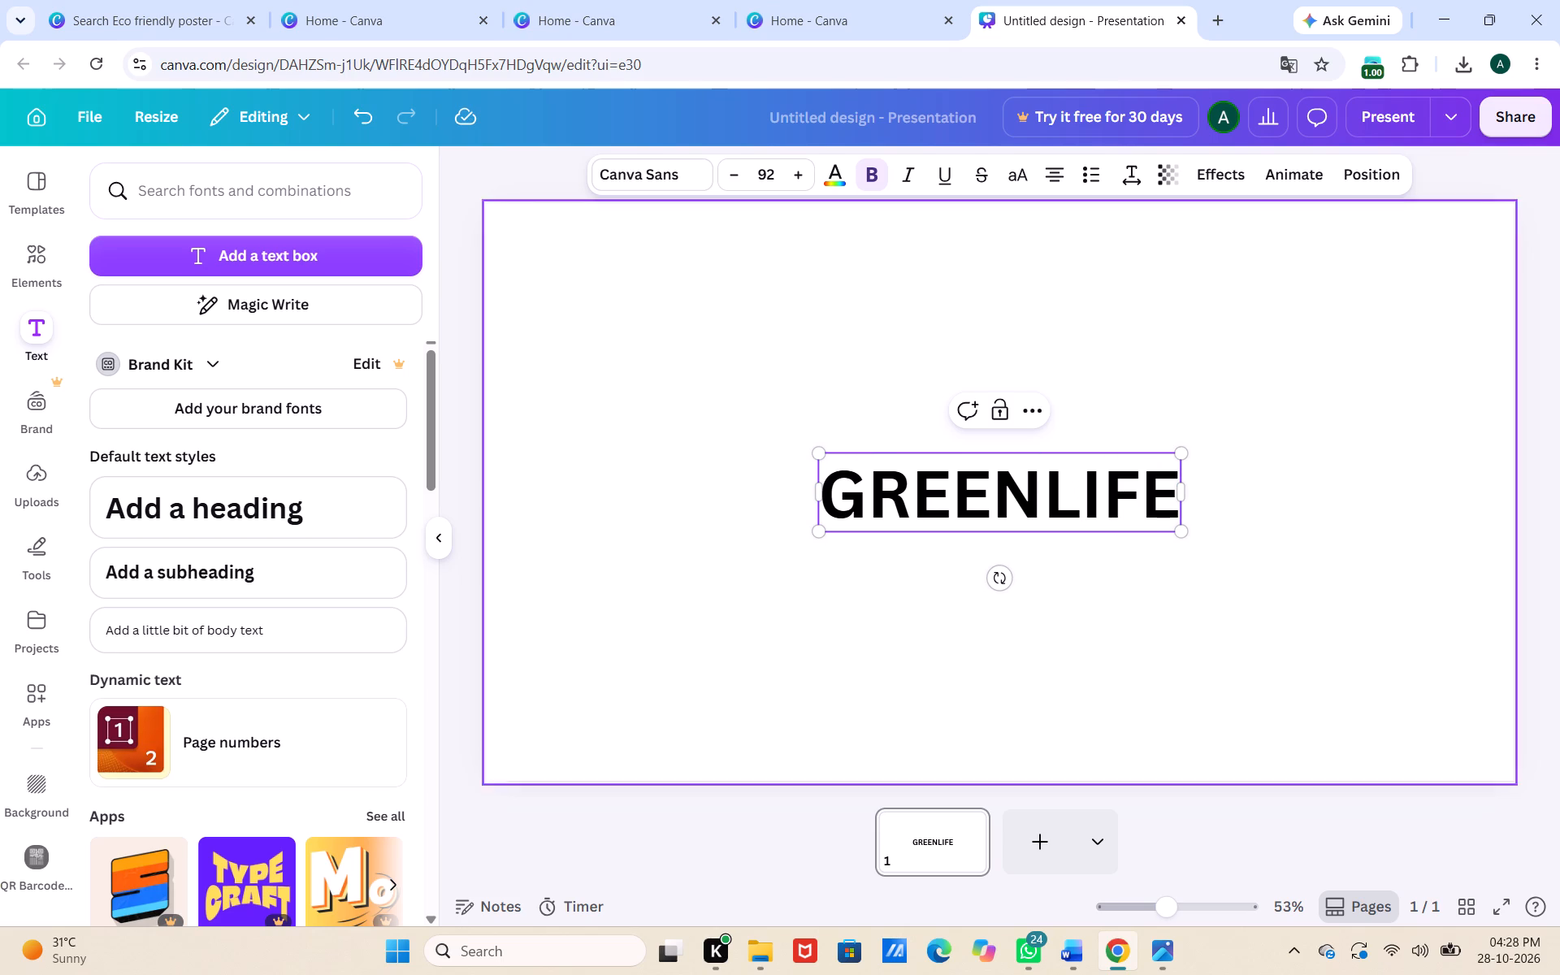
Recolour the GREENLIFE heading from the default green to a custom darker solid green.
{"action": "left_click_drag", "start_coordinate": [825, 487], "coordinate": [1165, 502]}
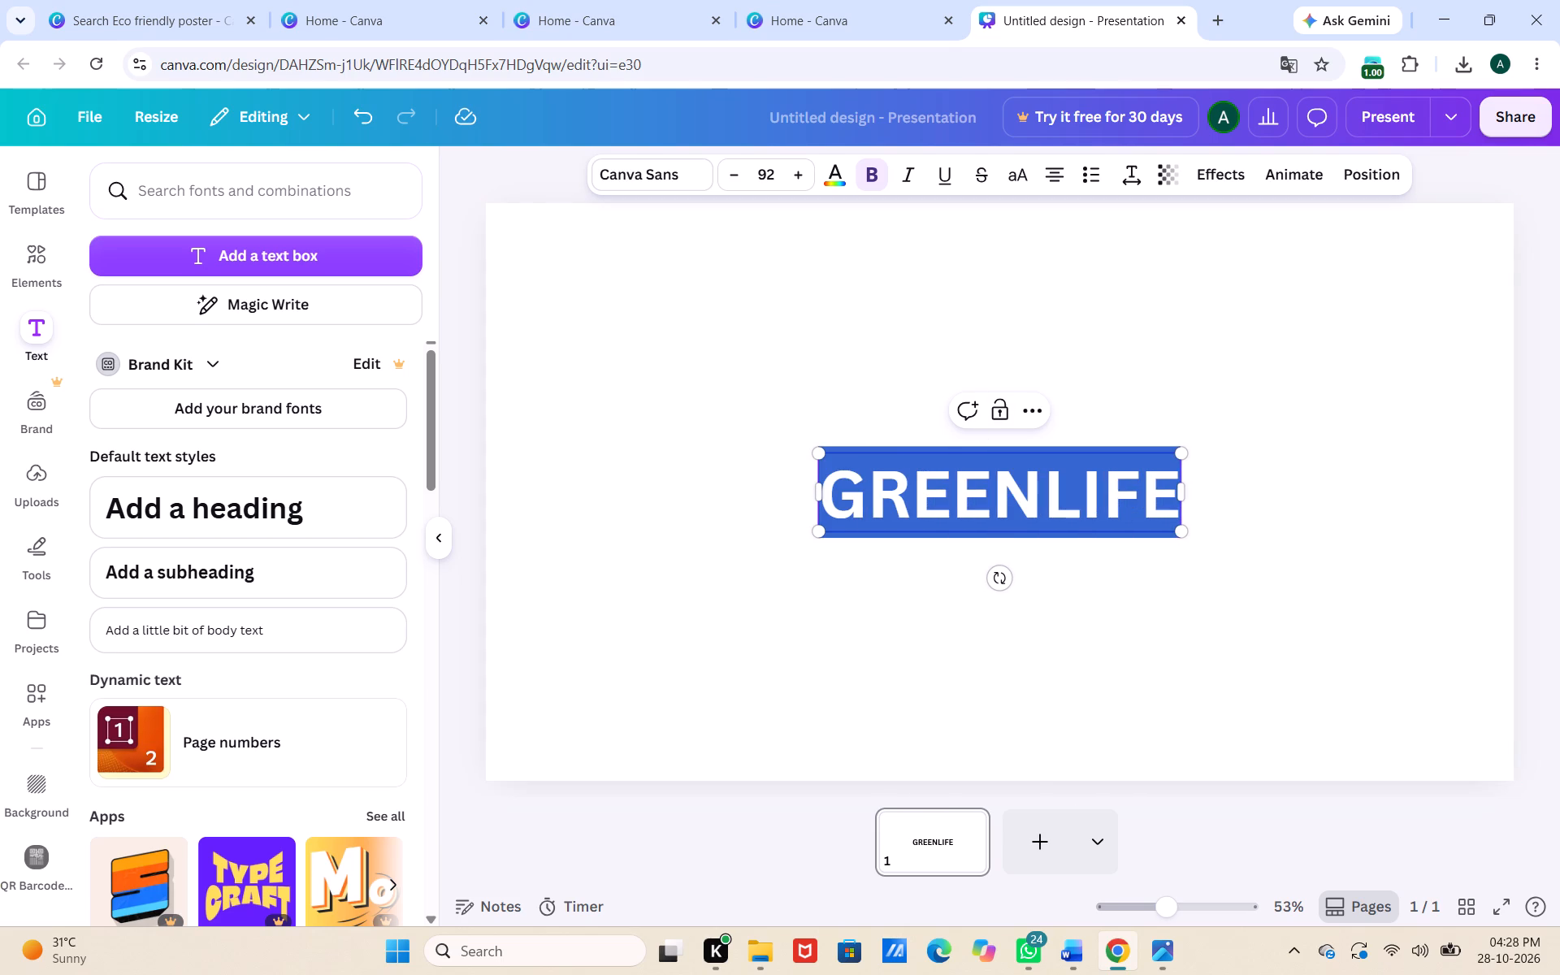
{"action": "left_click_drag", "start_coordinate": [1165, 502], "coordinate": [1172, 502]}
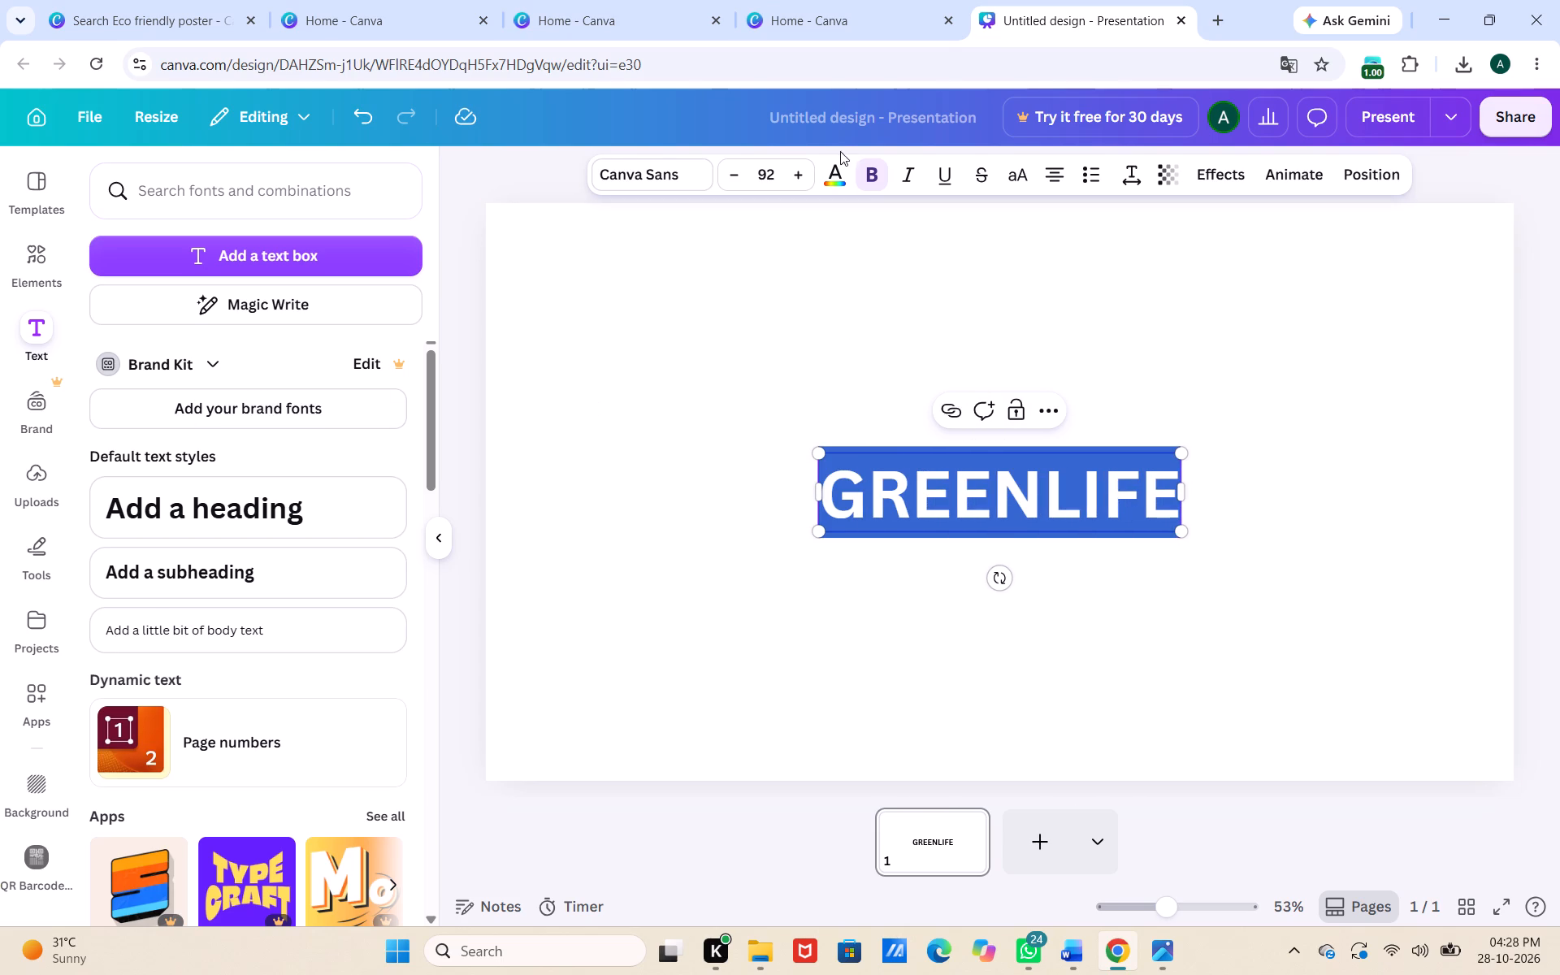
{"action": "left_click", "coordinate": [833, 170]}
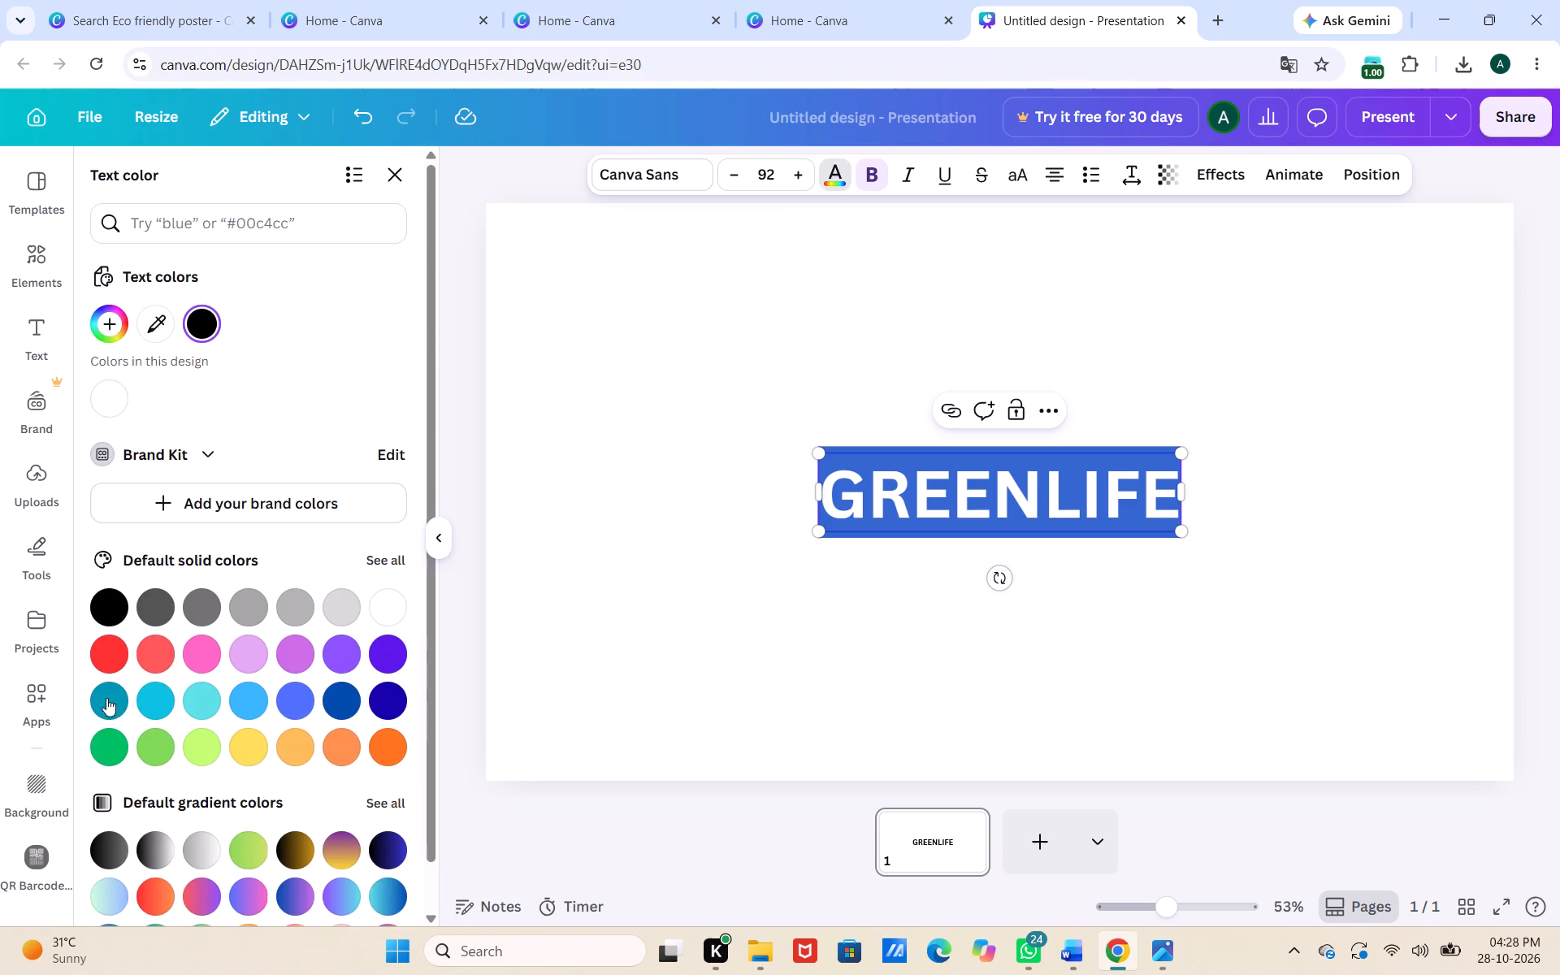
{"action": "left_click", "coordinate": [110, 322]}
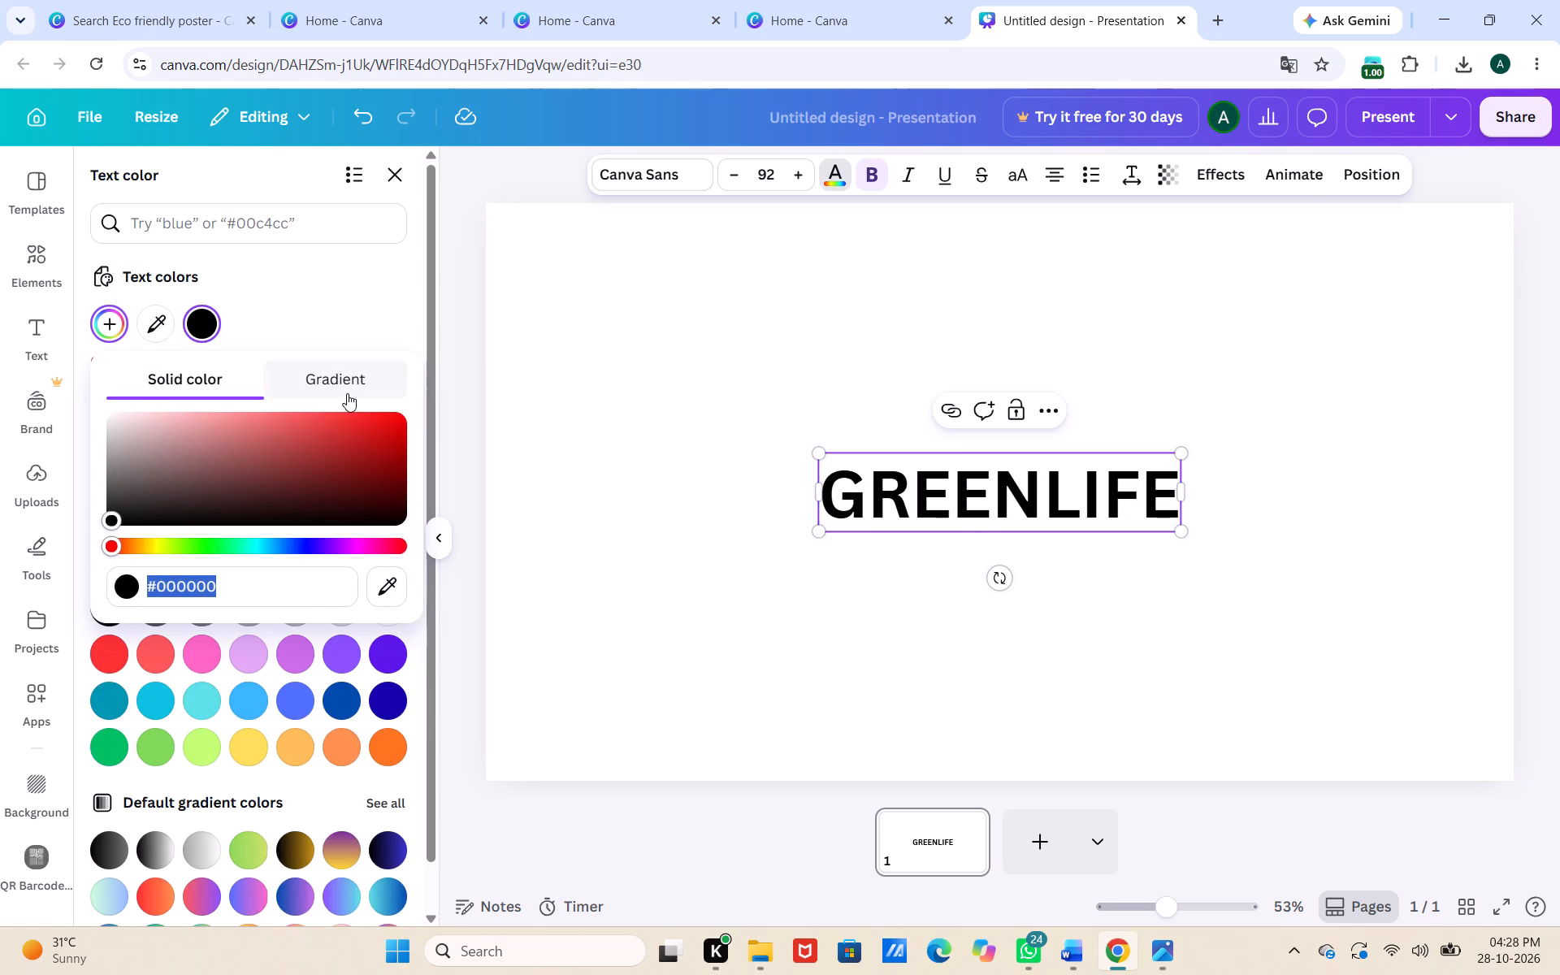
{"action": "left_click", "coordinate": [347, 393]}
{"action": "left_click", "coordinate": [206, 379]}
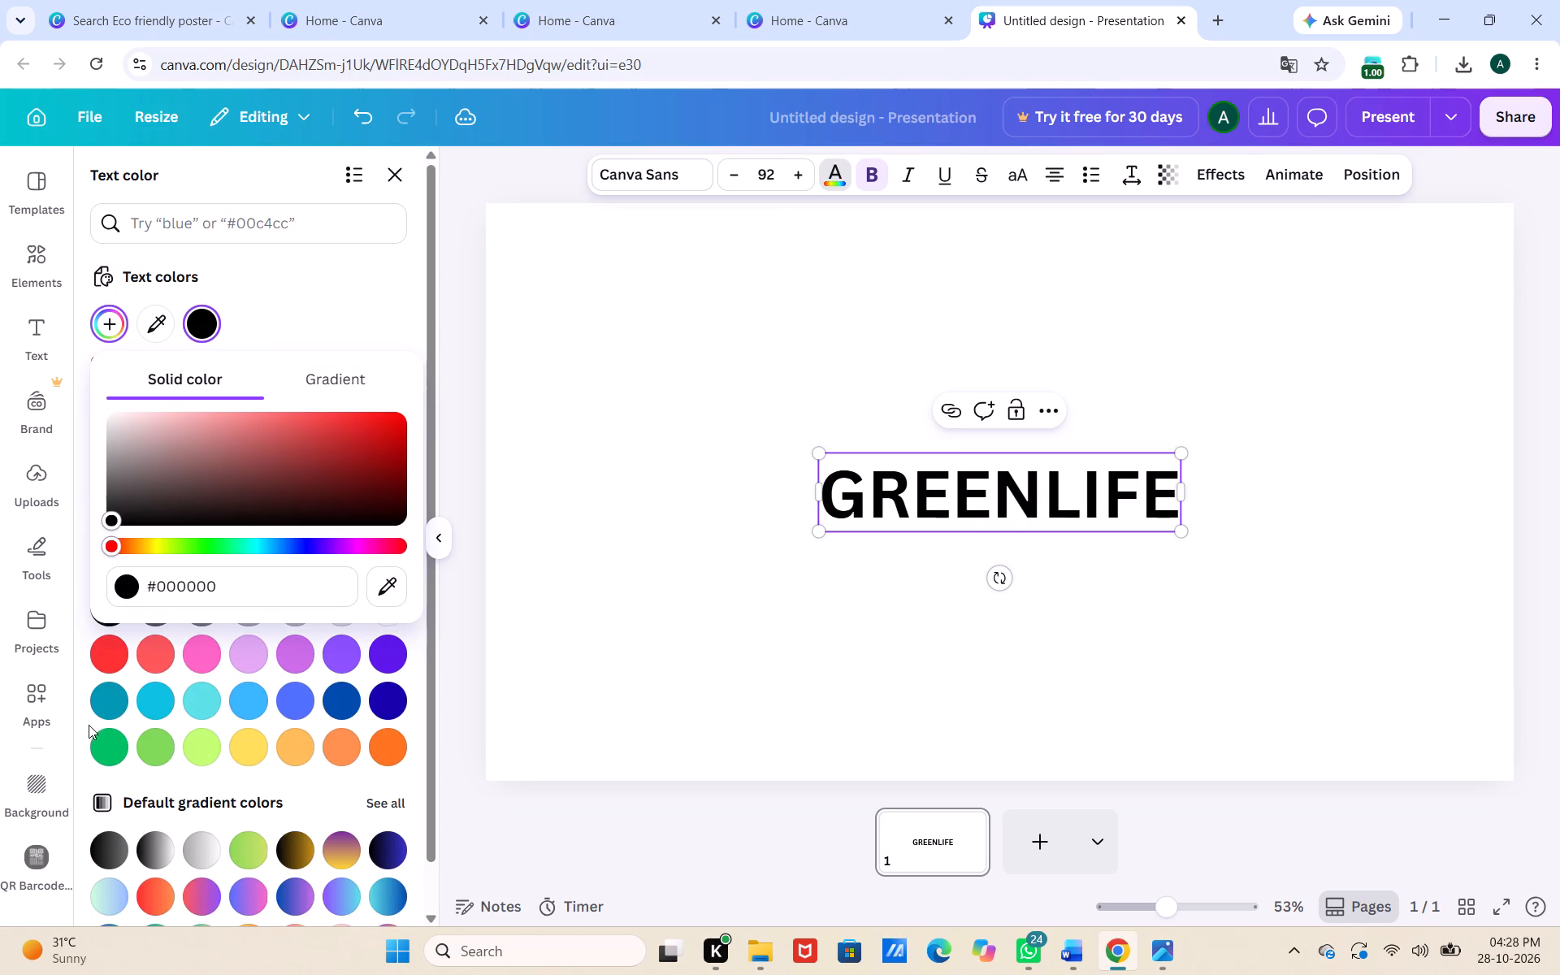
{"action": "left_click", "coordinate": [118, 764]}
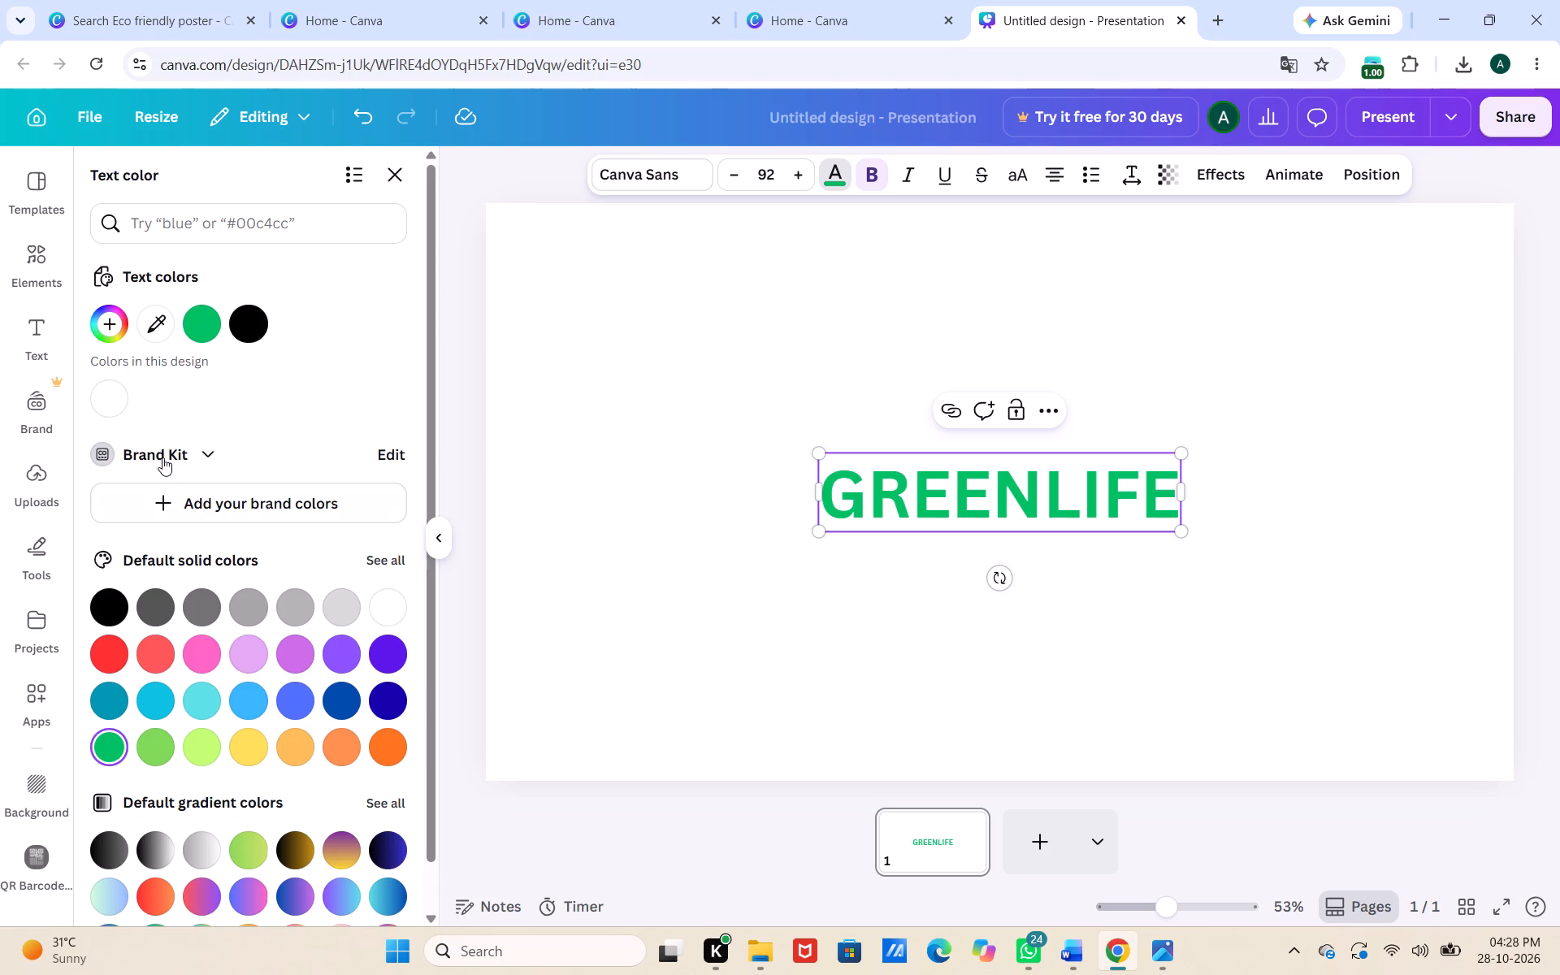
{"action": "left_click", "coordinate": [121, 341]}
{"action": "left_click", "coordinate": [101, 313]}
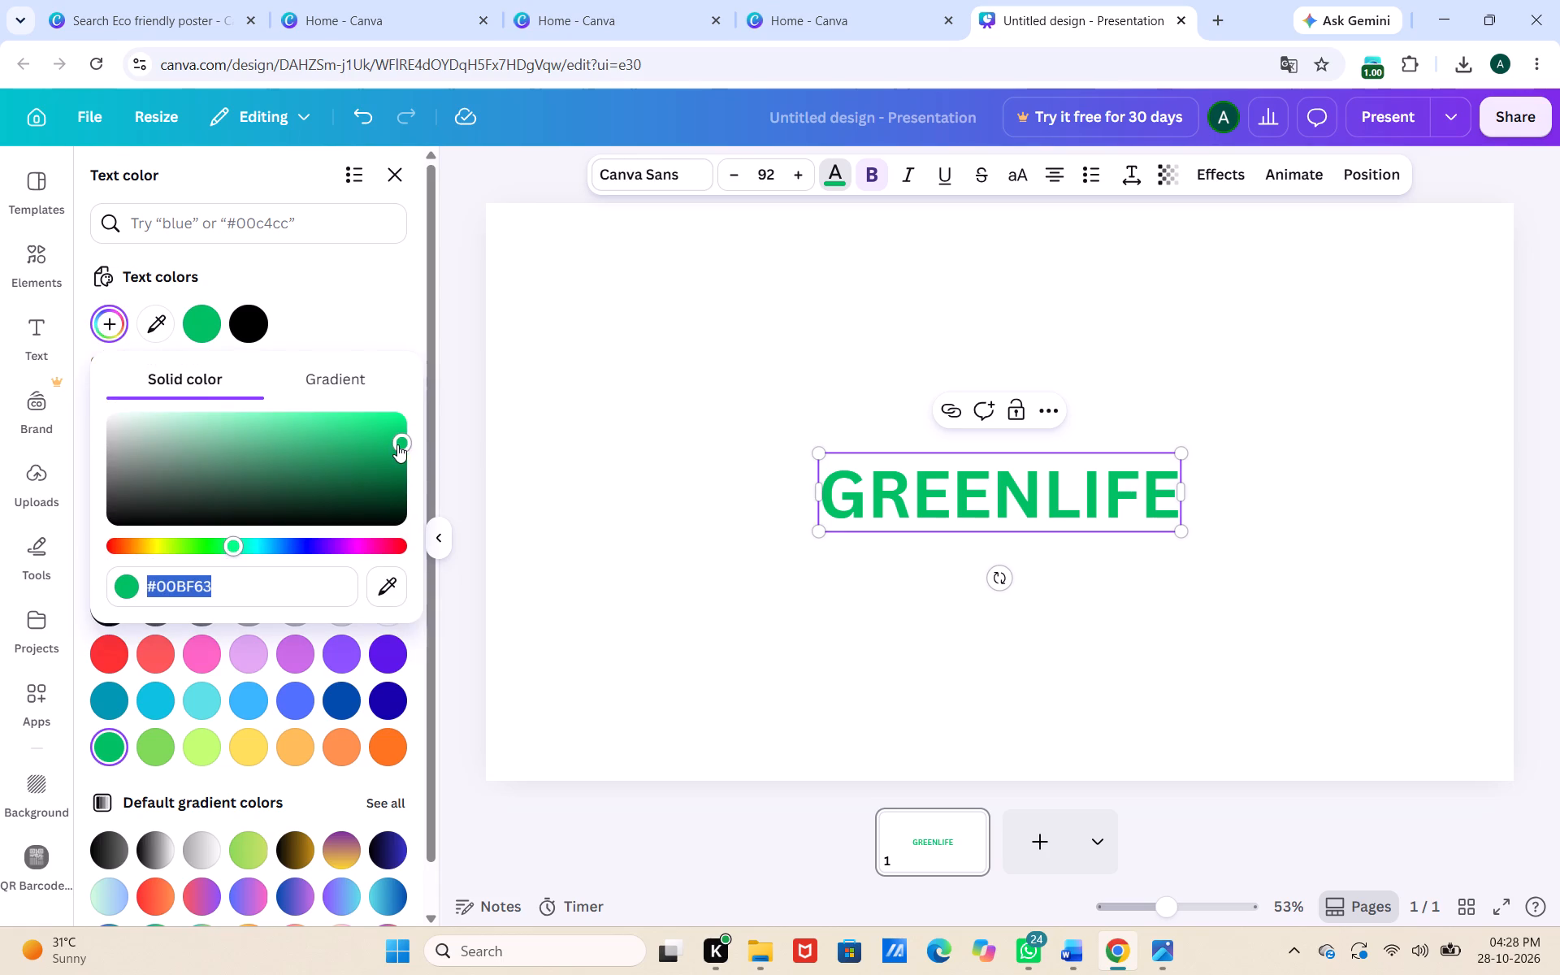
{"action": "left_click_drag", "start_coordinate": [397, 444], "coordinate": [394, 465]}
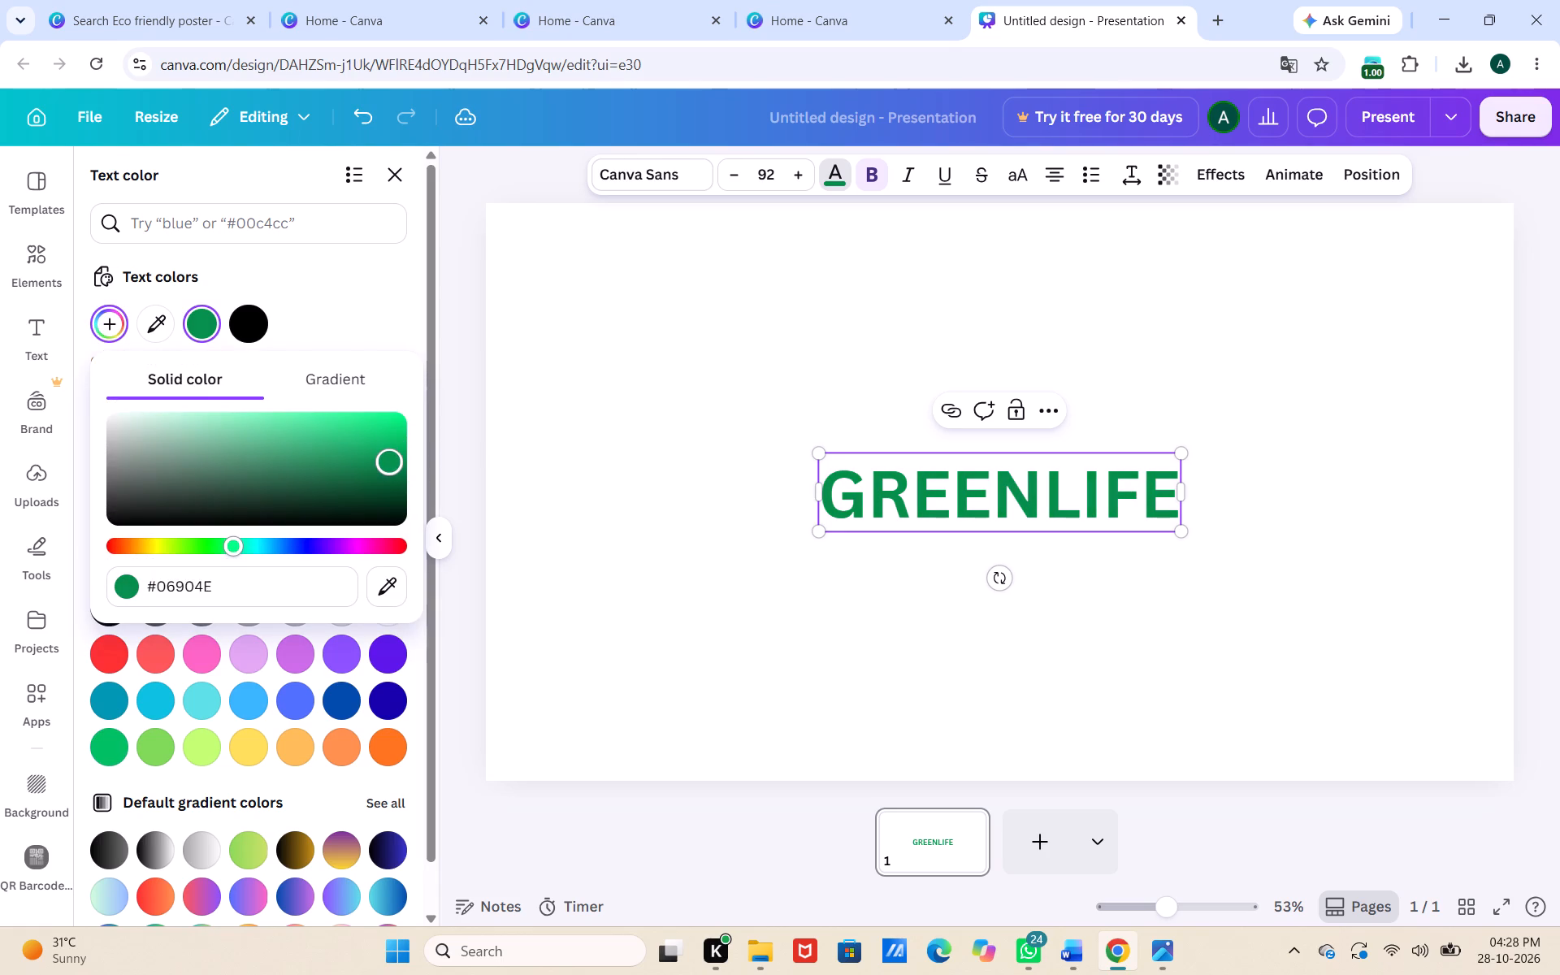
{"action": "left_click_drag", "start_coordinate": [394, 465], "coordinate": [394, 468]}
{"action": "left_click", "coordinate": [649, 489]}
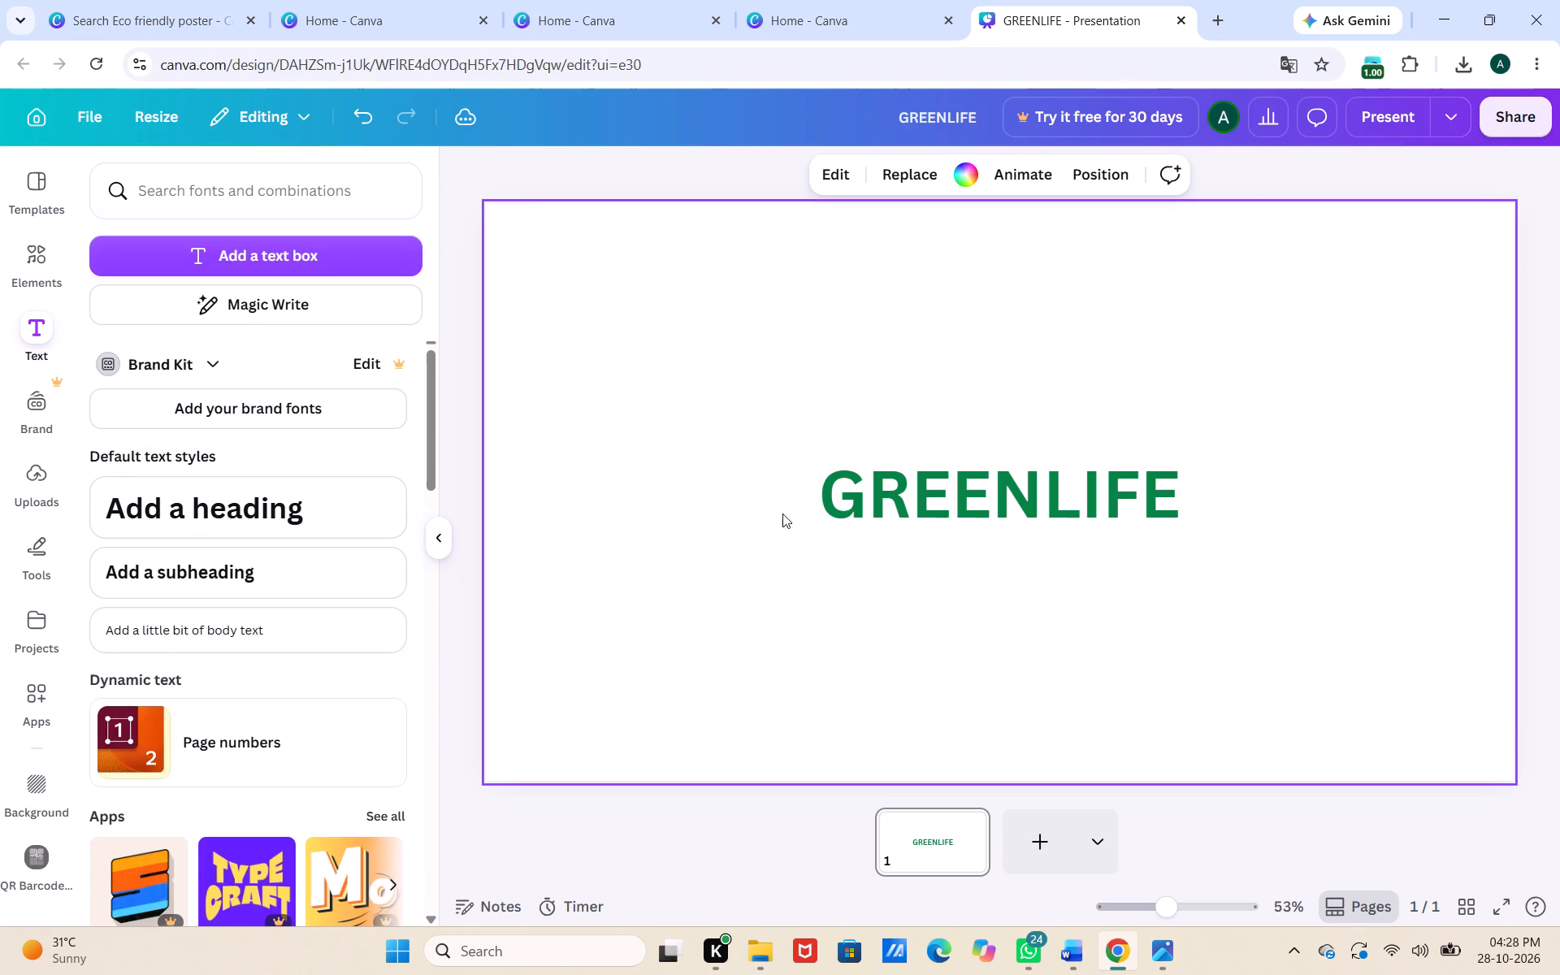
Move the GREENLIFE heading to the page's top-left area and shrink it to about size 67, leaving a gap at its left.
{"action": "left_click_drag", "start_coordinate": [853, 507], "coordinate": [549, 279]}
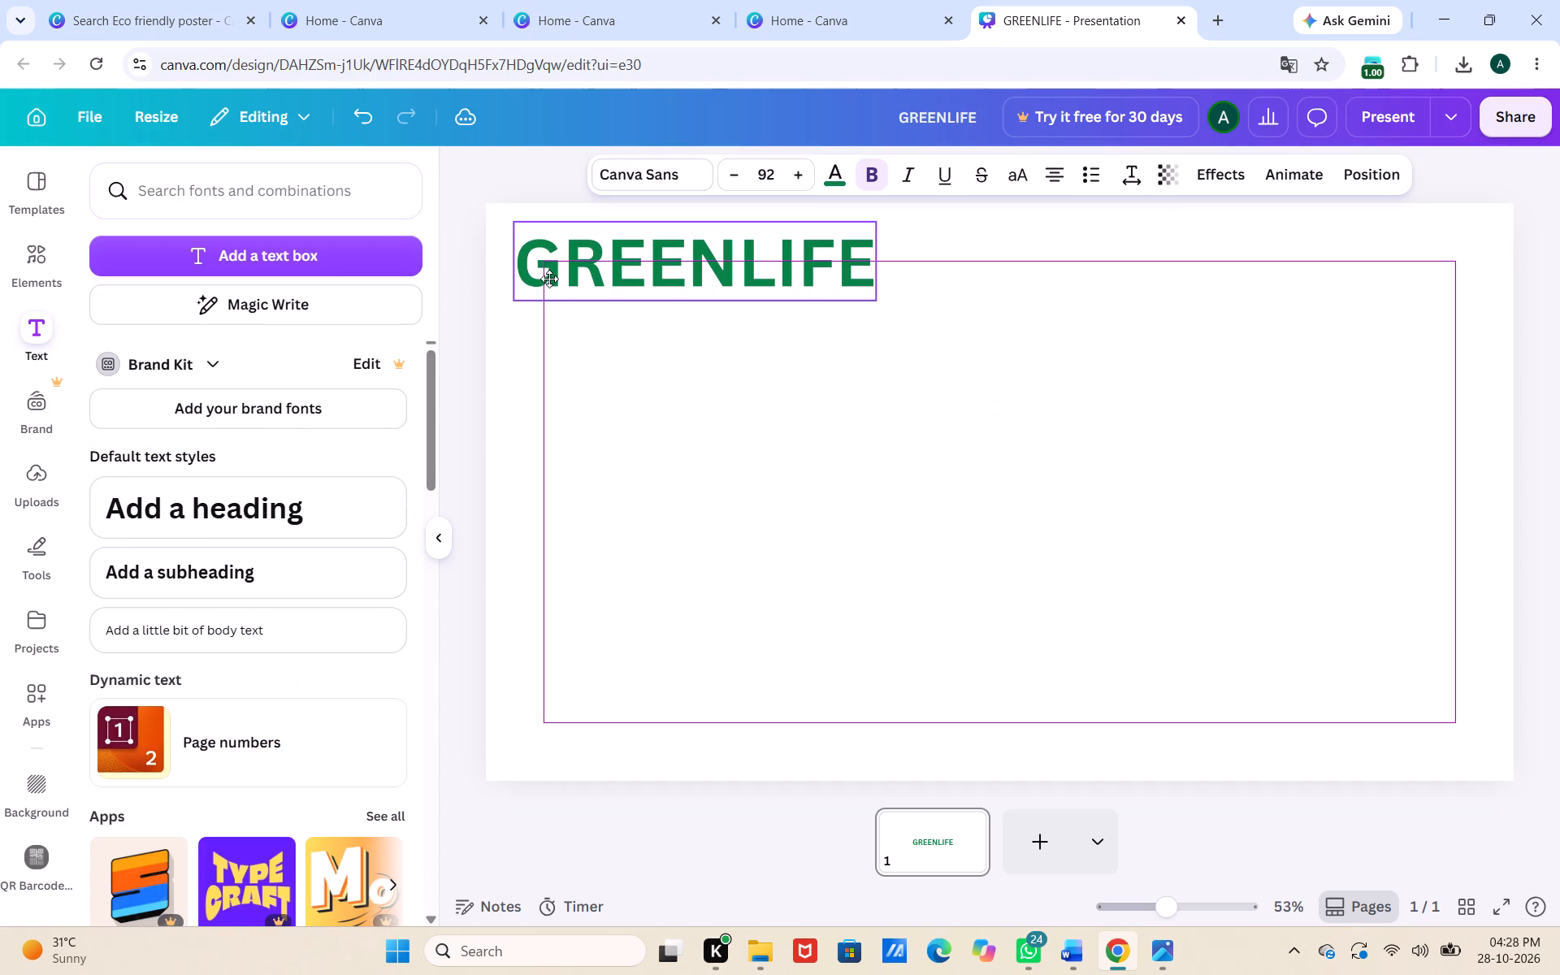
{"action": "left_click_drag", "start_coordinate": [549, 279], "coordinate": [551, 285]}
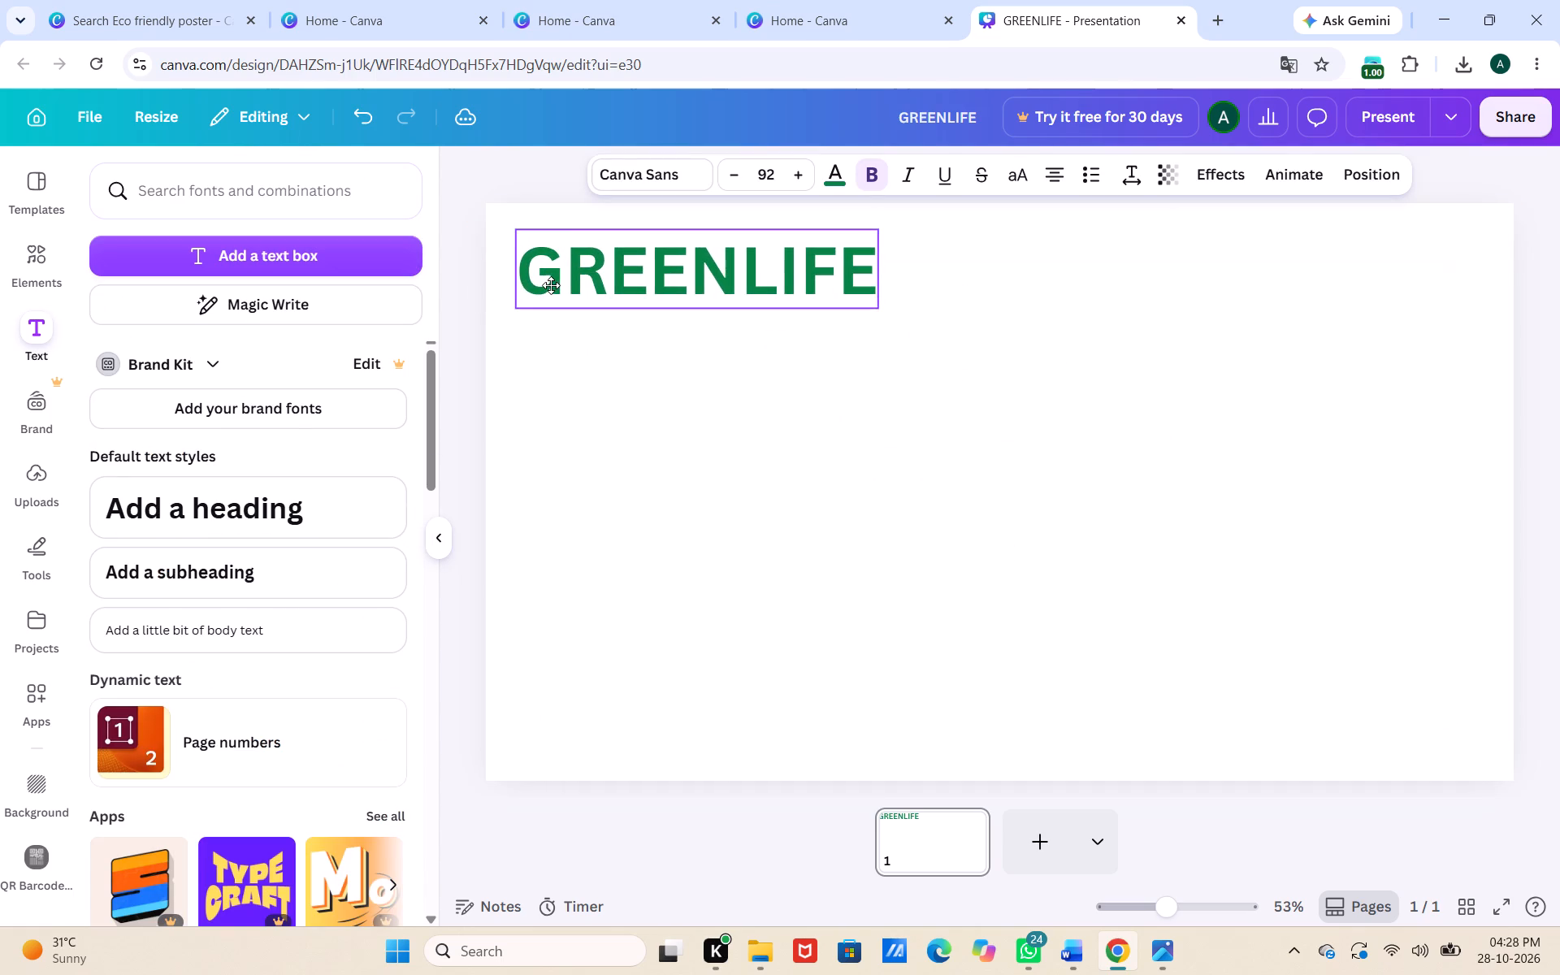
{"action": "left_click_drag", "start_coordinate": [551, 285], "coordinate": [552, 281]}
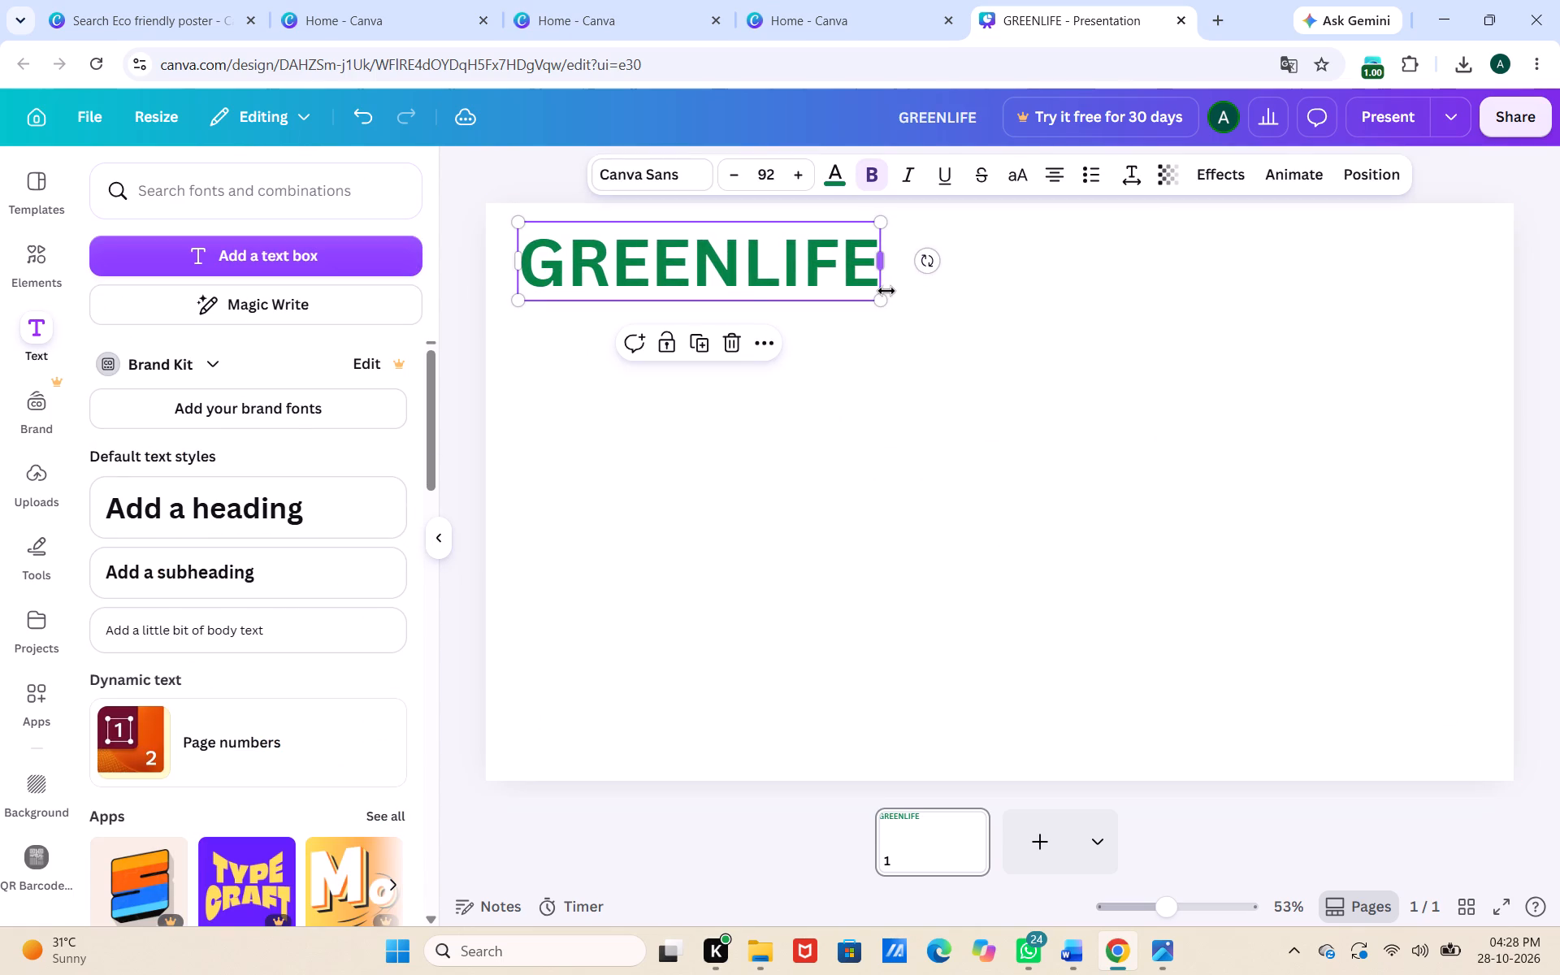
{"action": "left_click_drag", "start_coordinate": [882, 298], "coordinate": [788, 257]}
{"action": "left_click_drag", "start_coordinate": [664, 249], "coordinate": [714, 253]}
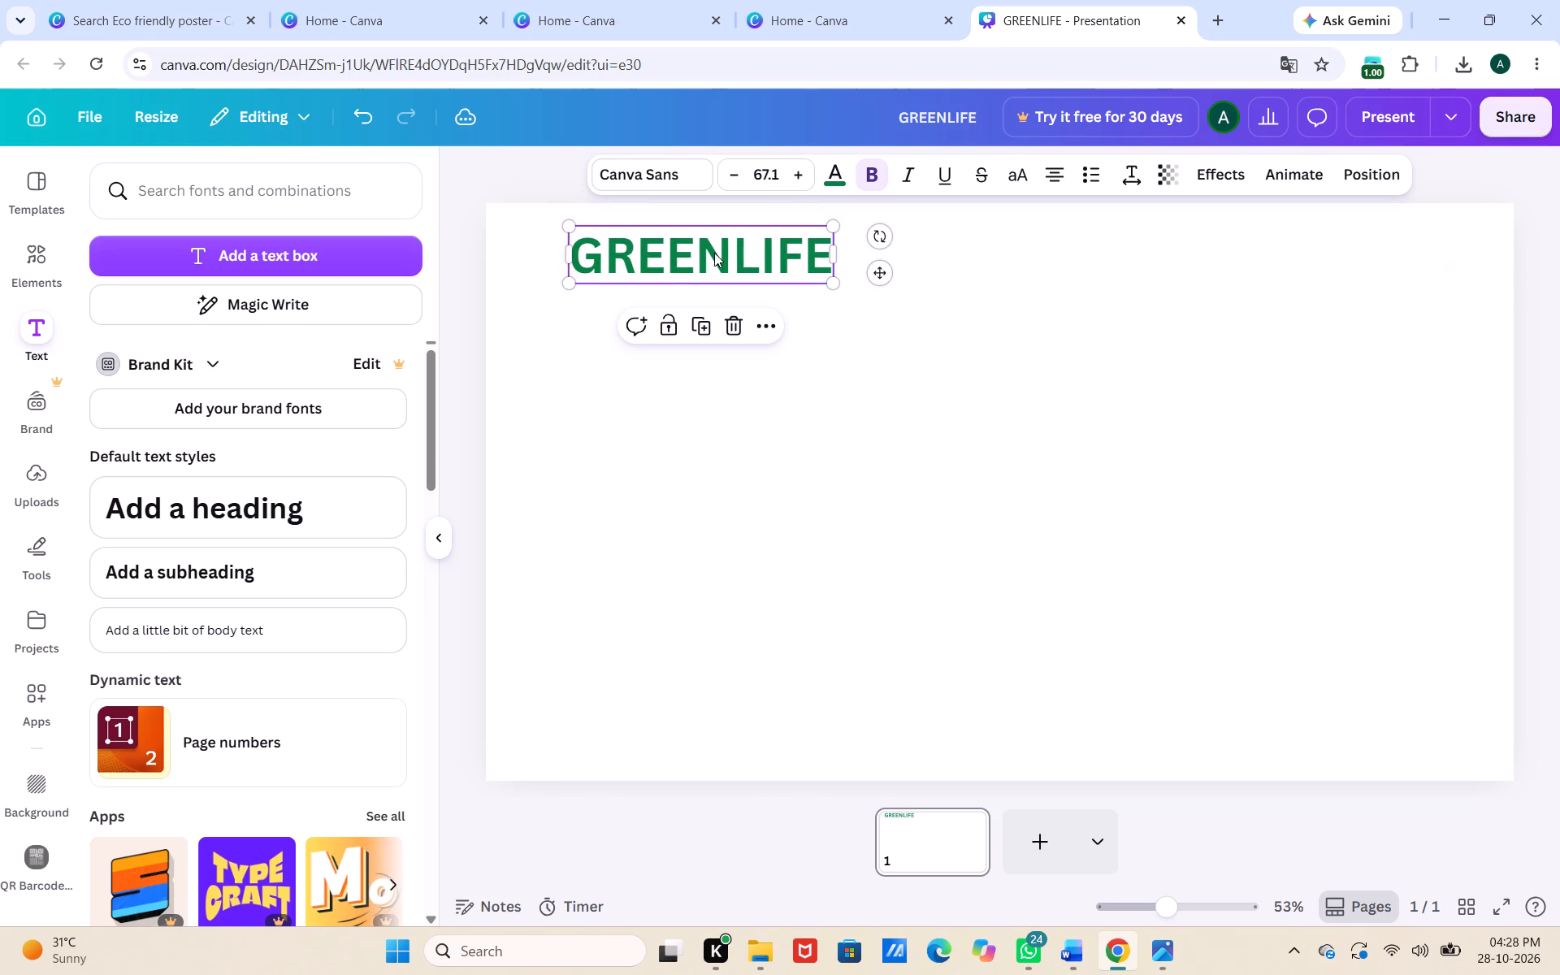
Search the elements library for ECO friendly earth LEAVES.
{"action": "left_click", "coordinate": [41, 283]}
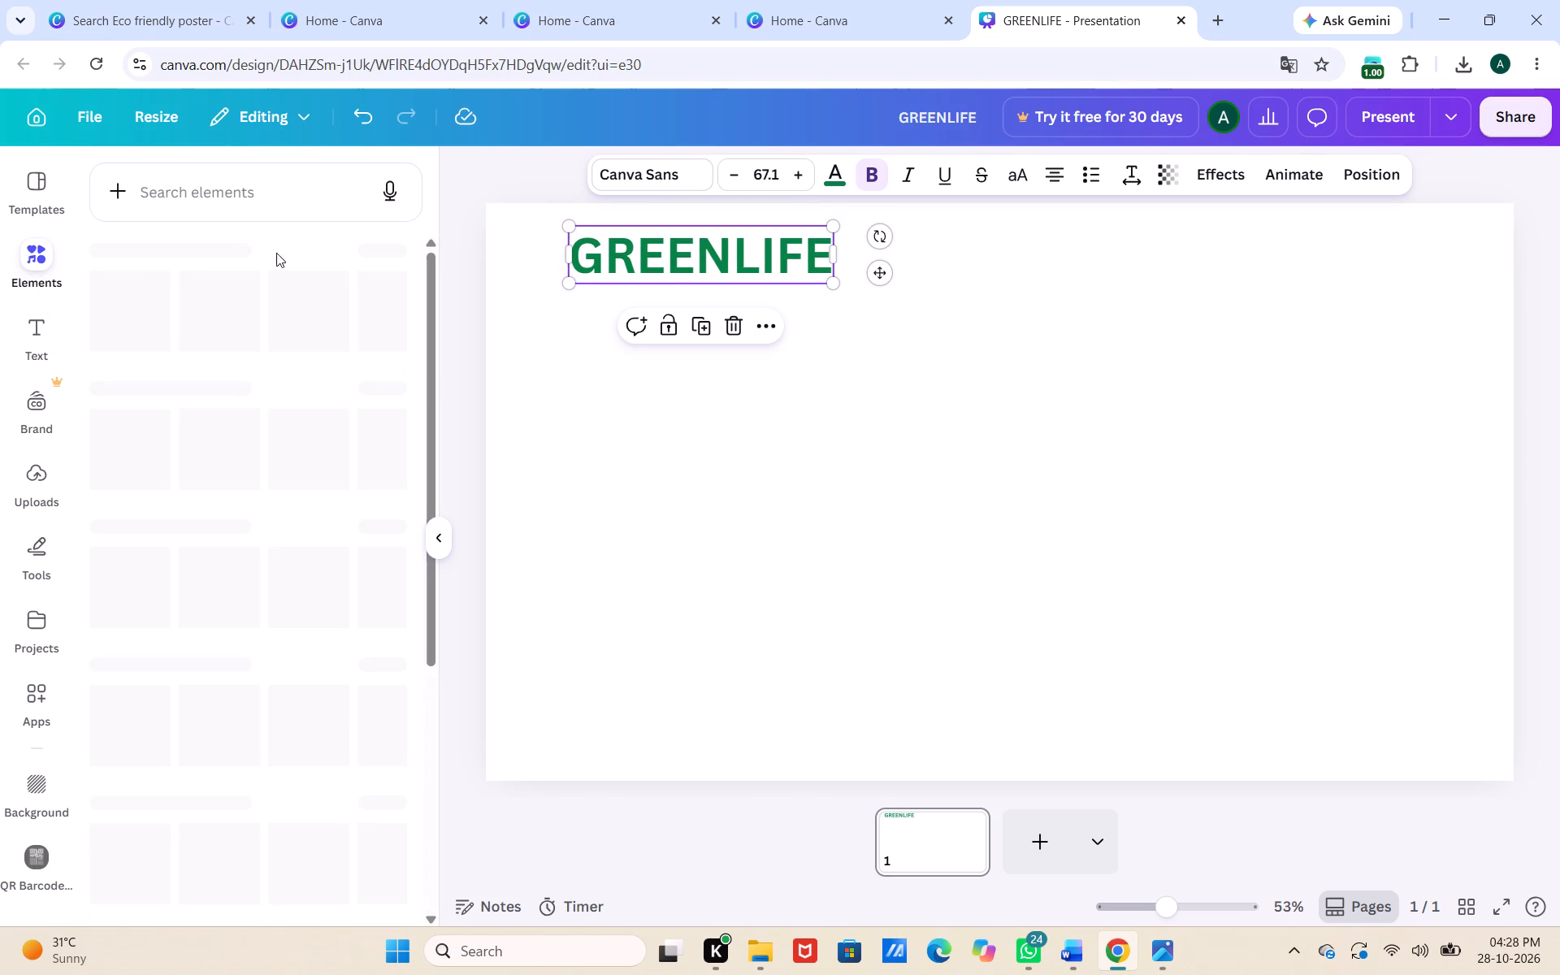
{"action": "left_click", "coordinate": [233, 187]}
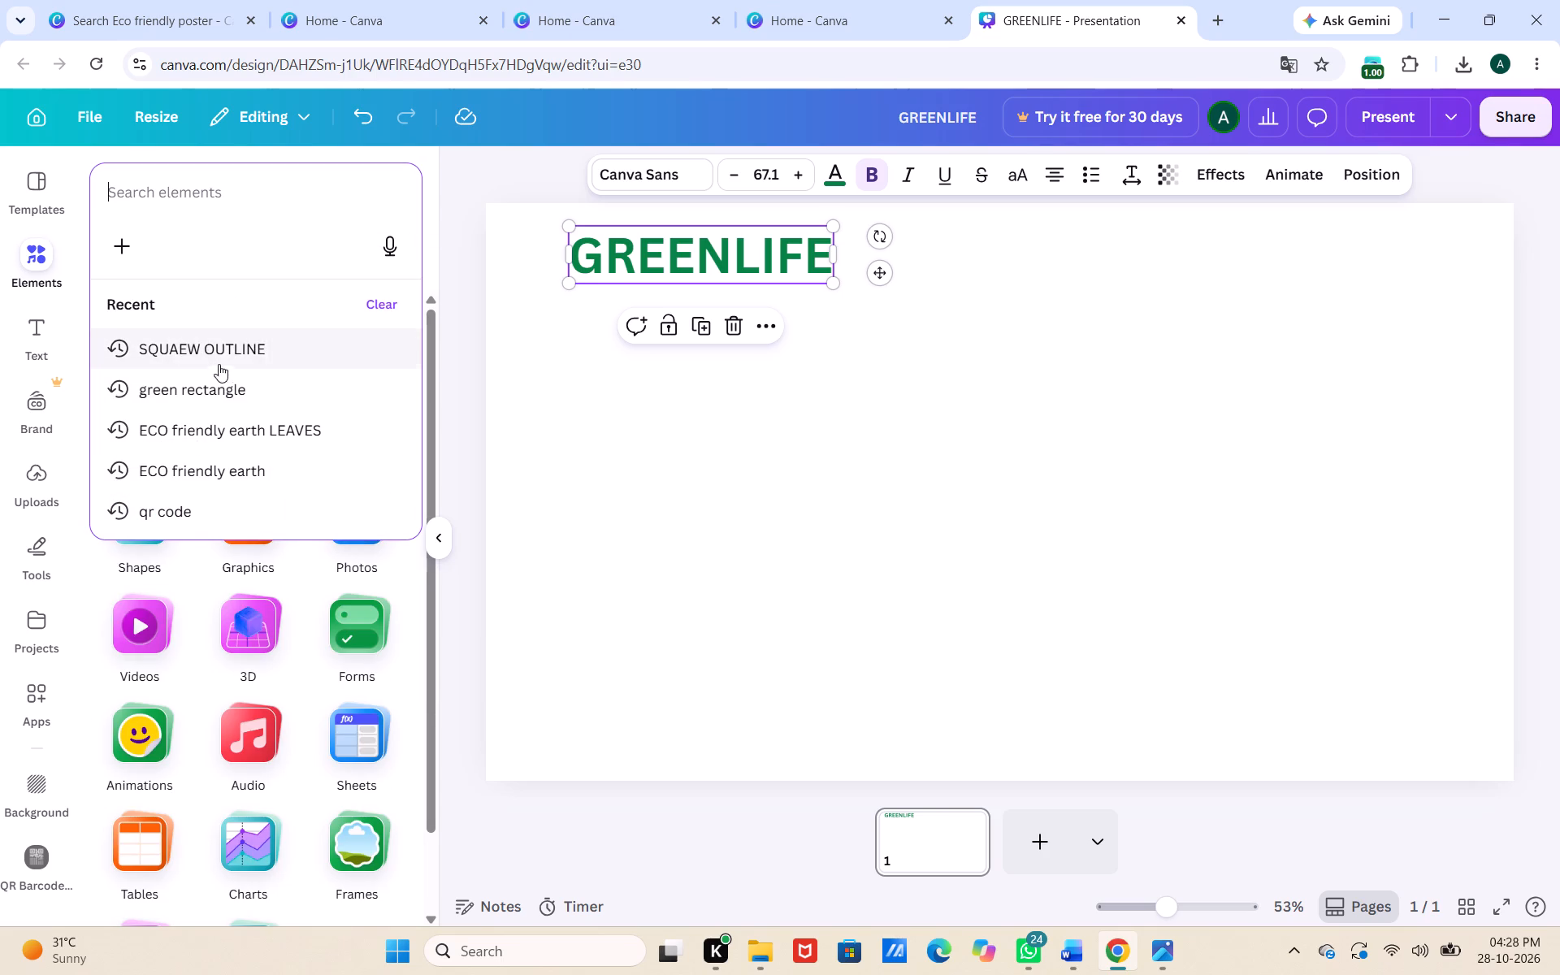
{"action": "left_click", "coordinate": [247, 424]}
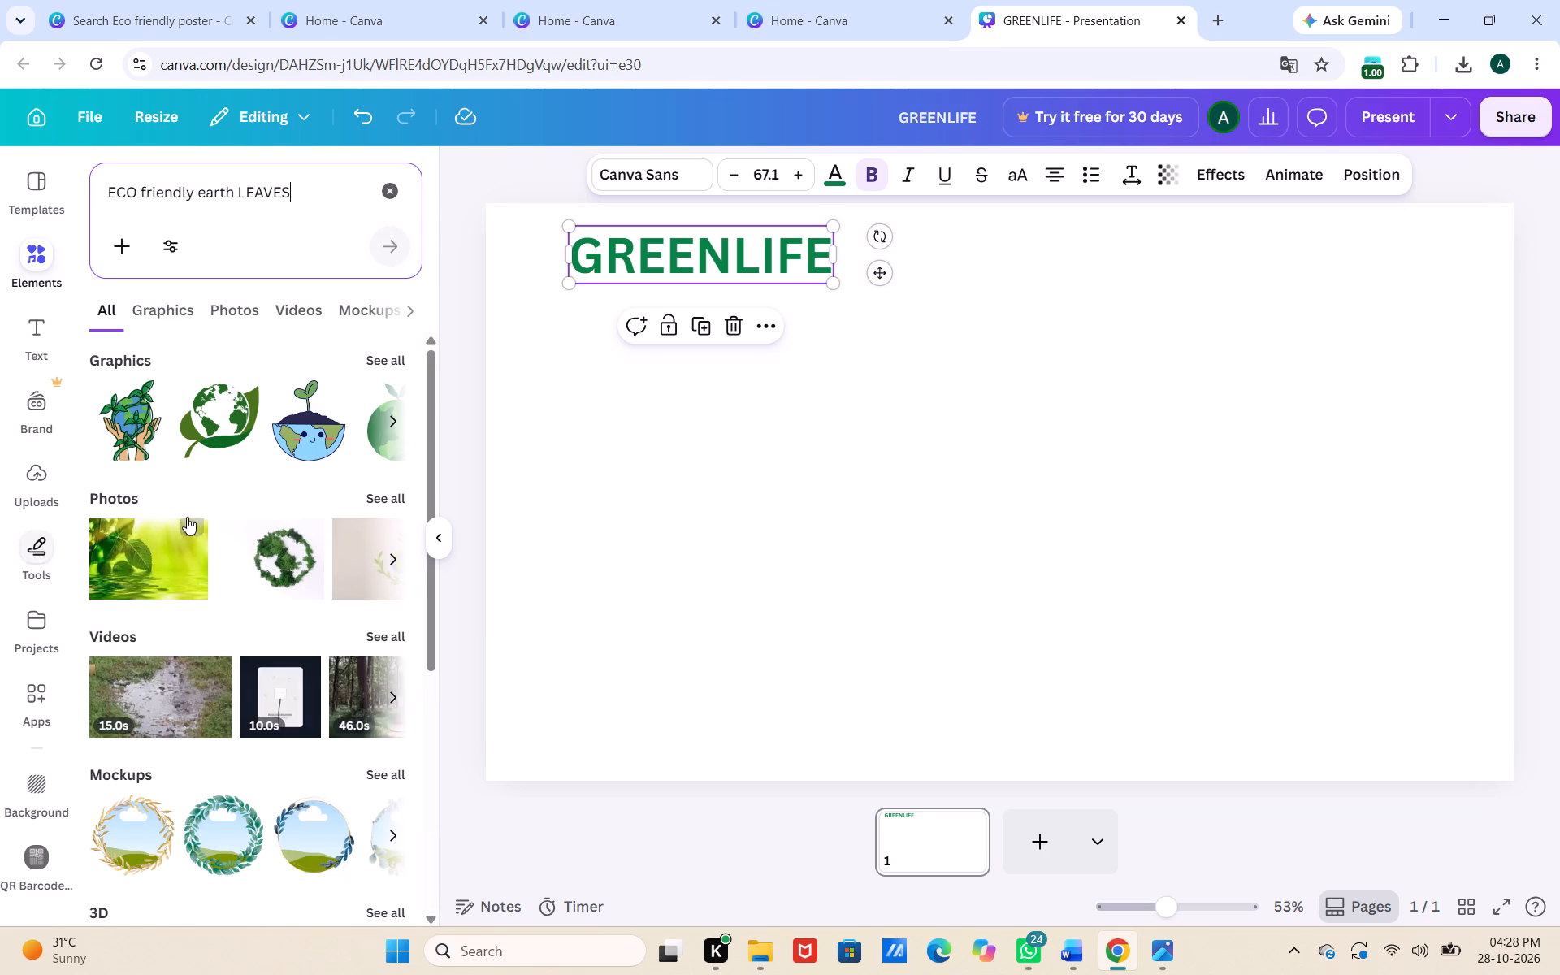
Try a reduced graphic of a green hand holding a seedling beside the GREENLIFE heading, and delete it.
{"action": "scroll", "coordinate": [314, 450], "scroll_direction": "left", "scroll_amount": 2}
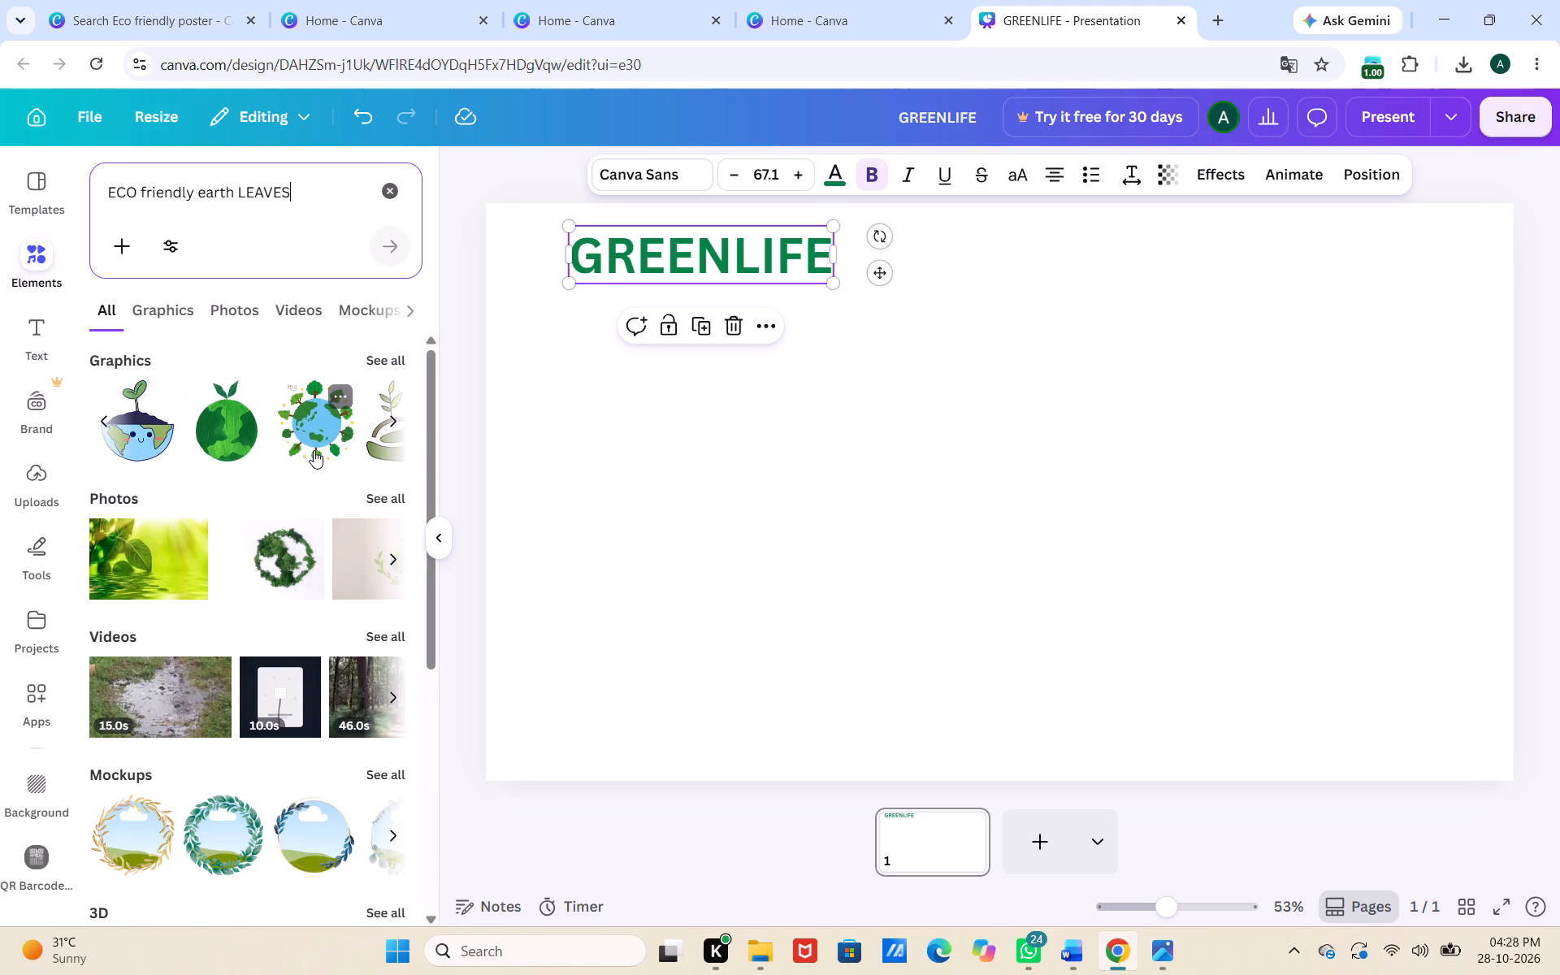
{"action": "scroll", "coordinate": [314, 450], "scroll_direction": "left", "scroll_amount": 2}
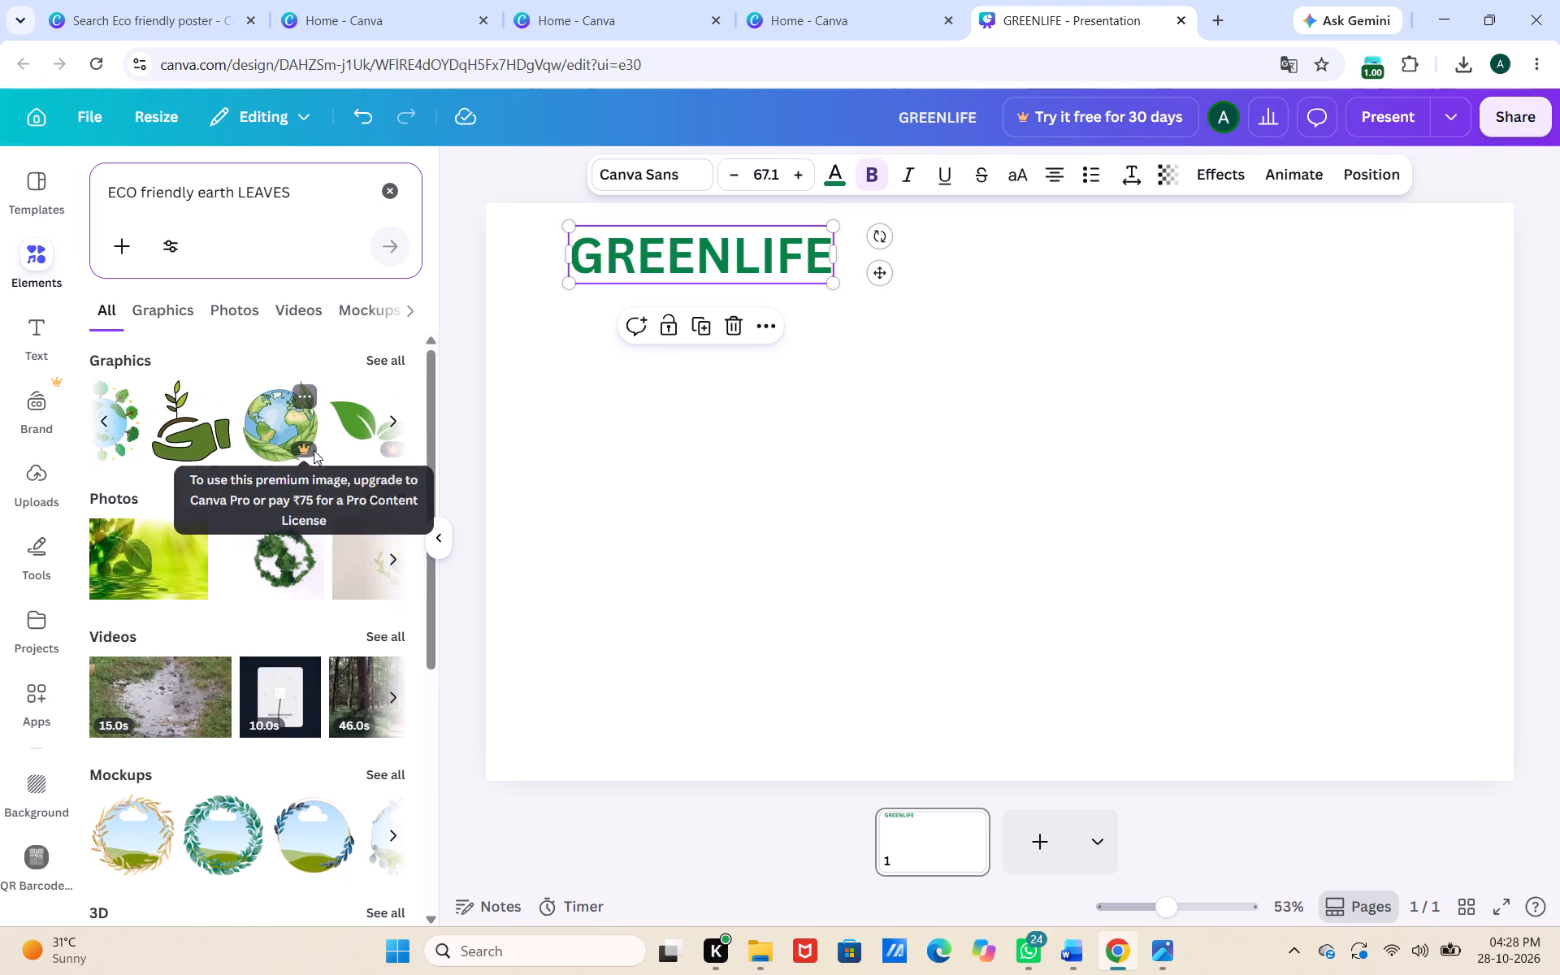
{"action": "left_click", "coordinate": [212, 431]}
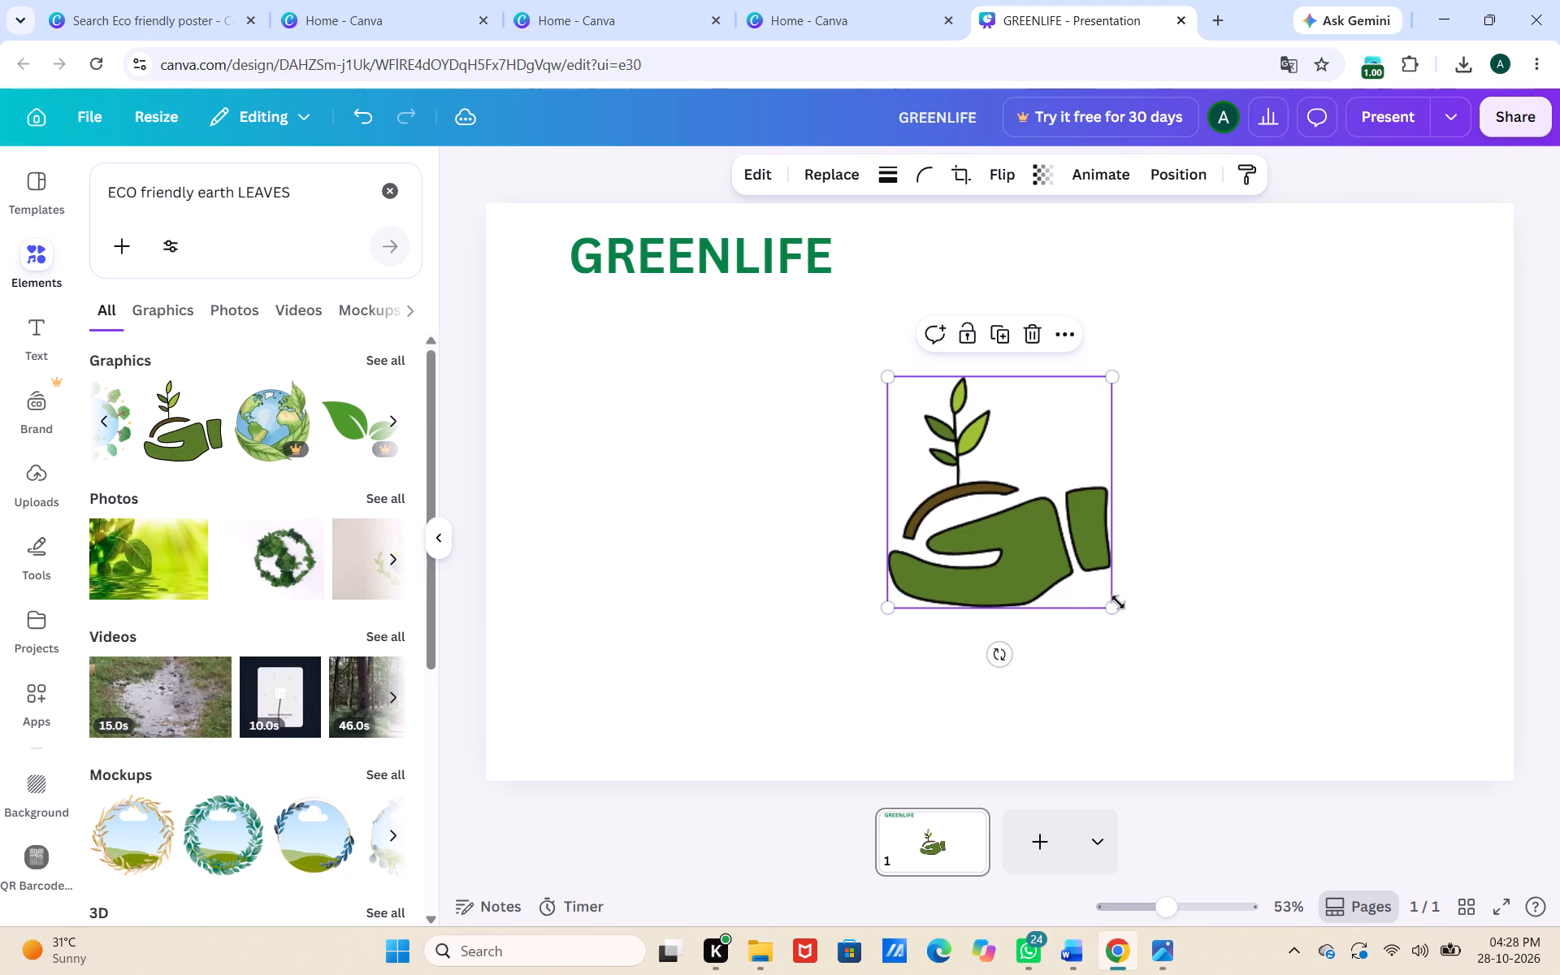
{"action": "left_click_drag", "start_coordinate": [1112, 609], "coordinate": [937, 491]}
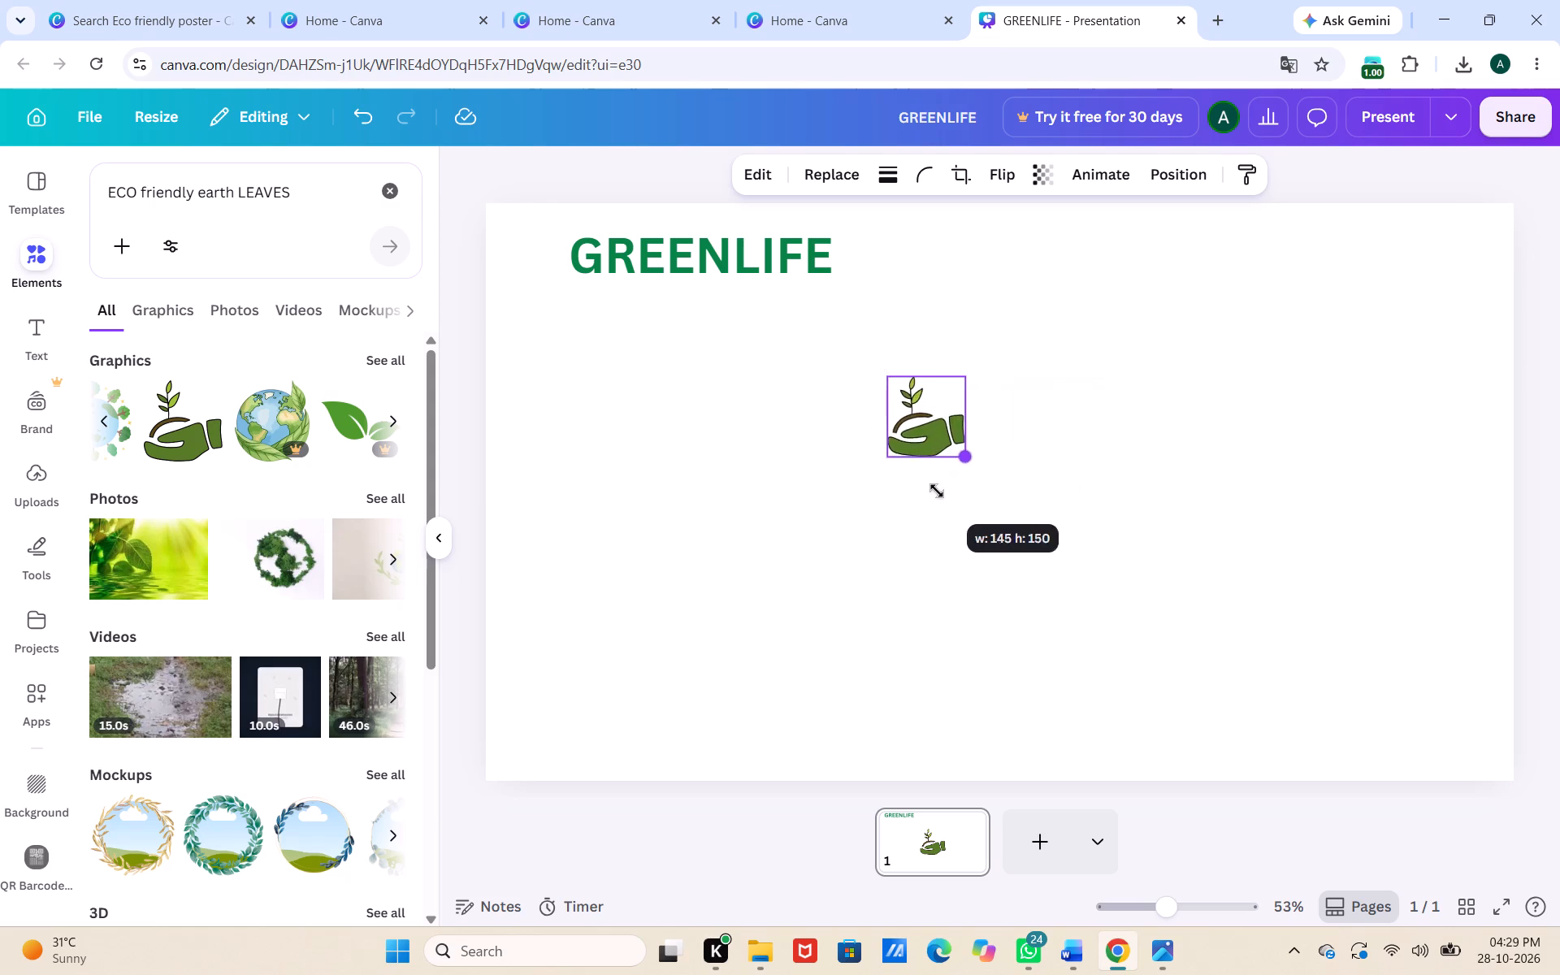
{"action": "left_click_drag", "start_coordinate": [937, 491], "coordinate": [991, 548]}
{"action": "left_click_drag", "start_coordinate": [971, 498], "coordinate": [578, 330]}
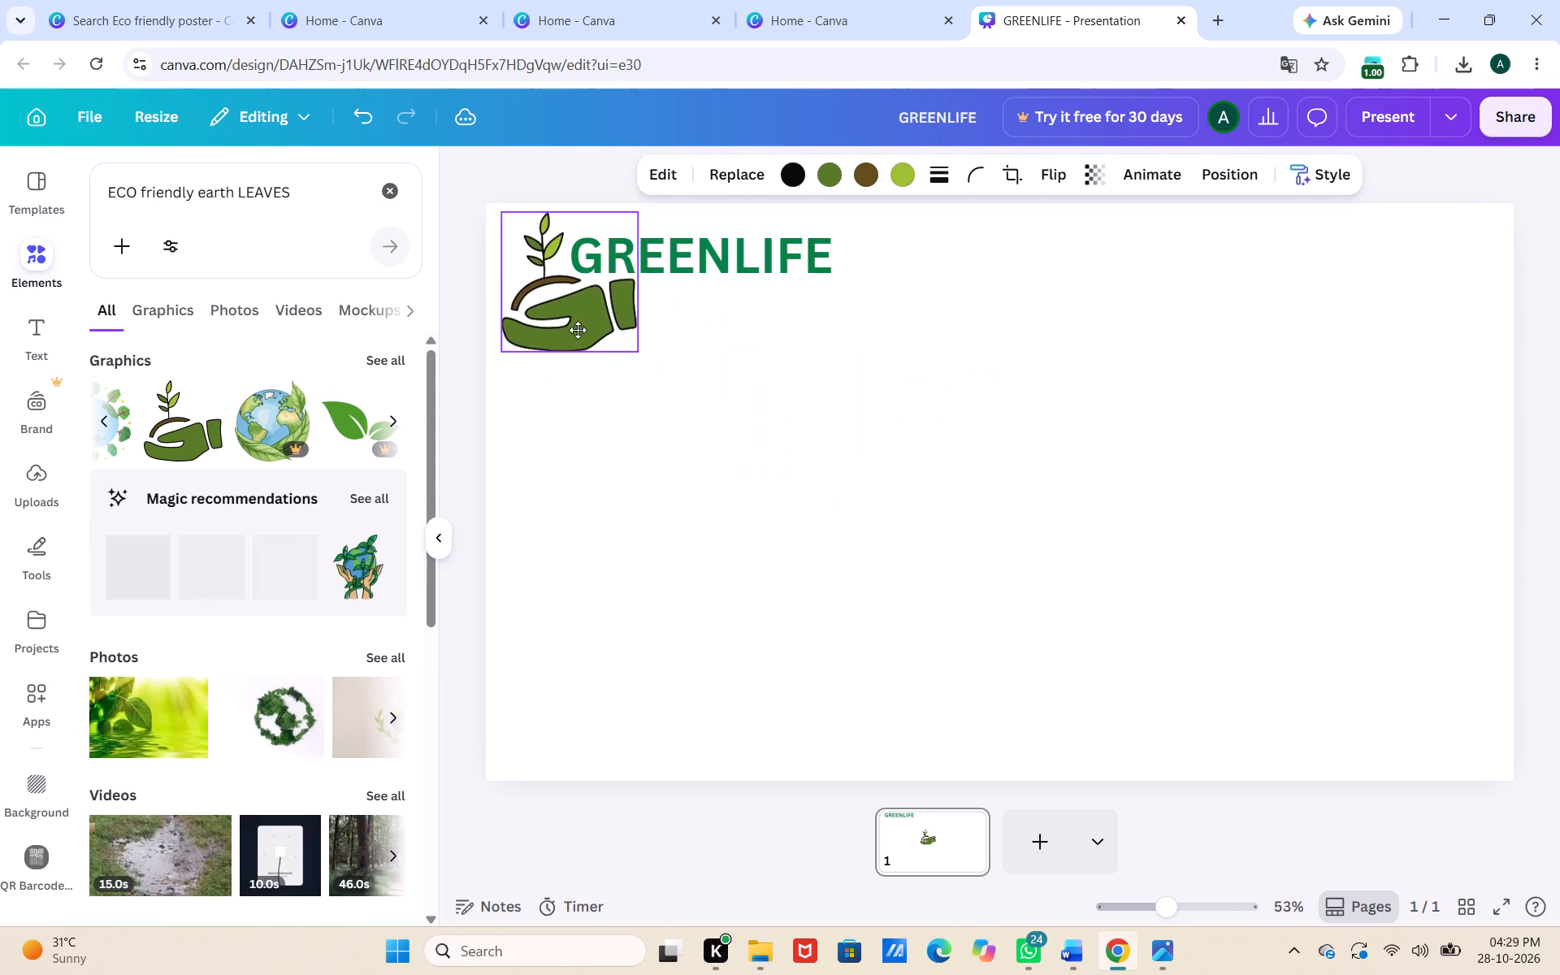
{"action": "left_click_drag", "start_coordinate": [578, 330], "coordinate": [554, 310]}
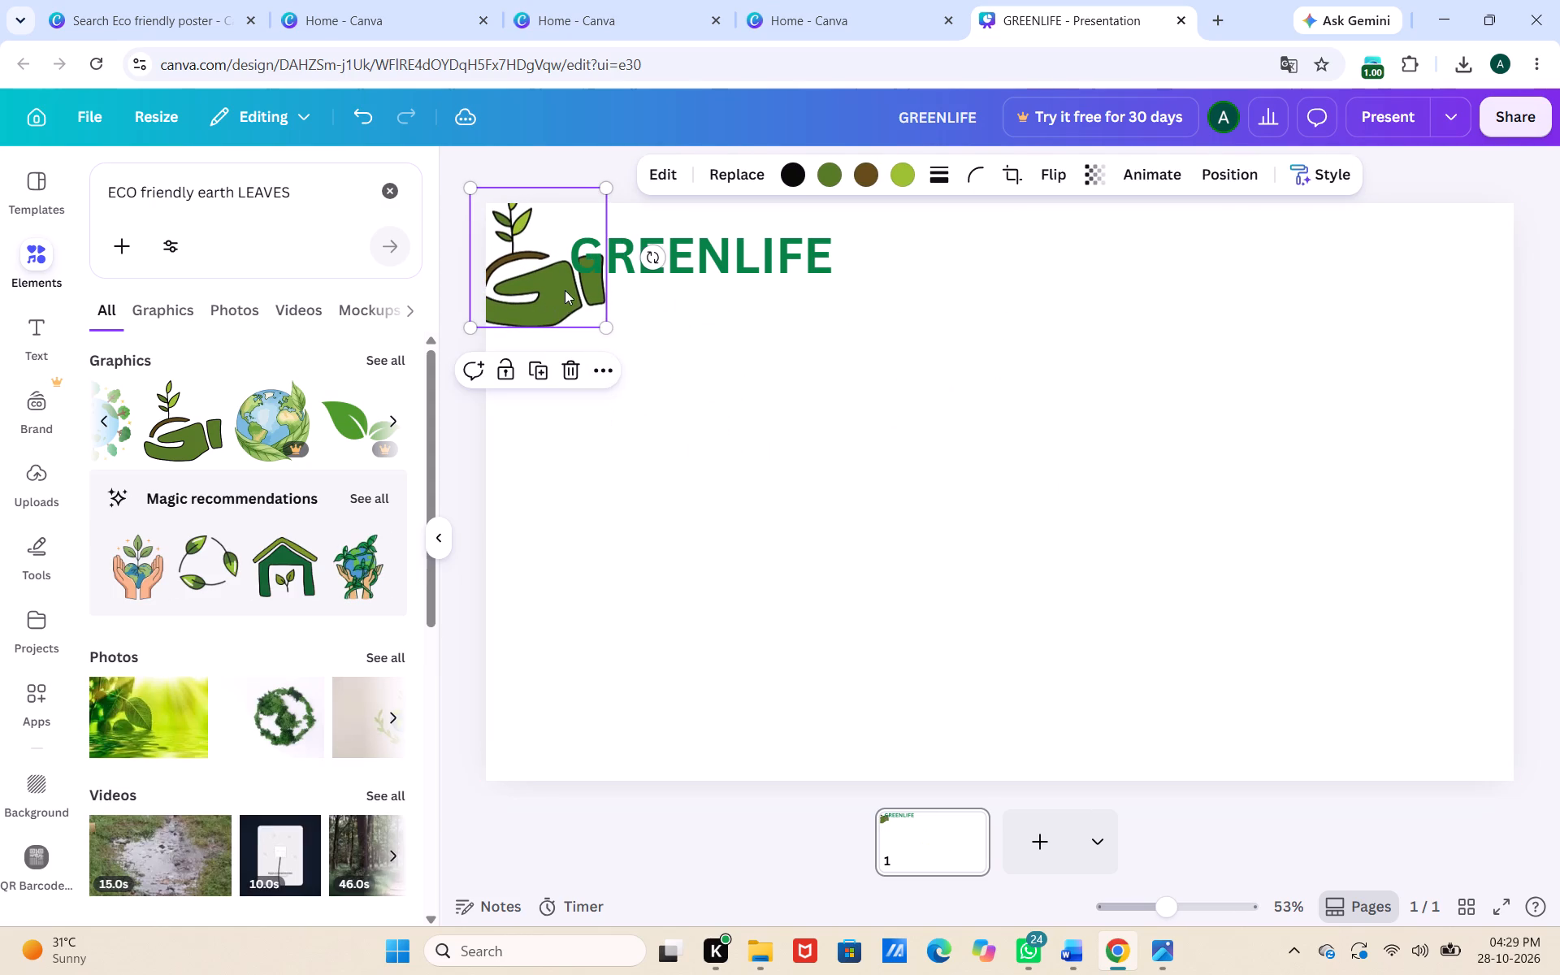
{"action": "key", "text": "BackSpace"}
Insert the round green graphic with white leaves, shrink it to logo size and place it in the page's top-left corner.
{"action": "scroll", "coordinate": [341, 390], "scroll_direction": "left", "scroll_amount": 2}
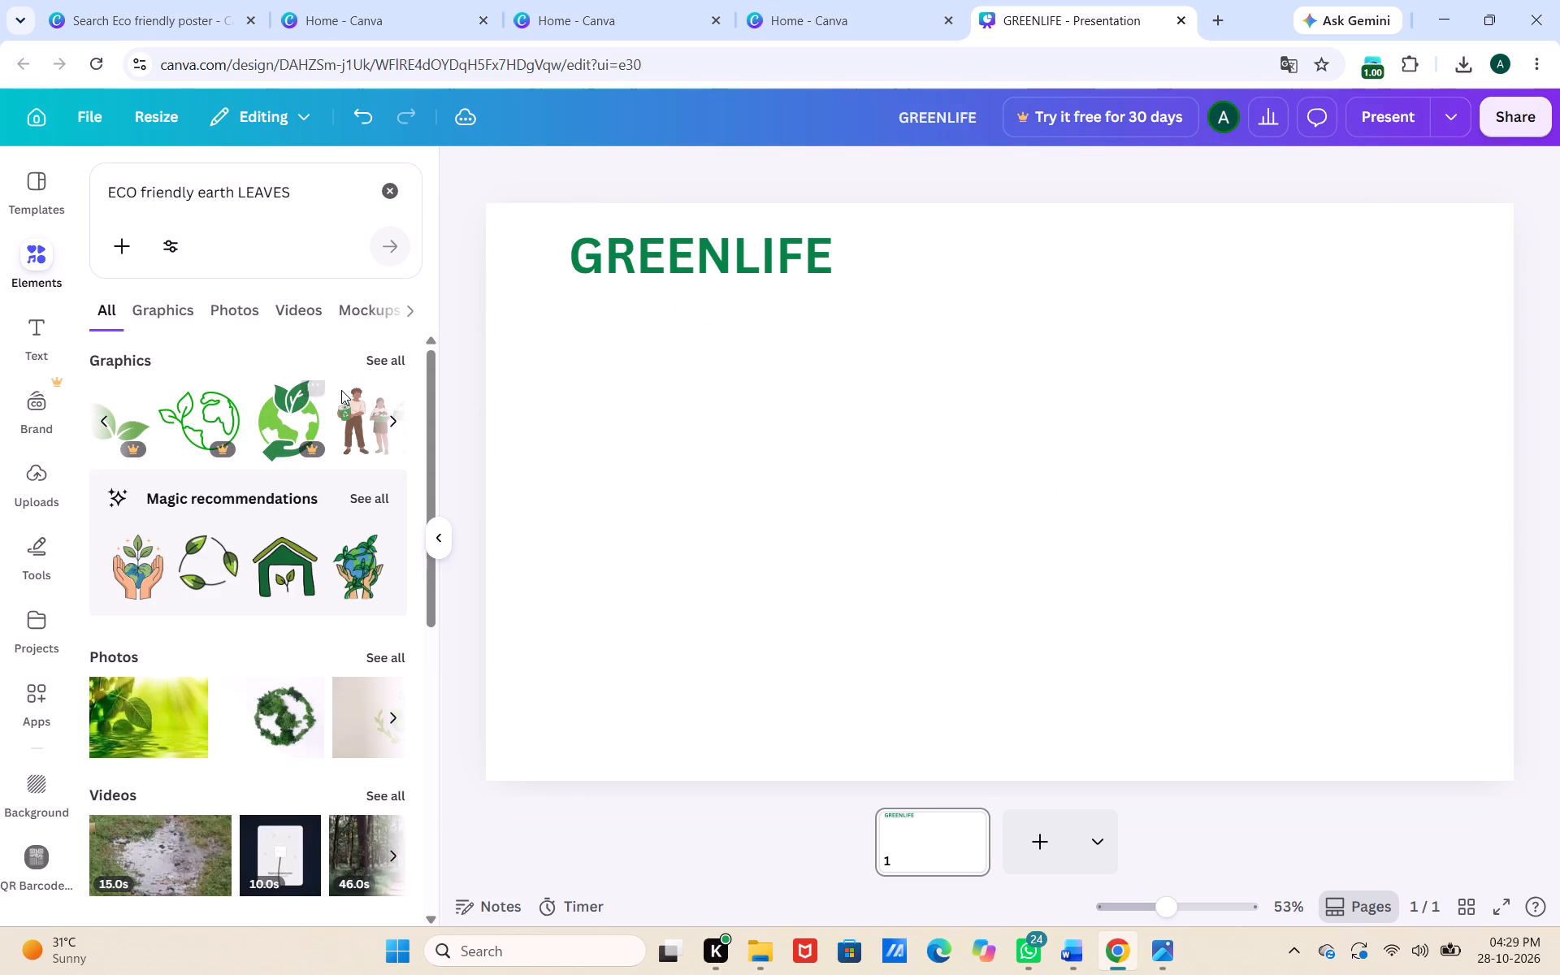
{"action": "scroll", "coordinate": [341, 390], "scroll_direction": "left", "scroll_amount": 5}
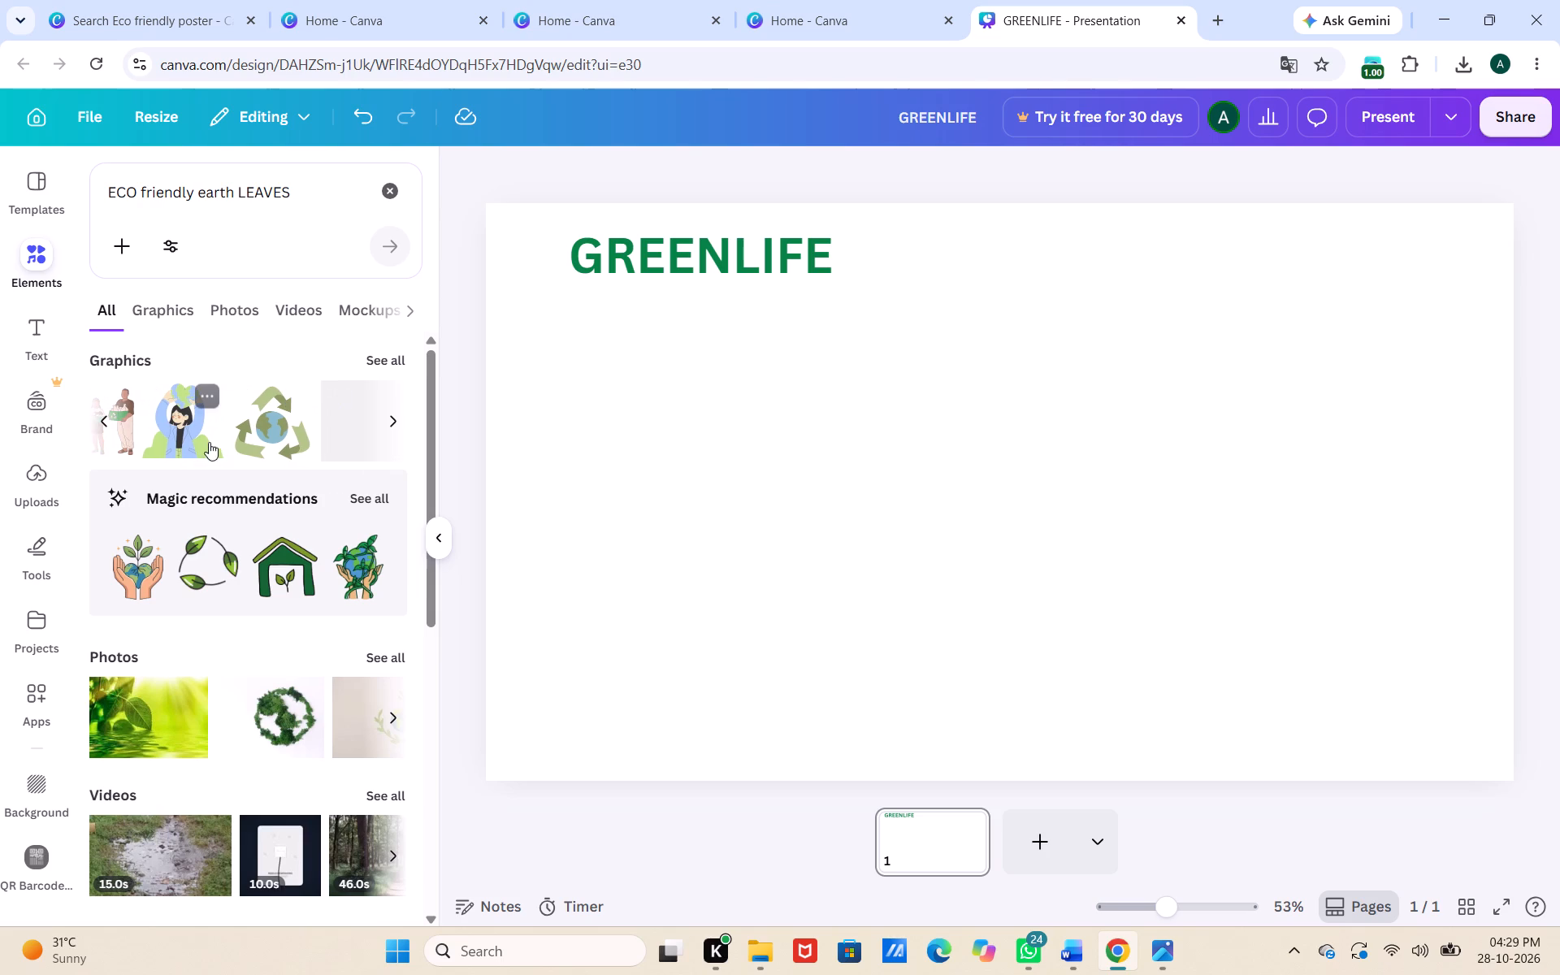
{"action": "left_click", "coordinate": [344, 427]}
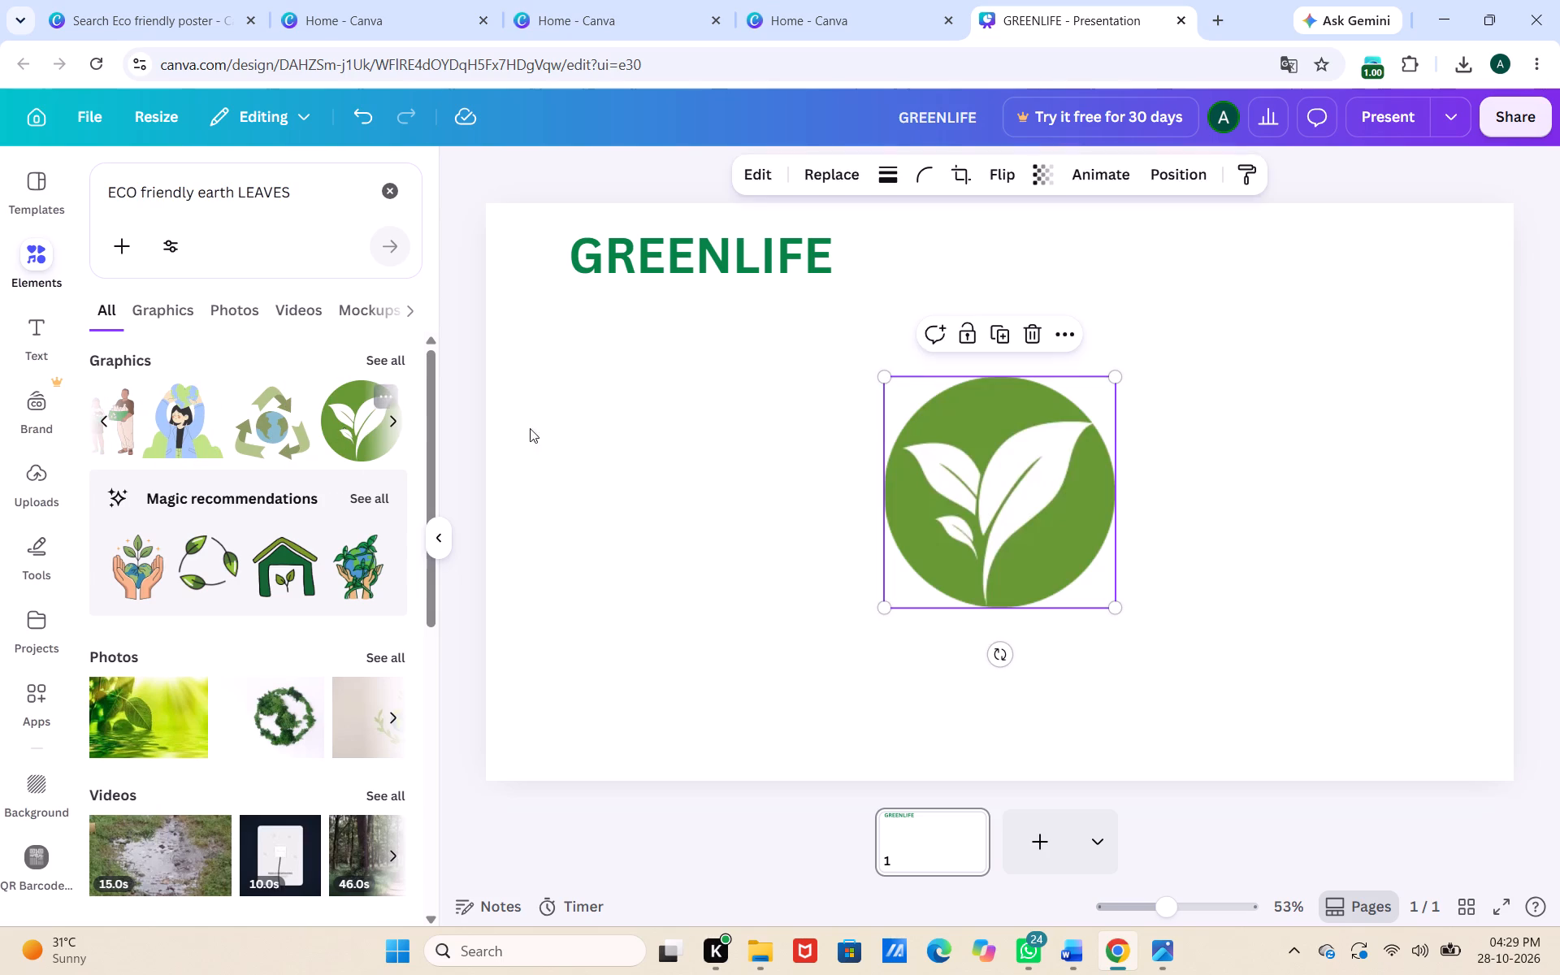
{"action": "left_click_drag", "start_coordinate": [1117, 613], "coordinate": [961, 466]}
{"action": "left_click_drag", "start_coordinate": [938, 412], "coordinate": [785, 375]}
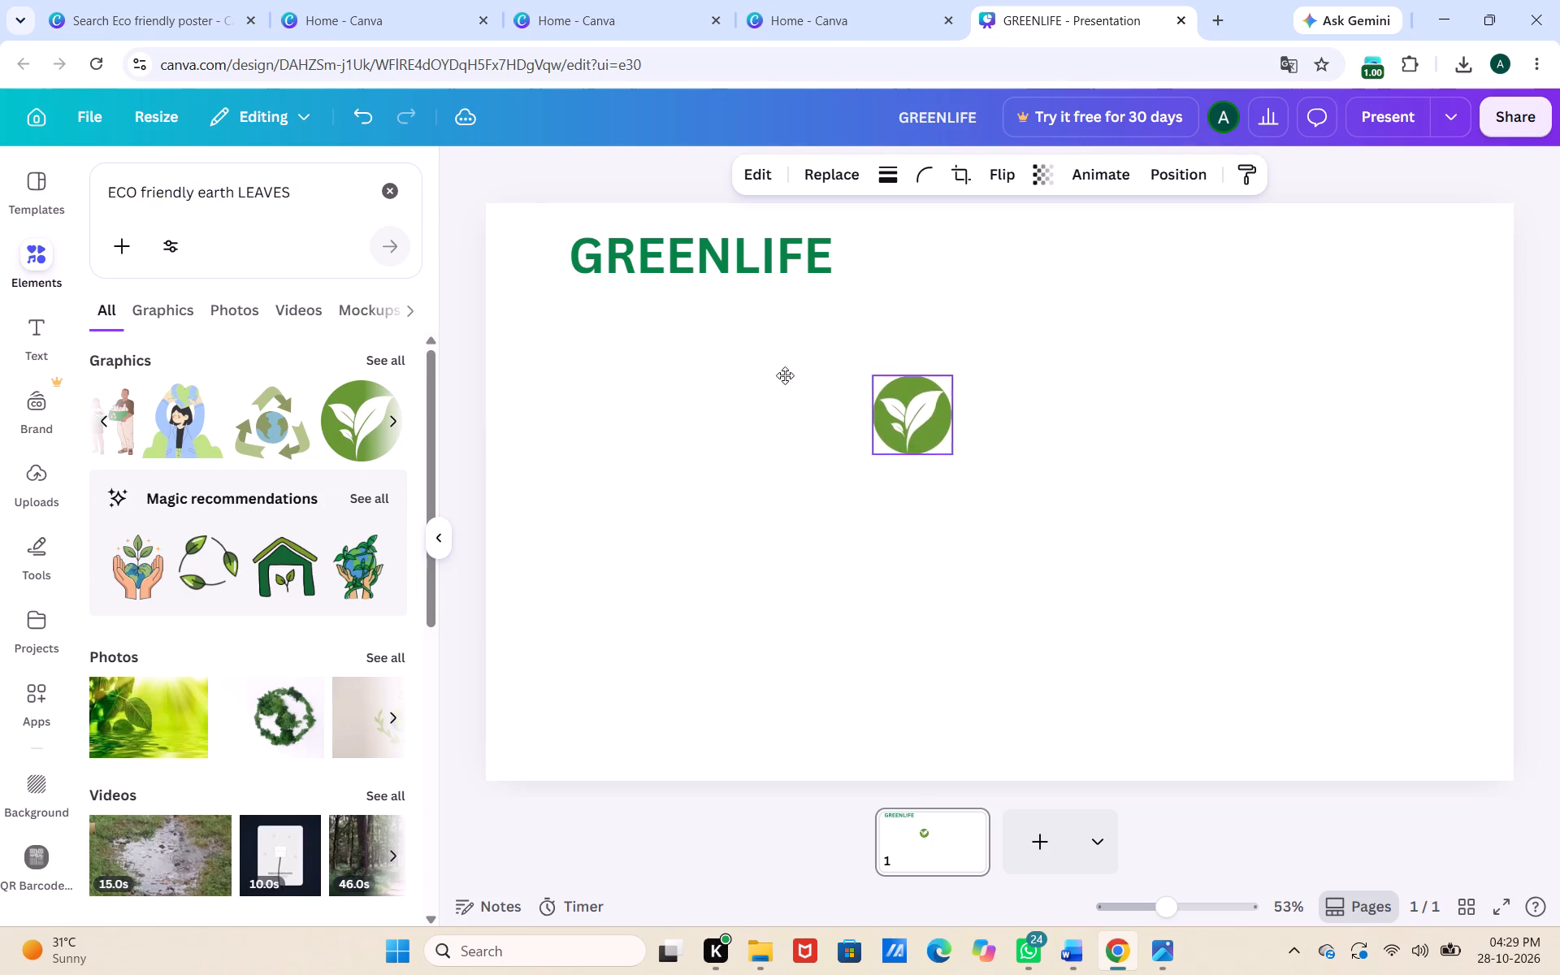
{"action": "left_click_drag", "start_coordinate": [785, 375], "coordinate": [550, 265]}
Reposition the GREENLIFE heading just to the right of the round leaf logo, roughly level with it.
{"action": "left_click_drag", "start_coordinate": [704, 256], "coordinate": [759, 265]}
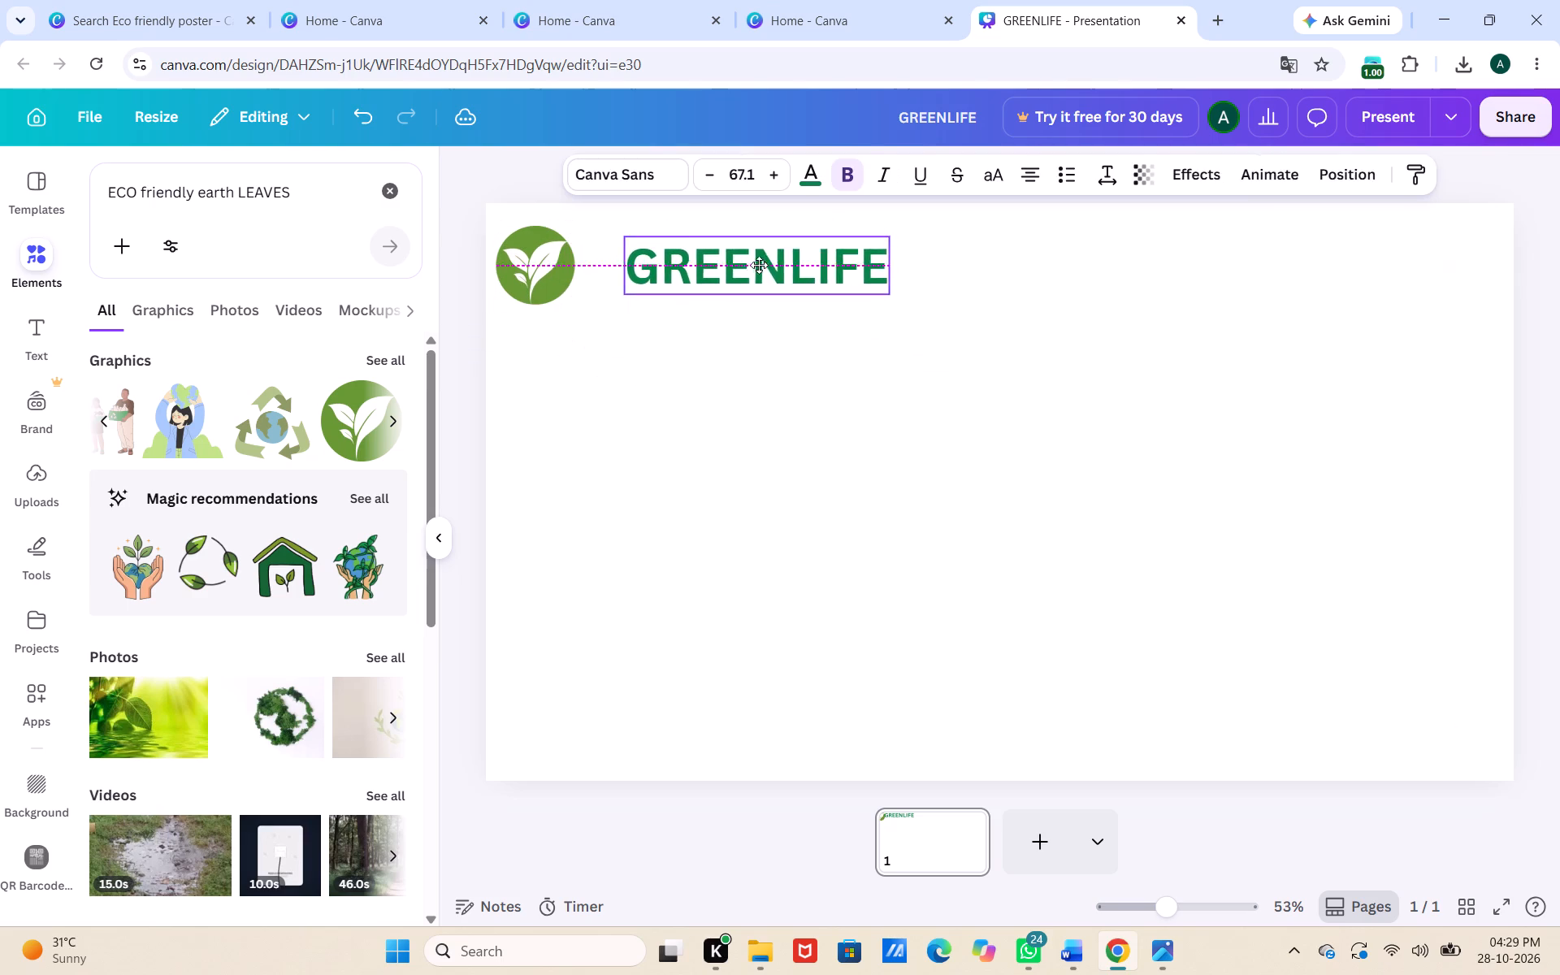
{"action": "left_click_drag", "start_coordinate": [759, 265], "coordinate": [744, 264]}
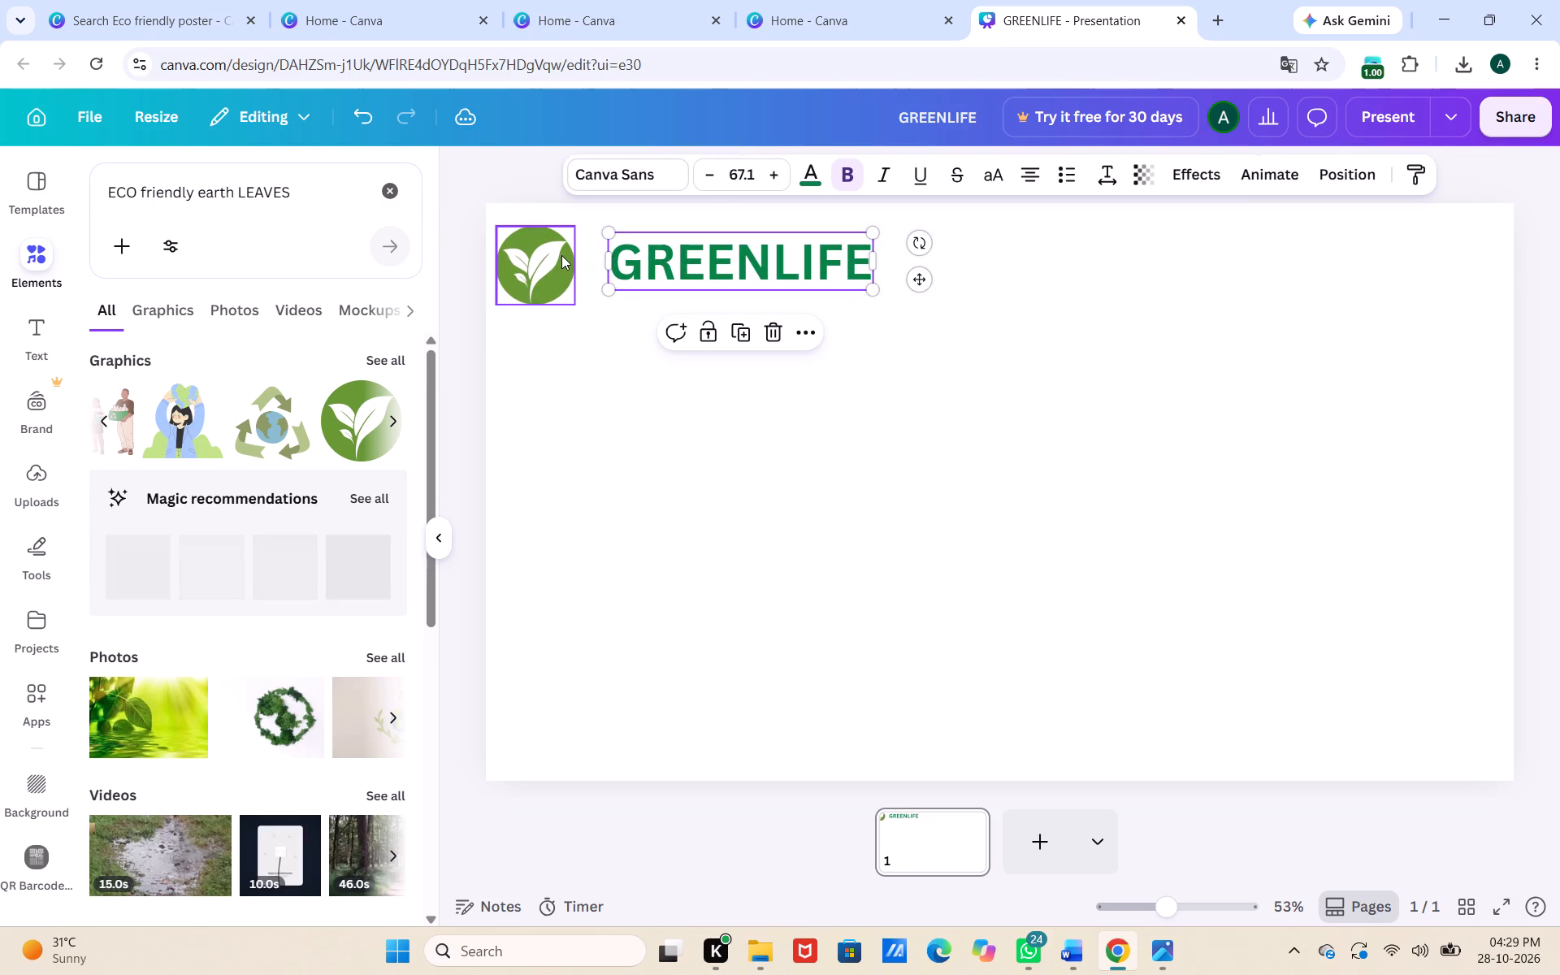
Shrink the round leaf logo further and move it slightly inward from the page's top-left corner, beside the GREENLIFE heading.
{"action": "left_click", "coordinate": [561, 254]}
{"action": "left_click_drag", "start_coordinate": [578, 309], "coordinate": [558, 281]}
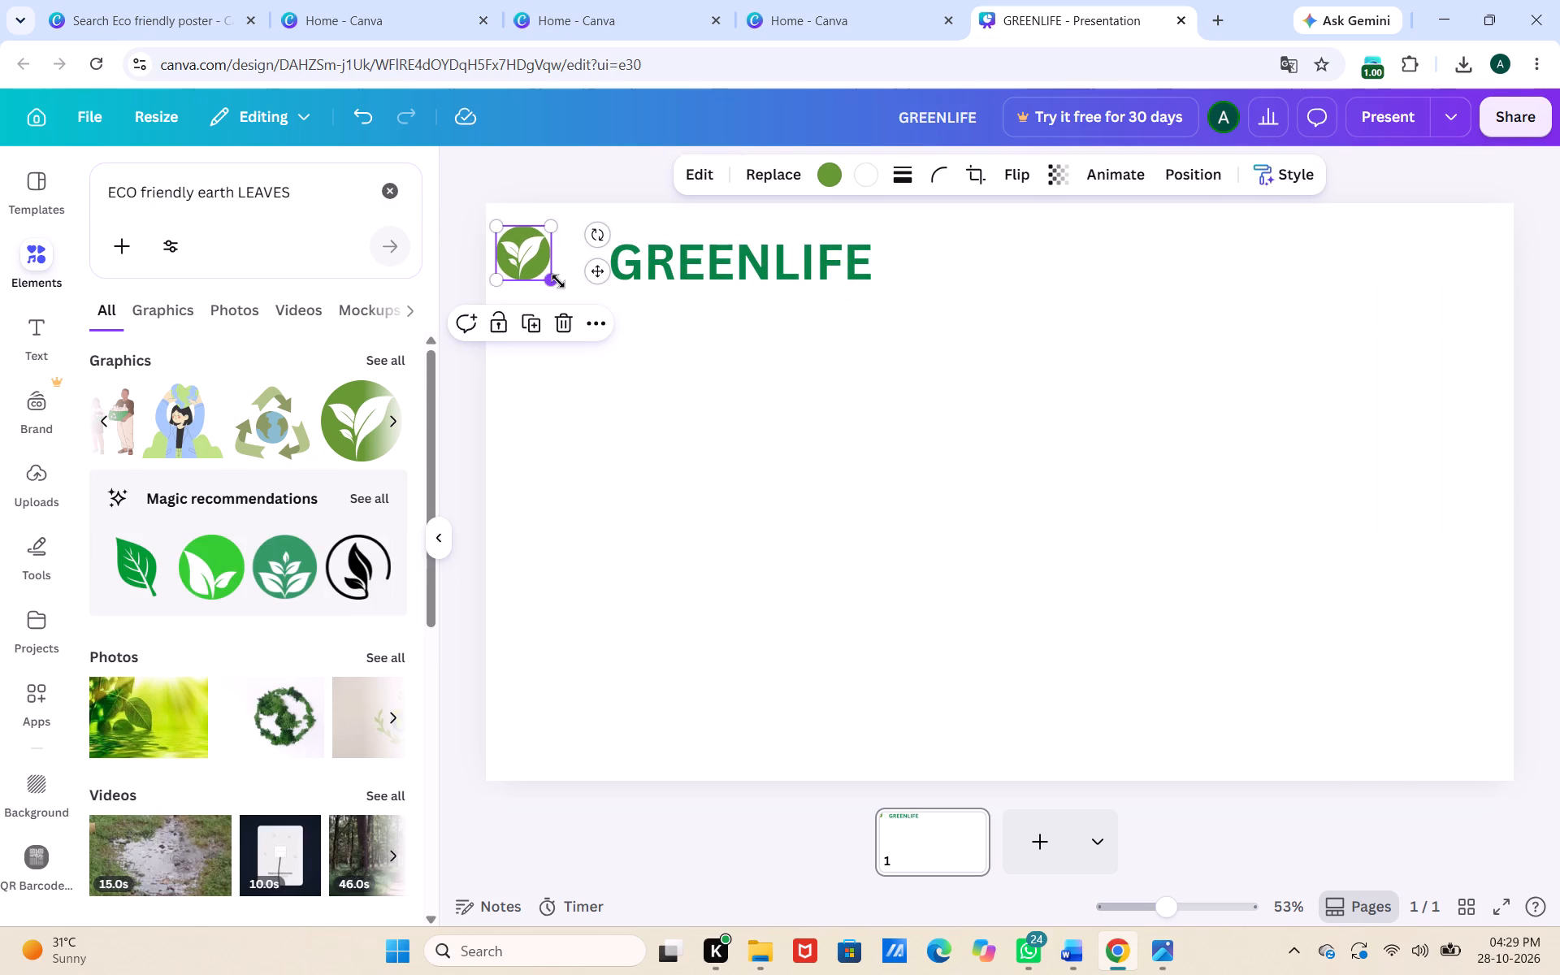
{"action": "left_click_drag", "start_coordinate": [539, 266], "coordinate": [570, 281]}
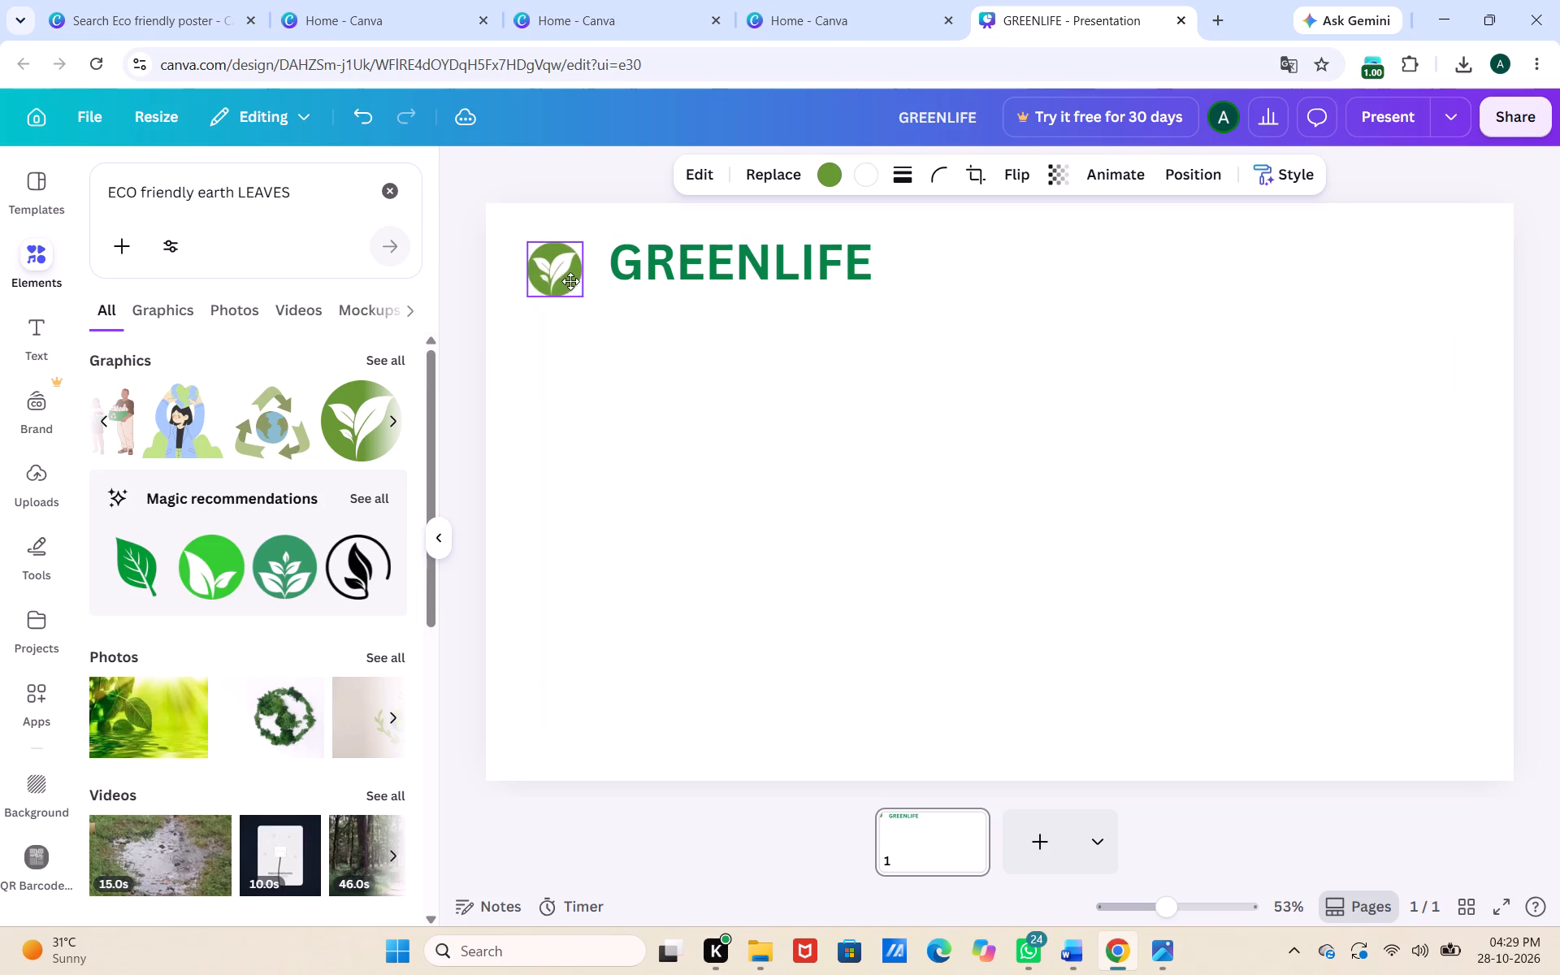
{"action": "left_click_drag", "start_coordinate": [570, 281], "coordinate": [577, 277]}
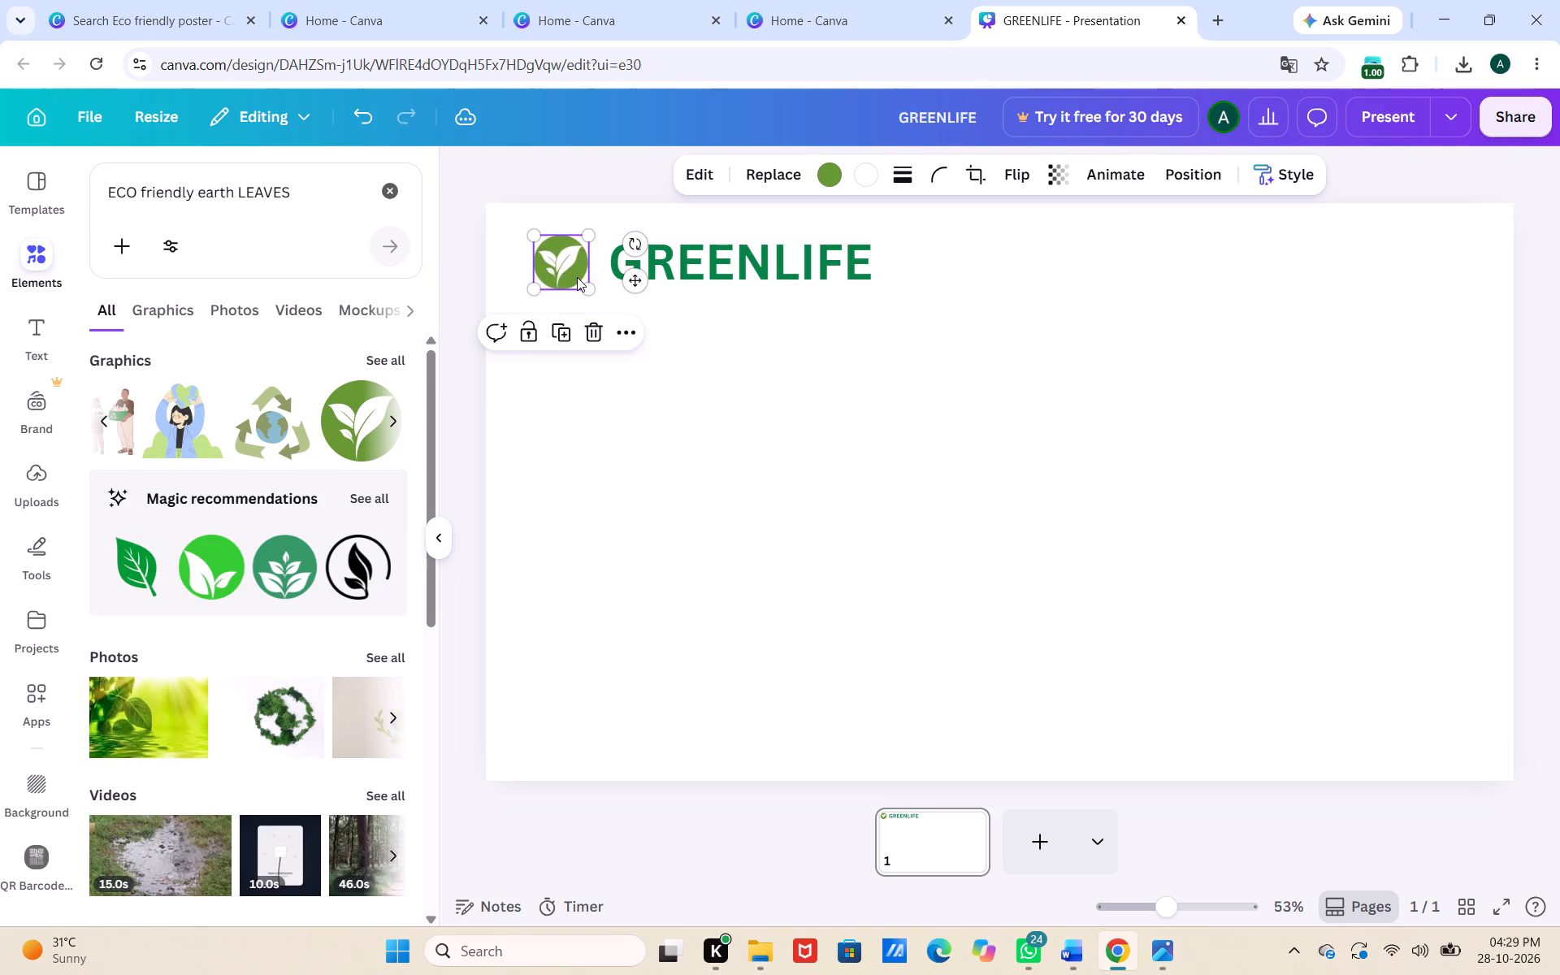
{"action": "left_click_drag", "start_coordinate": [587, 284], "coordinate": [575, 274]}
{"action": "left_click_drag", "start_coordinate": [566, 269], "coordinate": [568, 277]}
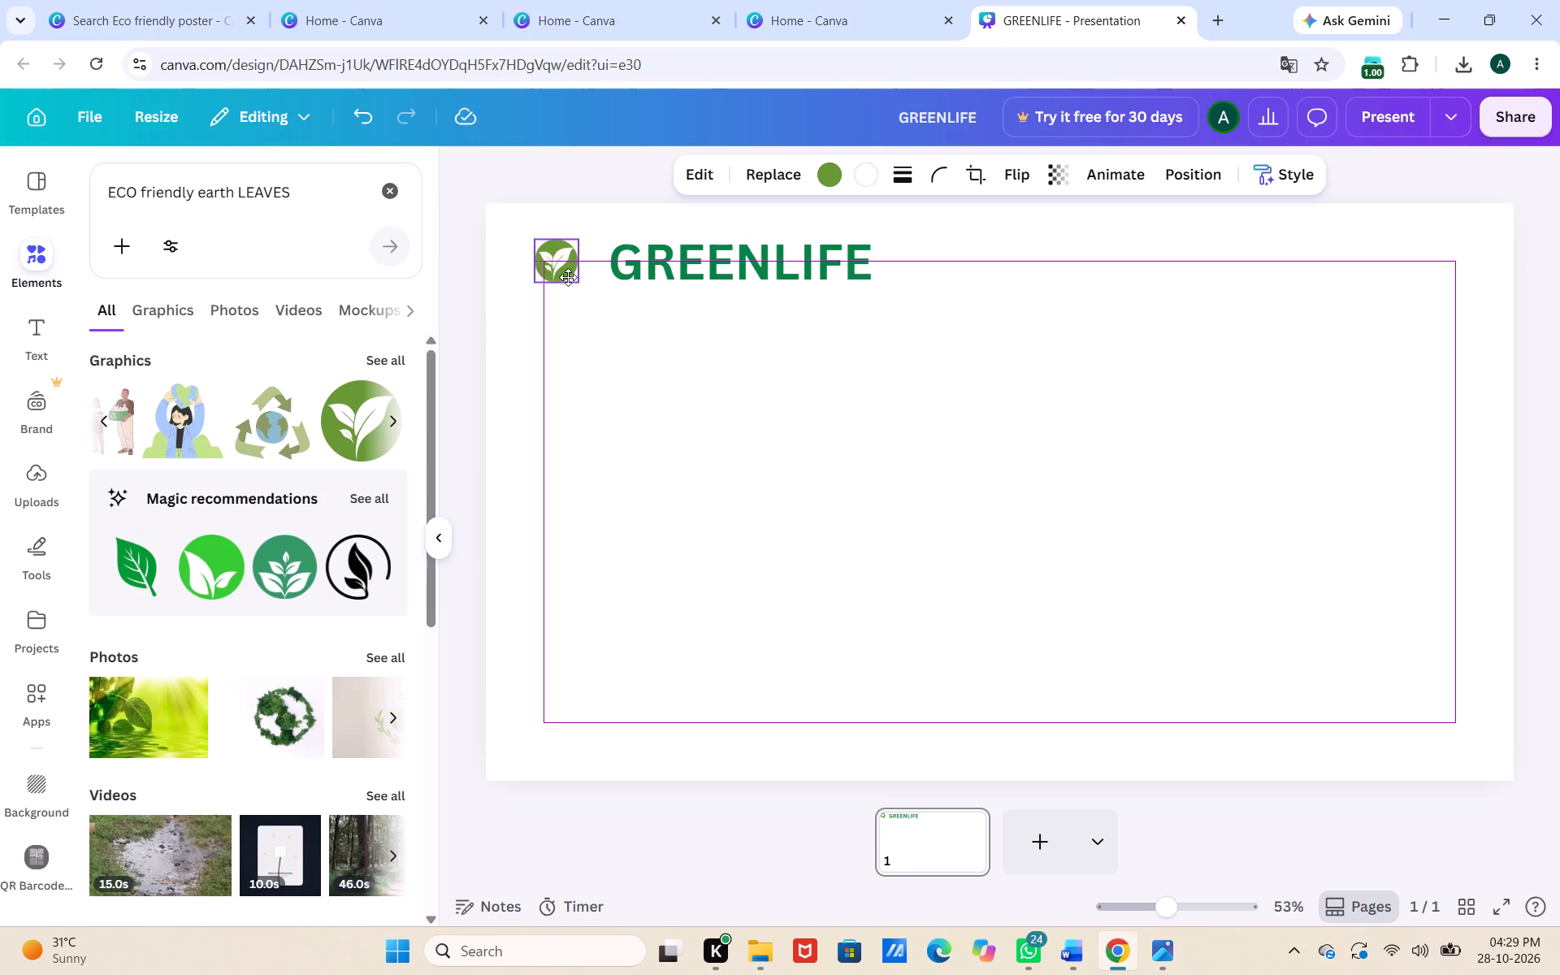
{"action": "left_click_drag", "start_coordinate": [568, 277], "coordinate": [568, 278]}
Move the GREENLIFE heading closer to the leaf logo and align it vertically with the logo's centre.
{"action": "left_click", "coordinate": [669, 284]}
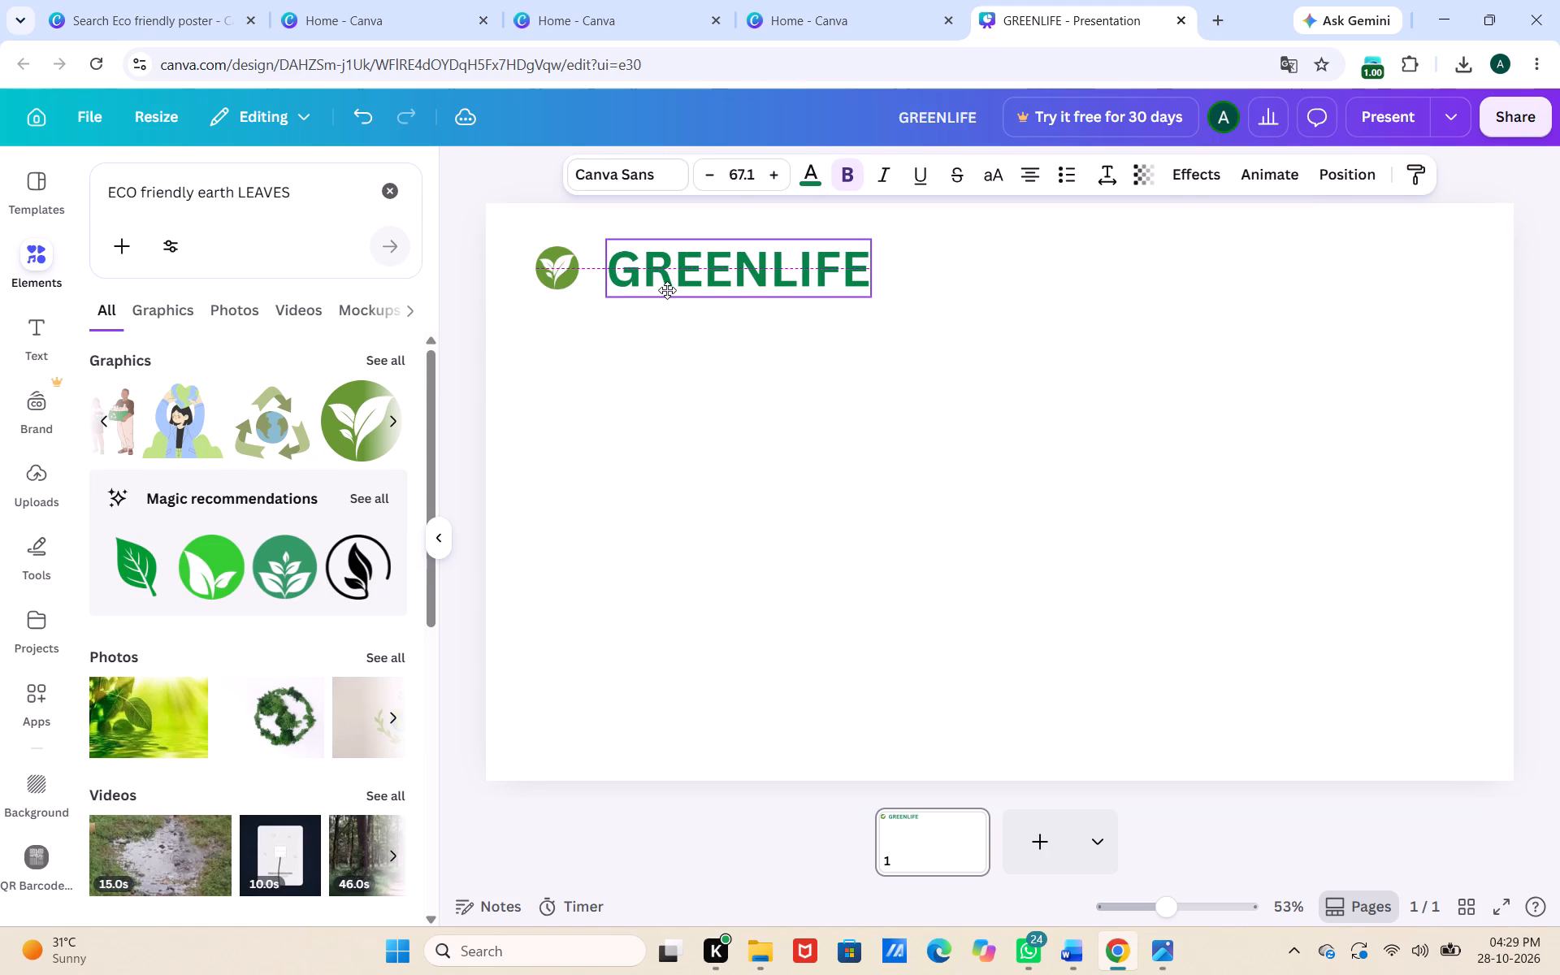
{"action": "left_click", "coordinate": [620, 370]}
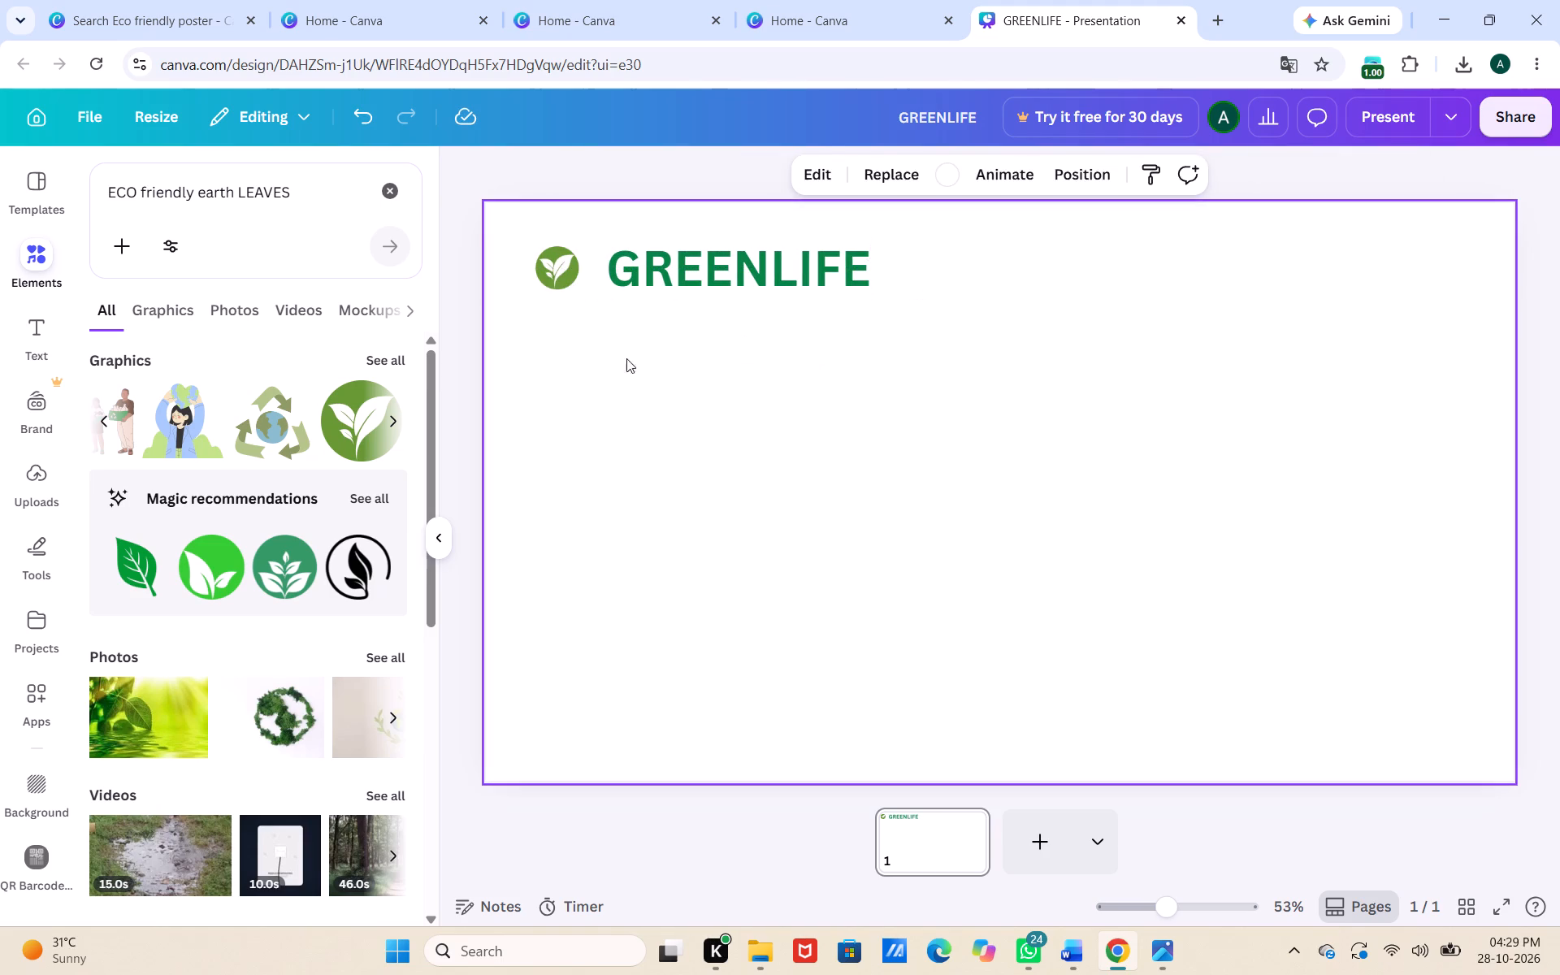
{"action": "left_click_drag", "start_coordinate": [708, 286], "coordinate": [699, 289]}
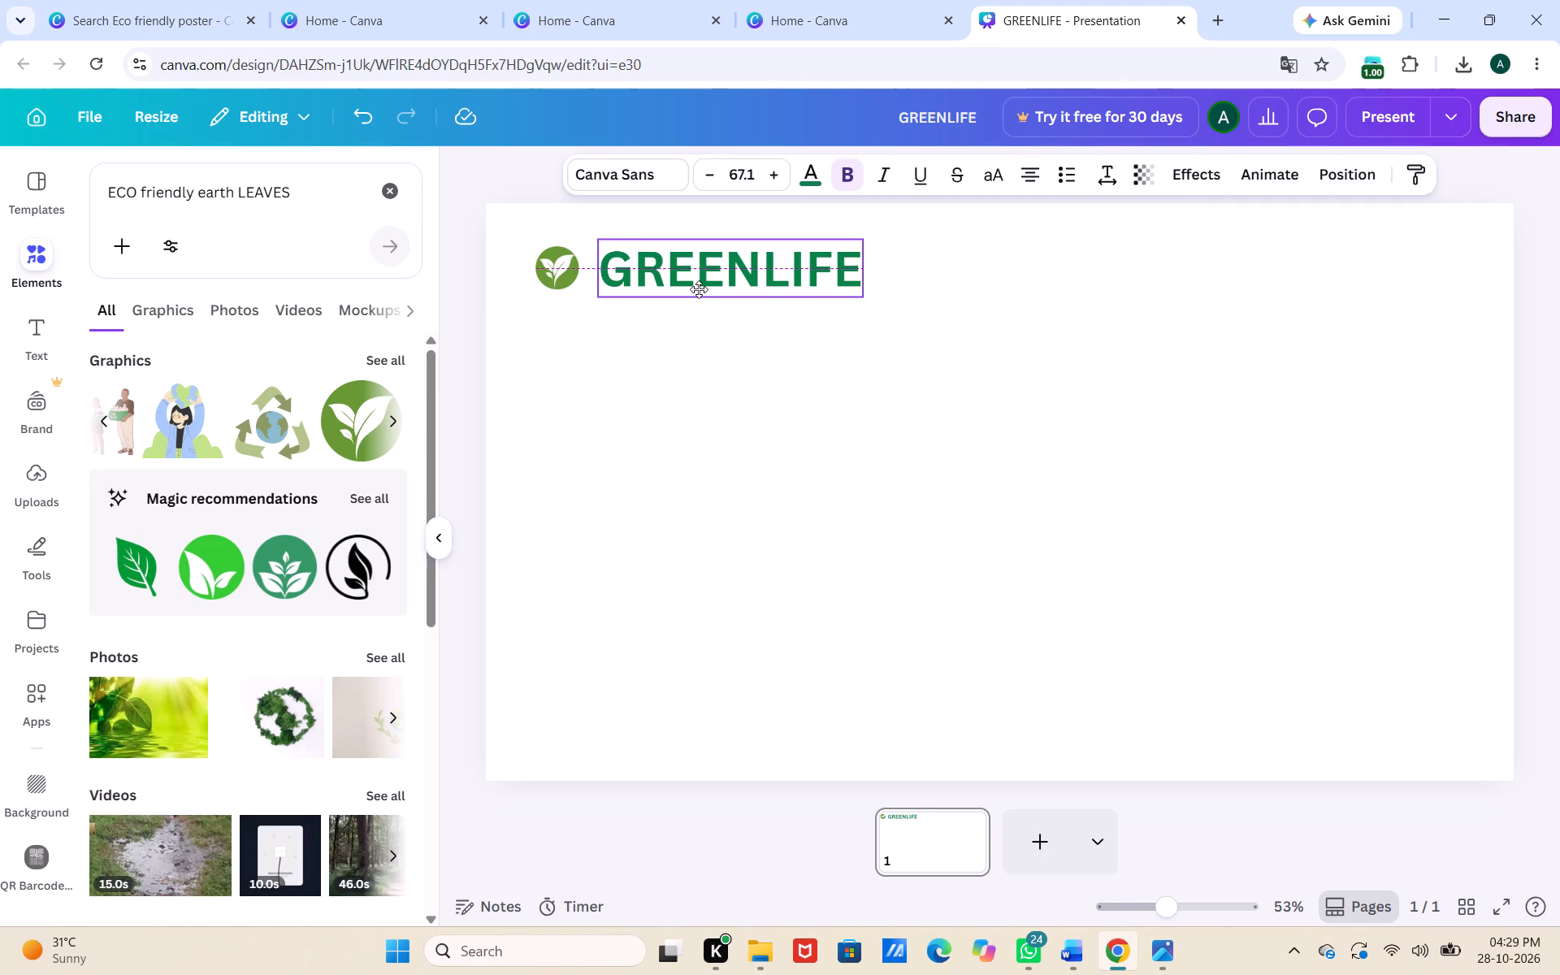
{"action": "left_click_drag", "start_coordinate": [699, 289], "coordinate": [695, 290]}
{"action": "left_click", "coordinate": [631, 402]}
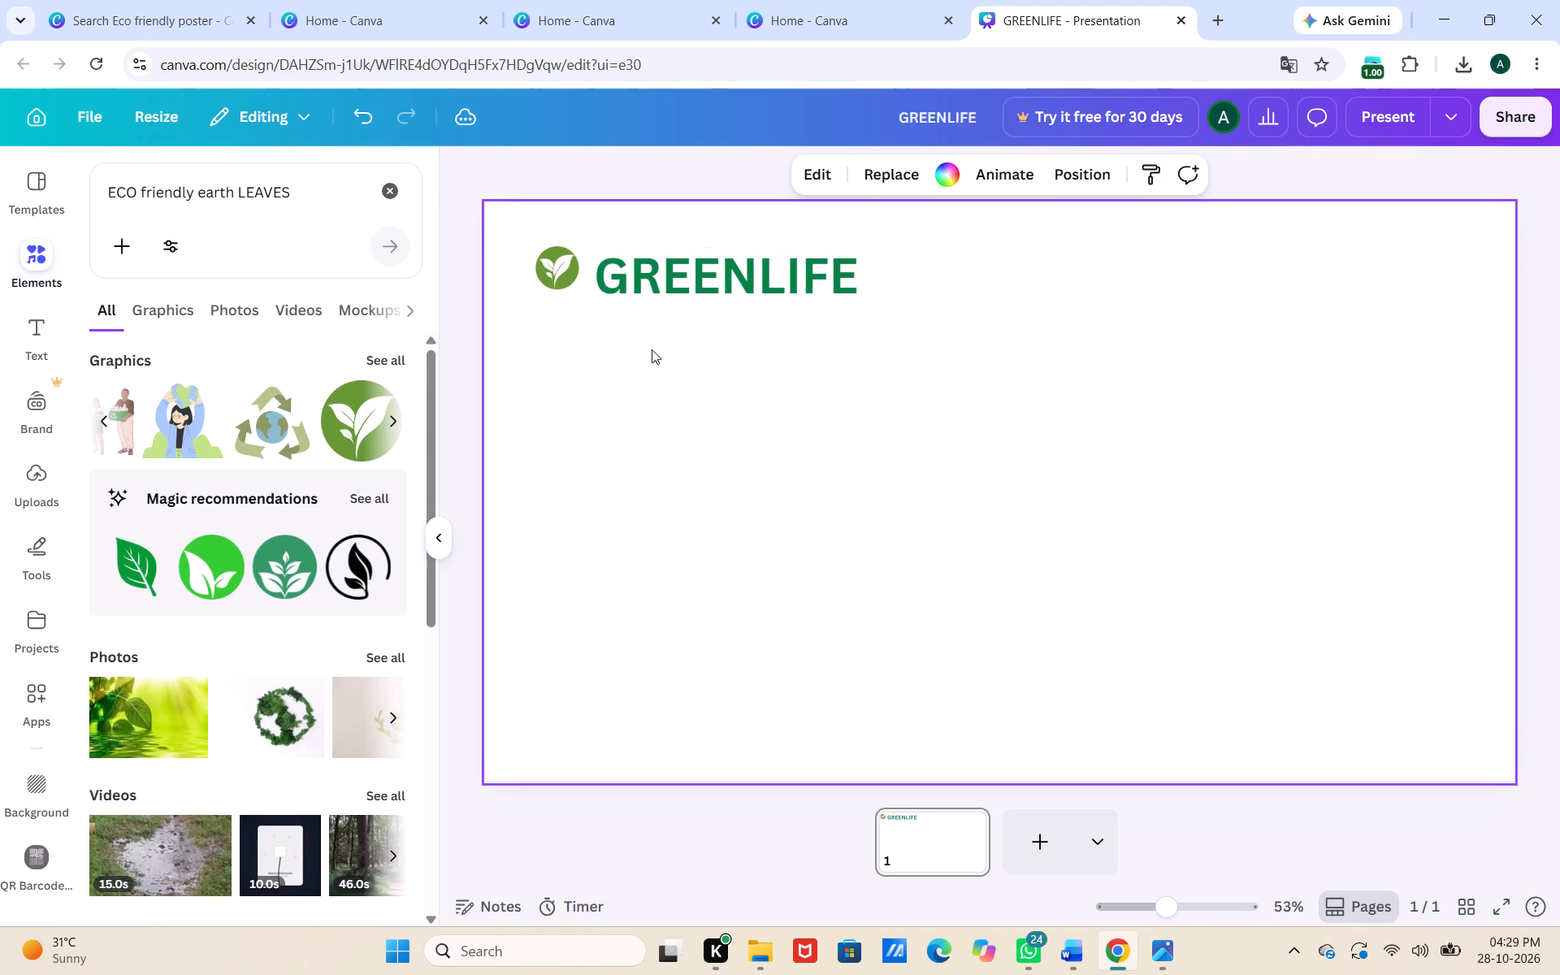
{"action": "left_click", "coordinate": [654, 287]}
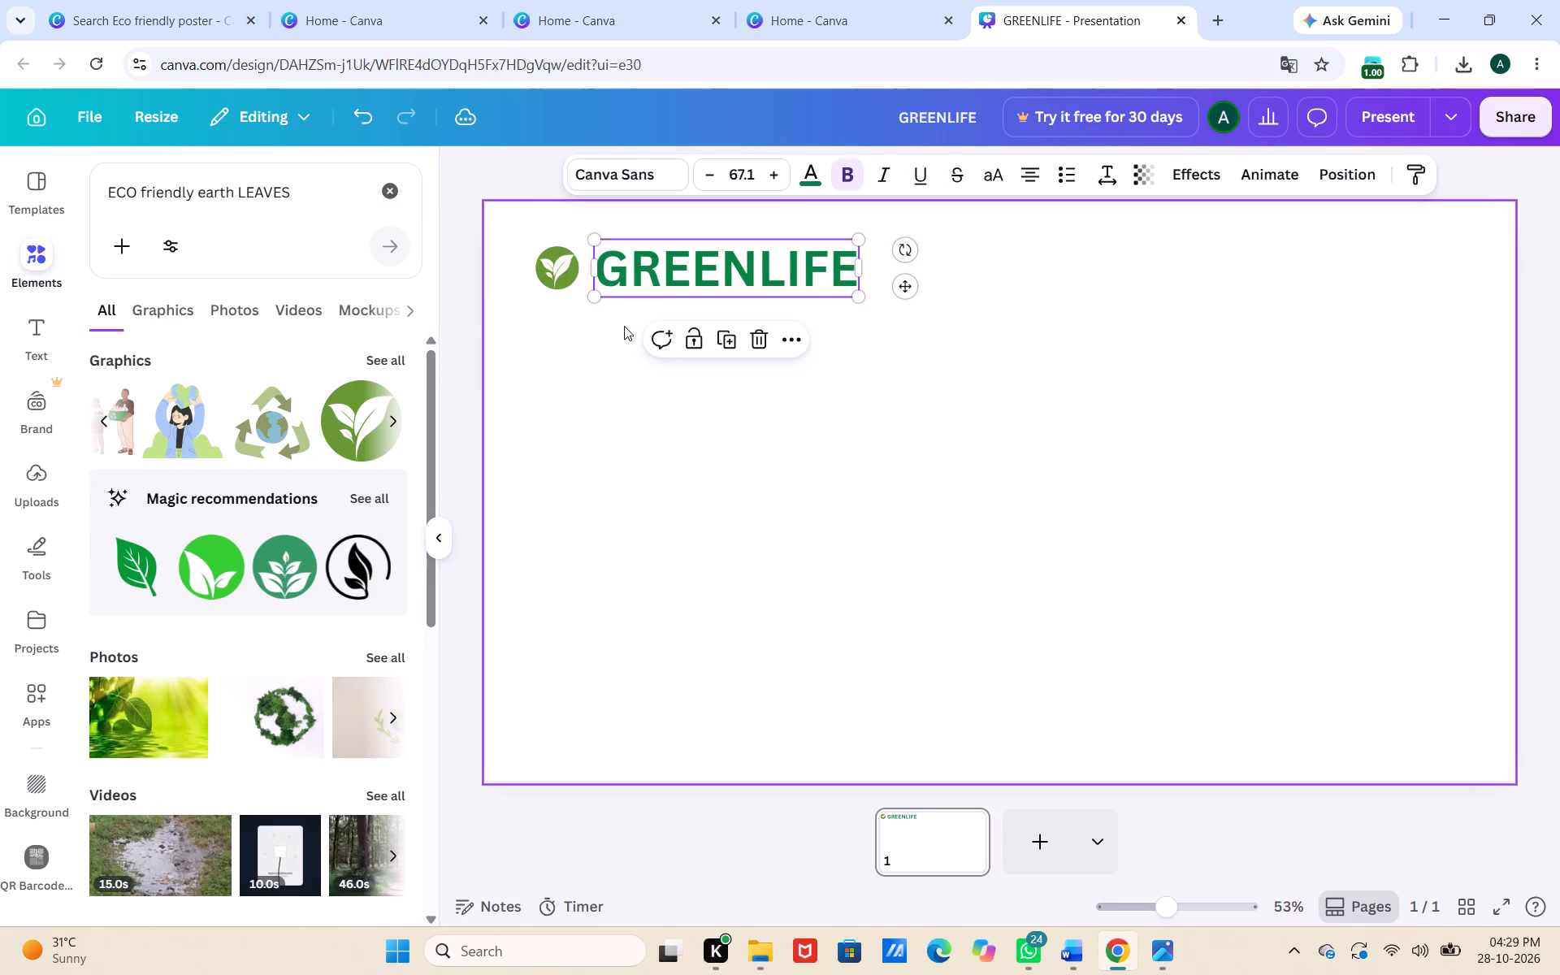
{"action": "left_click", "coordinate": [610, 349]}
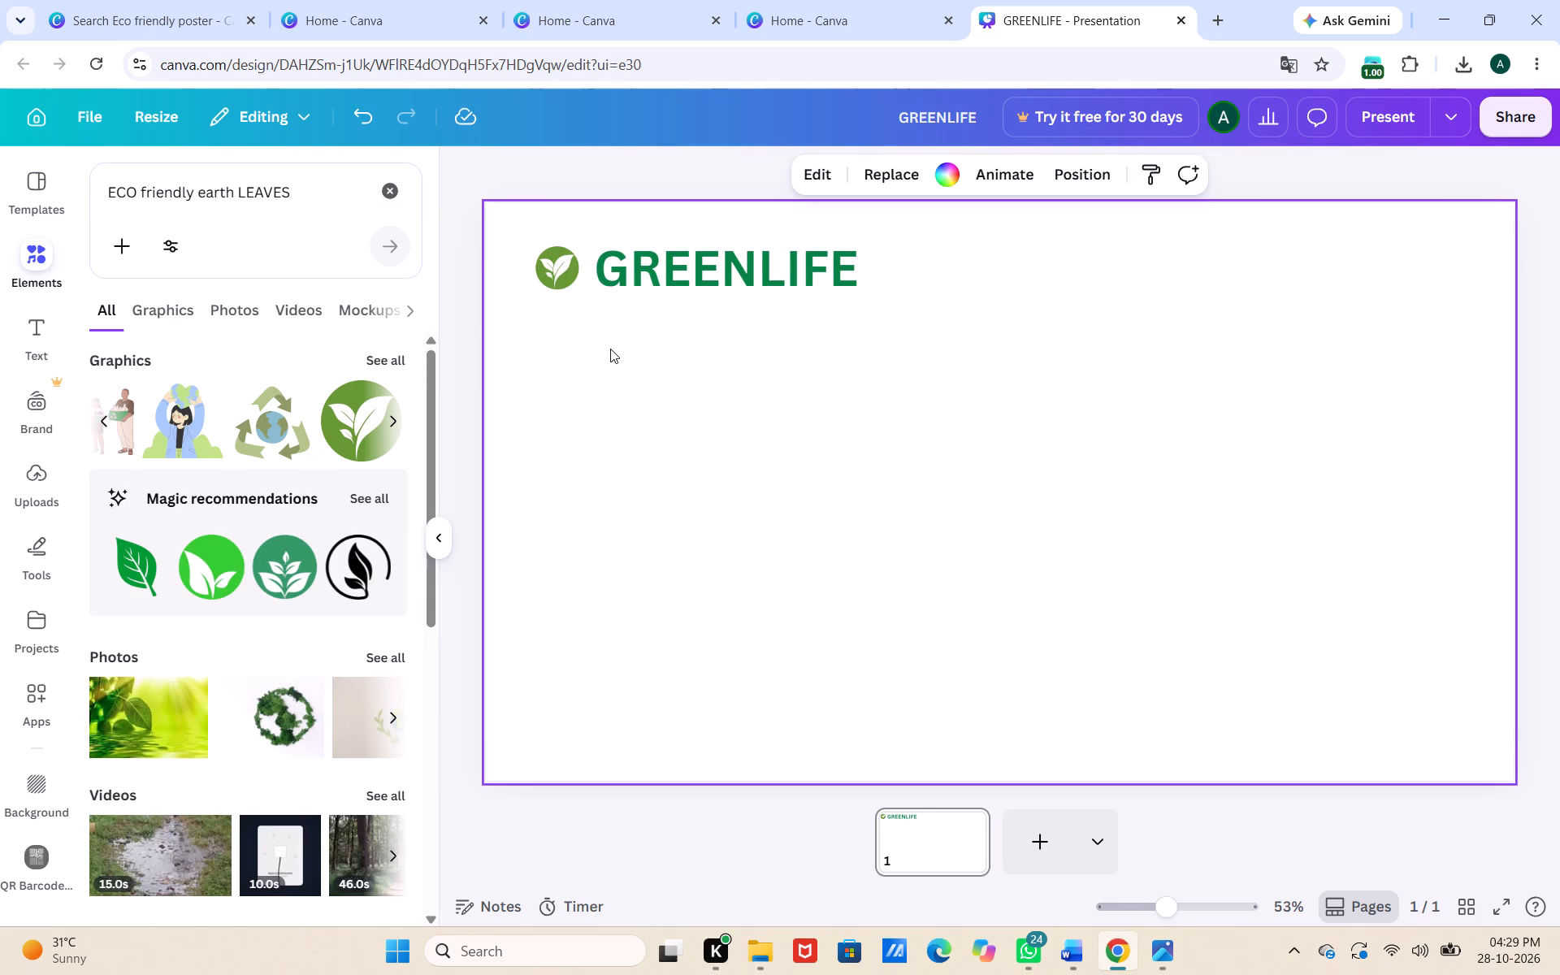
Apply the recently used light grey, faintly stained texture as the page background.
{"action": "left_click", "coordinate": [49, 820]}
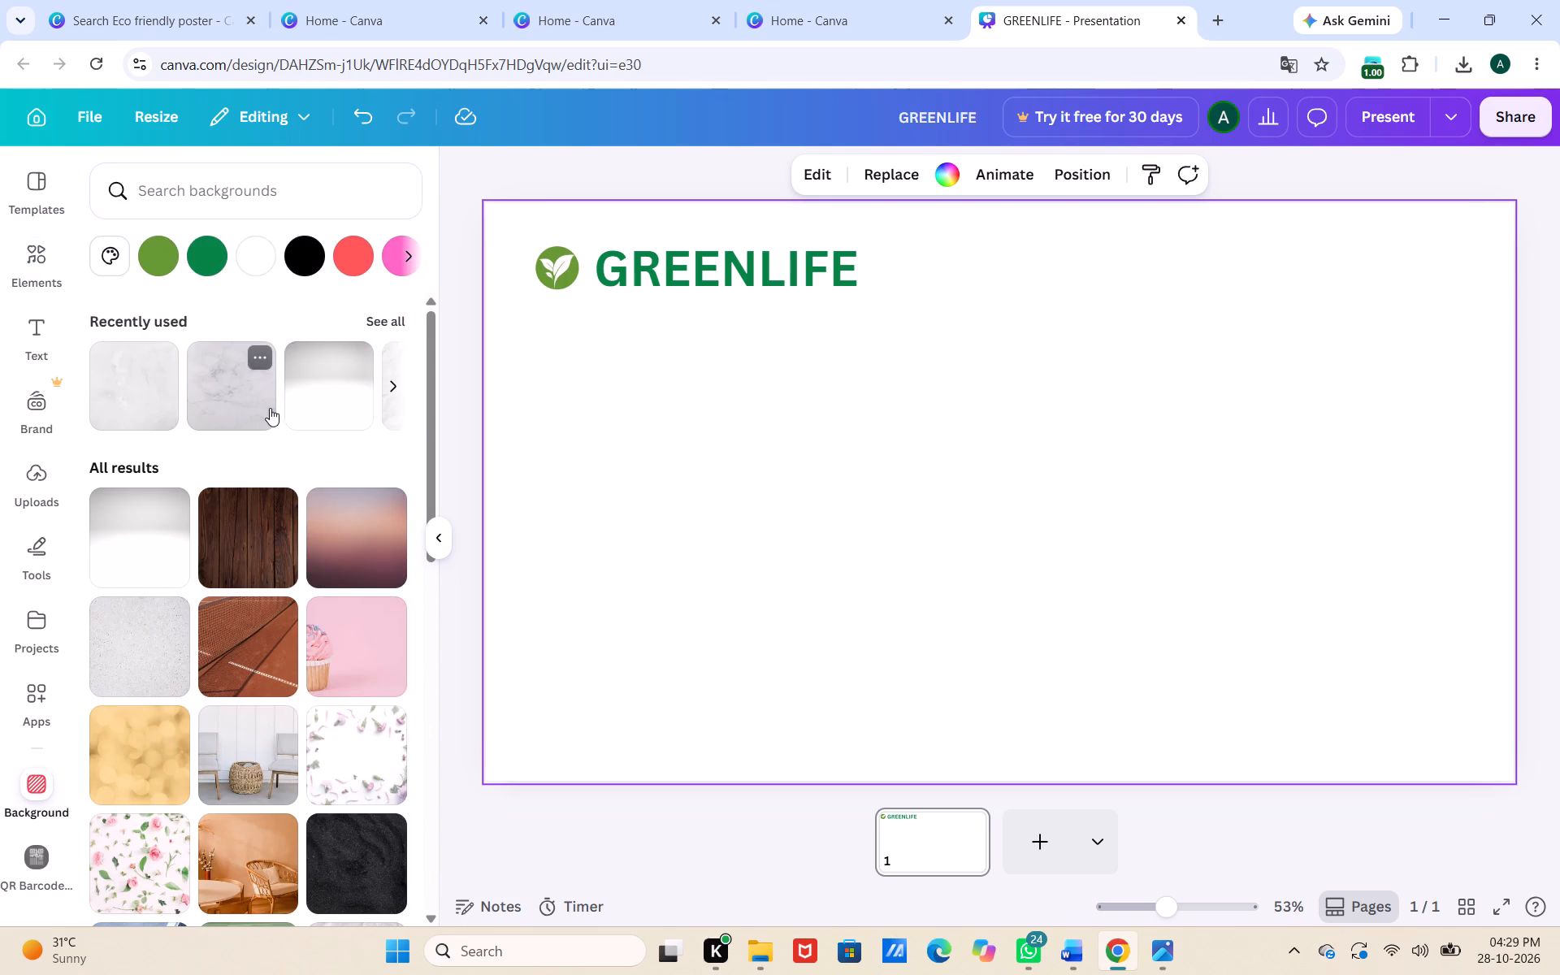
{"action": "left_click", "coordinate": [163, 392]}
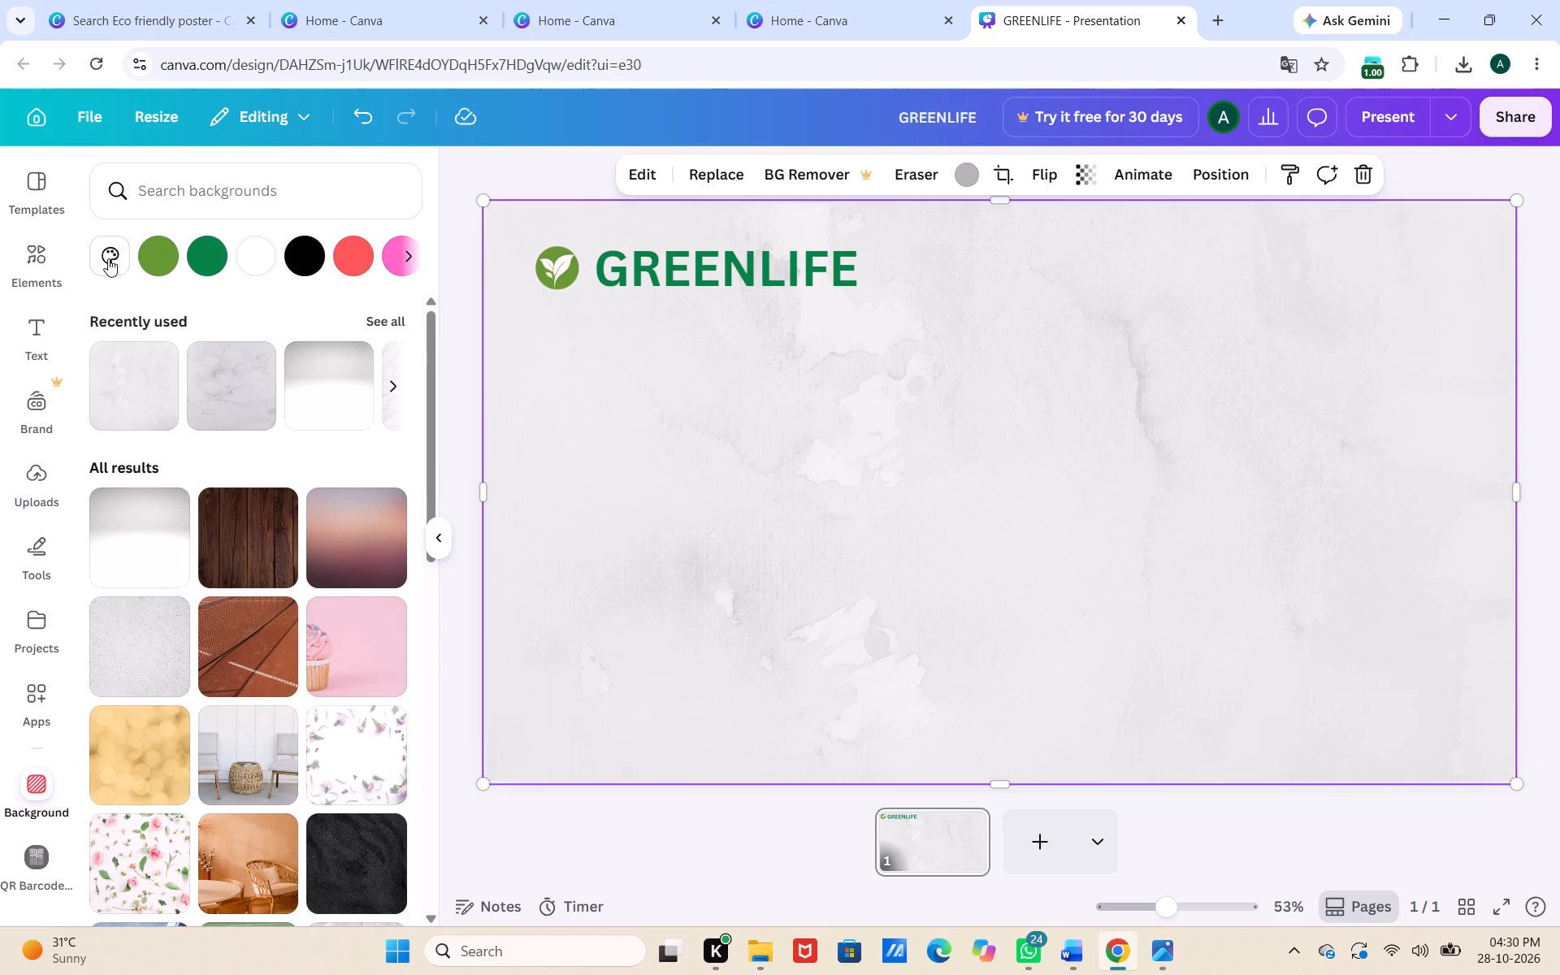
Replace the previous elements search with a search for horizontal line.
{"action": "left_click", "coordinate": [54, 277]}
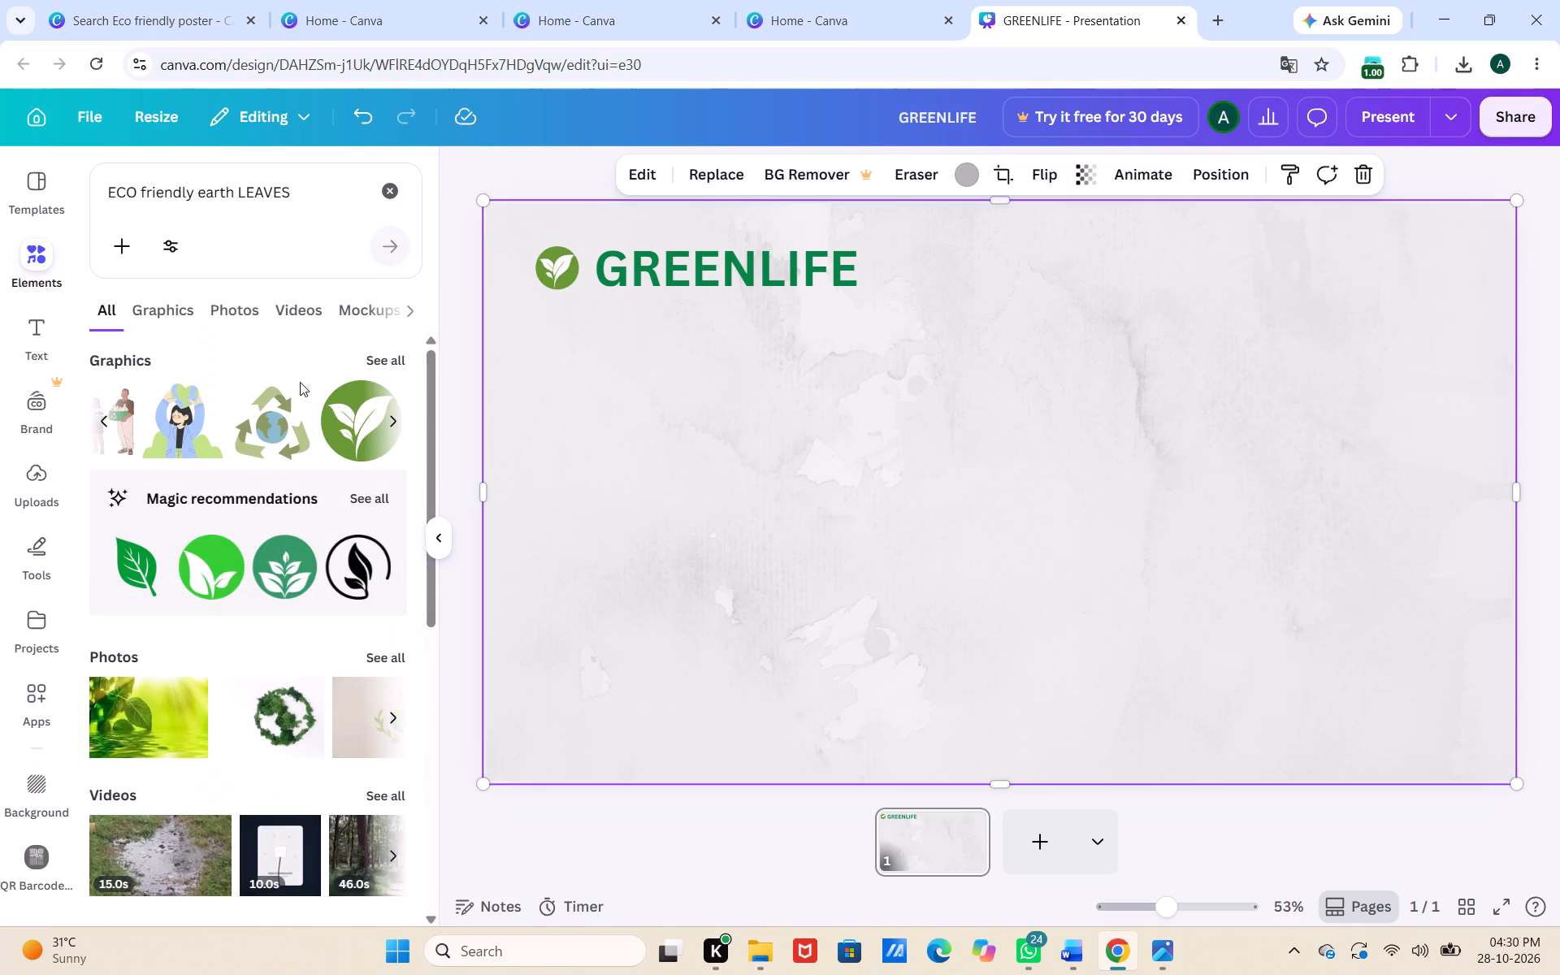
{"action": "left_click", "coordinate": [394, 197]}
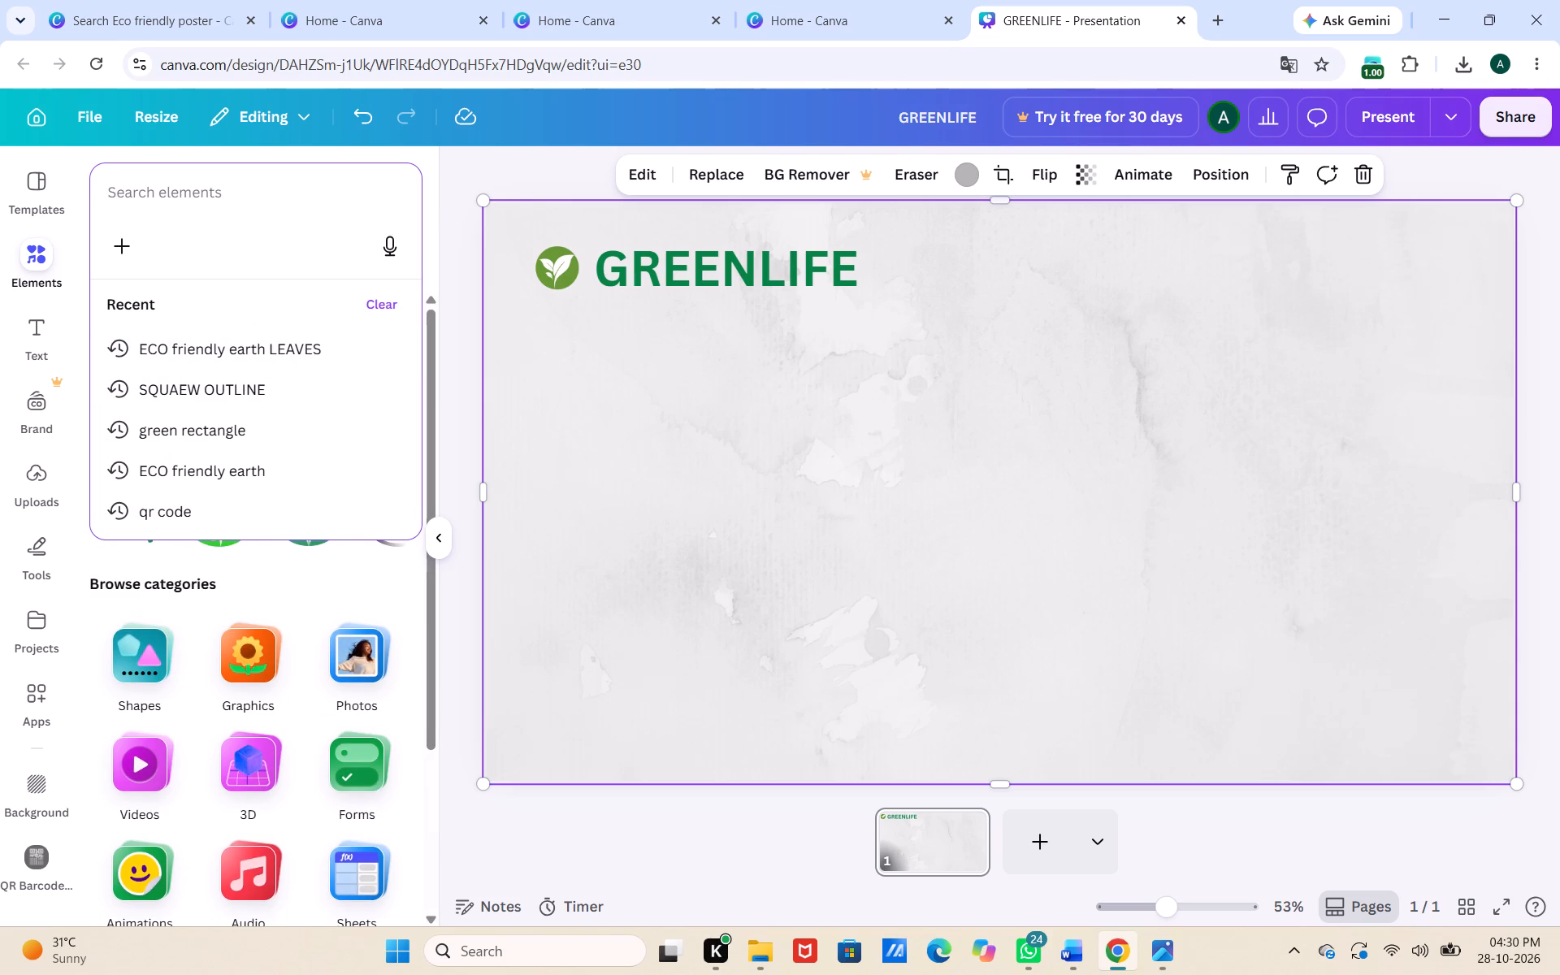
{"action": "type", "text": "ST"}
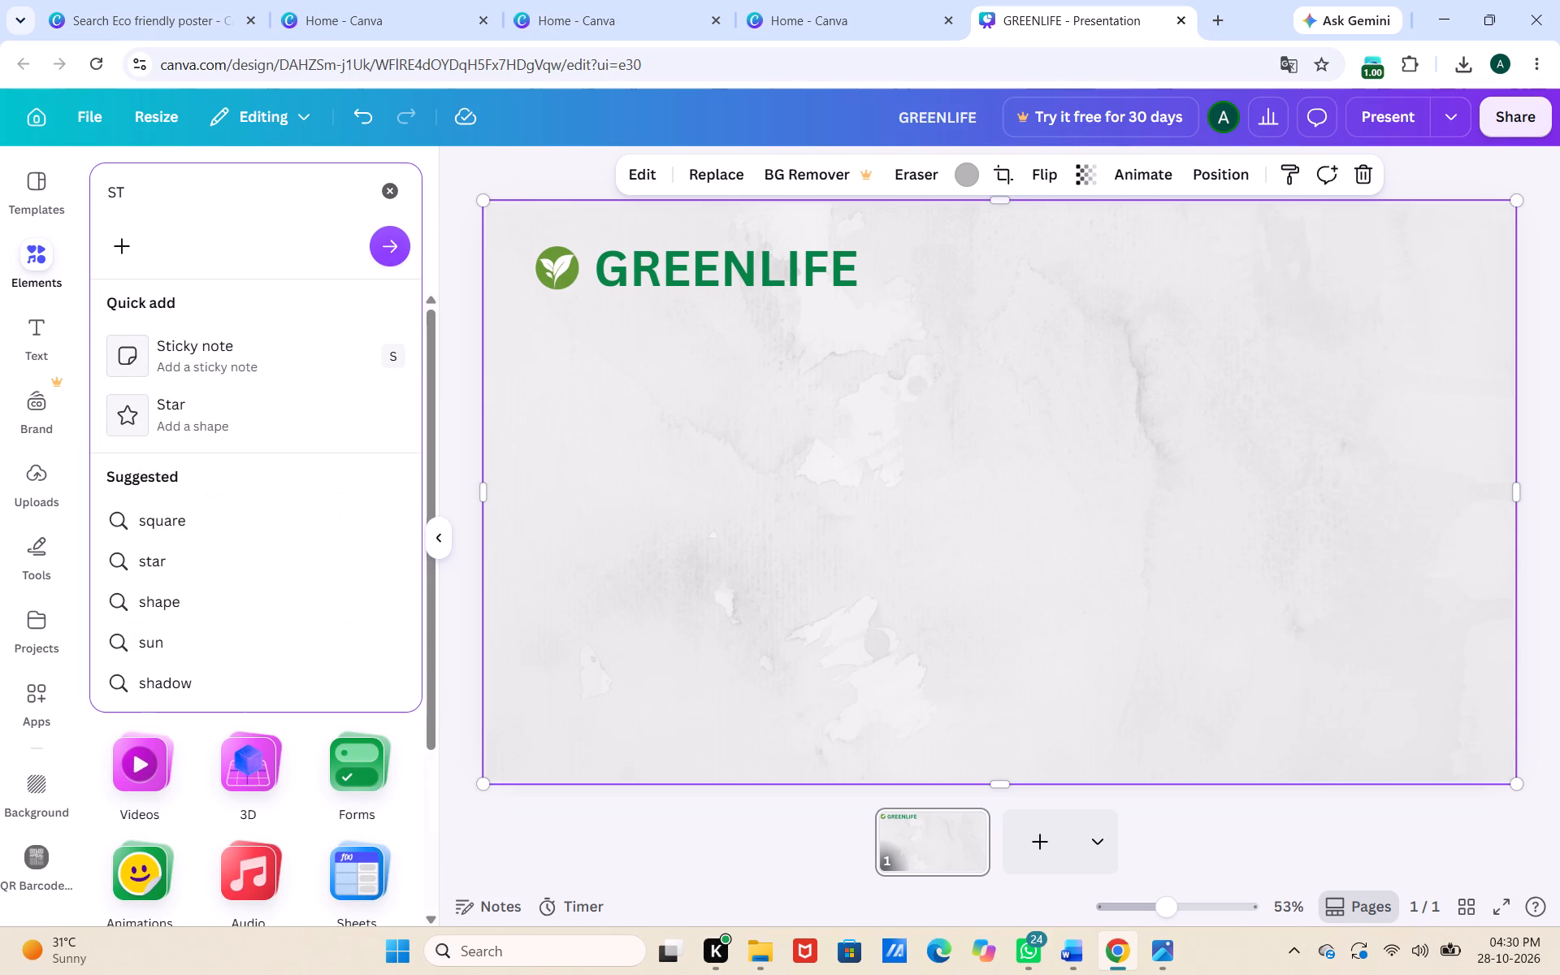
{"action": "key", "text": "BackSpace"}
{"action": "key", "text": "BackSpace"}
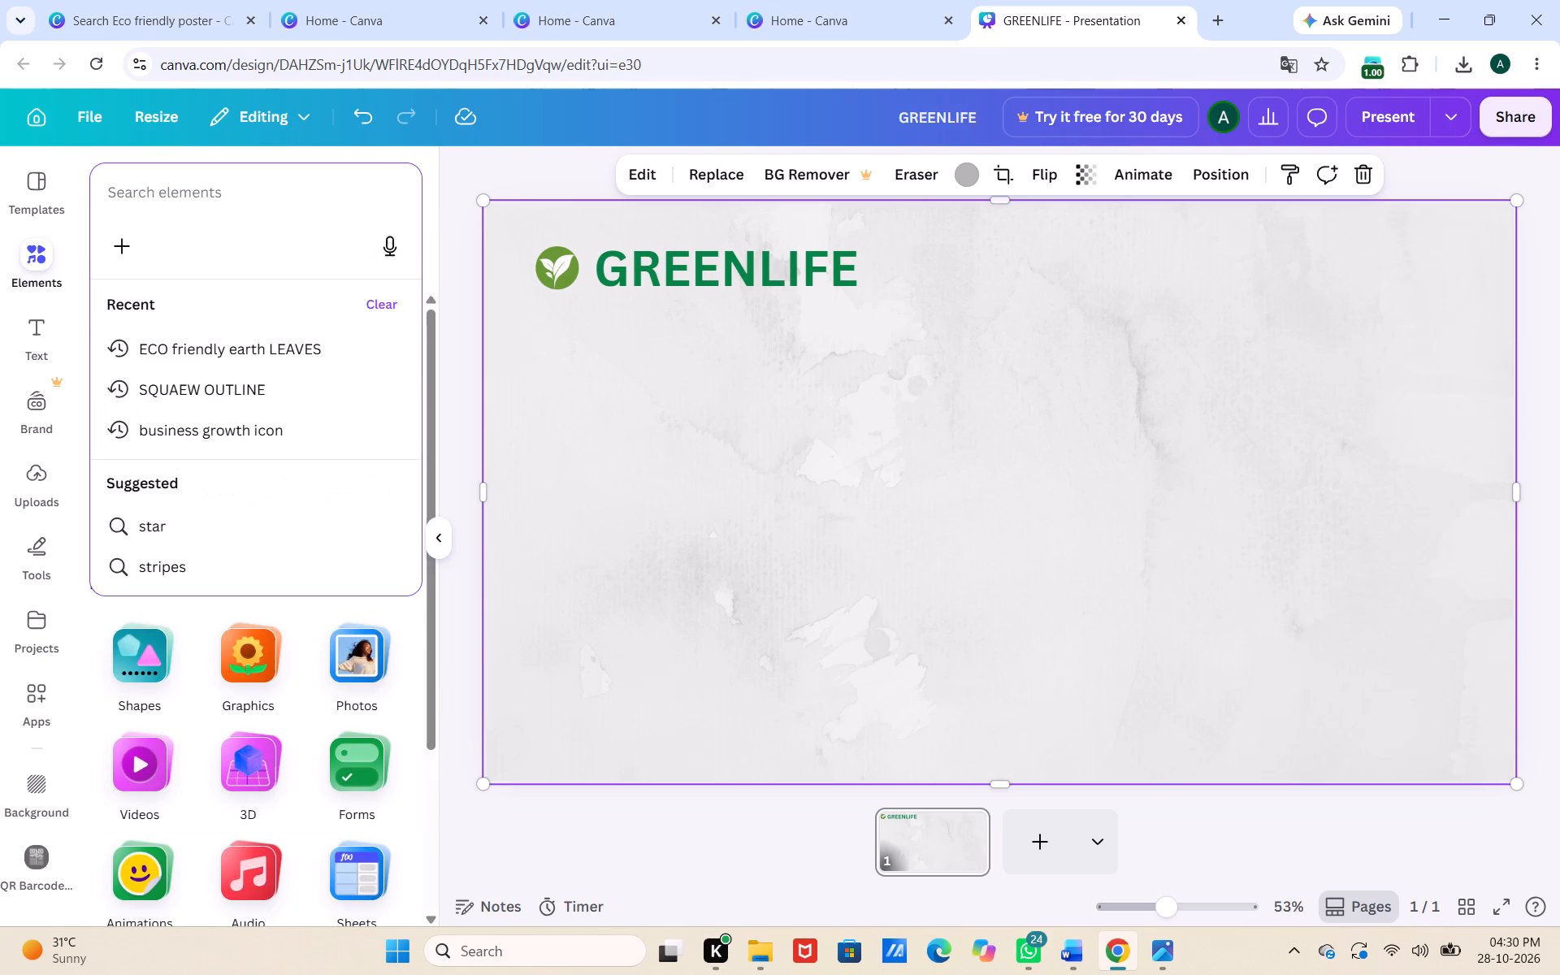
{"action": "key", "text": "BackSpace"}
{"action": "type", "text": "HOR"}
{"action": "key", "text": "i"}
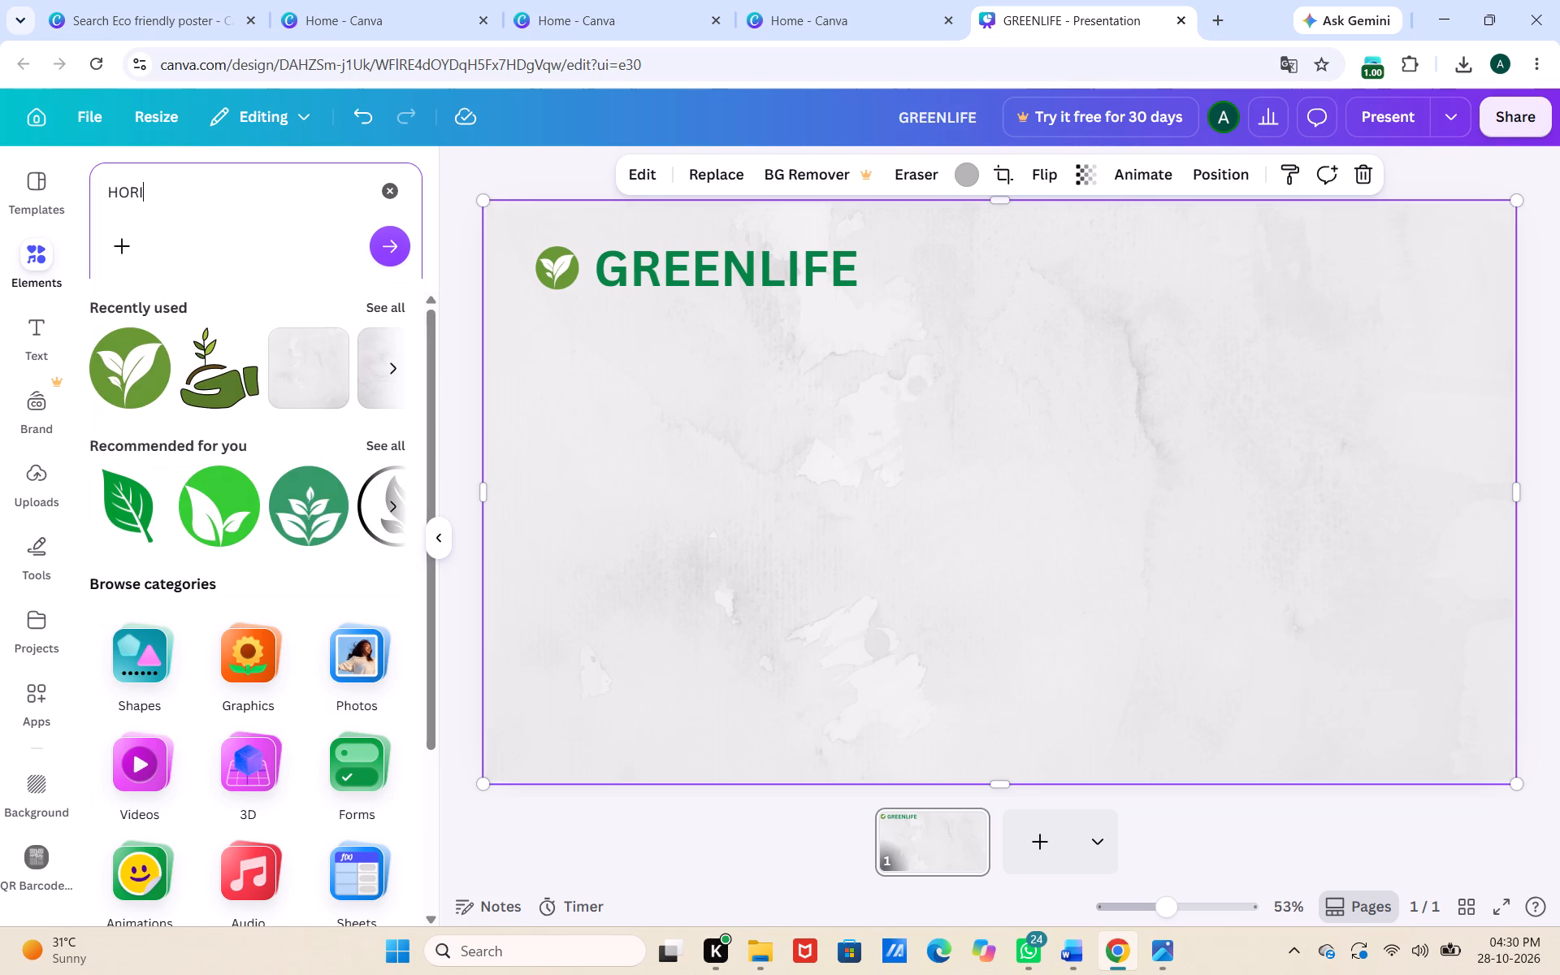
{"action": "type", "text": "ZINT"}
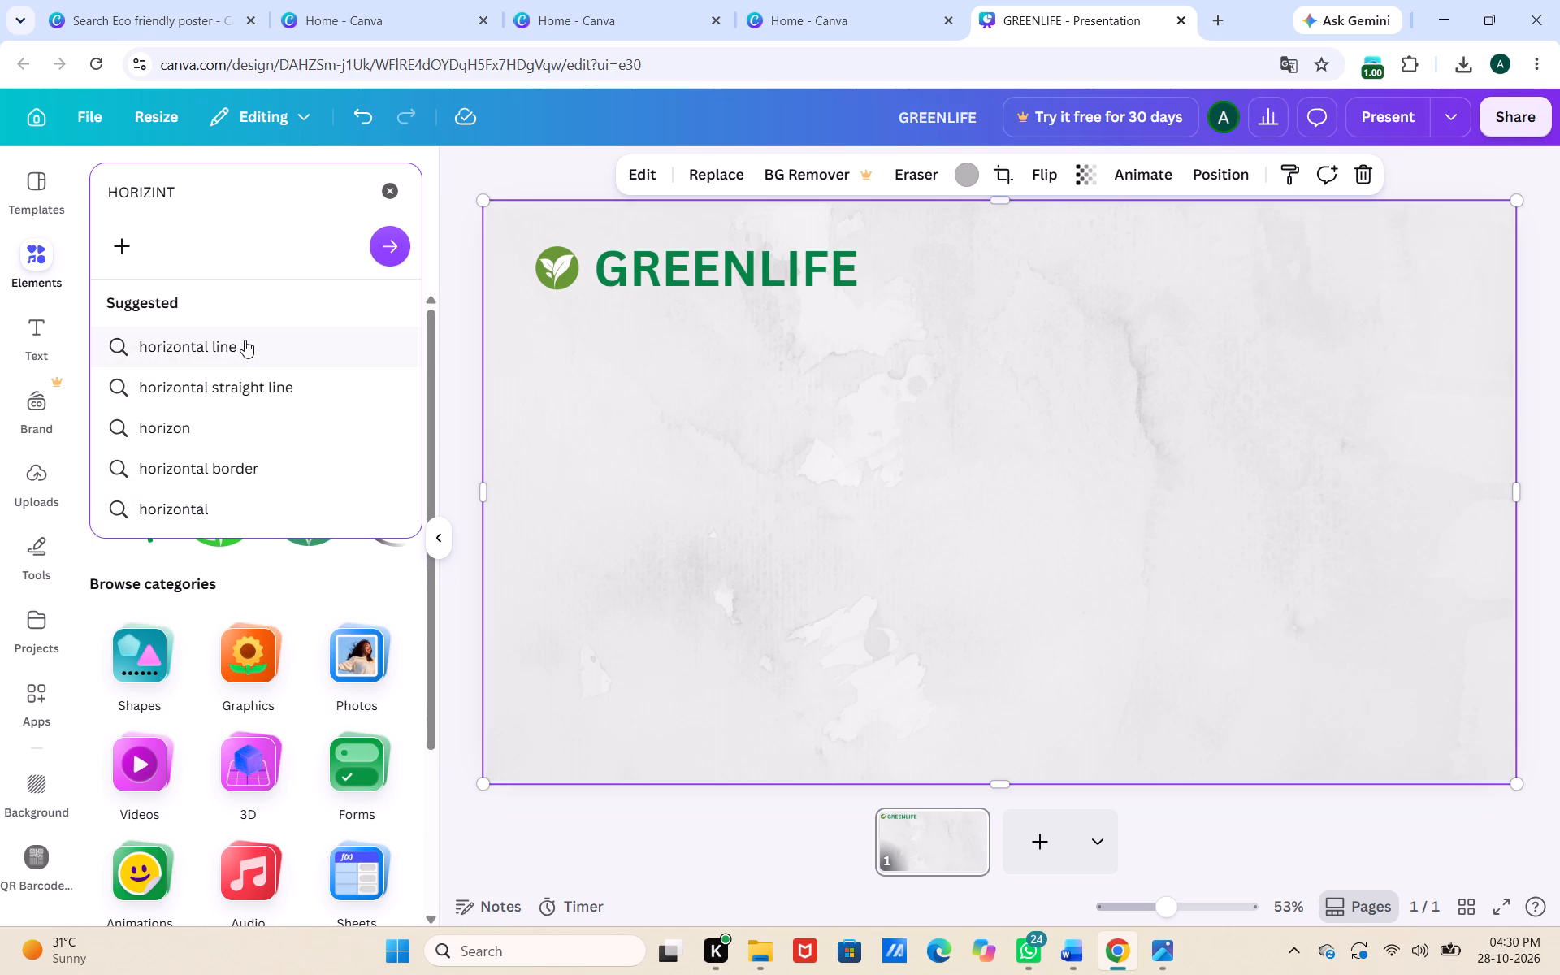
{"action": "left_click", "coordinate": [245, 340]}
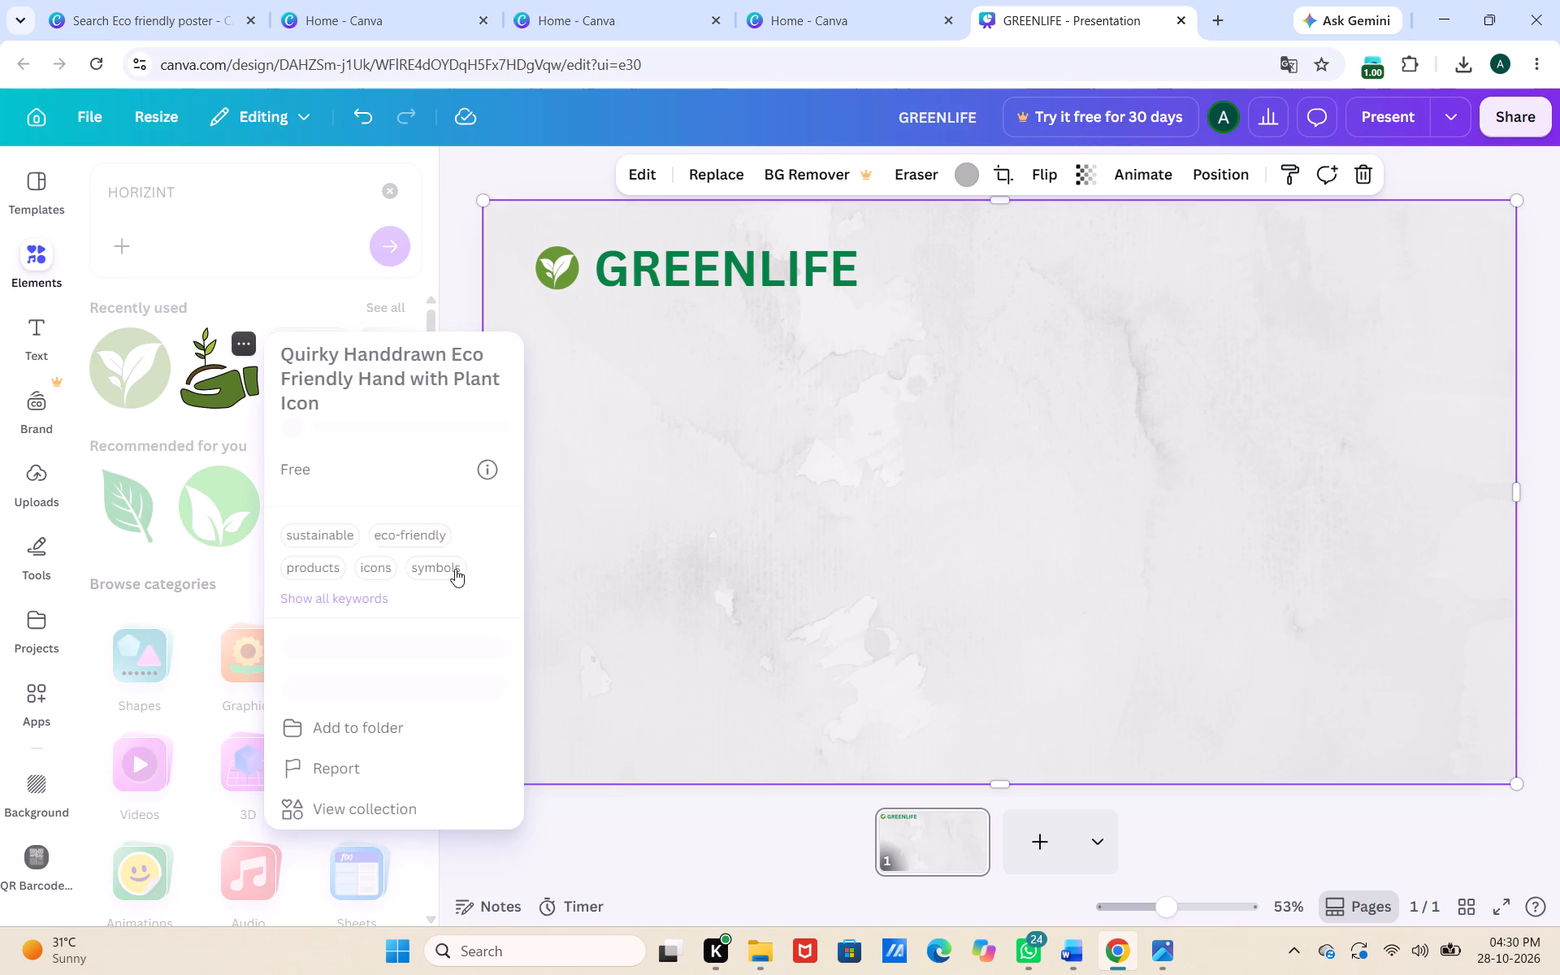
{"action": "left_click", "coordinate": [268, 546]}
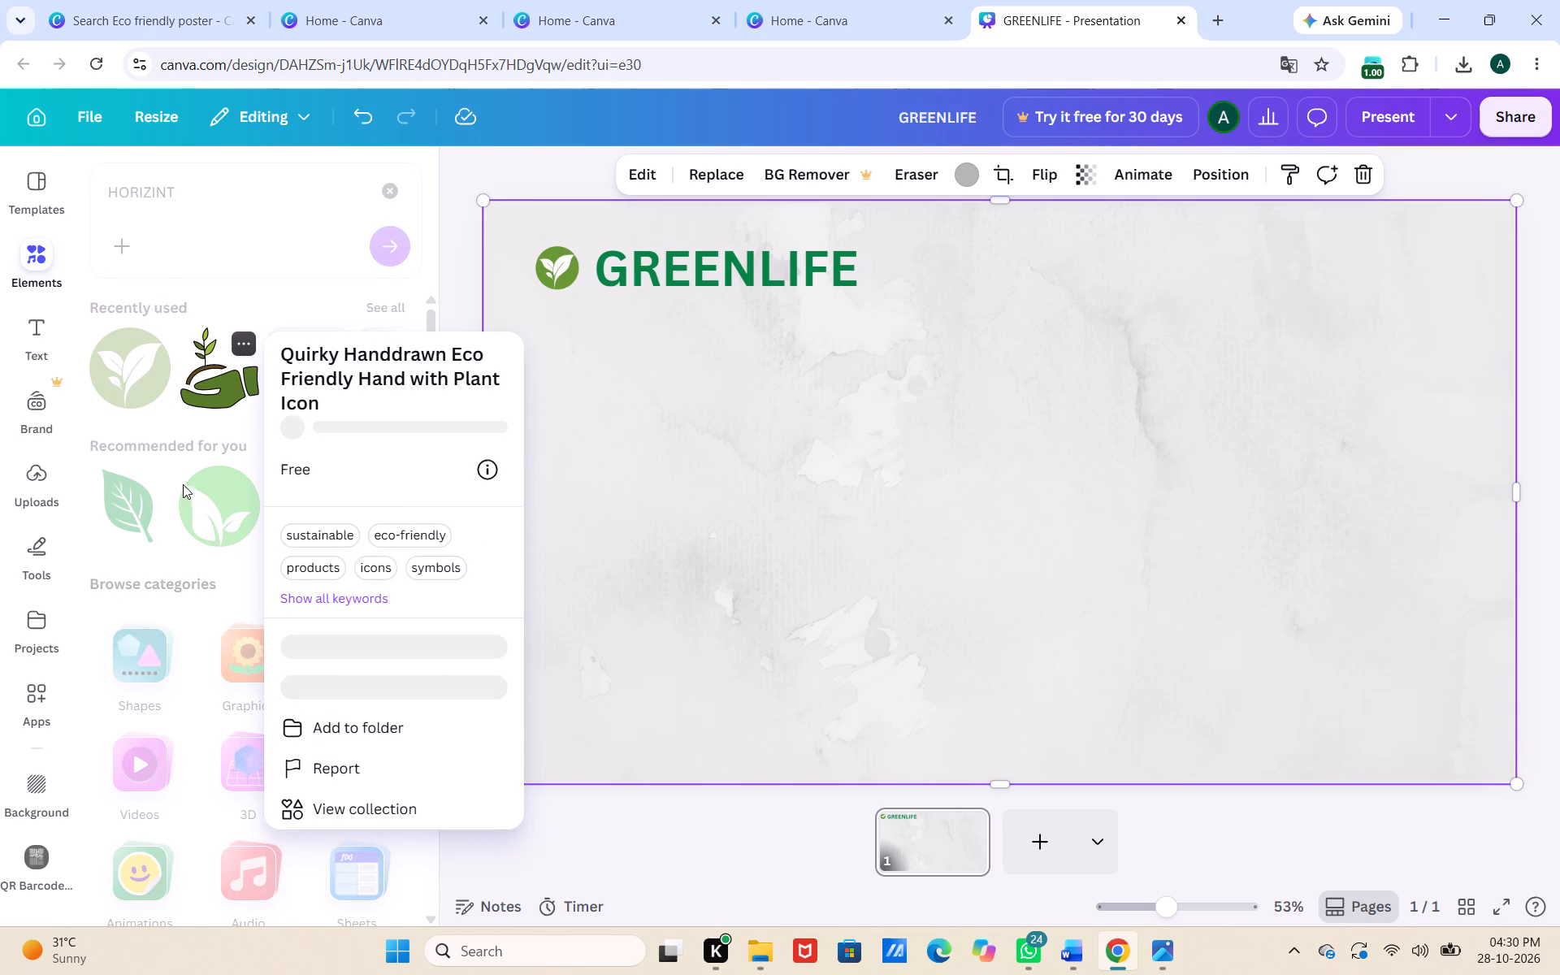
{"action": "left_click_drag", "start_coordinate": [234, 189], "coordinate": [218, 171]}
{"action": "left_click", "coordinate": [218, 171]}
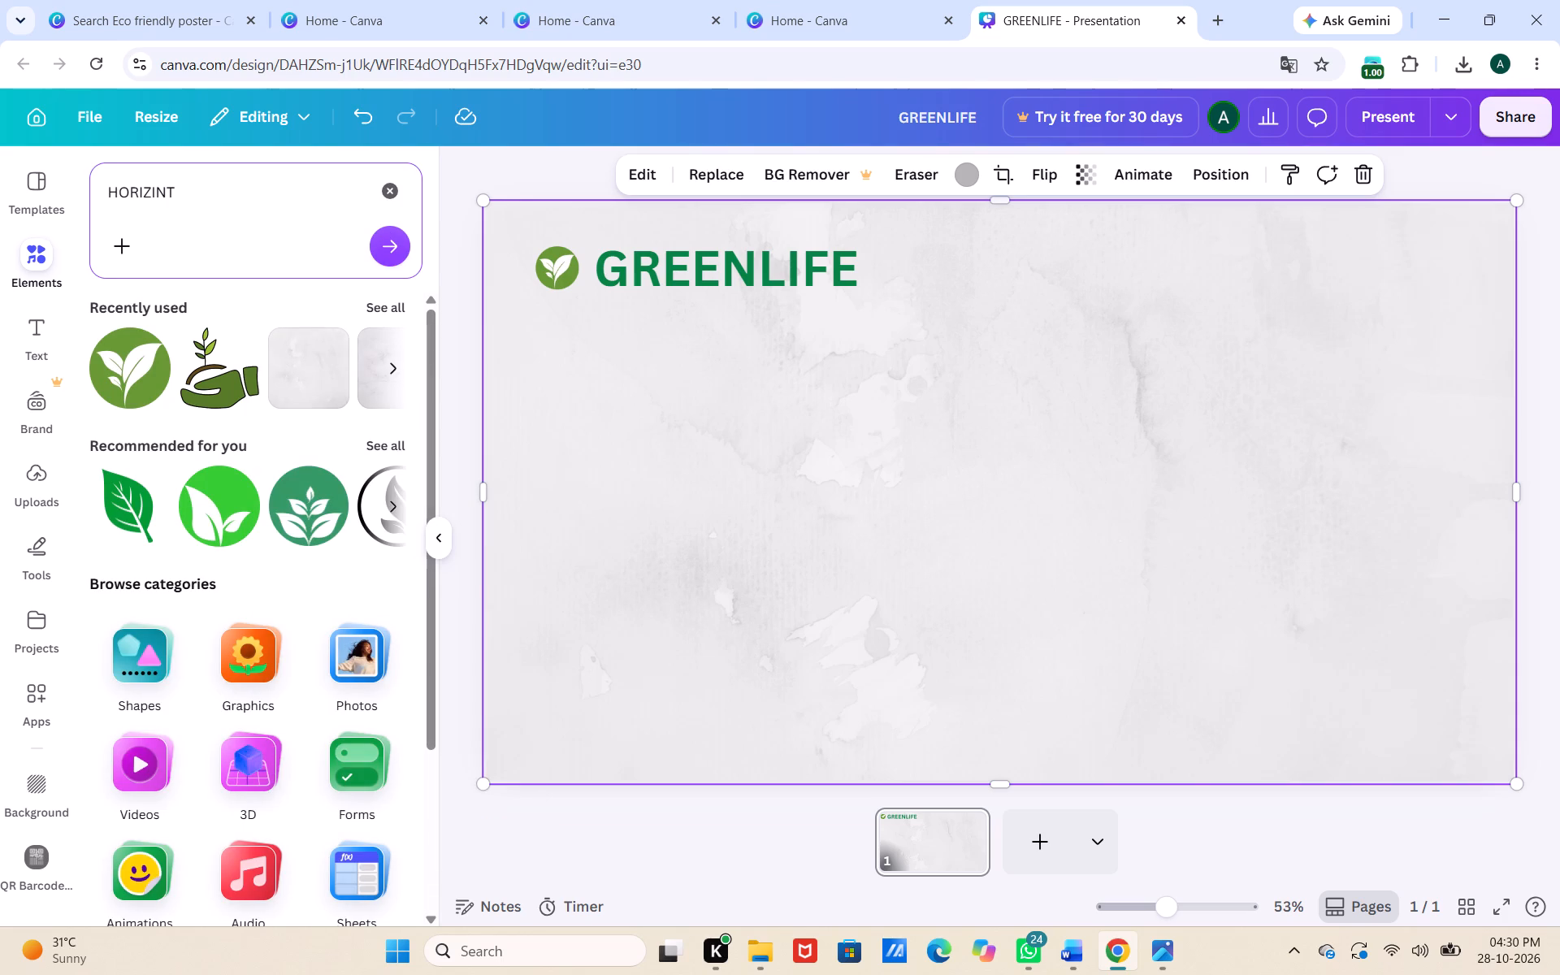
{"action": "left_click", "coordinate": [216, 181]}
{"action": "key", "text": "BackSpace"}
{"action": "key", "text": "BackSpace"}
{"action": "key", "text": "BackSpace"}
{"action": "type", "text": "ONT"}
{"action": "key", "text": "a"}
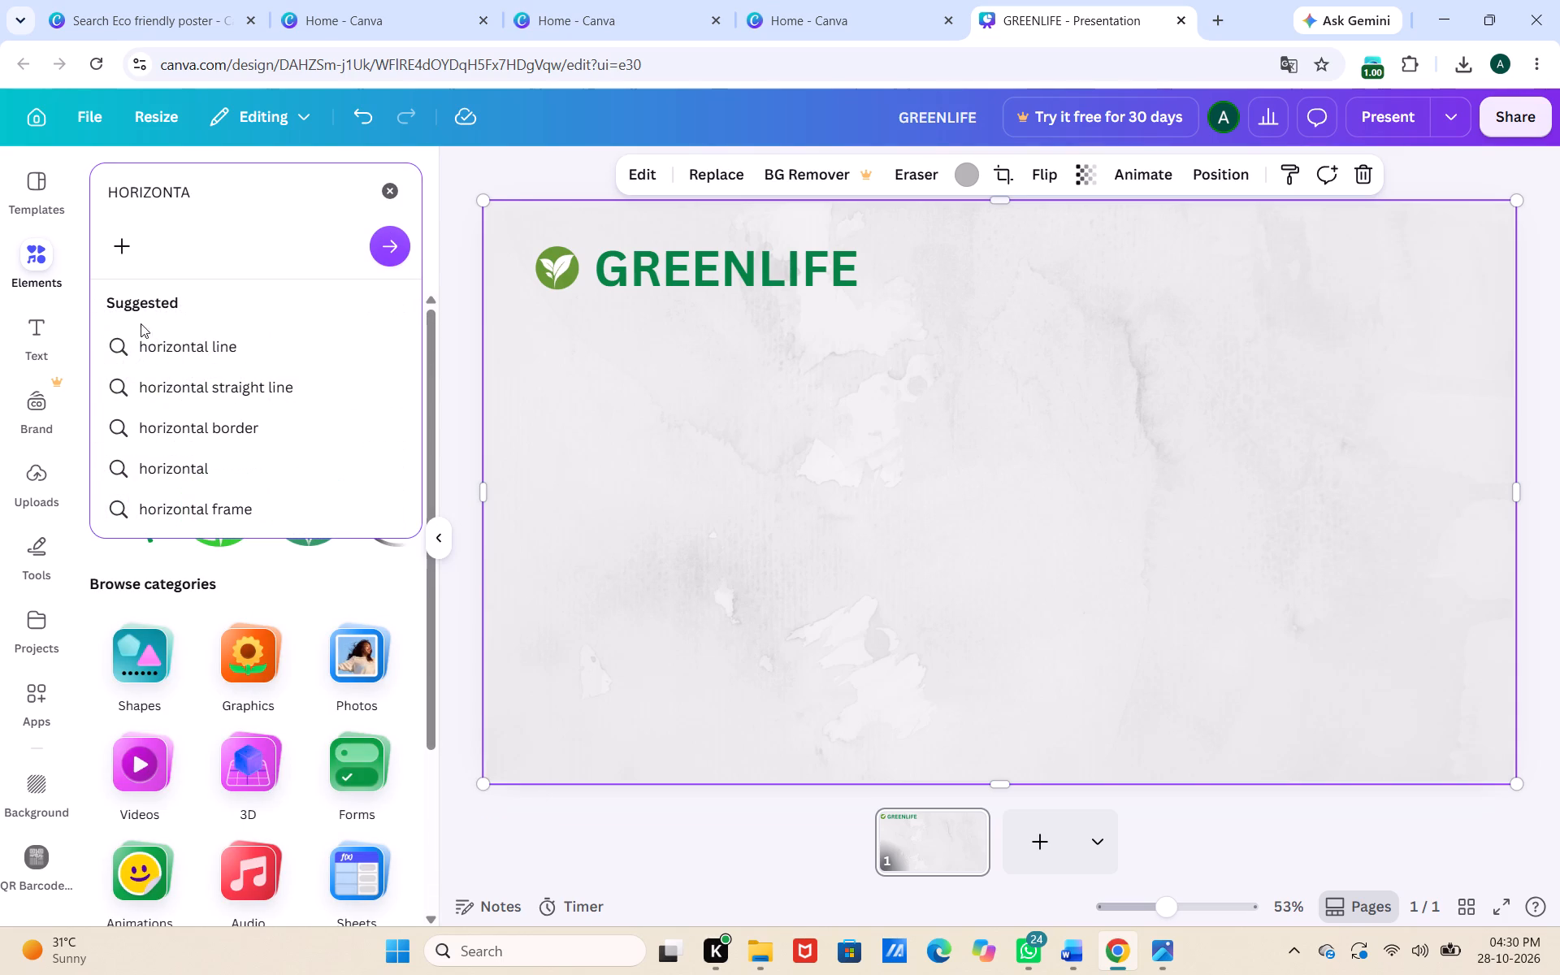
{"action": "left_click", "coordinate": [143, 340]}
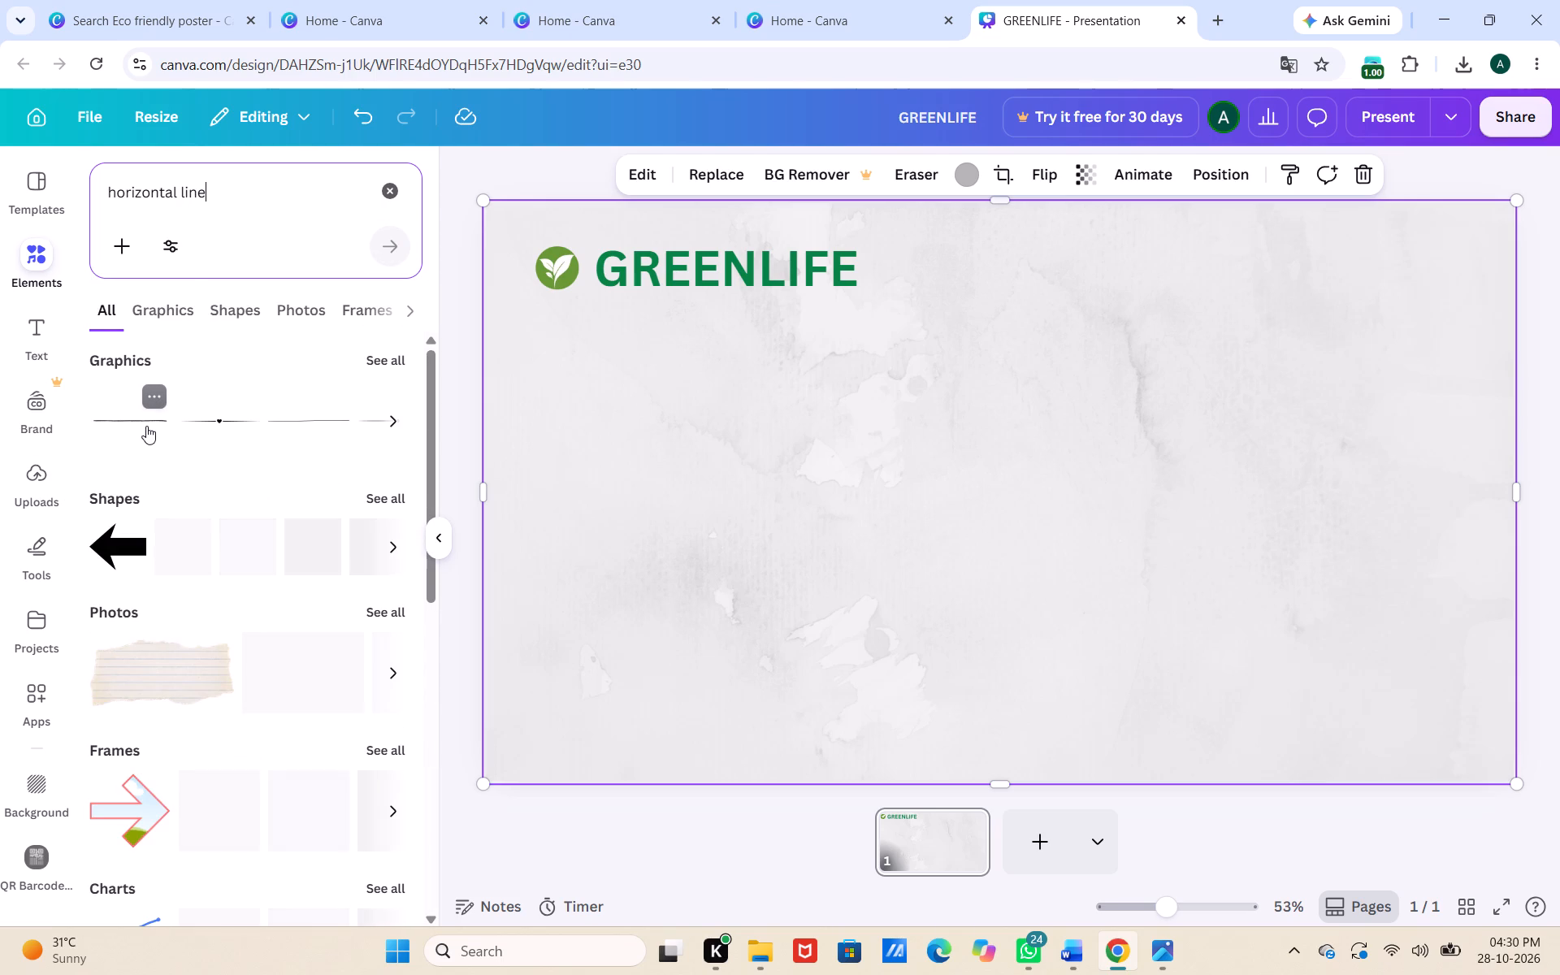
Insert the rough black horizontal line graphic and place it beneath the logo and GREENLIFE heading, about 759 wide and 15 high.
{"action": "left_click", "coordinate": [146, 426]}
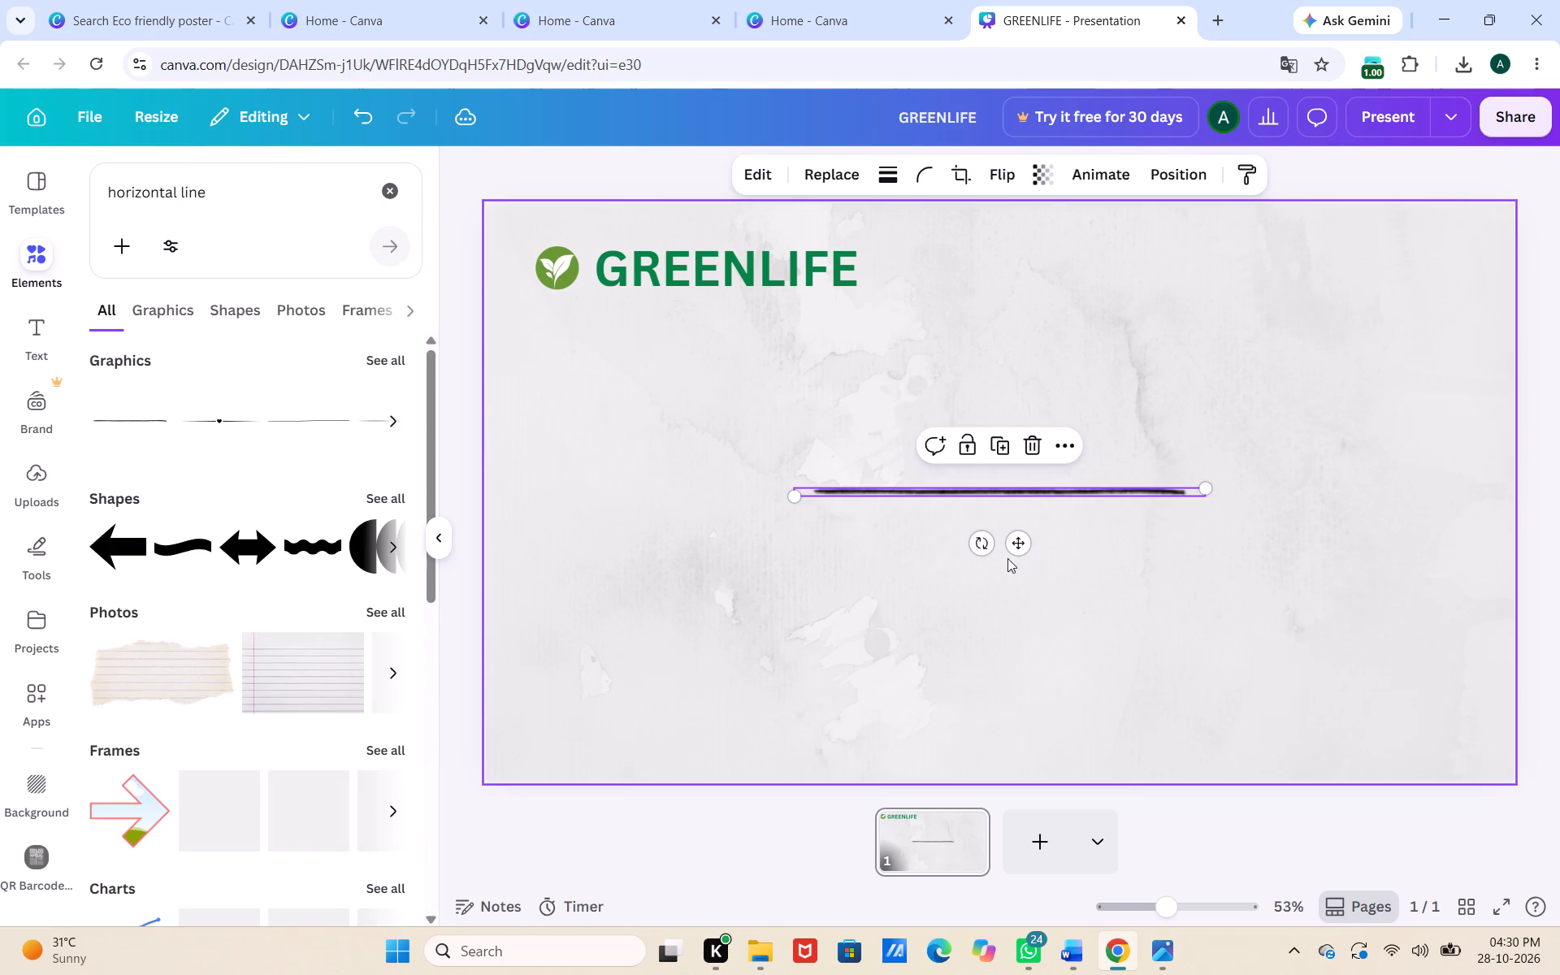
{"action": "left_click_drag", "start_coordinate": [878, 480], "coordinate": [596, 310]}
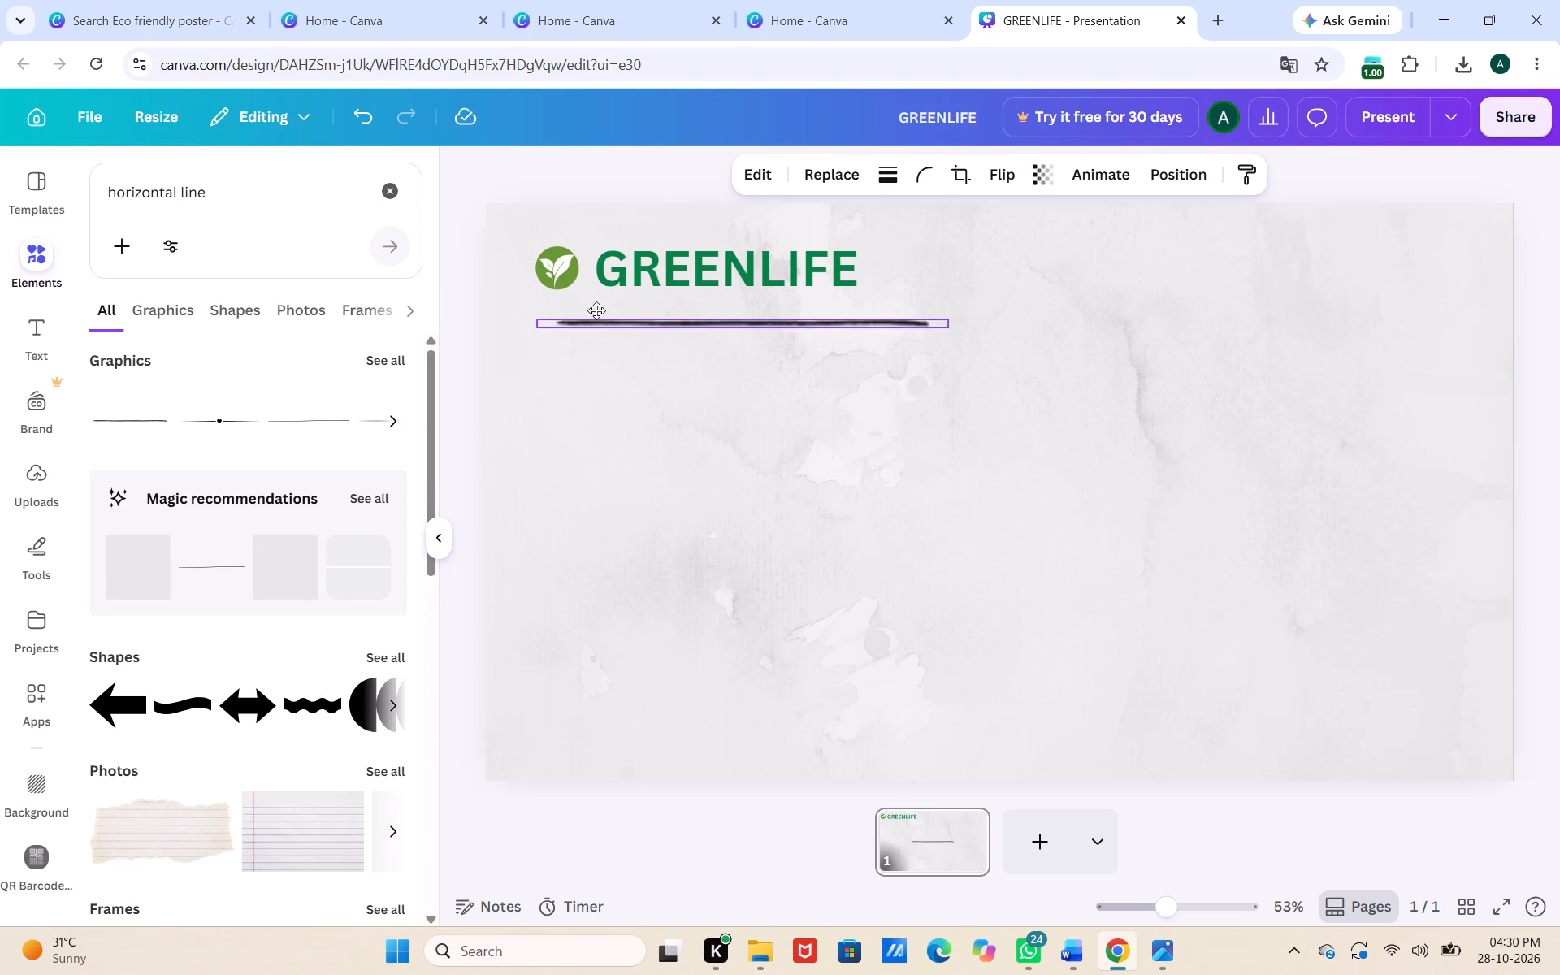
{"action": "left_click_drag", "start_coordinate": [596, 310], "coordinate": [569, 297]}
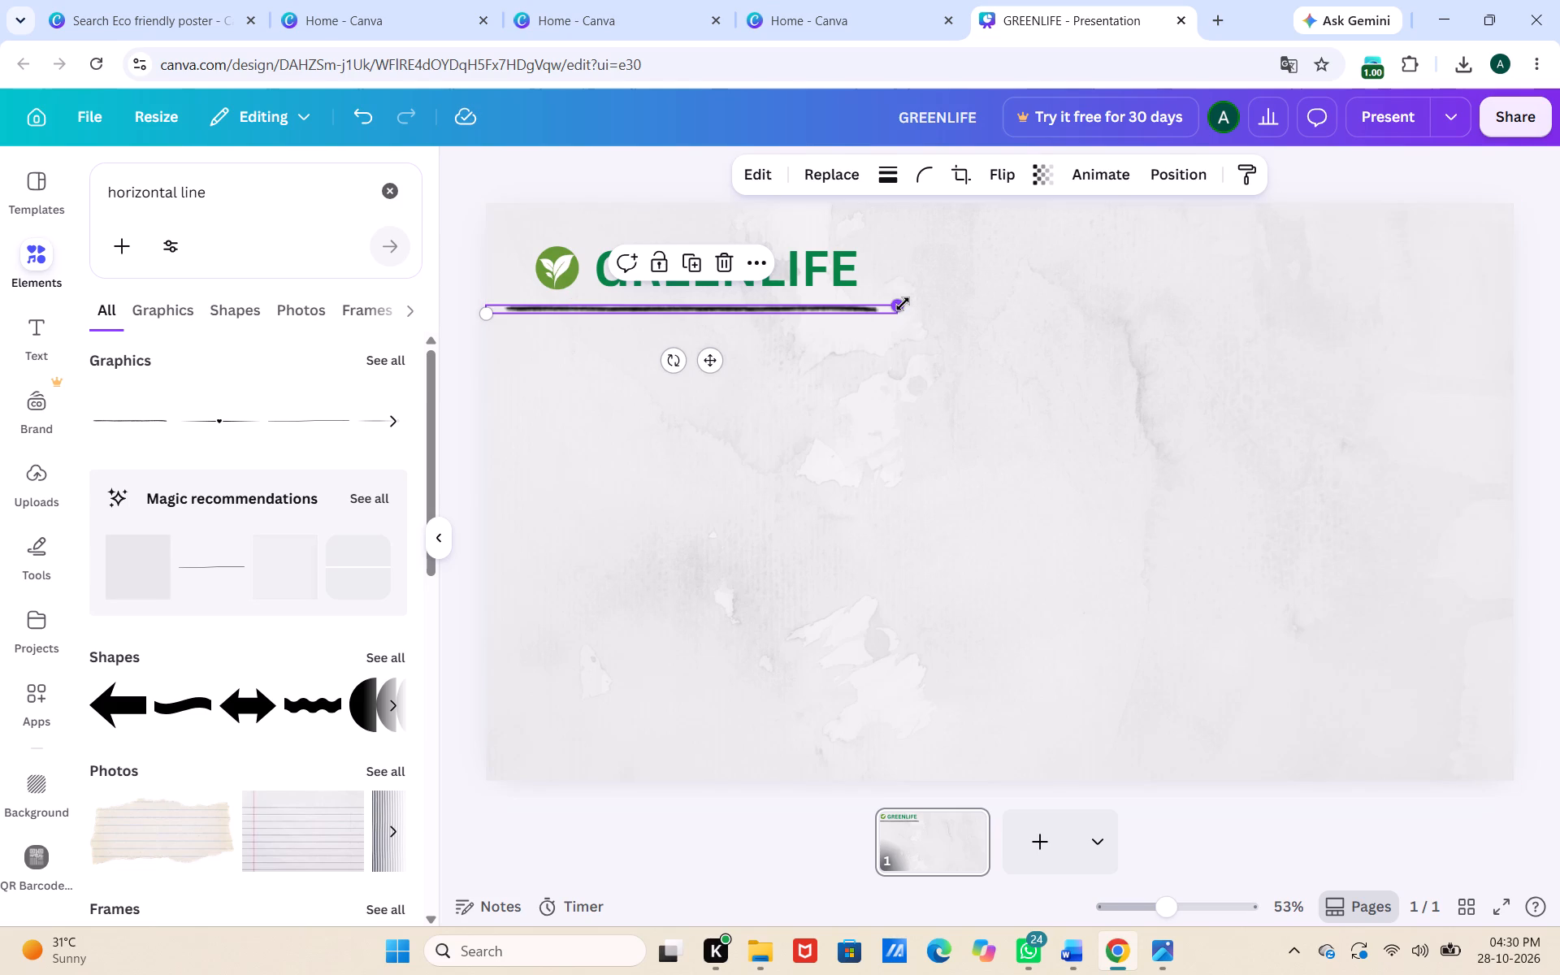
{"action": "left_click_drag", "start_coordinate": [903, 304], "coordinate": [1453, 333]}
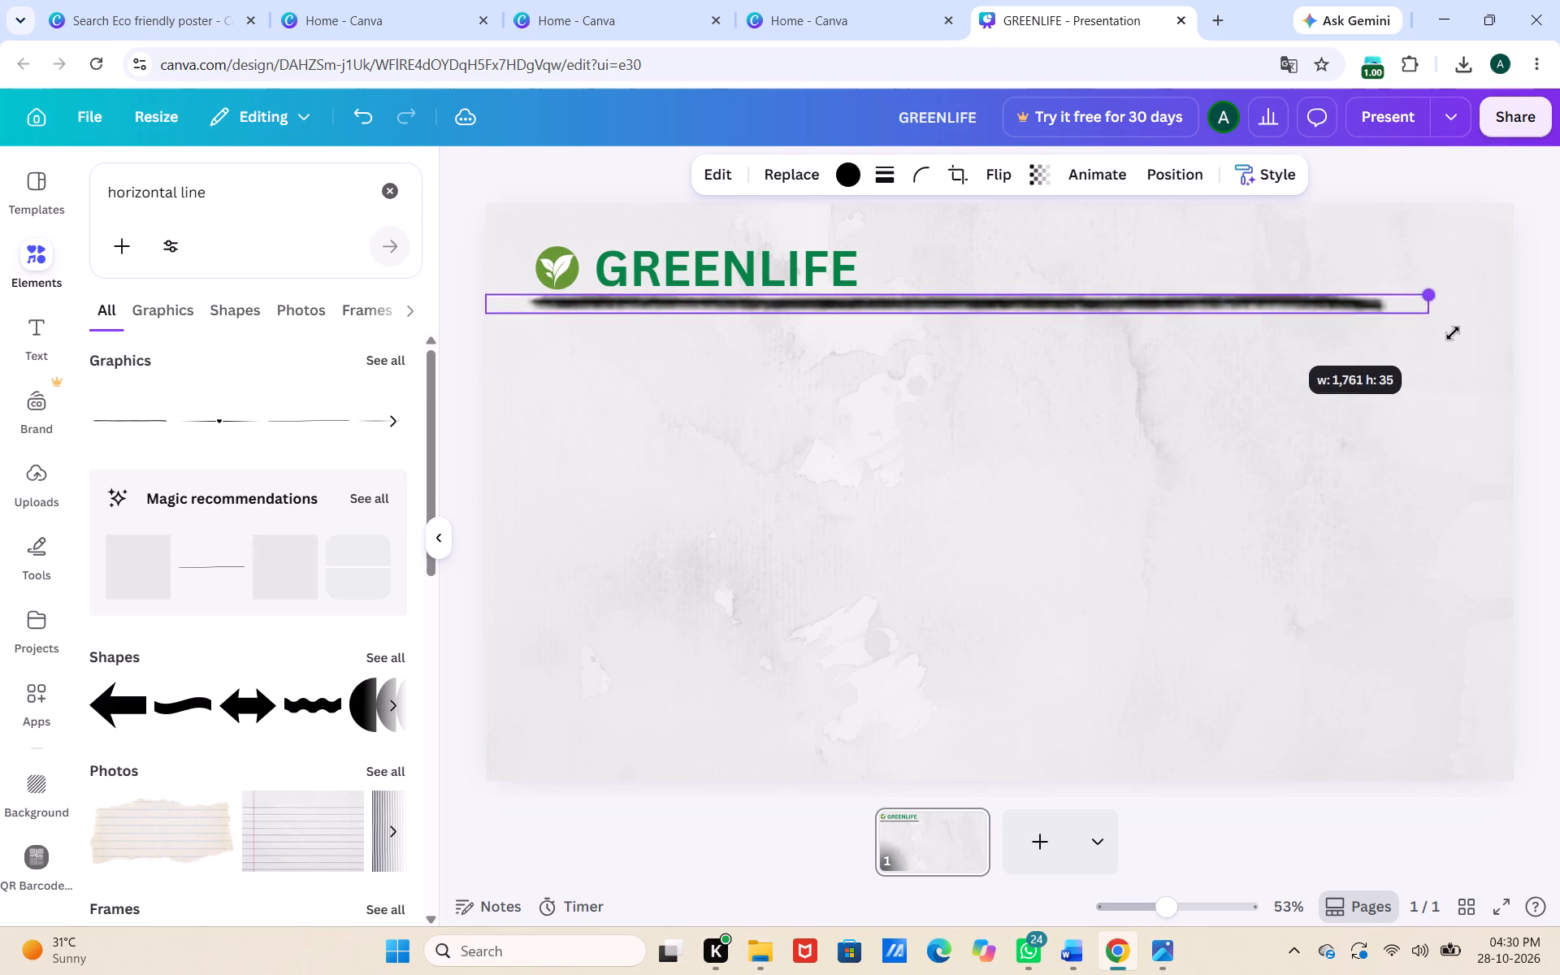
{"action": "left_click_drag", "start_coordinate": [1453, 333], "coordinate": [375, 582]}
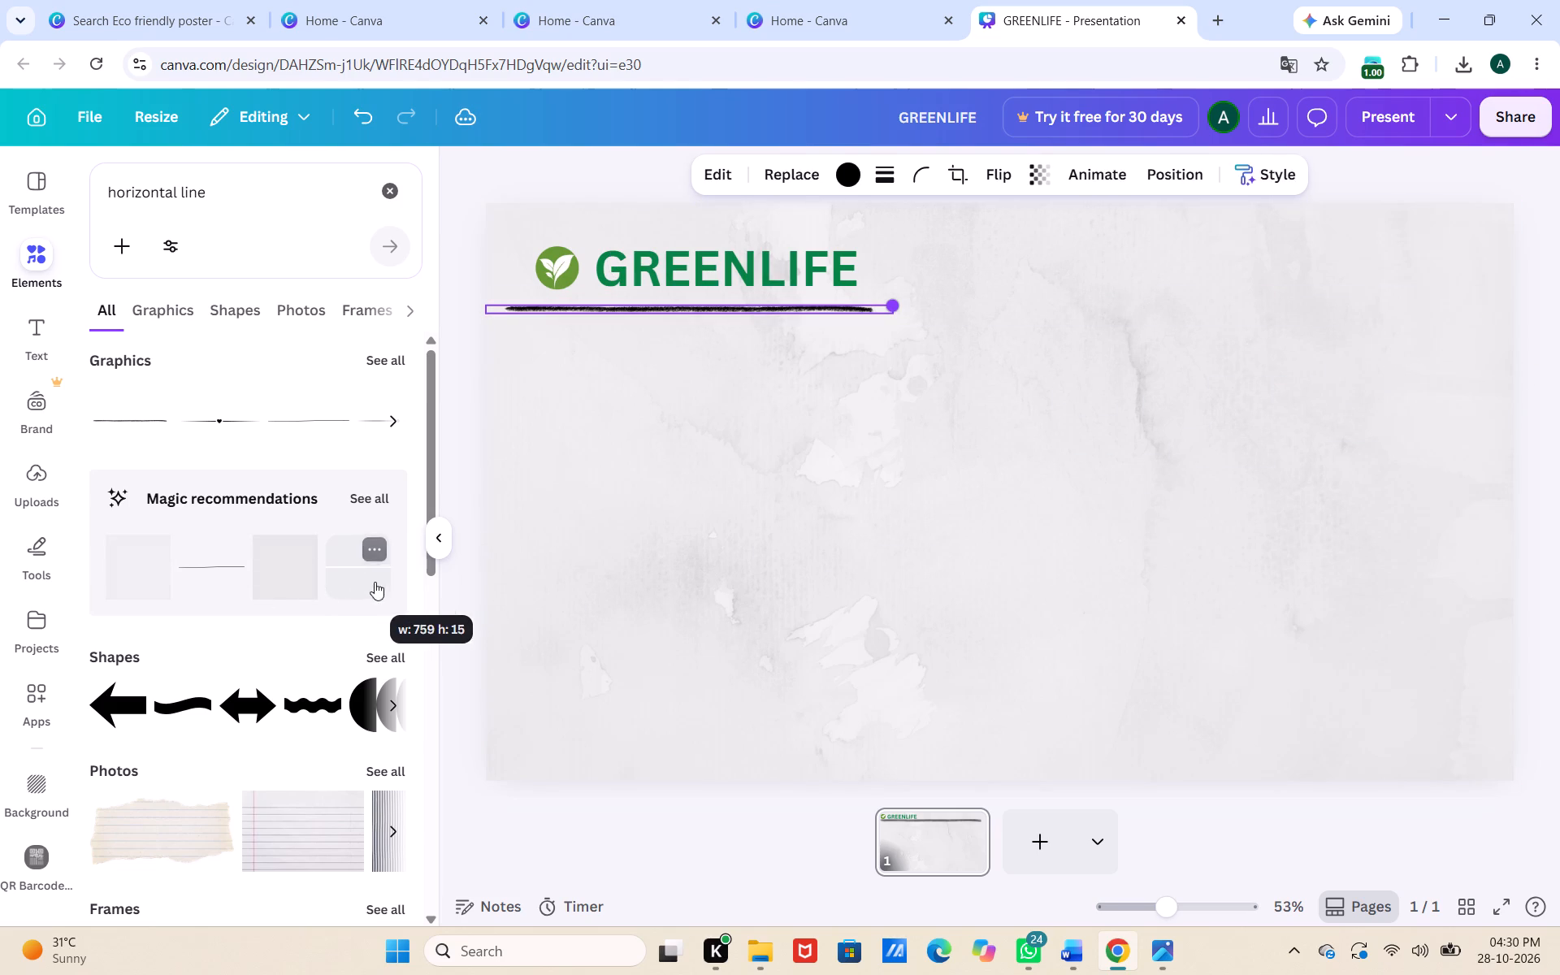
{"action": "left_click_drag", "start_coordinate": [375, 582], "coordinate": [384, 584]}
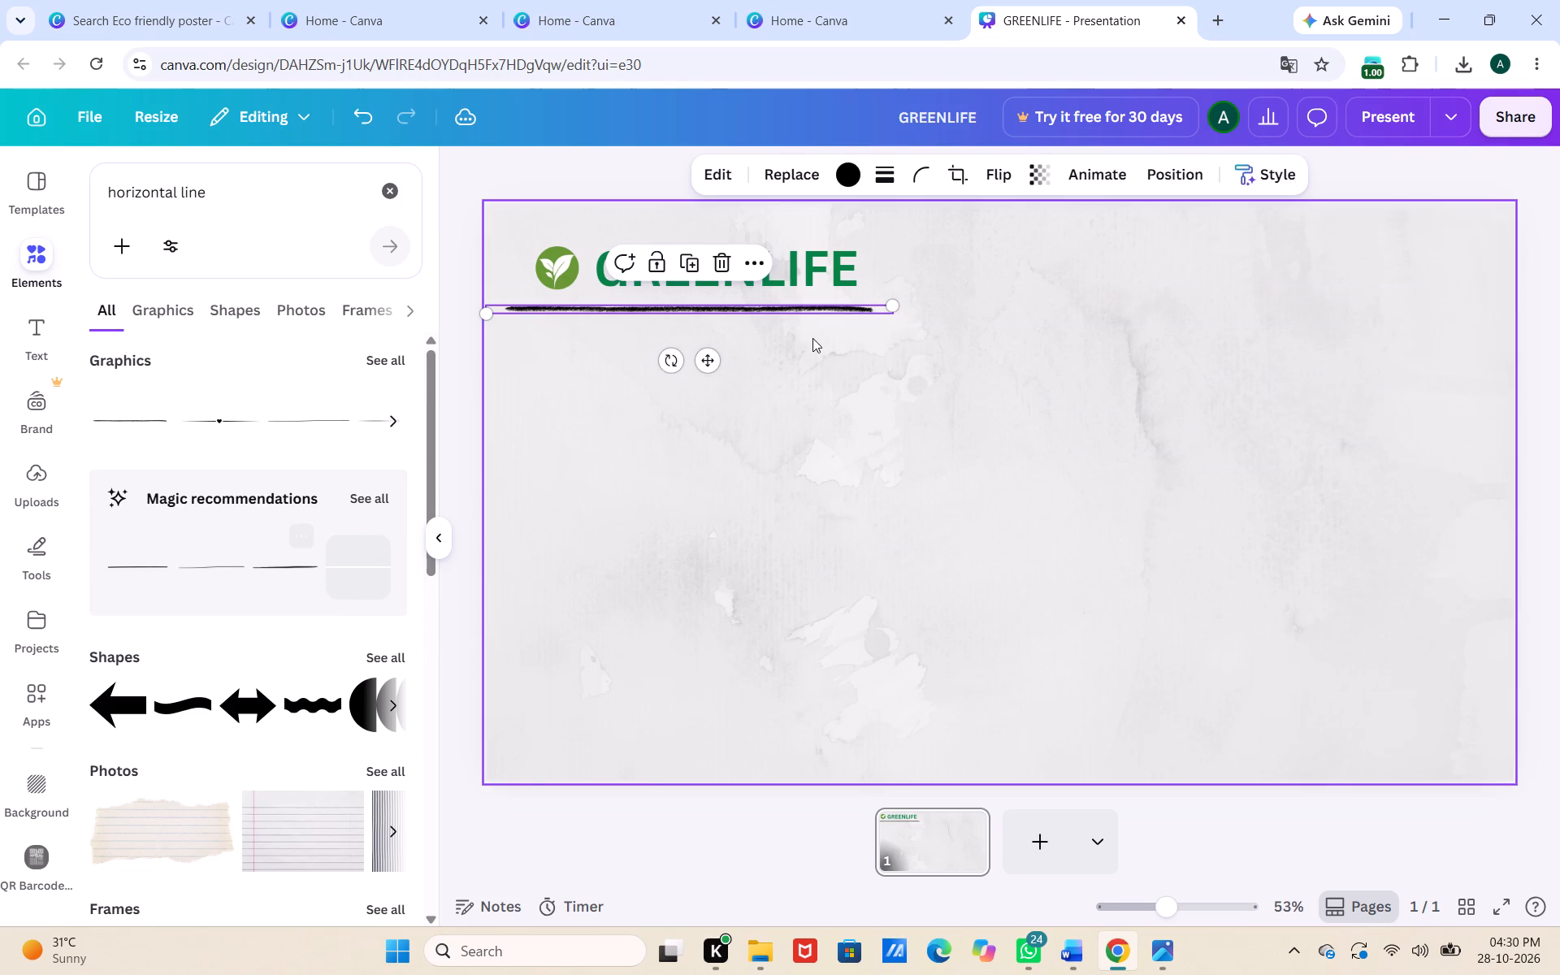
Insert a second copy of the same rough black line in the middle of the page.
{"action": "left_click", "coordinate": [116, 420]}
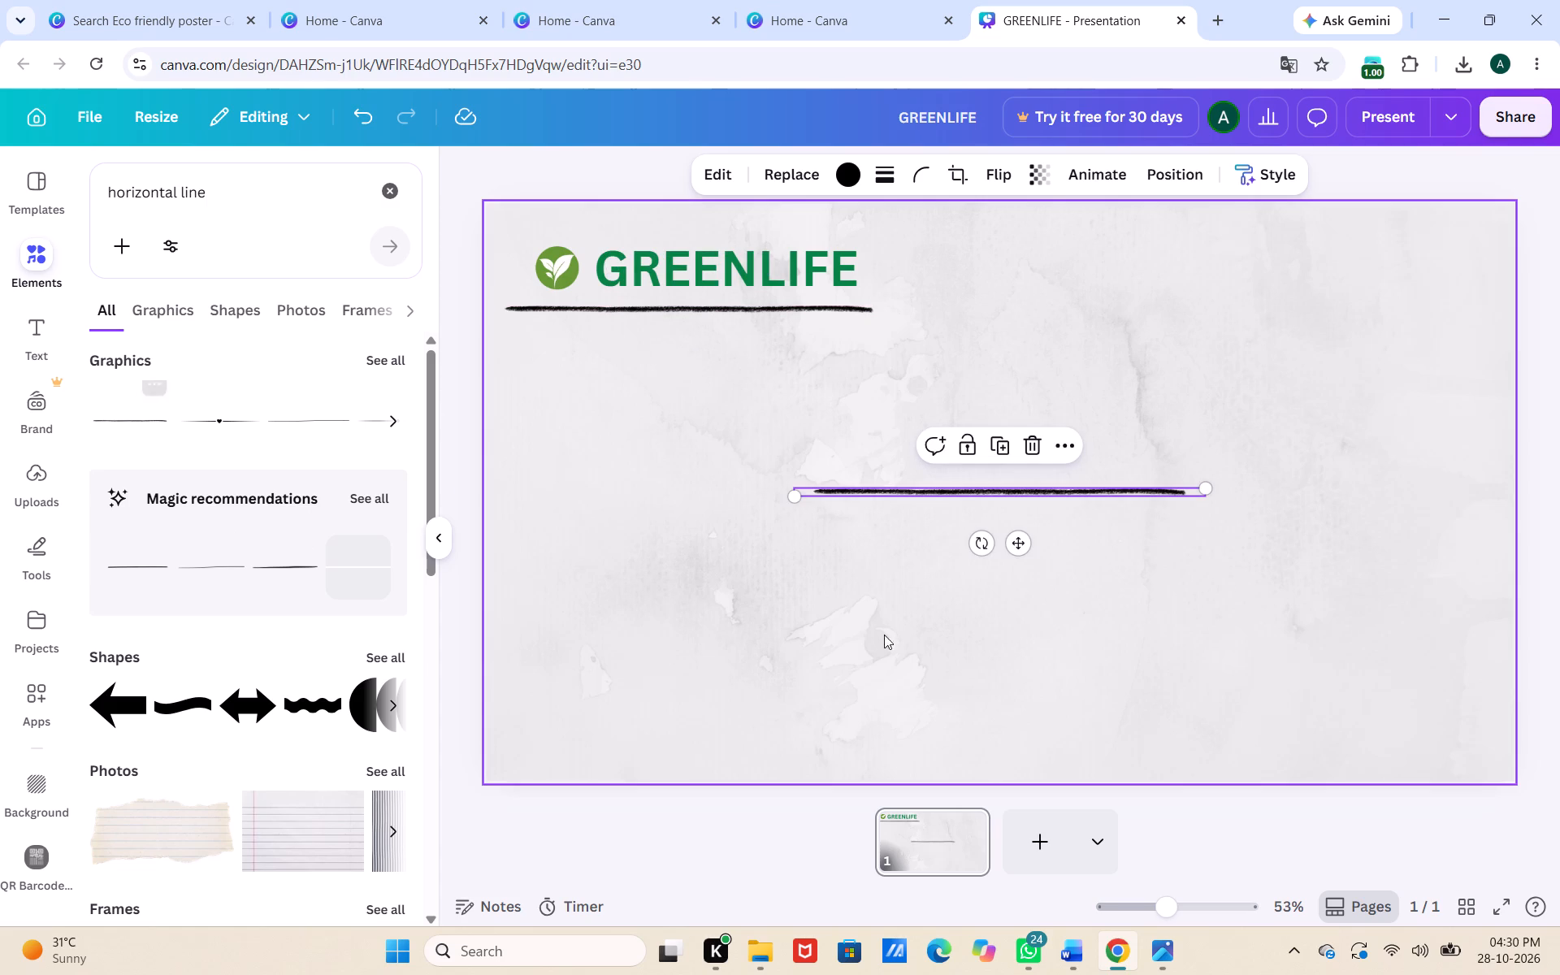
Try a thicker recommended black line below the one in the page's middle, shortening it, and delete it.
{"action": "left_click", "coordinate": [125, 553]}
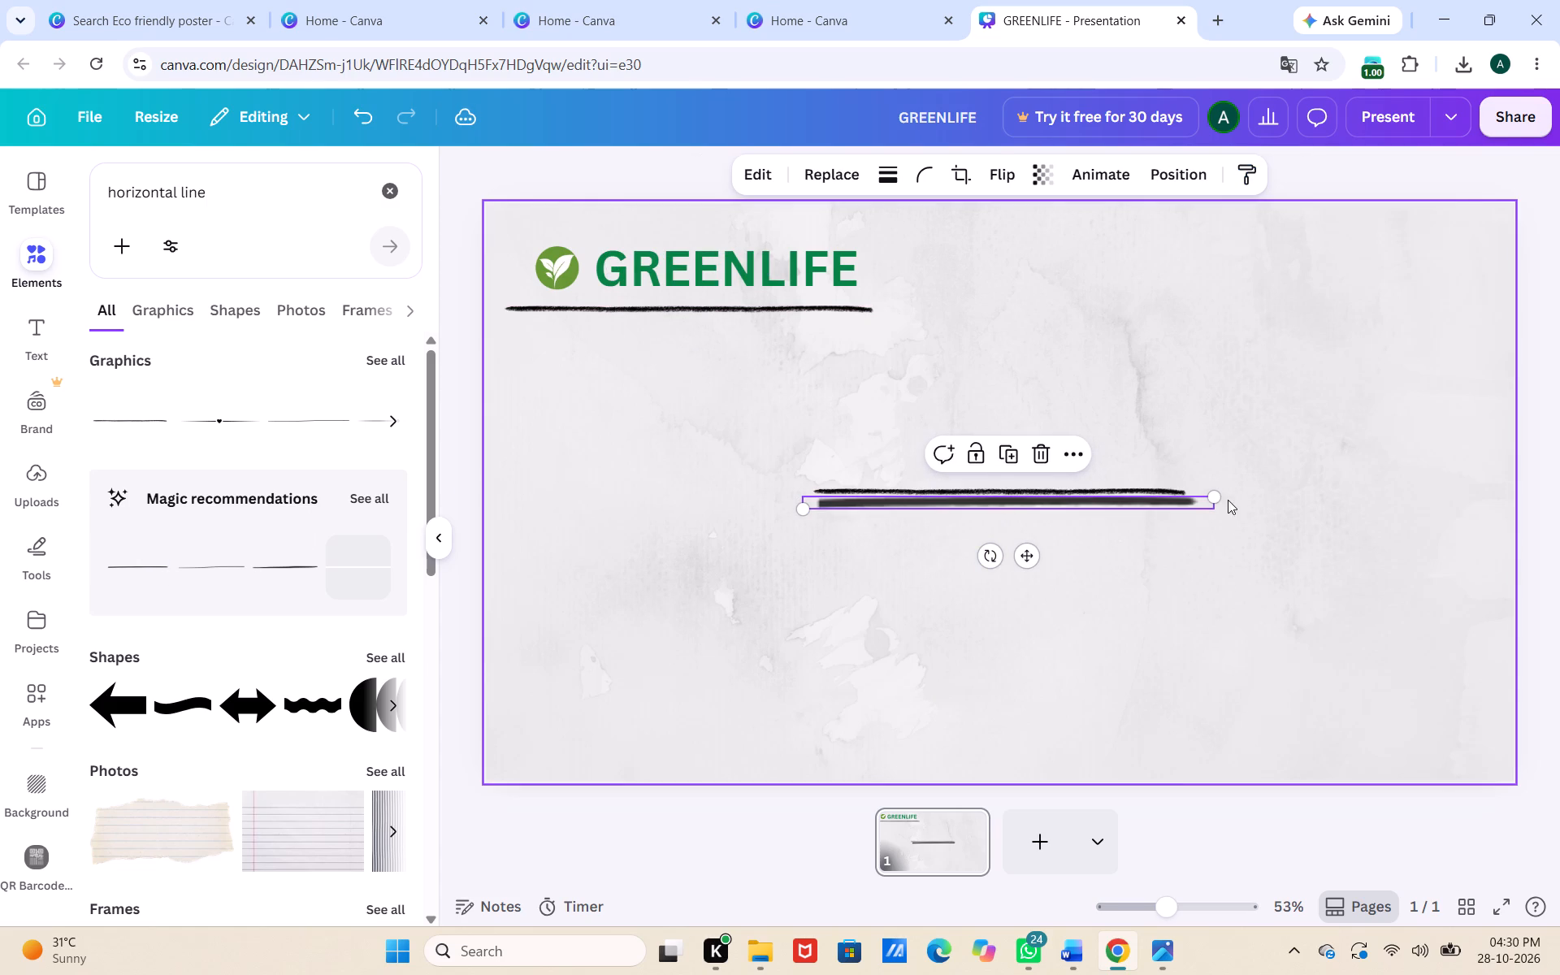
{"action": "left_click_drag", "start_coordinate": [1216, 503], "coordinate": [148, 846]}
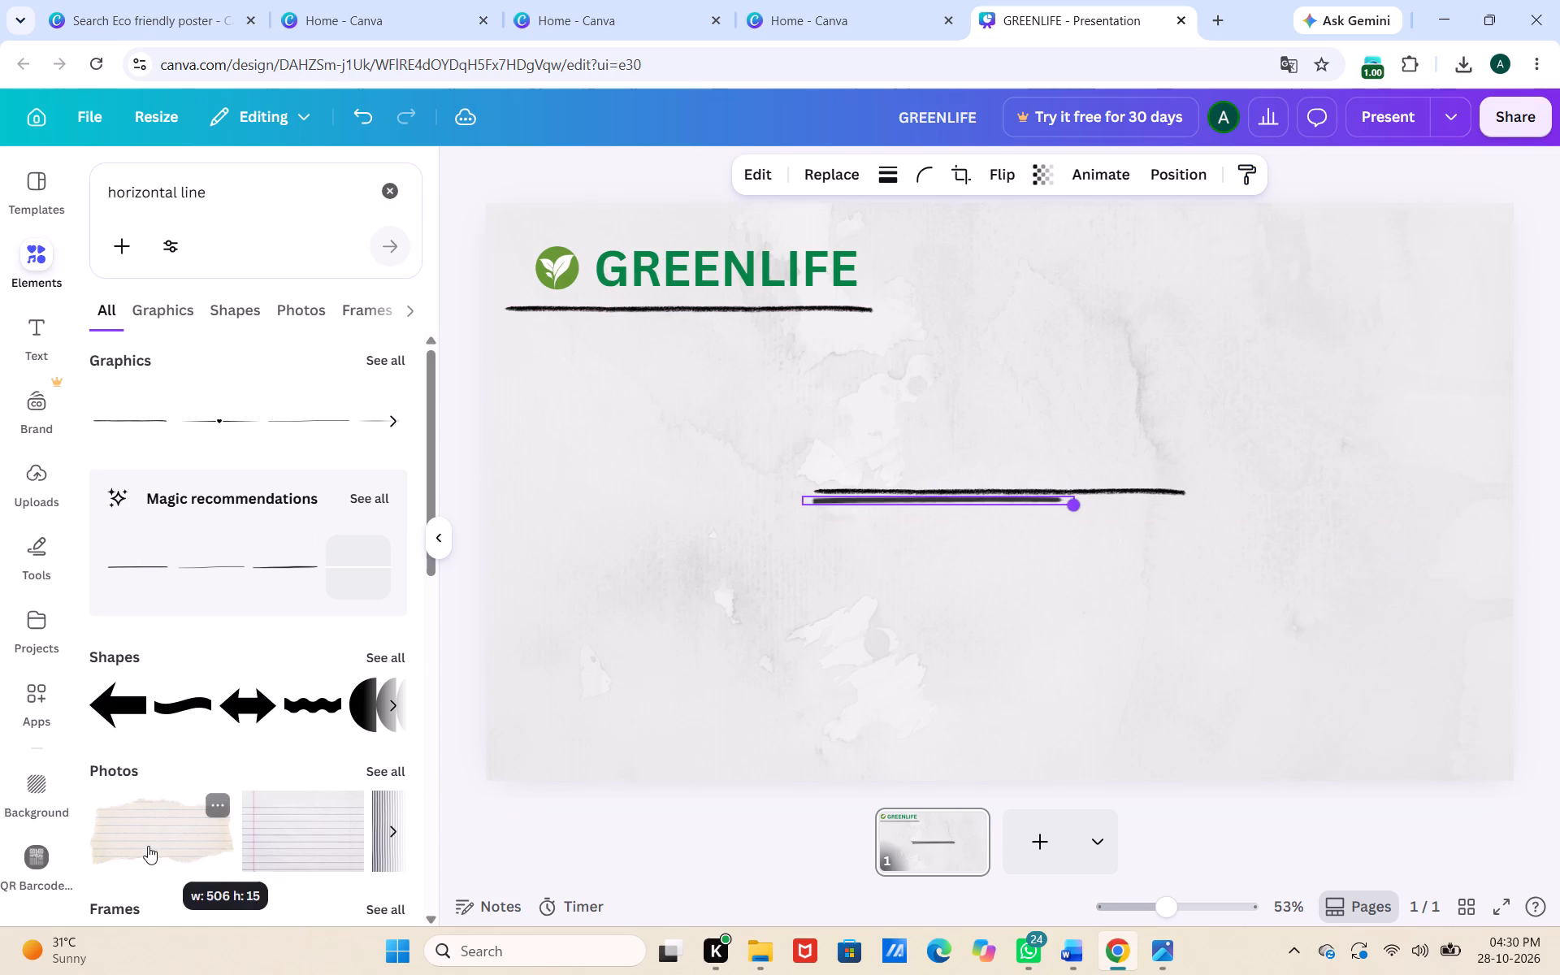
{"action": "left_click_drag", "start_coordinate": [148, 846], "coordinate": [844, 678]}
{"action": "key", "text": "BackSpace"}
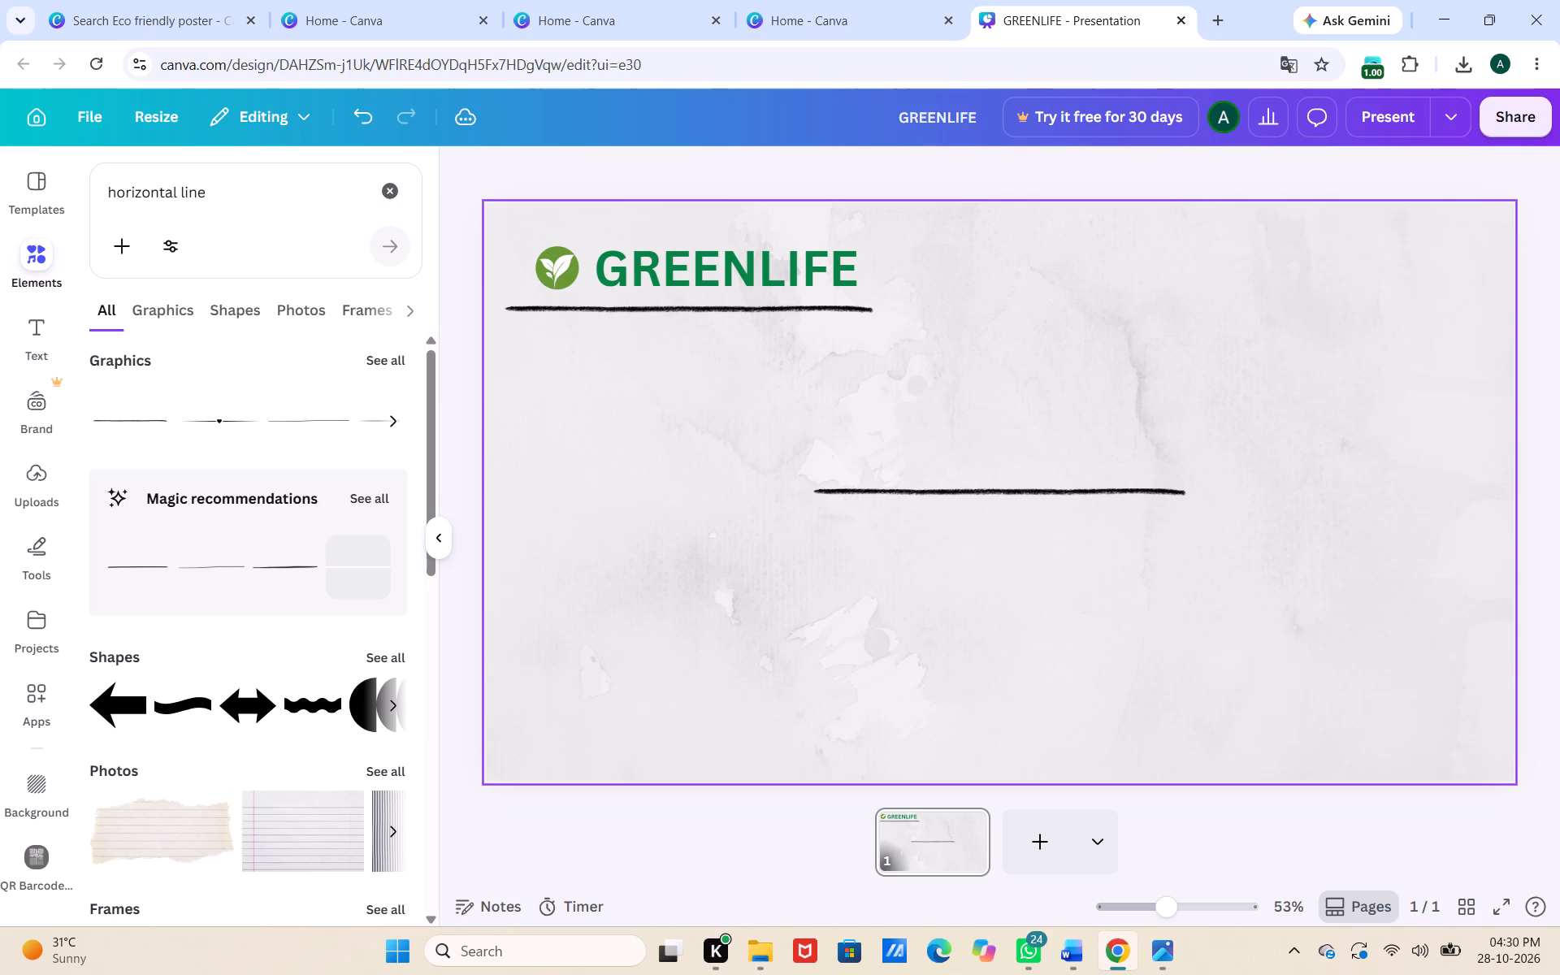
Delete the rough black line in the middle of the page.
{"action": "left_click", "coordinate": [994, 476]}
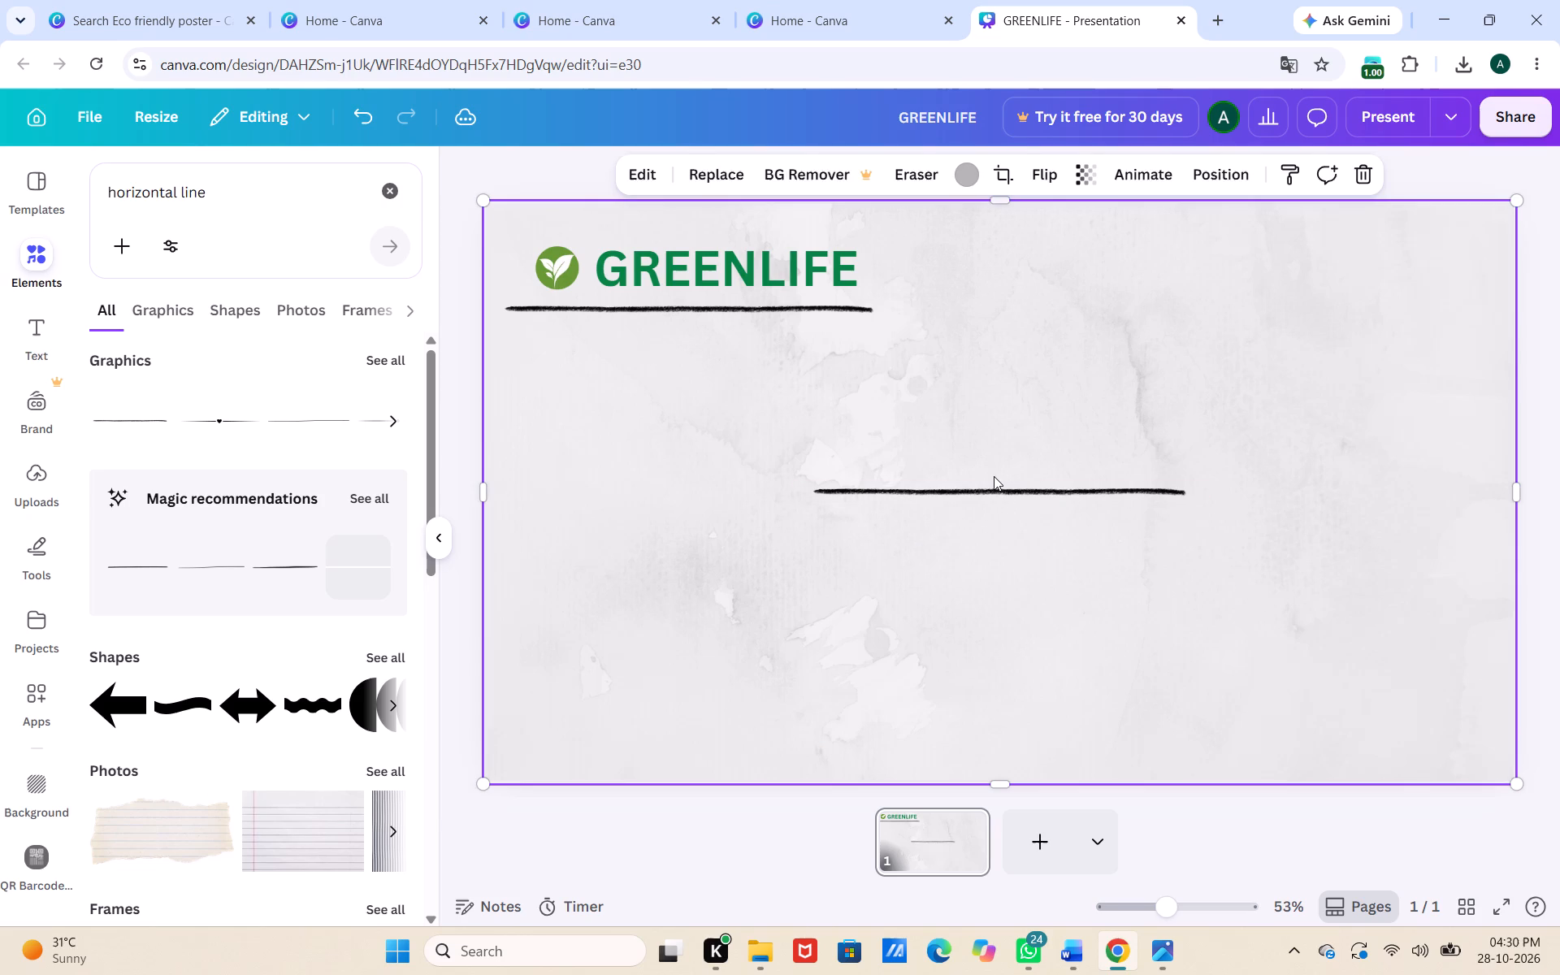
{"action": "left_click", "coordinate": [994, 494]}
{"action": "key", "text": "BackSpace"}
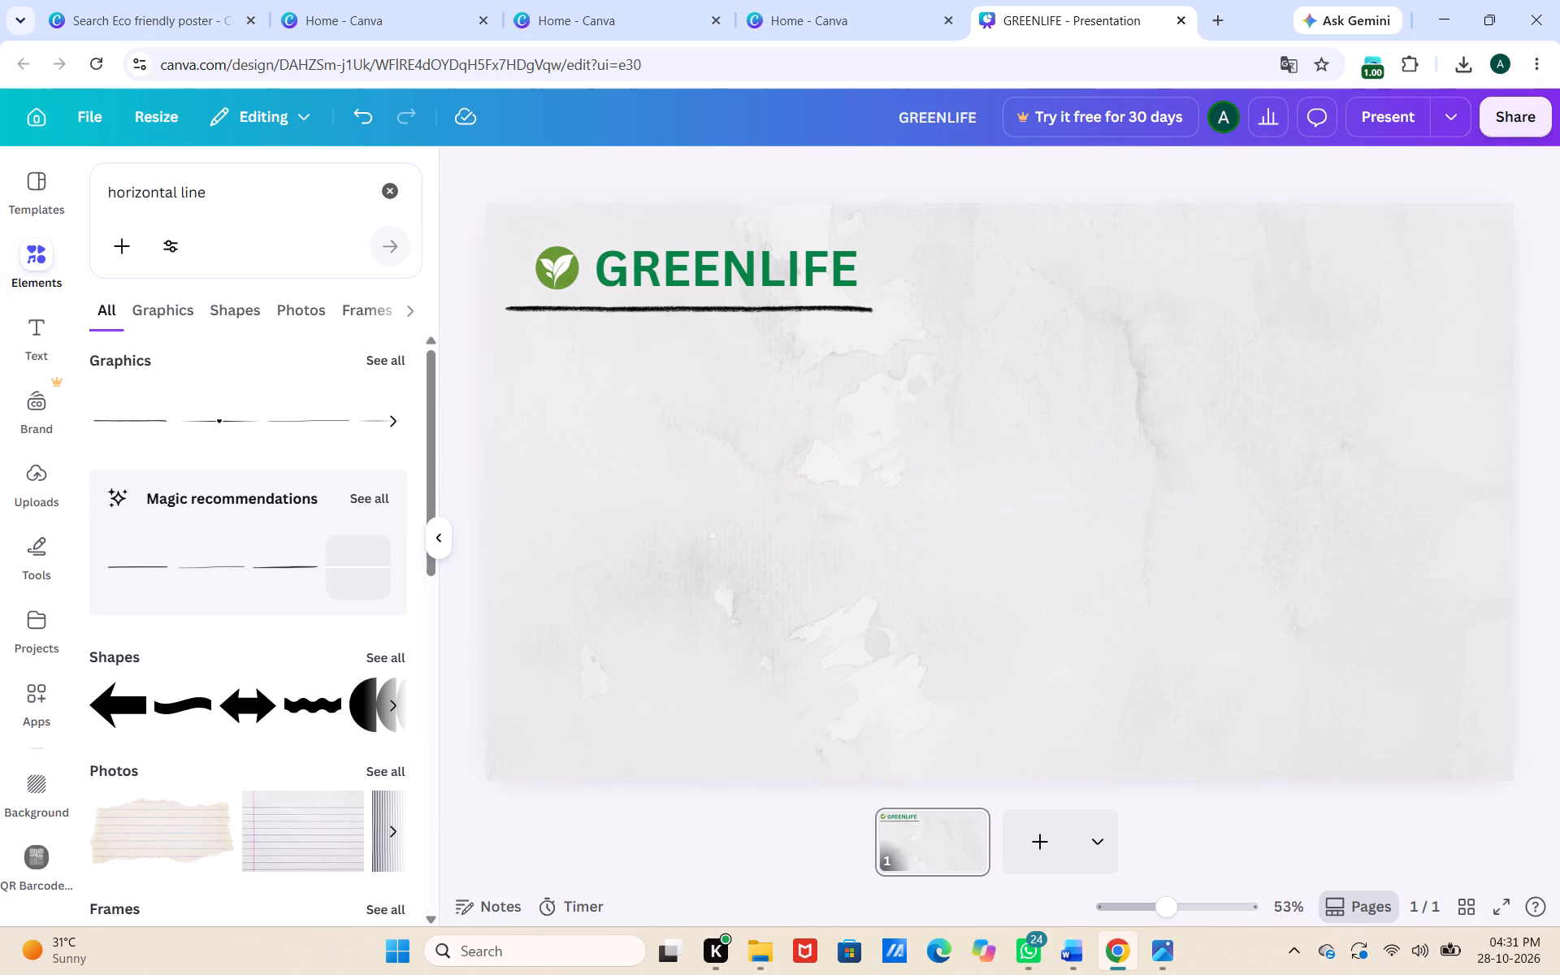
Move the remaining black line slightly lower and to the right, leaving more space beneath the GREENLIFE heading.
{"action": "left_click_drag", "start_coordinate": [797, 307], "coordinate": [822, 327]}
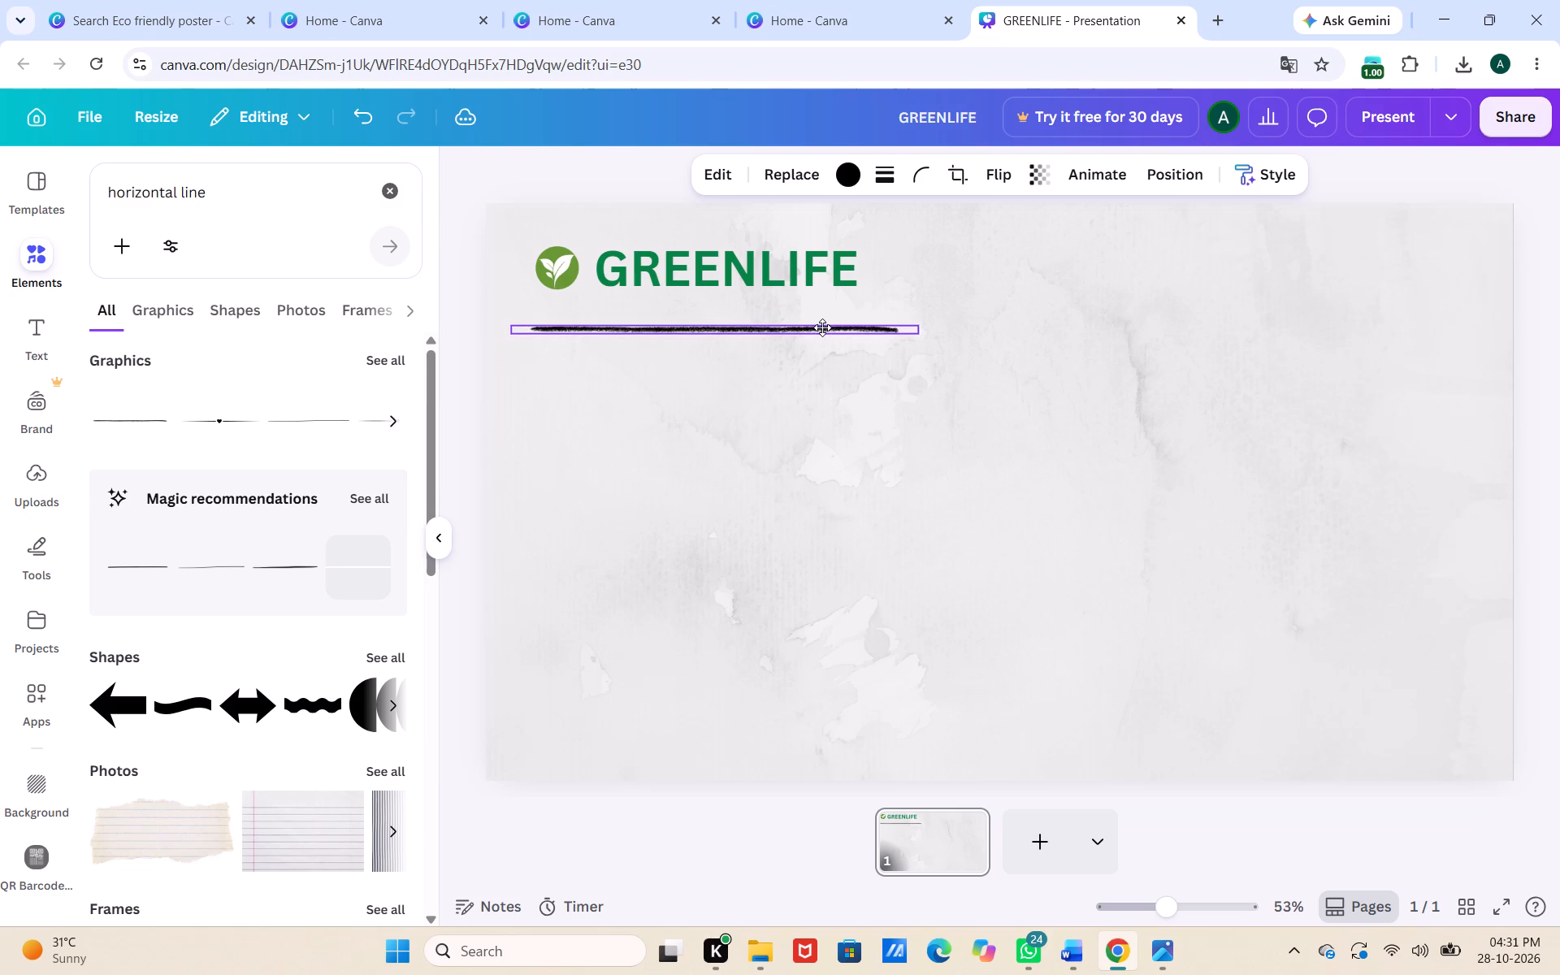
{"action": "left_click_drag", "start_coordinate": [822, 327], "coordinate": [835, 331]}
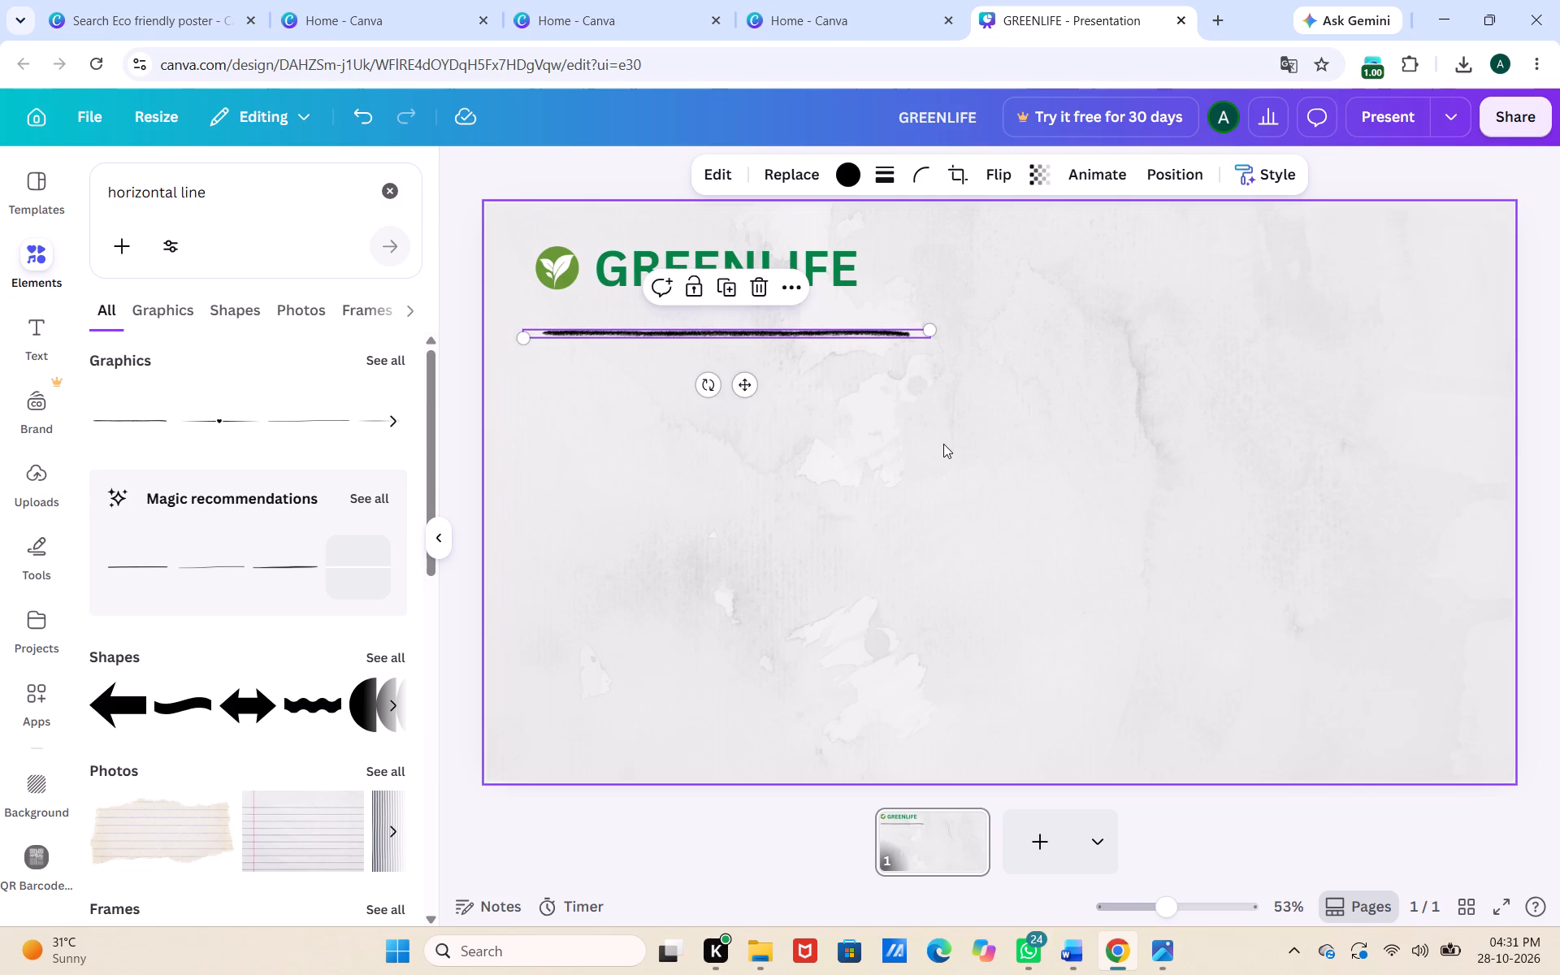
{"action": "left_click", "coordinate": [943, 444]}
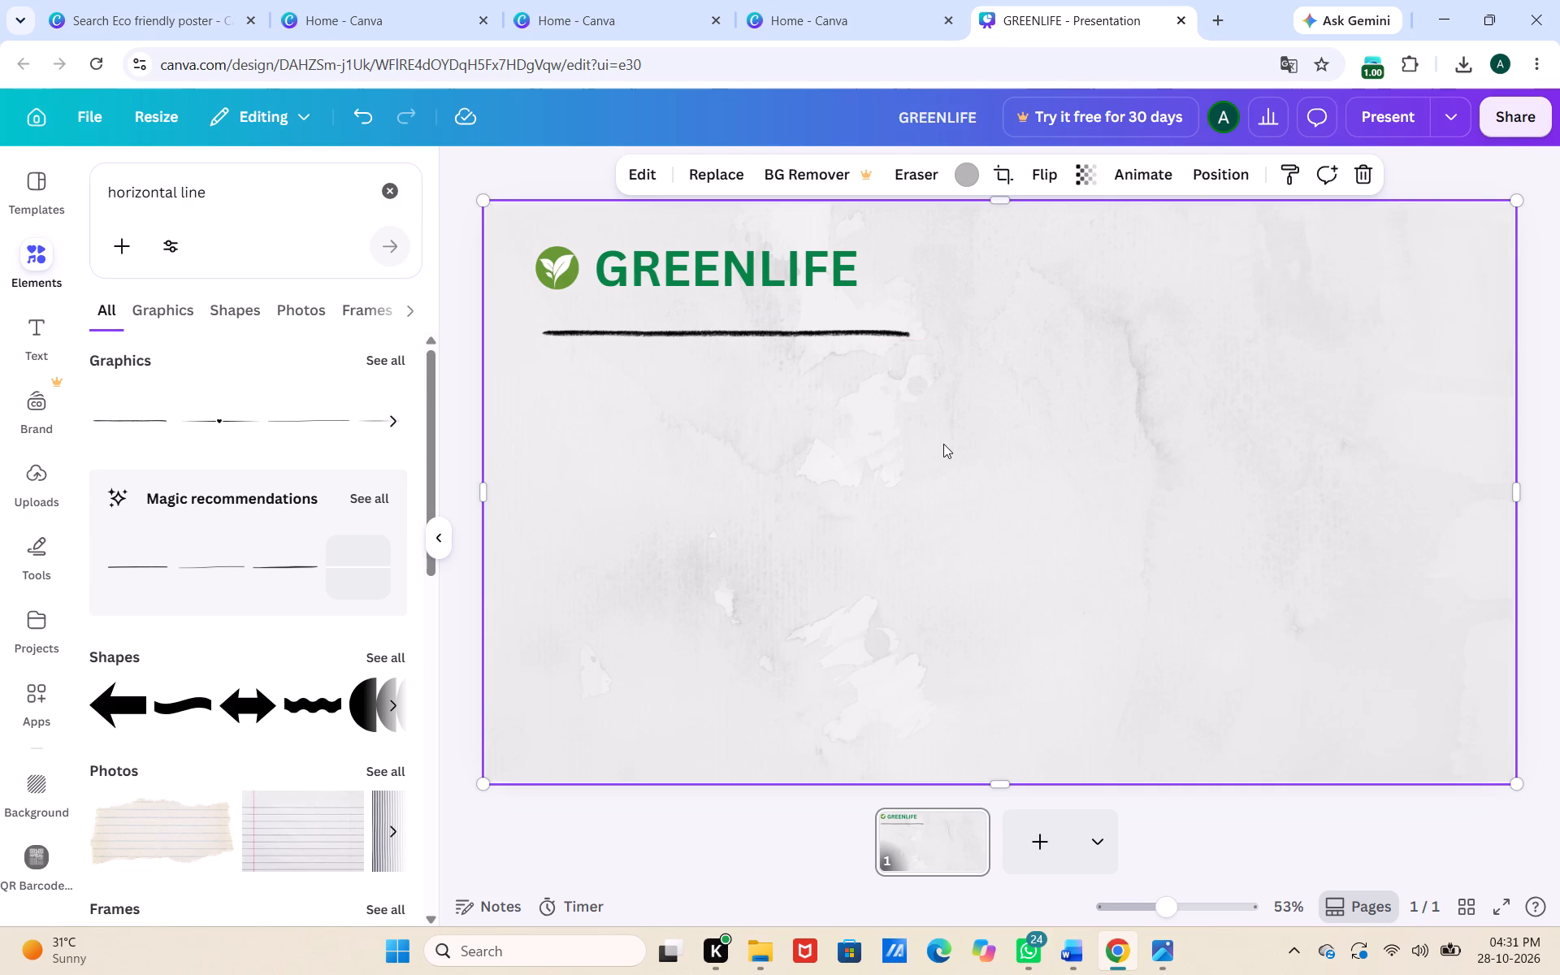
{"action": "left_click", "coordinate": [601, 310]}
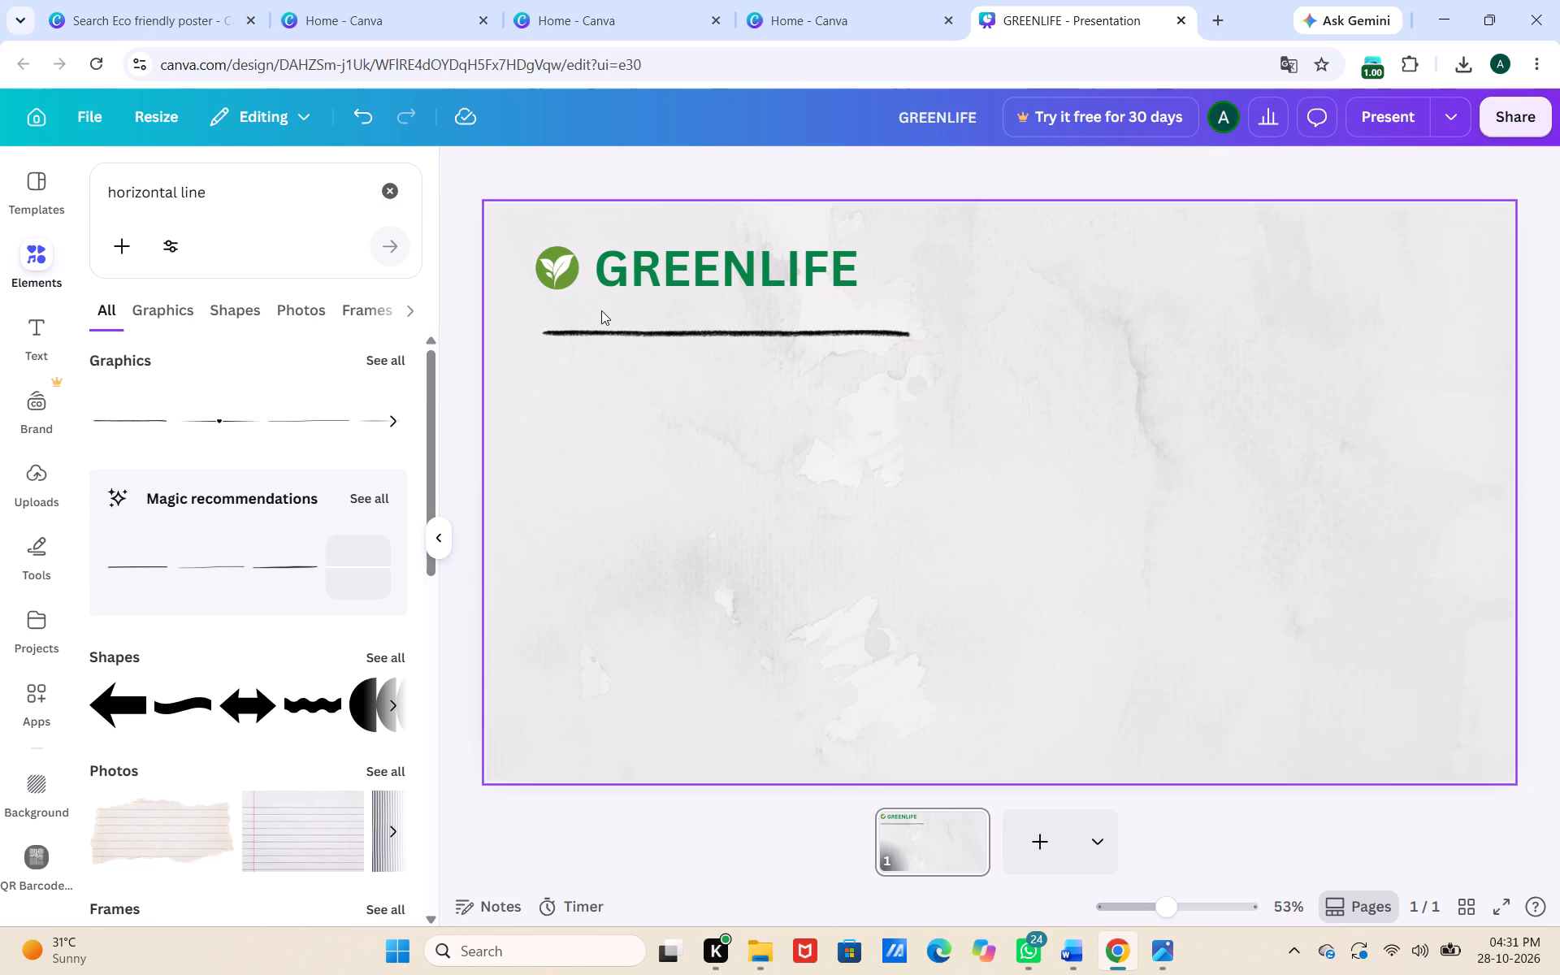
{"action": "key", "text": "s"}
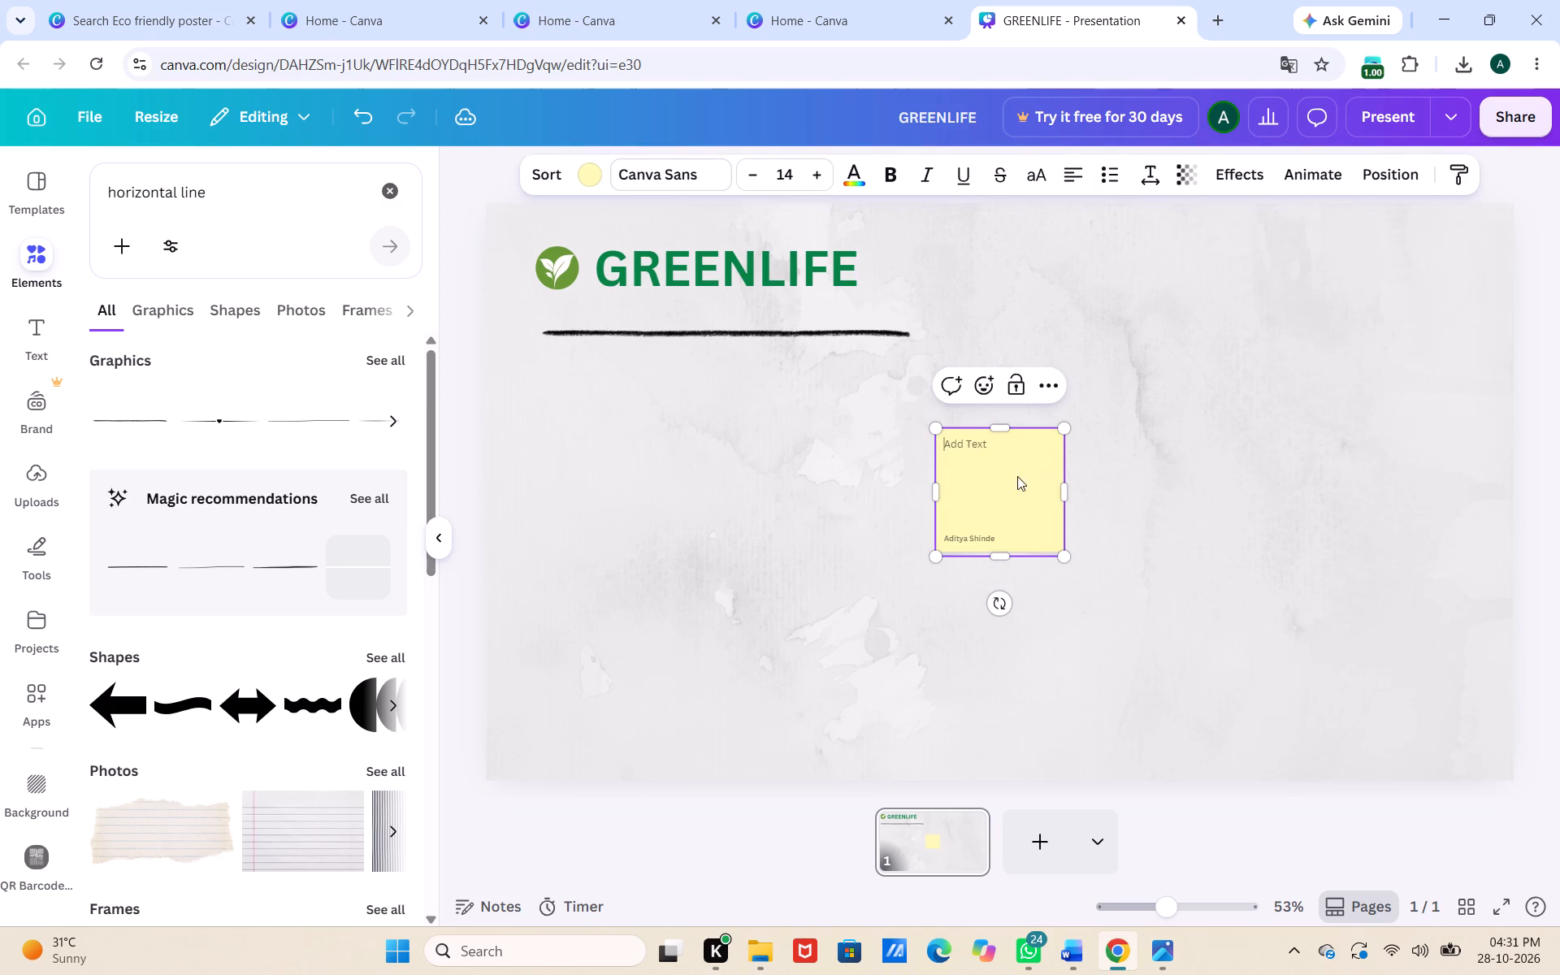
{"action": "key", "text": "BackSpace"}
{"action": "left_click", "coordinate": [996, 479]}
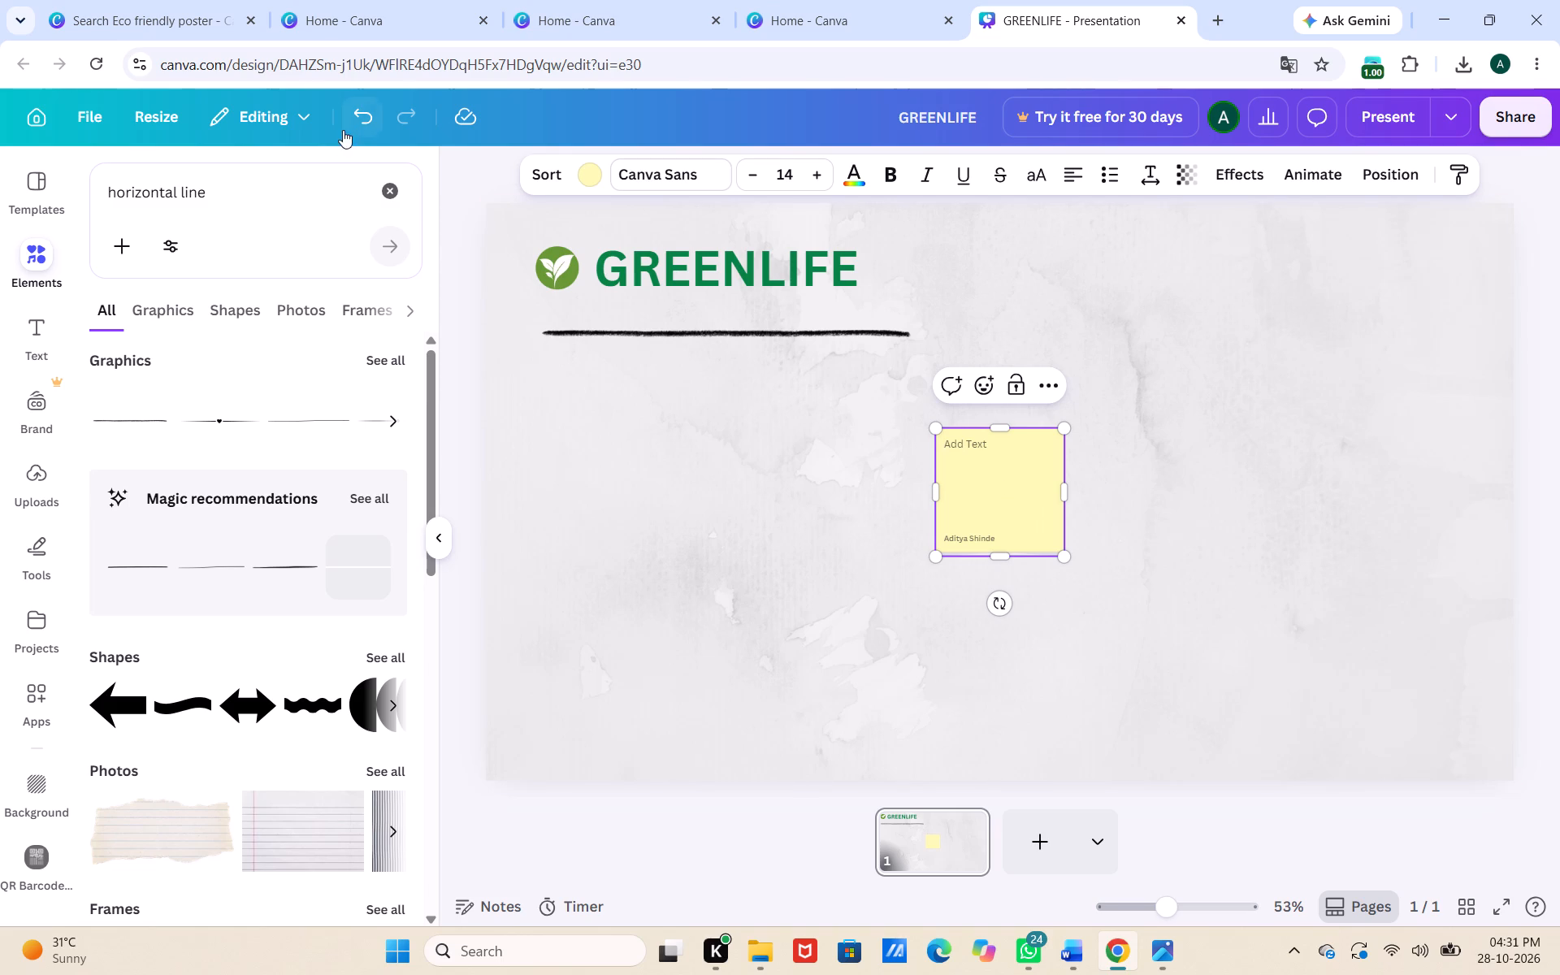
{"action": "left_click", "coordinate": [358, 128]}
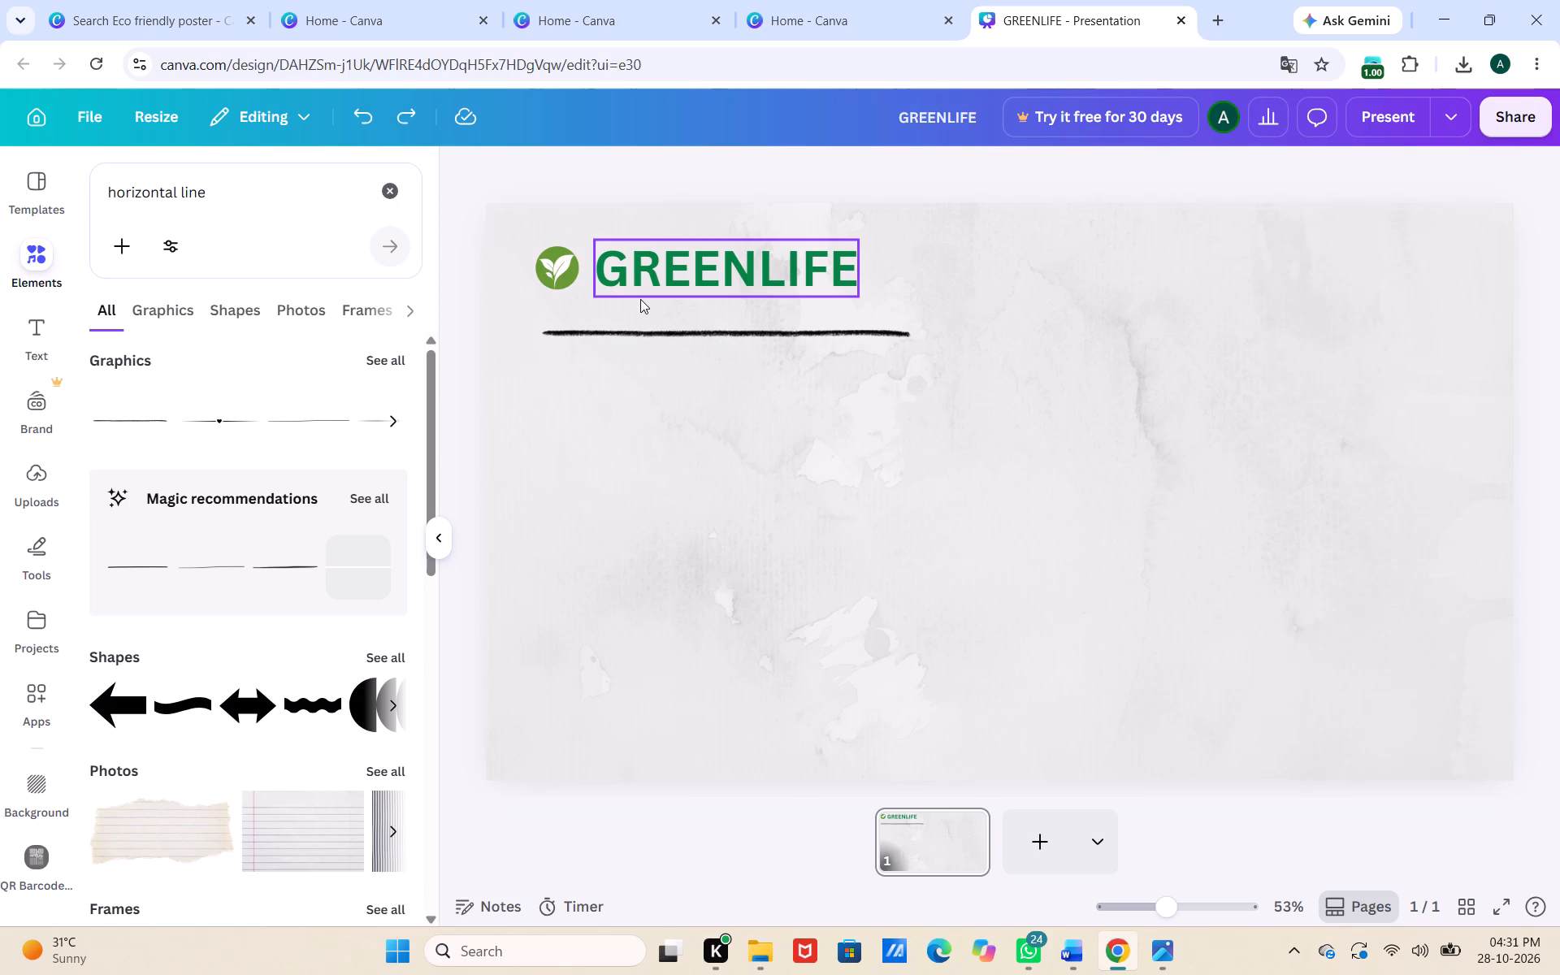
Shift the GREENLIFE heading and the leaf logo slightly up and right, lining the logo up with the black line's left end.
{"action": "left_click_drag", "start_coordinate": [640, 299], "coordinate": [636, 273]}
{"action": "left_click_drag", "start_coordinate": [636, 273], "coordinate": [638, 227]}
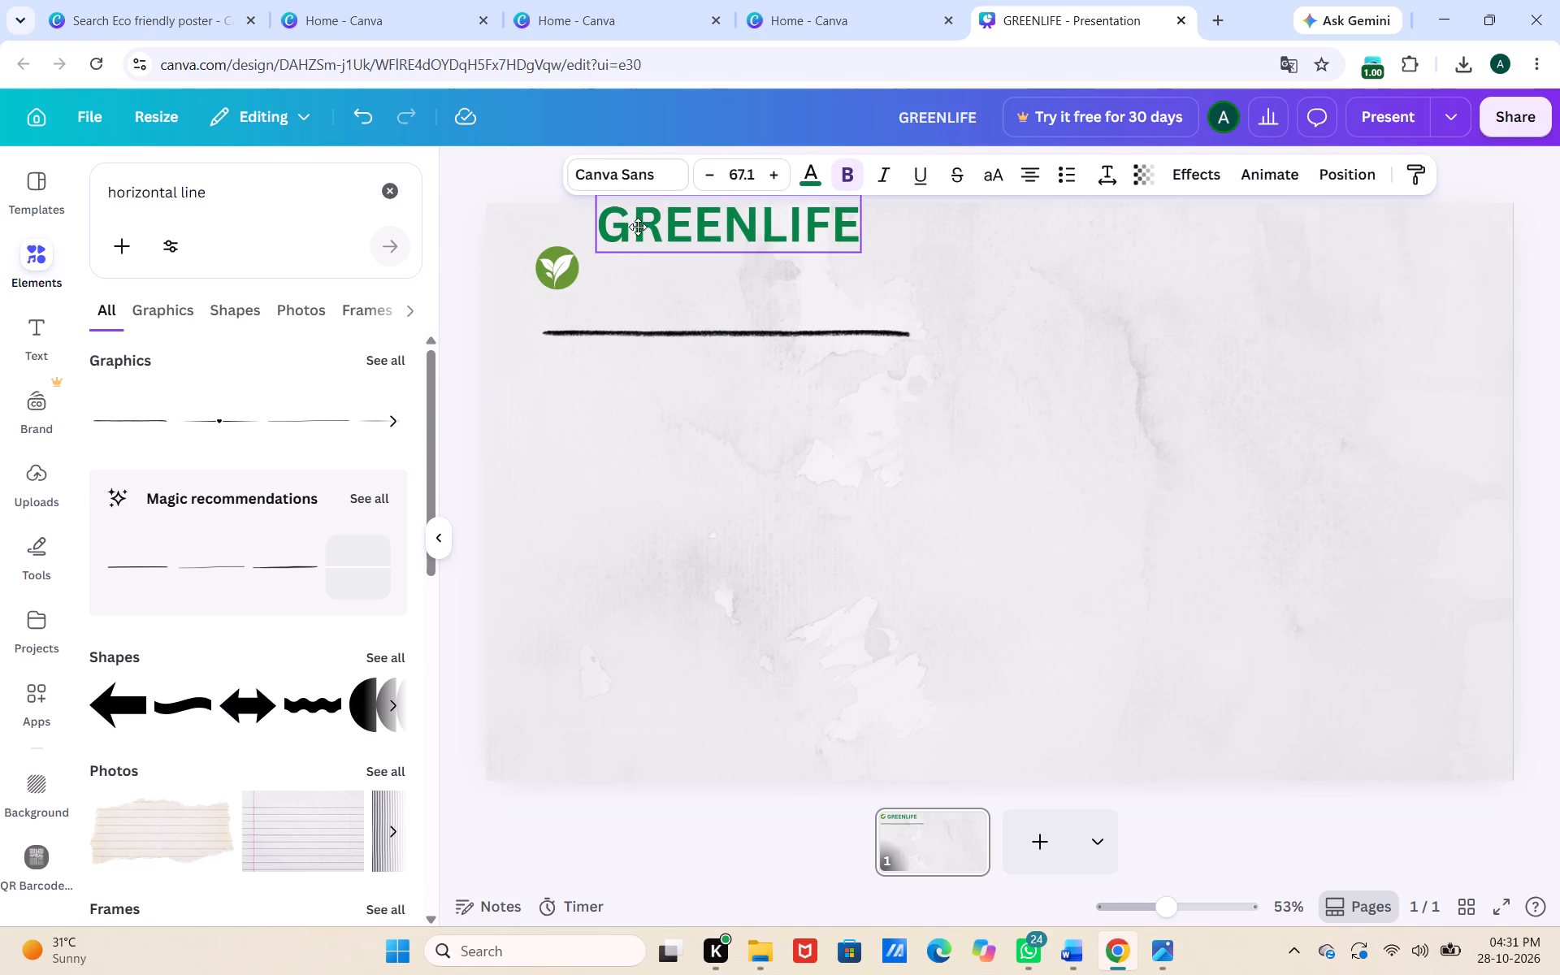
{"action": "left_click_drag", "start_coordinate": [638, 227], "coordinate": [644, 263]}
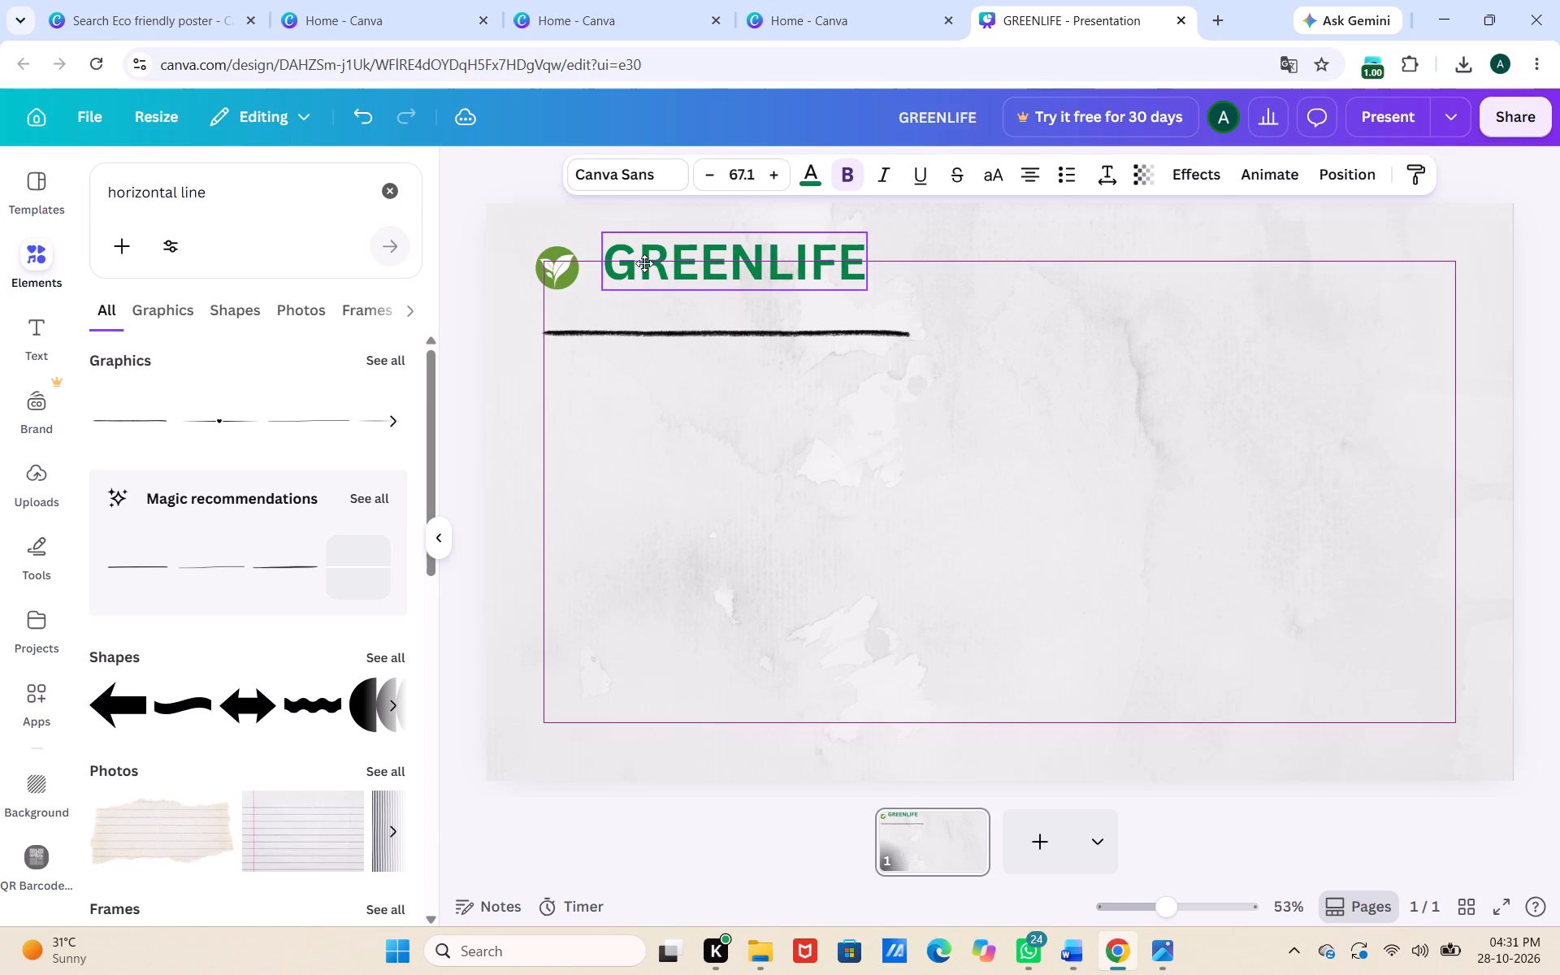
{"action": "left_click_drag", "start_coordinate": [644, 263], "coordinate": [642, 259]}
{"action": "left_click_drag", "start_coordinate": [564, 260], "coordinate": [569, 249]}
{"action": "left_click", "coordinate": [630, 366]}
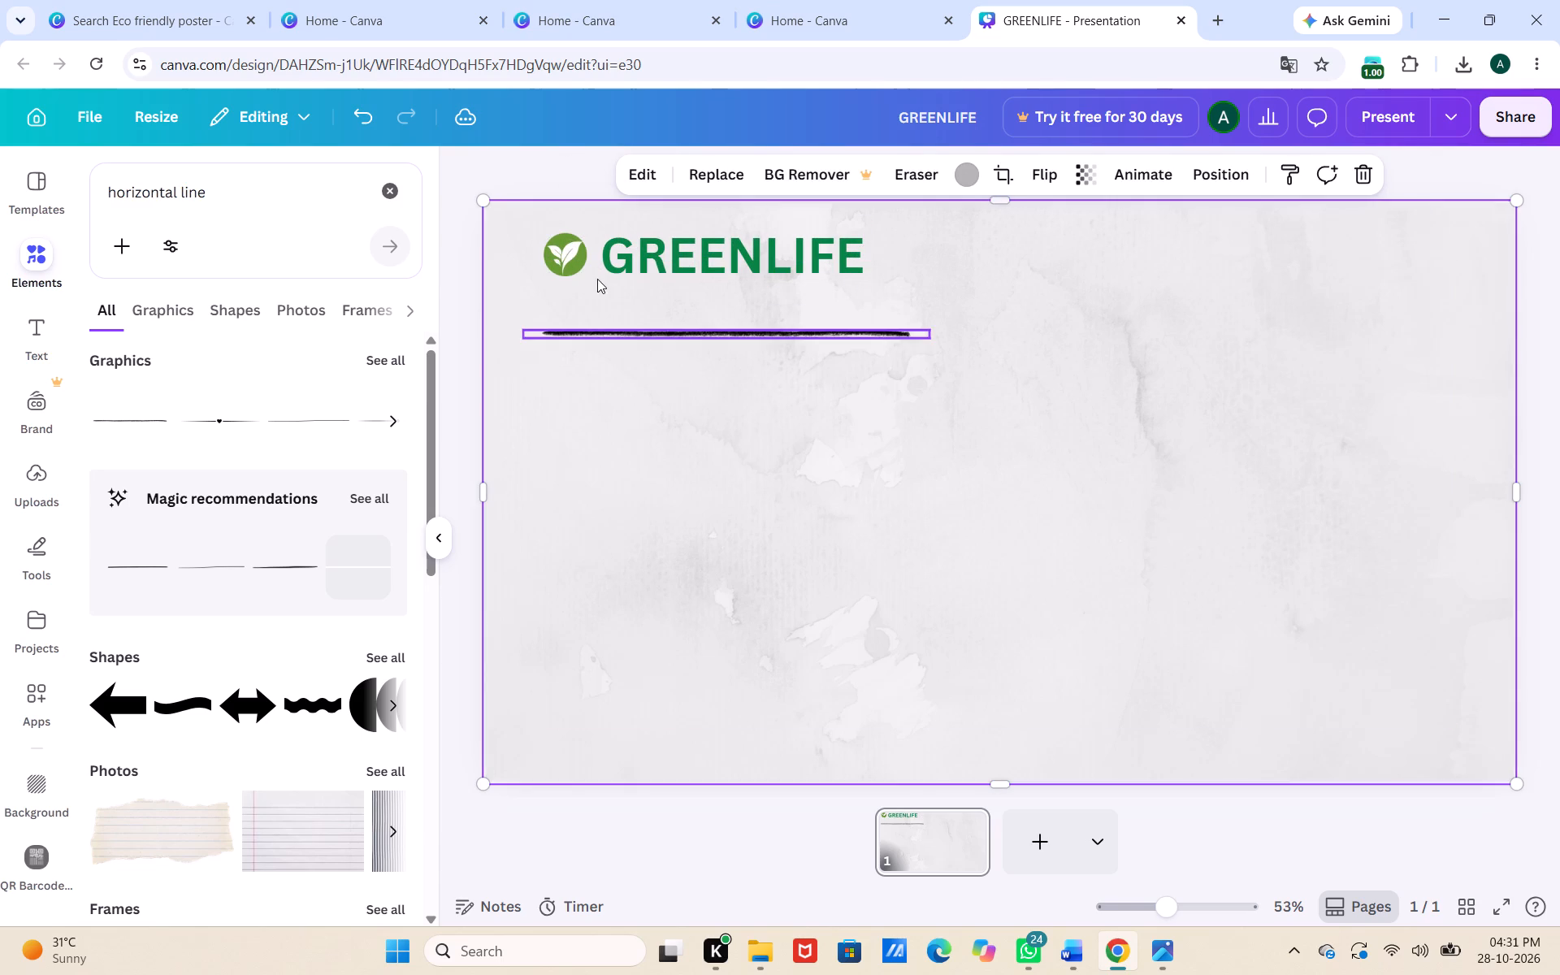
{"action": "left_click", "coordinate": [559, 263]}
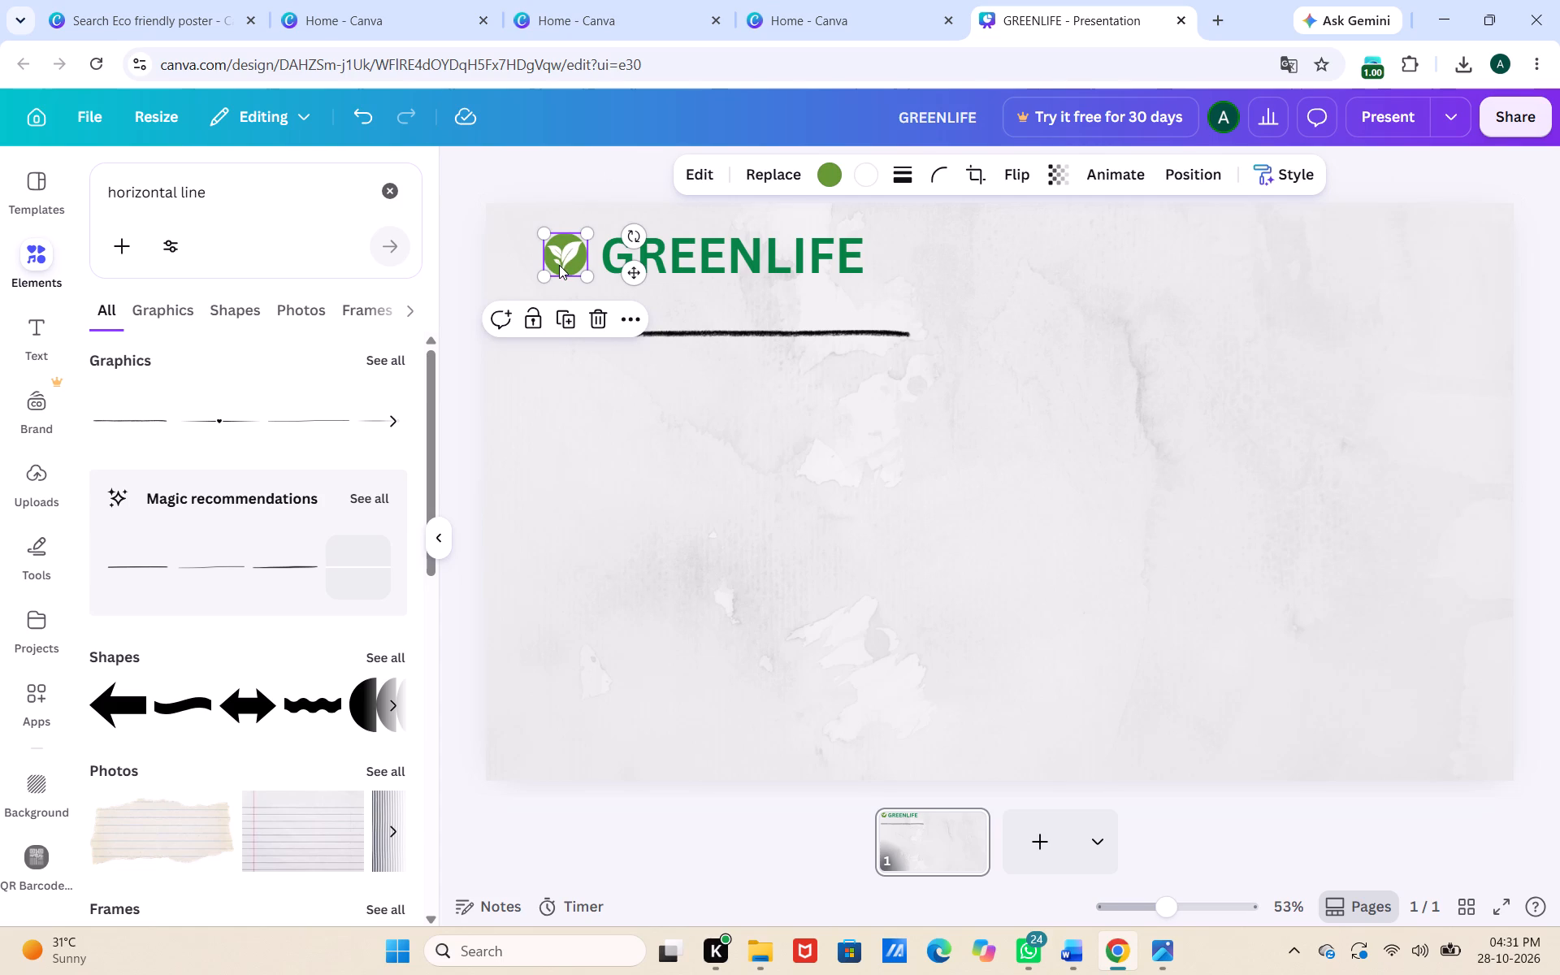
{"action": "left_click", "coordinate": [675, 426]}
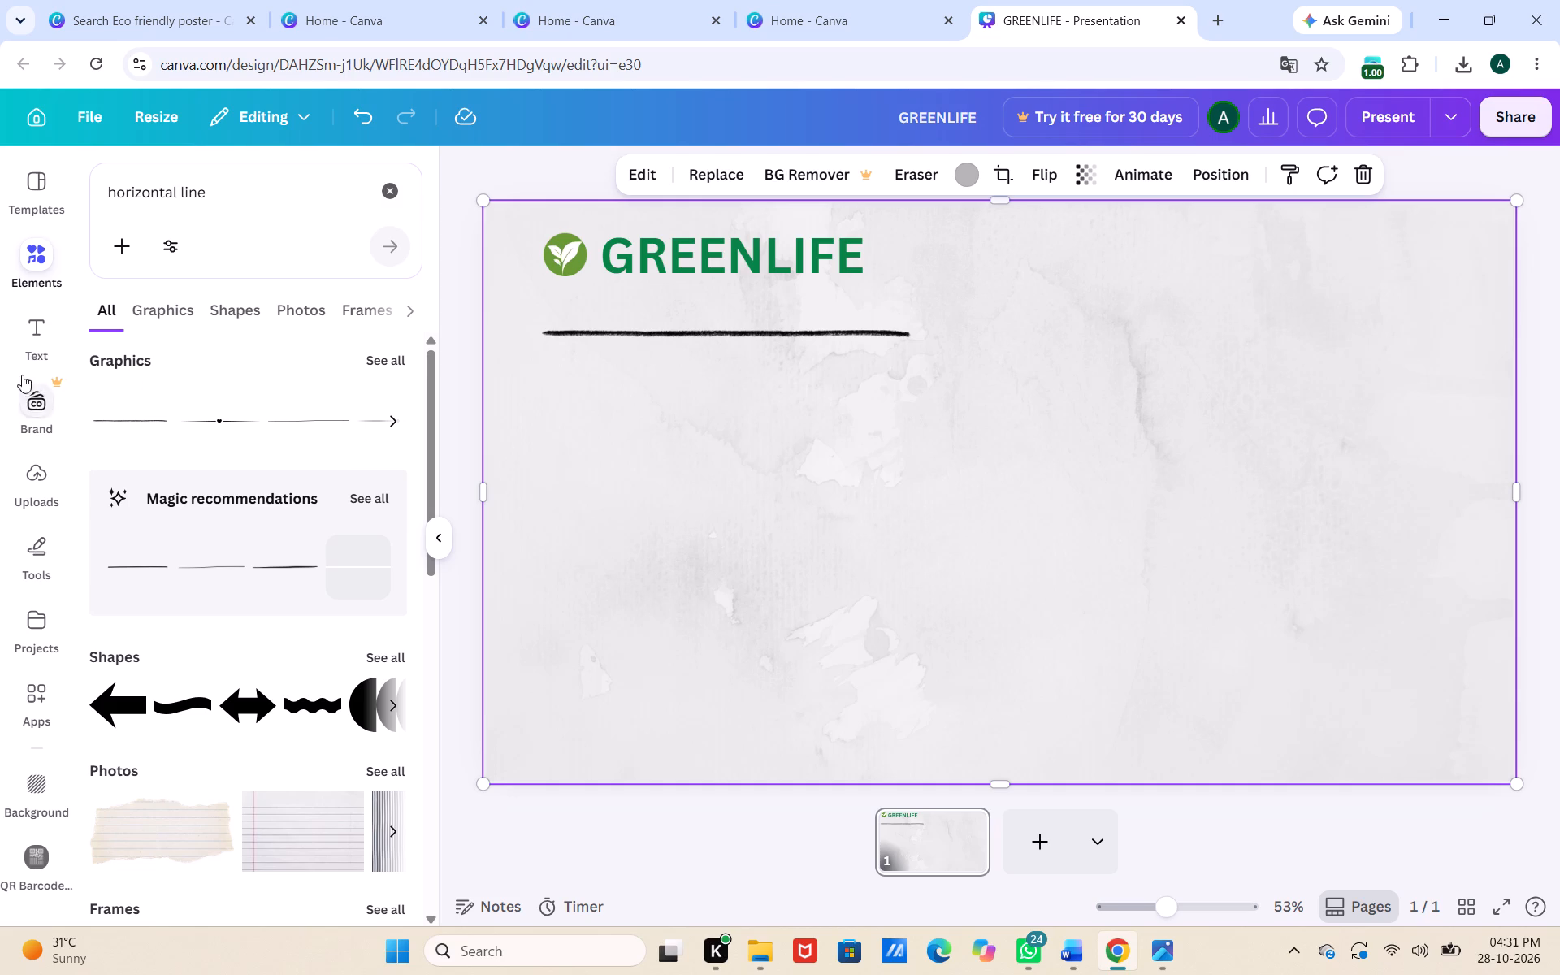
Add a body text box directly beneath the black line and begin its text with "Reduce".
{"action": "left_click", "coordinate": [14, 342]}
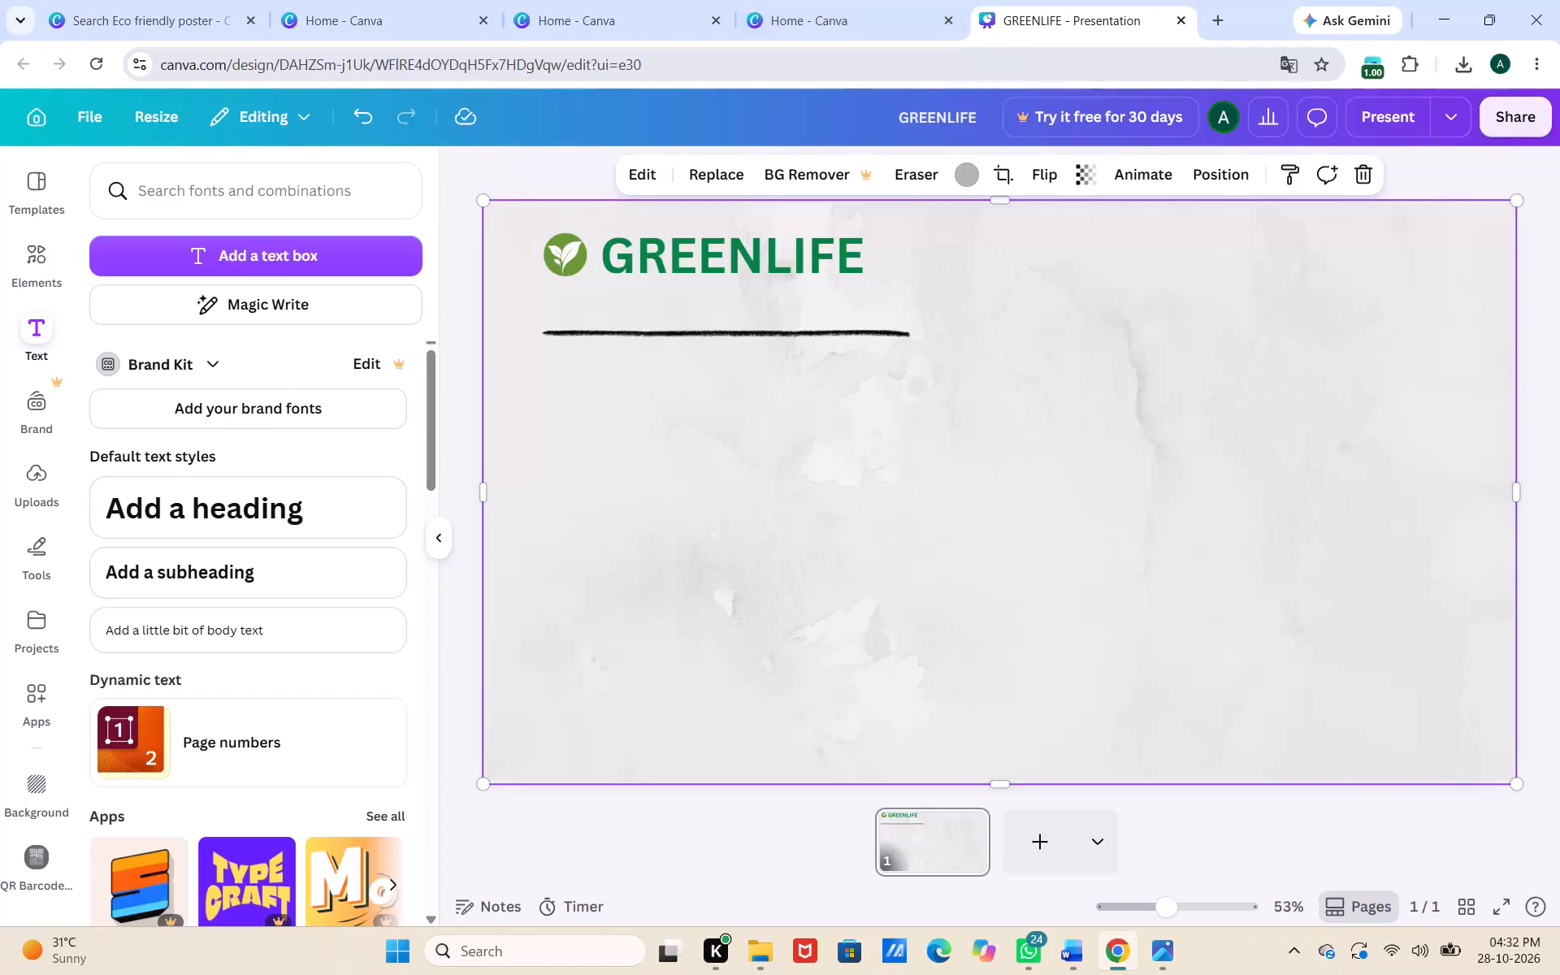
{"action": "left_click", "coordinate": [682, 331]}
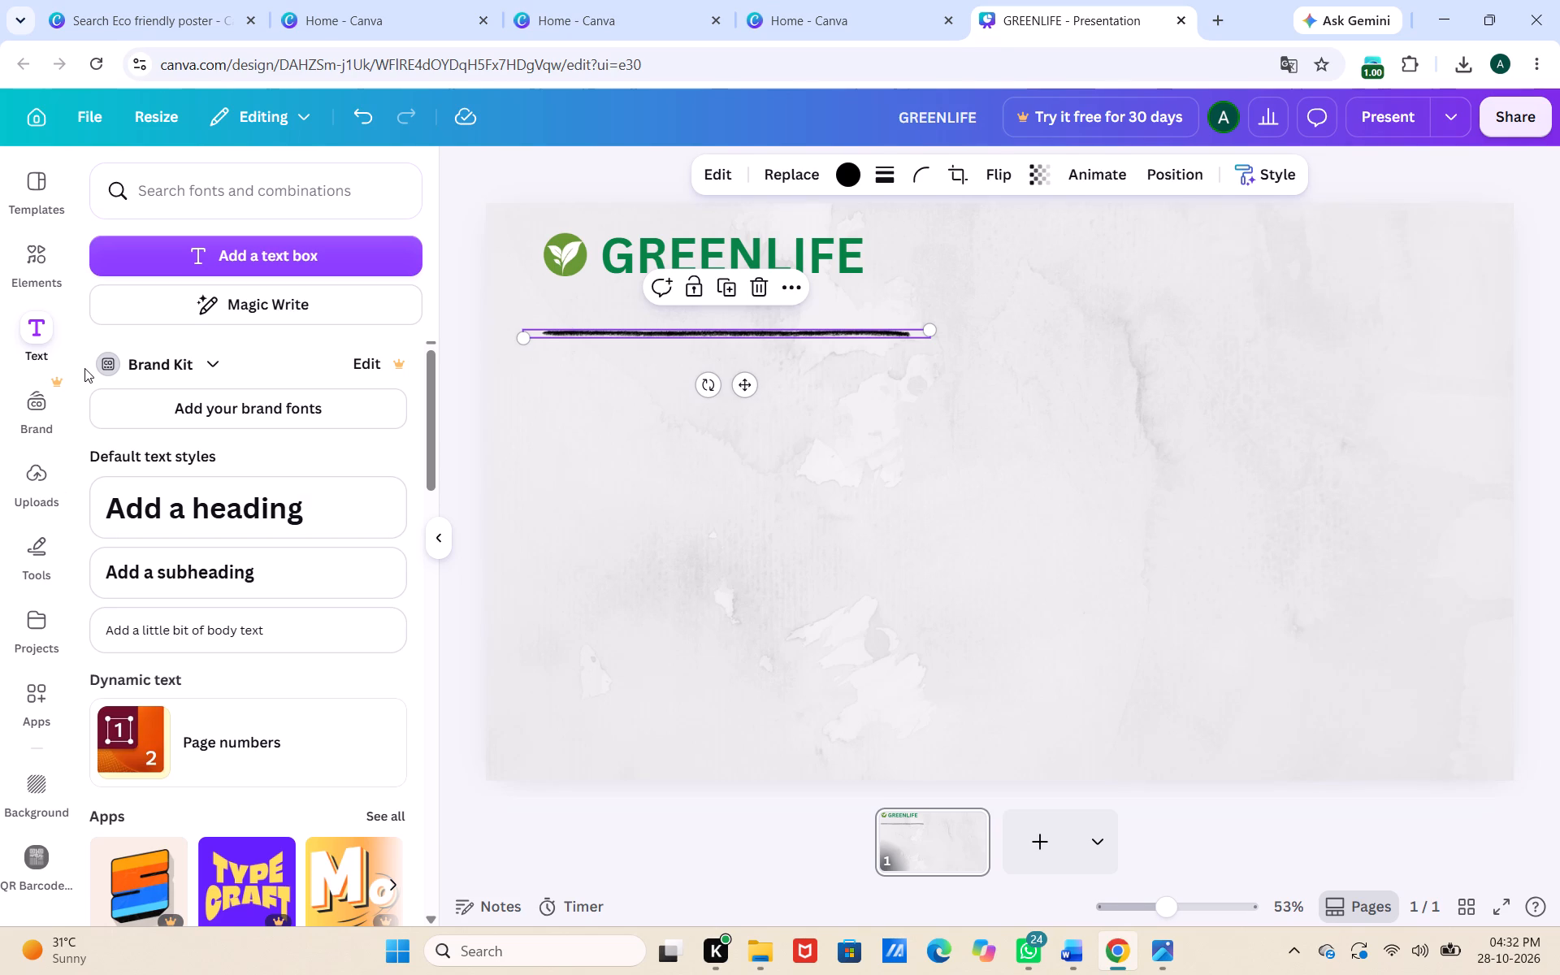
{"action": "left_click", "coordinate": [292, 635]}
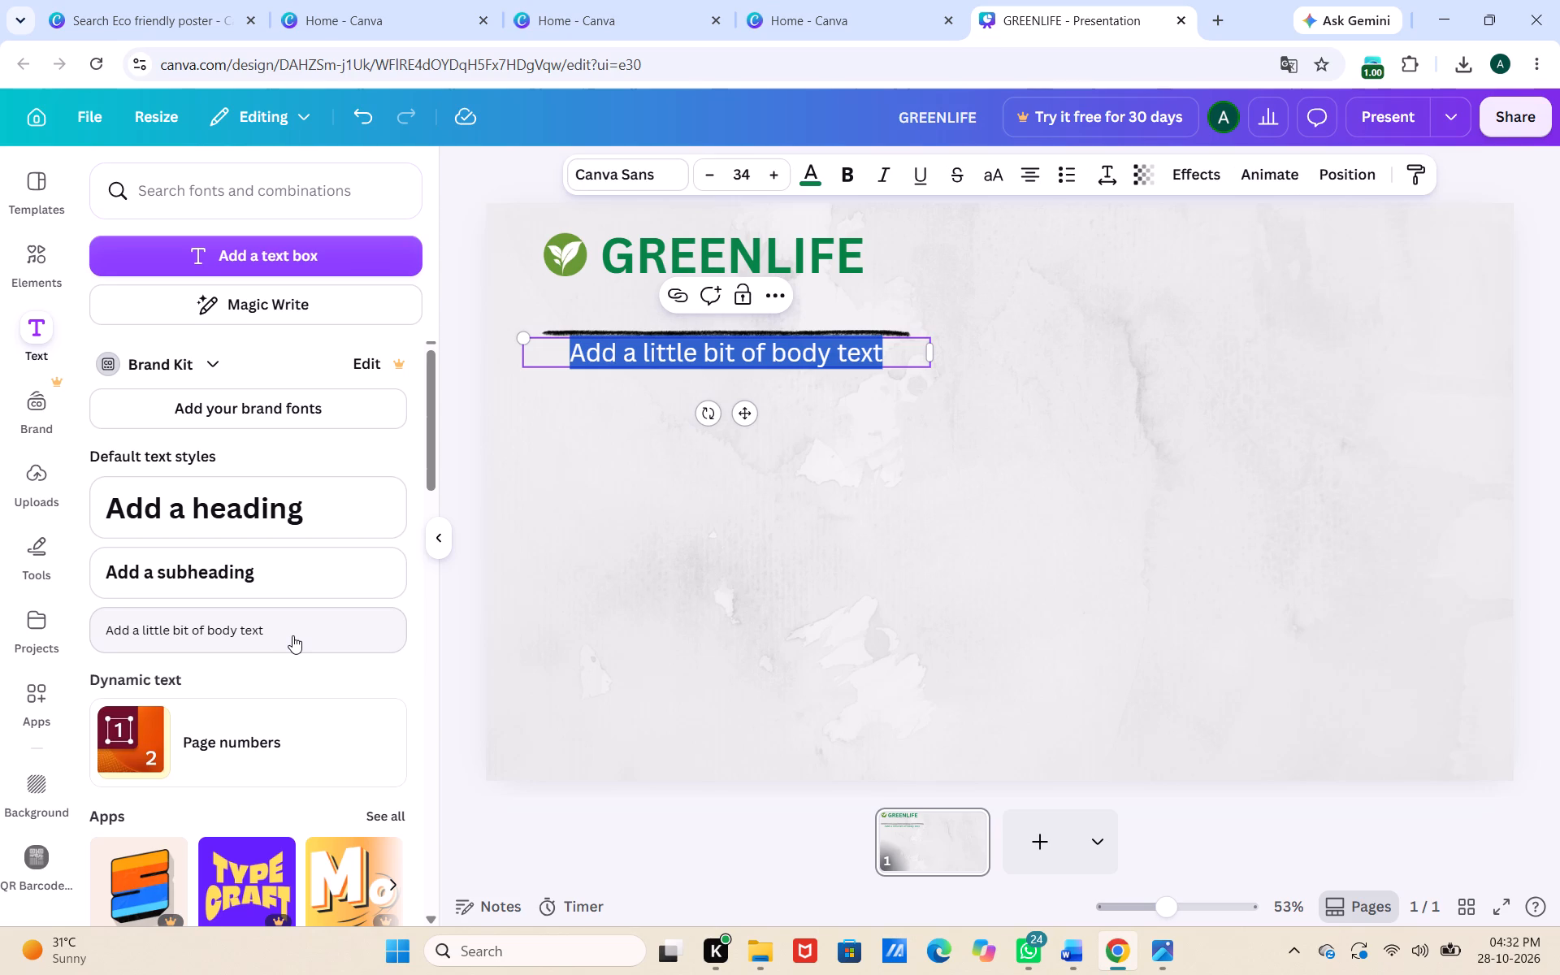
{"action": "key", "text": "e"}
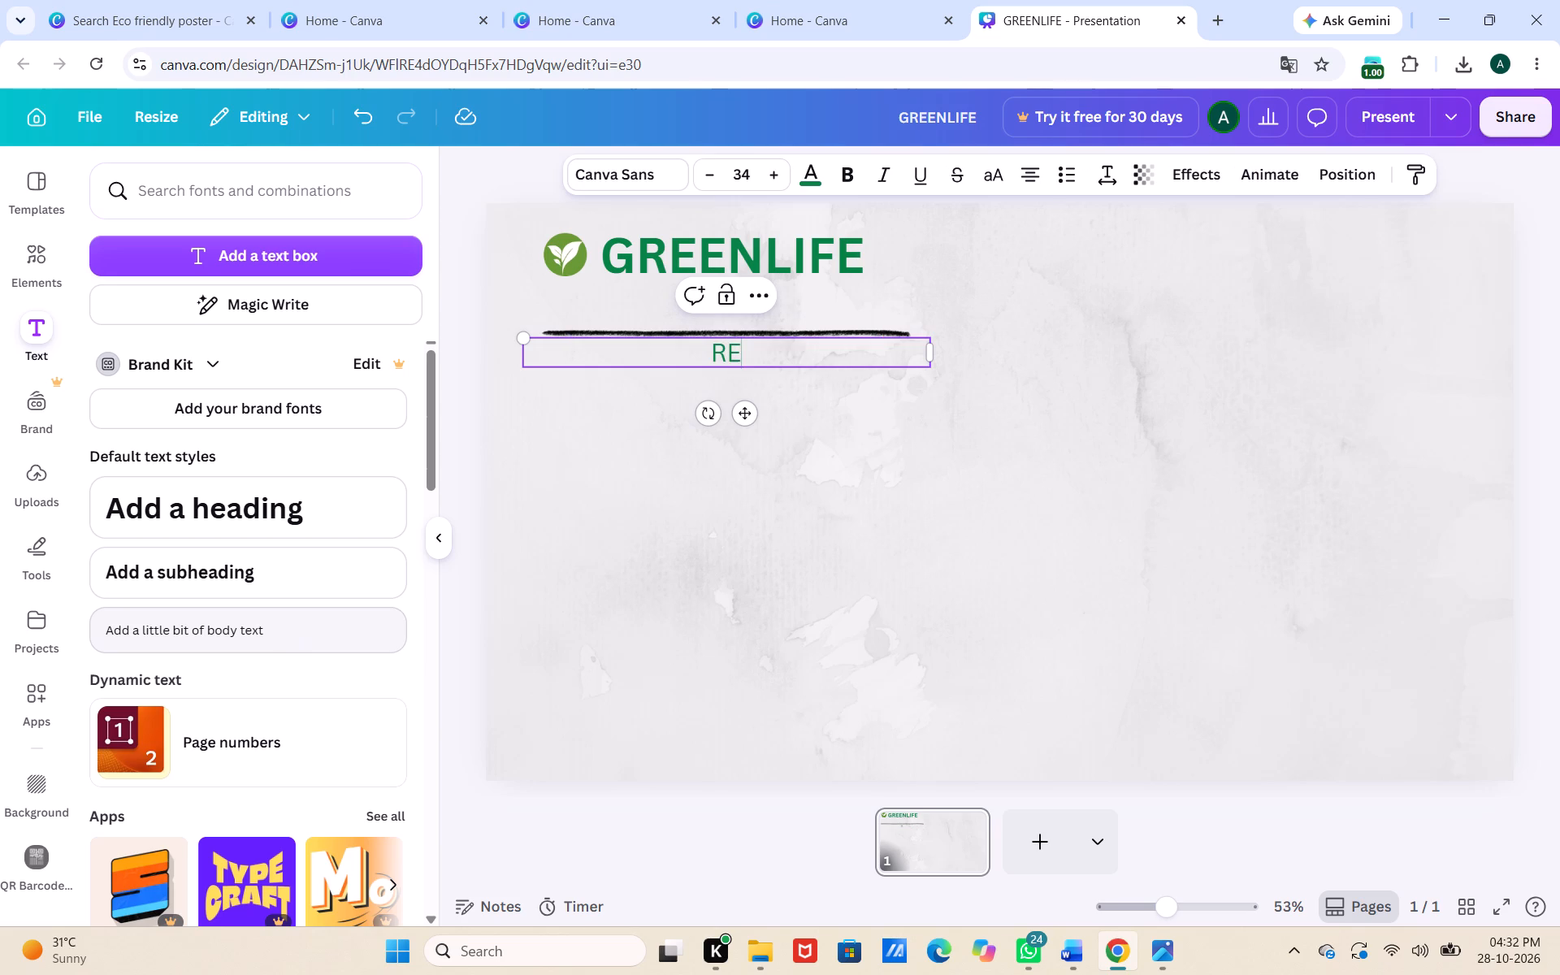
{"action": "type", "text": "DUCE"}
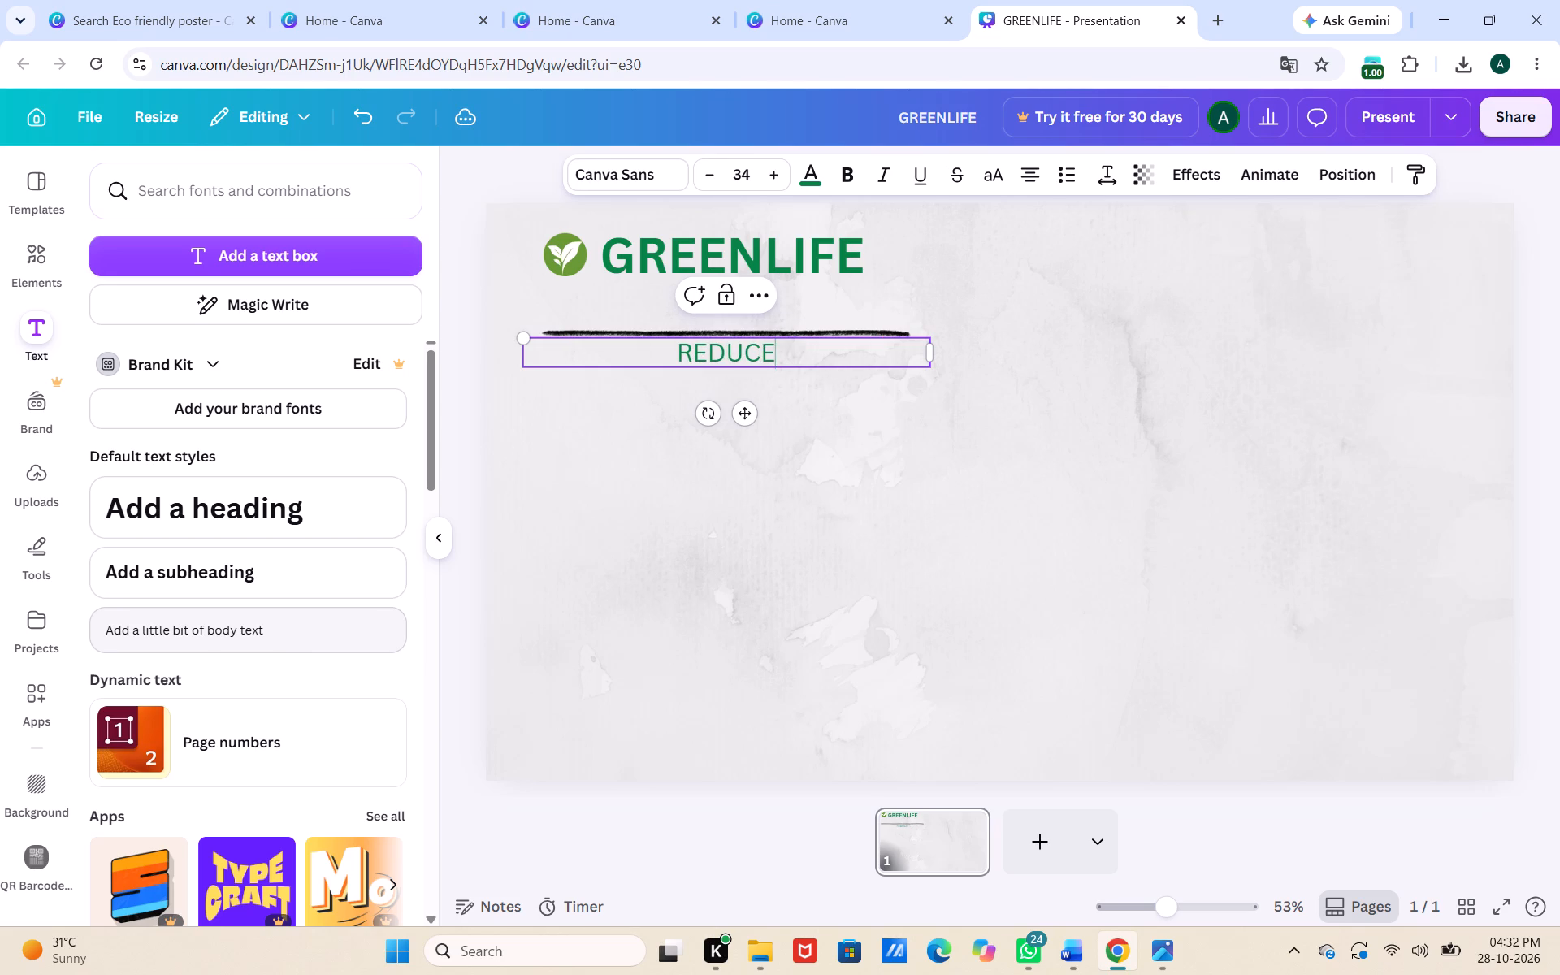
{"action": "key", "text": "BackSpace"}
{"action": "key", "text": "BackSpace"}
{"action": "key", "text": "BackSpace"}
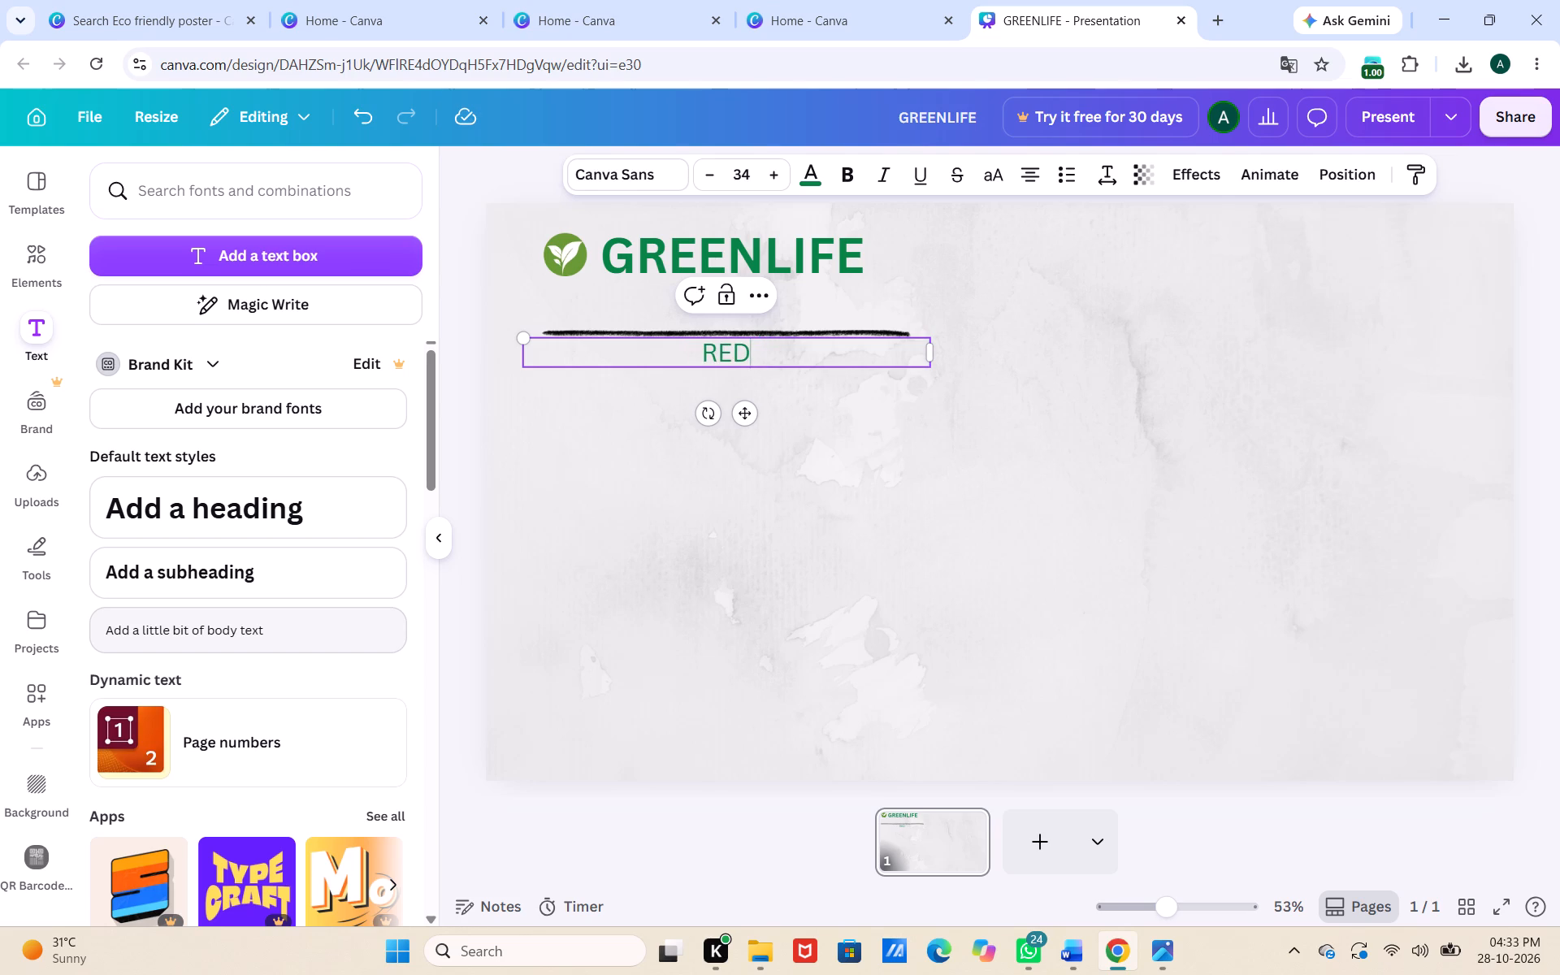
{"action": "key", "text": "BackSpace"}
{"action": "key", "text": "BackSpace"}
{"action": "key", "text": "e"}
{"action": "type", "text": "duce"}
{"action": "key", "text": "space"}
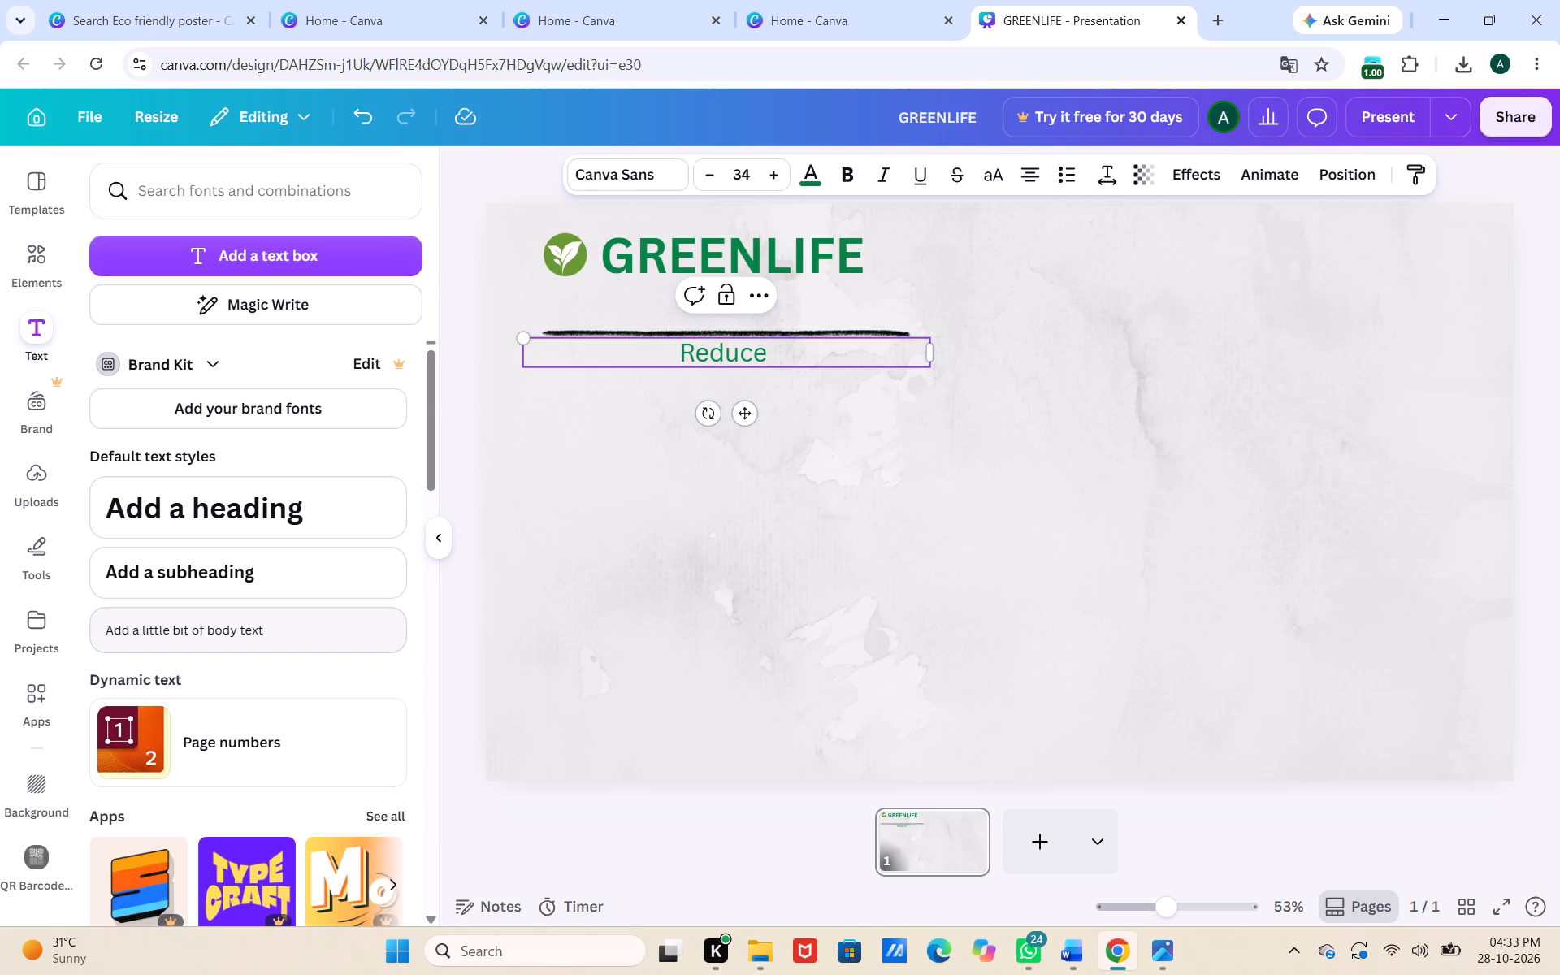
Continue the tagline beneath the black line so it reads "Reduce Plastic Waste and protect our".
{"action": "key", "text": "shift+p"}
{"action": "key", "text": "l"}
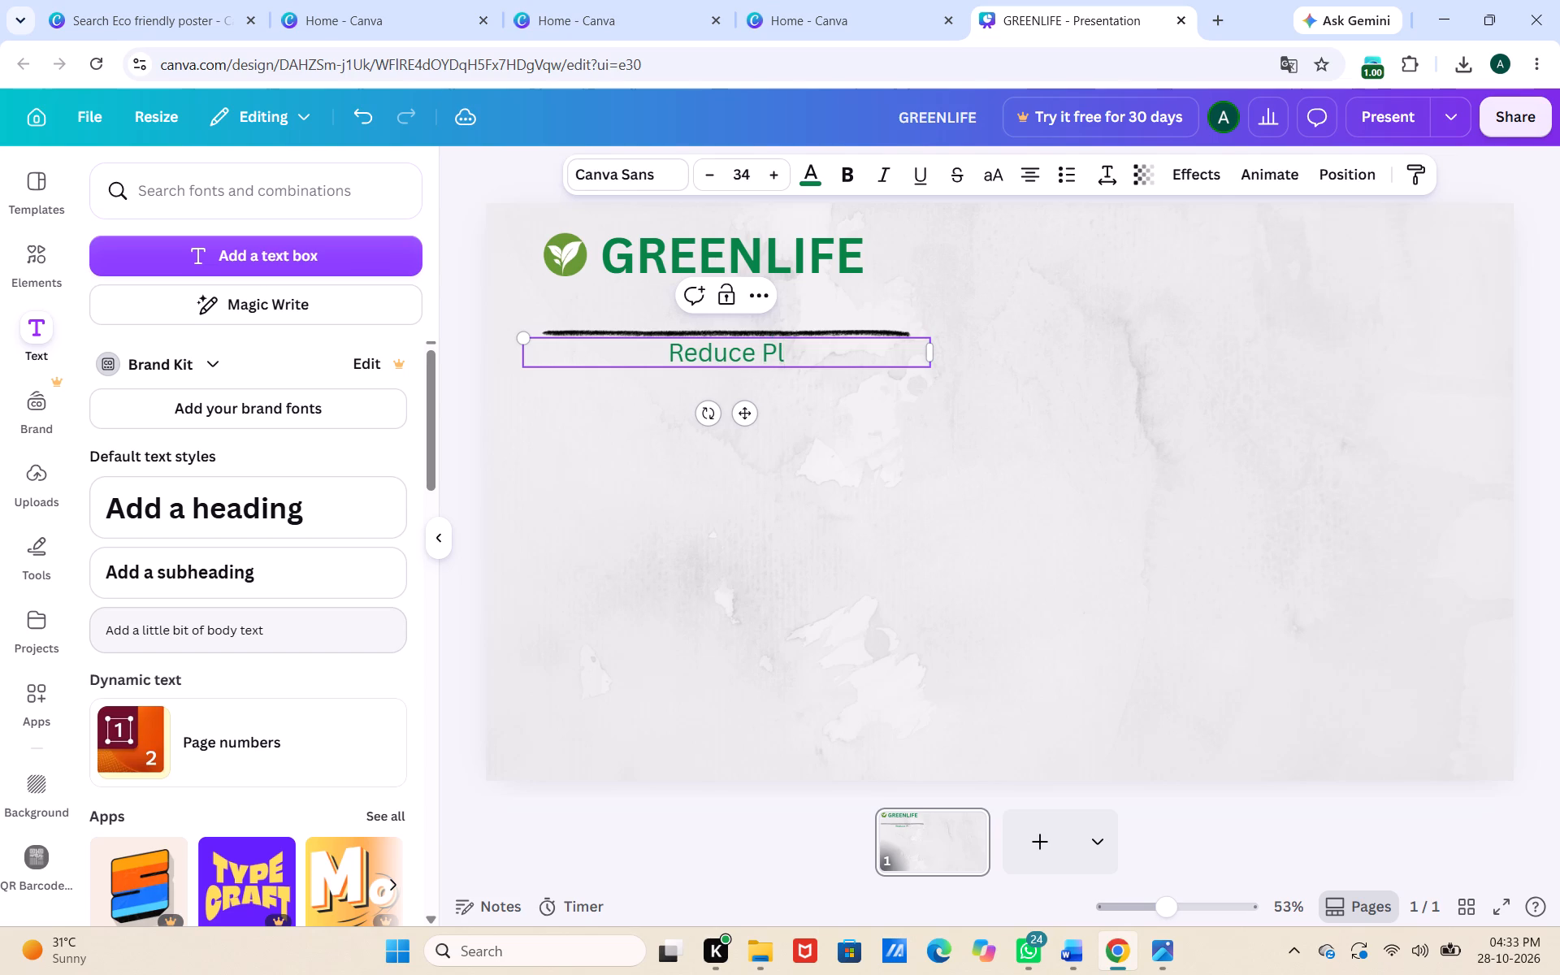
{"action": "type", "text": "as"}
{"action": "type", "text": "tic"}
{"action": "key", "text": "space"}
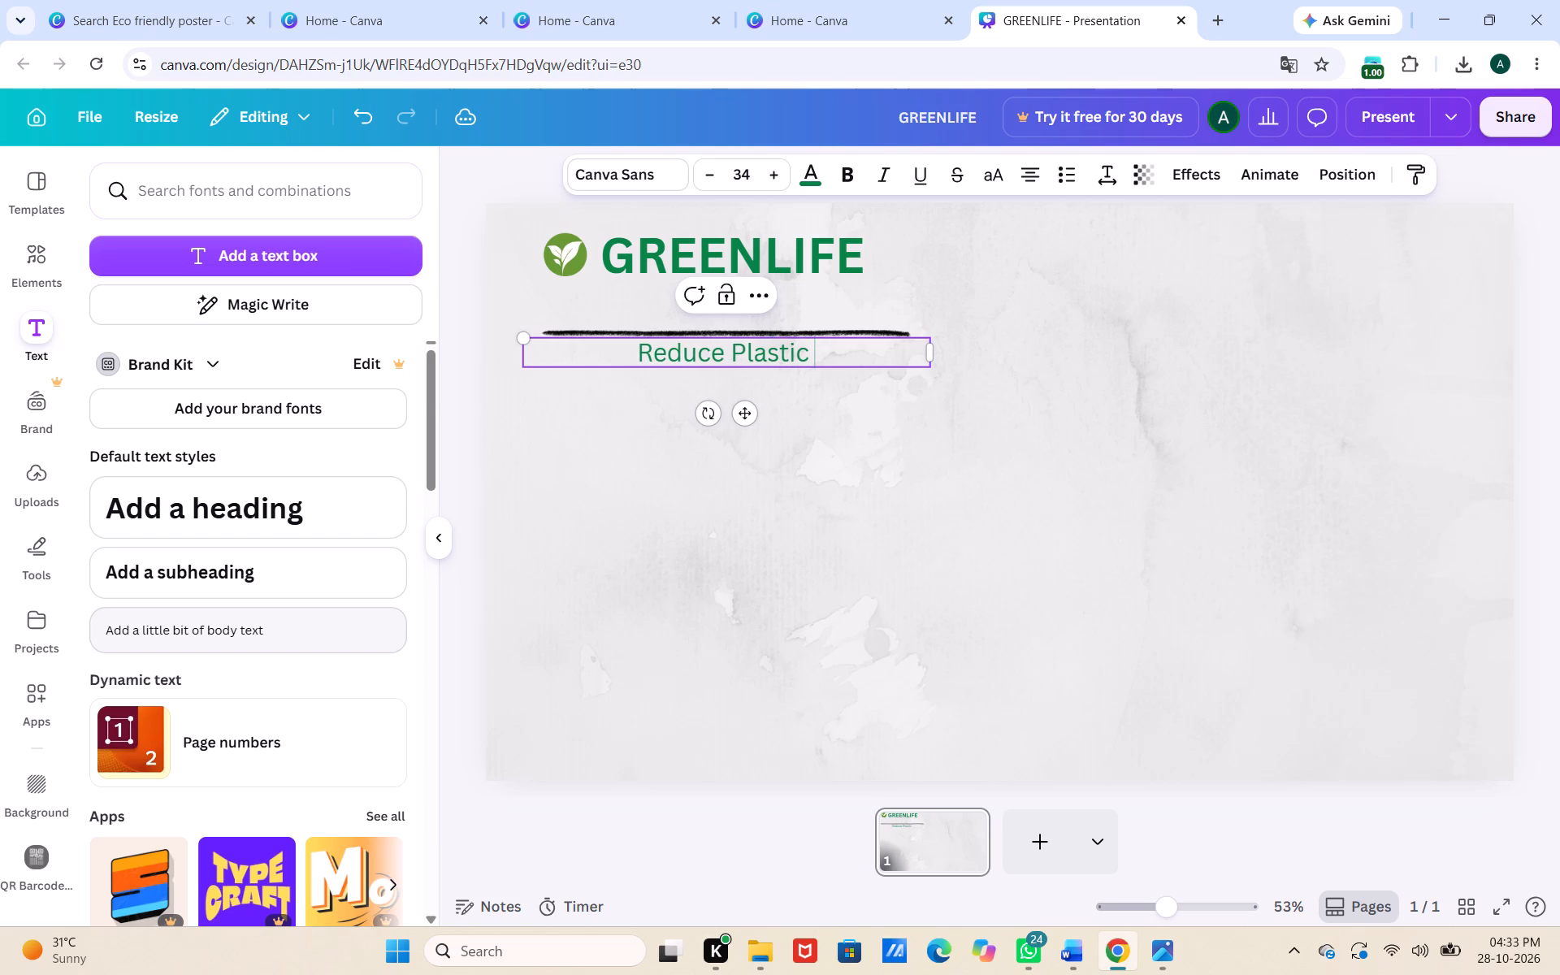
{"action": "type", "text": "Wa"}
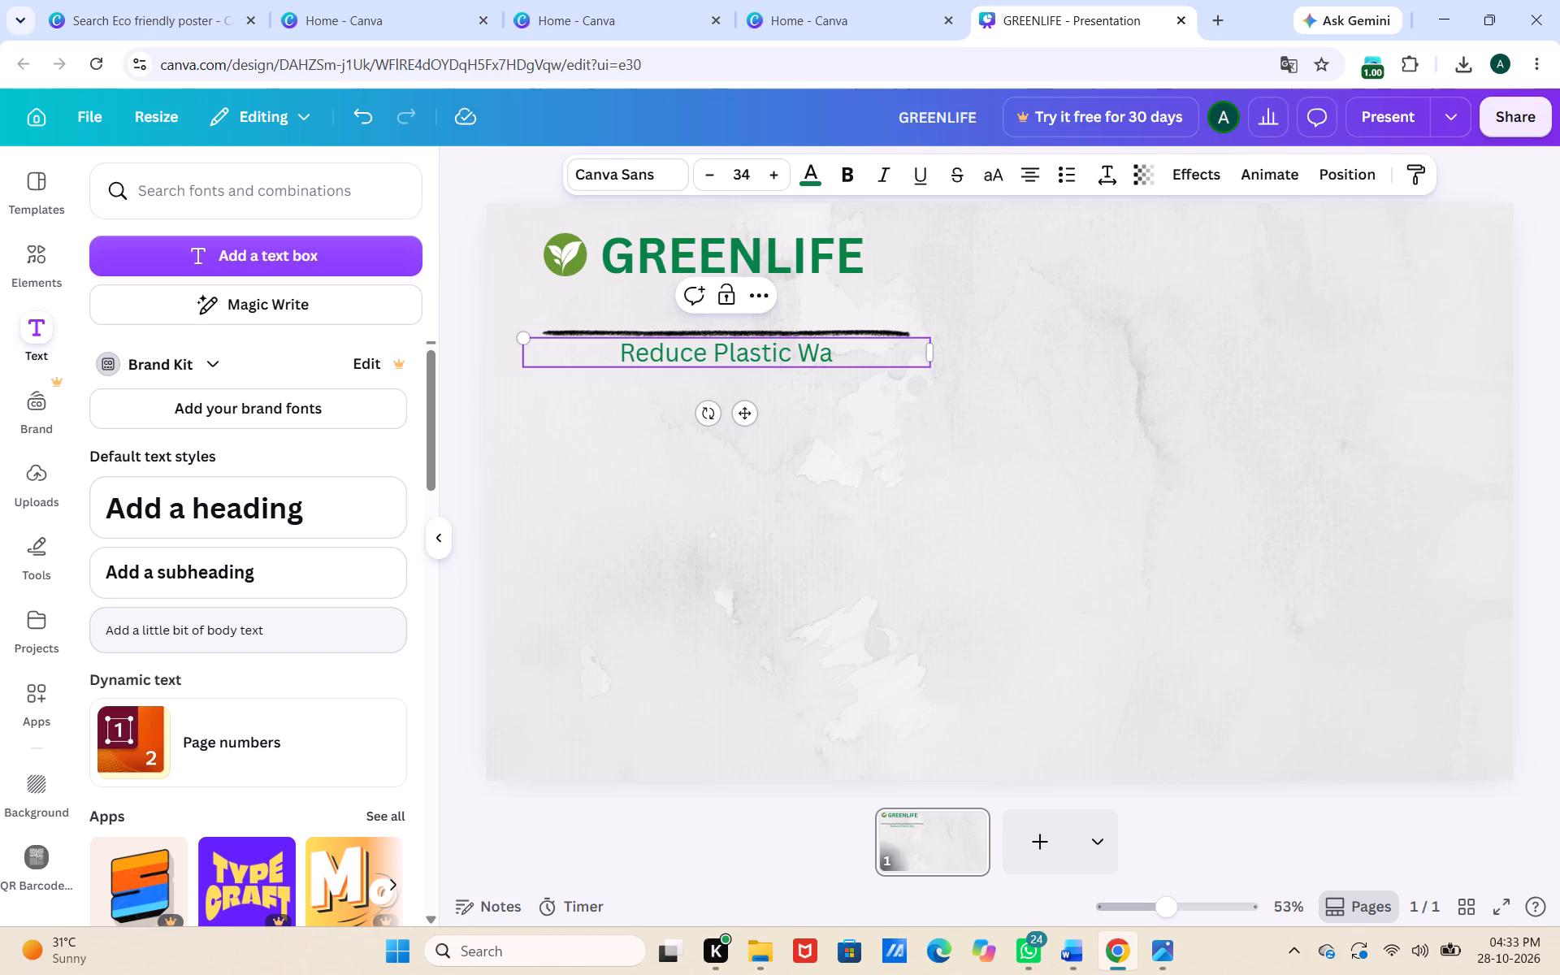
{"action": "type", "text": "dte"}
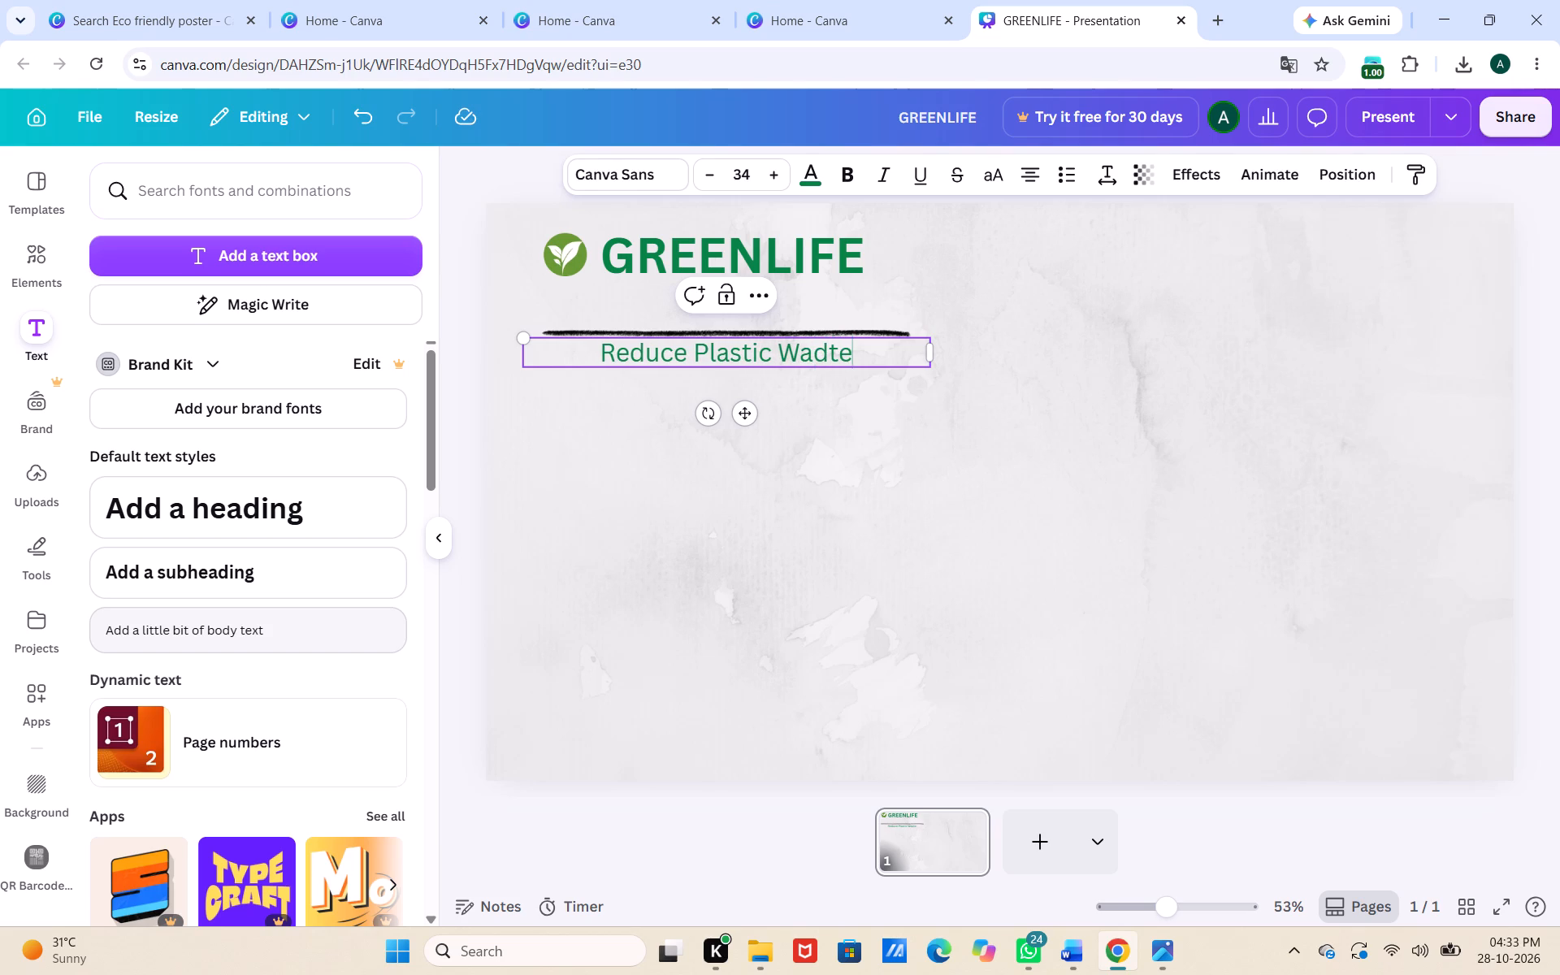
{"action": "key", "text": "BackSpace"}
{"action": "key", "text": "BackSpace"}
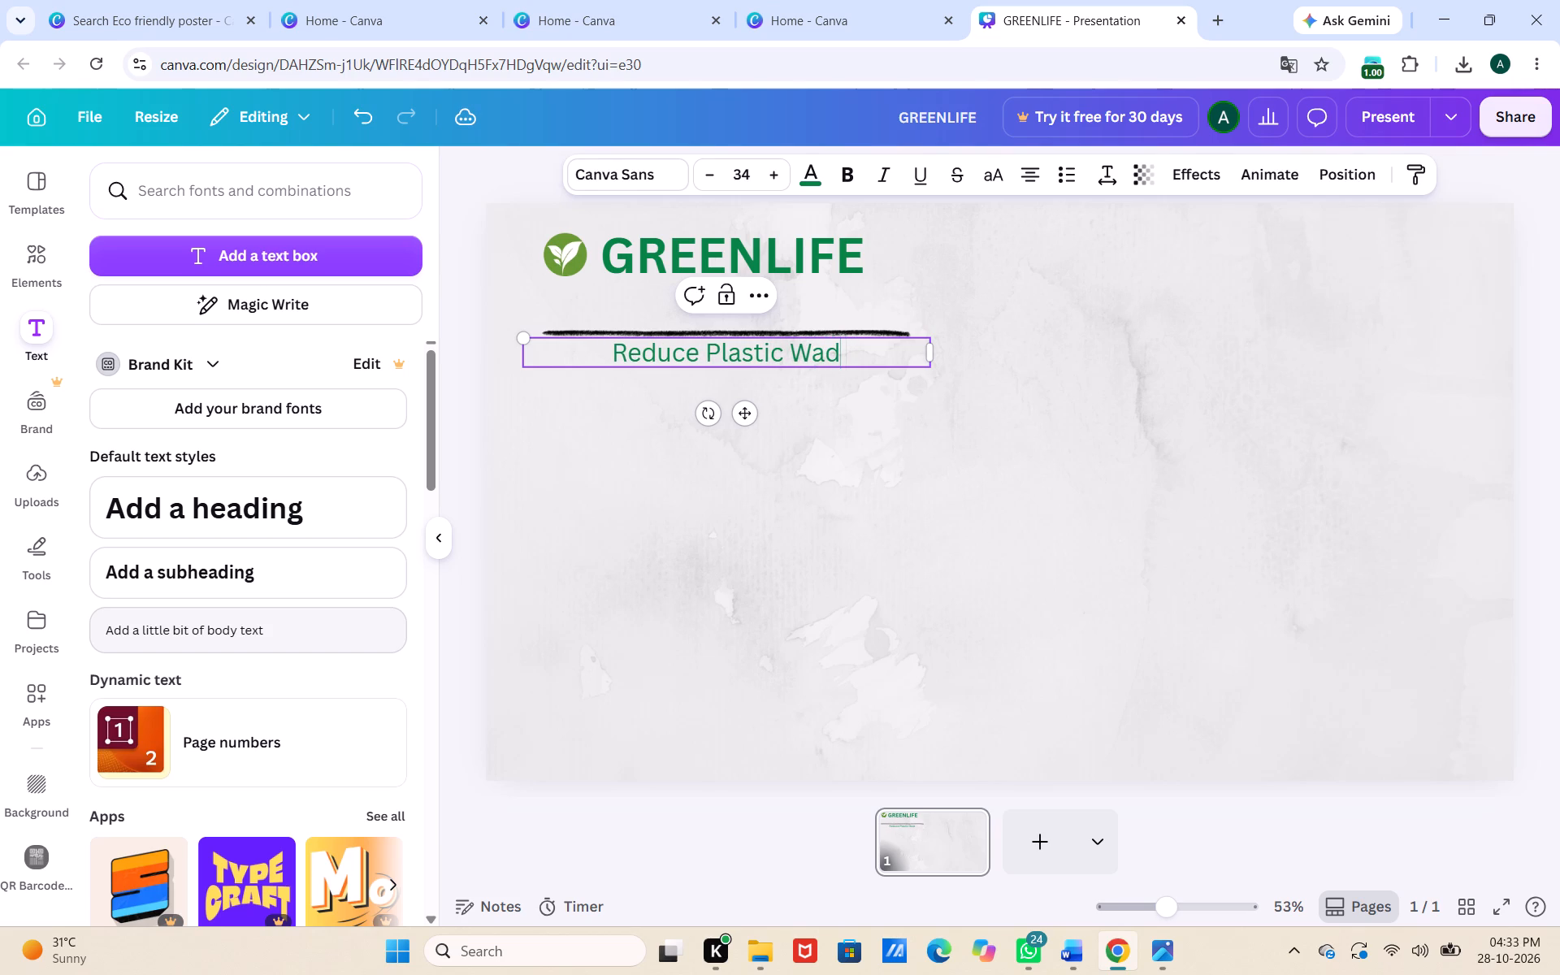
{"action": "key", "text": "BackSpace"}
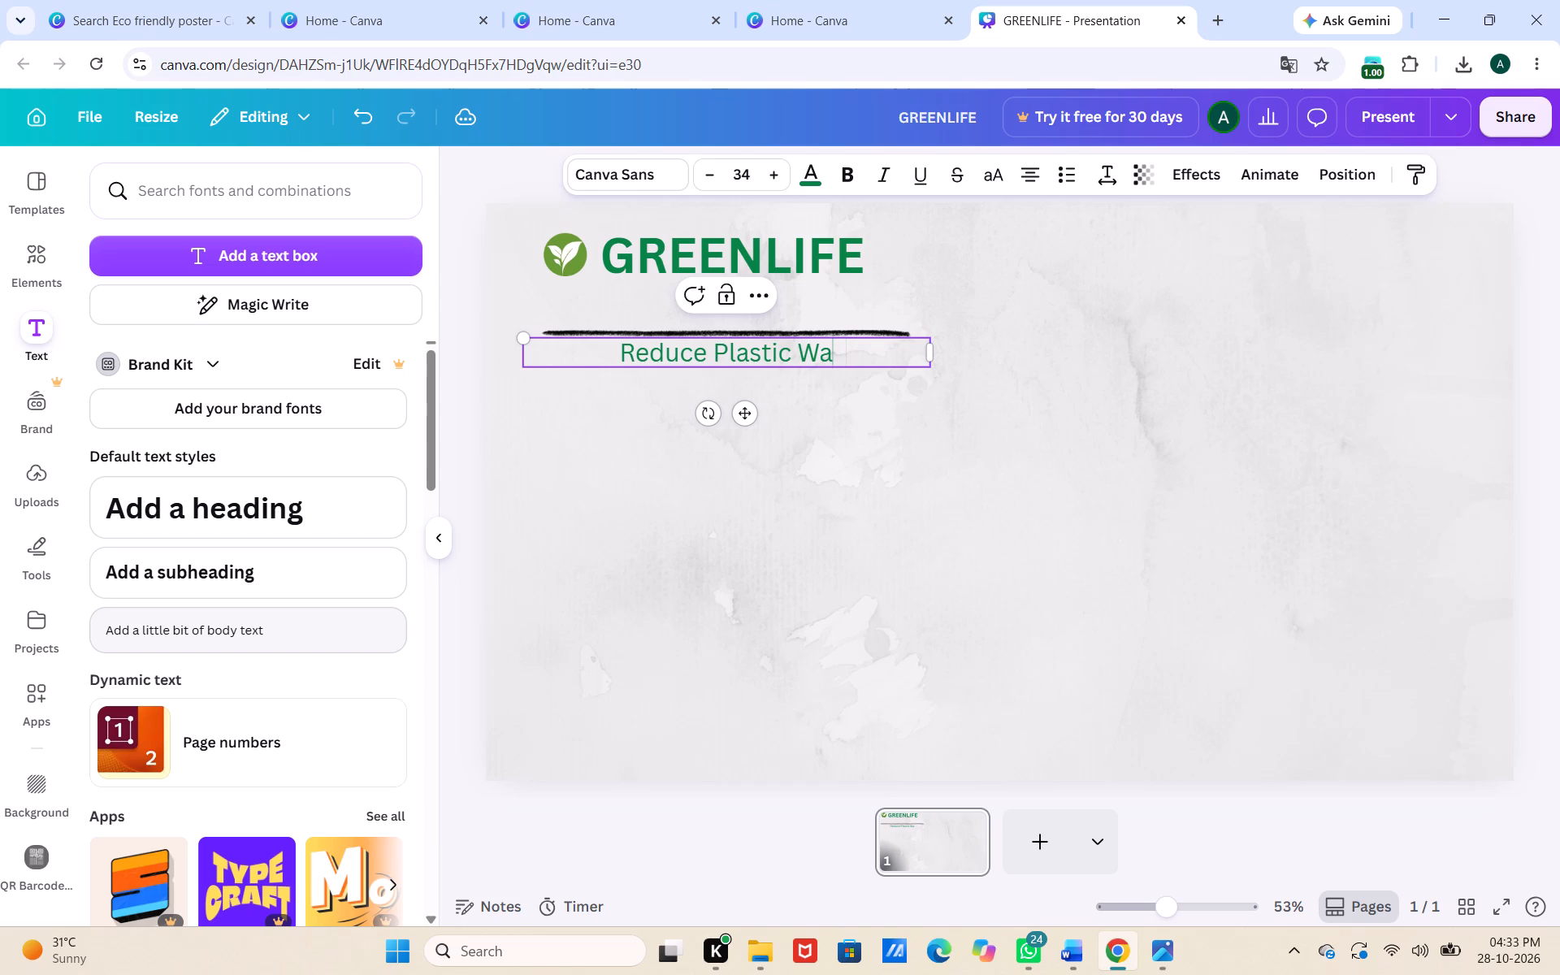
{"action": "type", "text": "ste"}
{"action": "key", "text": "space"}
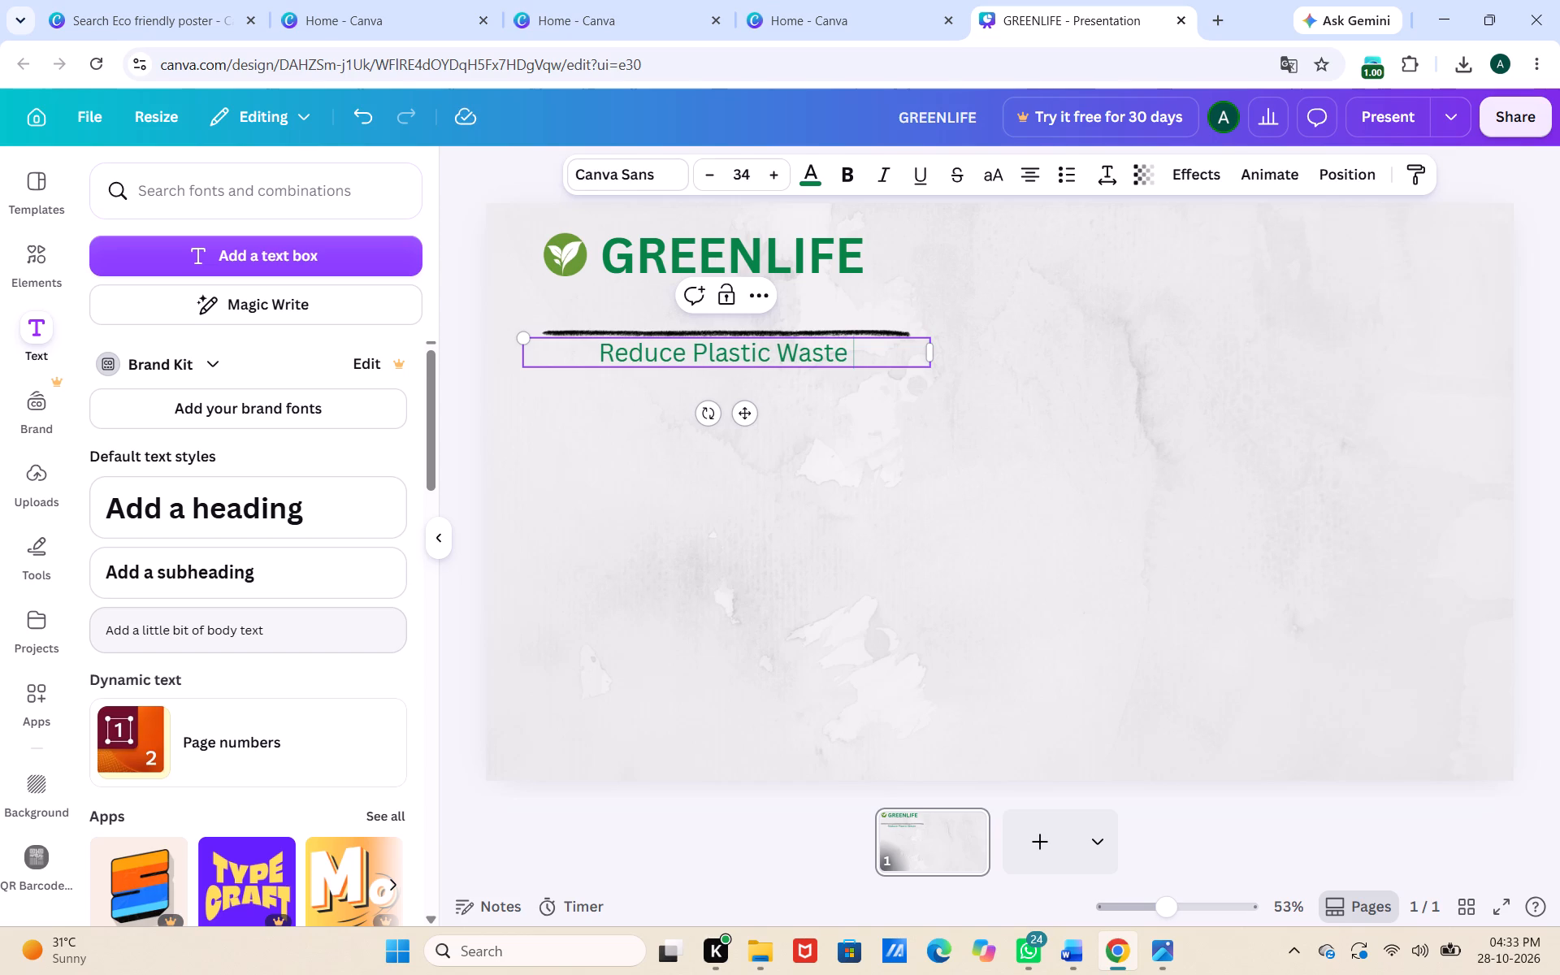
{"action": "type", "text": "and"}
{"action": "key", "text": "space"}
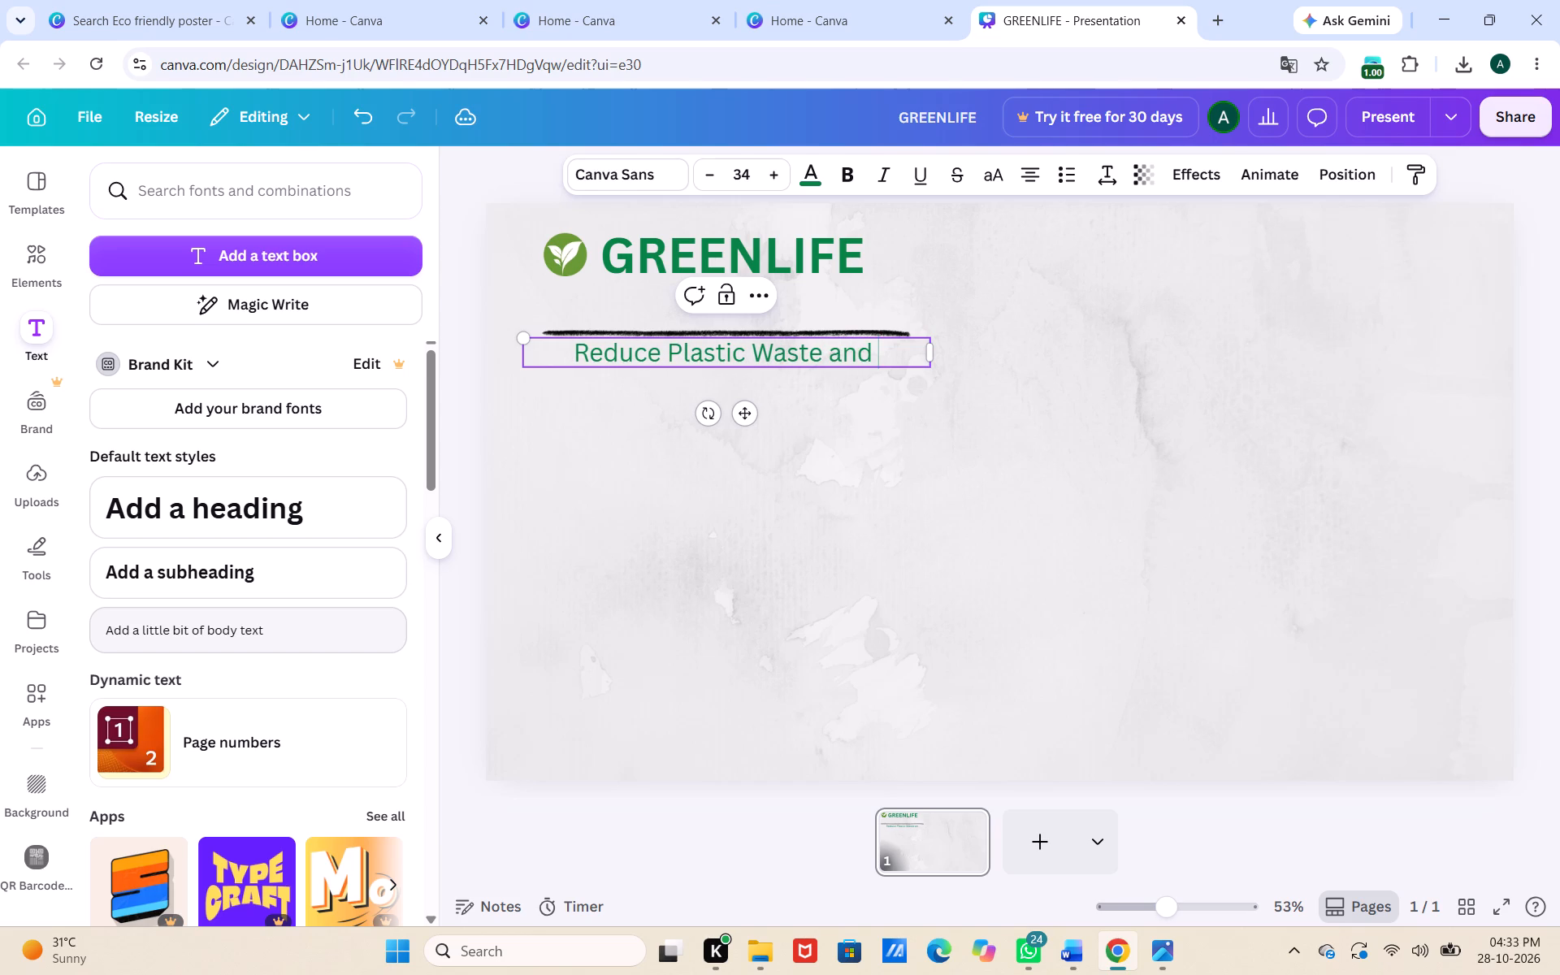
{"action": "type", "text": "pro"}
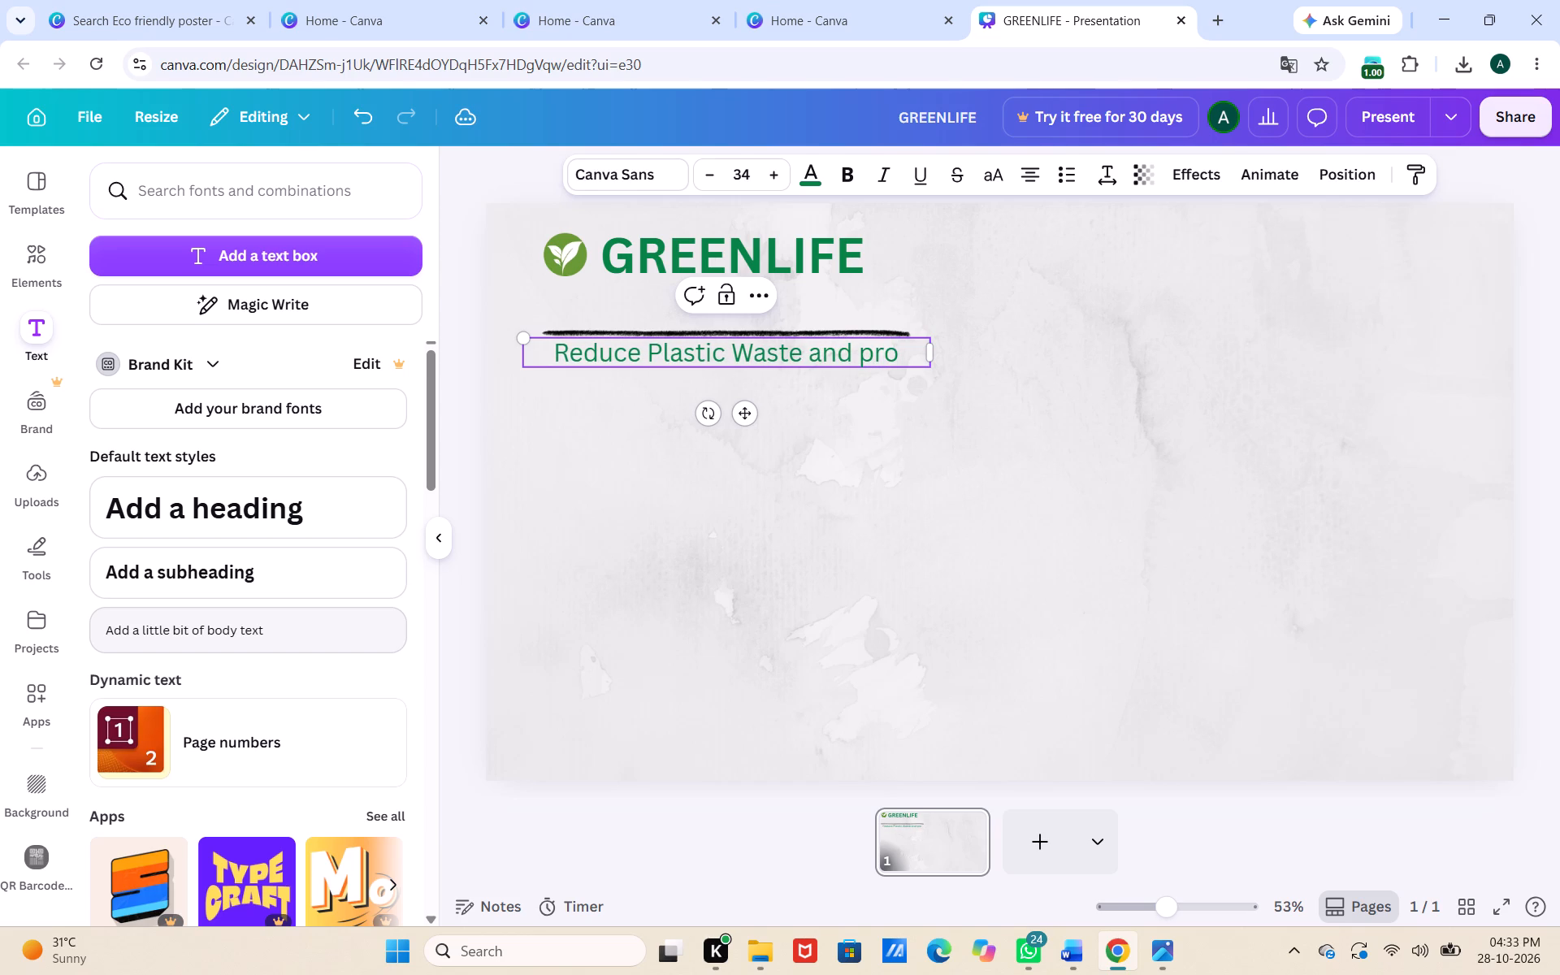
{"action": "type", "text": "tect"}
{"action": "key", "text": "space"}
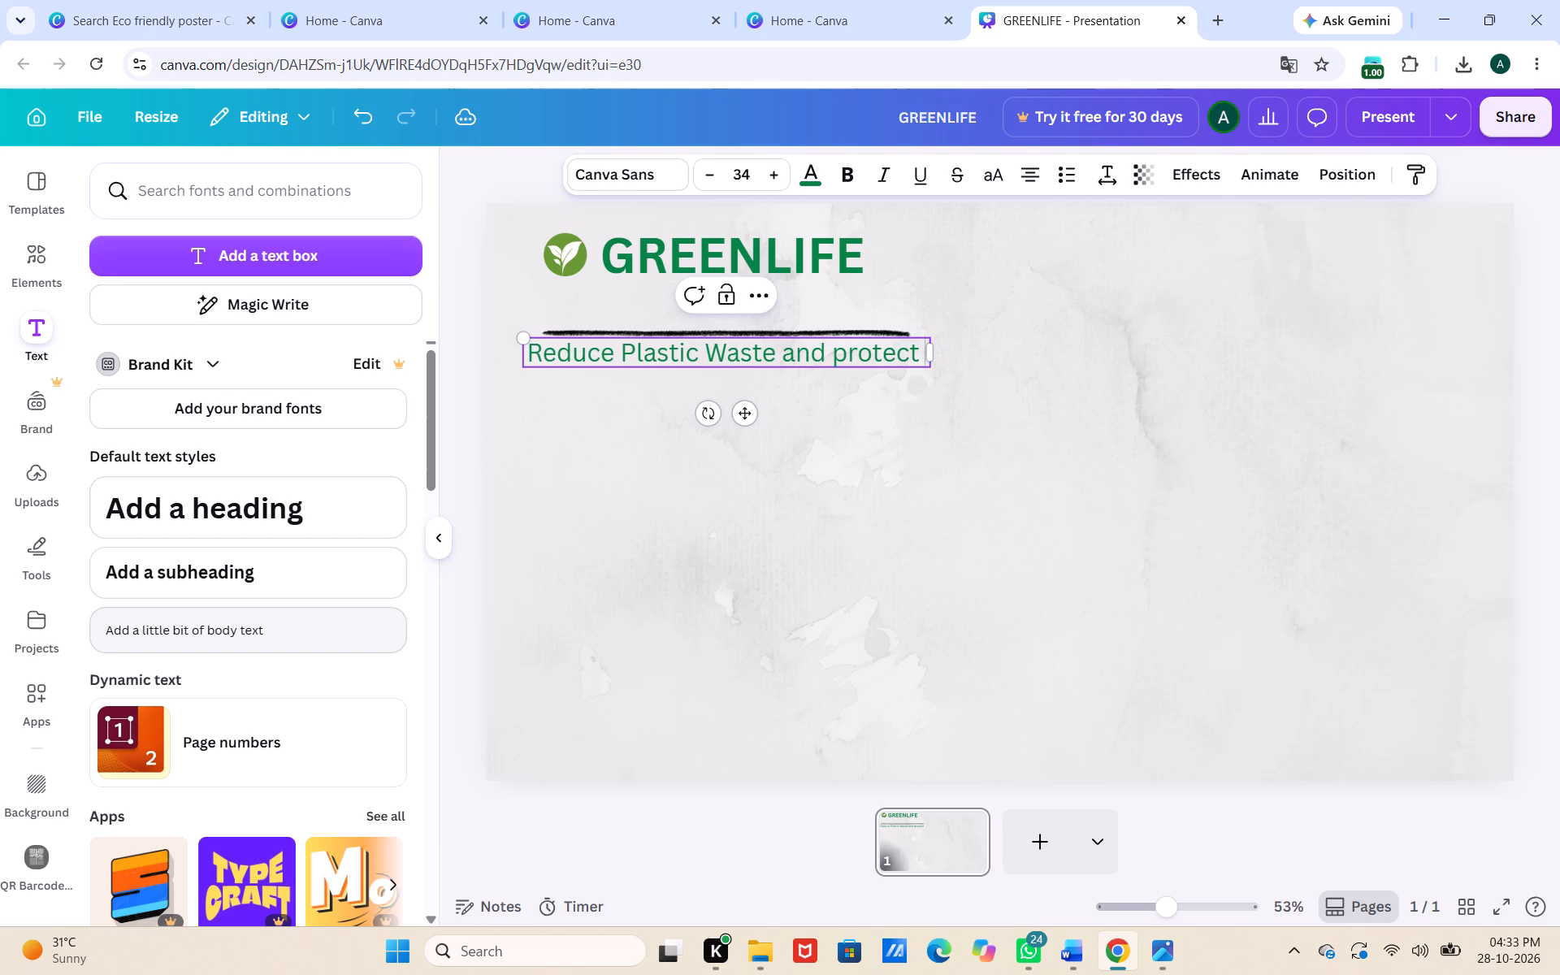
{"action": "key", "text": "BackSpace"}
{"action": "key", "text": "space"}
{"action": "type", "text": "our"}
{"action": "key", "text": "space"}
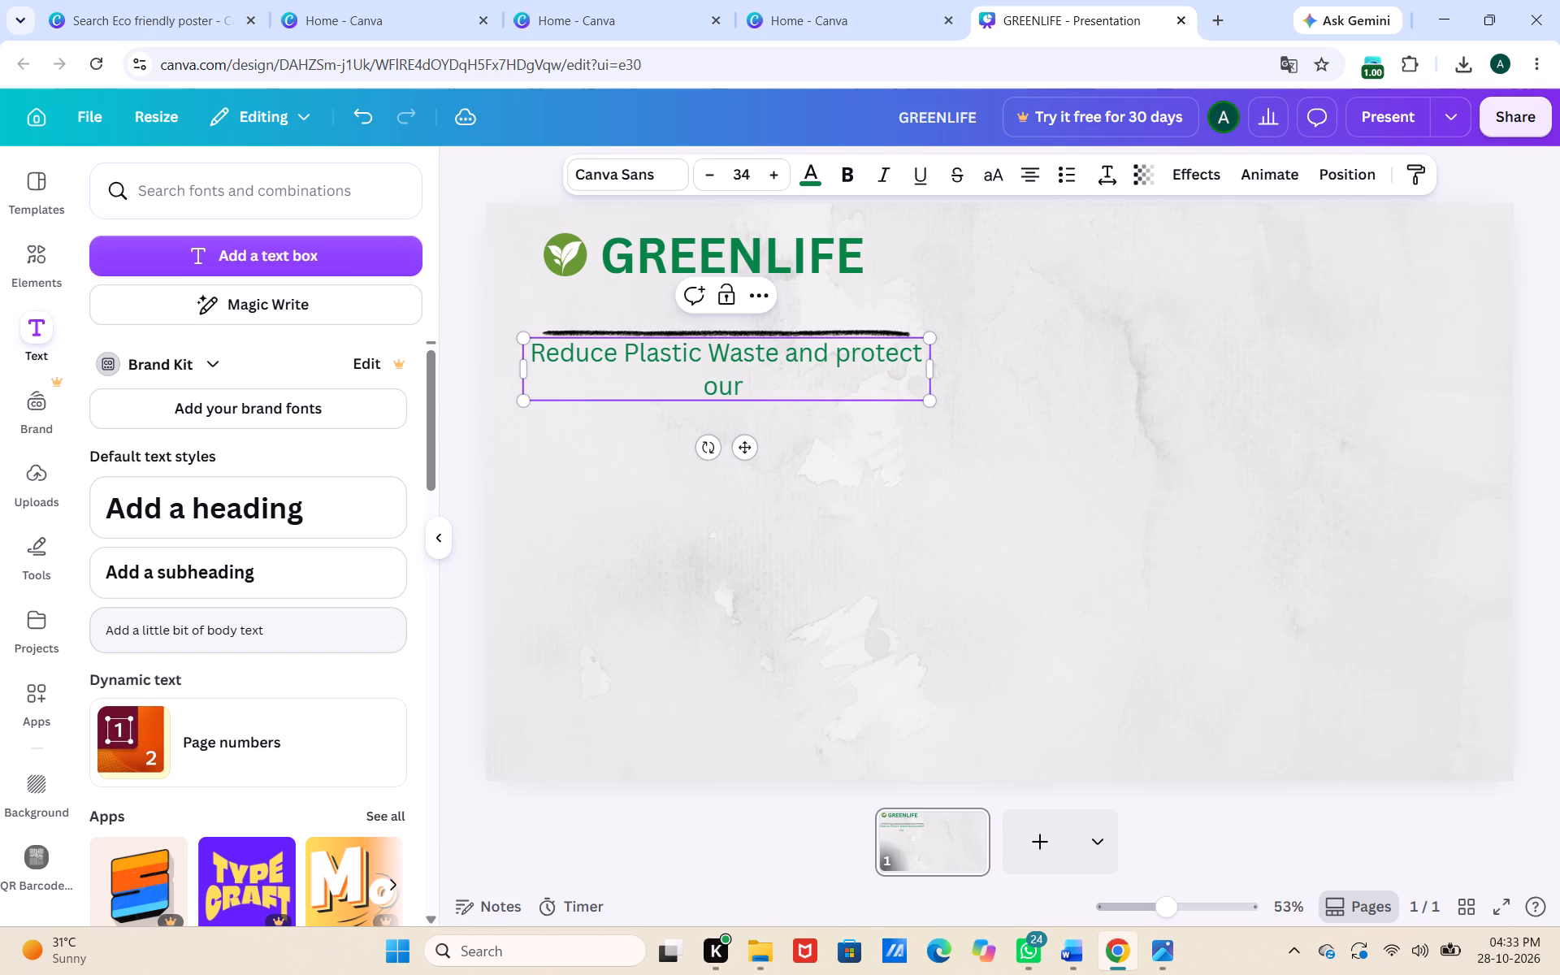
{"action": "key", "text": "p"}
Replace the whole tagline text with "Sustainable Living for Everyone".
{"action": "key", "text": "BackSpace"}
{"action": "key", "text": "BackSpace"}
{"action": "key", "text": "BackSpace"}
{"action": "key", "text": "BackSpace"}
{"action": "key", "text": "BackSpace"}
{"action": "key", "text": "BackSpace"}
{"action": "key", "text": "BackSpace"}
{"action": "key", "text": "BackSpace"}
{"action": "key", "text": "BackSpace"}
{"action": "key", "text": "BackSpace"}
{"action": "key", "text": "BackSpace"}
{"action": "key", "text": "BackSpace"}
{"action": "key", "text": "BackSpace"}
{"action": "key", "text": "BackSpace"}
{"action": "key", "text": "BackSpace"}
{"action": "key", "text": "BackSpace"}
{"action": "key", "text": "BackSpace"}
{"action": "key", "text": "BackSpace"}
{"action": "key", "text": "BackSpace"}
{"action": "key", "text": "BackSpace"}
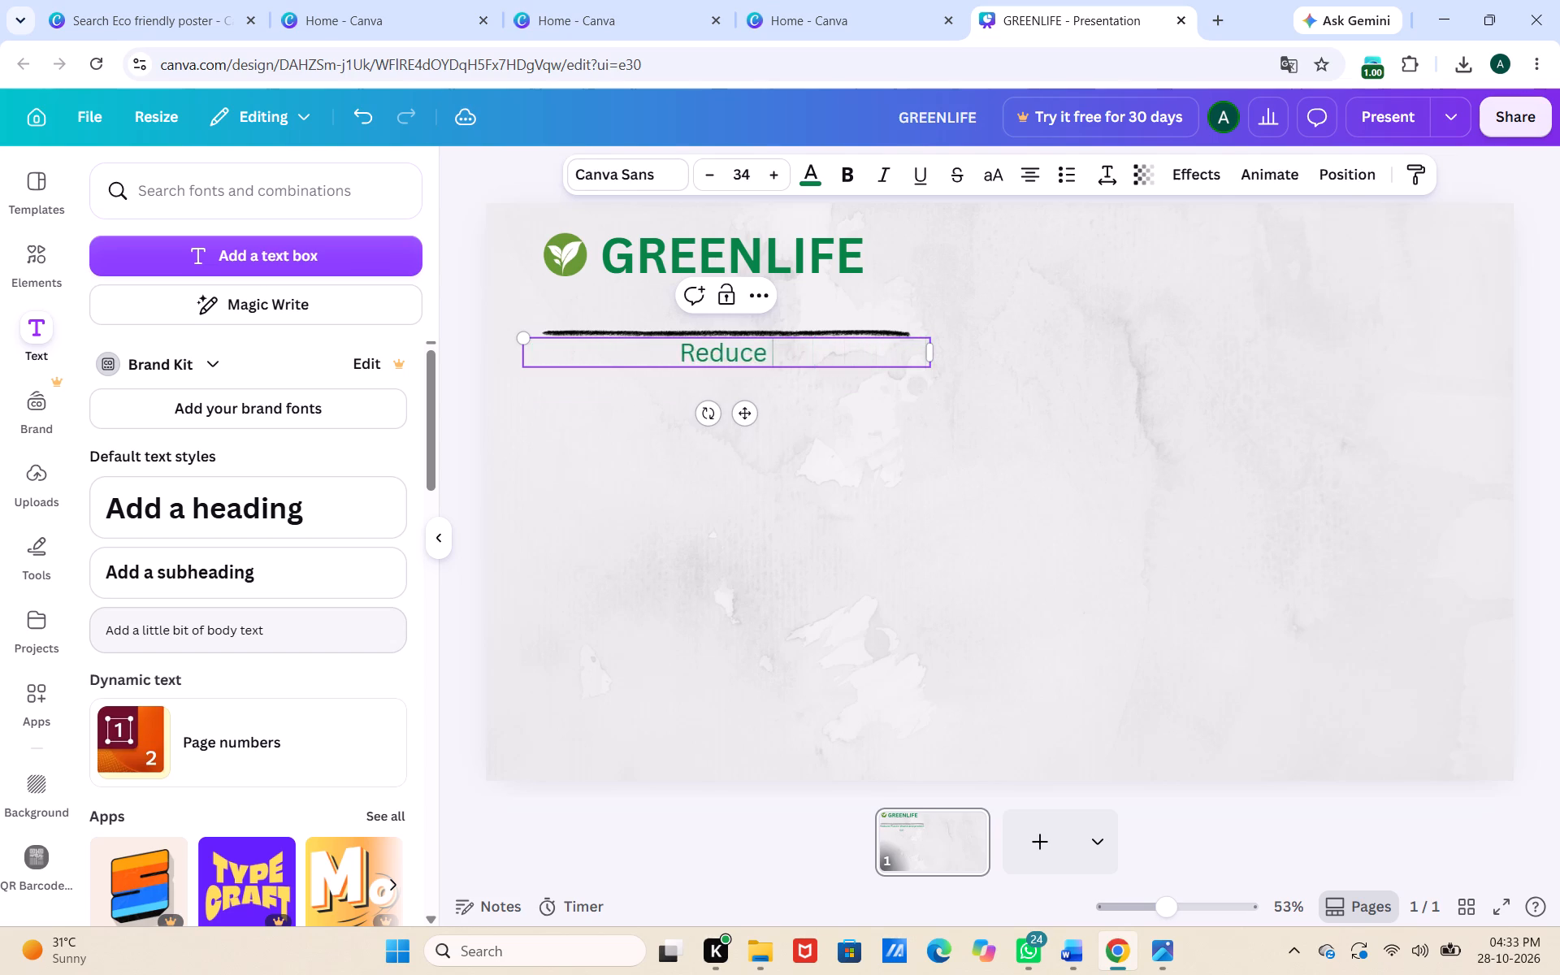
{"action": "key", "text": "BackSpace"}
{"action": "key", "text": "BackSpace"}
{"action": "key", "text": "BackSpace"}
{"action": "key", "text": "BackSpace"}
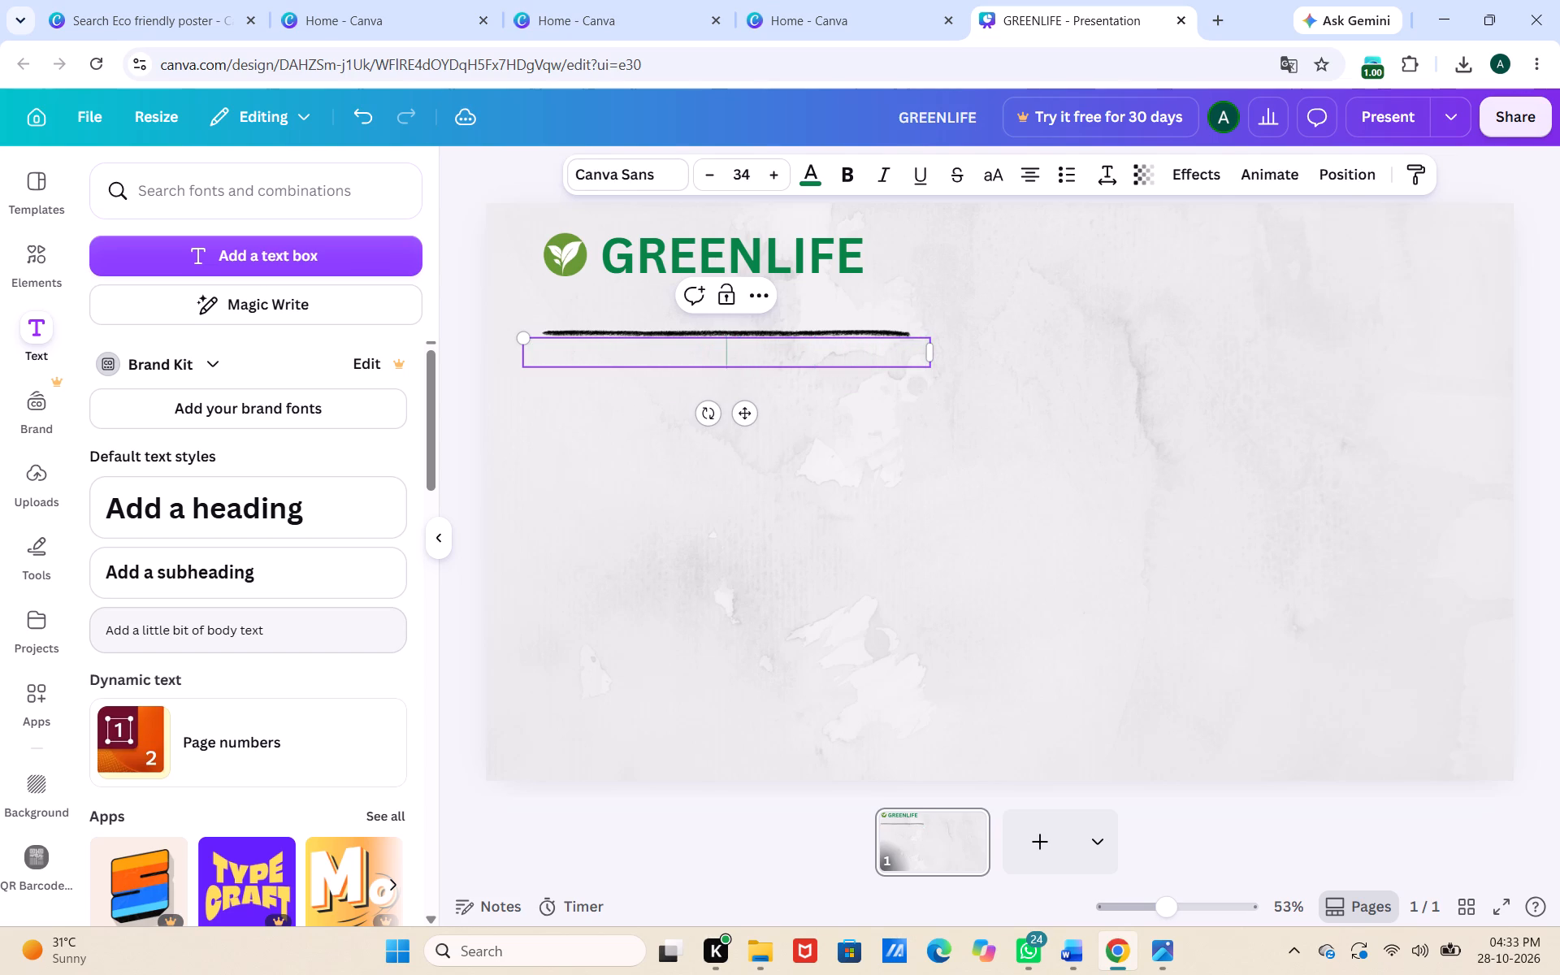
{"action": "type", "text": "Su"}
{"action": "type", "text": "sta"}
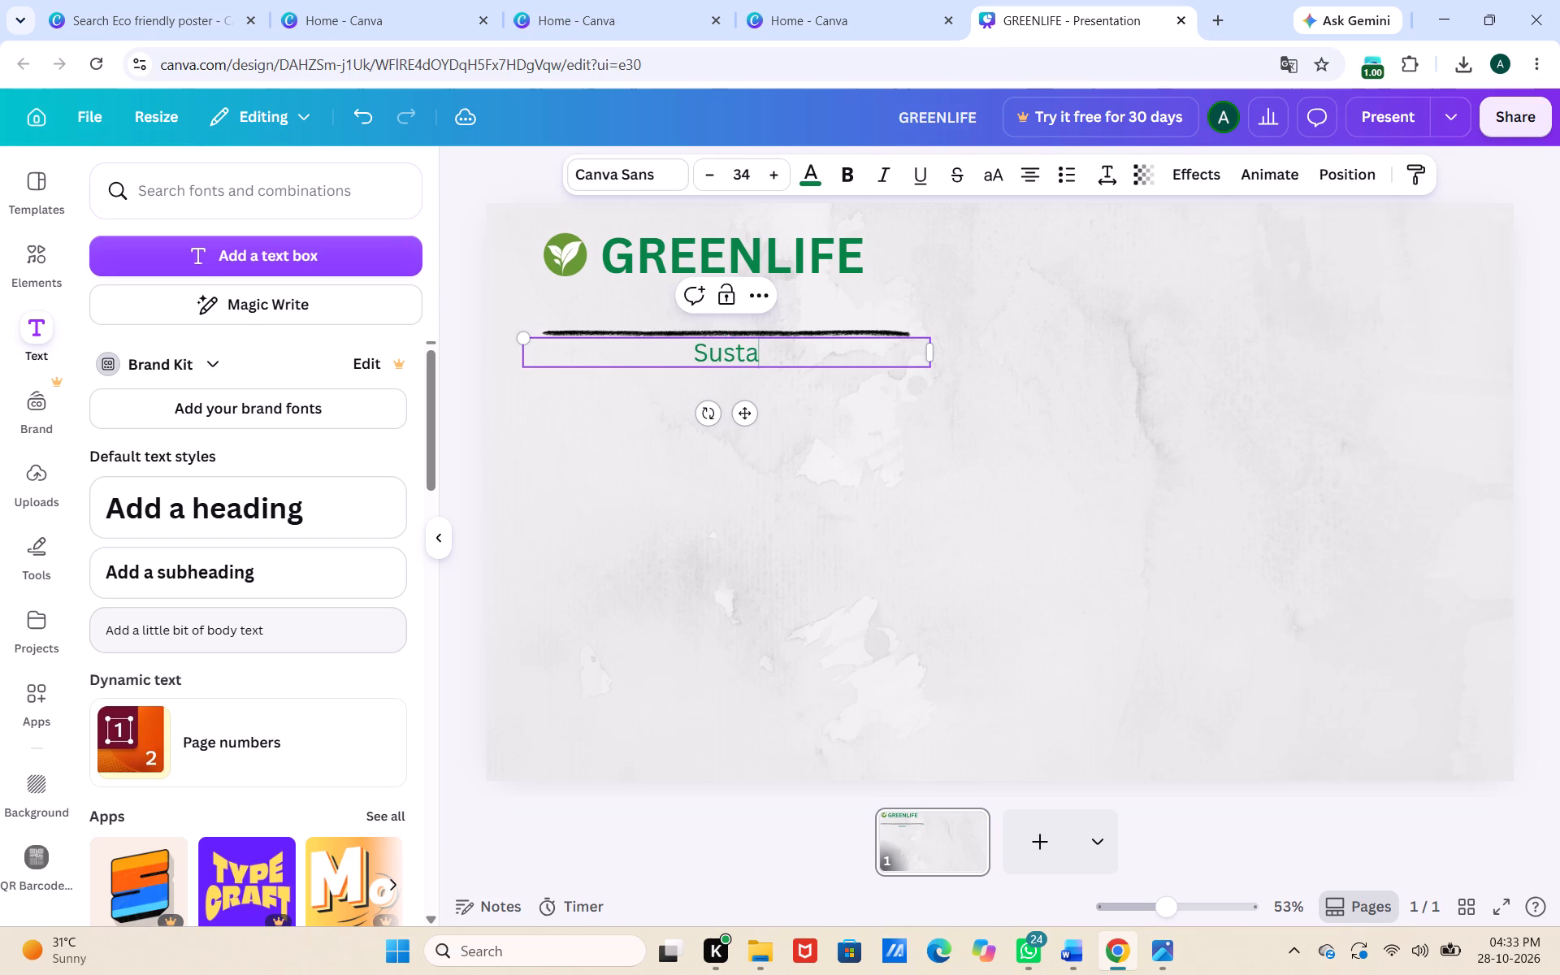
{"action": "key", "text": "i"}
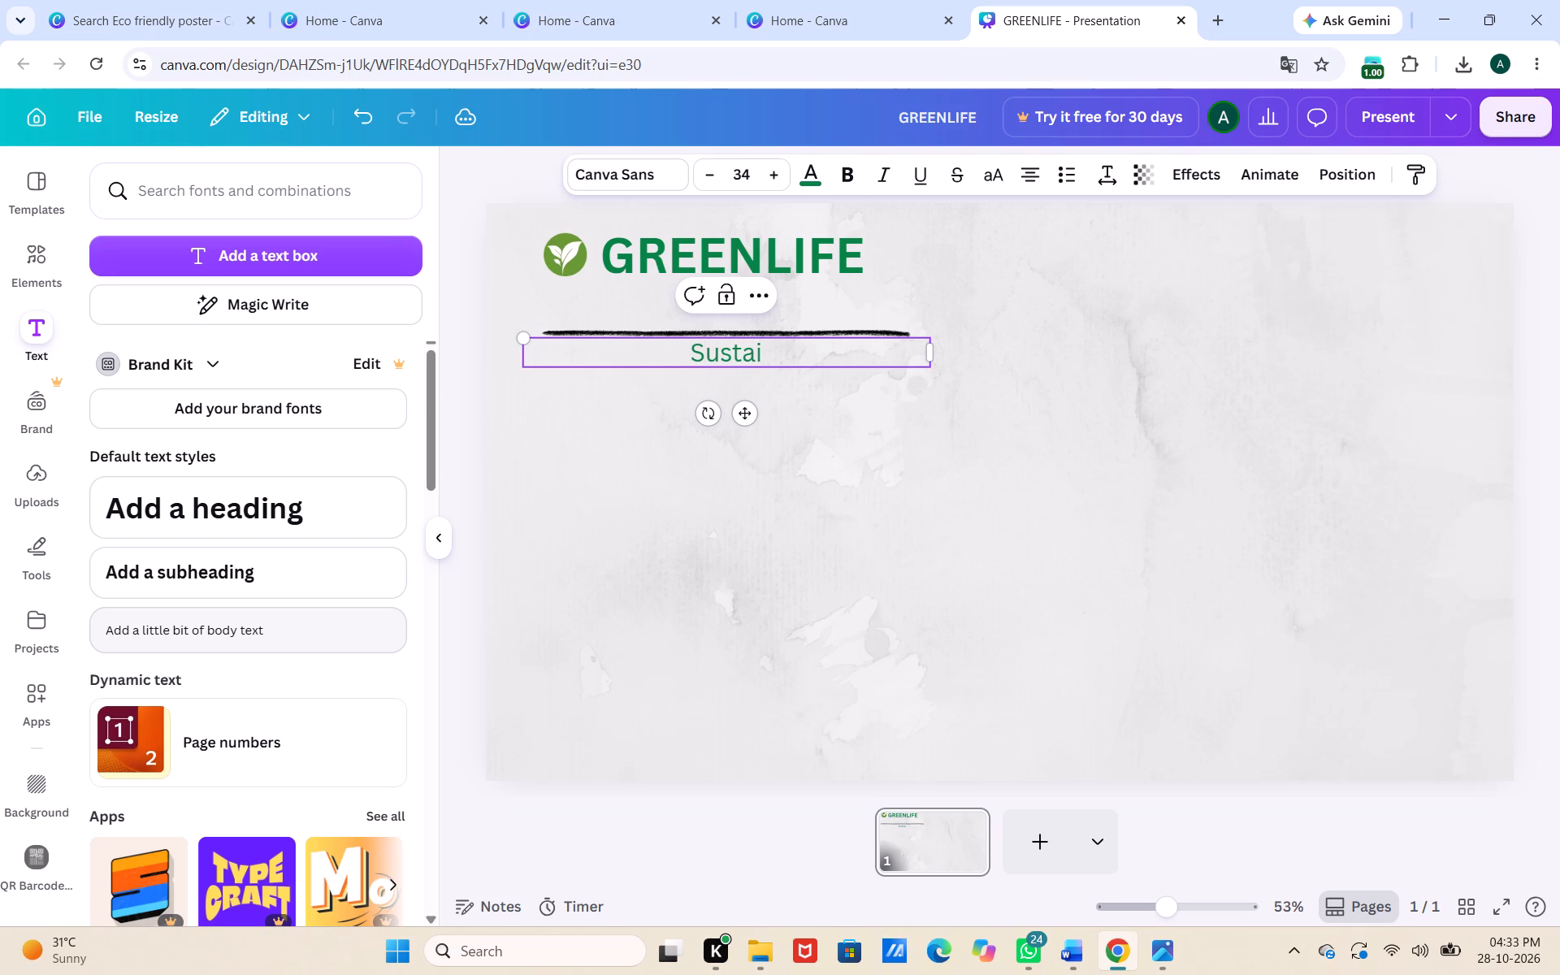
{"action": "type", "text": "nable"}
{"action": "key", "text": "space"}
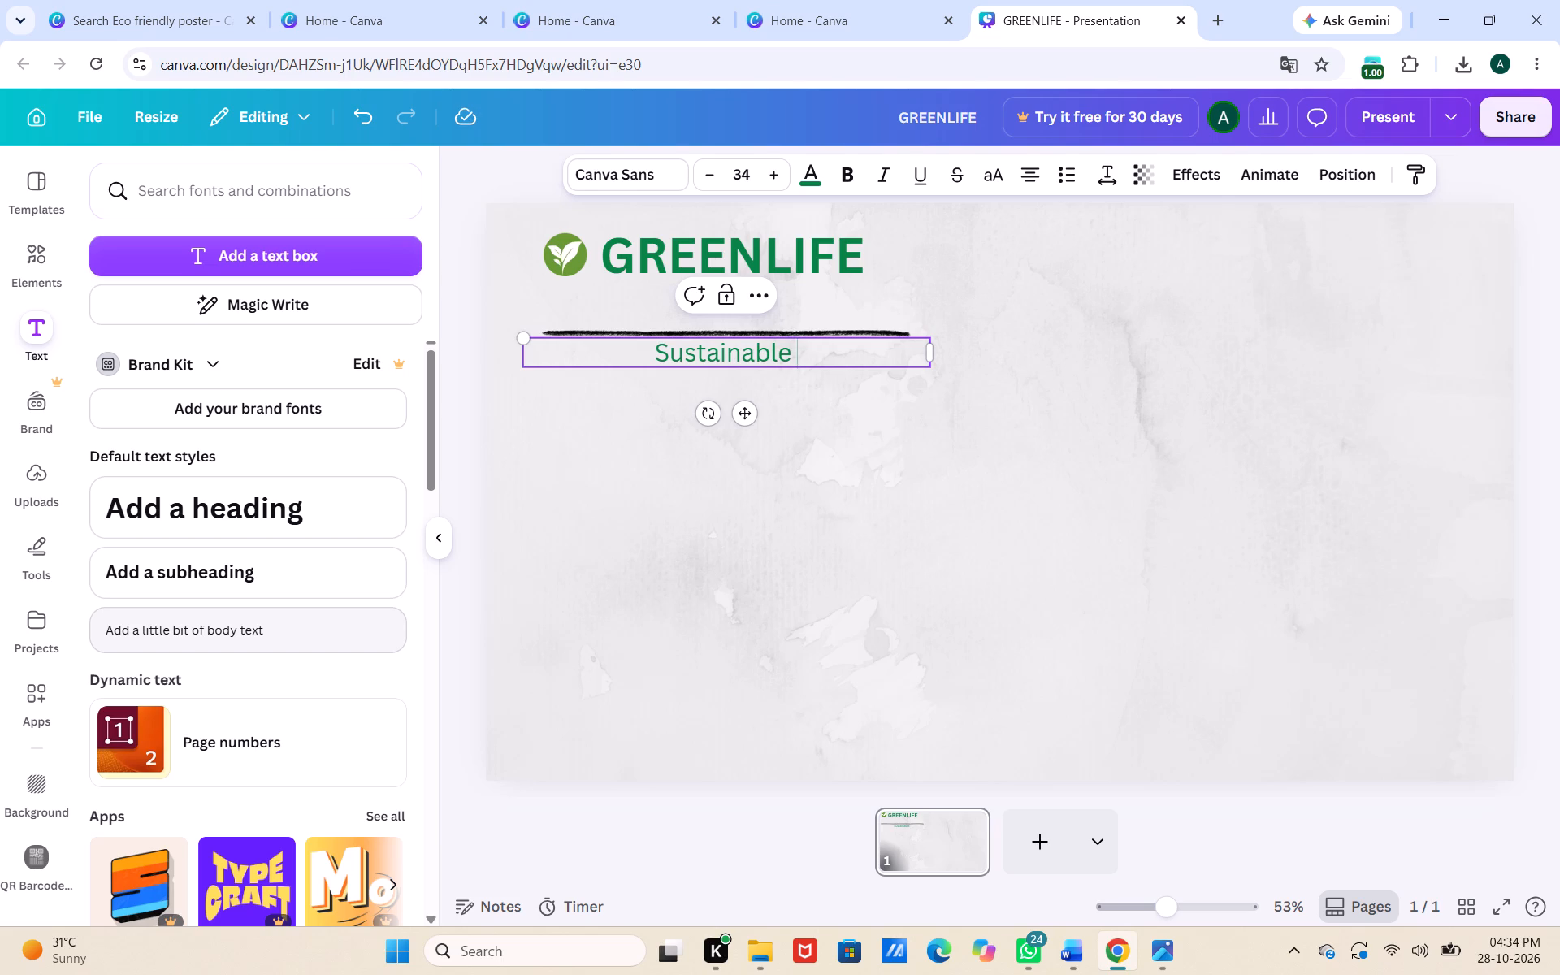
{"action": "type", "text": "Livinh"}
{"action": "key", "text": "BackSpace"}
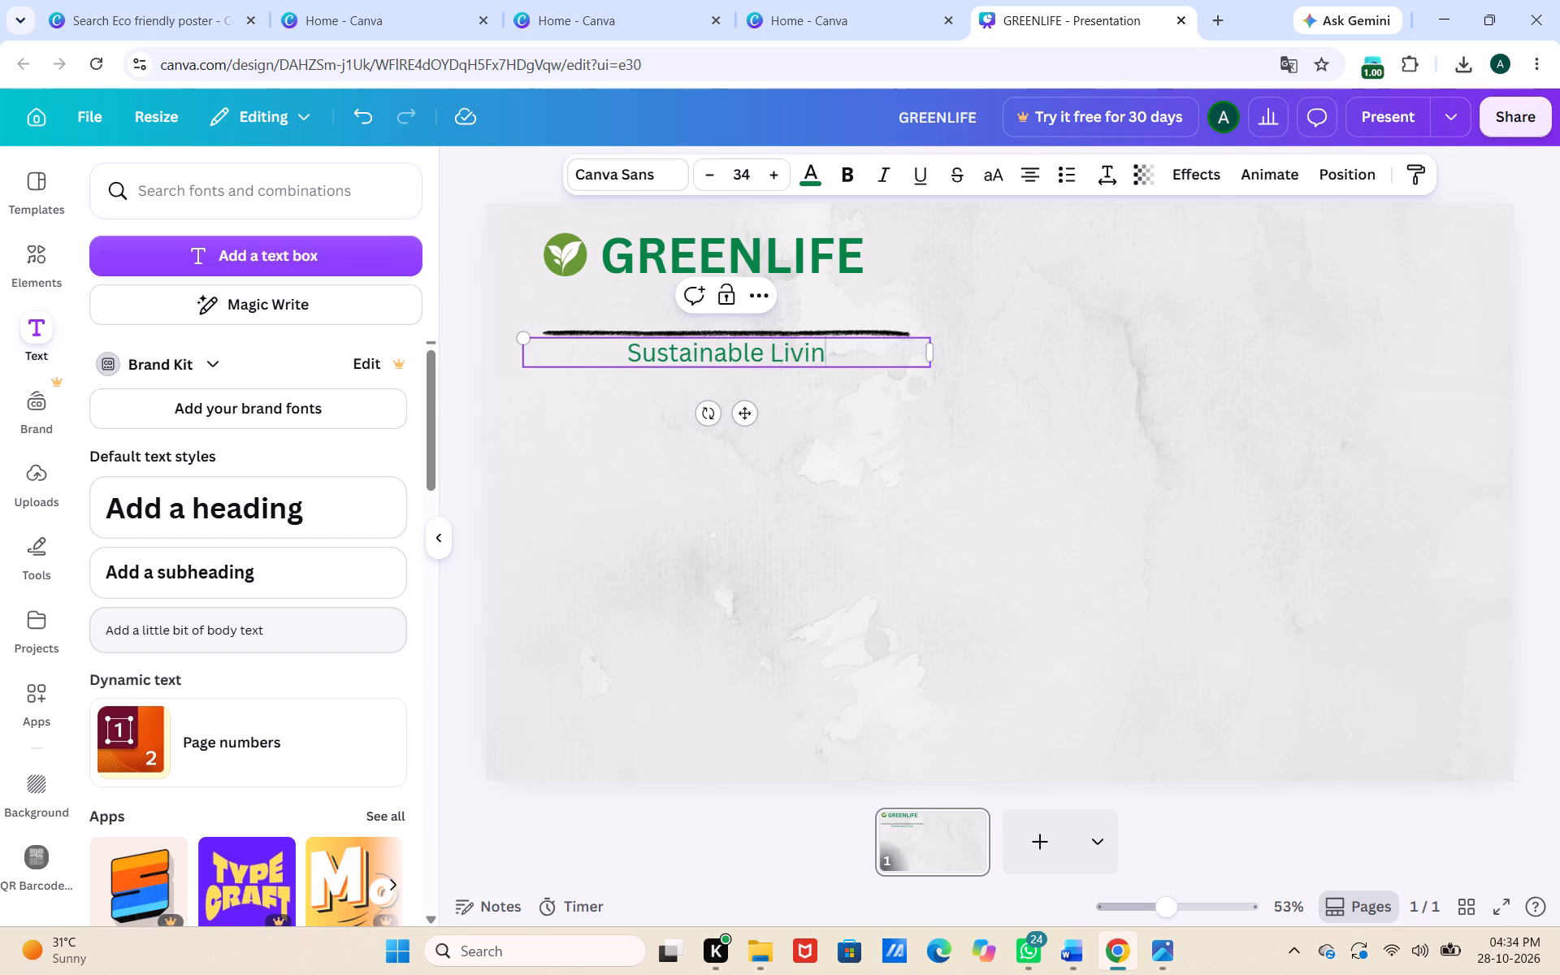
{"action": "type", "text": "g"}
{"action": "key", "text": "space"}
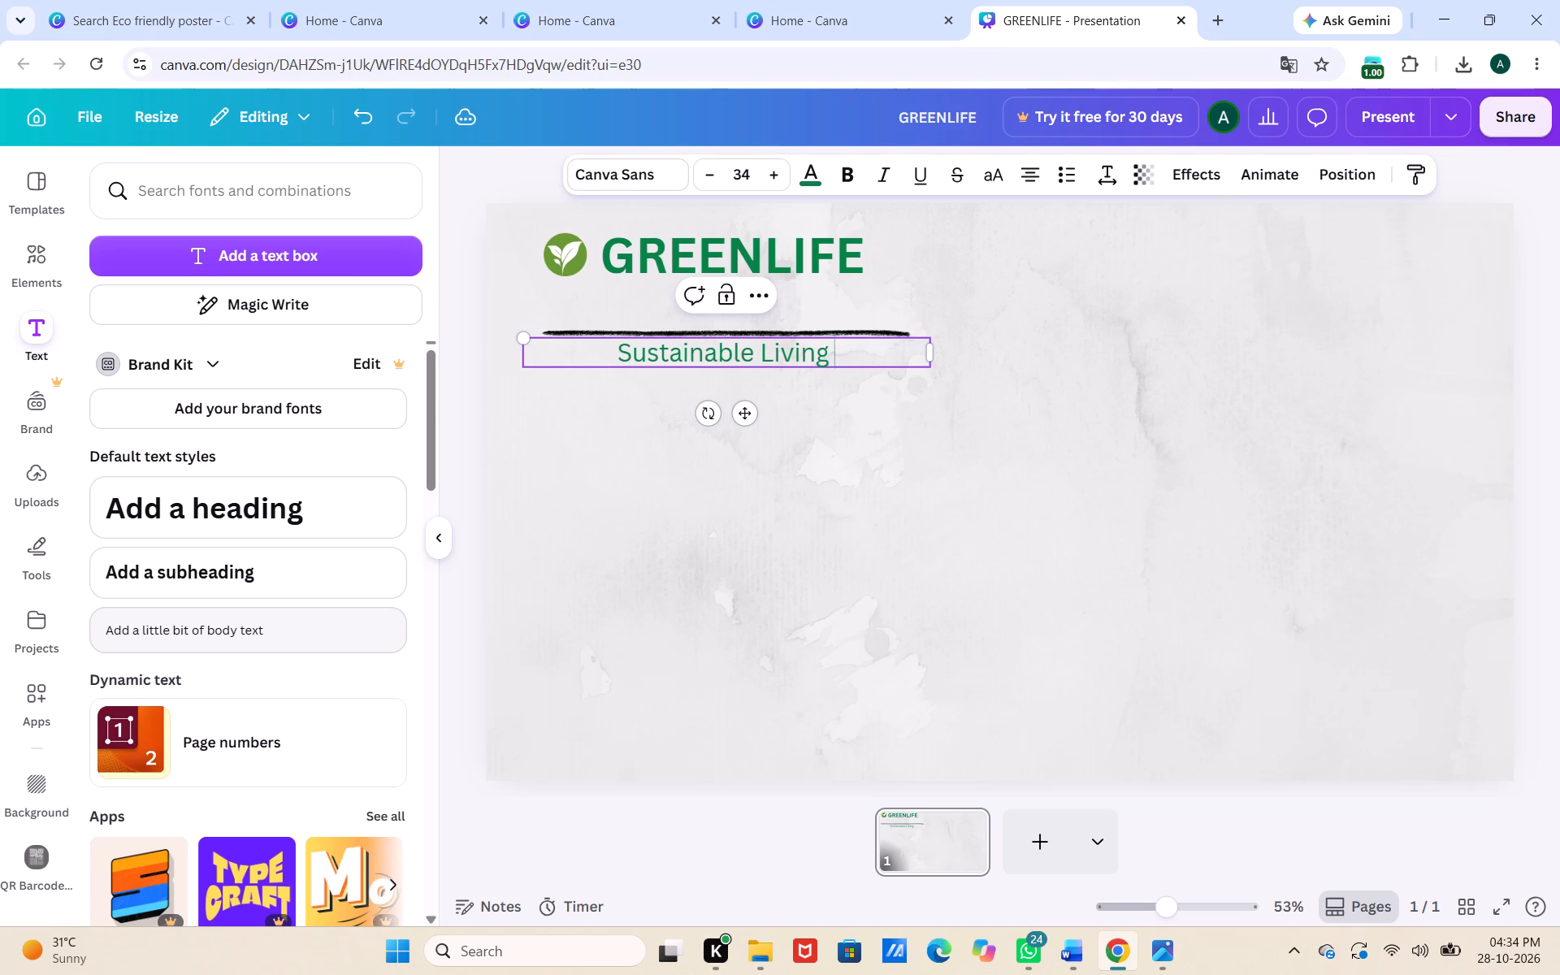
{"action": "type", "text": "for"}
{"action": "key", "text": "space"}
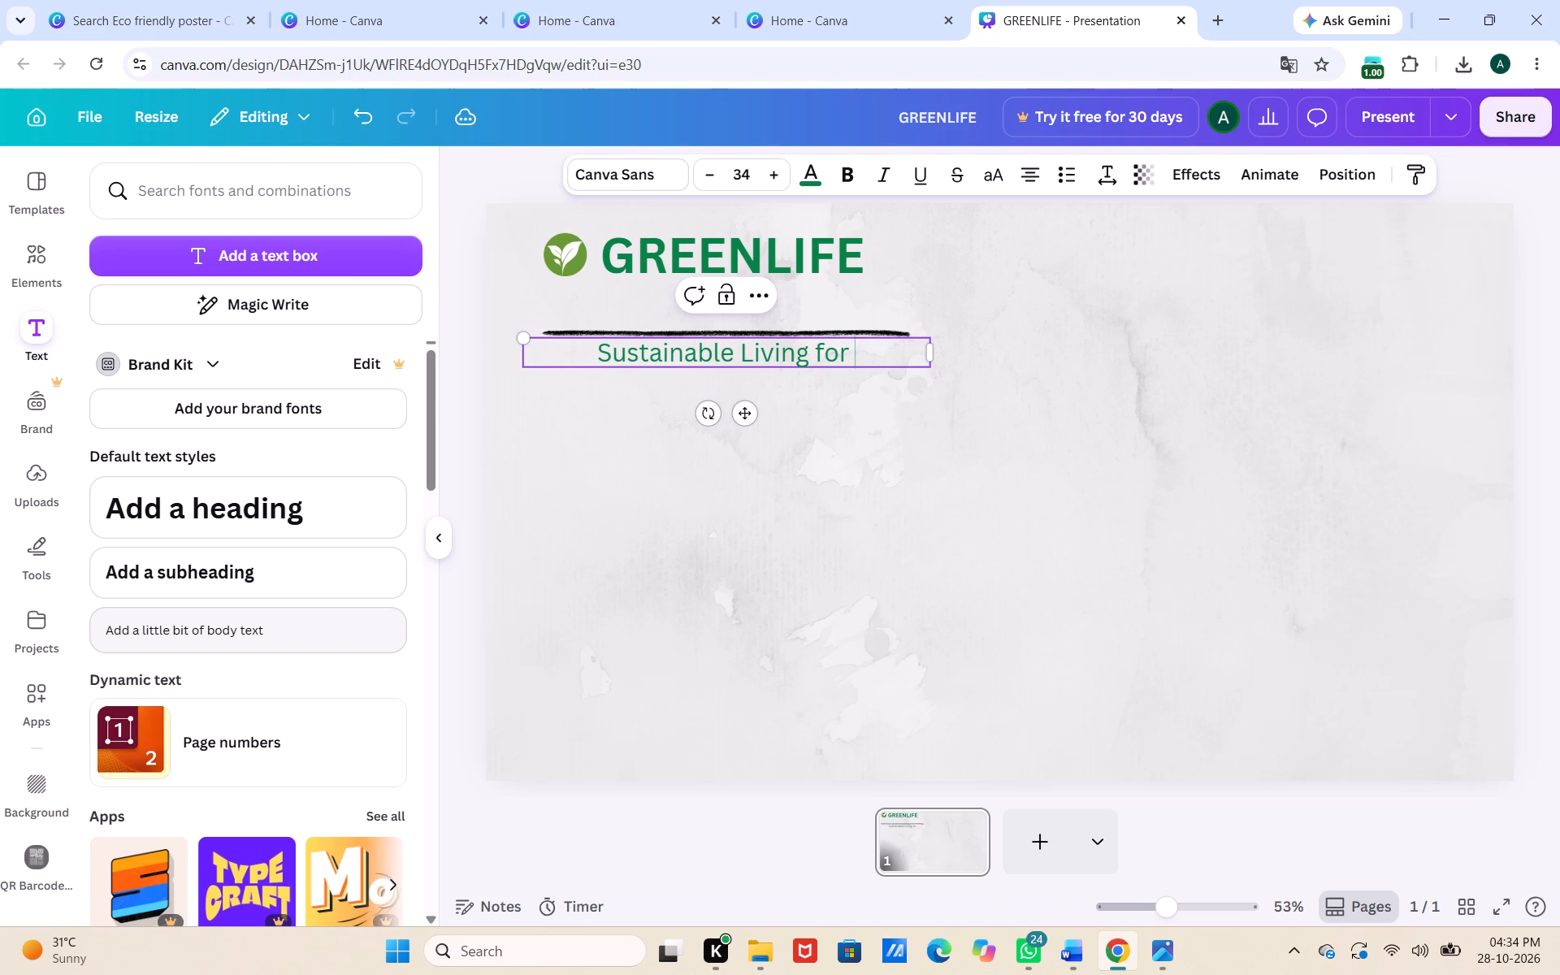
{"action": "key", "text": "shift+e"}
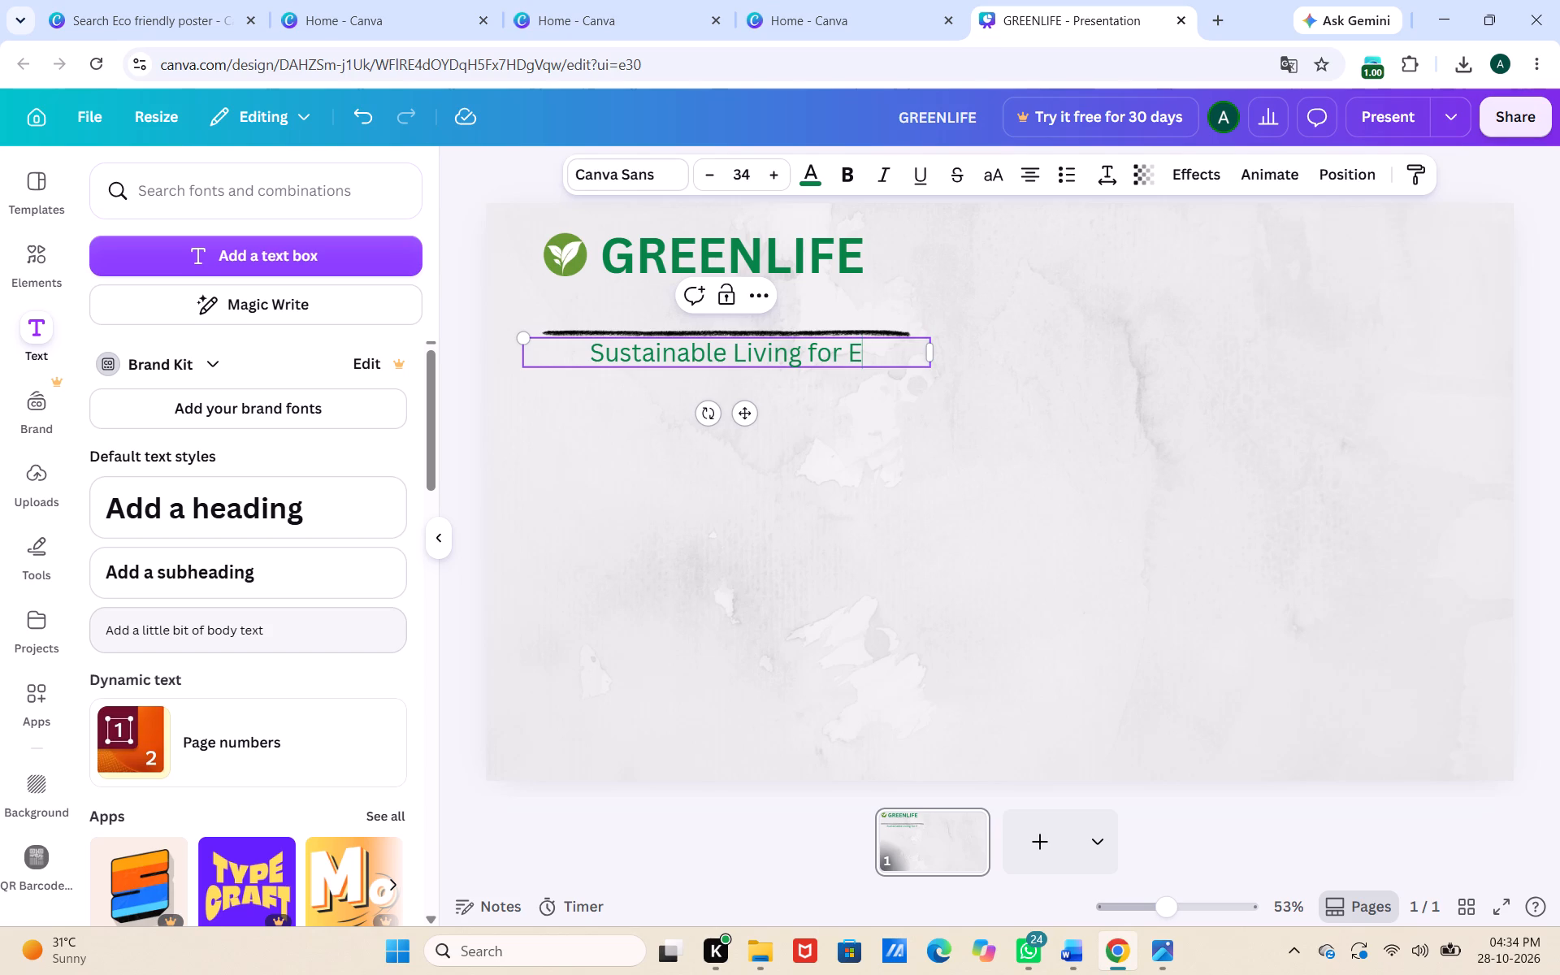
{"action": "type", "text": "very"}
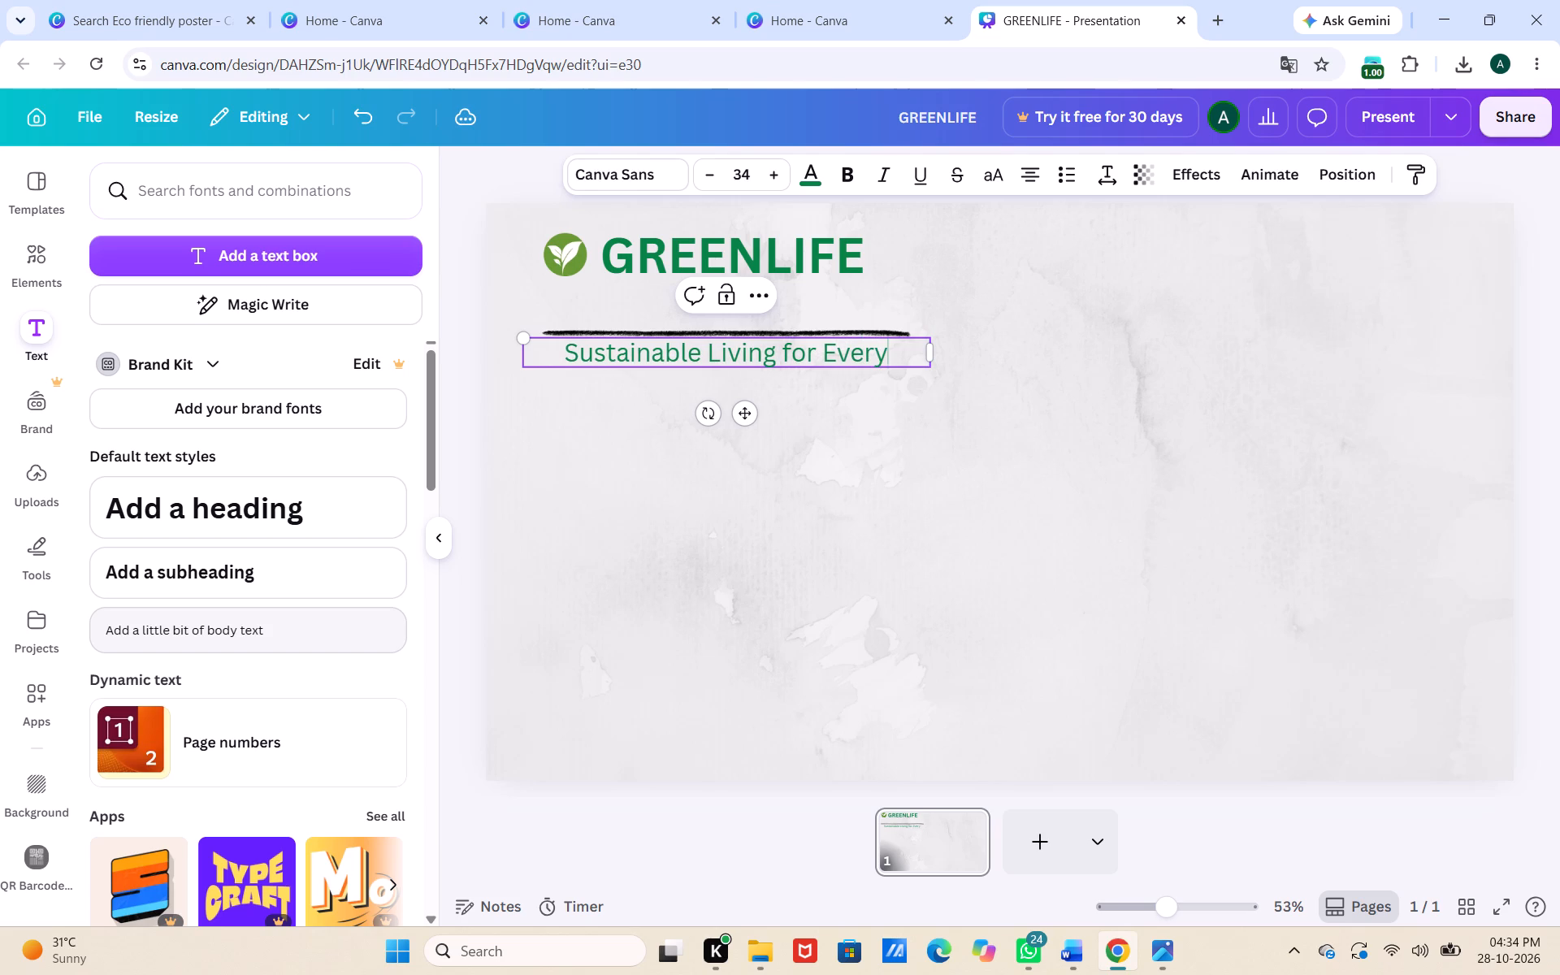
{"action": "key", "text": "o"}
{"action": "type", "text": "ne"}
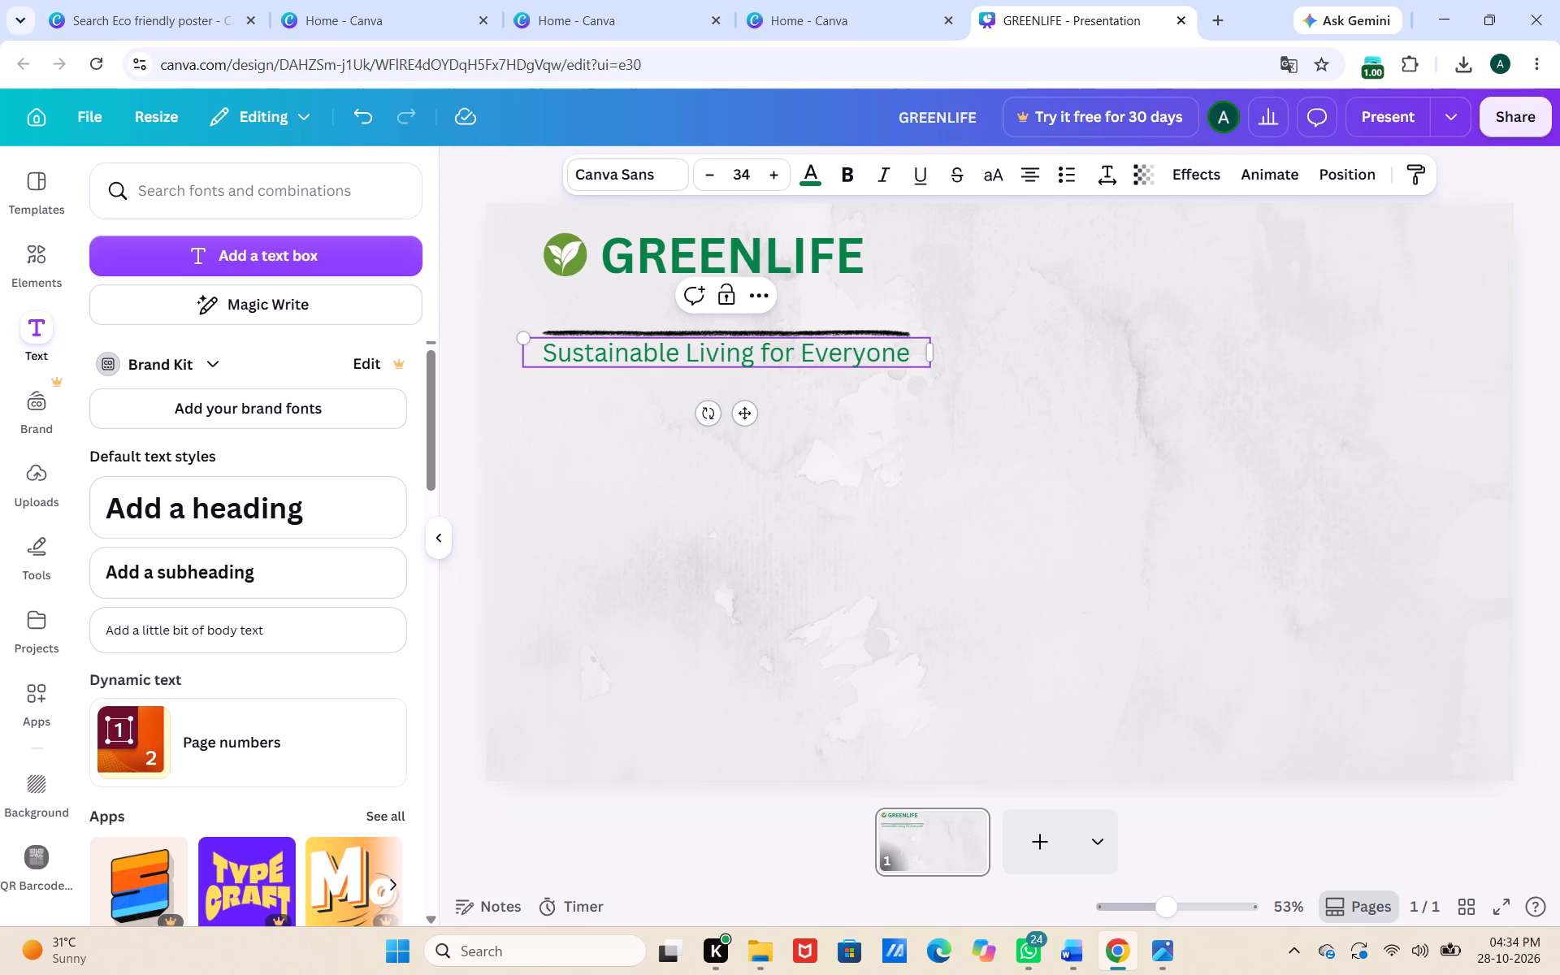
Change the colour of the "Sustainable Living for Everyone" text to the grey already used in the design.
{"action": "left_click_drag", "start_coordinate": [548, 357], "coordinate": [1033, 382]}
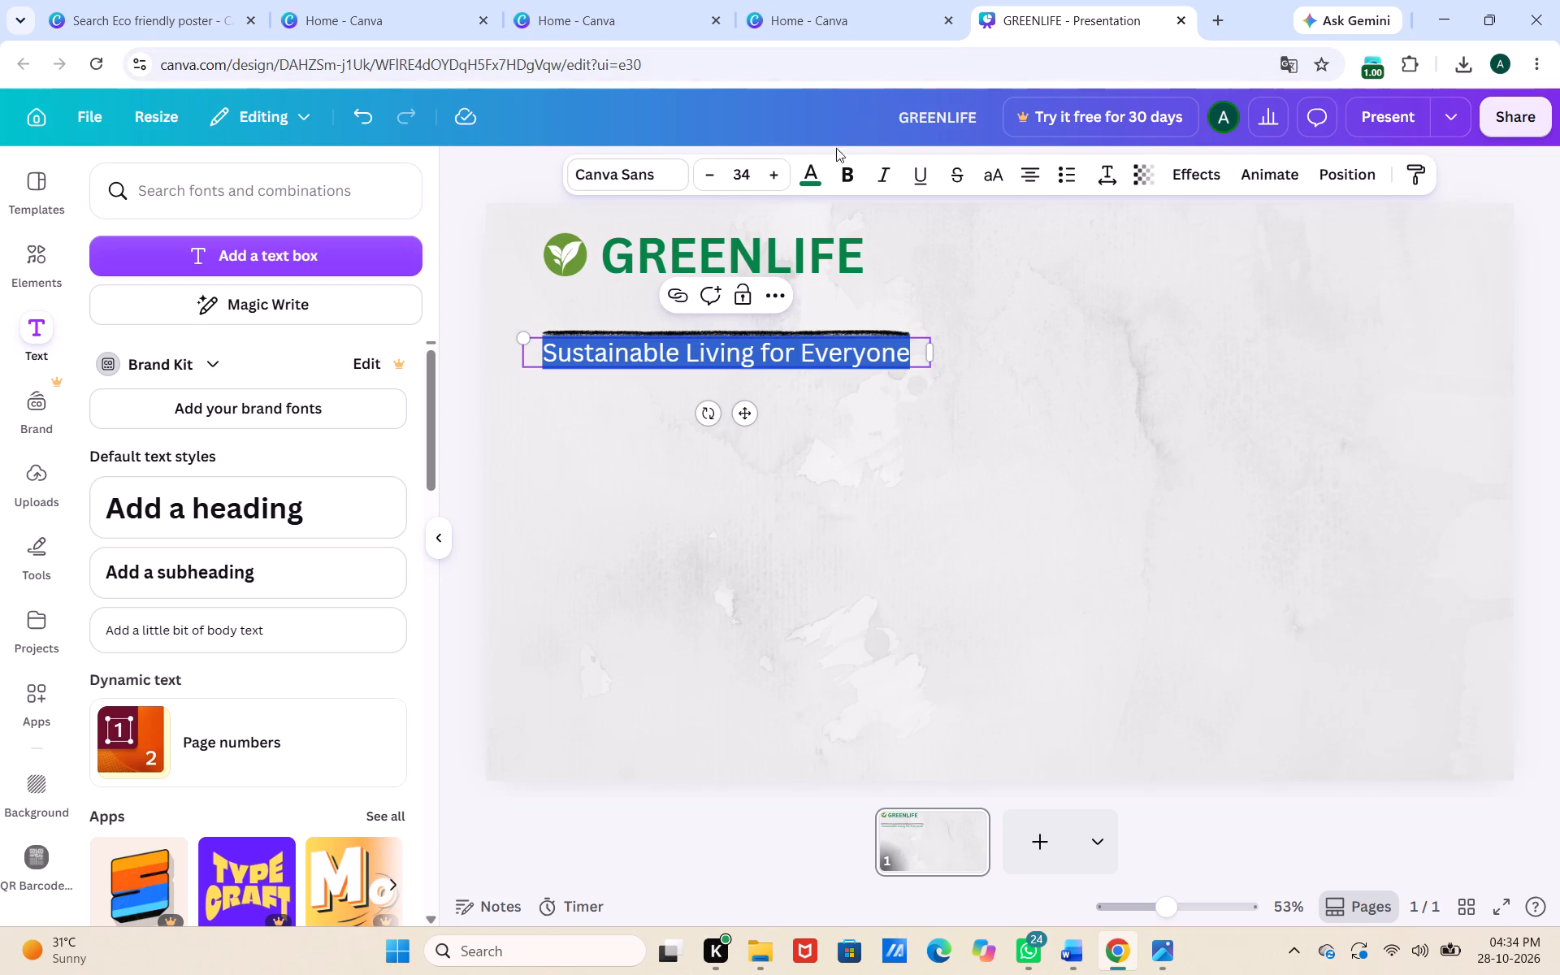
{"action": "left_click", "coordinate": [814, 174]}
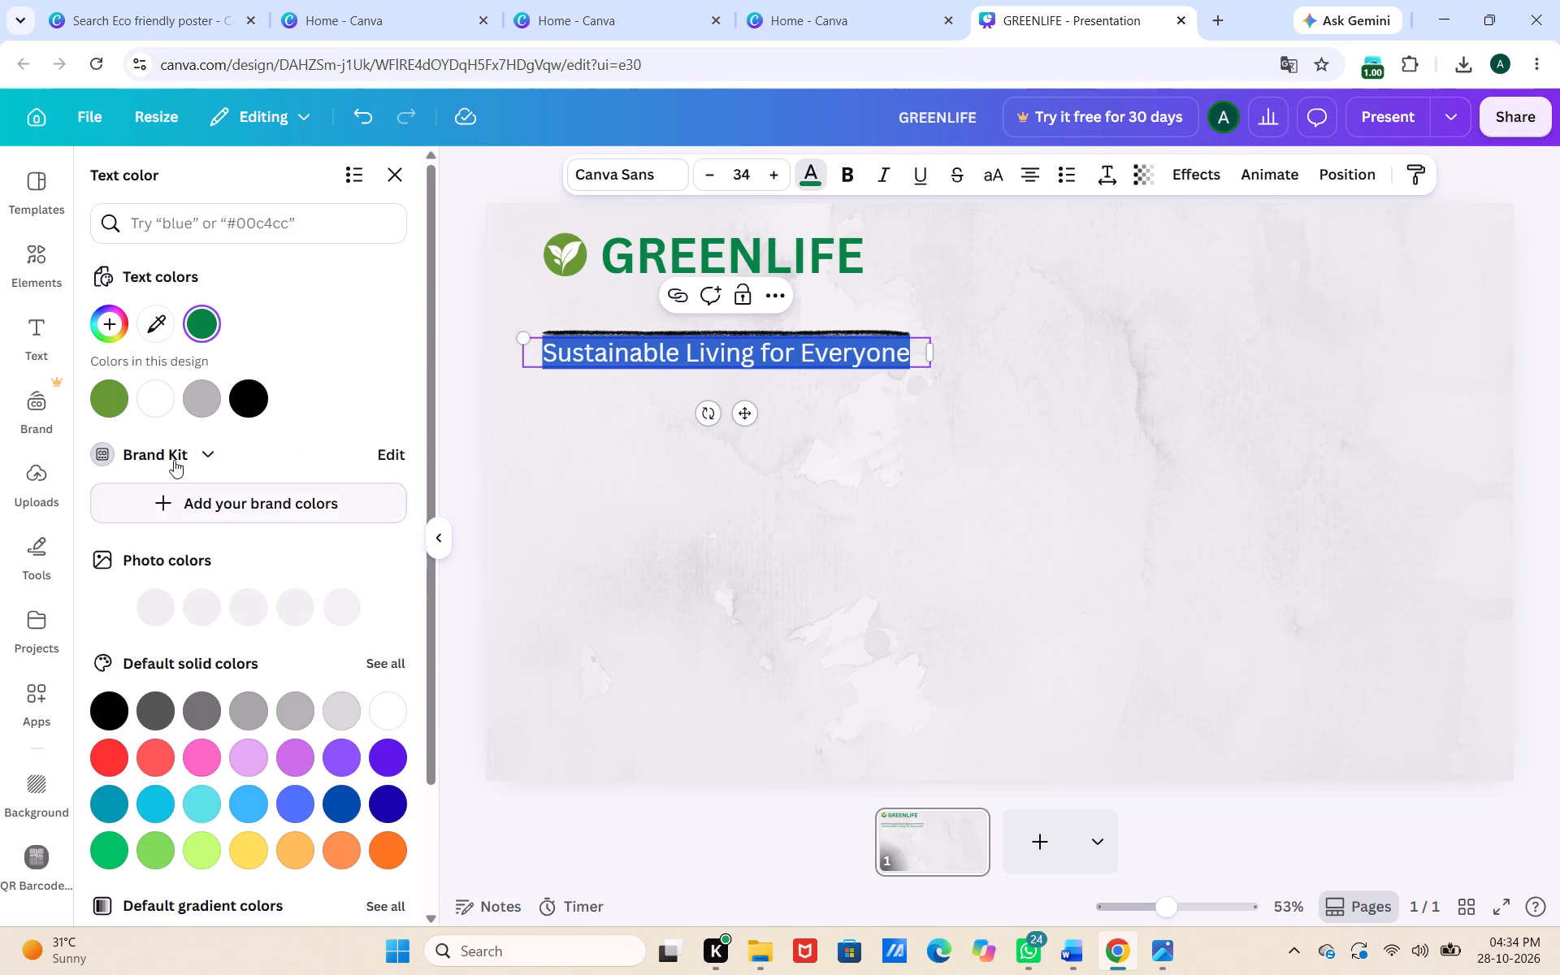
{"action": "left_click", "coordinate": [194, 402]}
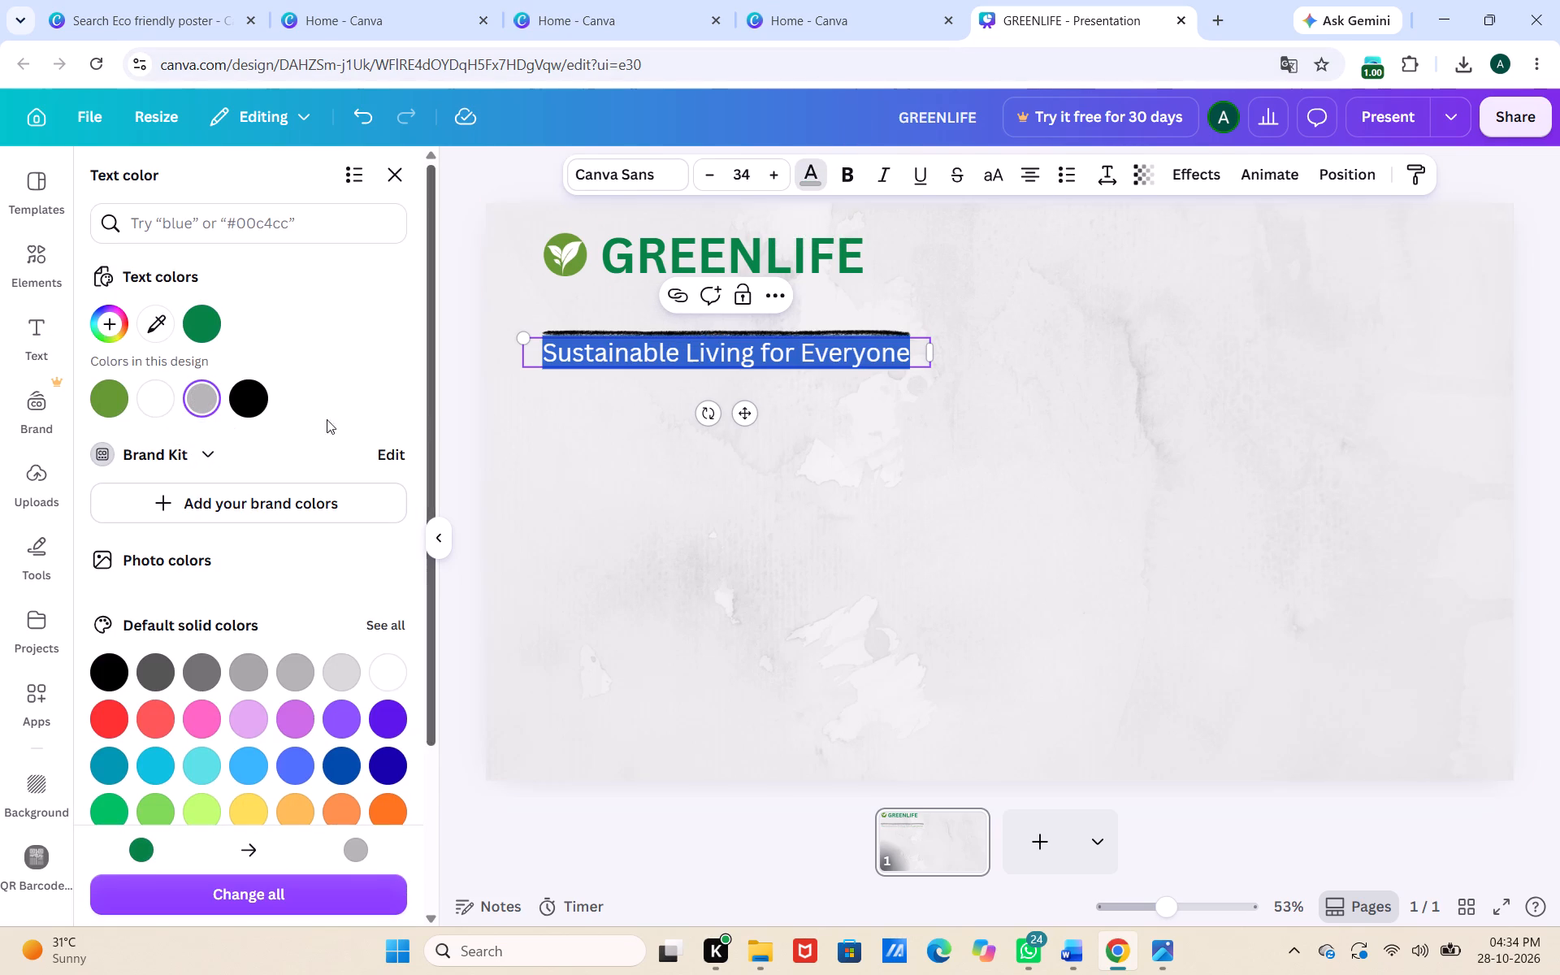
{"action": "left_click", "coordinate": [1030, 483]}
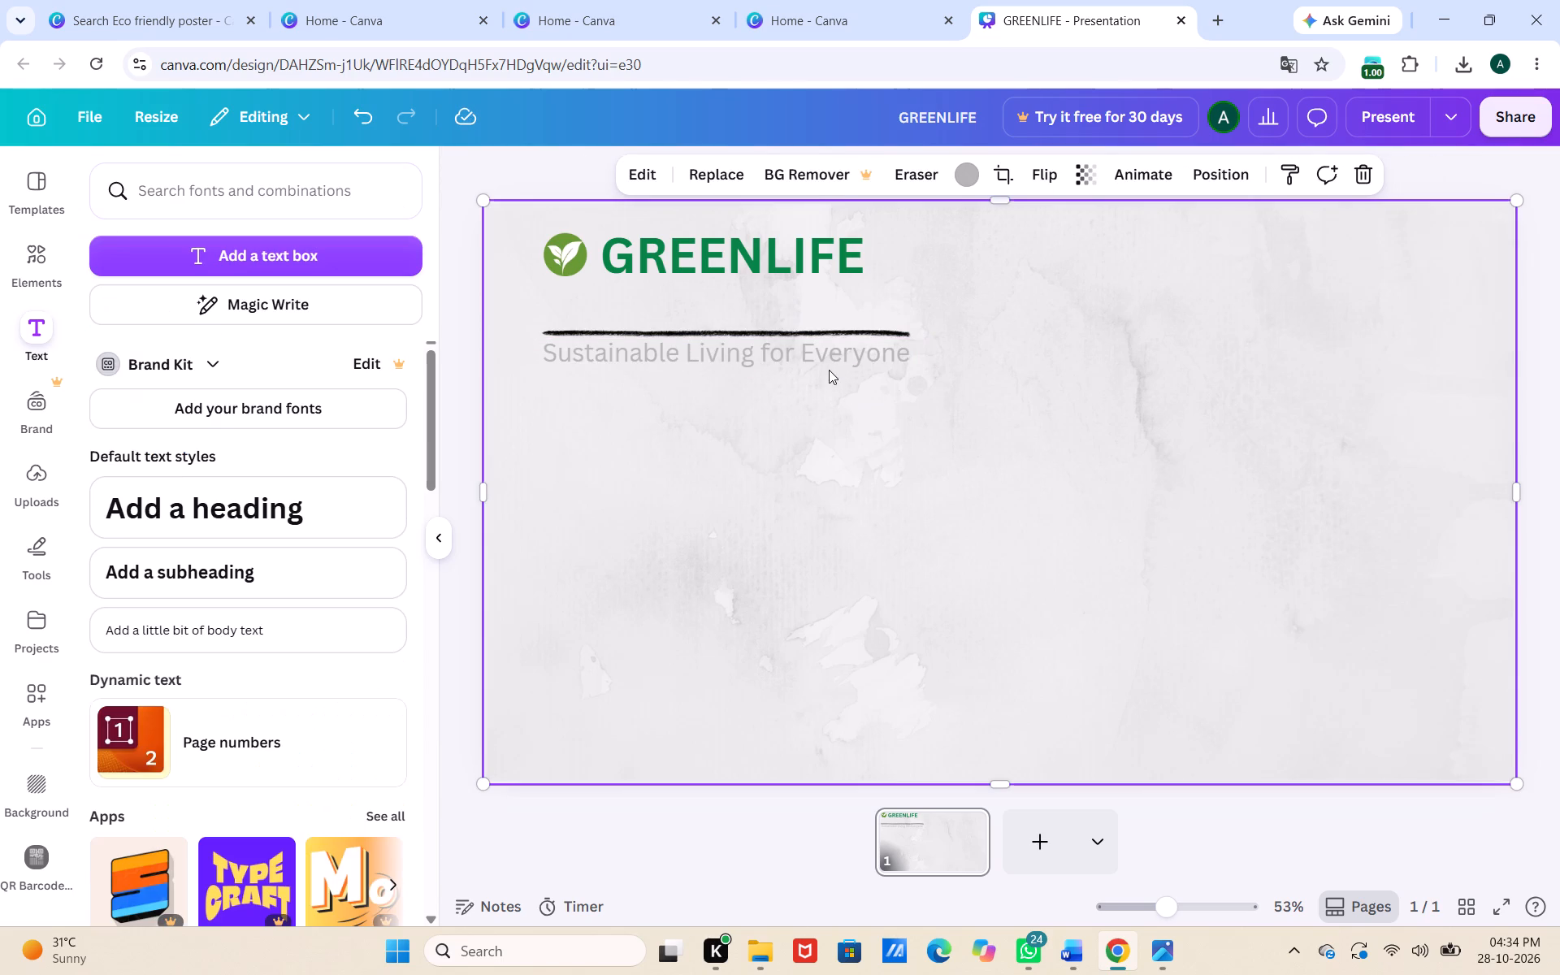
Recolour the "Sustainable Living for Everyone" tagline black.
{"action": "left_click", "coordinate": [829, 367]}
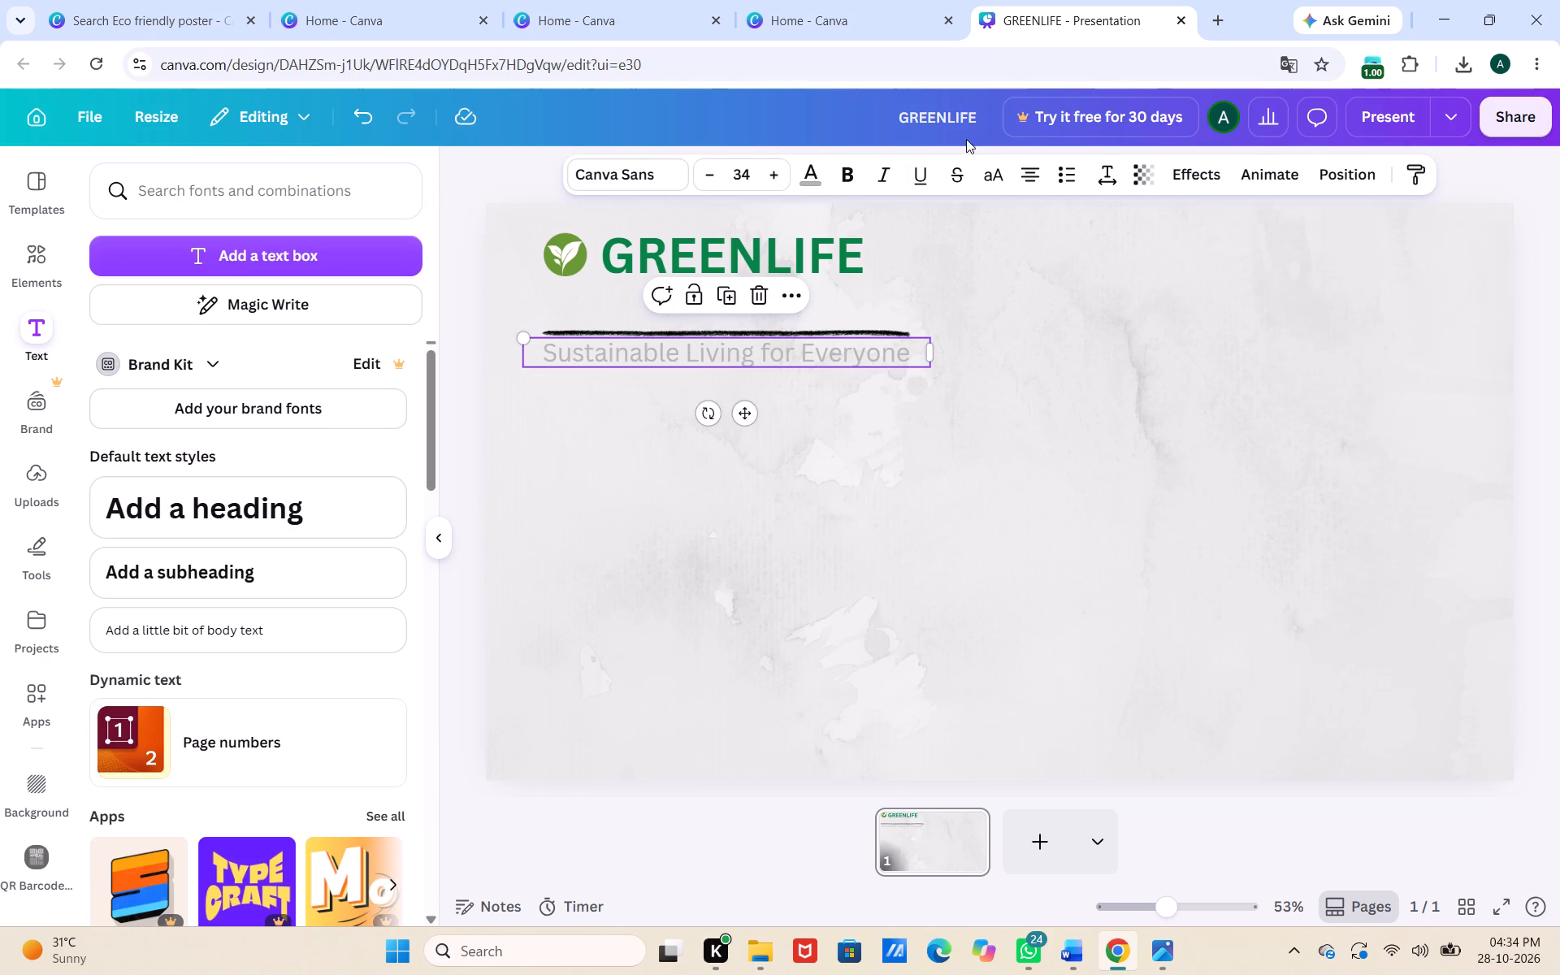
{"action": "left_click", "coordinate": [809, 184]}
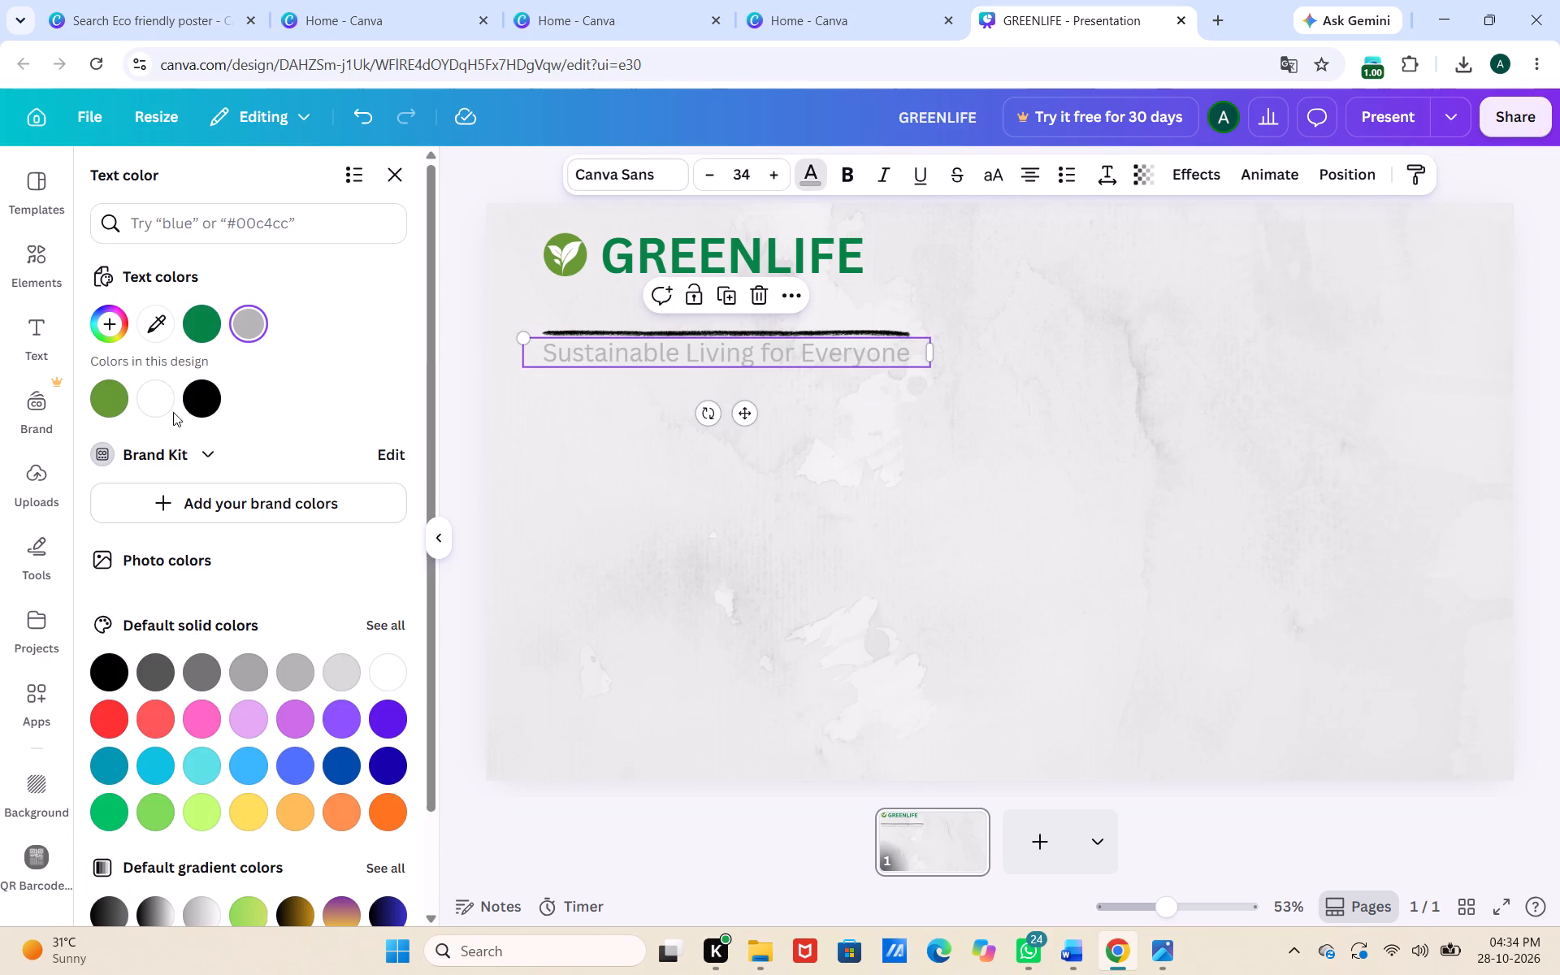
{"action": "left_click", "coordinate": [196, 401]}
{"action": "left_click", "coordinate": [753, 497]}
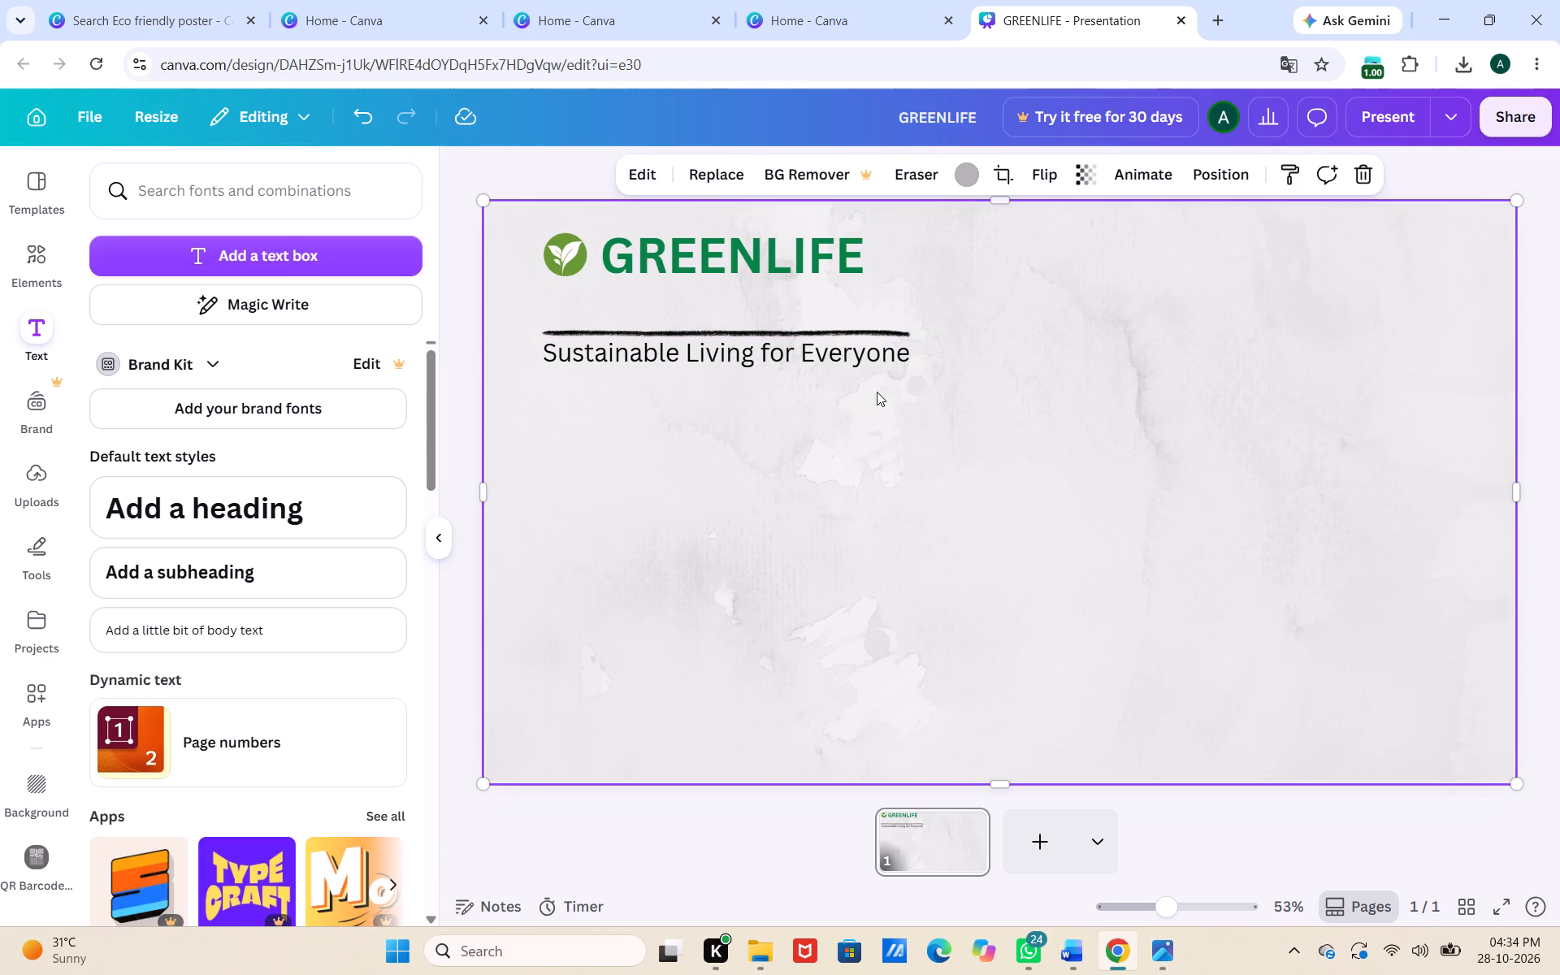
Move the tagline up between the GREENLIFE heading and the black line, aligning its box with the leaf logo's left edge.
{"action": "left_click_drag", "start_coordinate": [855, 343], "coordinate": [873, 295]}
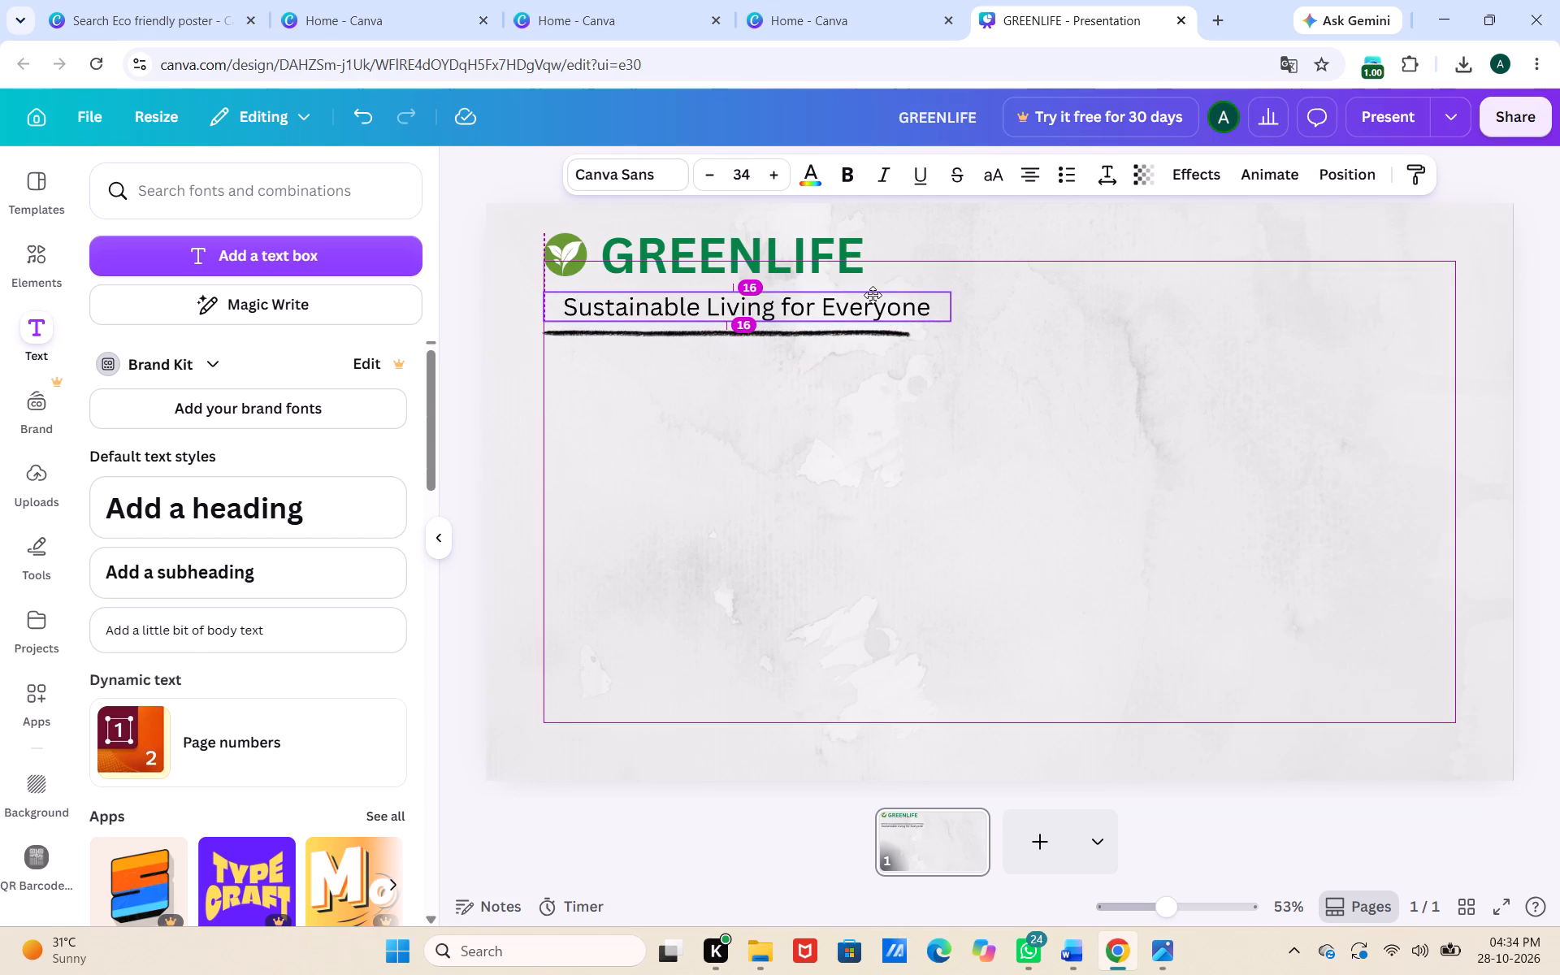
{"action": "left_click_drag", "start_coordinate": [873, 295], "coordinate": [877, 294]}
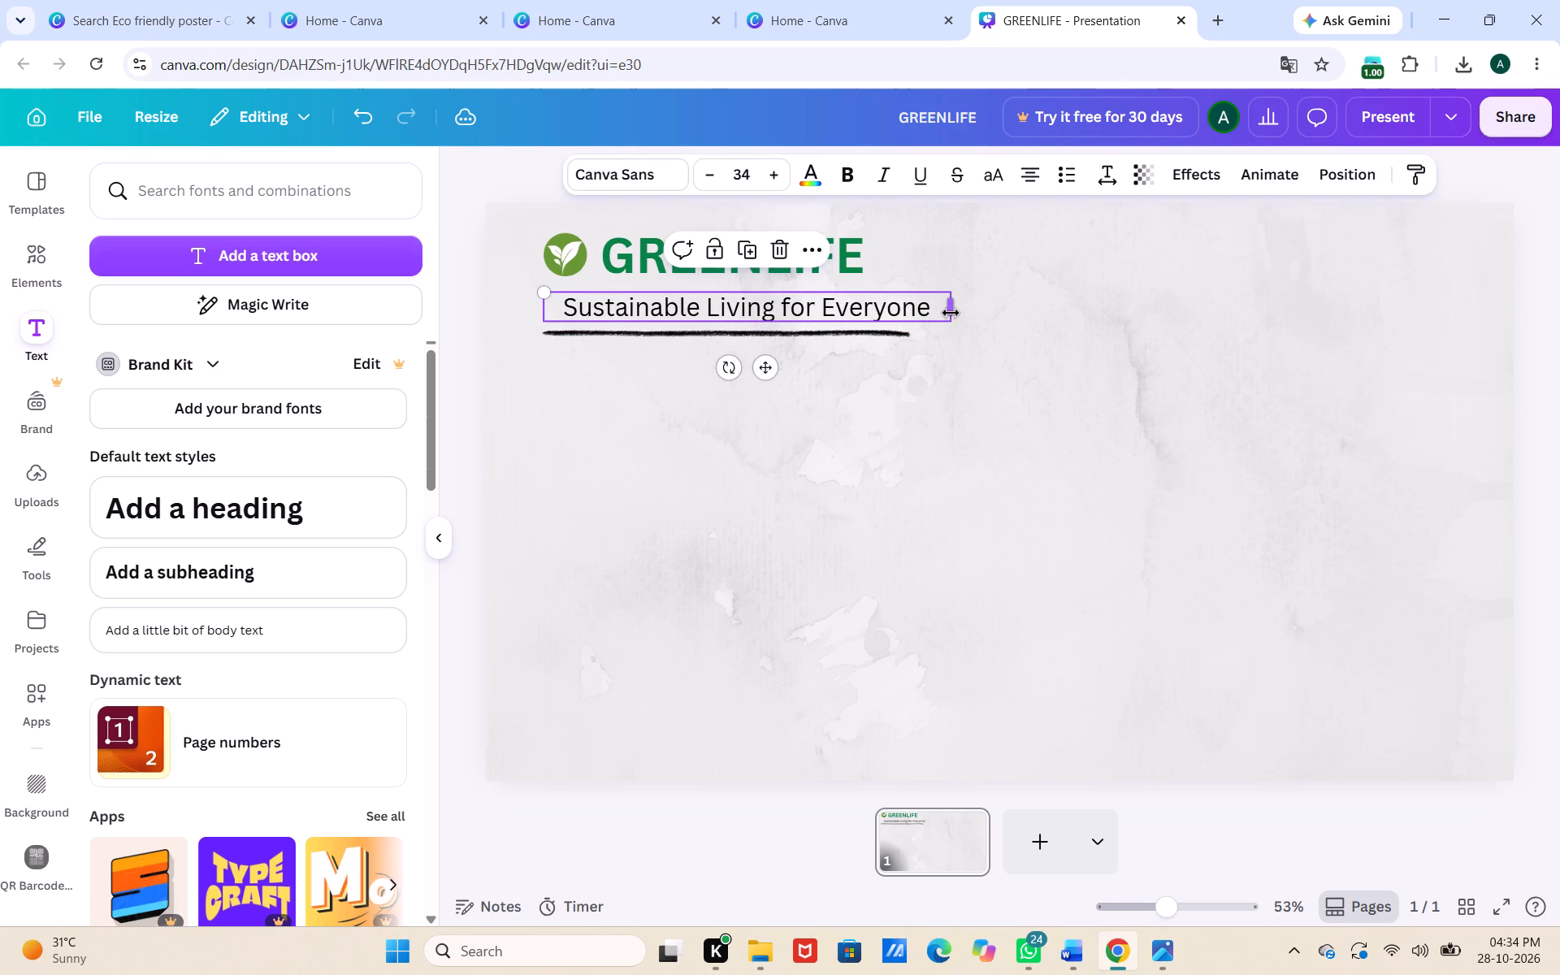
Reduce the tagline's font size to 32.
{"action": "left_click", "coordinate": [716, 175]}
{"action": "left_click", "coordinate": [716, 175]}
{"action": "triple_click", "coordinate": [716, 175]}
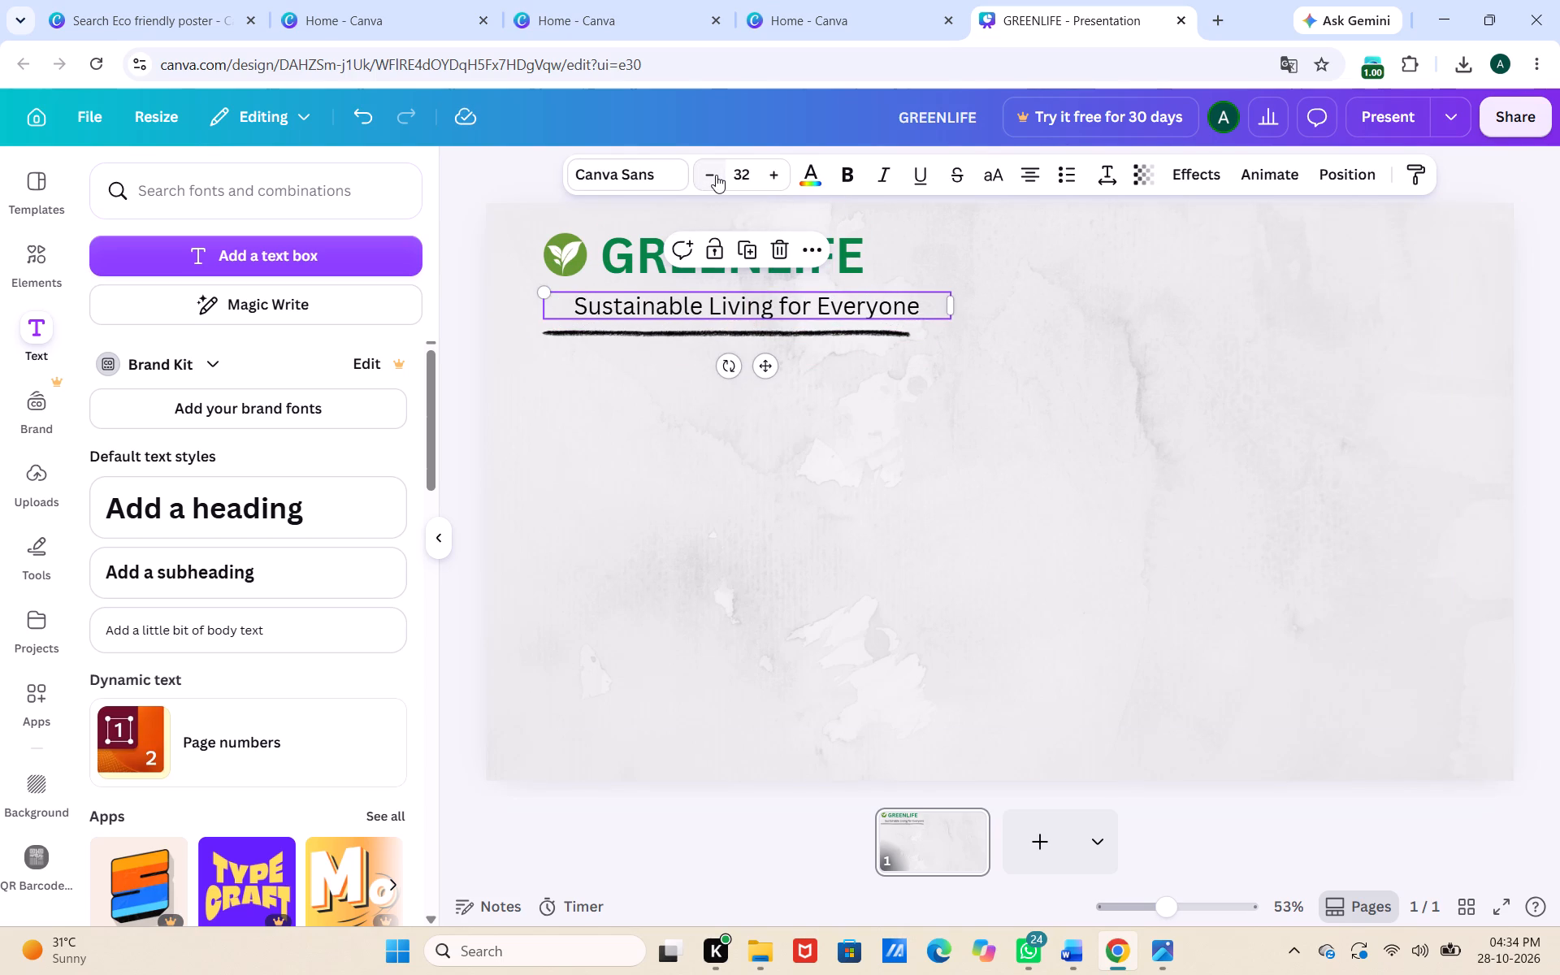
Reduce the "Sustainable Living for Everyone" tagline's font size to 25.
{"action": "double_click", "coordinate": [716, 175]}
{"action": "double_click", "coordinate": [716, 175]}
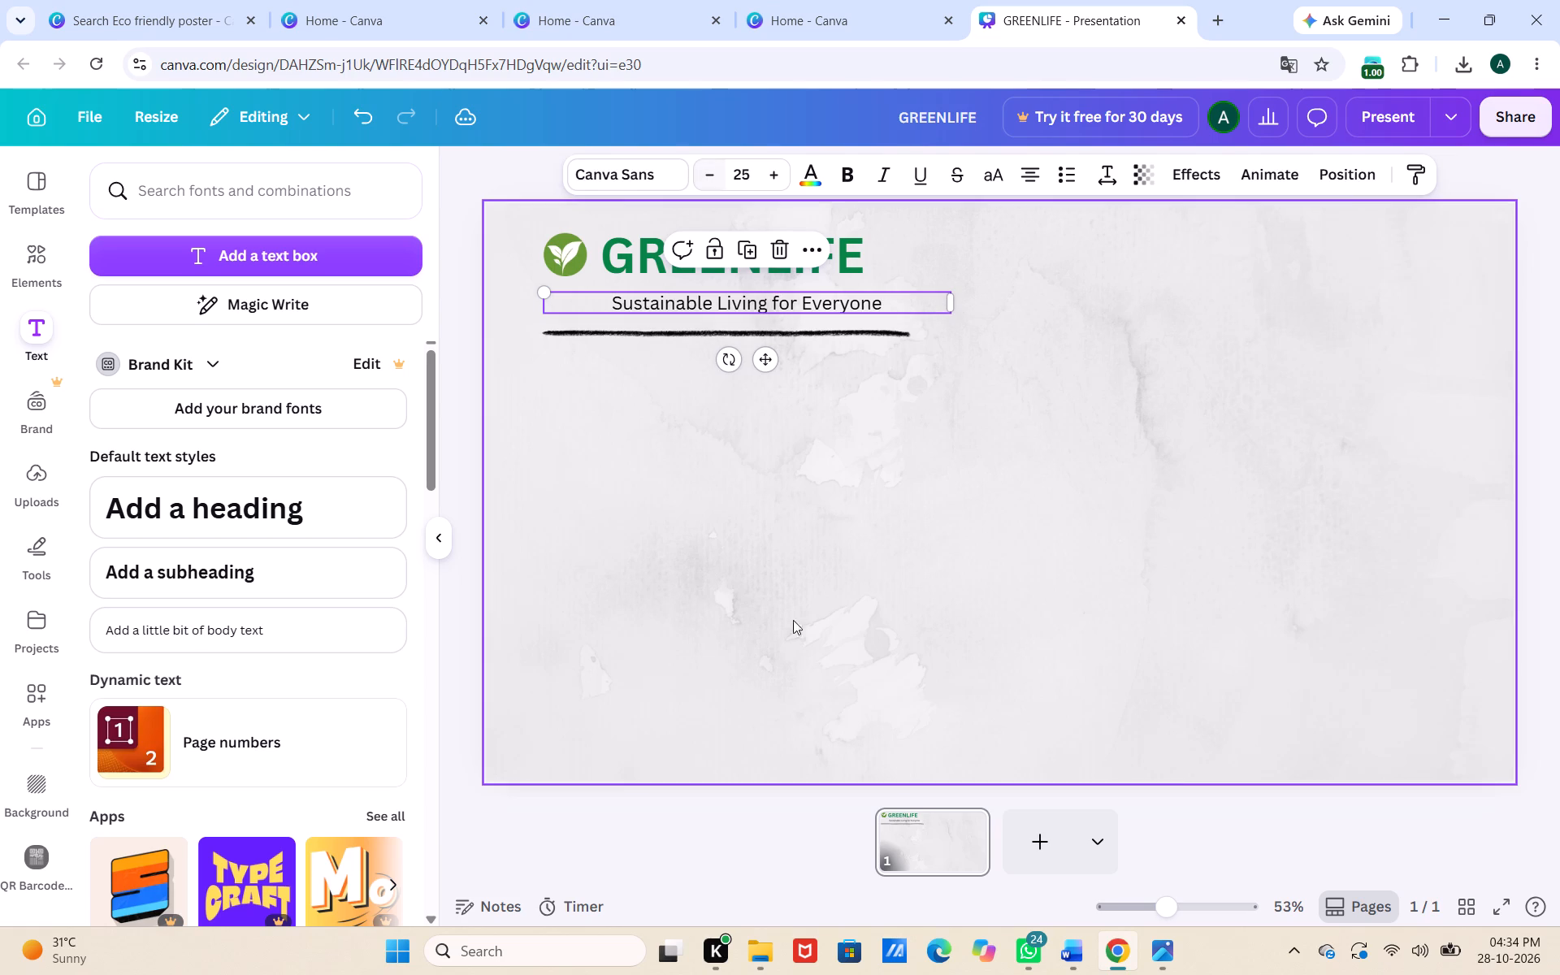
{"action": "left_click", "coordinate": [744, 629]}
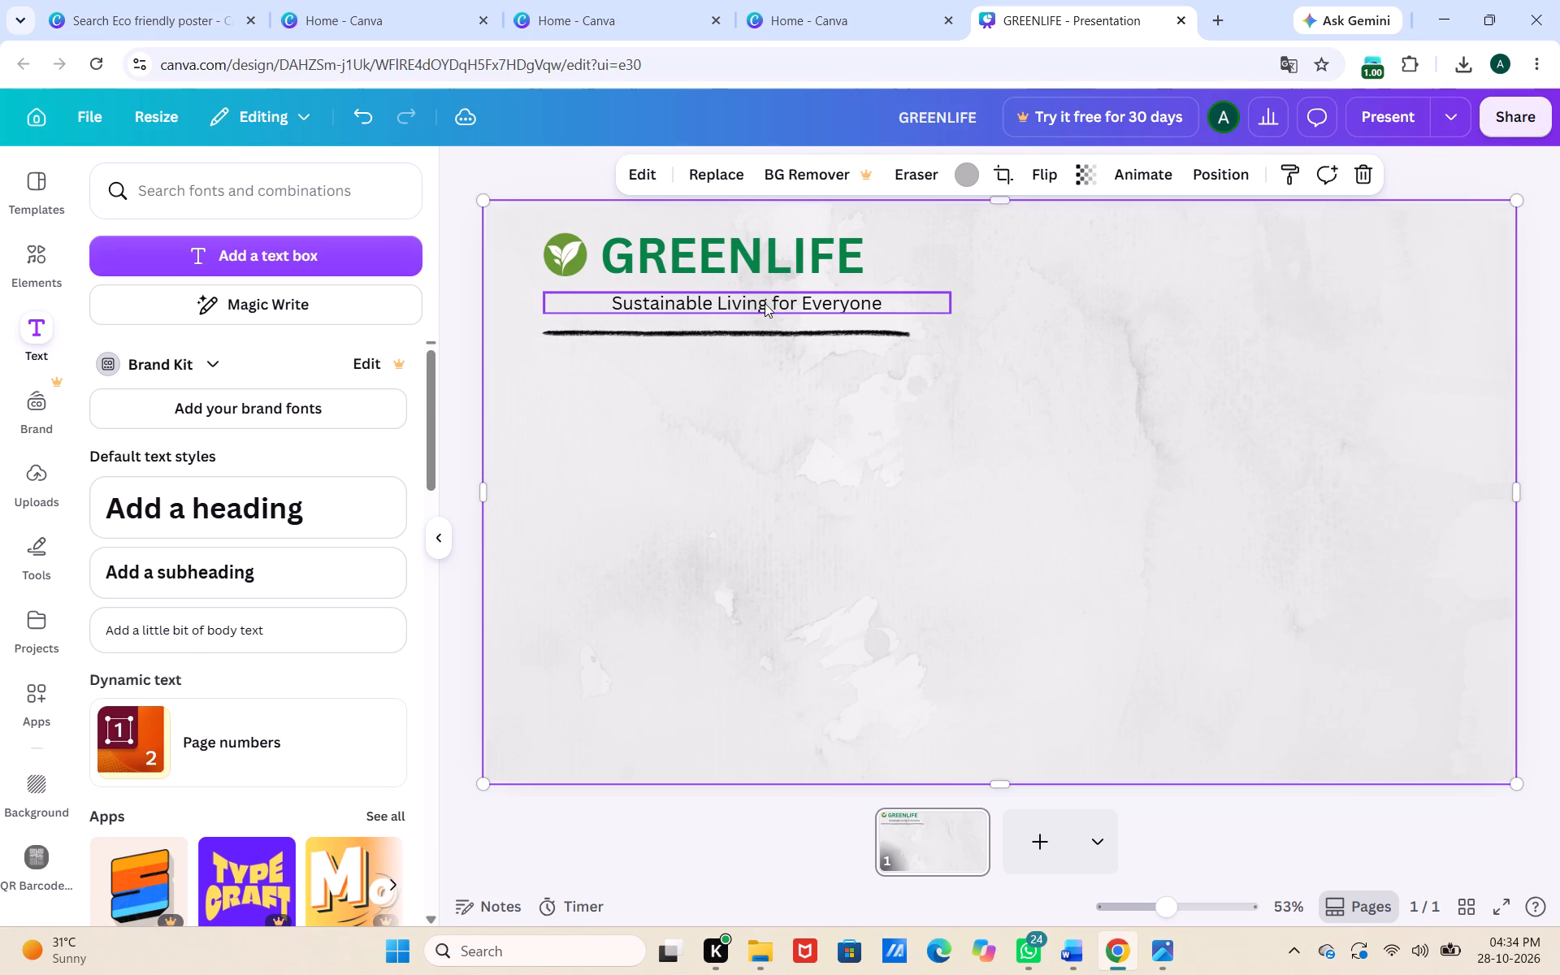
Reduce the GREENLIFE heading's font size to 58.1.
{"action": "left_click", "coordinate": [741, 267]}
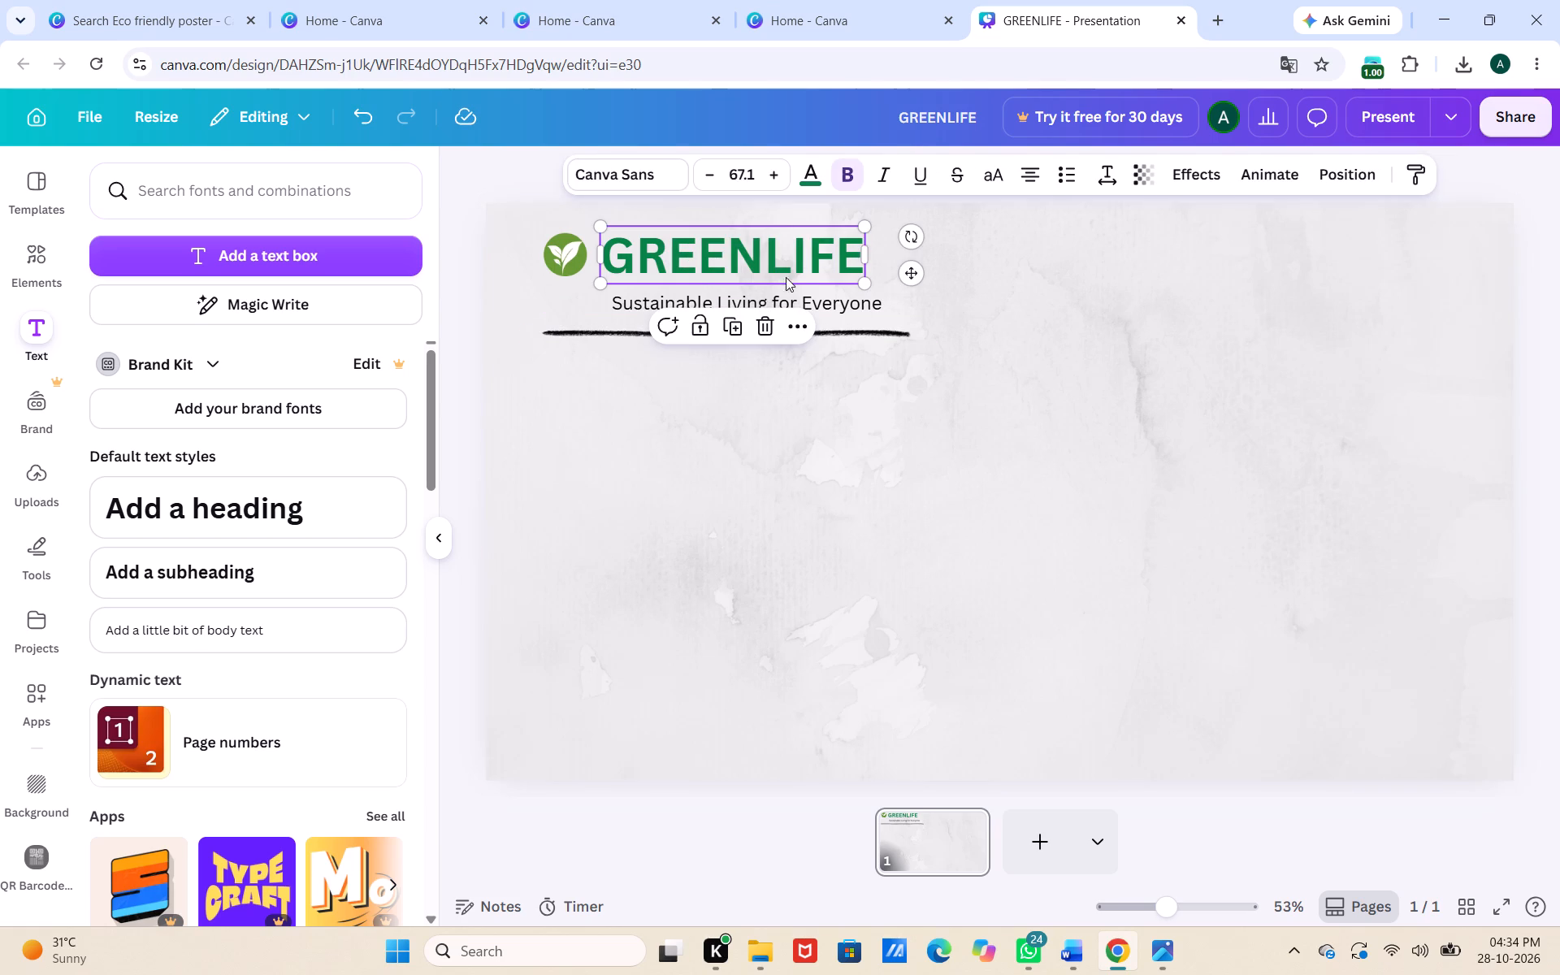
{"action": "triple_click", "coordinate": [705, 184]}
{"action": "triple_click", "coordinate": [705, 184]}
{"action": "triple_click", "coordinate": [705, 184]}
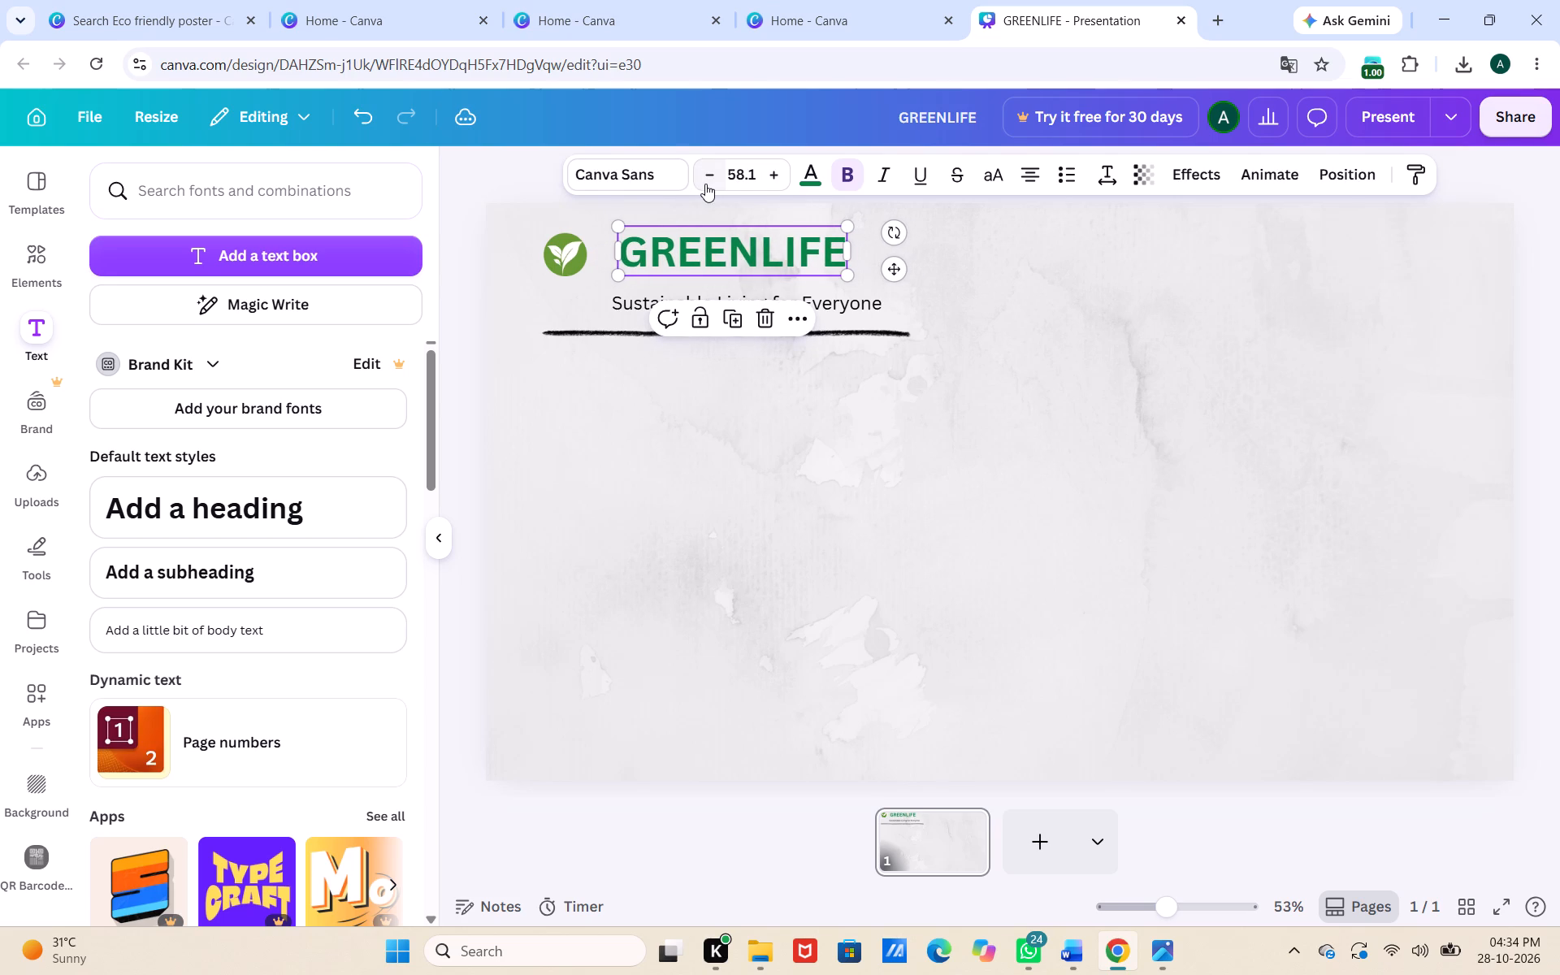
{"action": "left_click", "coordinate": [734, 236]}
{"action": "left_click_drag", "start_coordinate": [734, 236], "coordinate": [716, 236]}
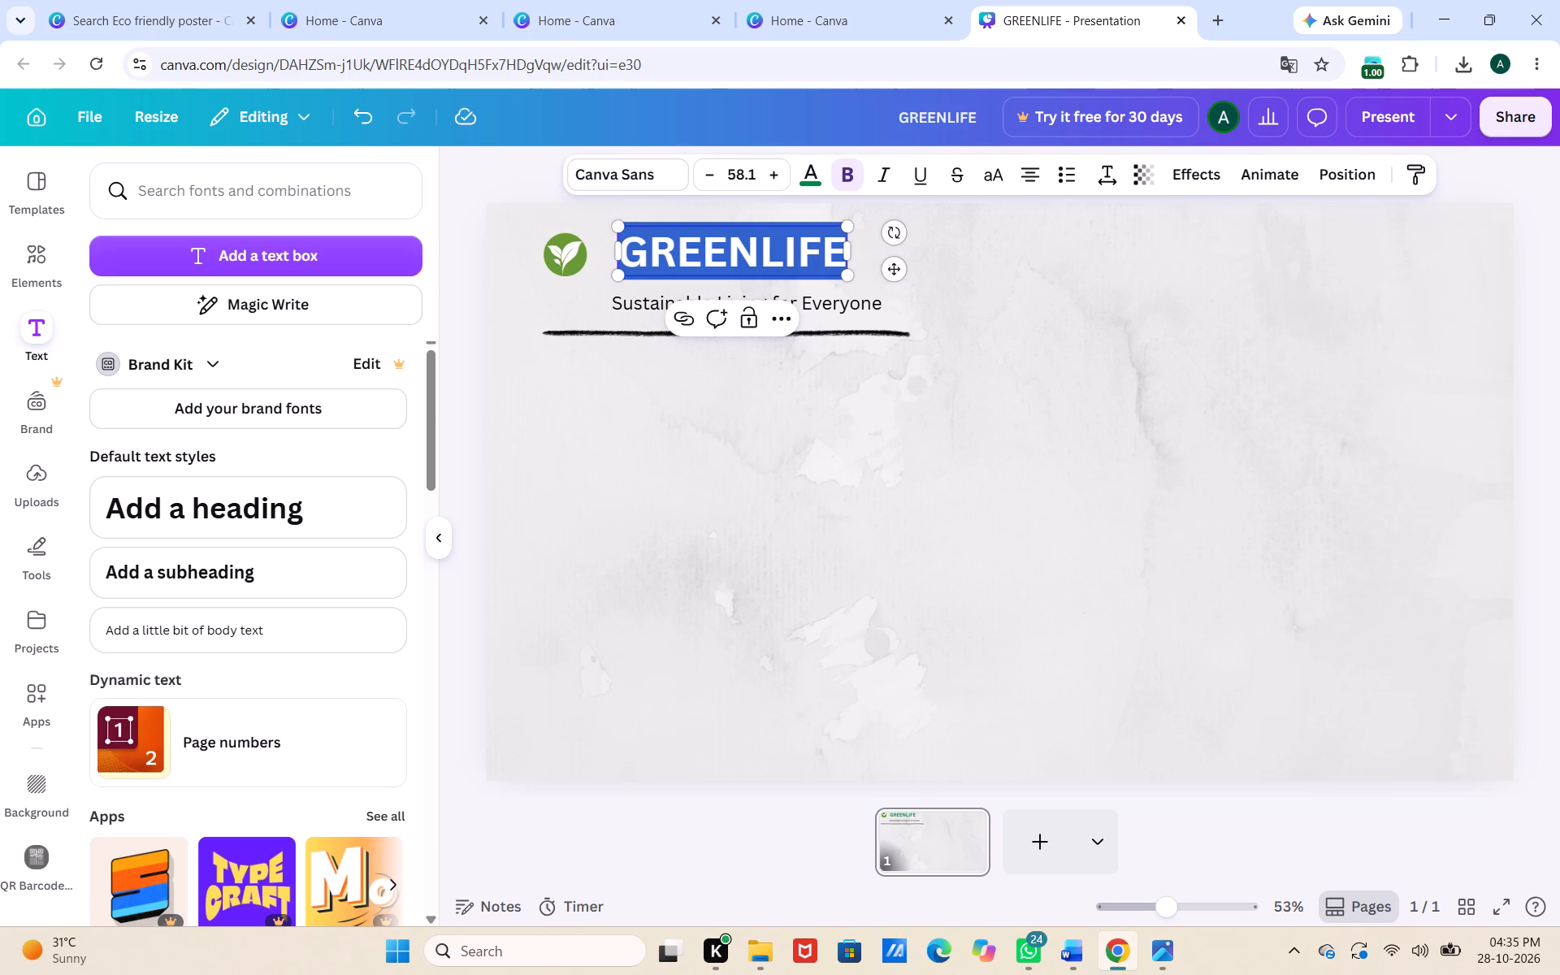
{"action": "left_click", "coordinate": [794, 258]}
{"action": "left_click_drag", "start_coordinate": [1012, 343], "coordinate": [914, 423]}
{"action": "left_click", "coordinate": [914, 423]}
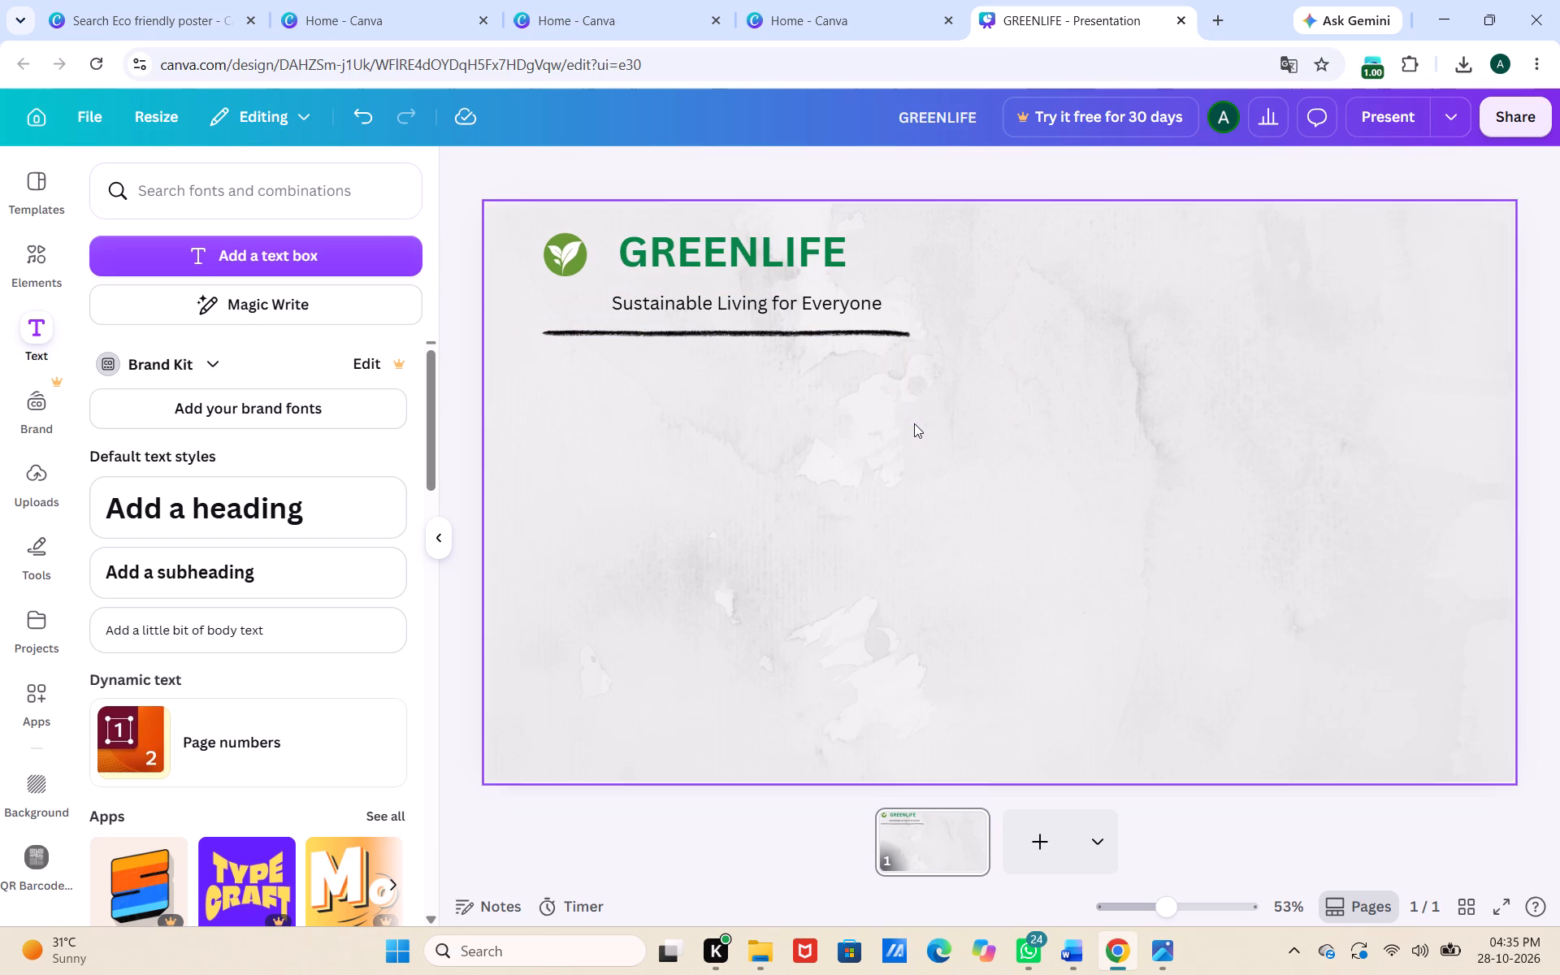
Move the GREENLIFE heading closer to the leaf logo and place the tagline directly beneath it, with the left edges of both texts aligned.
{"action": "left_click_drag", "start_coordinate": [740, 244], "coordinate": [726, 239]}
{"action": "left_click_drag", "start_coordinate": [678, 293], "coordinate": [672, 281]}
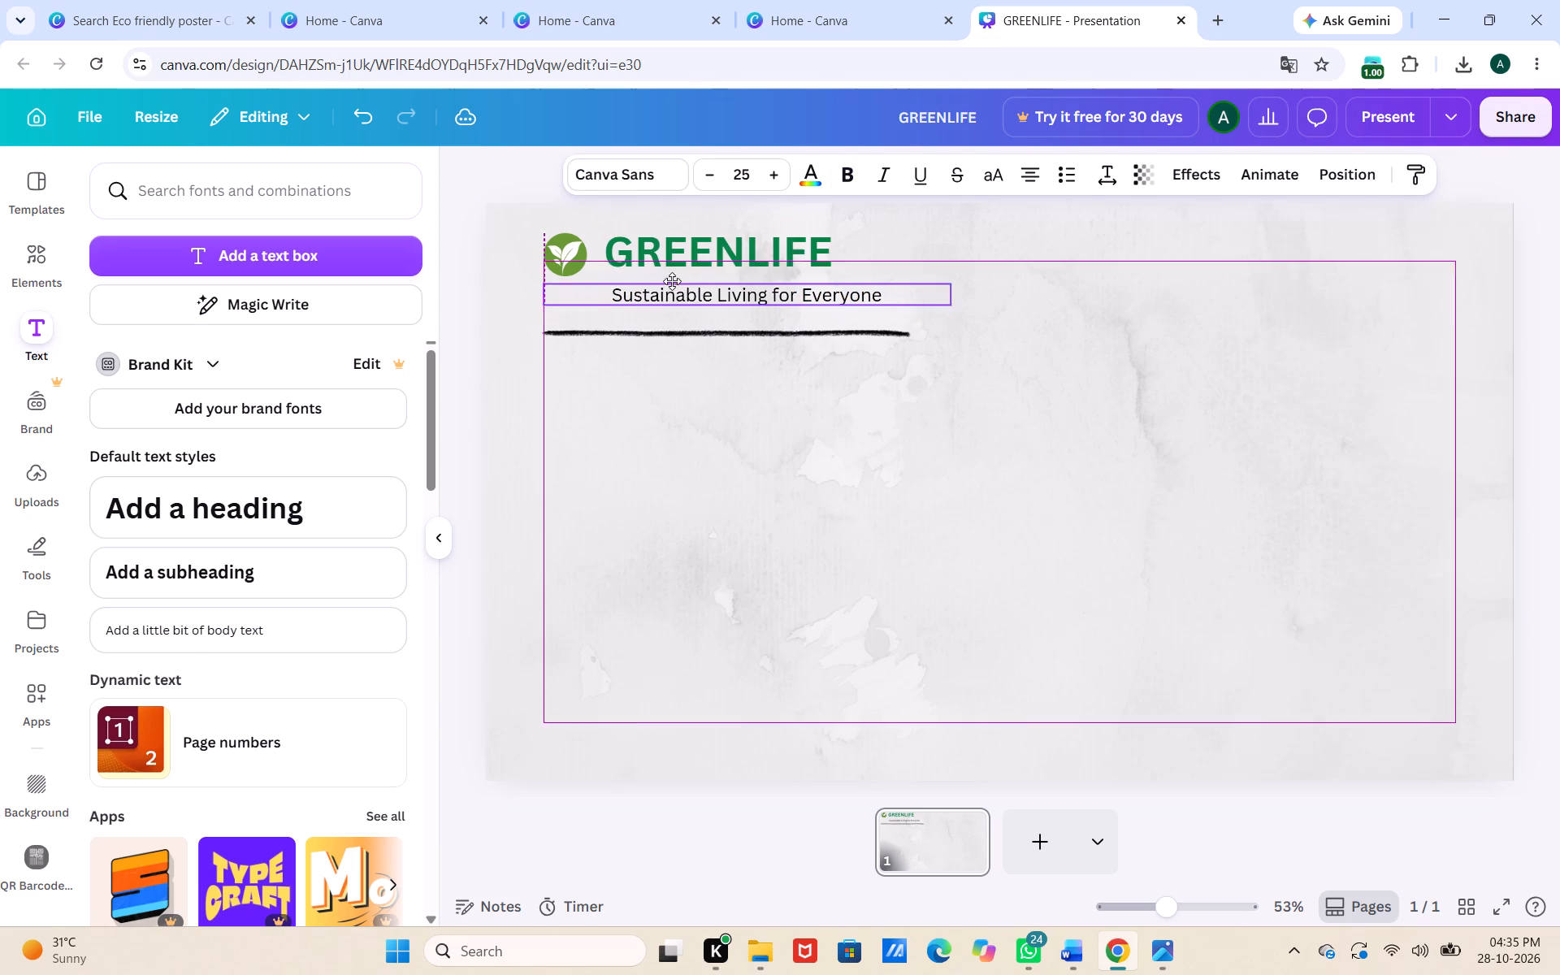
{"action": "left_click_drag", "start_coordinate": [672, 281], "coordinate": [669, 276]}
{"action": "left_click", "coordinate": [667, 348]}
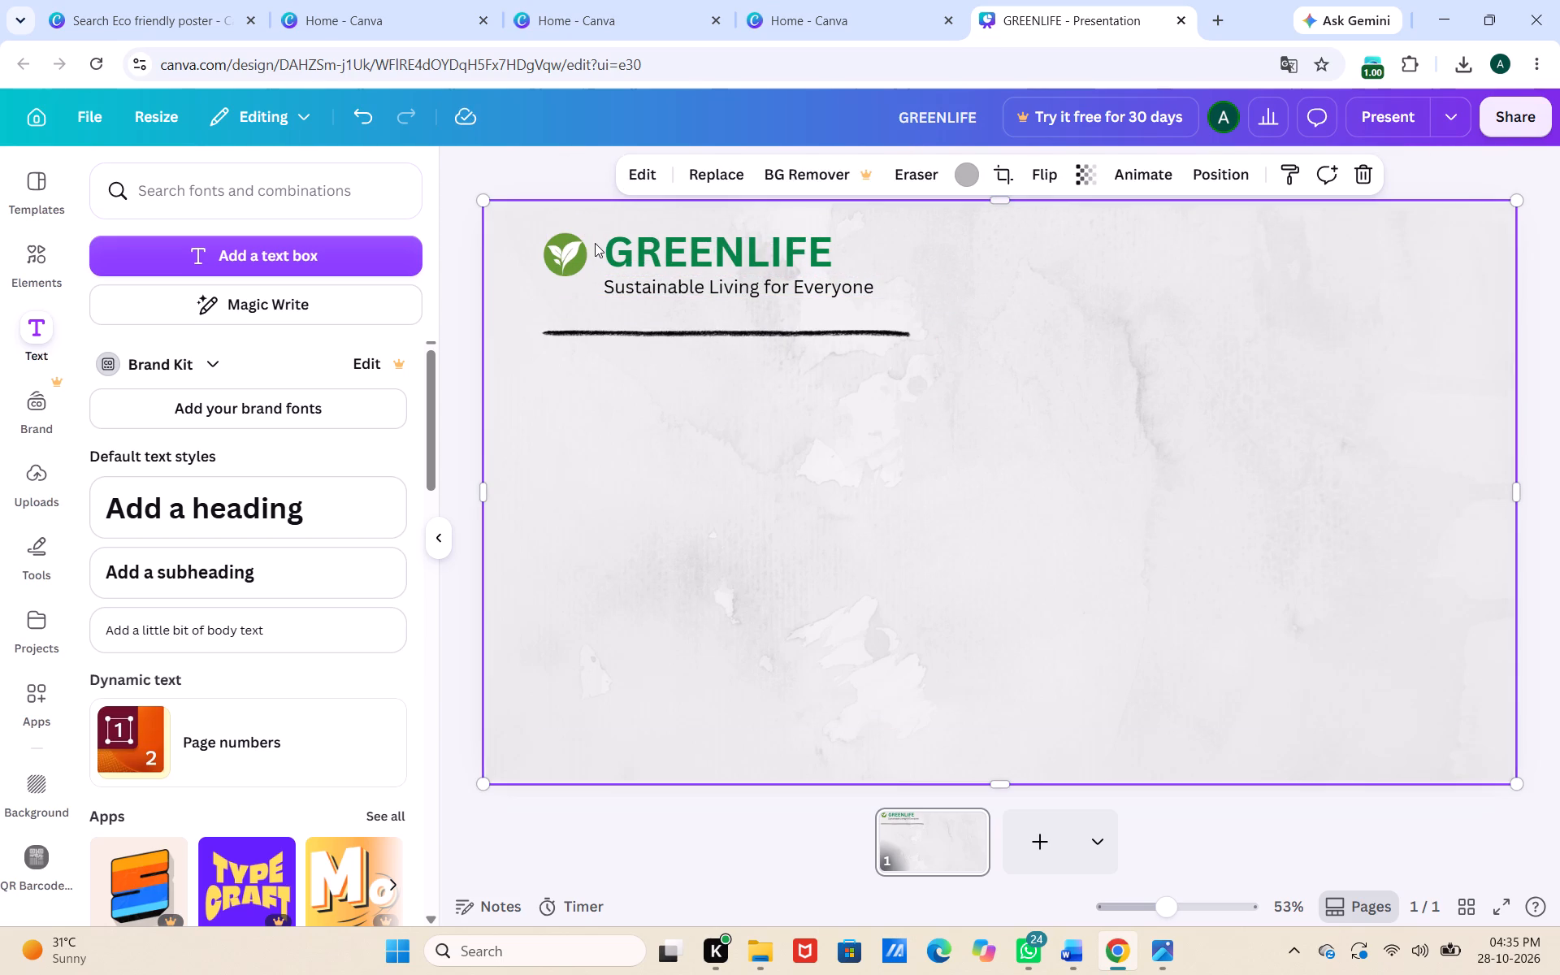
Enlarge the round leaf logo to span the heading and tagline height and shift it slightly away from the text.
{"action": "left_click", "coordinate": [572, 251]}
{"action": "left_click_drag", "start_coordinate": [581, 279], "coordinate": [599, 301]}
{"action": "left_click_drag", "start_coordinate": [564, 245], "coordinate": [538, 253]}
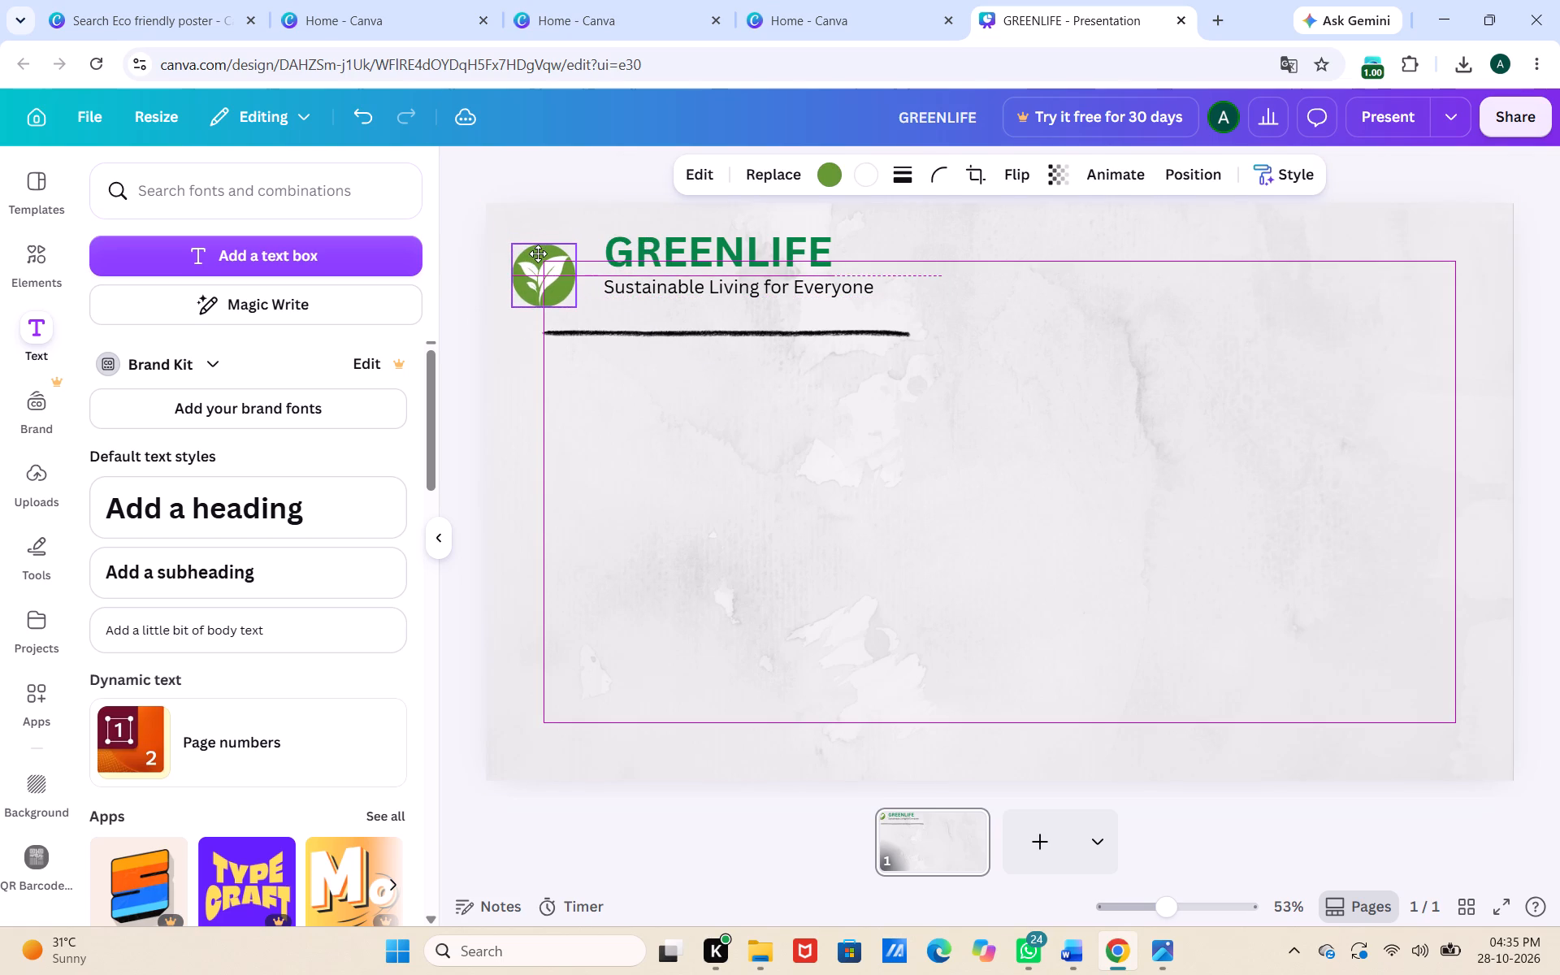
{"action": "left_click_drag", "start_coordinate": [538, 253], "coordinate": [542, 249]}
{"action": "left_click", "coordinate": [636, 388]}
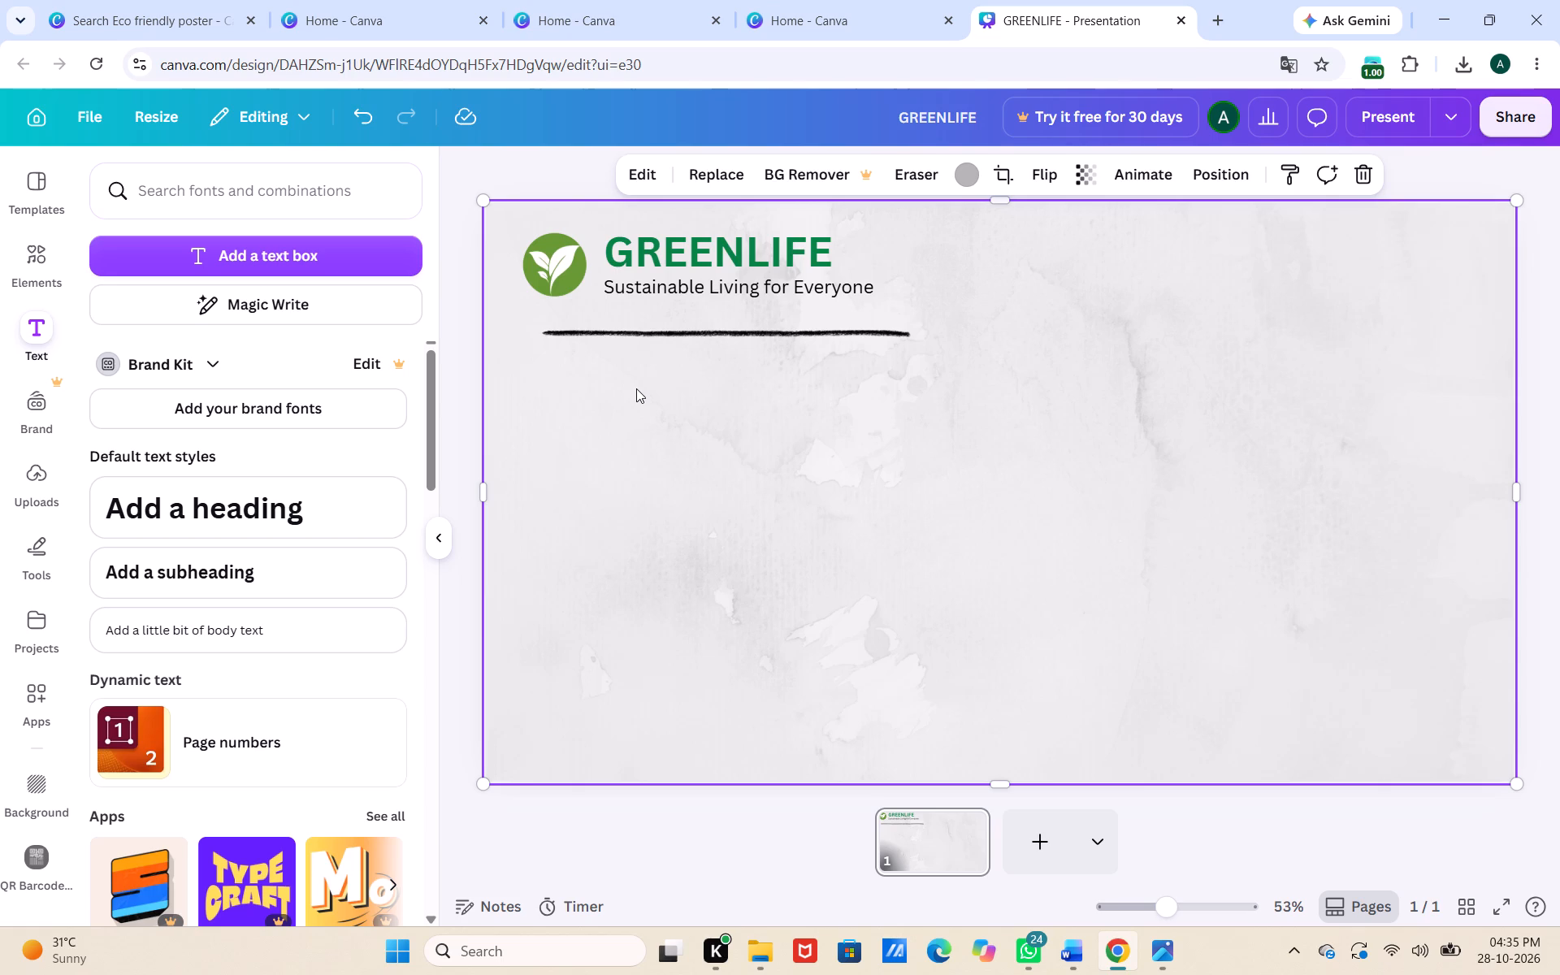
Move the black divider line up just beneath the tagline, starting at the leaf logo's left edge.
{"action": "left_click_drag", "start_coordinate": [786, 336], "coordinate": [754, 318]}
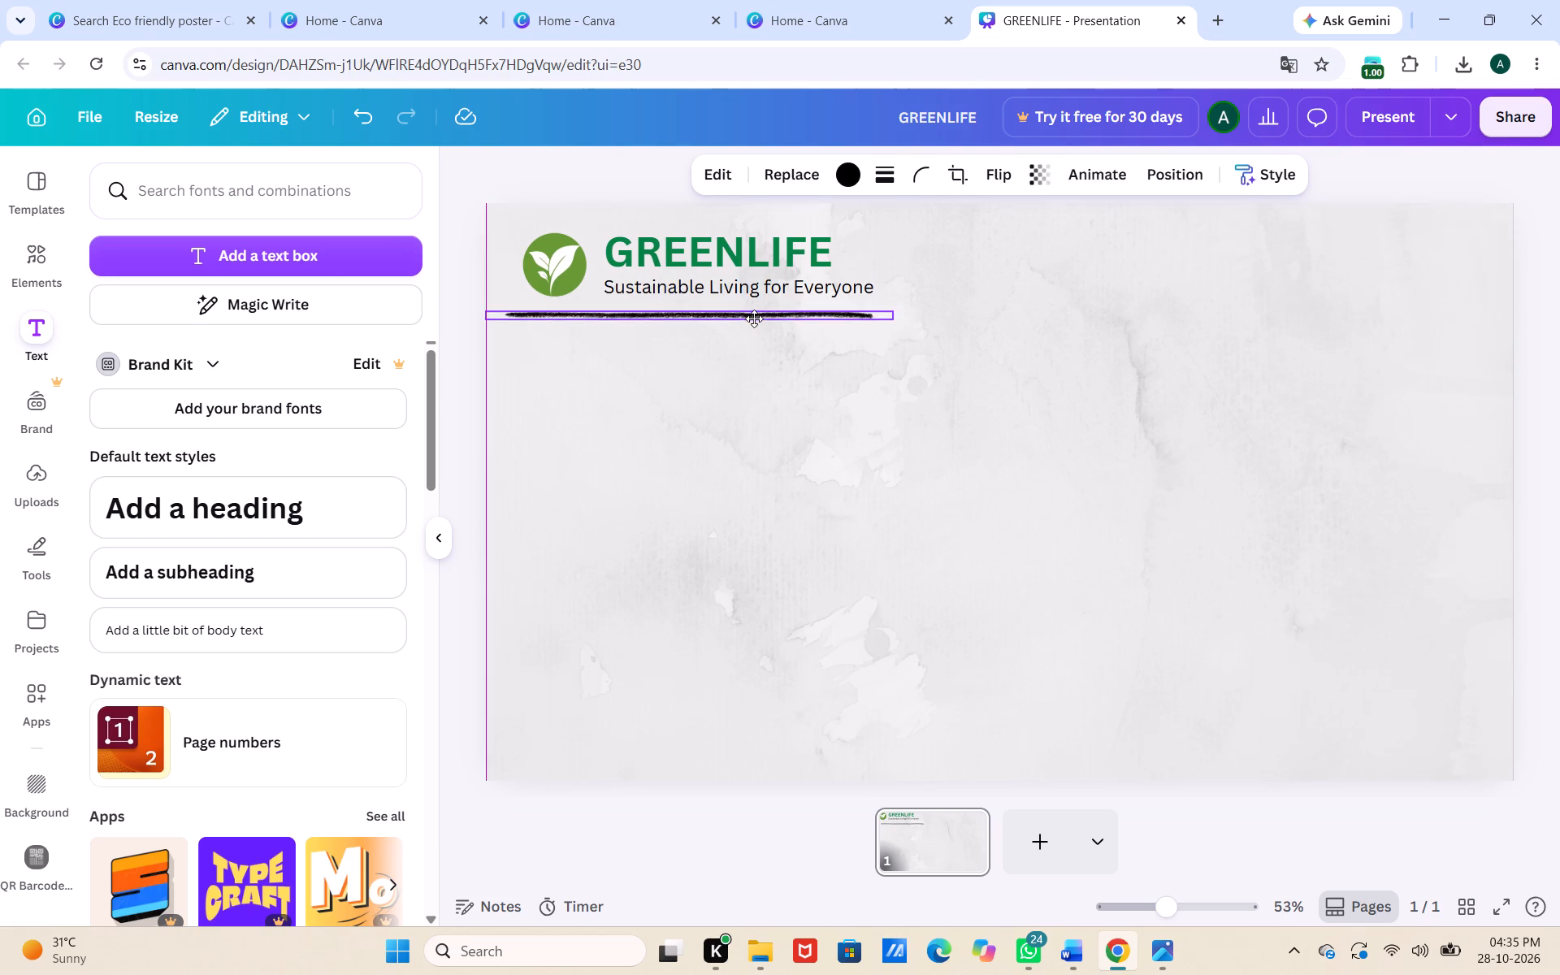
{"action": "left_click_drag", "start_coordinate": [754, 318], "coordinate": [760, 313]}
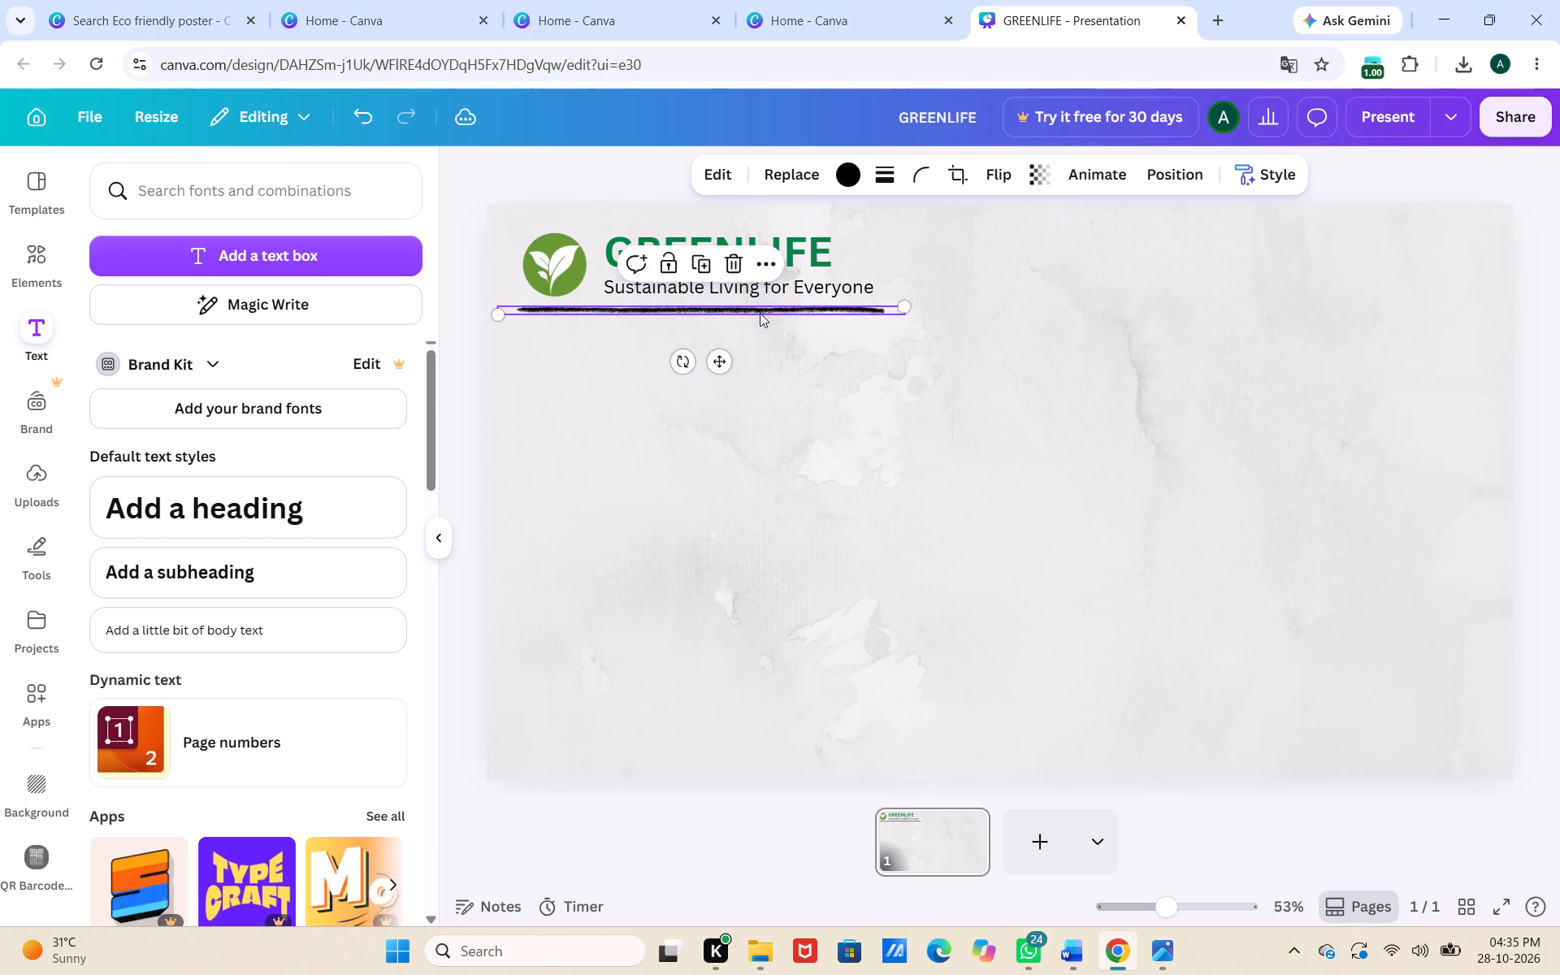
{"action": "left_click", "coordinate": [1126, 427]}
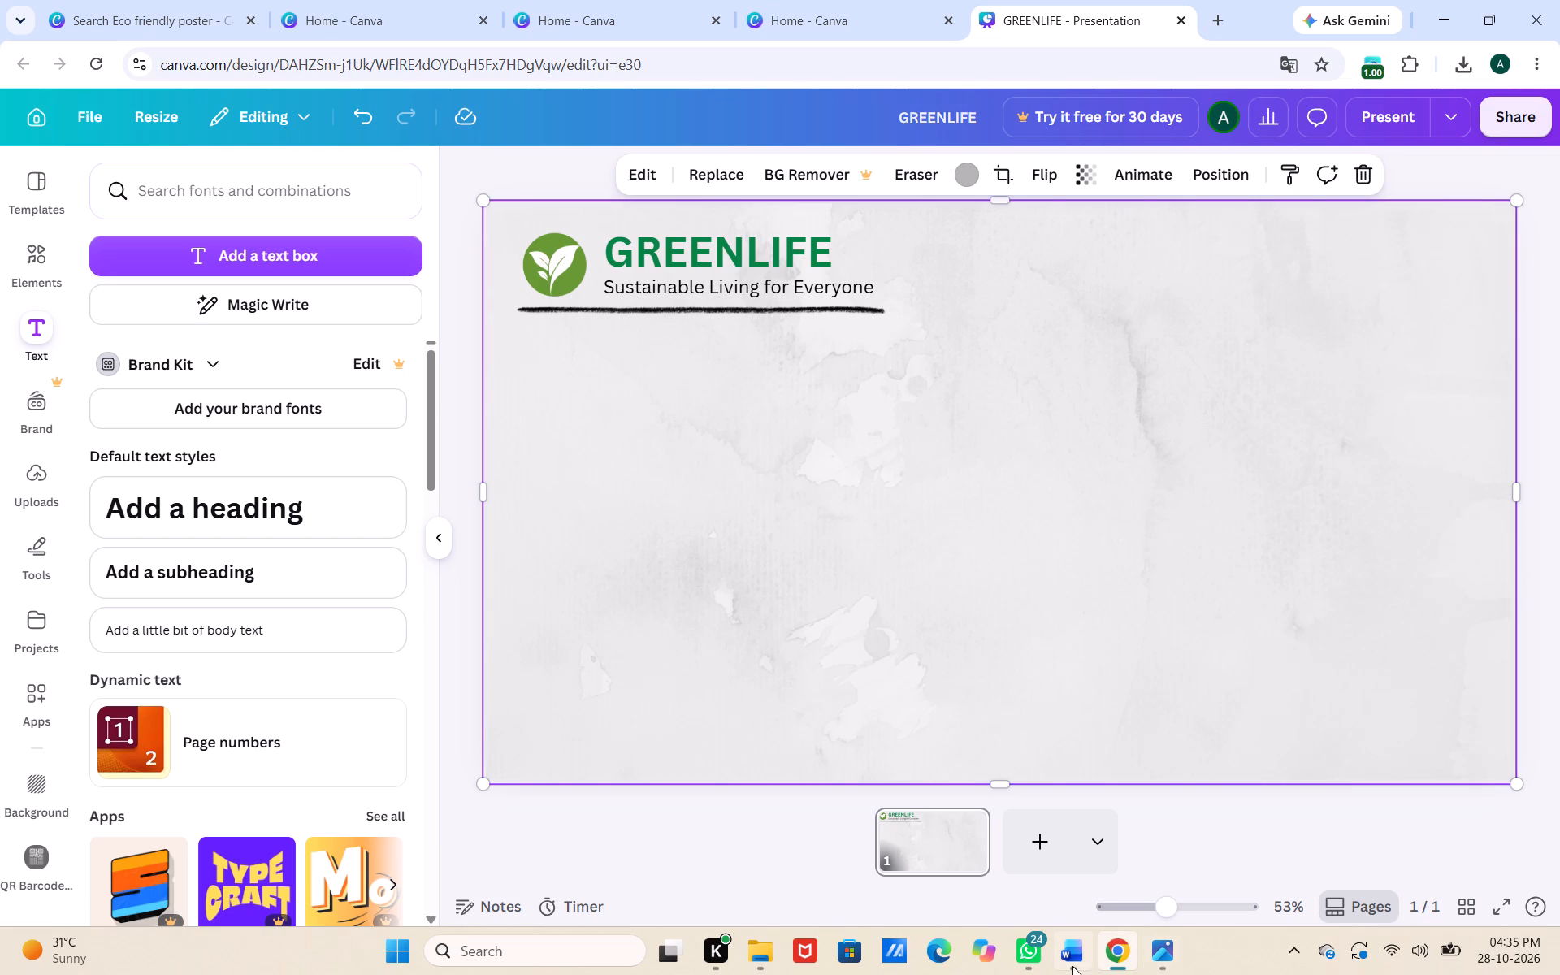
Switch to Photos and review the earlier GREENLIFE and GO GREEN poster images for their branding and graphics.
{"action": "left_click", "coordinate": [1155, 944]}
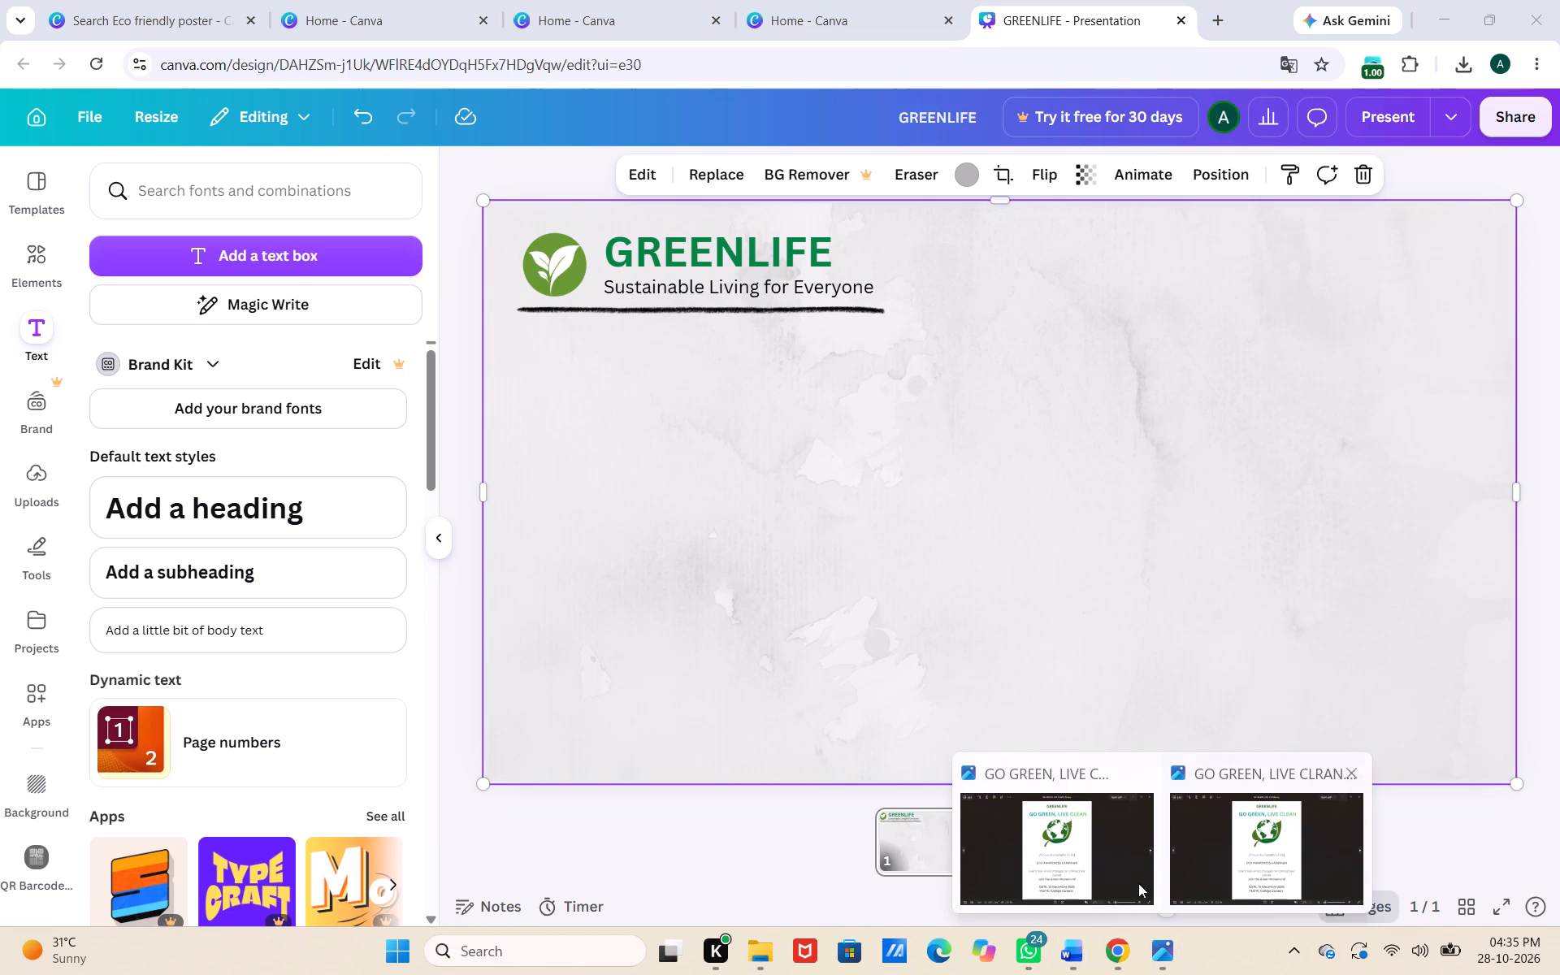
{"action": "left_click", "coordinate": [1085, 890]}
{"action": "key", "text": "Right"}
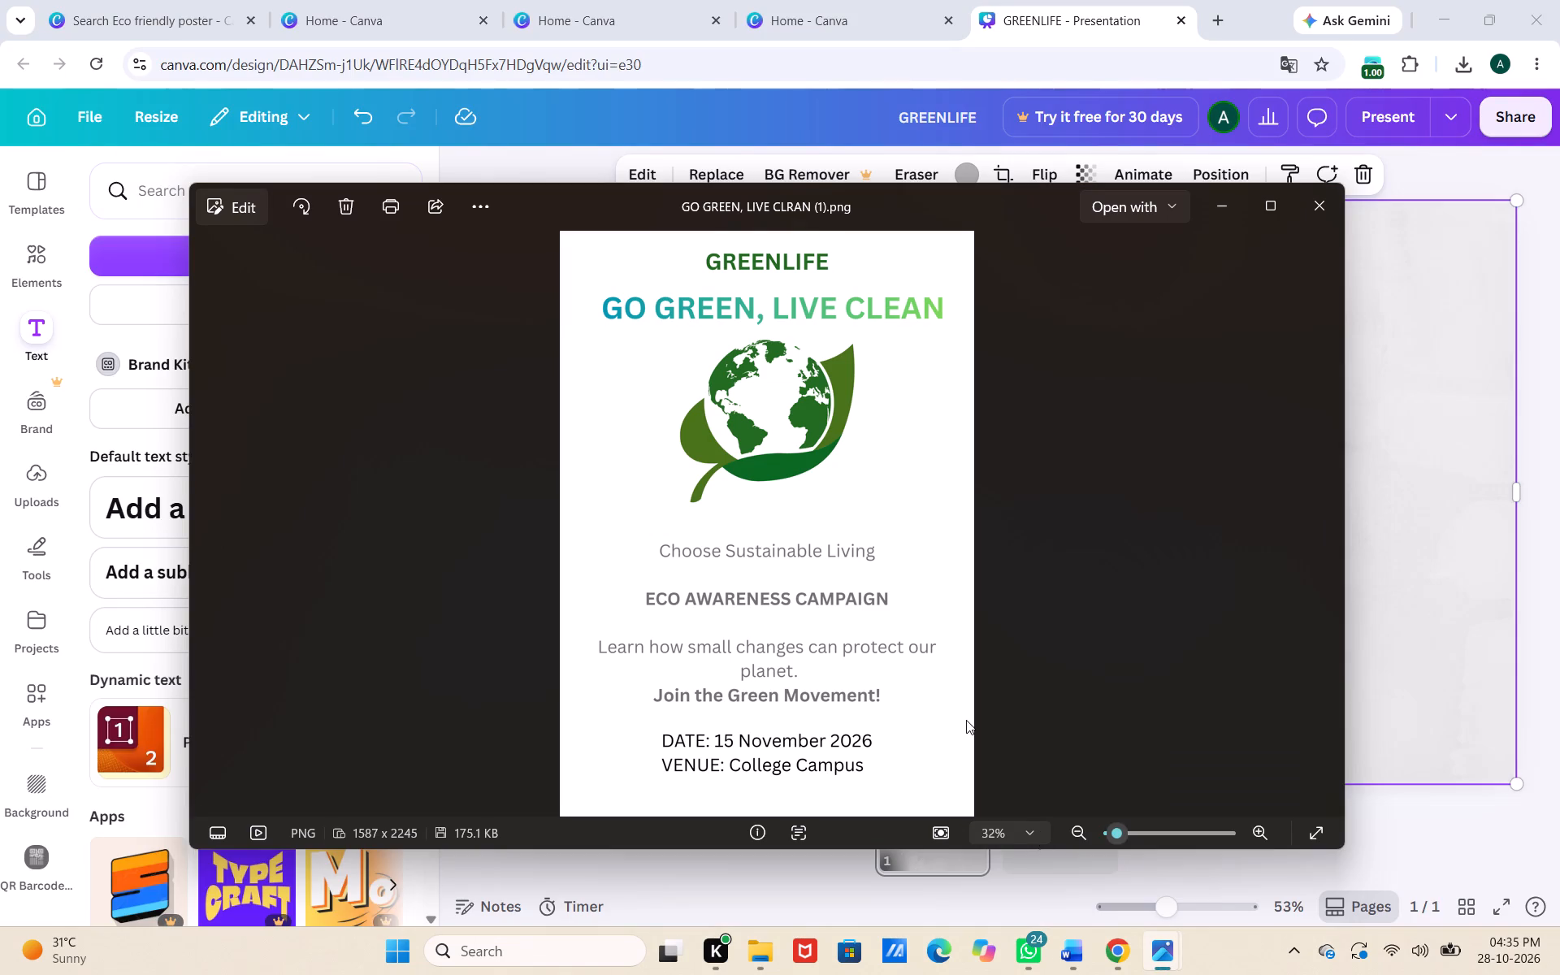
{"action": "key", "text": "Left"}
{"action": "key", "text": "Left"}
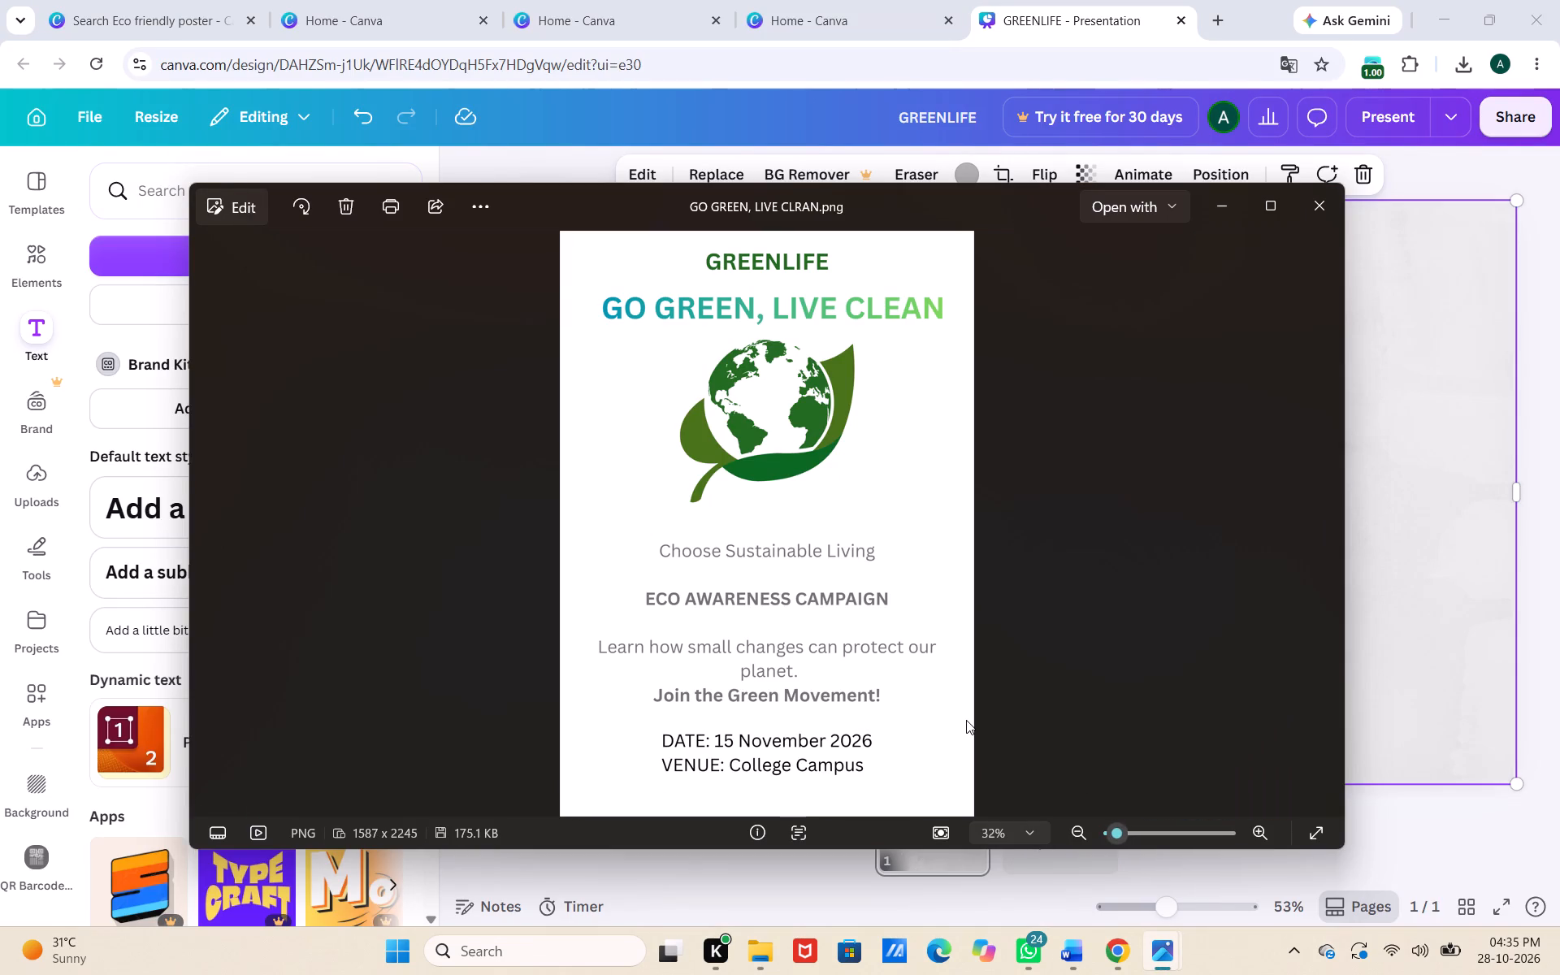
{"action": "key", "text": "Left"}
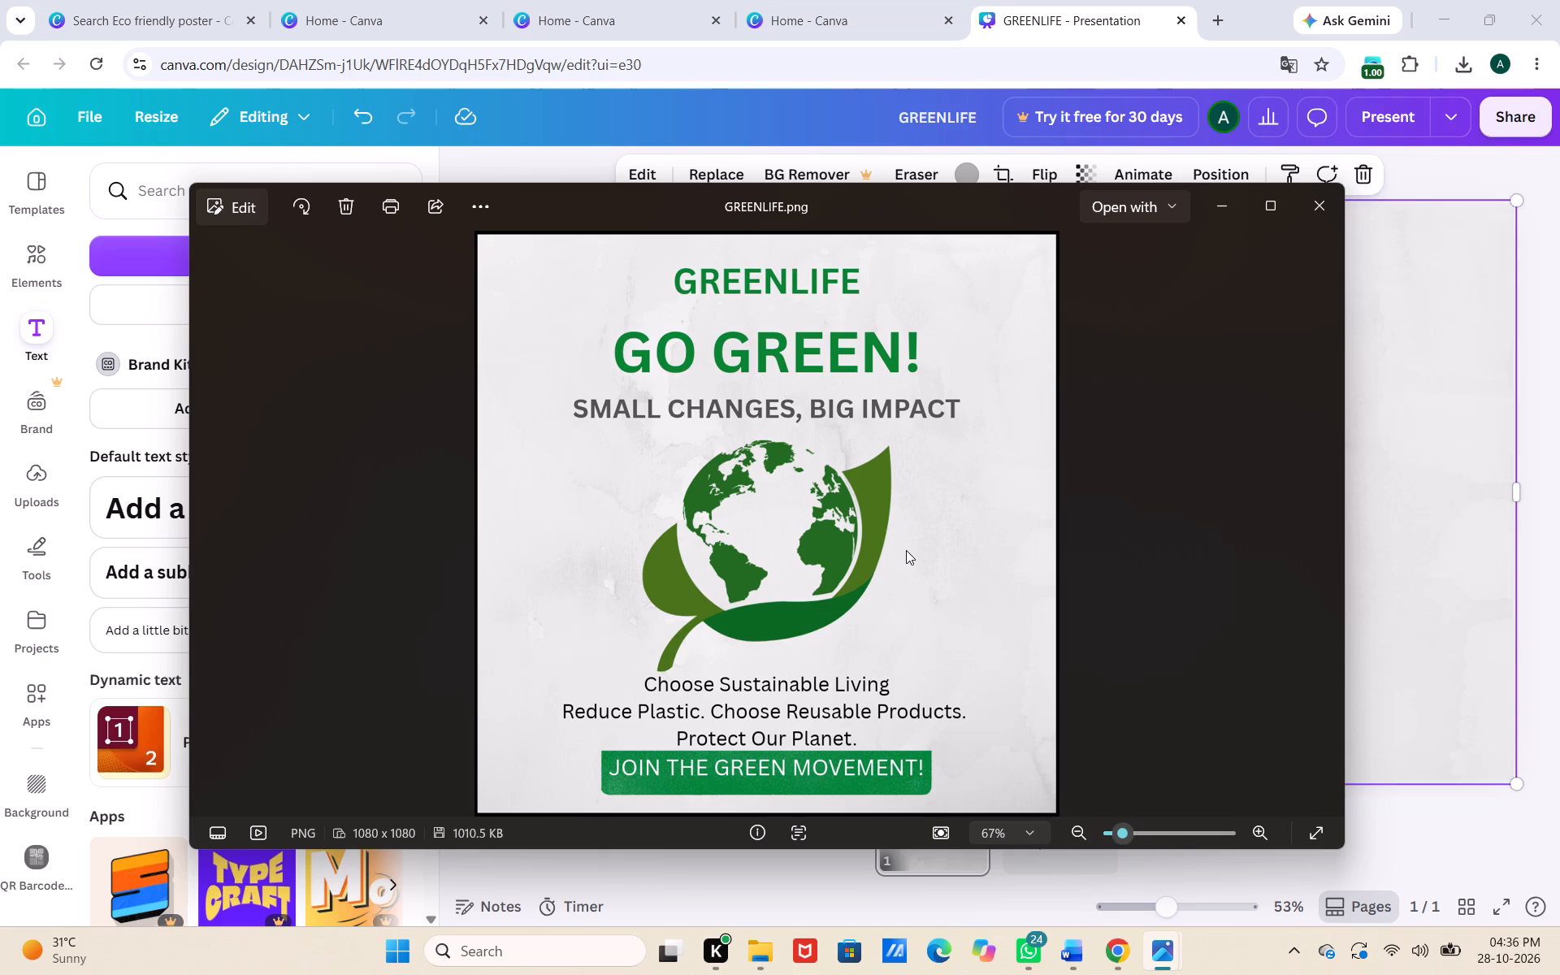
{"action": "key", "text": "Right"}
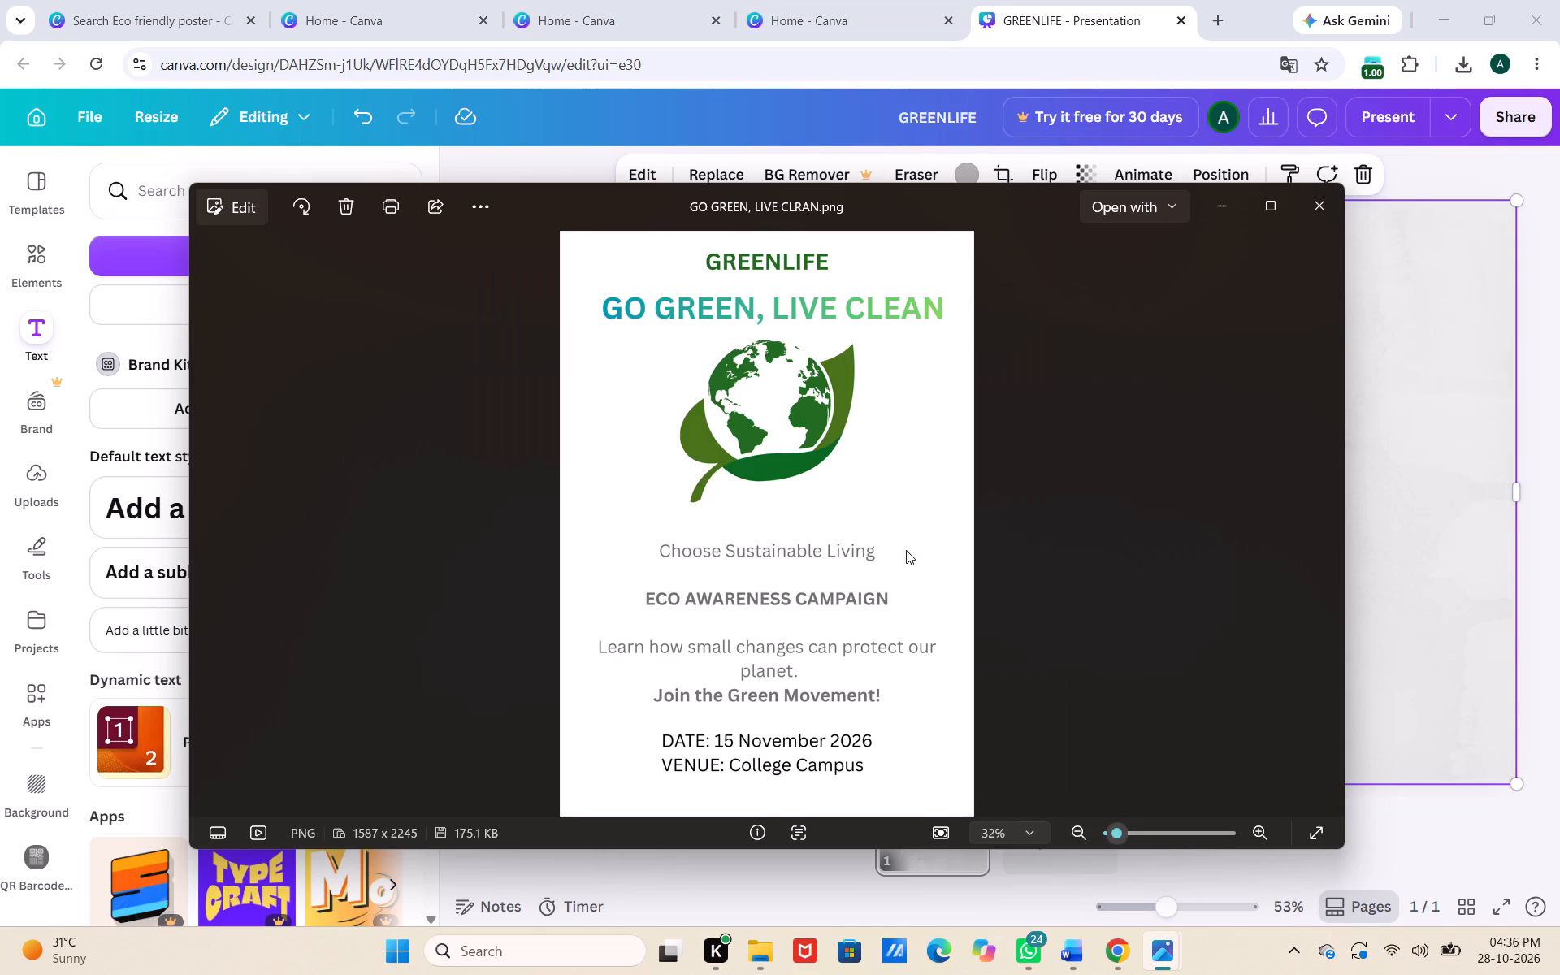
{"action": "key", "text": "Left"}
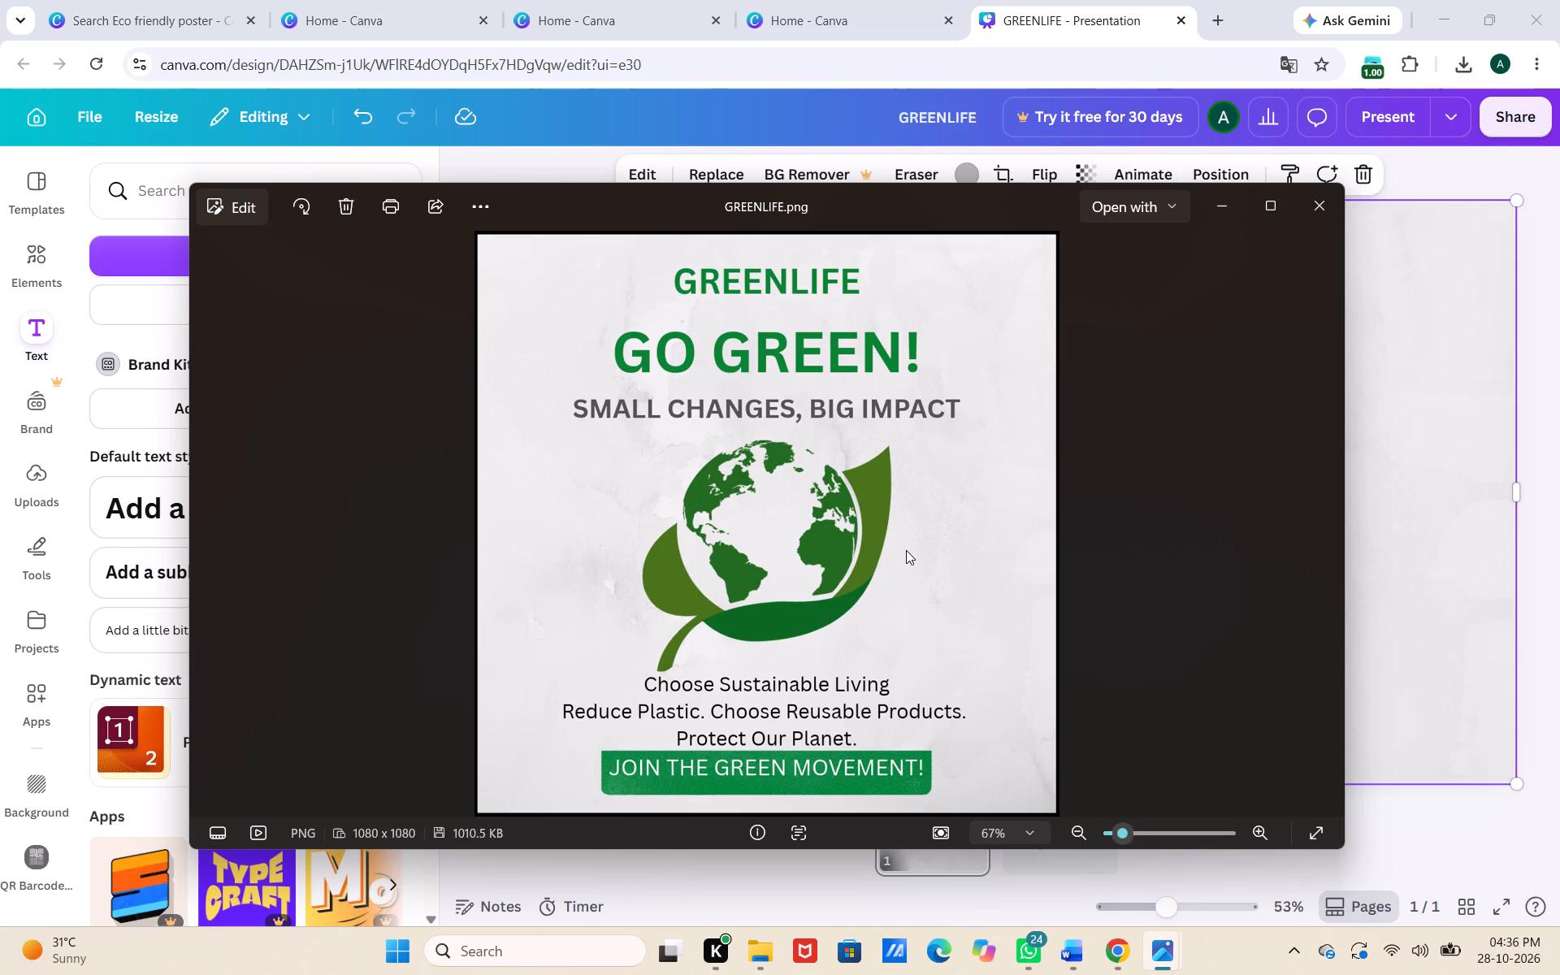
{"action": "left_click", "coordinate": [1321, 201]}
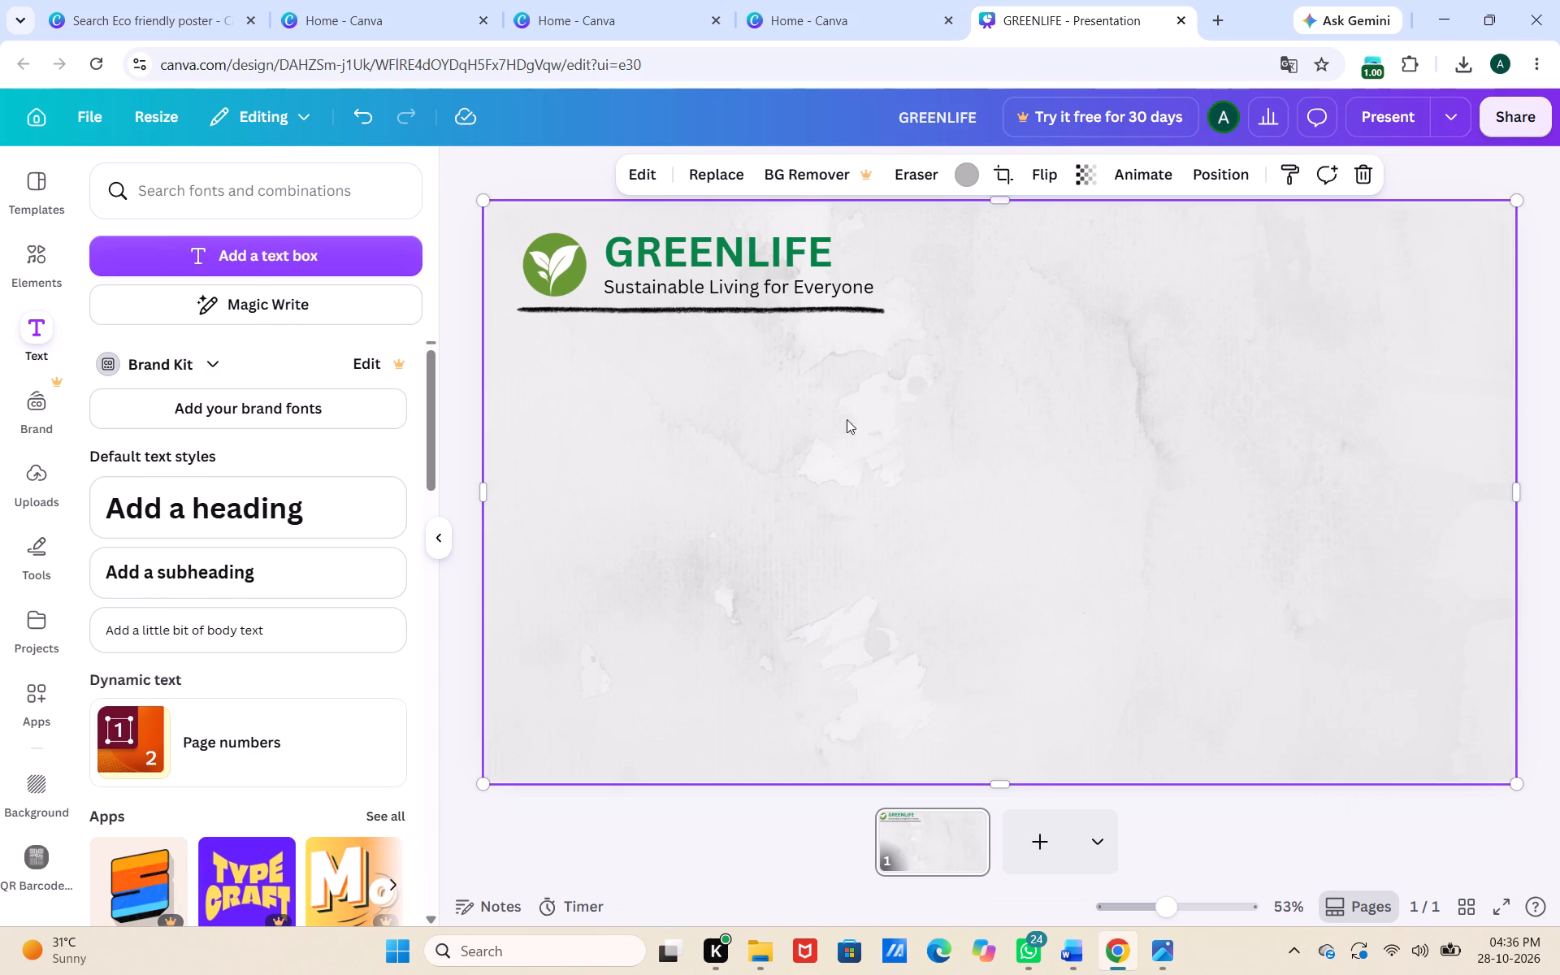
Delete the black divider line beneath the tagline and the round leaf logo beside the heading.
{"action": "left_click", "coordinate": [835, 314]}
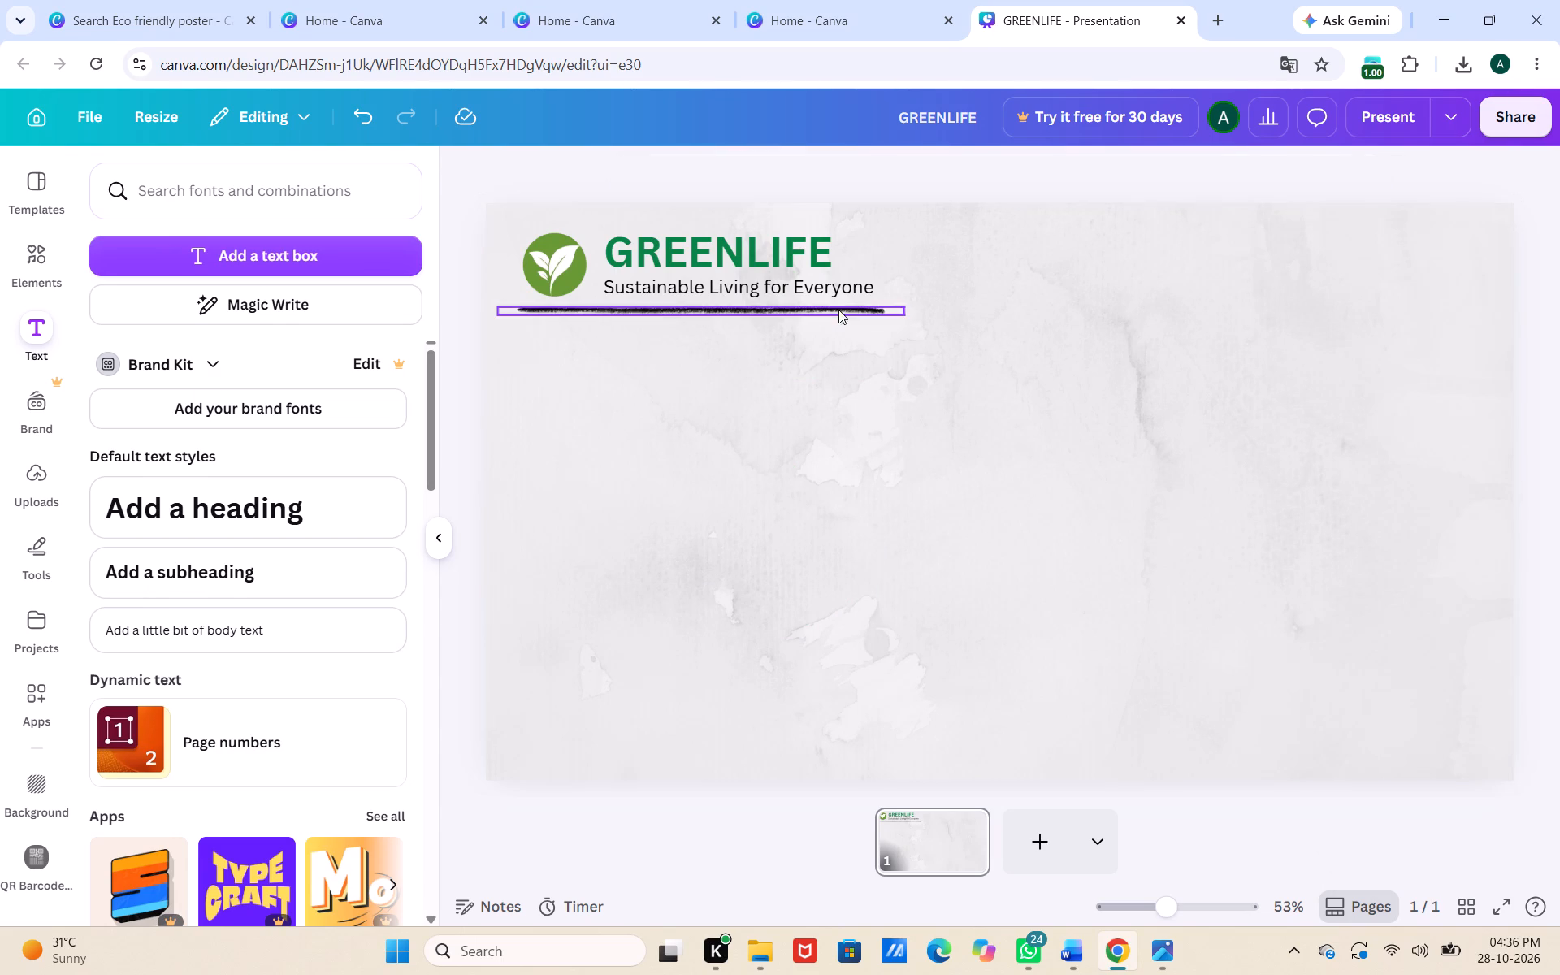
{"action": "left_click", "coordinate": [844, 305]}
{"action": "key", "text": "BackSpace"}
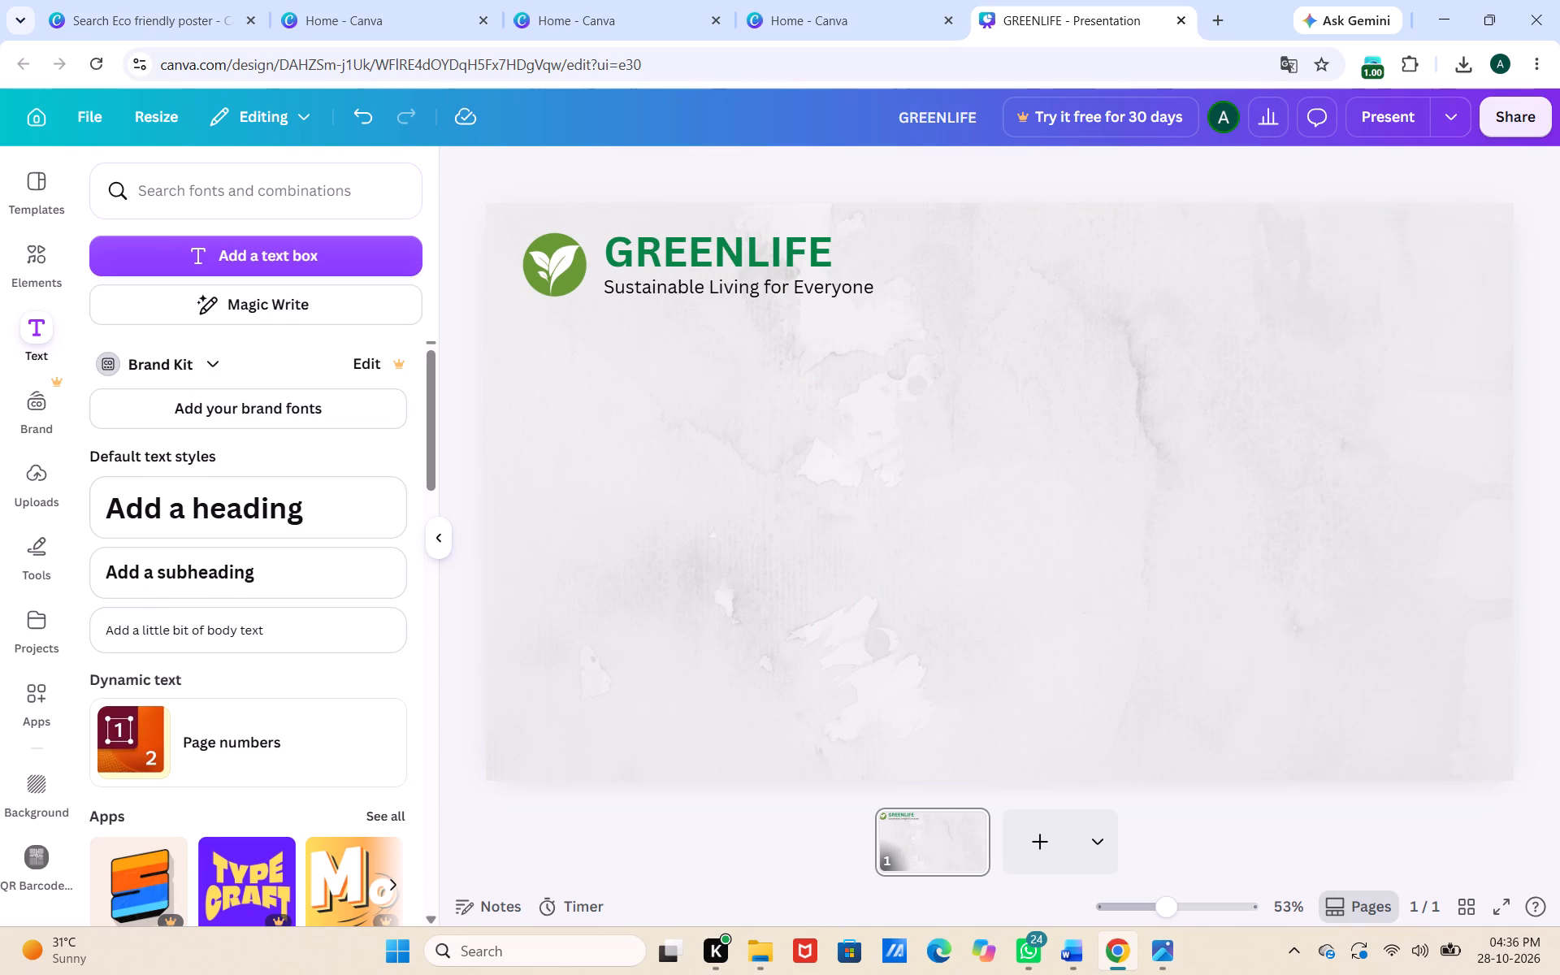
{"action": "left_click", "coordinate": [539, 262]}
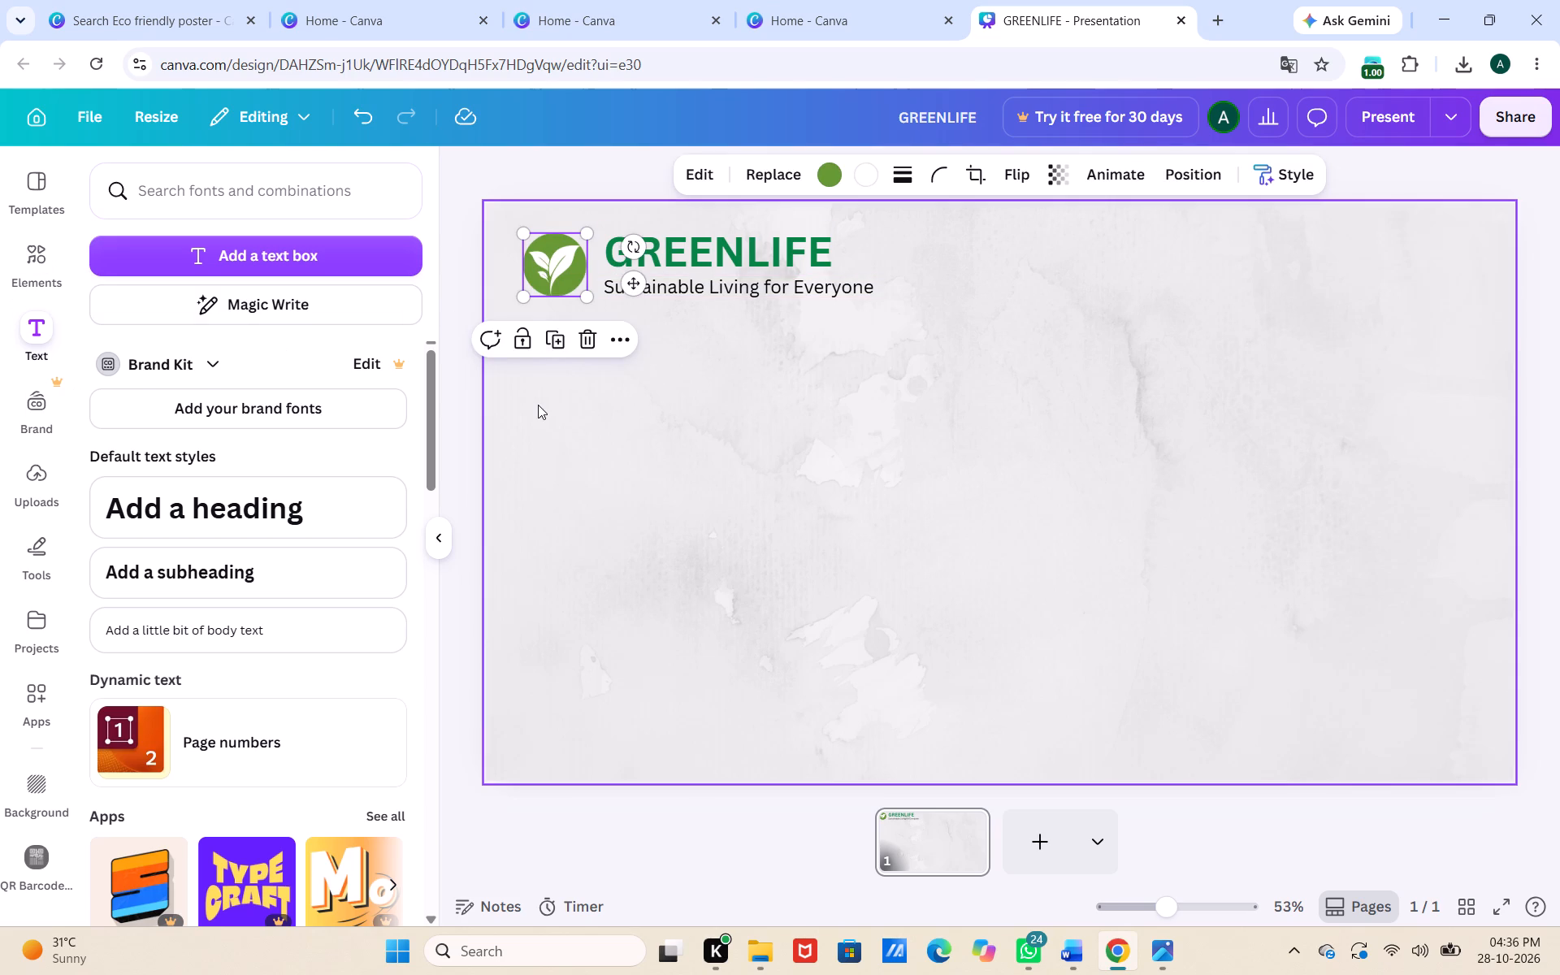
{"action": "key", "text": "BackSpace"}
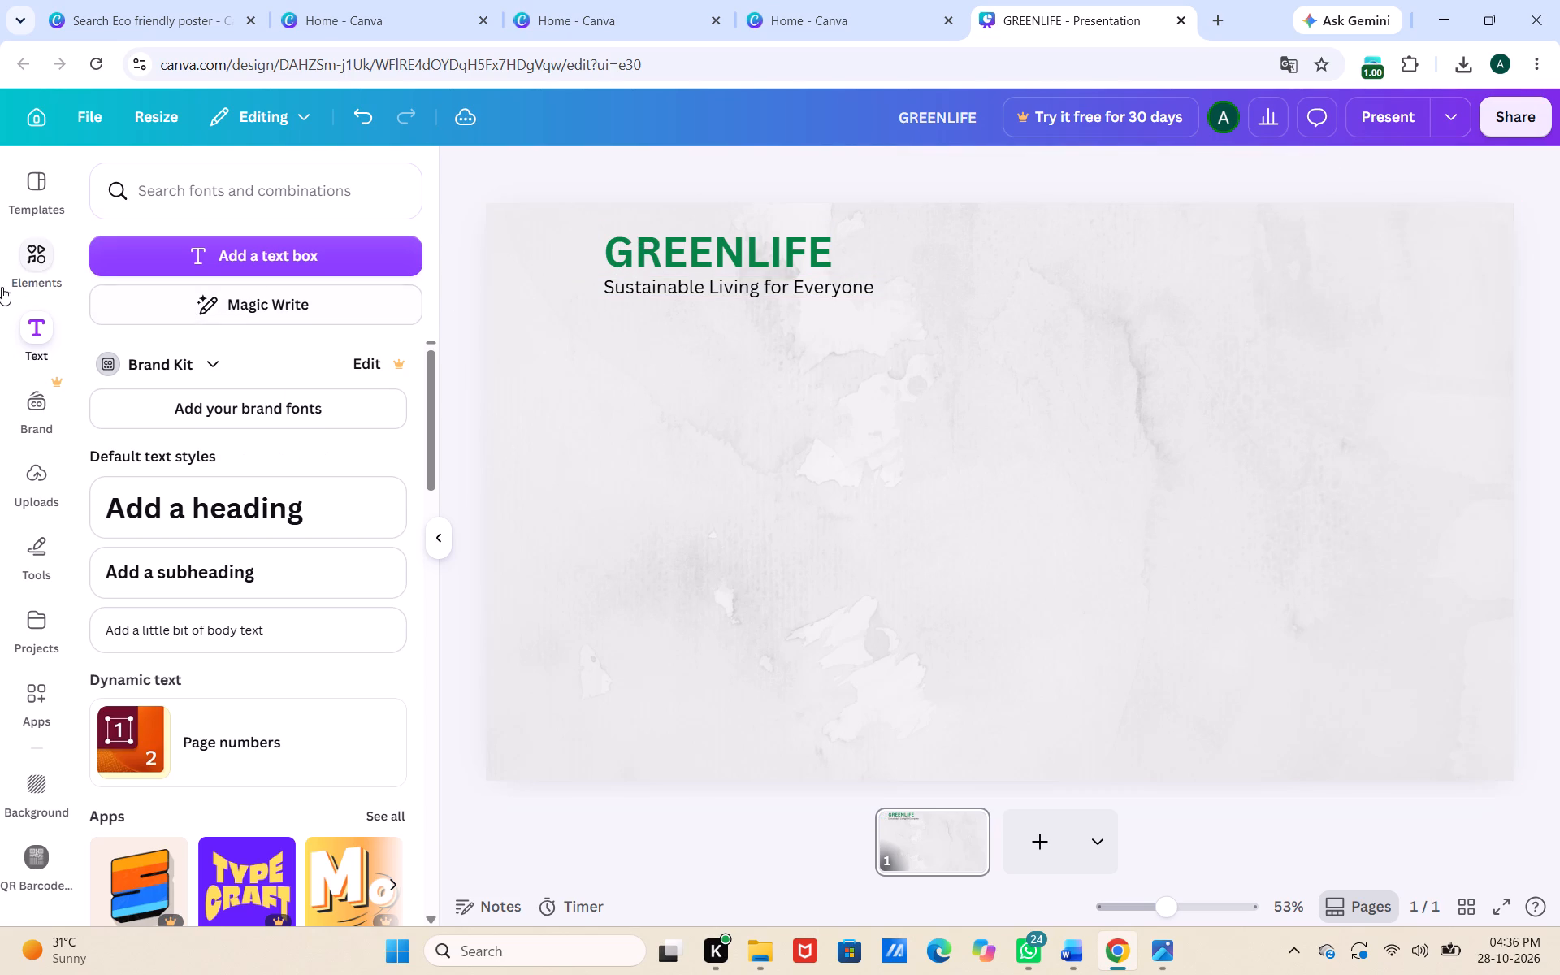
Search the elements for "ECO friendly earth LEAVES" and add the green globe-in-leaf graphic to the page.
{"action": "left_click", "coordinate": [2, 287]}
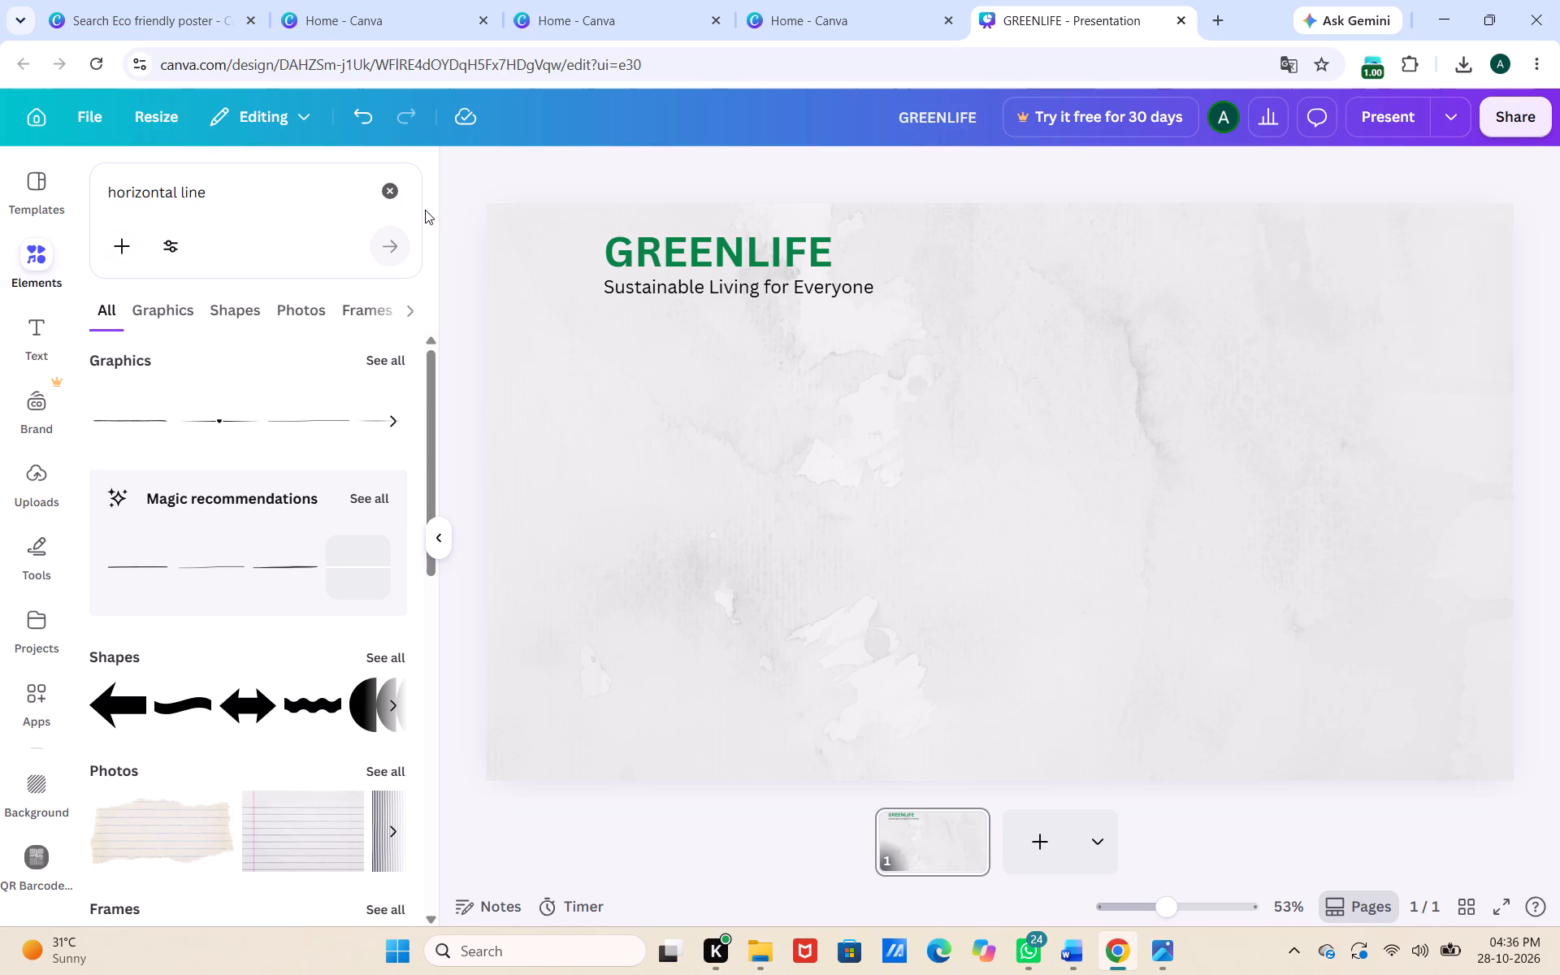
{"action": "left_click", "coordinate": [394, 189]}
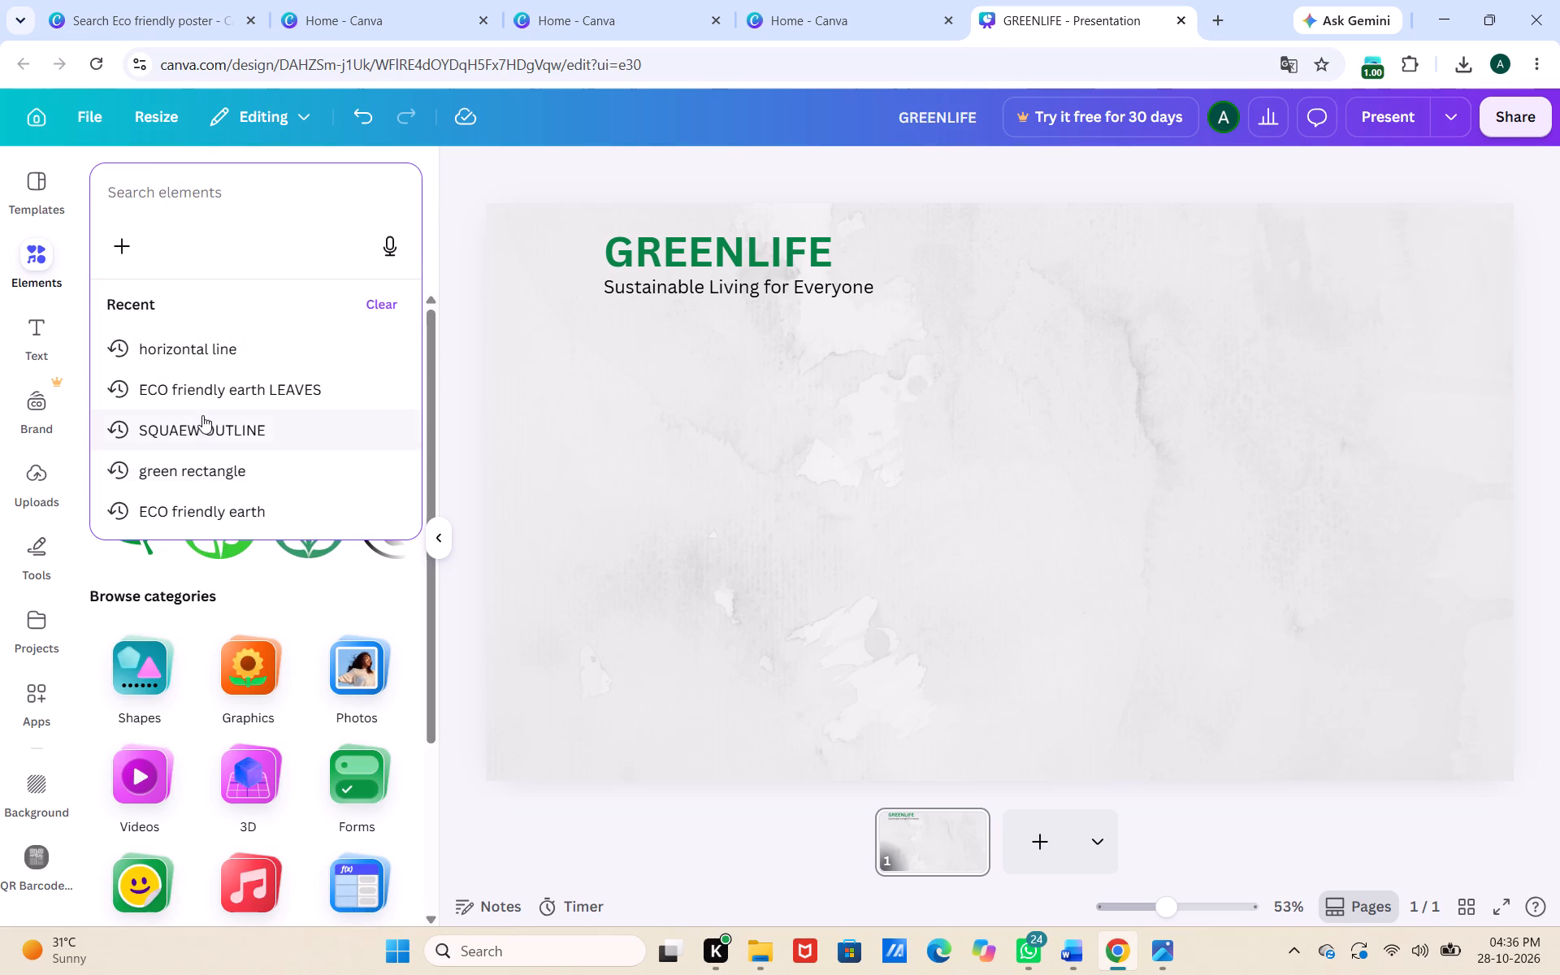
{"action": "left_click", "coordinate": [213, 394]}
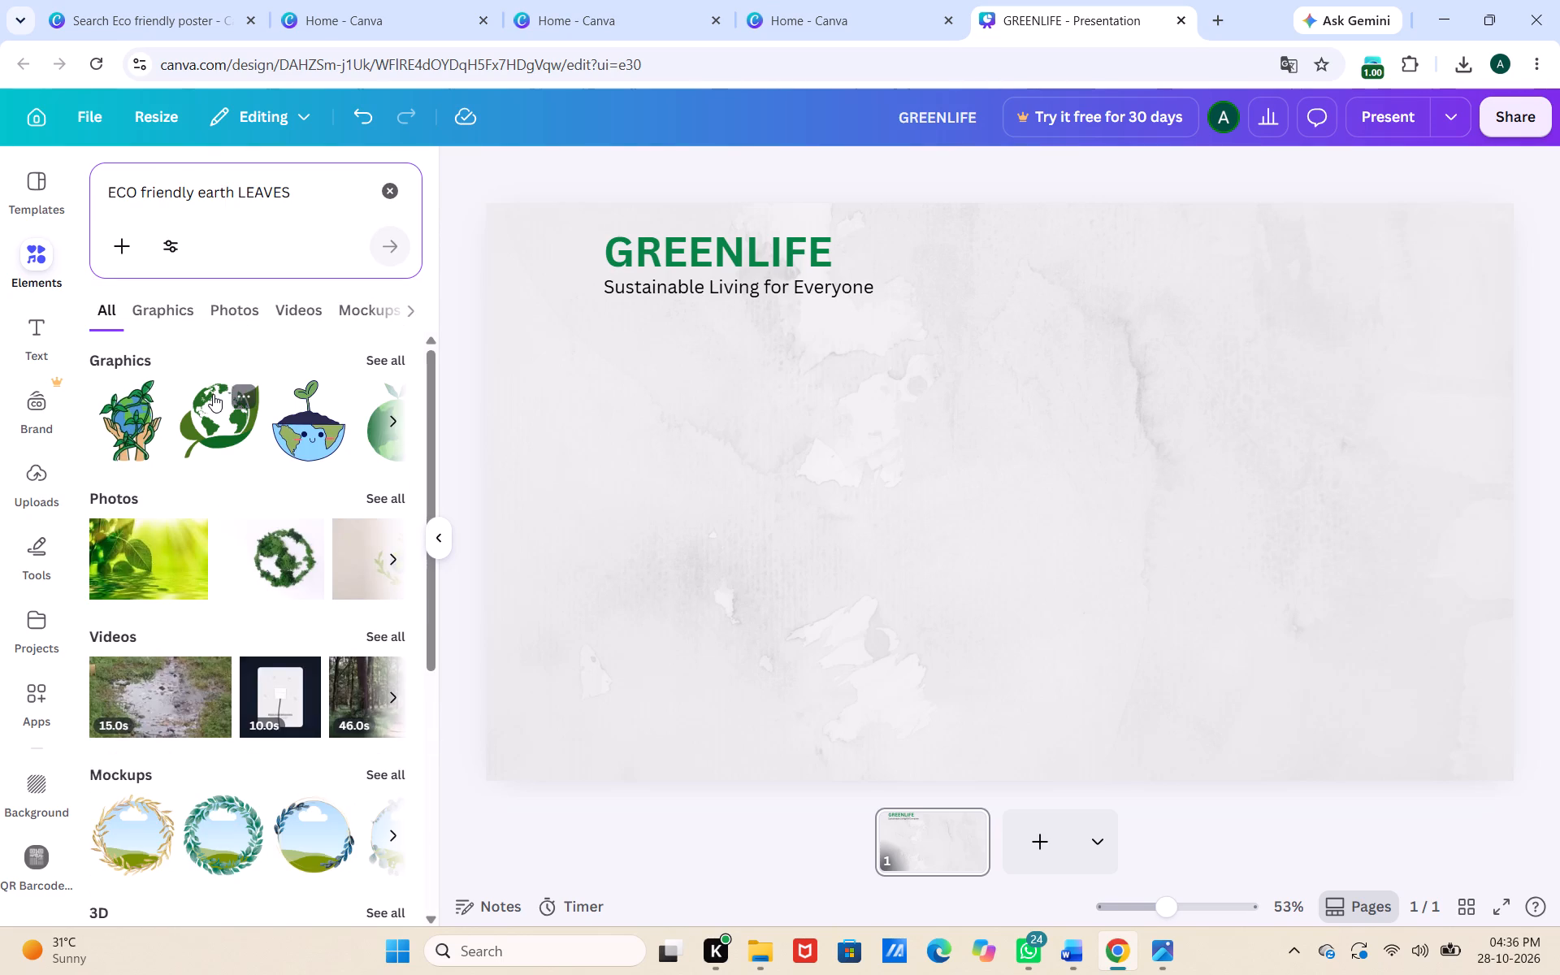
{"action": "left_click", "coordinate": [191, 416]}
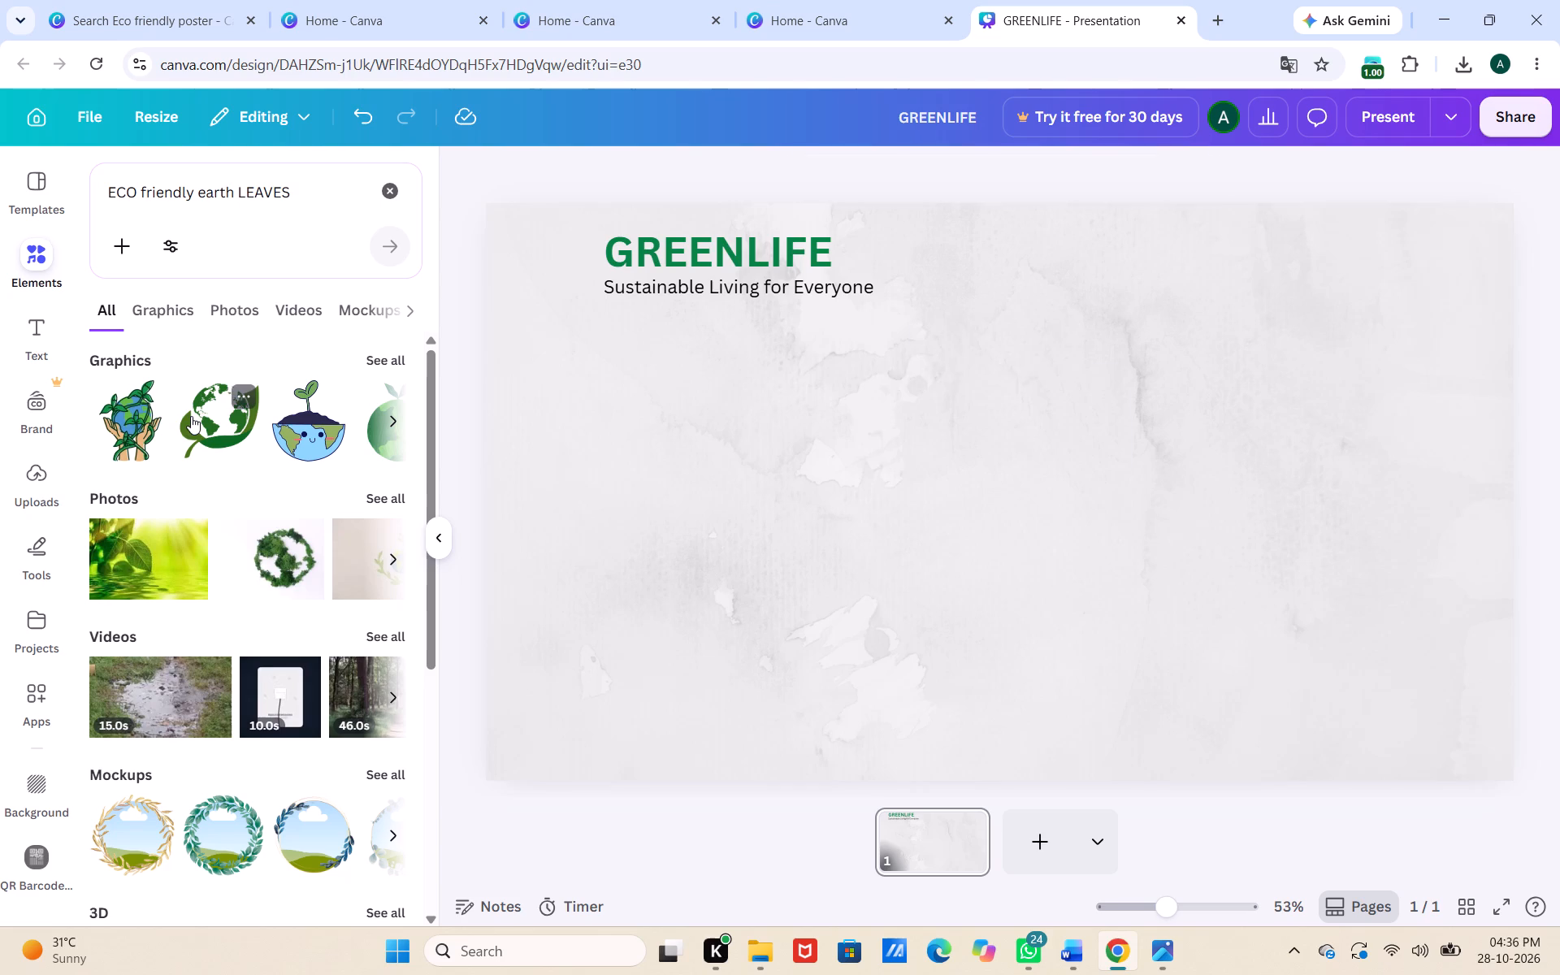
Shrink the globe-in-leaf graphic to the combined height of the heading and tagline and place it as the logo left of GREENLIFE.
{"action": "left_click_drag", "start_coordinate": [1124, 613], "coordinate": [948, 475]}
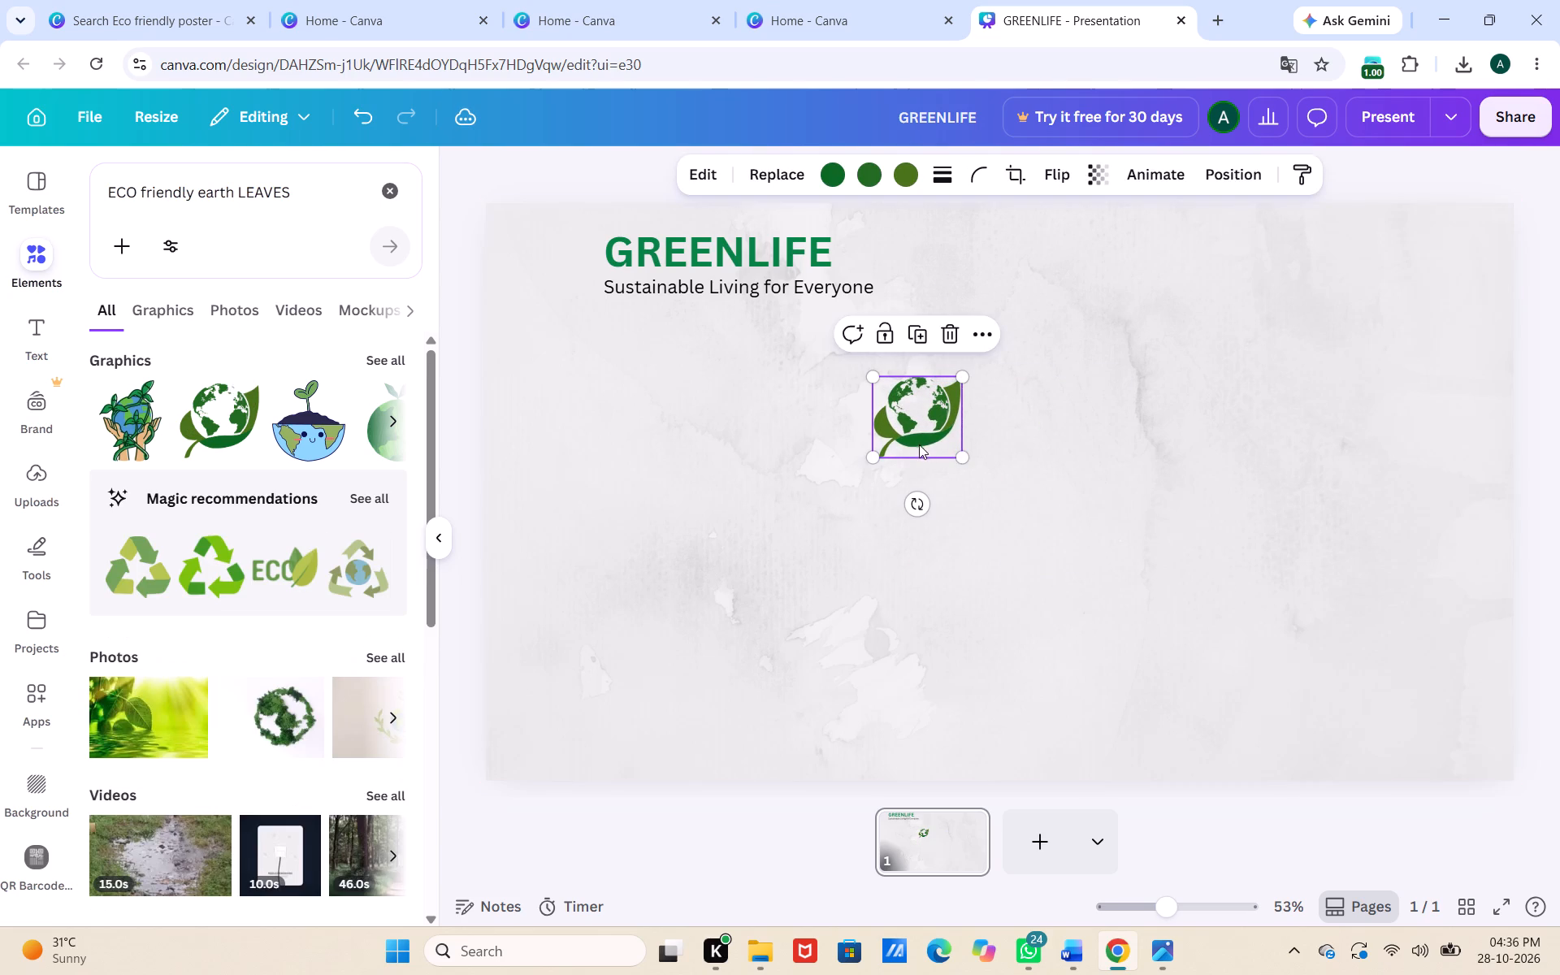
{"action": "left_click_drag", "start_coordinate": [919, 444], "coordinate": [545, 297]}
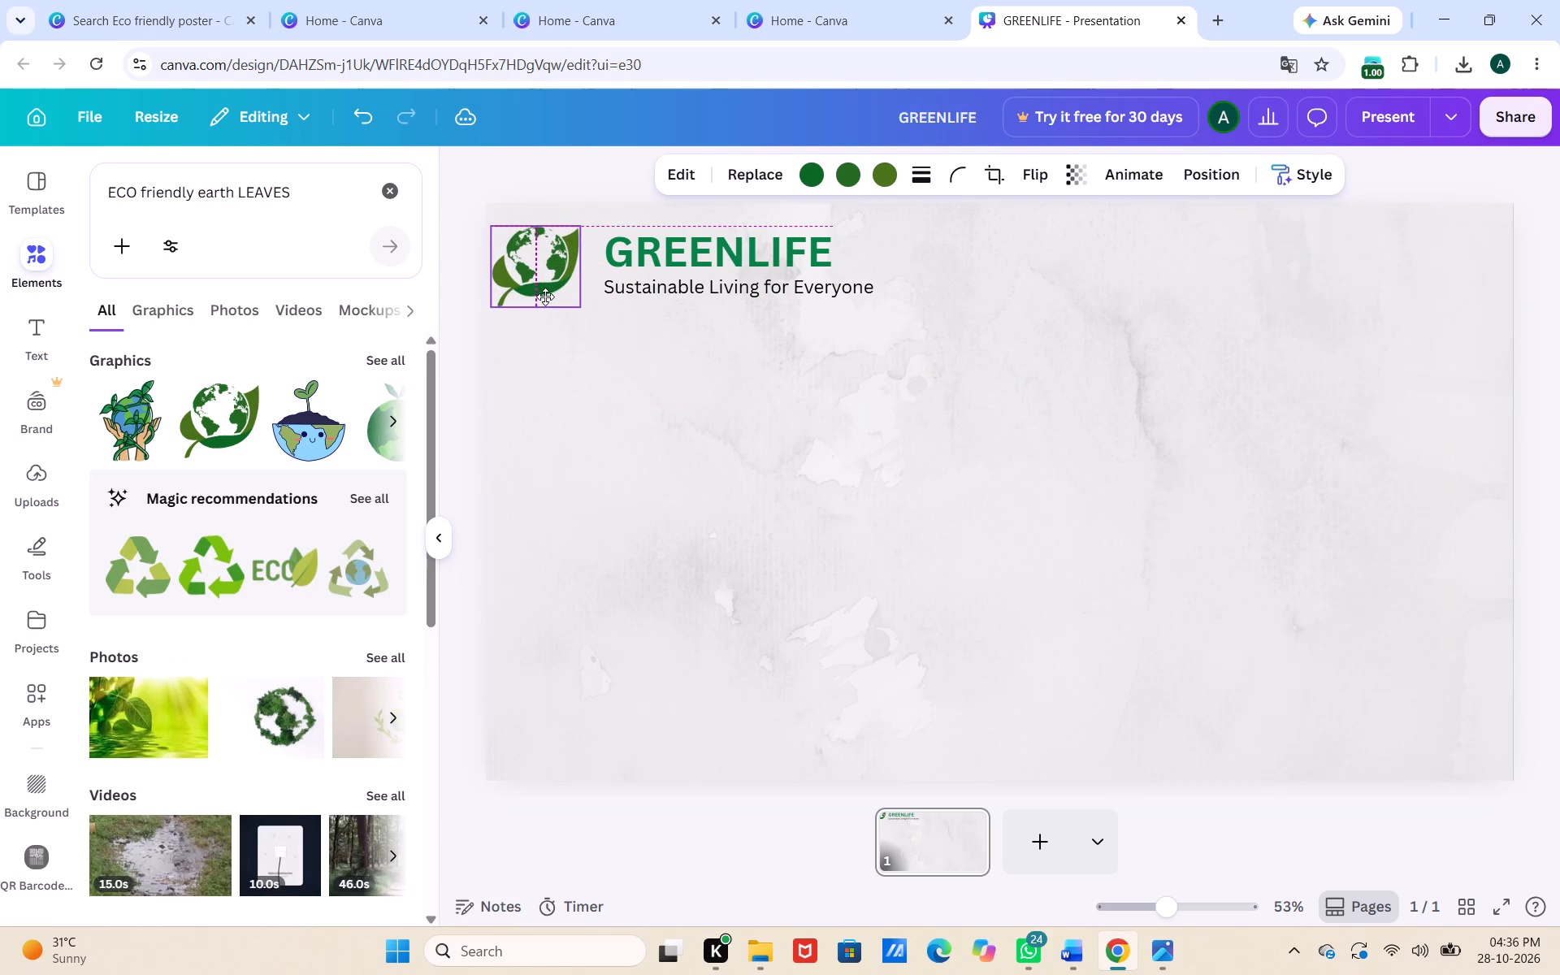
{"action": "left_click_drag", "start_coordinate": [545, 297], "coordinate": [547, 297]}
{"action": "left_click_drag", "start_coordinate": [592, 309], "coordinate": [574, 295]}
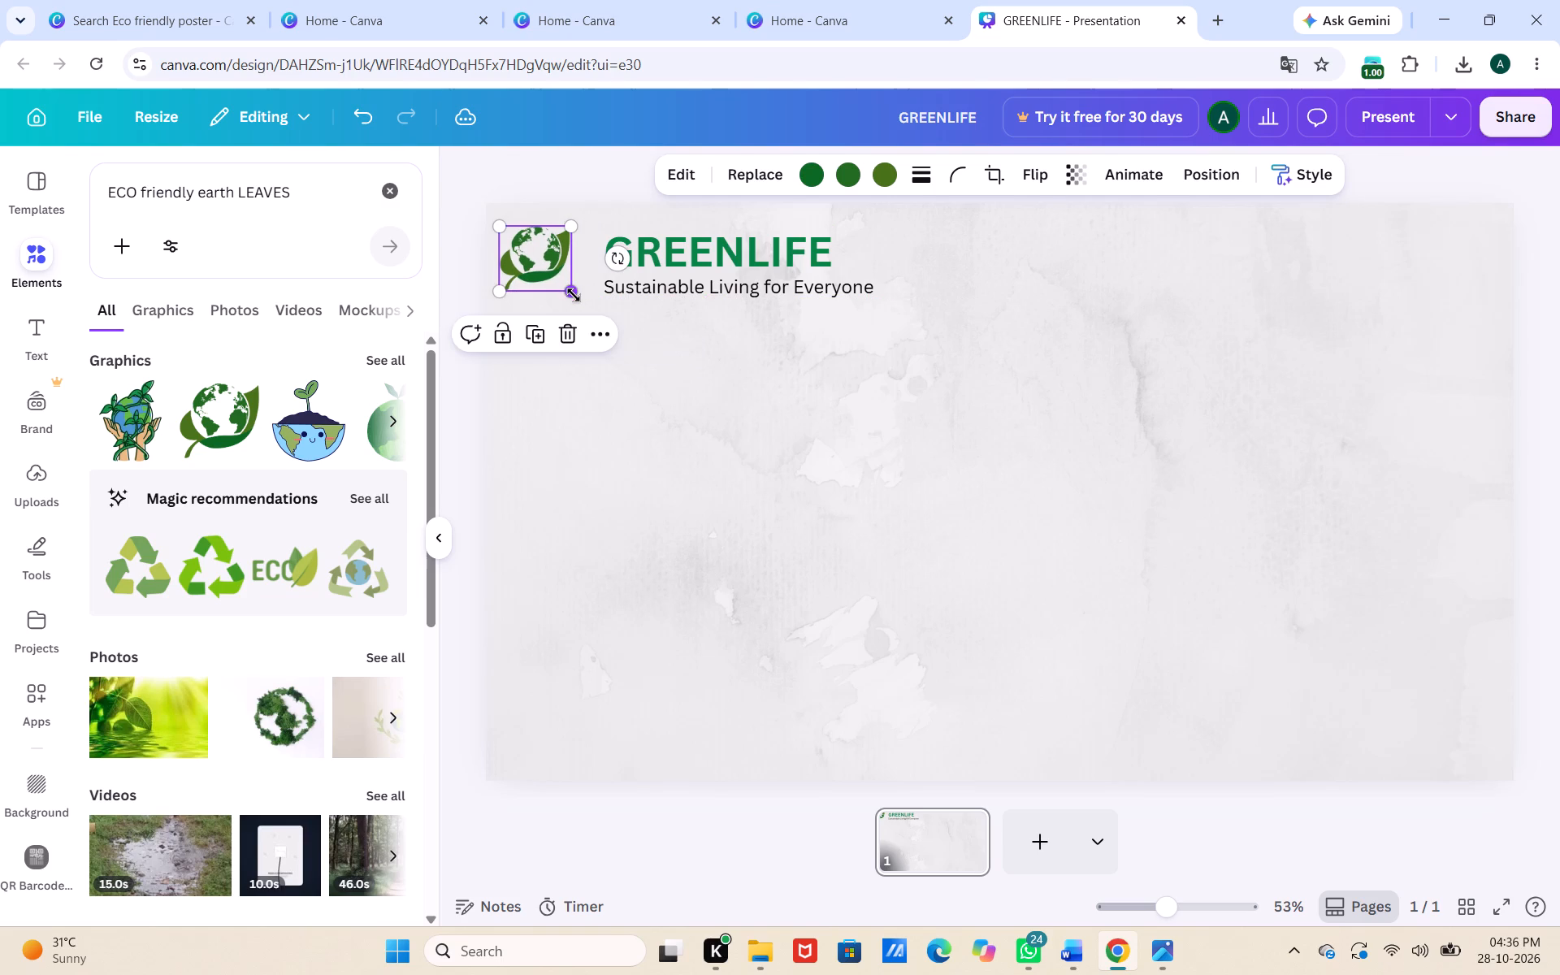
{"action": "left_click_drag", "start_coordinate": [545, 256], "coordinate": [560, 266]}
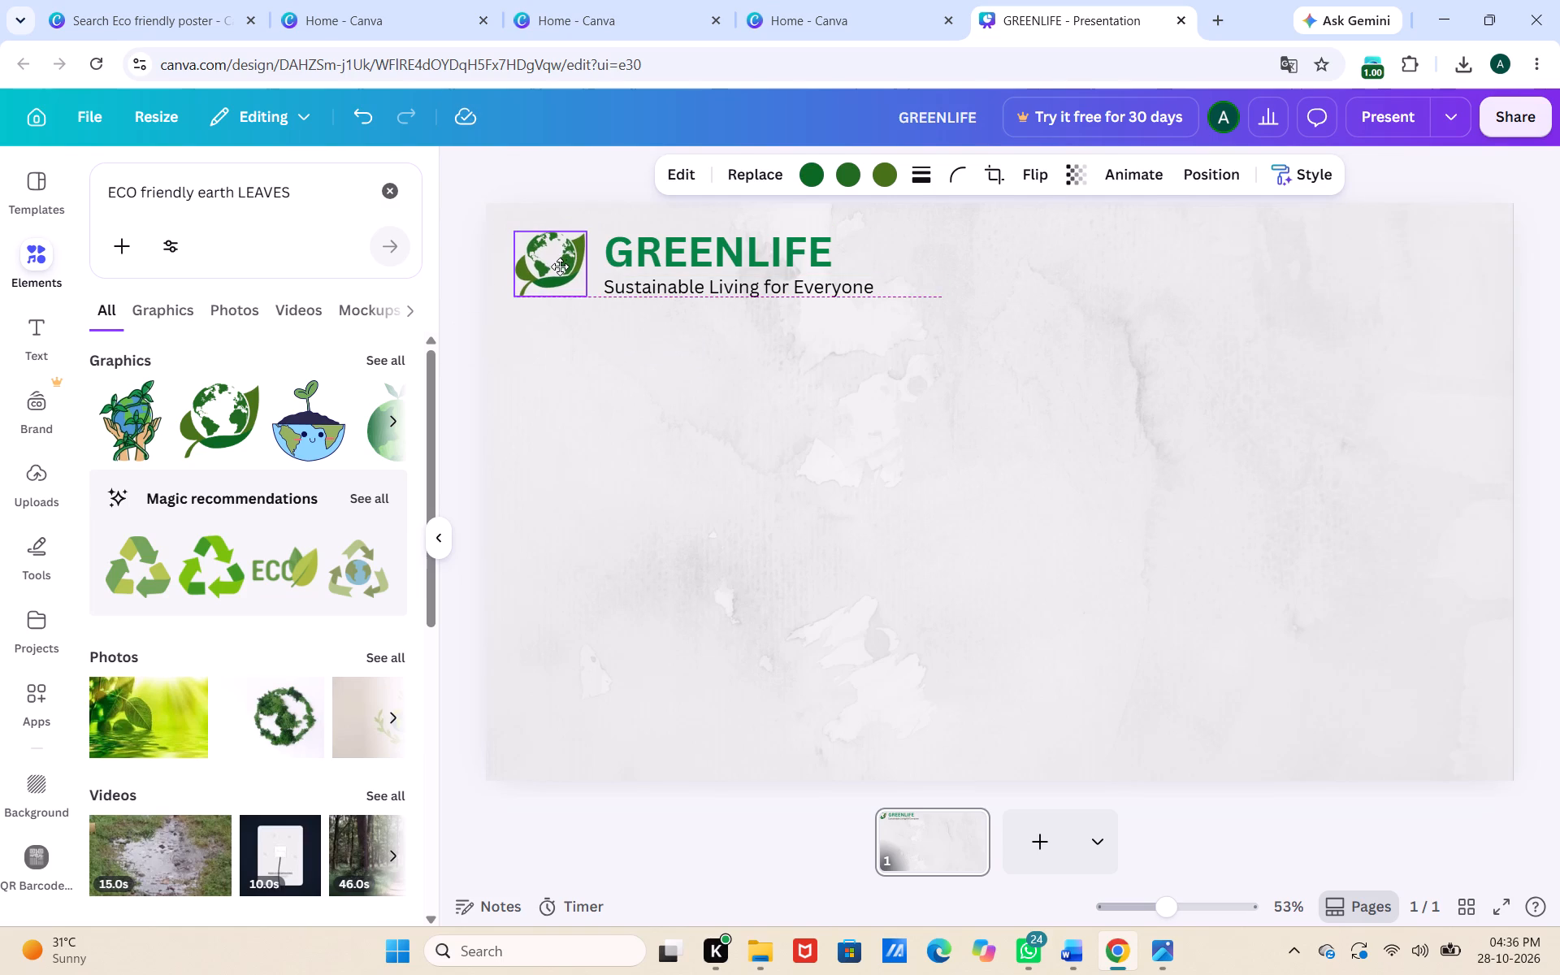
{"action": "left_click_drag", "start_coordinate": [560, 266], "coordinate": [556, 262]}
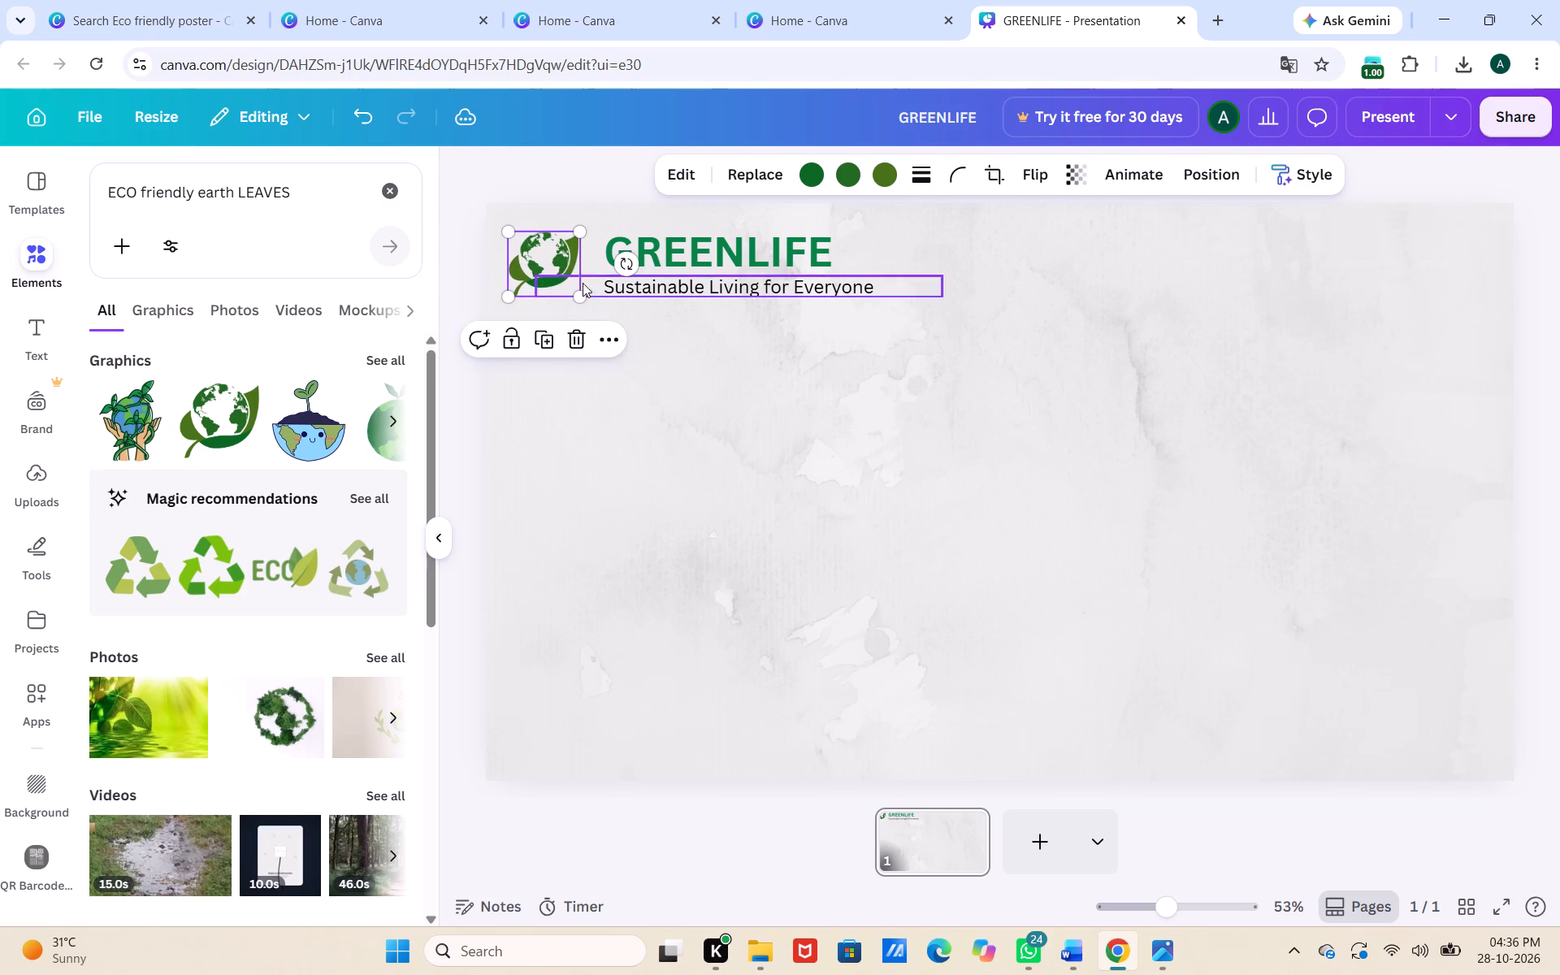
{"action": "left_click", "coordinate": [703, 390]}
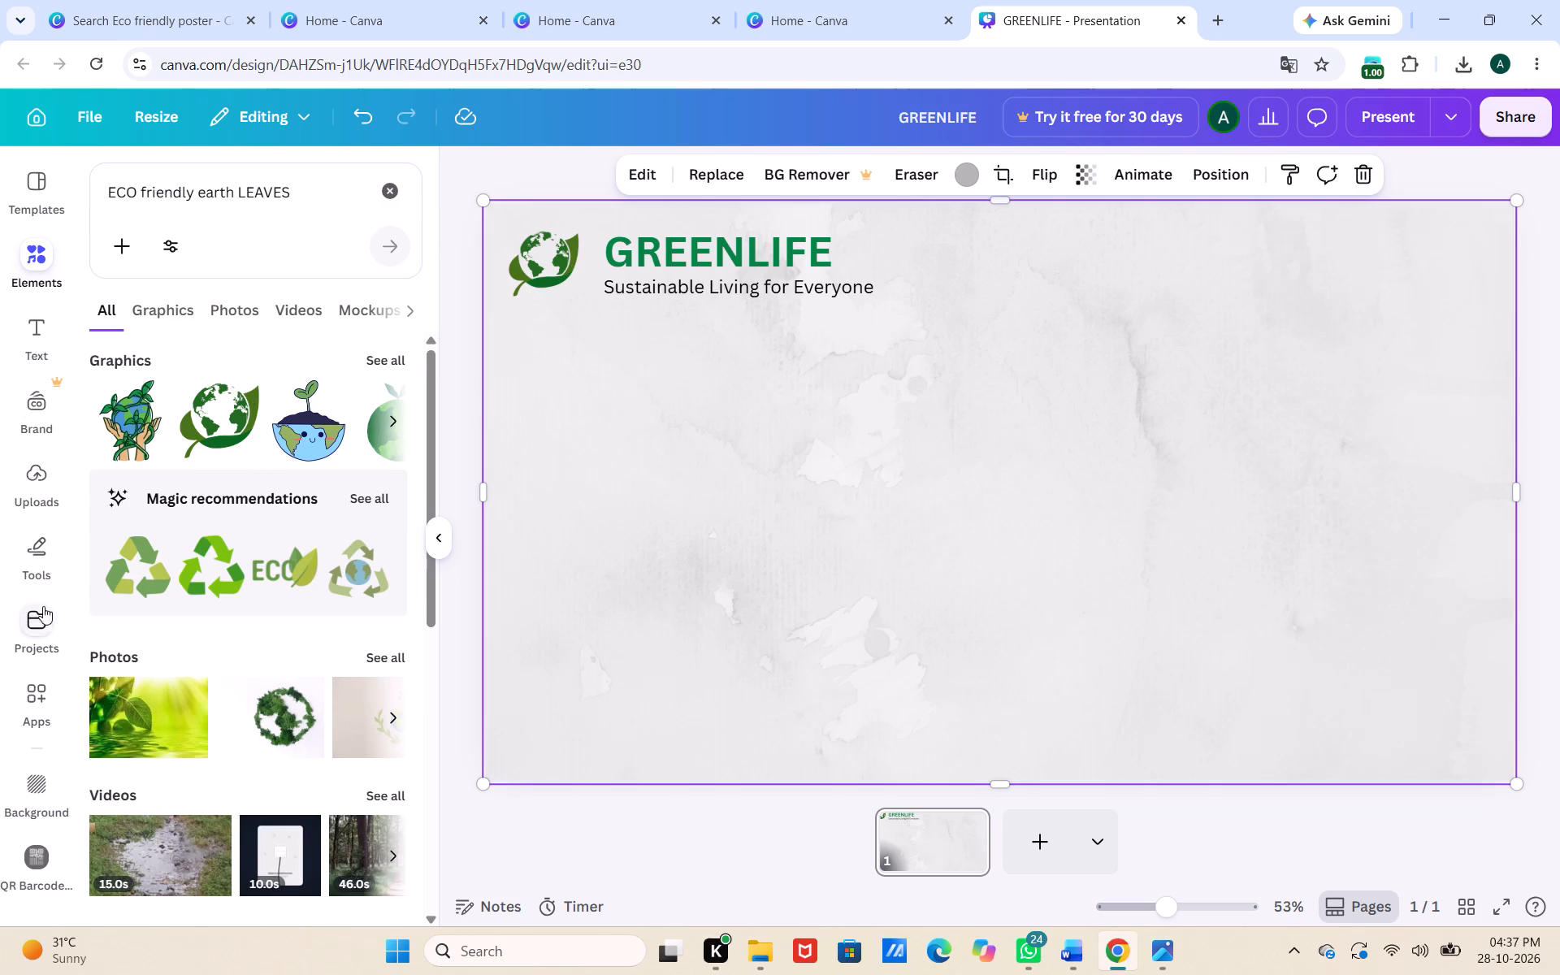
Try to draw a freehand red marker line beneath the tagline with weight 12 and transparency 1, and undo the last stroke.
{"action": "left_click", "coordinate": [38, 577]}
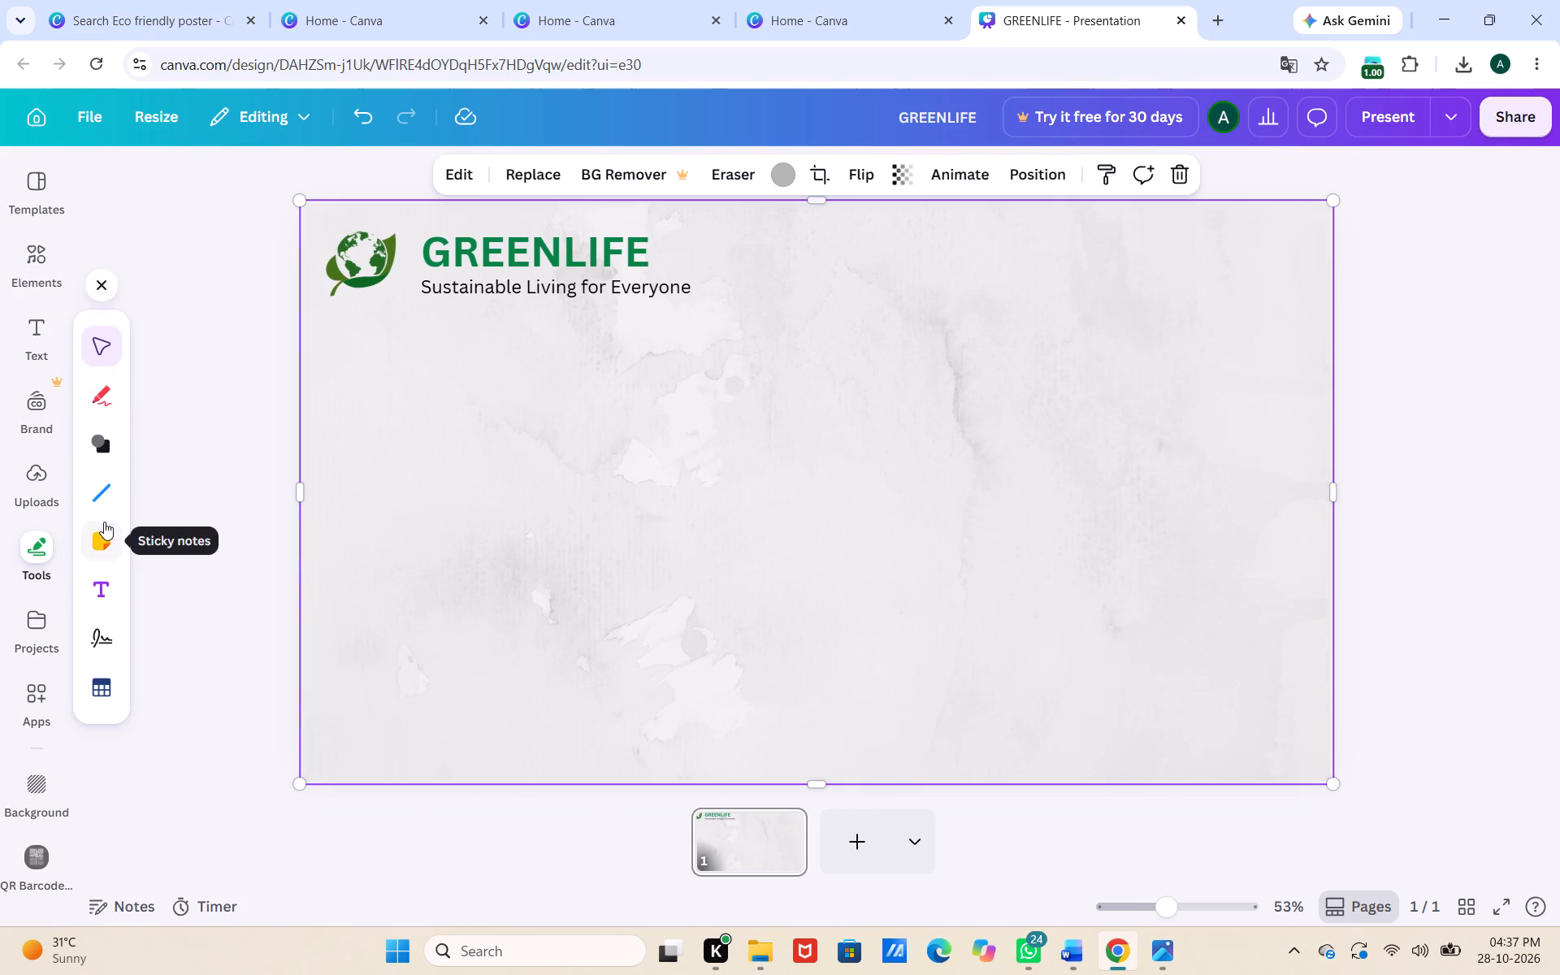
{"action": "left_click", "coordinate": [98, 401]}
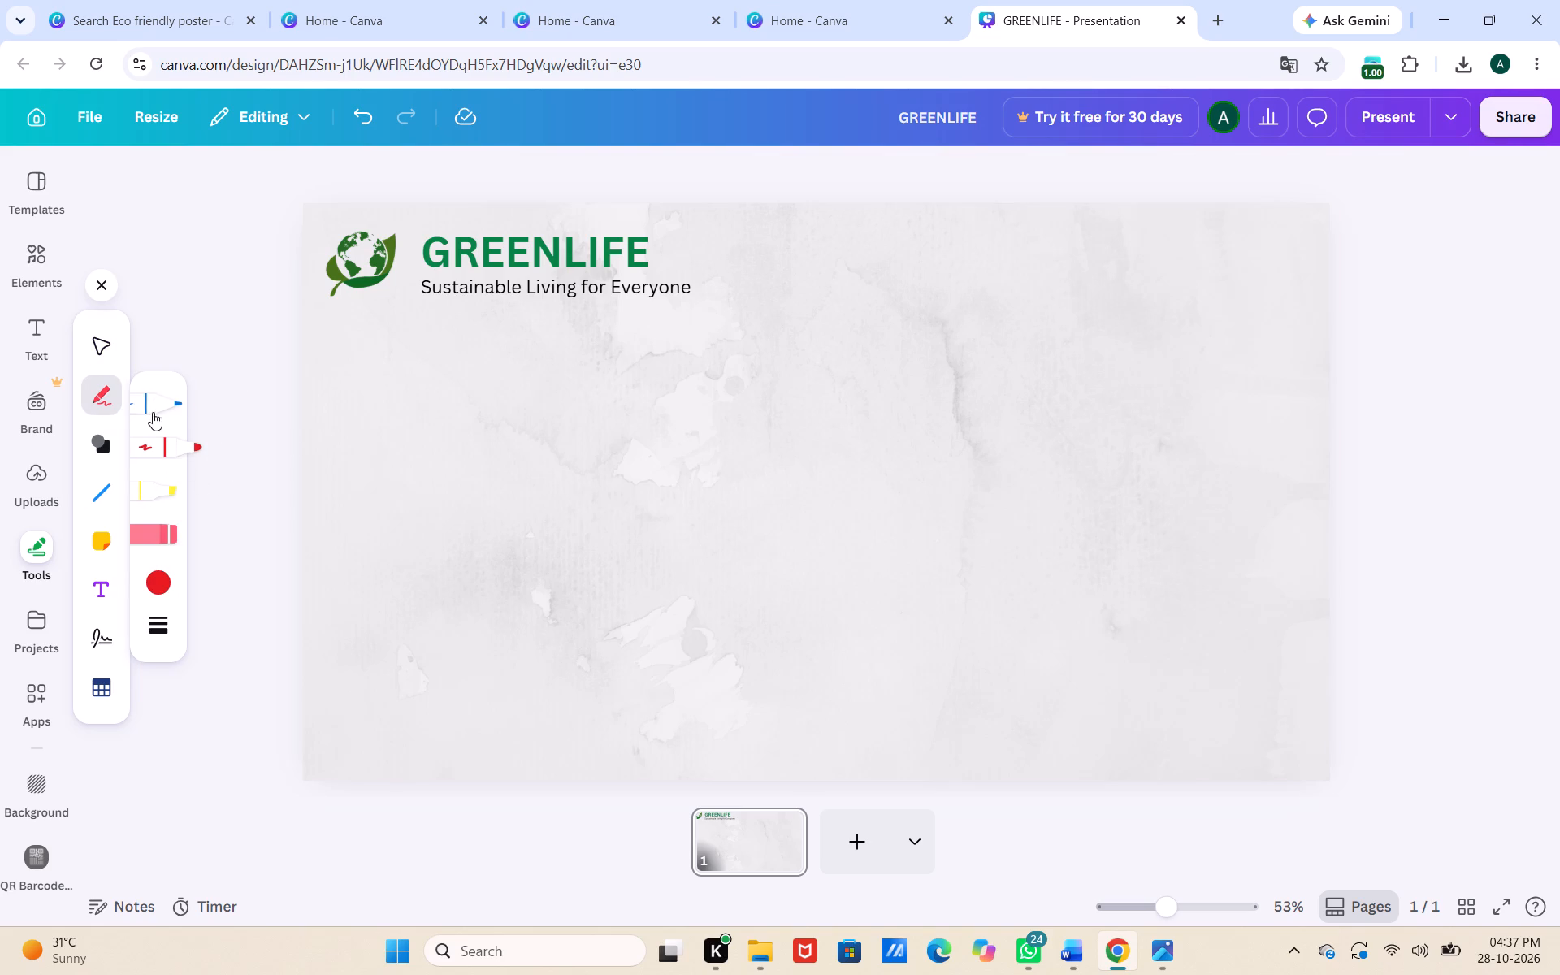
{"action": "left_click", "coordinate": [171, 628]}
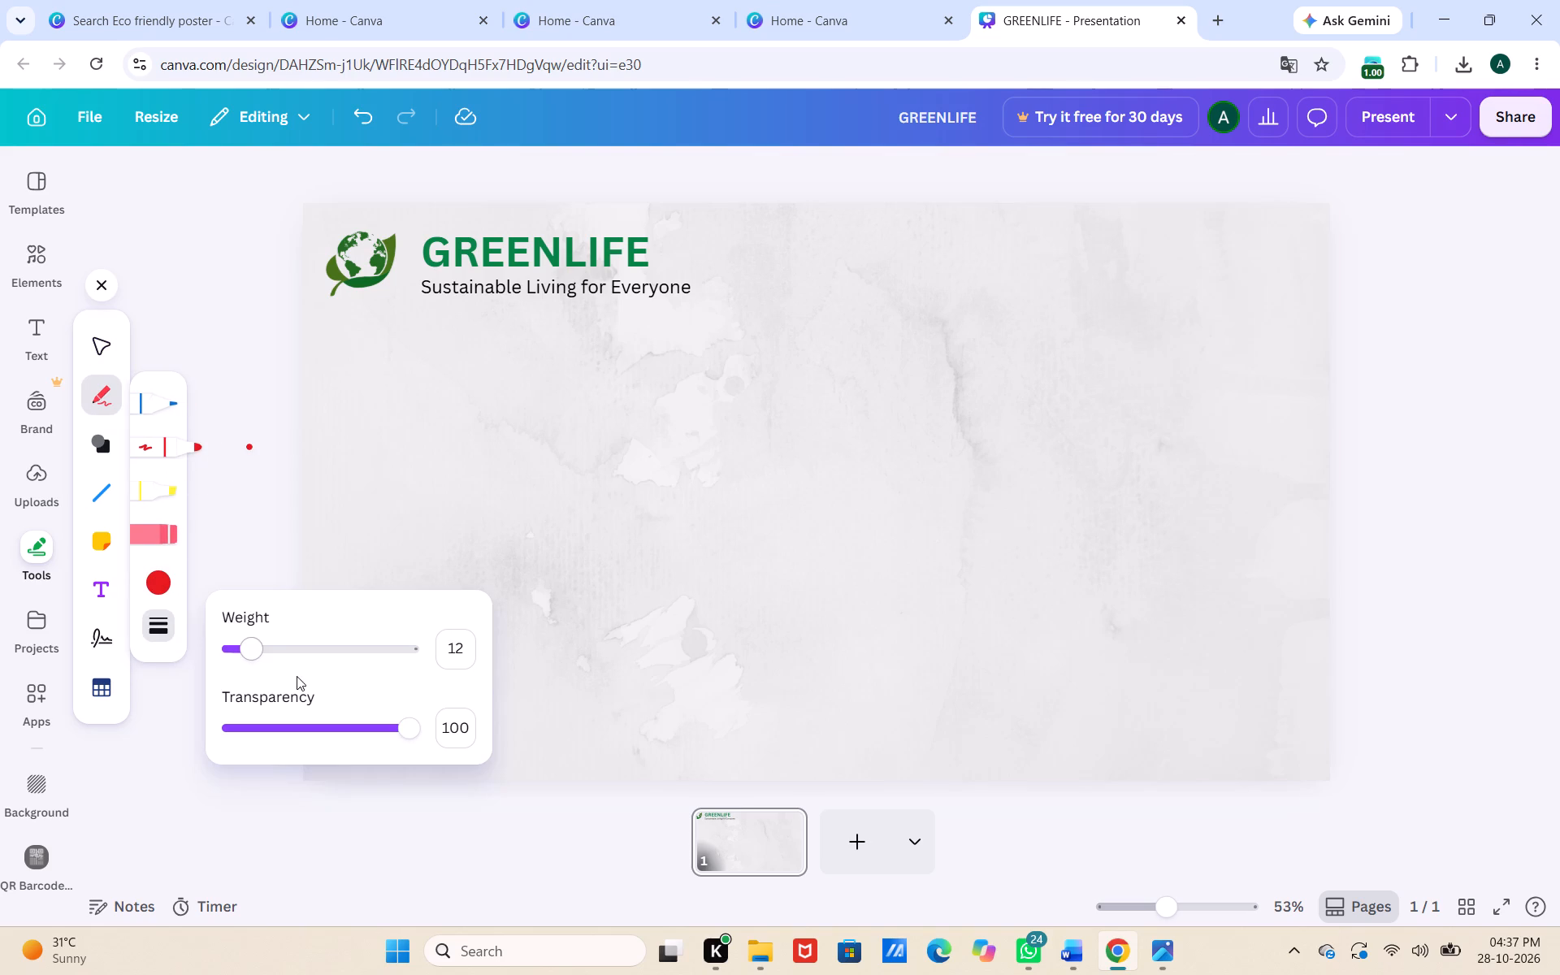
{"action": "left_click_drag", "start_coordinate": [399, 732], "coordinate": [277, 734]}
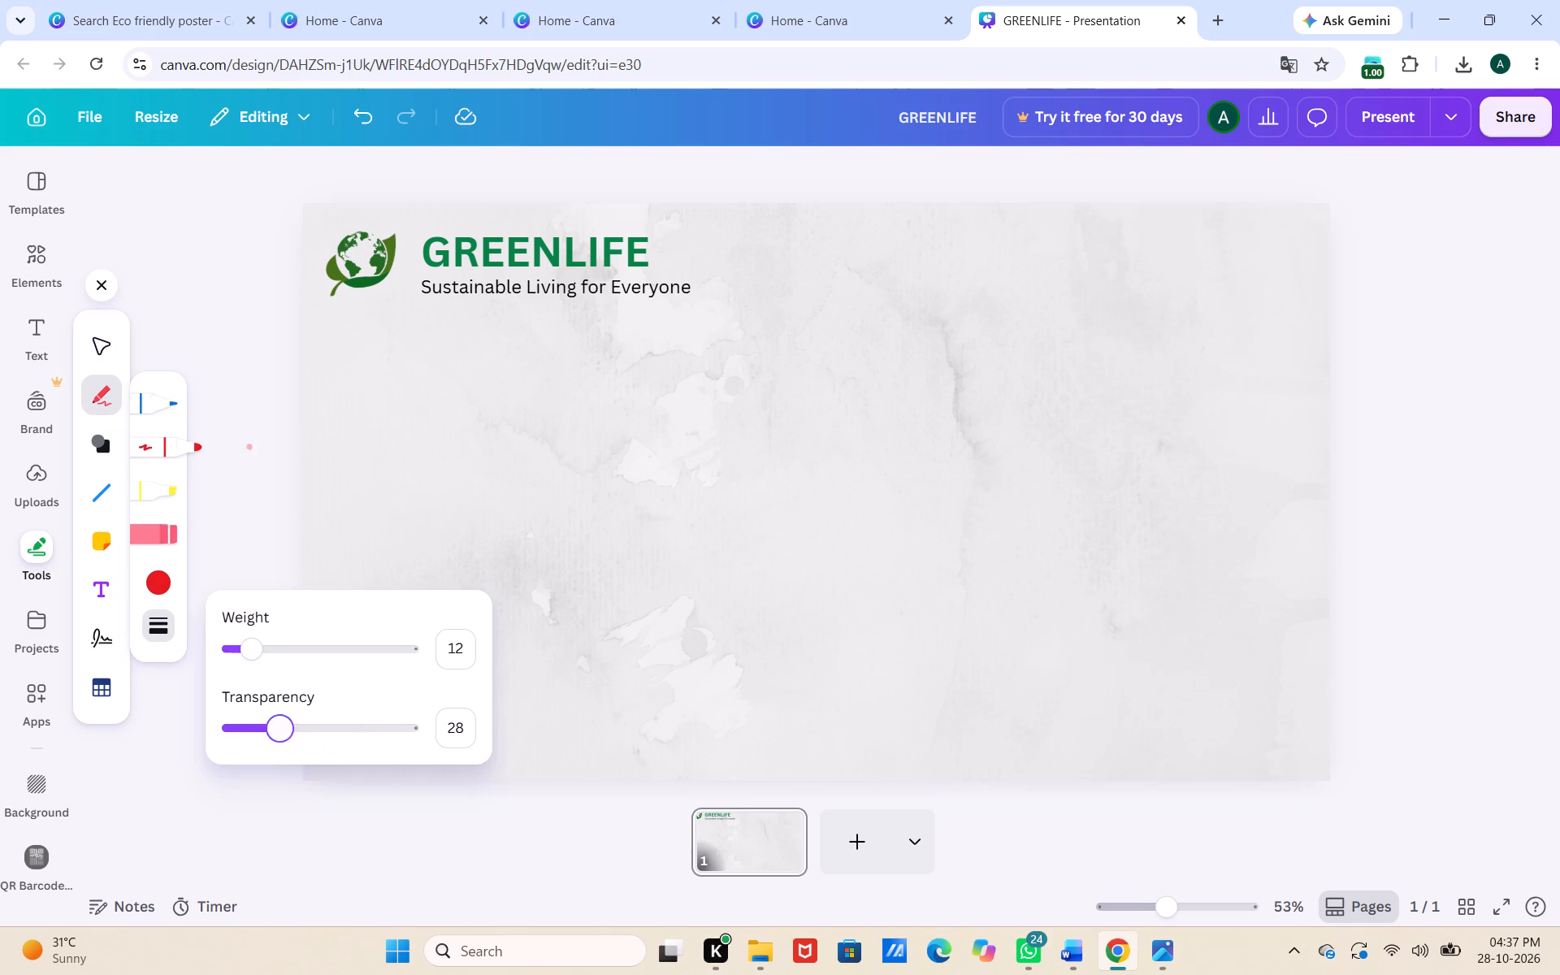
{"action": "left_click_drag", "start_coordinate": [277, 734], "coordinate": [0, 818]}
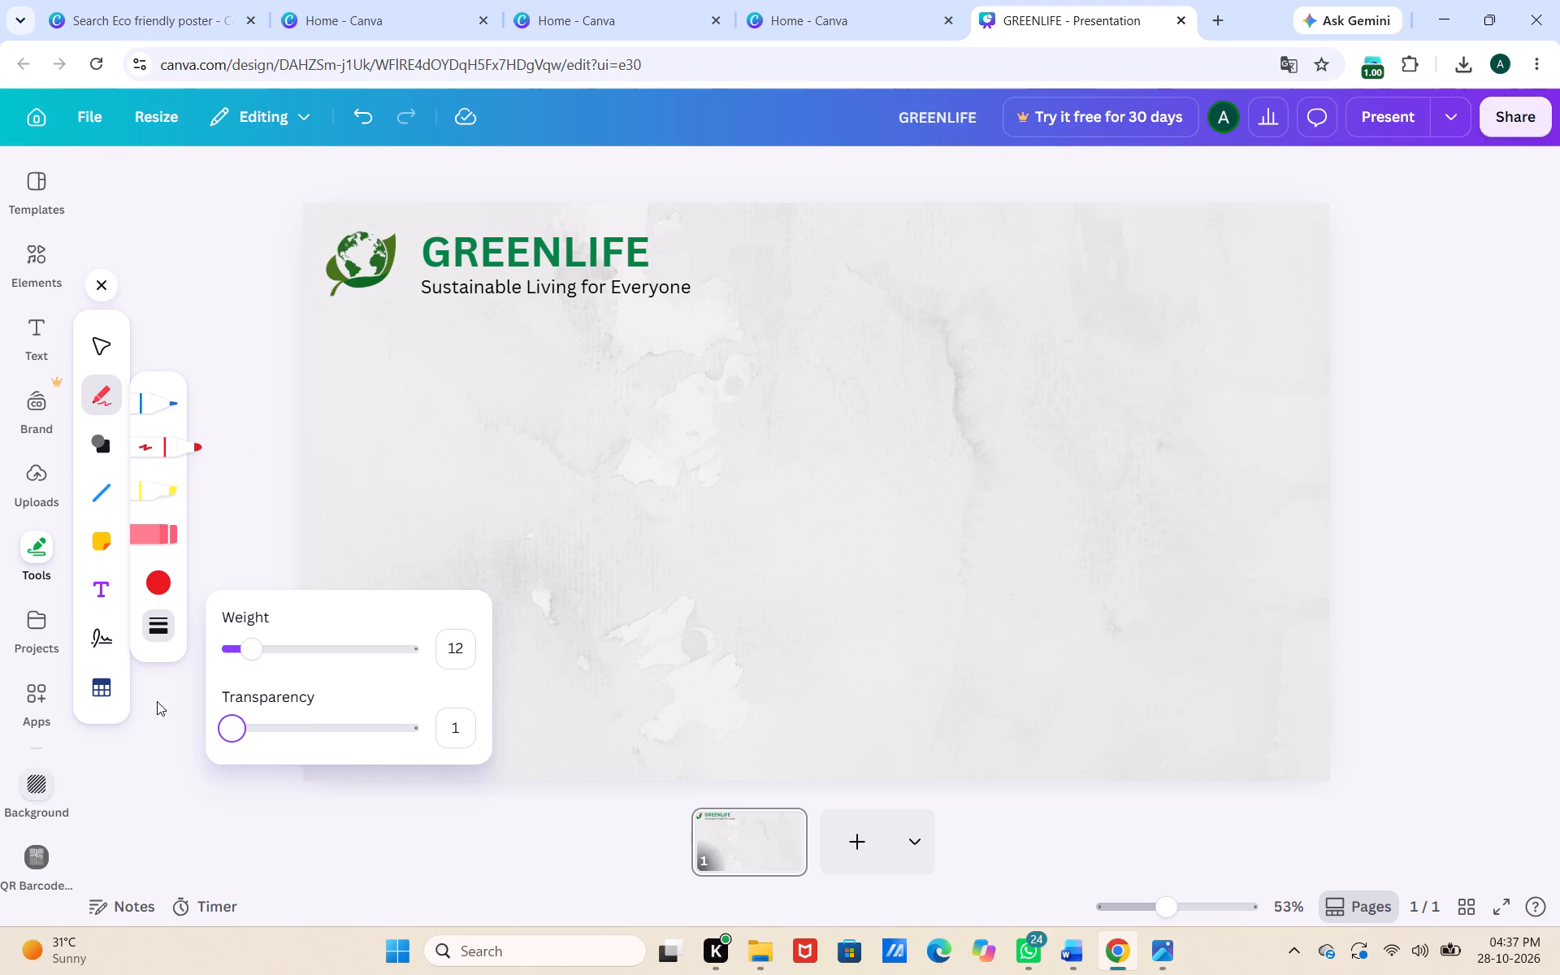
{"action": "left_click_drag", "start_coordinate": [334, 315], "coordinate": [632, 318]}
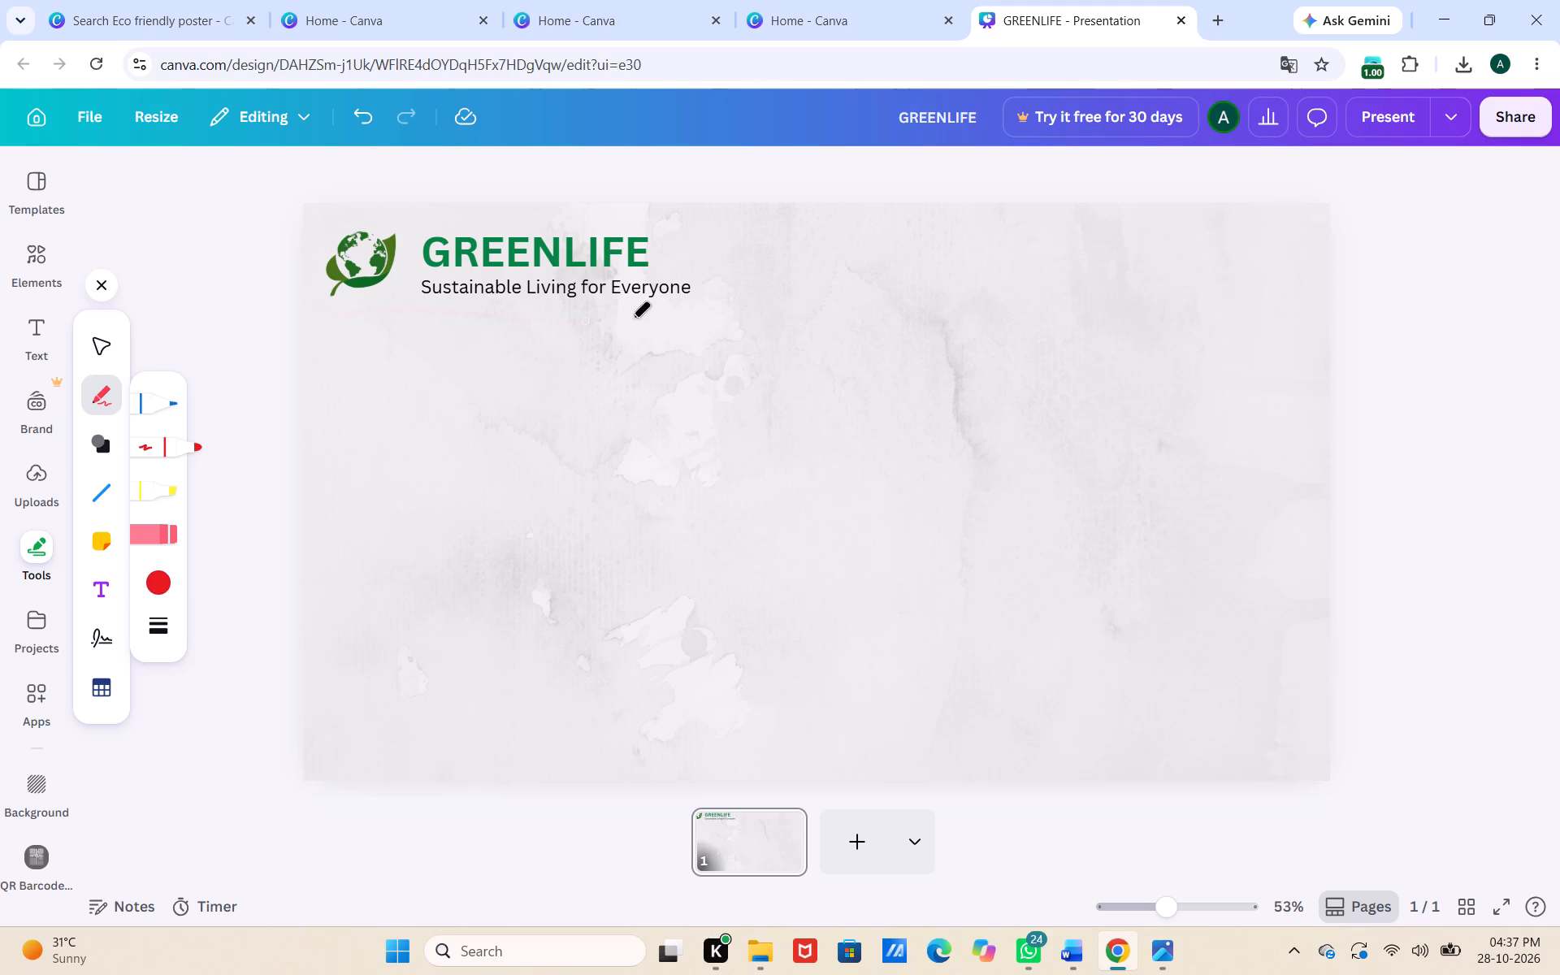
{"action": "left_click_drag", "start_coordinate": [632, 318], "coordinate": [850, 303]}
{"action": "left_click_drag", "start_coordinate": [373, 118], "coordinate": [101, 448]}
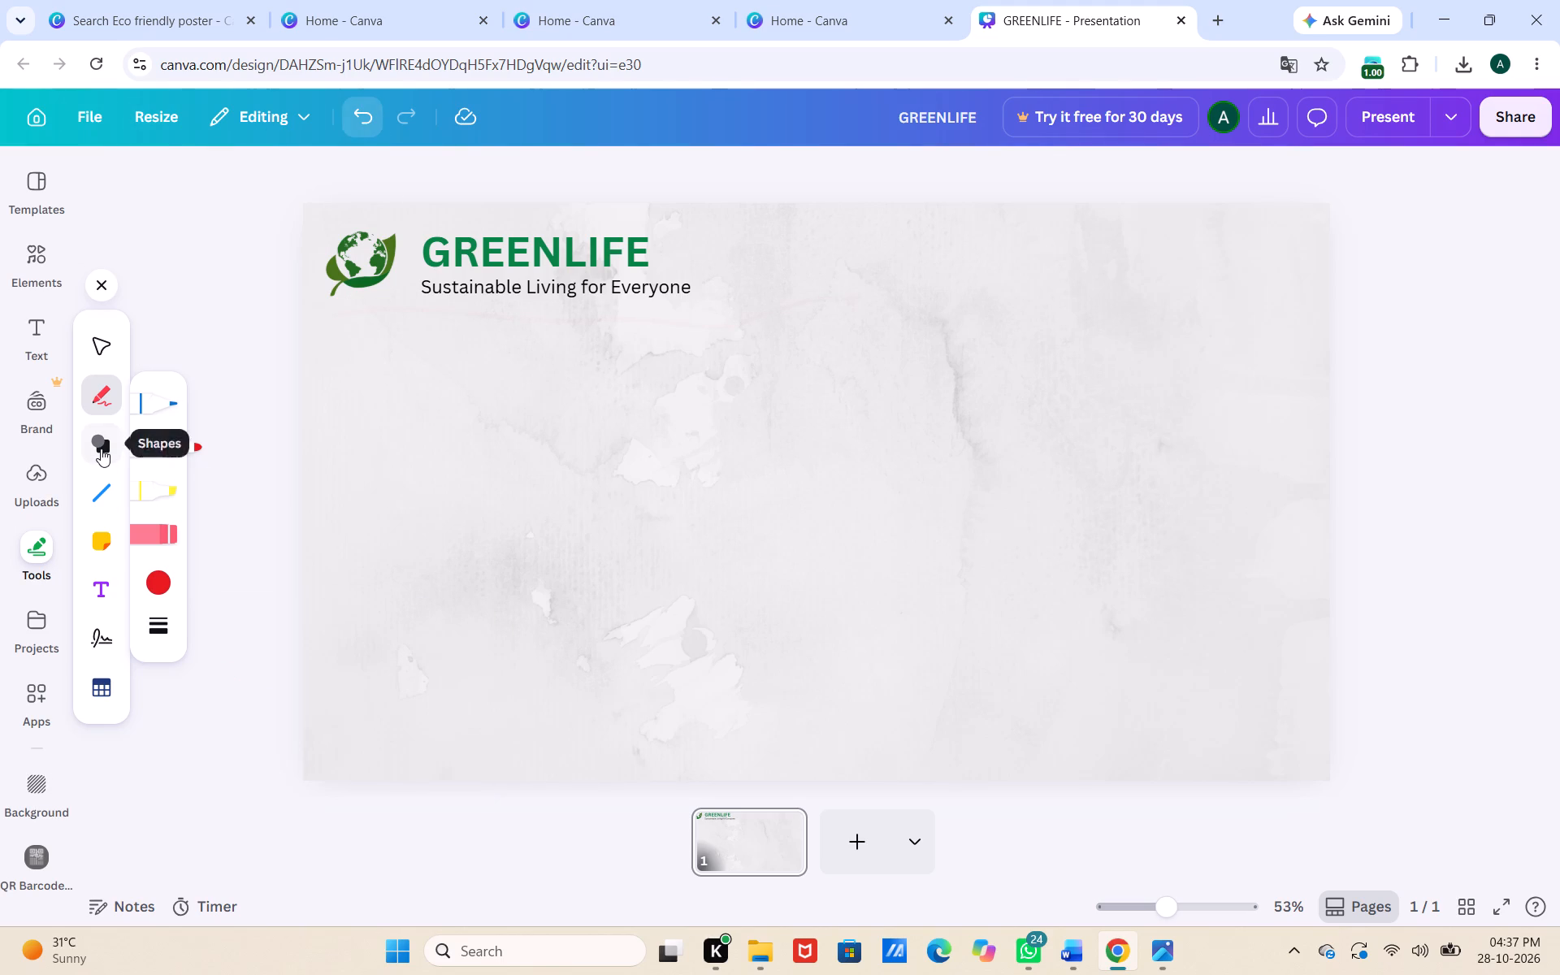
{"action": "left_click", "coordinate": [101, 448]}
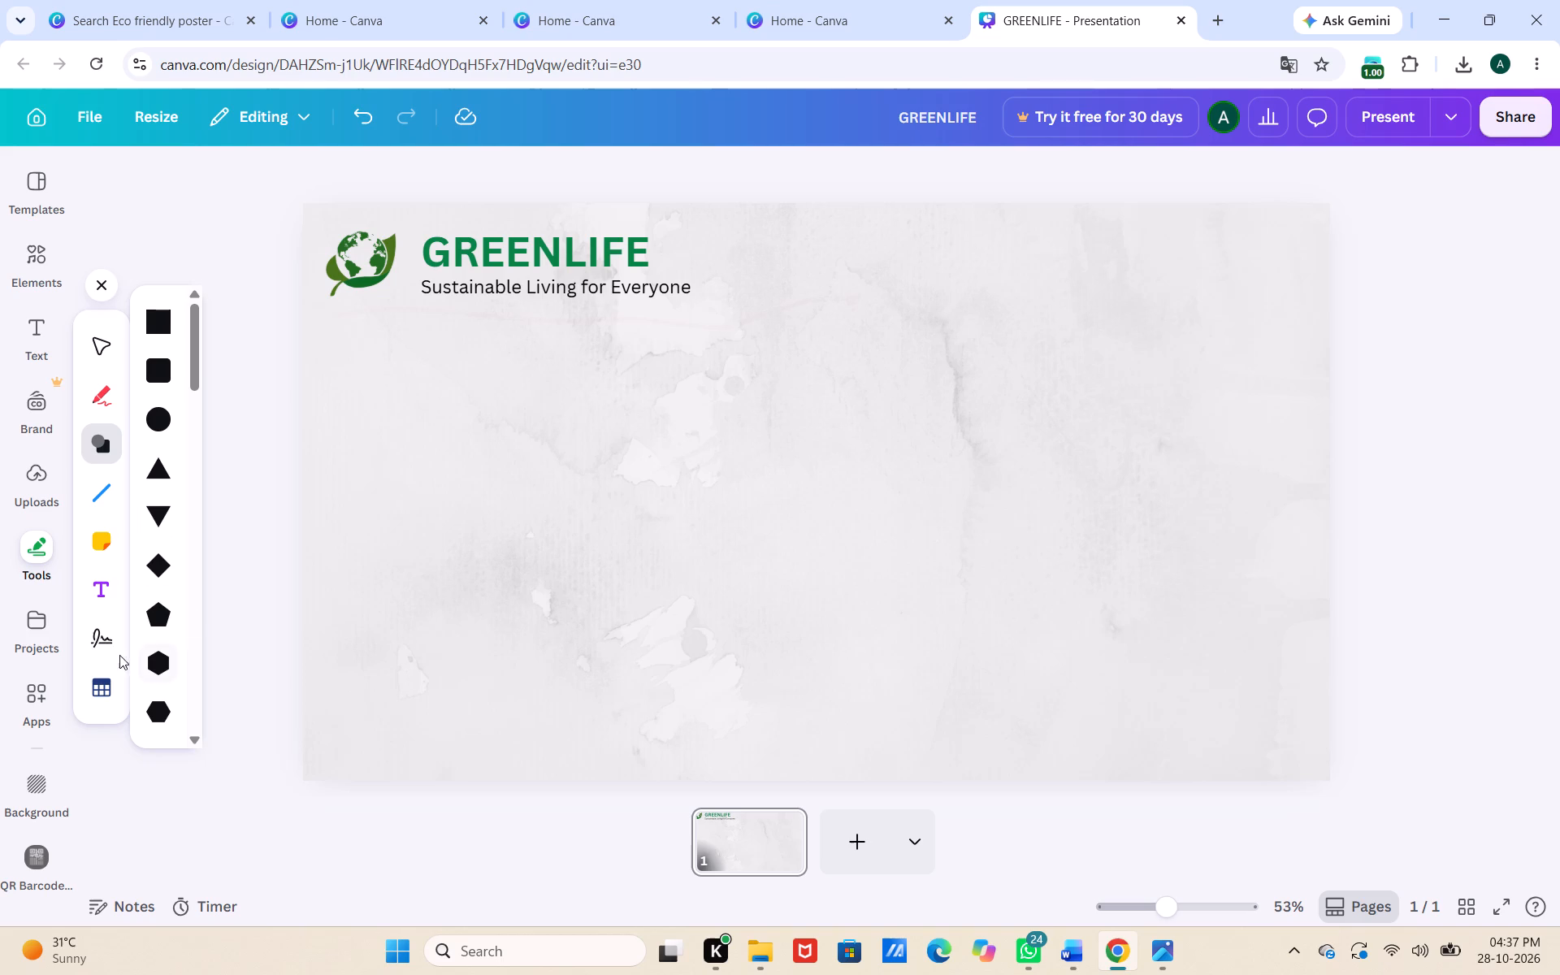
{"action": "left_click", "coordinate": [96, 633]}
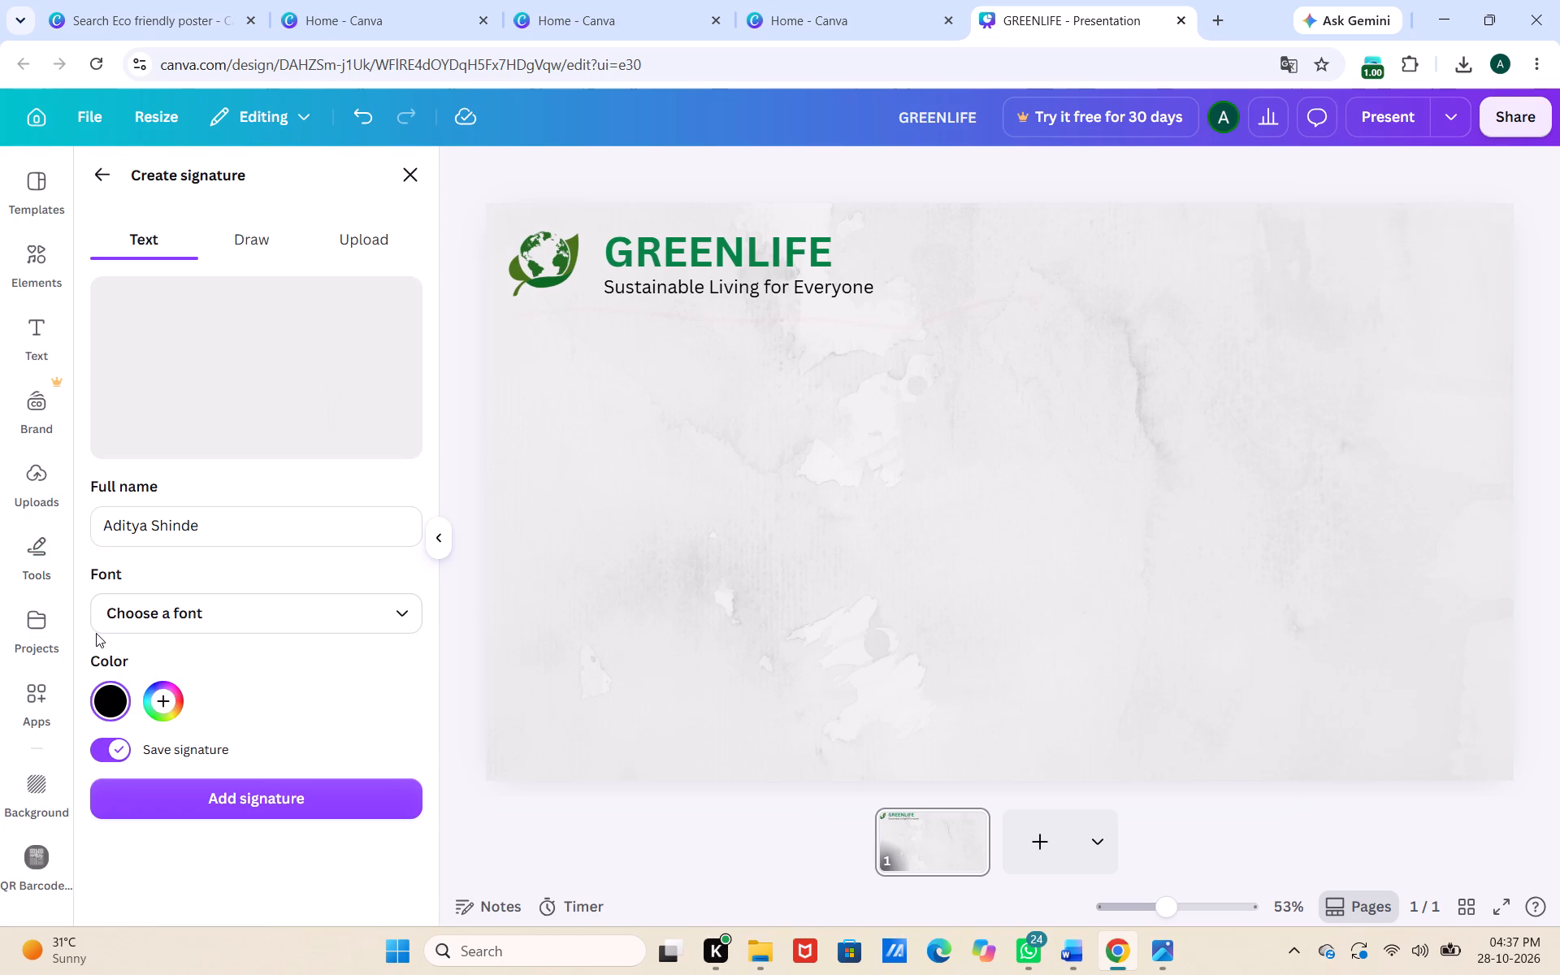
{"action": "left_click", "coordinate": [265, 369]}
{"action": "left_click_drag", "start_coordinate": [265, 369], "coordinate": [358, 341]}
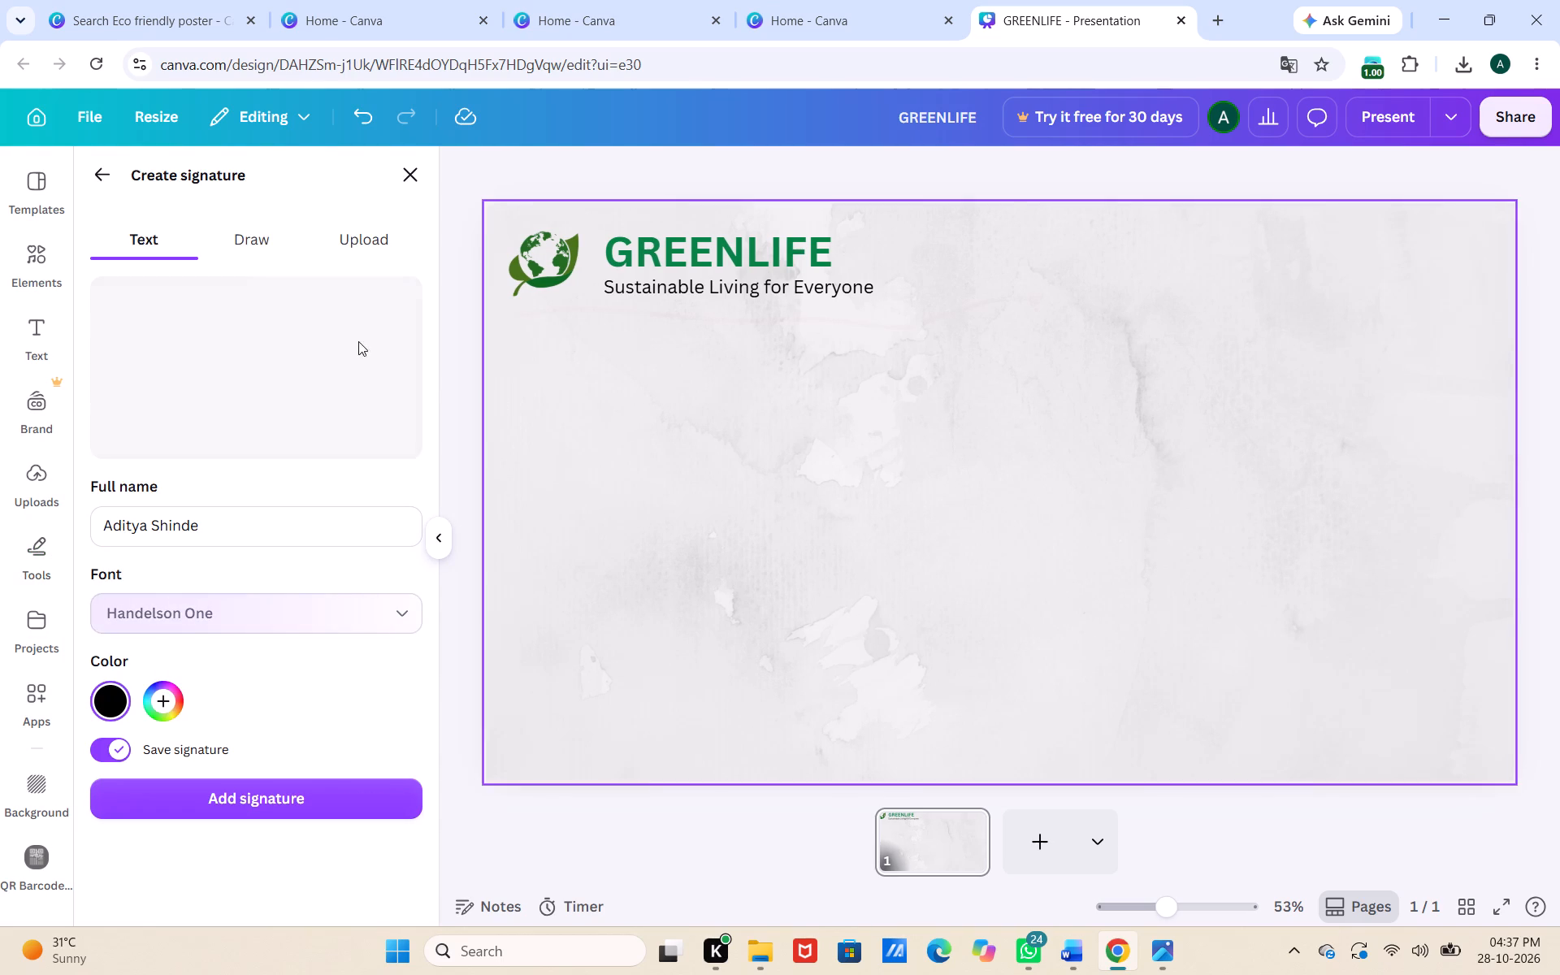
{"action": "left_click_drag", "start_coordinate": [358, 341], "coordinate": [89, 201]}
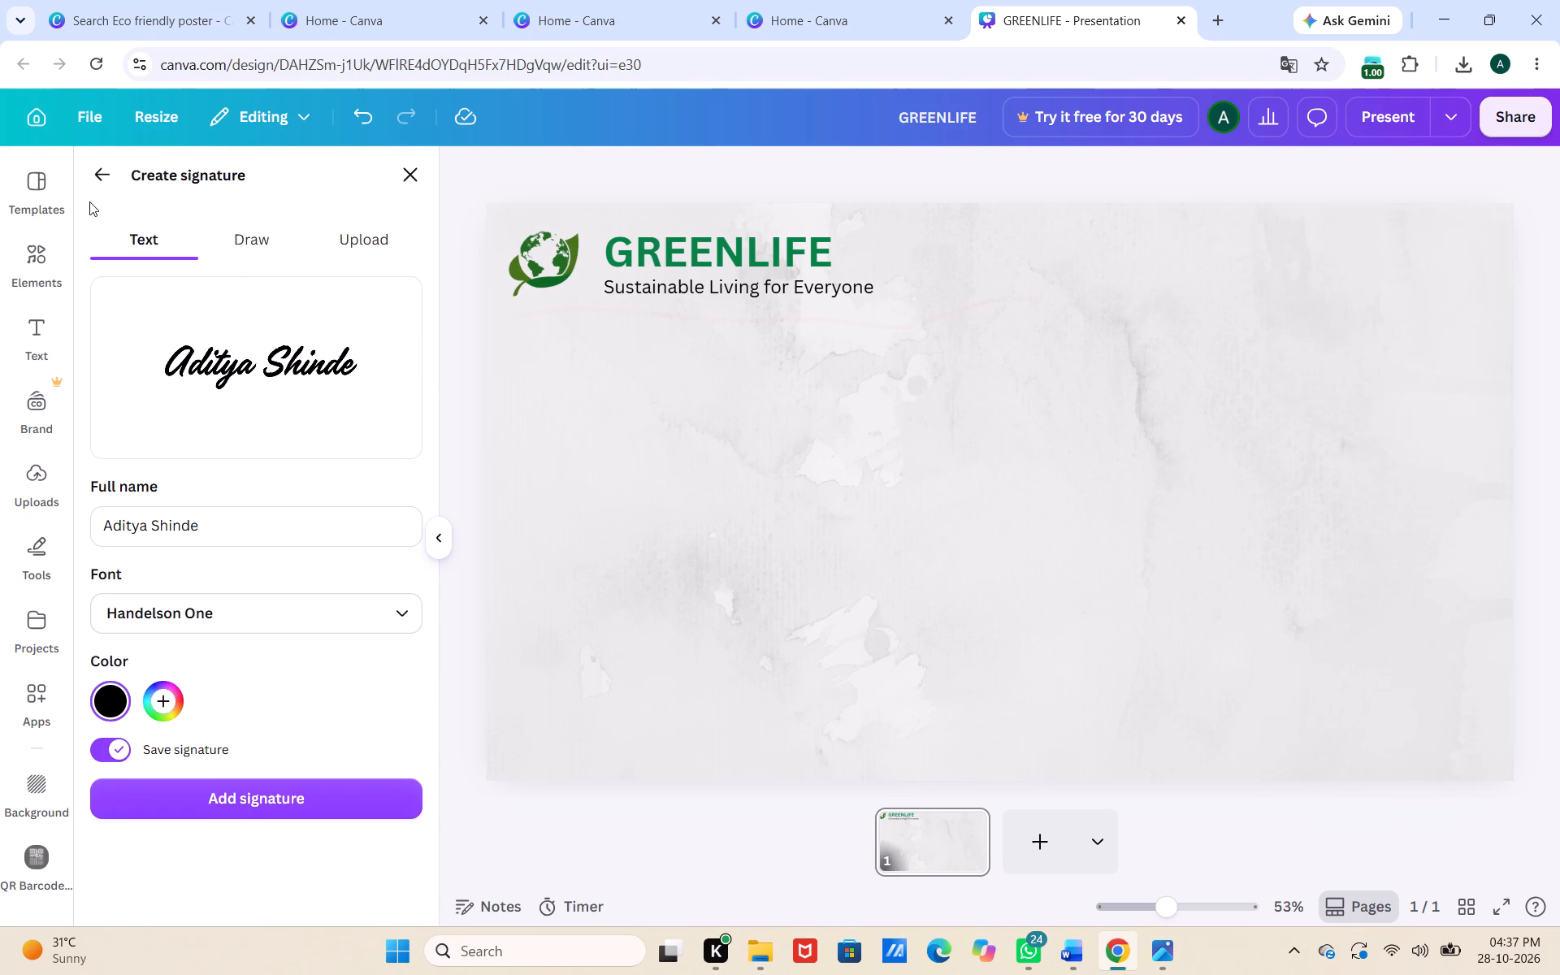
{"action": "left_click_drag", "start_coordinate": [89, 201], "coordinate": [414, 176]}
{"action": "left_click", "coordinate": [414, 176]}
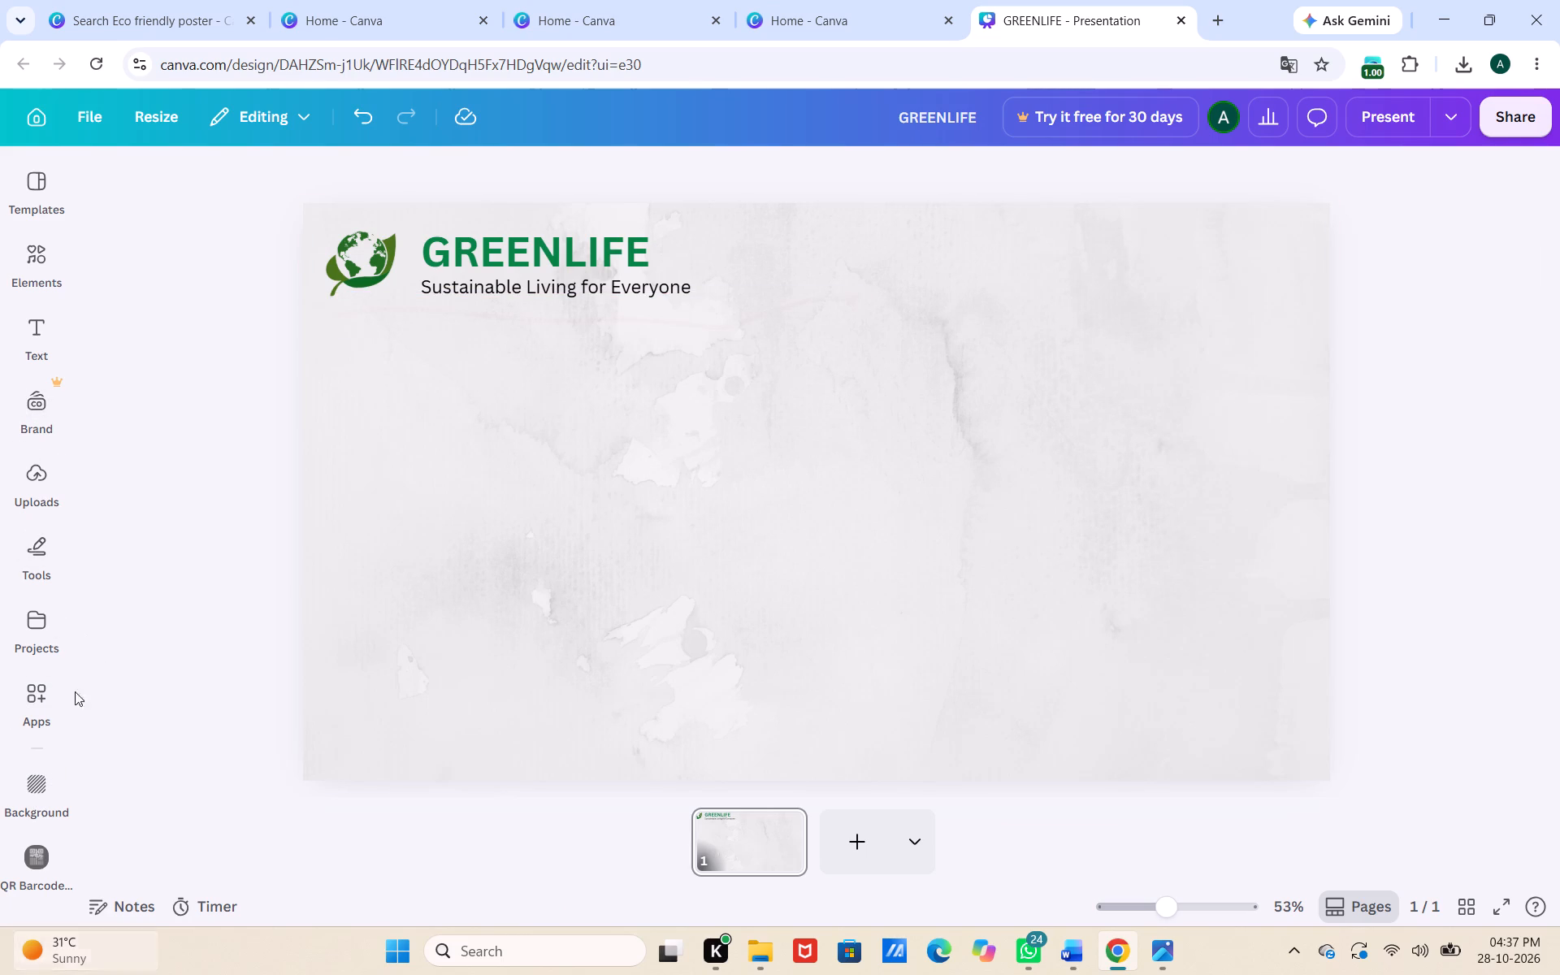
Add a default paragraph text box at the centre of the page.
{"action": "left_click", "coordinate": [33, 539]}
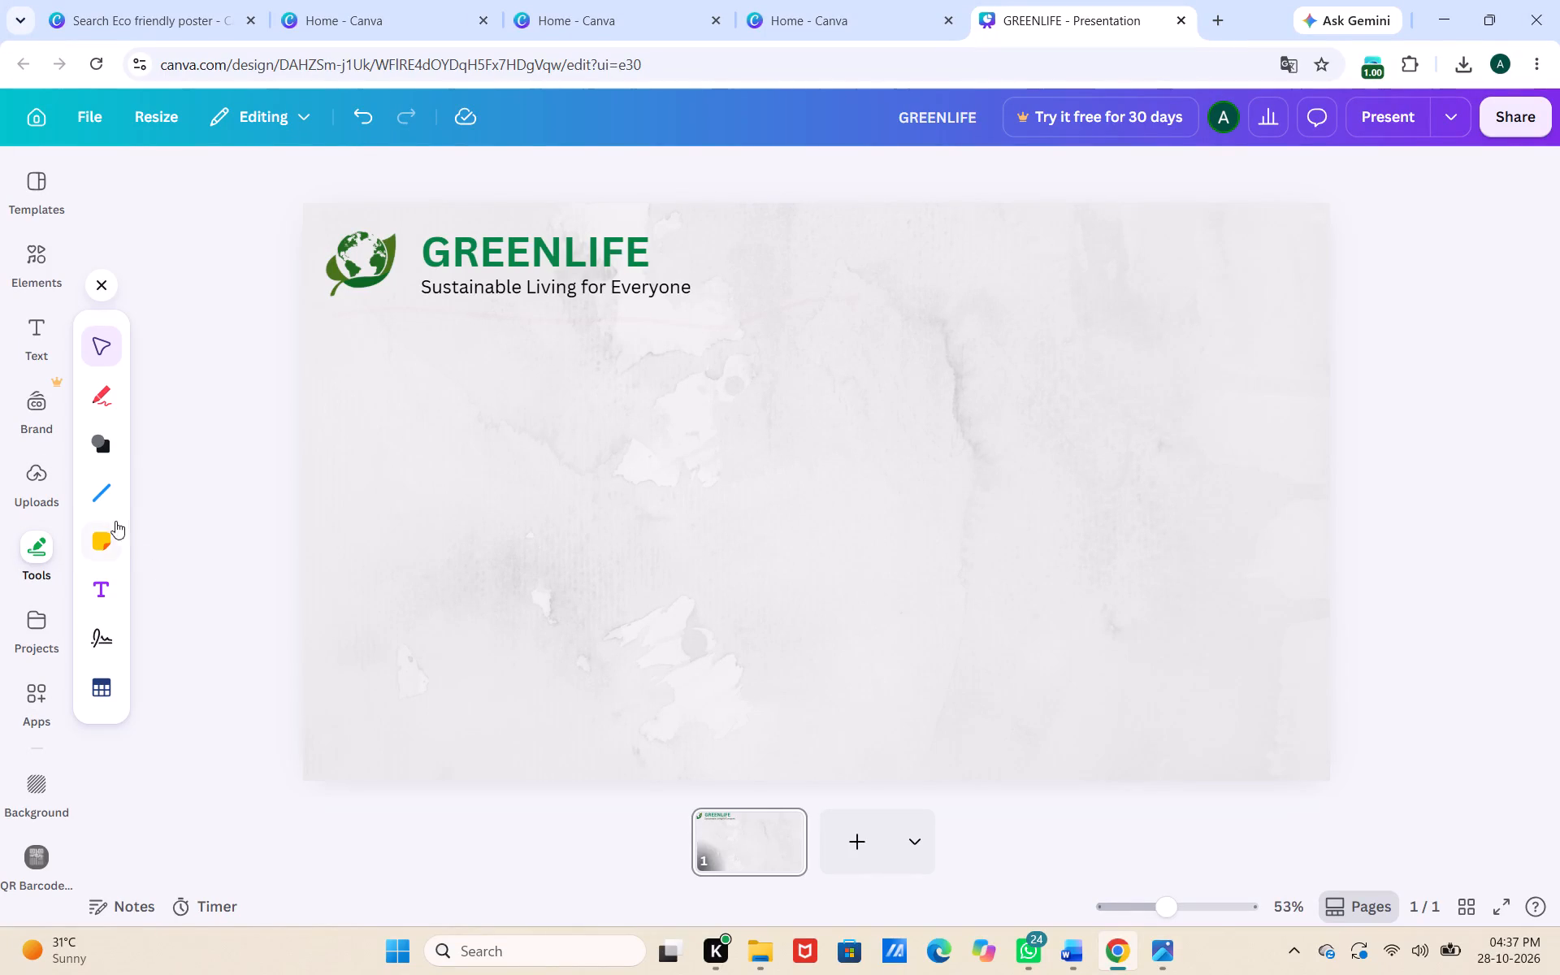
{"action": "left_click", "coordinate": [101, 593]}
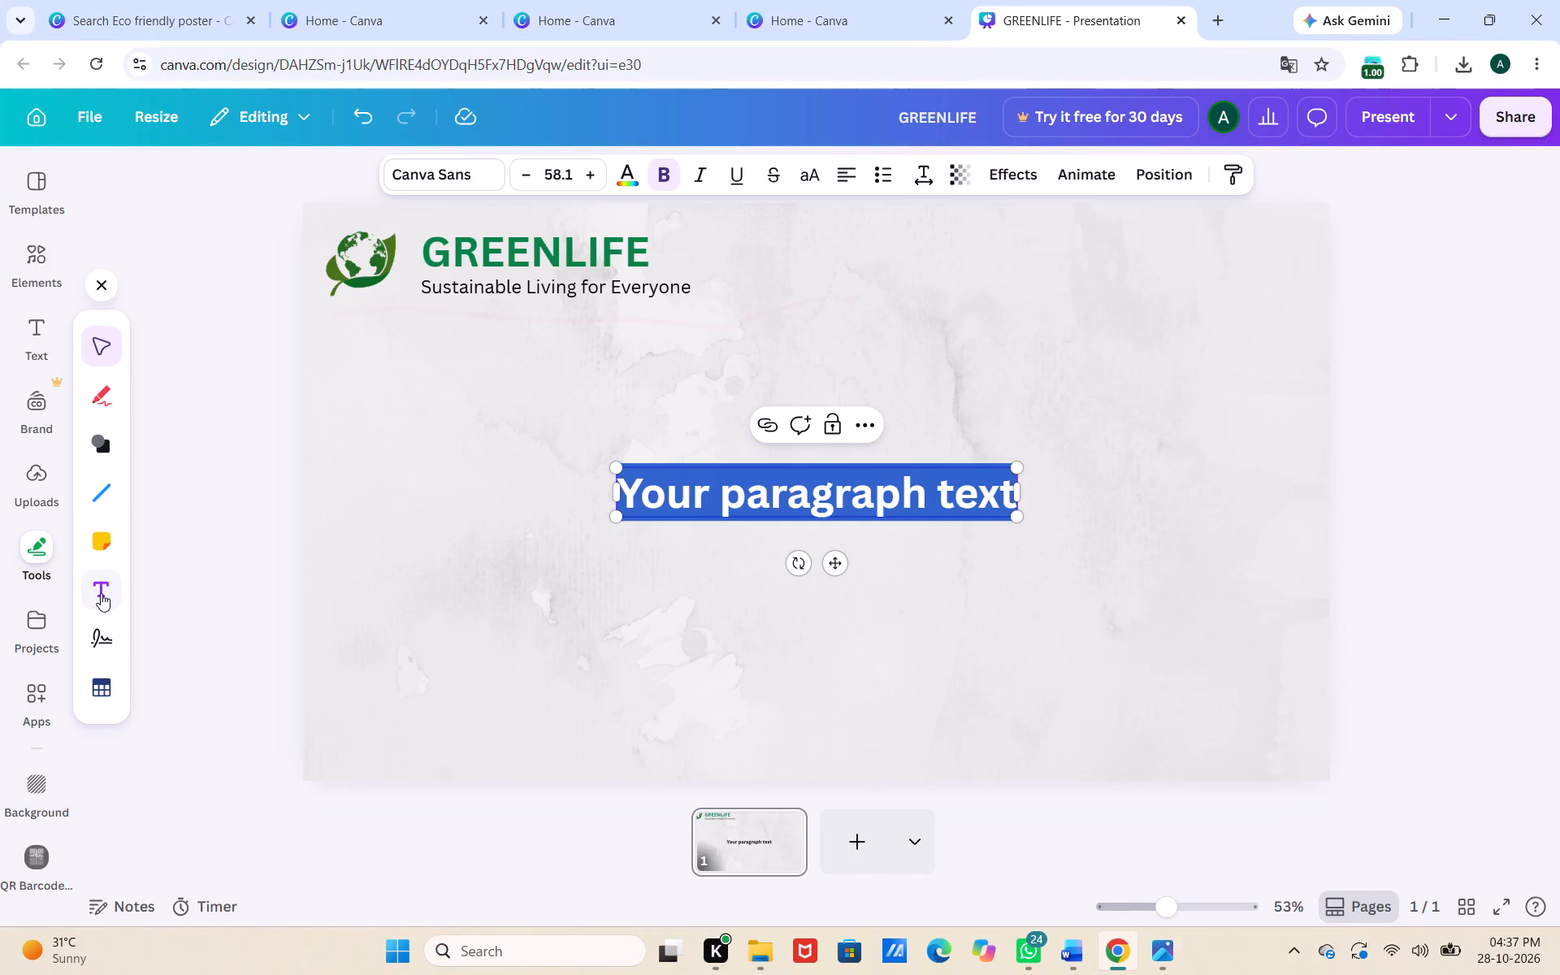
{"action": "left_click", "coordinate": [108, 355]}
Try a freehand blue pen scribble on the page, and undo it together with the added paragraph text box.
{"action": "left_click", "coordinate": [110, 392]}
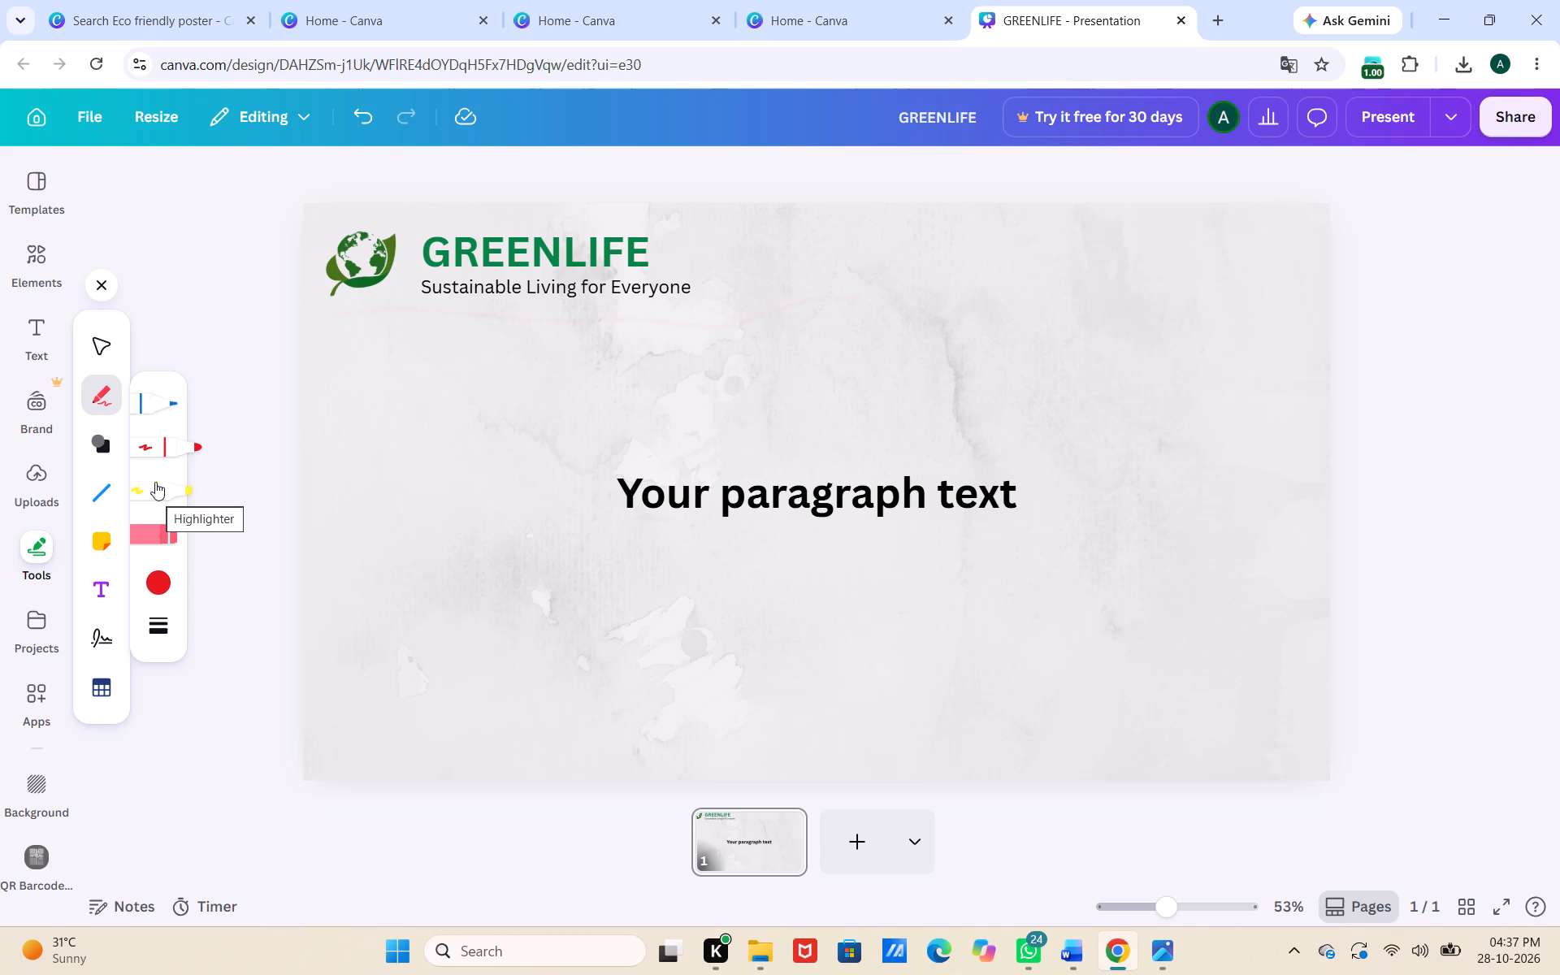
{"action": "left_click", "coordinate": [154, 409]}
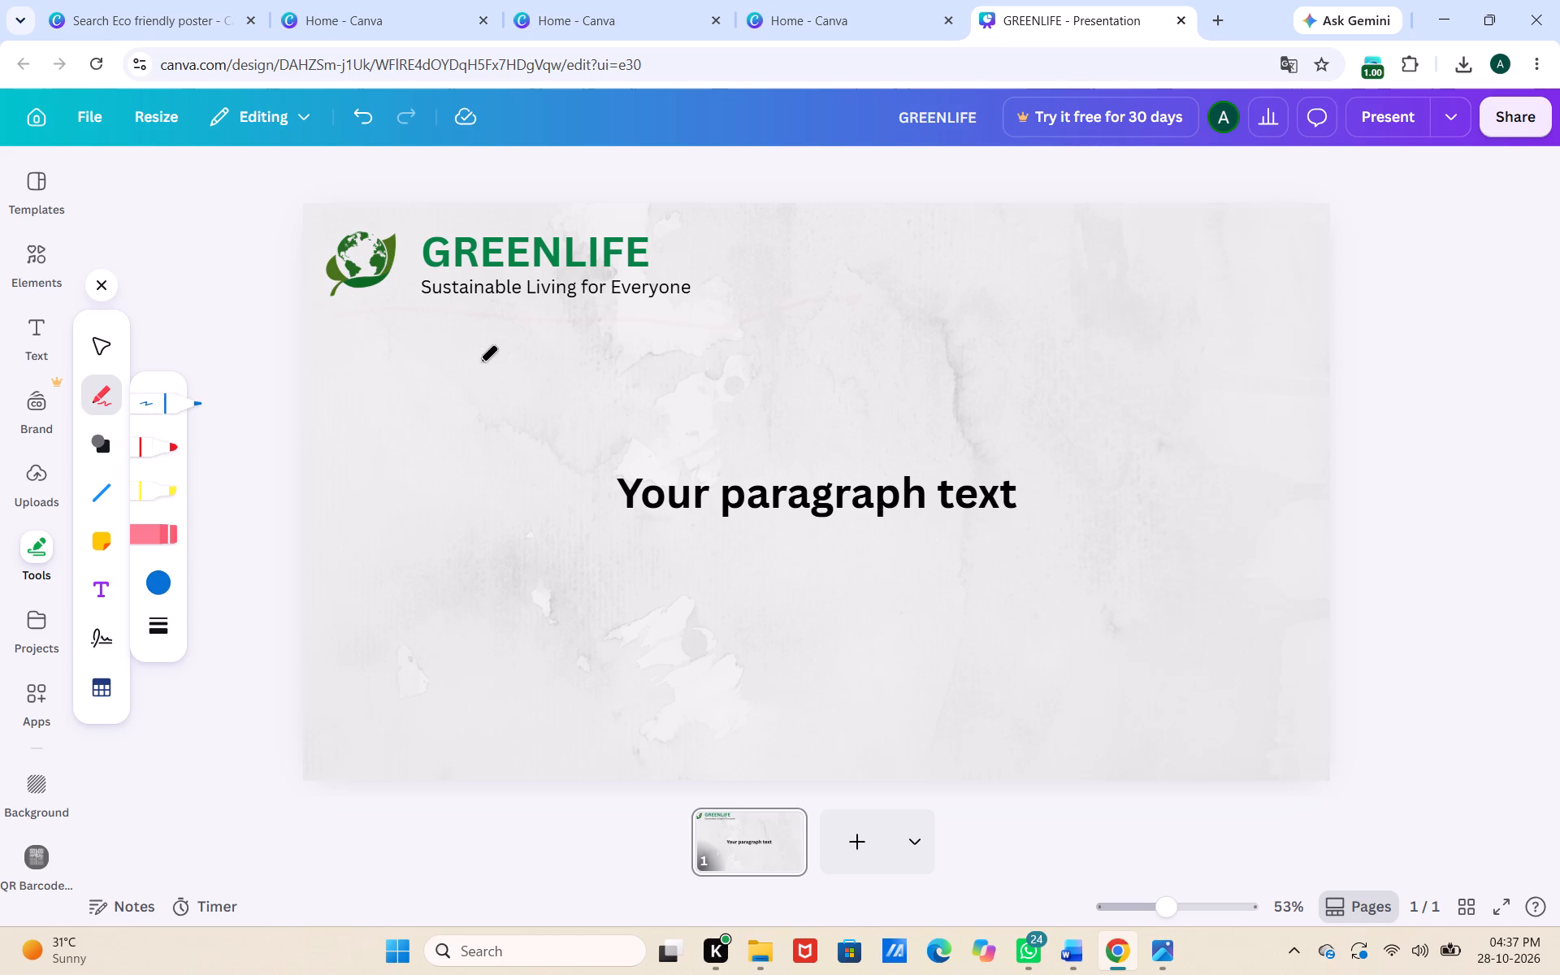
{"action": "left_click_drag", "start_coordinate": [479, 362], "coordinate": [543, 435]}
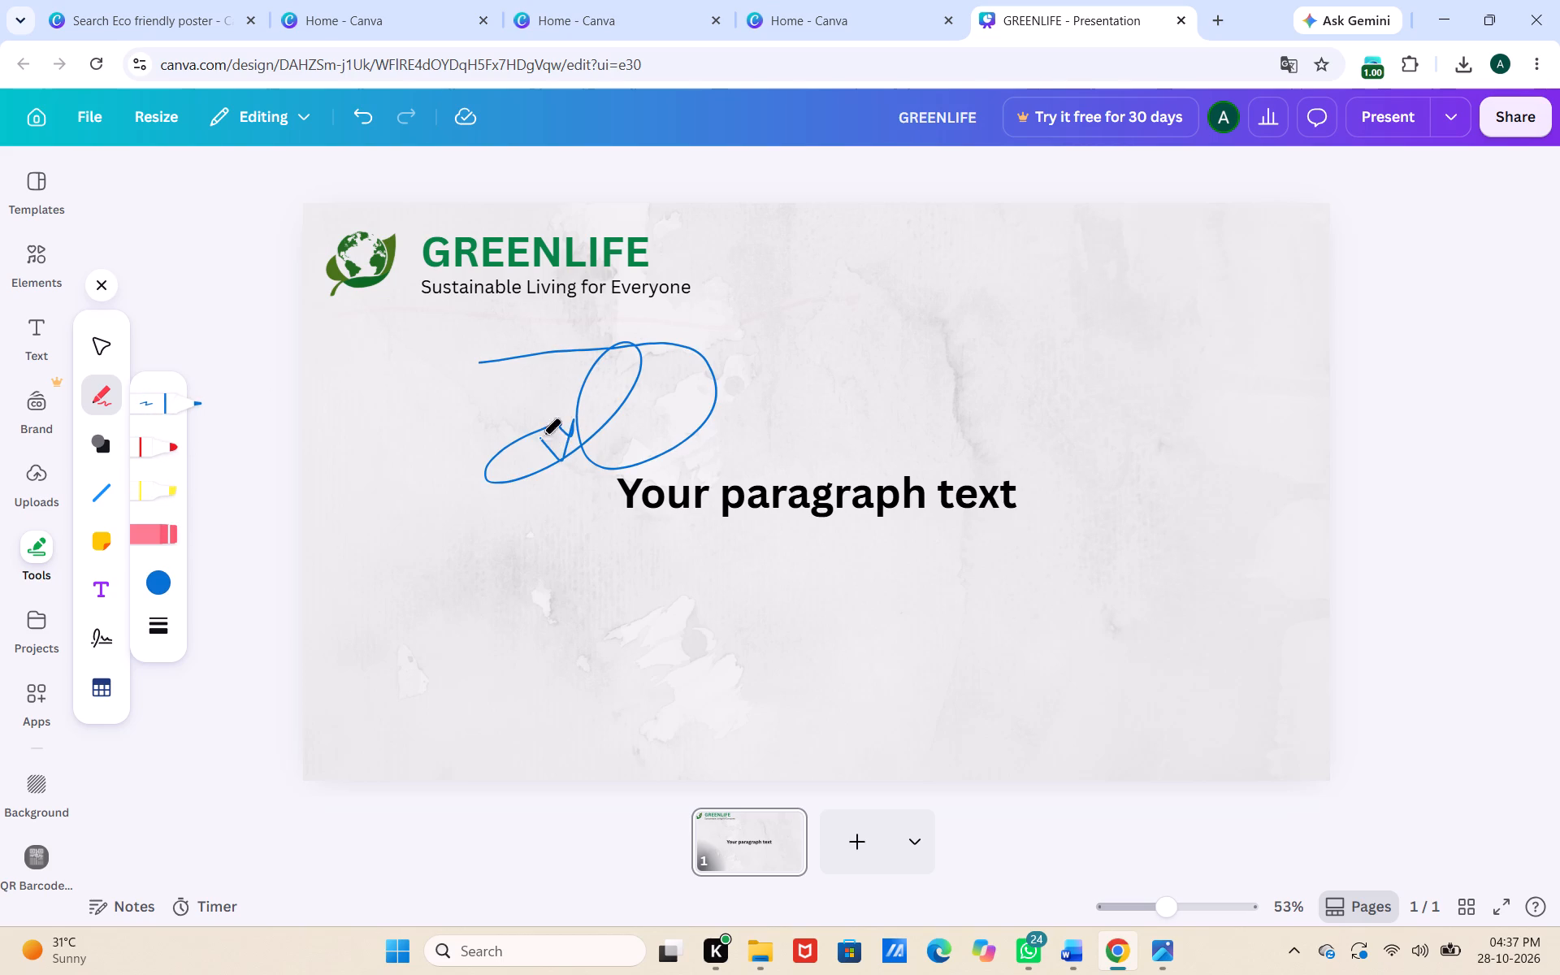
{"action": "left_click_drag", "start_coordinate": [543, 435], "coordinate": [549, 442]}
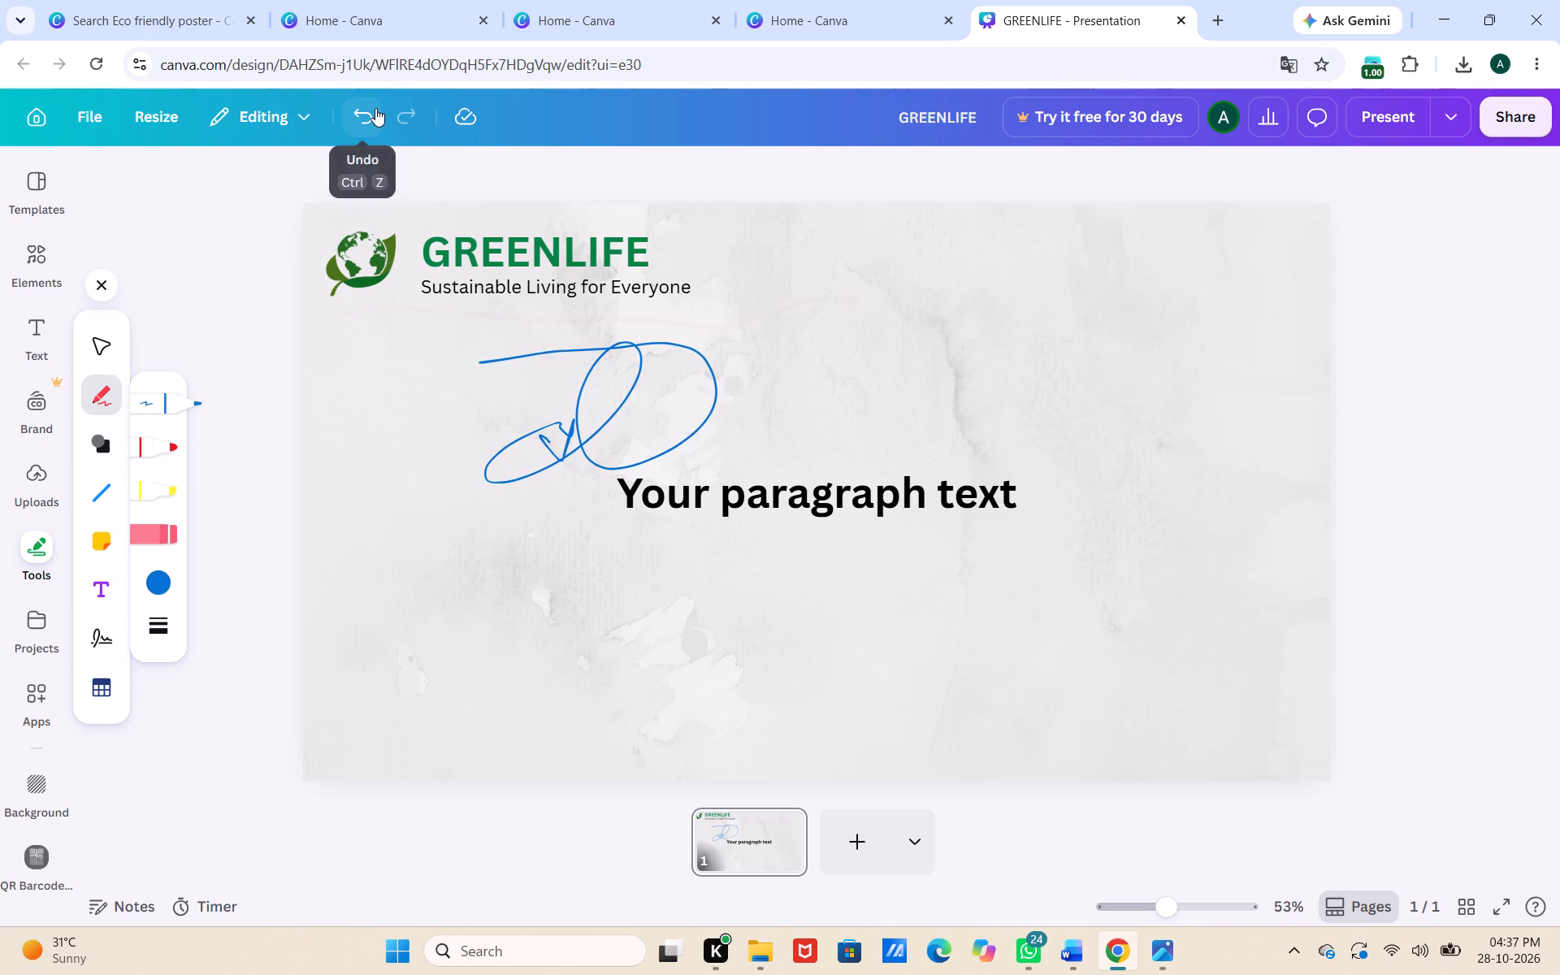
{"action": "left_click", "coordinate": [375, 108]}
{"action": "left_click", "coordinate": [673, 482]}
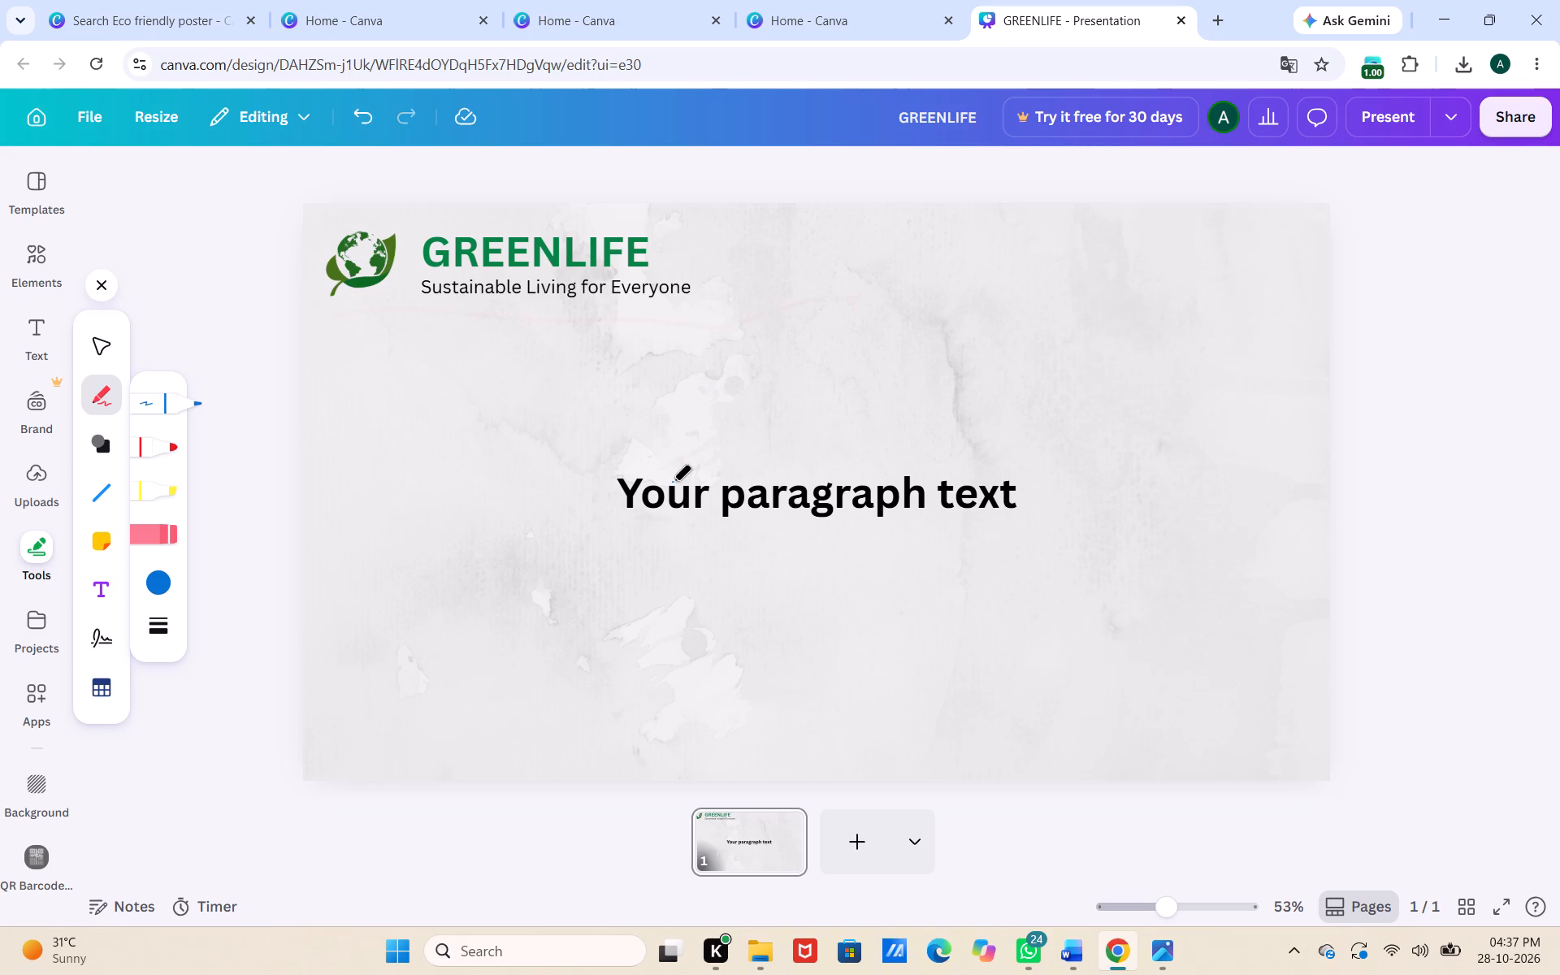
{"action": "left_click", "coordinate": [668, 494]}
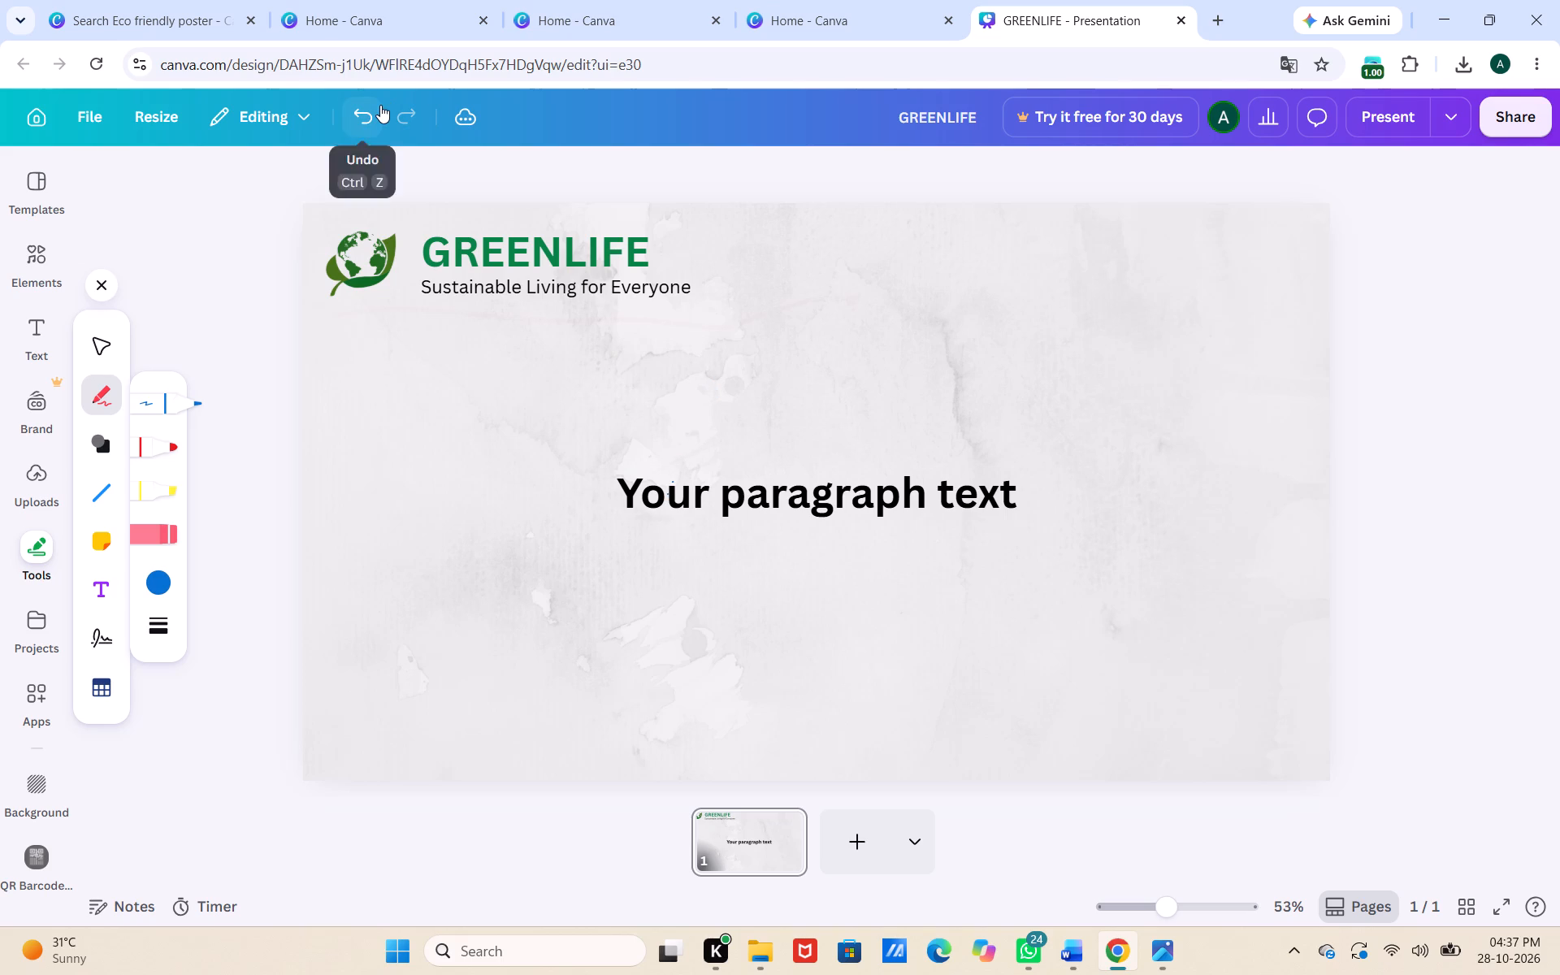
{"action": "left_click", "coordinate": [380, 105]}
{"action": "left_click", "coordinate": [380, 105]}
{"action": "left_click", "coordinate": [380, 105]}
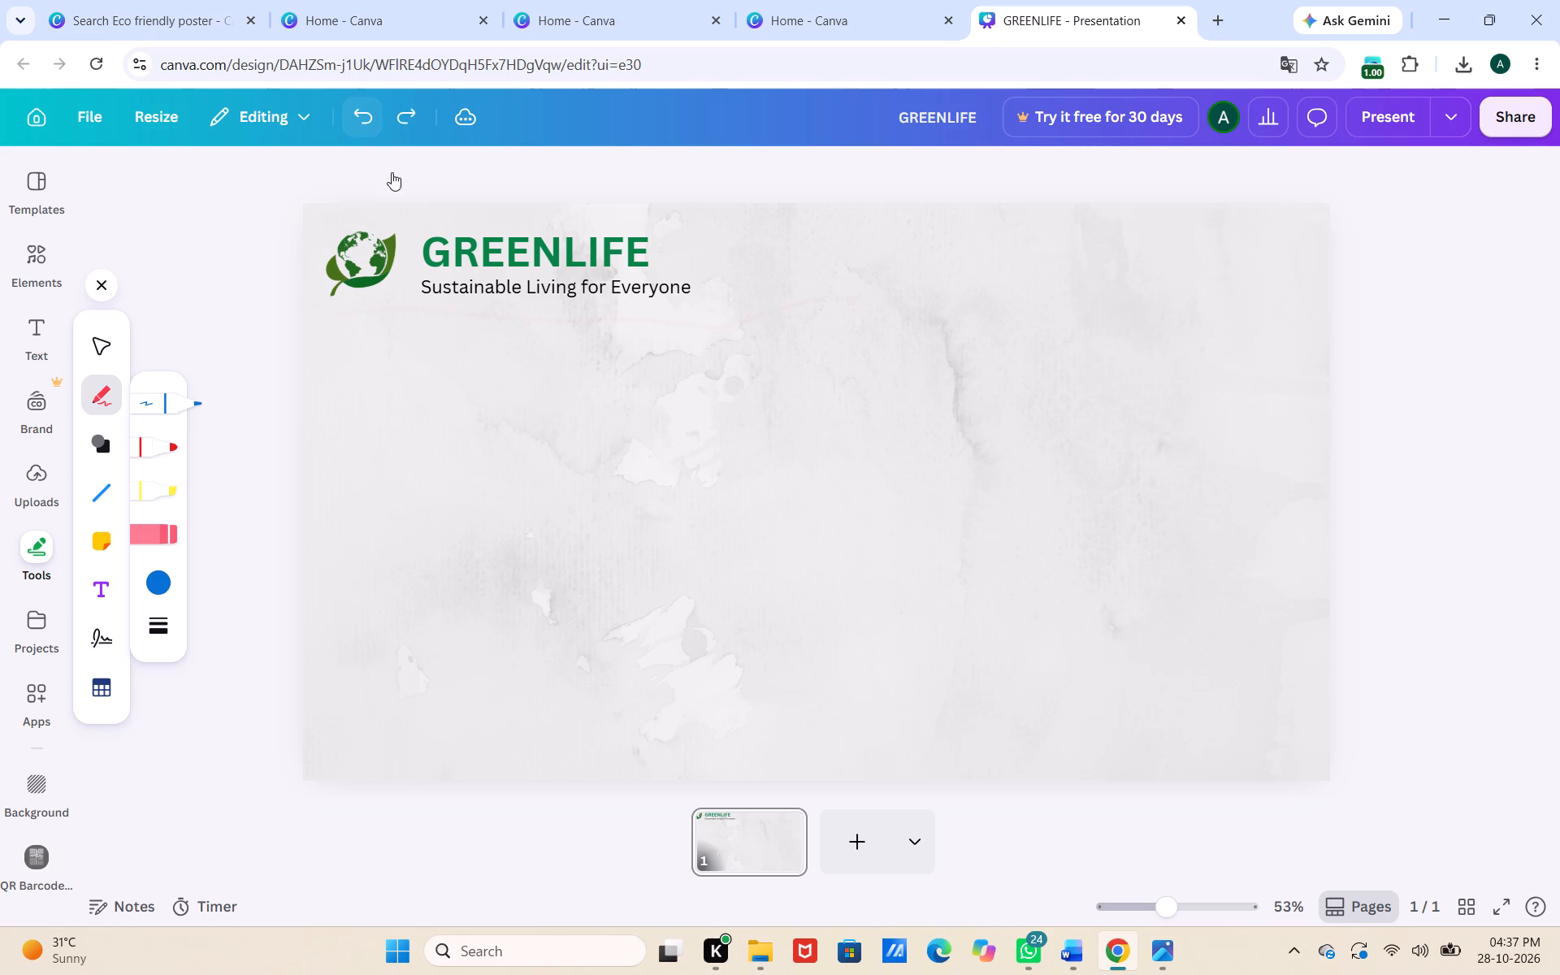
Add a straight black line, lengthen it, and place it horizontally just beneath the logo and tagline as a divider.
{"action": "left_click", "coordinate": [101, 482]}
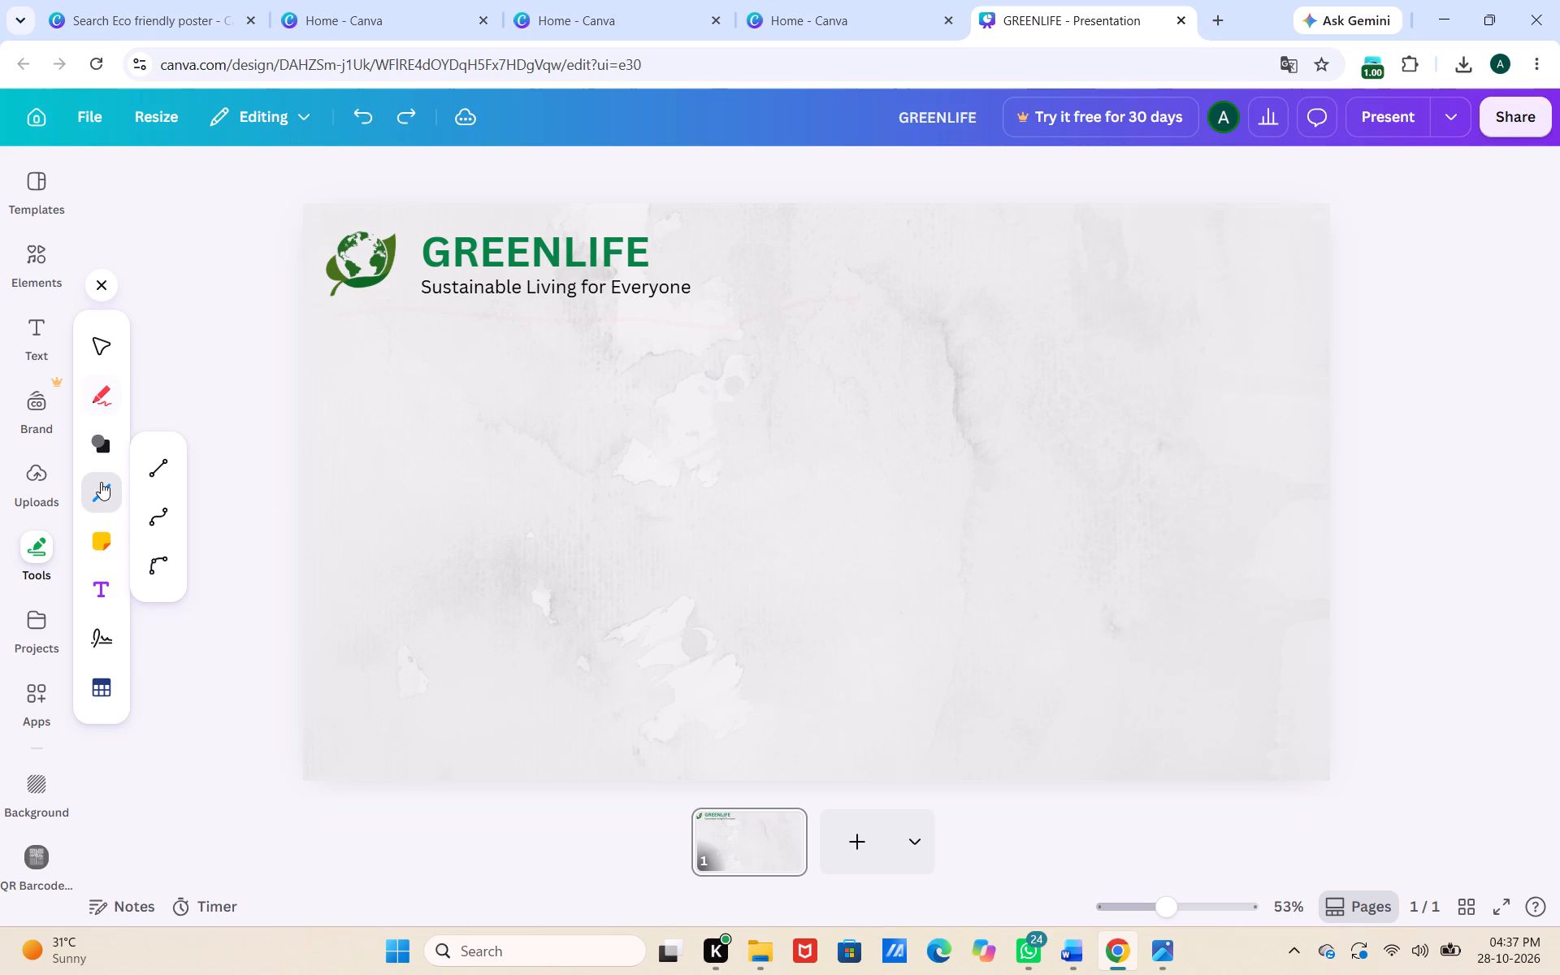
{"action": "left_click", "coordinate": [150, 474]}
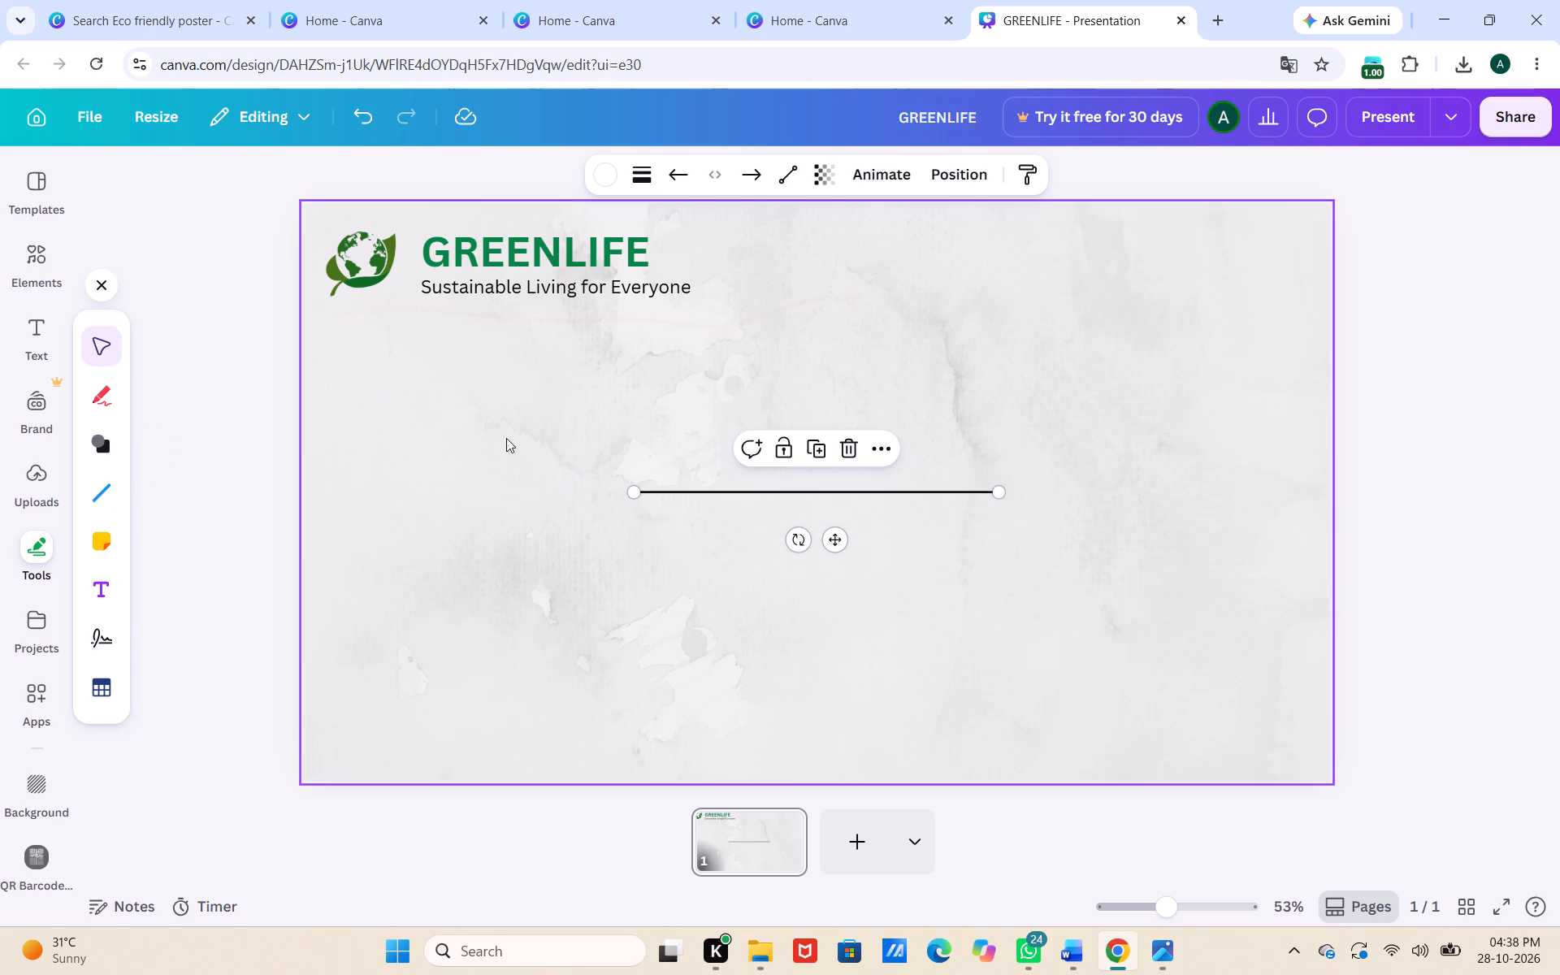
{"action": "left_click_drag", "start_coordinate": [632, 494], "coordinate": [427, 482]}
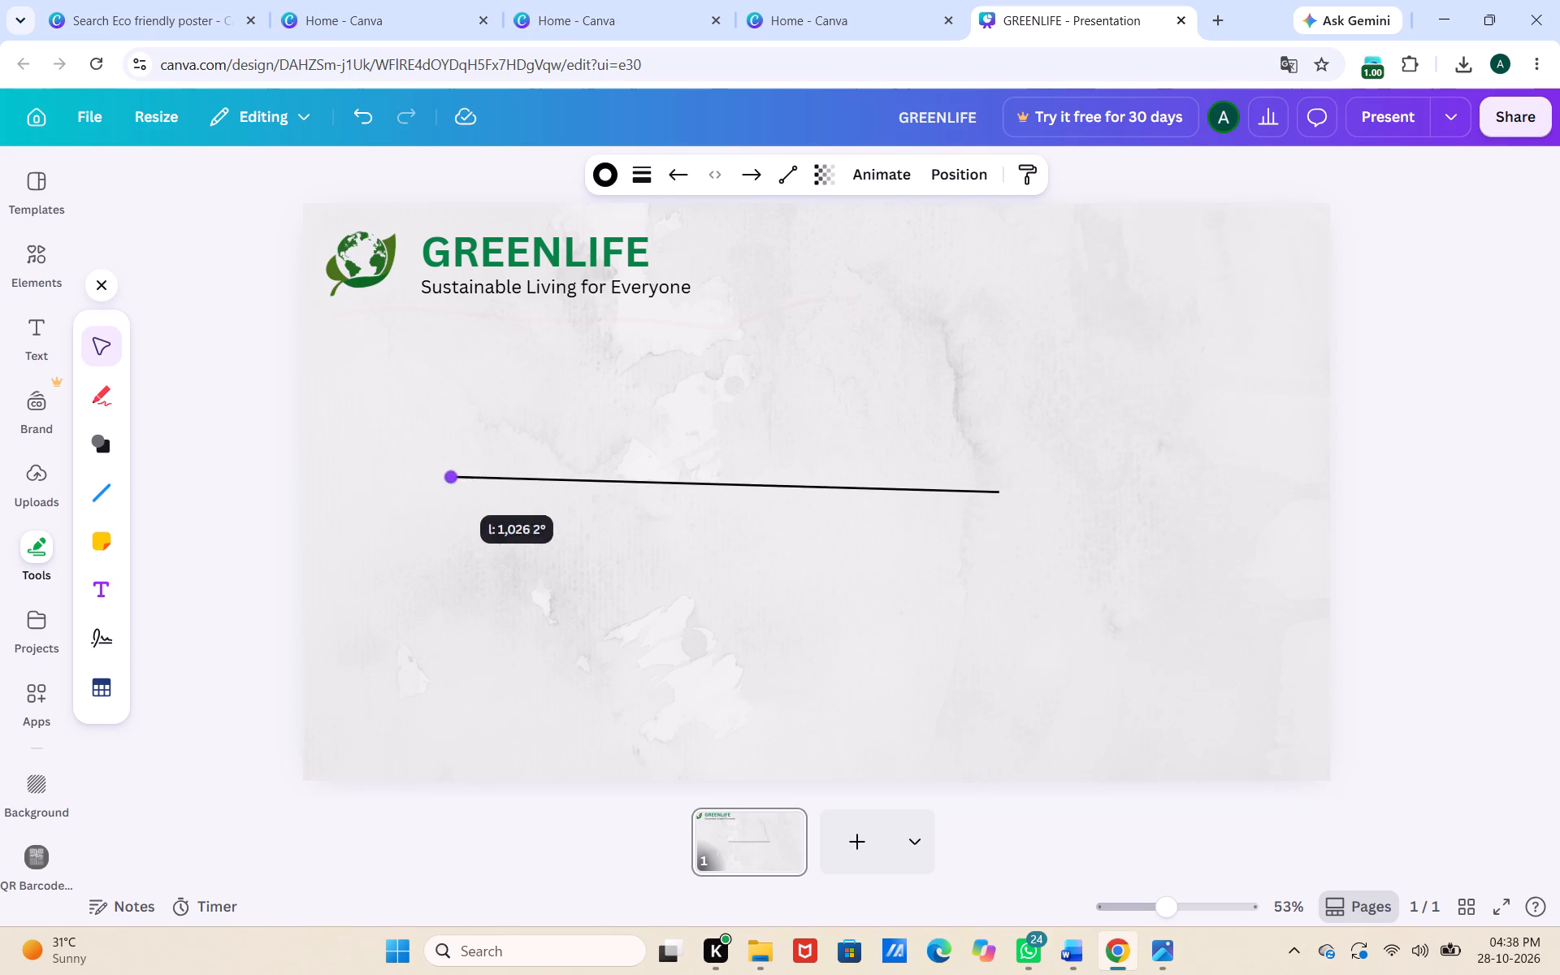
{"action": "left_click_drag", "start_coordinate": [427, 482], "coordinate": [382, 491]}
{"action": "left_click_drag", "start_coordinate": [638, 491], "coordinate": [582, 327]}
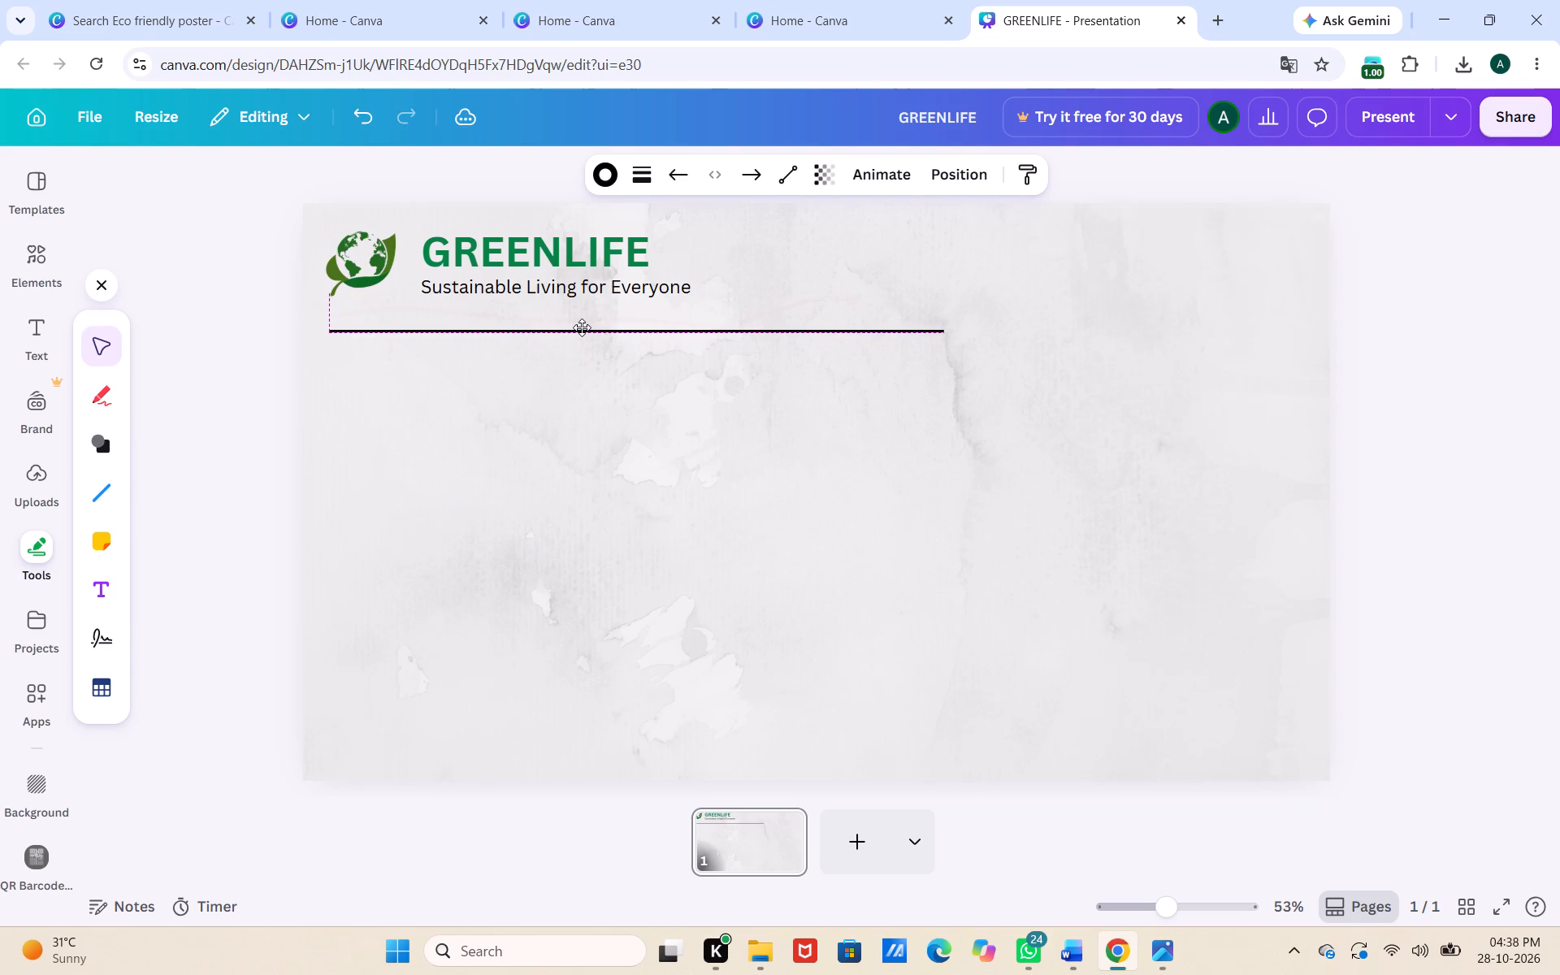
{"action": "left_click_drag", "start_coordinate": [582, 327], "coordinate": [570, 314]}
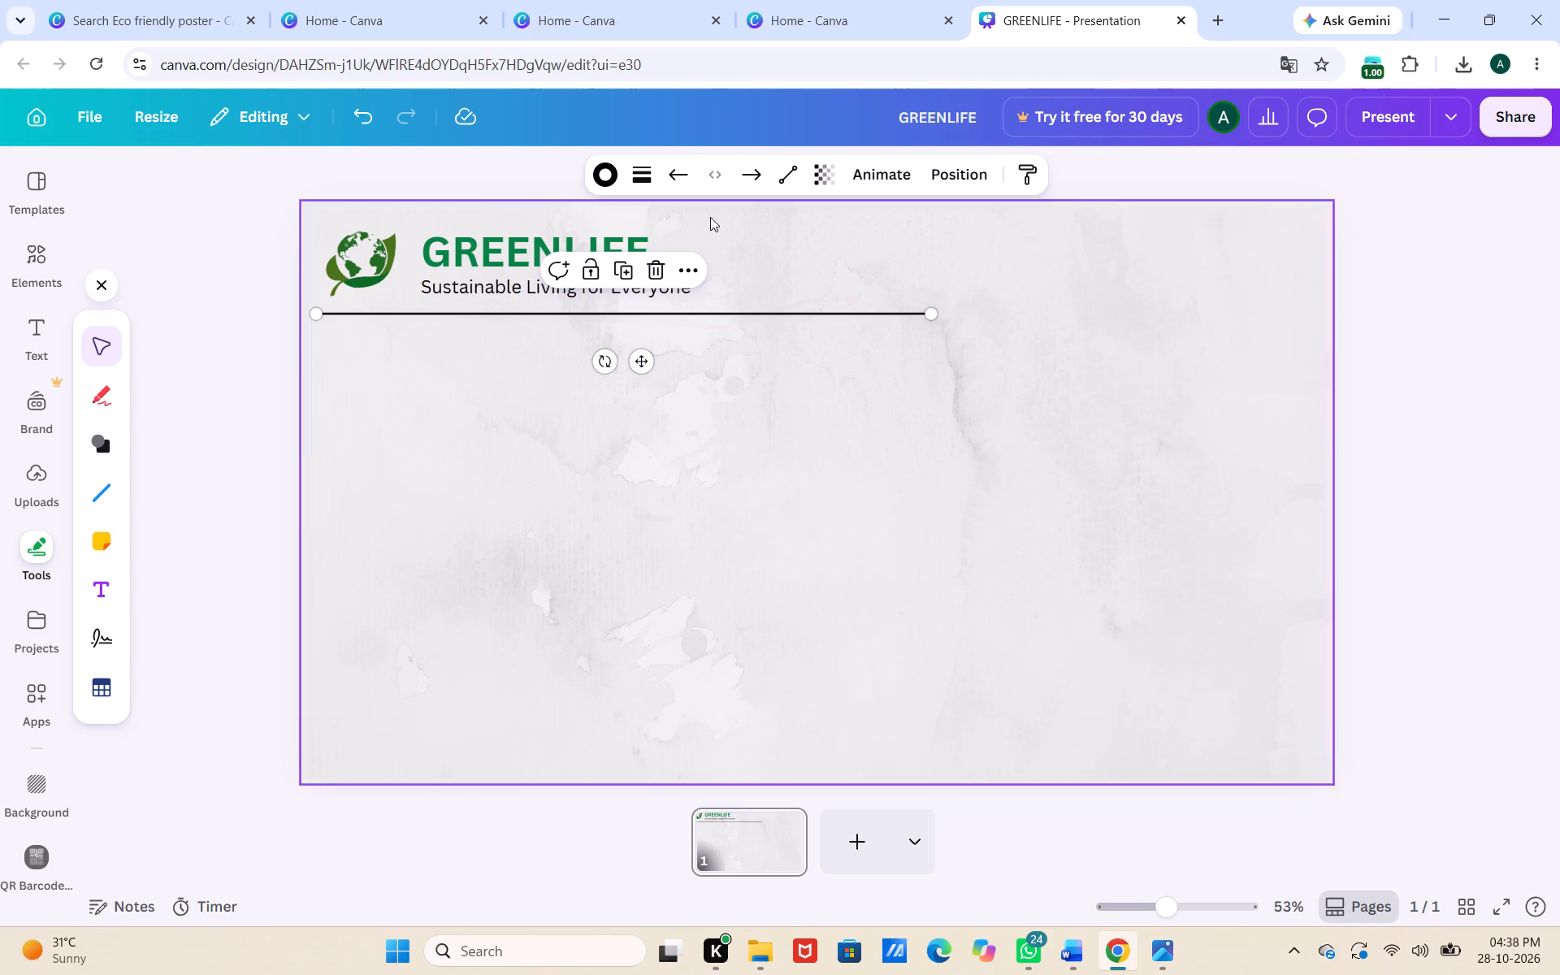
Try dashed styles on the divider line, settle on a solid stroke, and set its stroke weight to 1.
{"action": "left_click", "coordinate": [652, 185]}
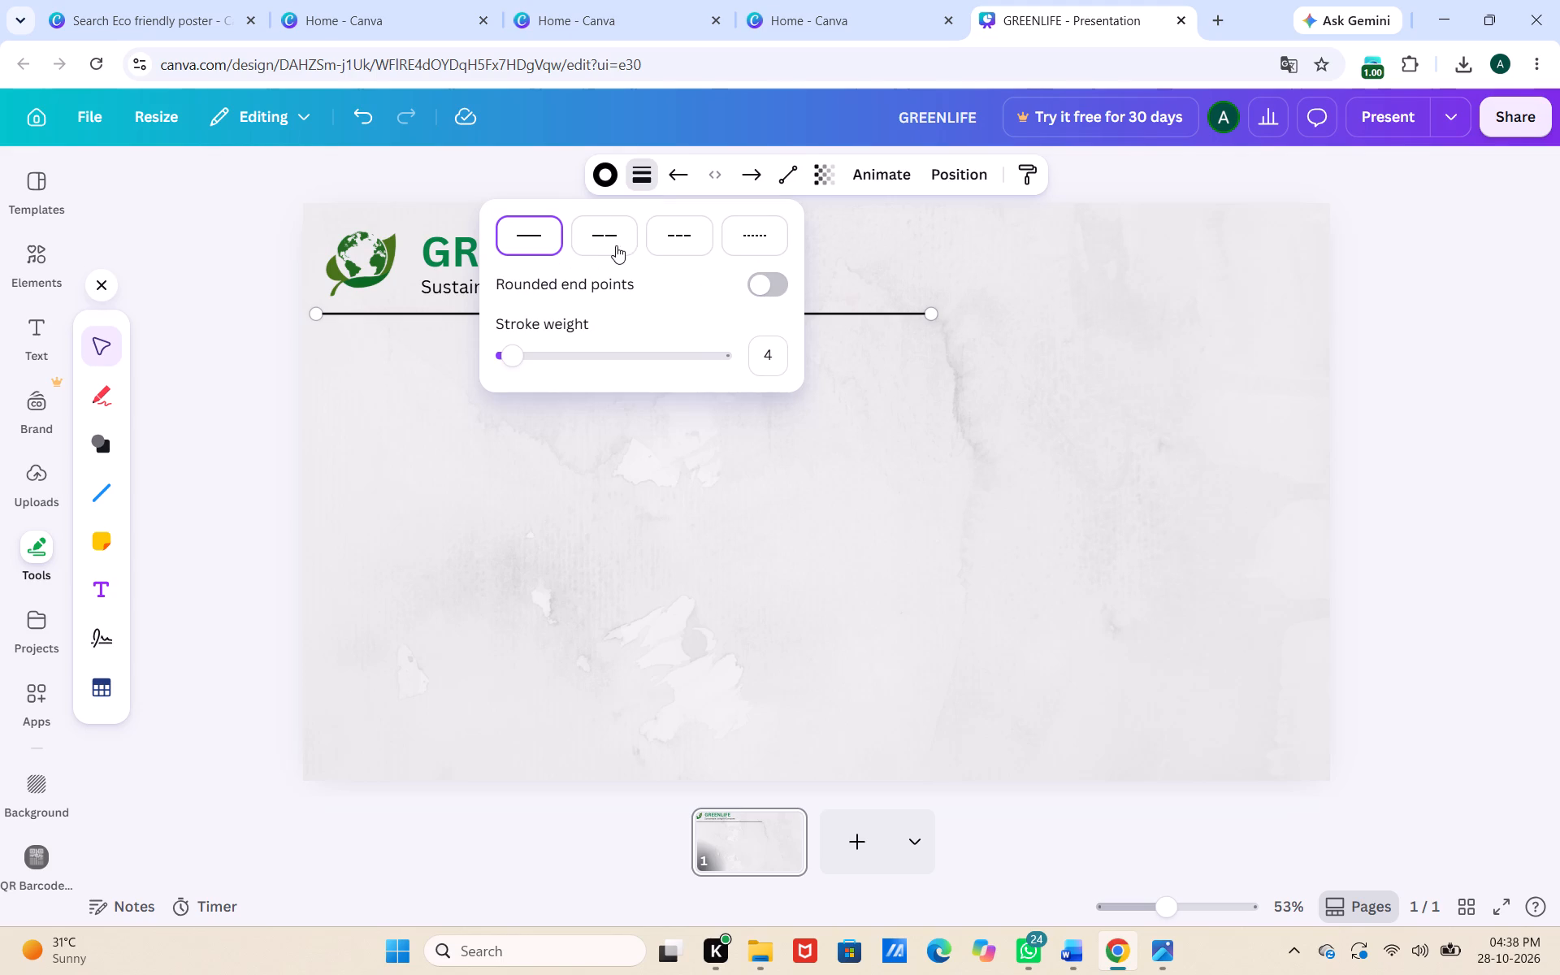
{"action": "left_click", "coordinate": [678, 238]}
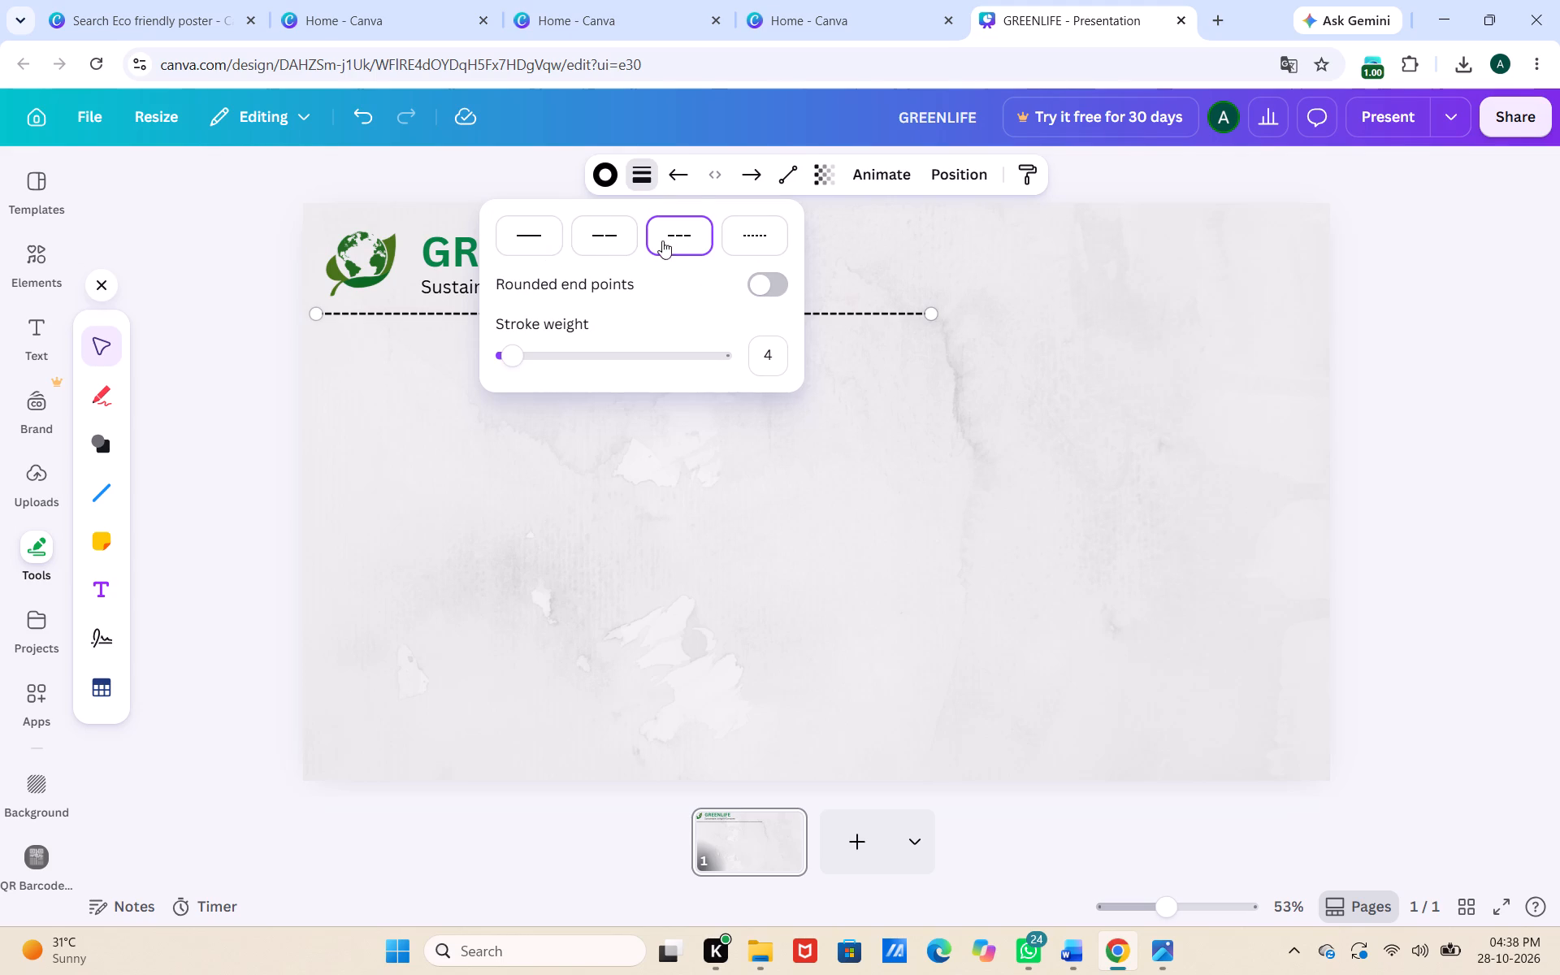
{"action": "left_click", "coordinate": [599, 234]}
{"action": "left_click", "coordinate": [540, 240]}
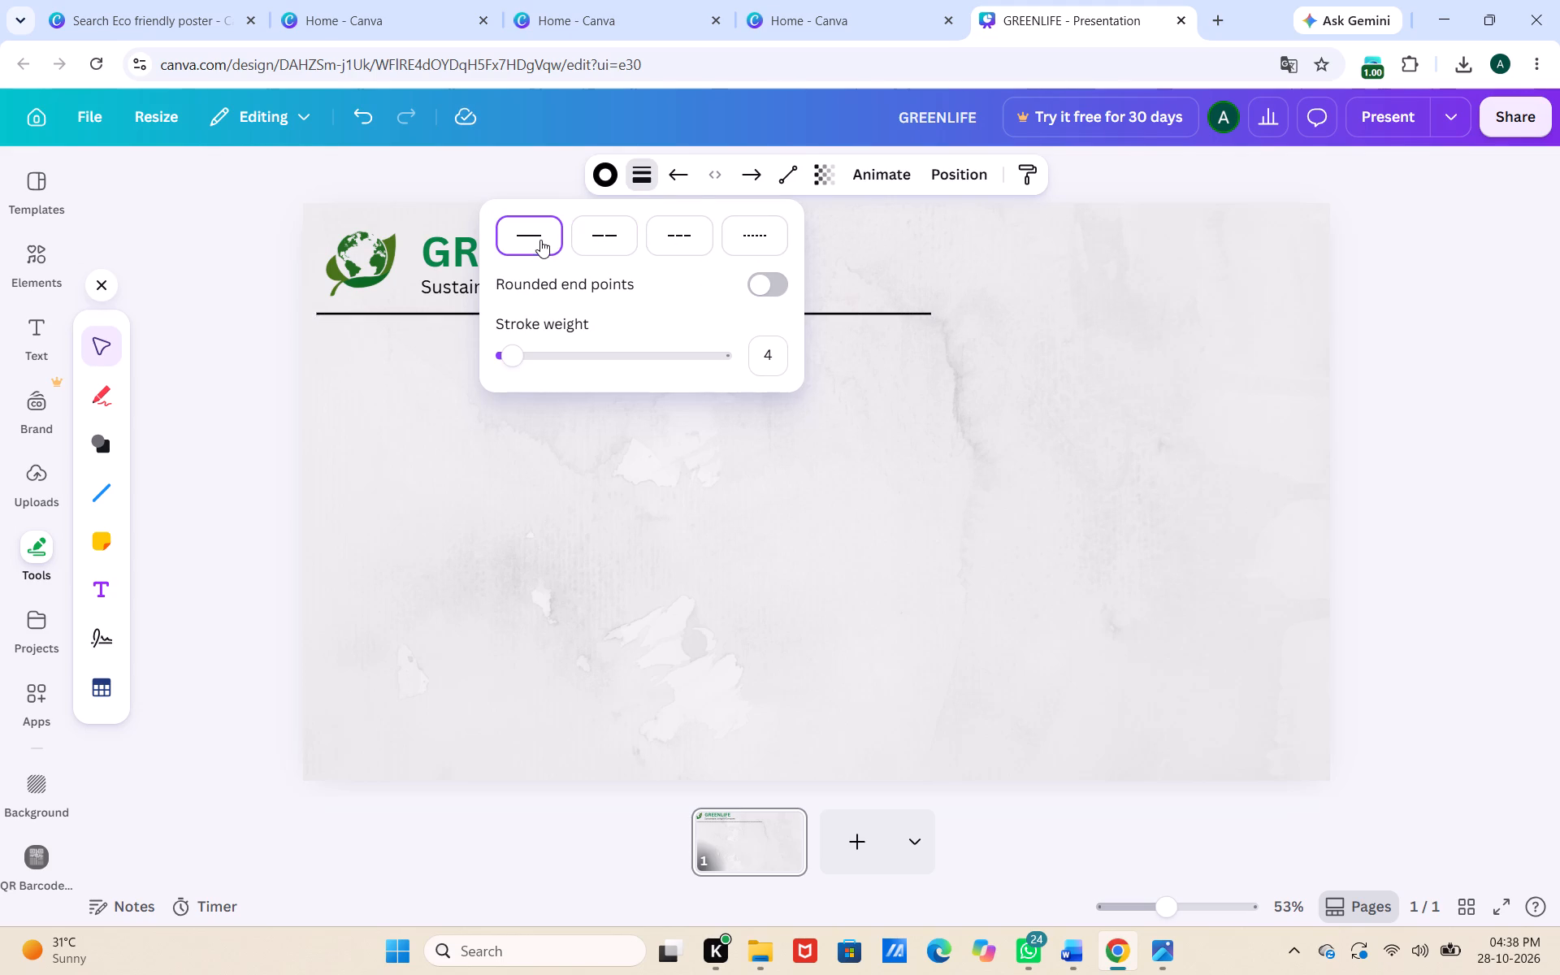
{"action": "left_click_drag", "start_coordinate": [514, 358], "coordinate": [411, 364]}
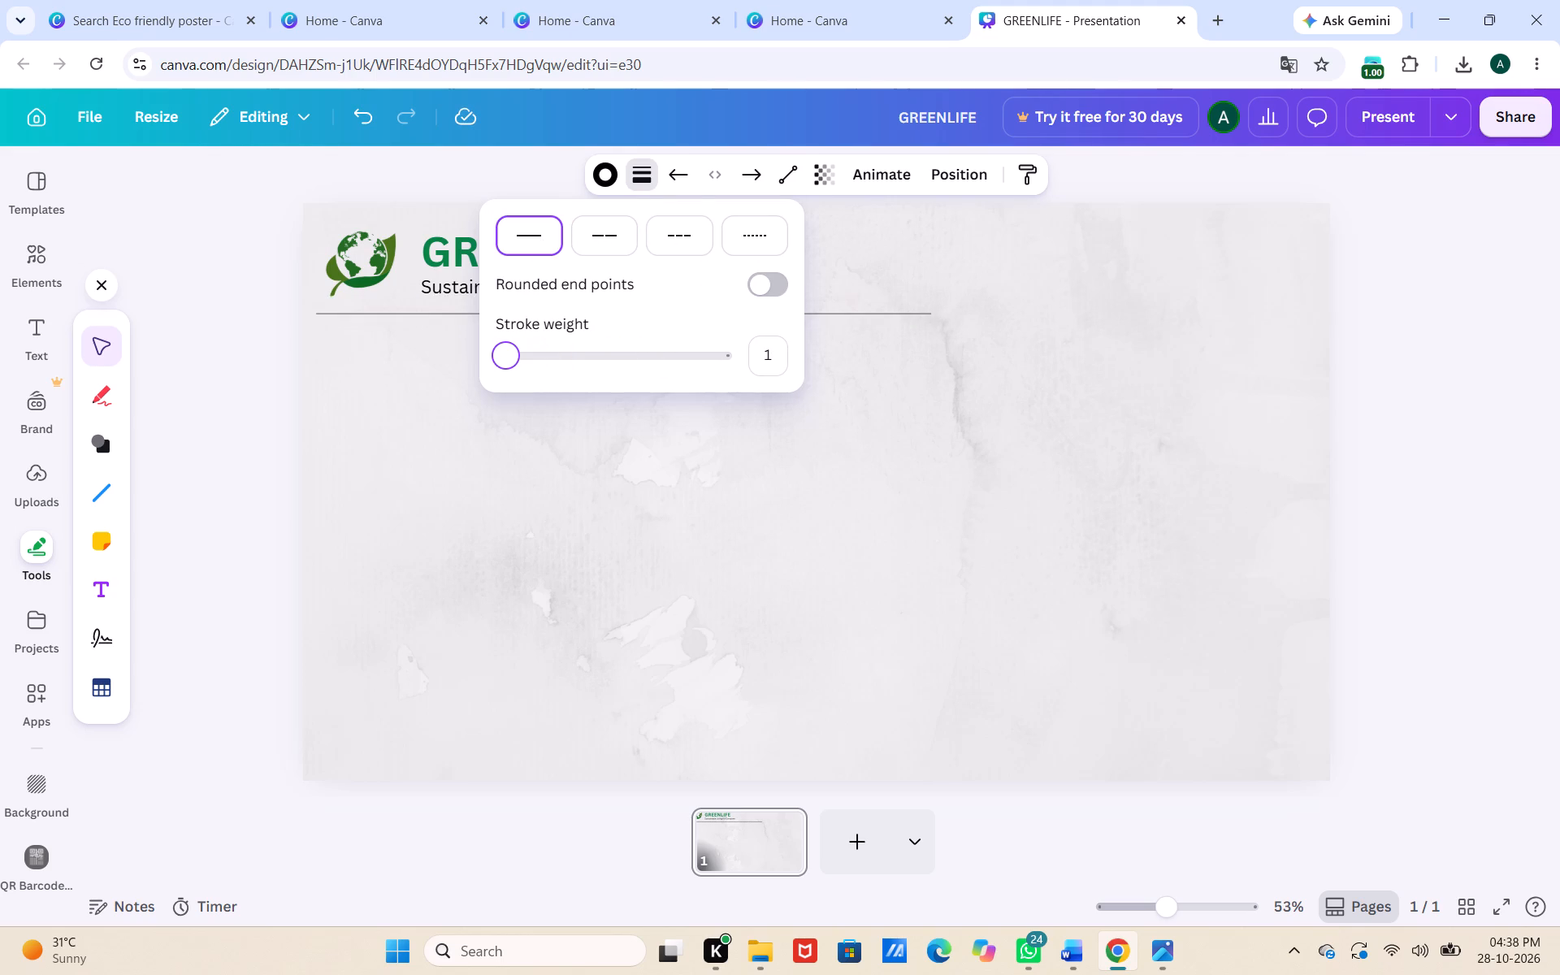
{"action": "left_click_drag", "start_coordinate": [411, 364], "coordinate": [409, 364]}
{"action": "left_click", "coordinate": [837, 495]}
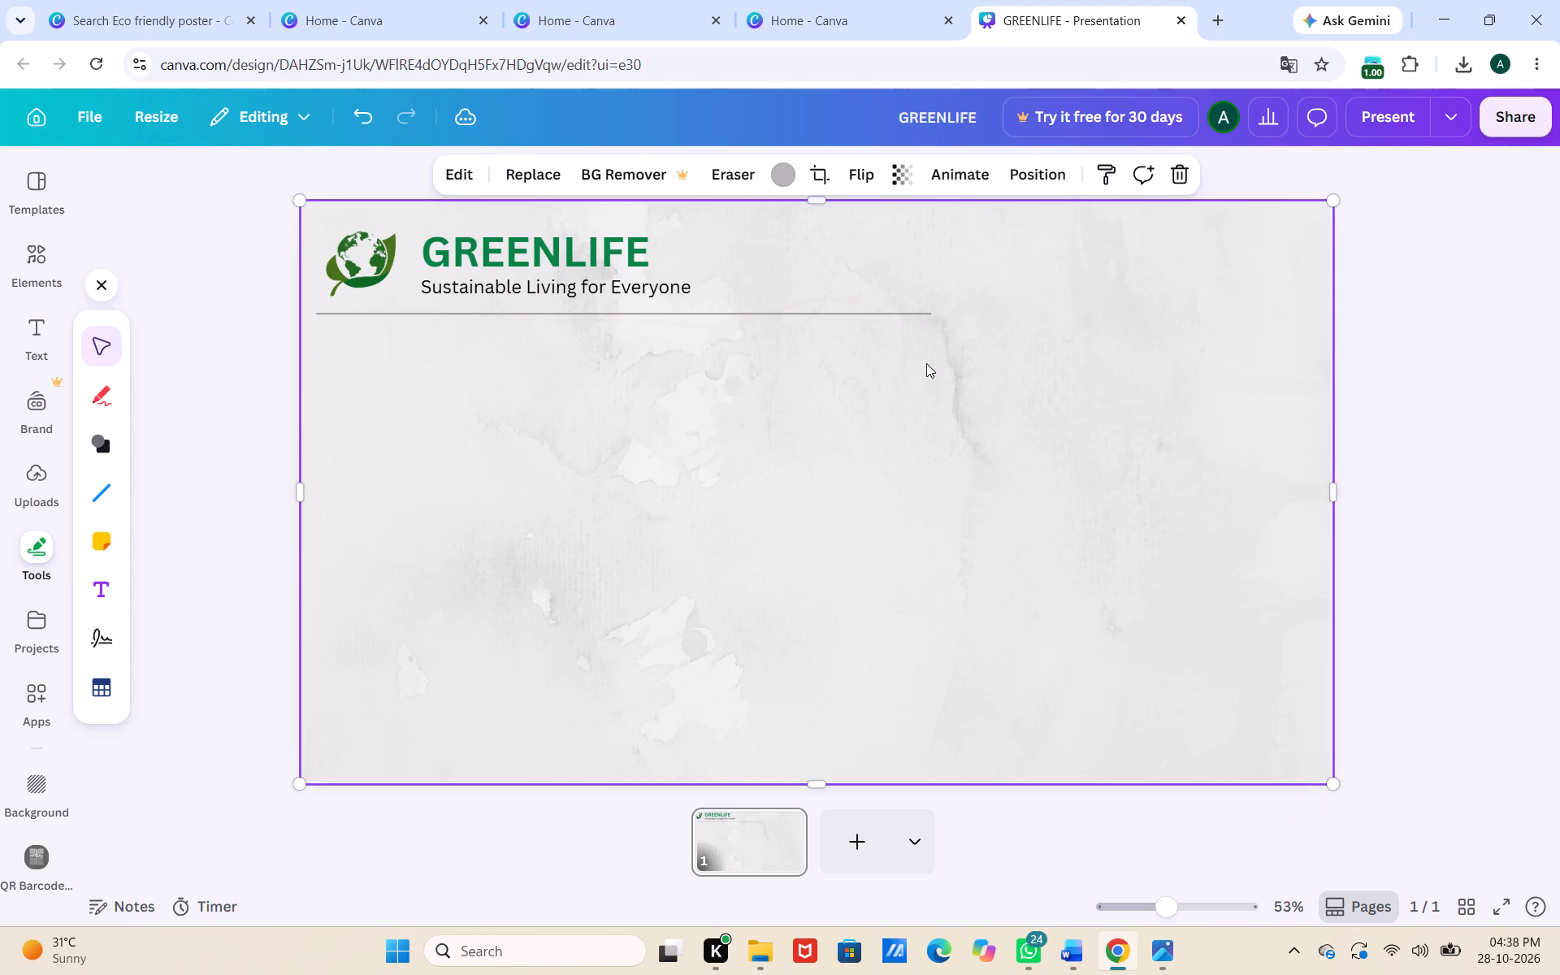
Extend the free end of the divider beyond the tagline towards the page's far edge, to a length of about 1,720.
{"action": "left_click", "coordinate": [903, 309]}
{"action": "left_click_drag", "start_coordinate": [933, 310], "coordinate": [1238, 323]}
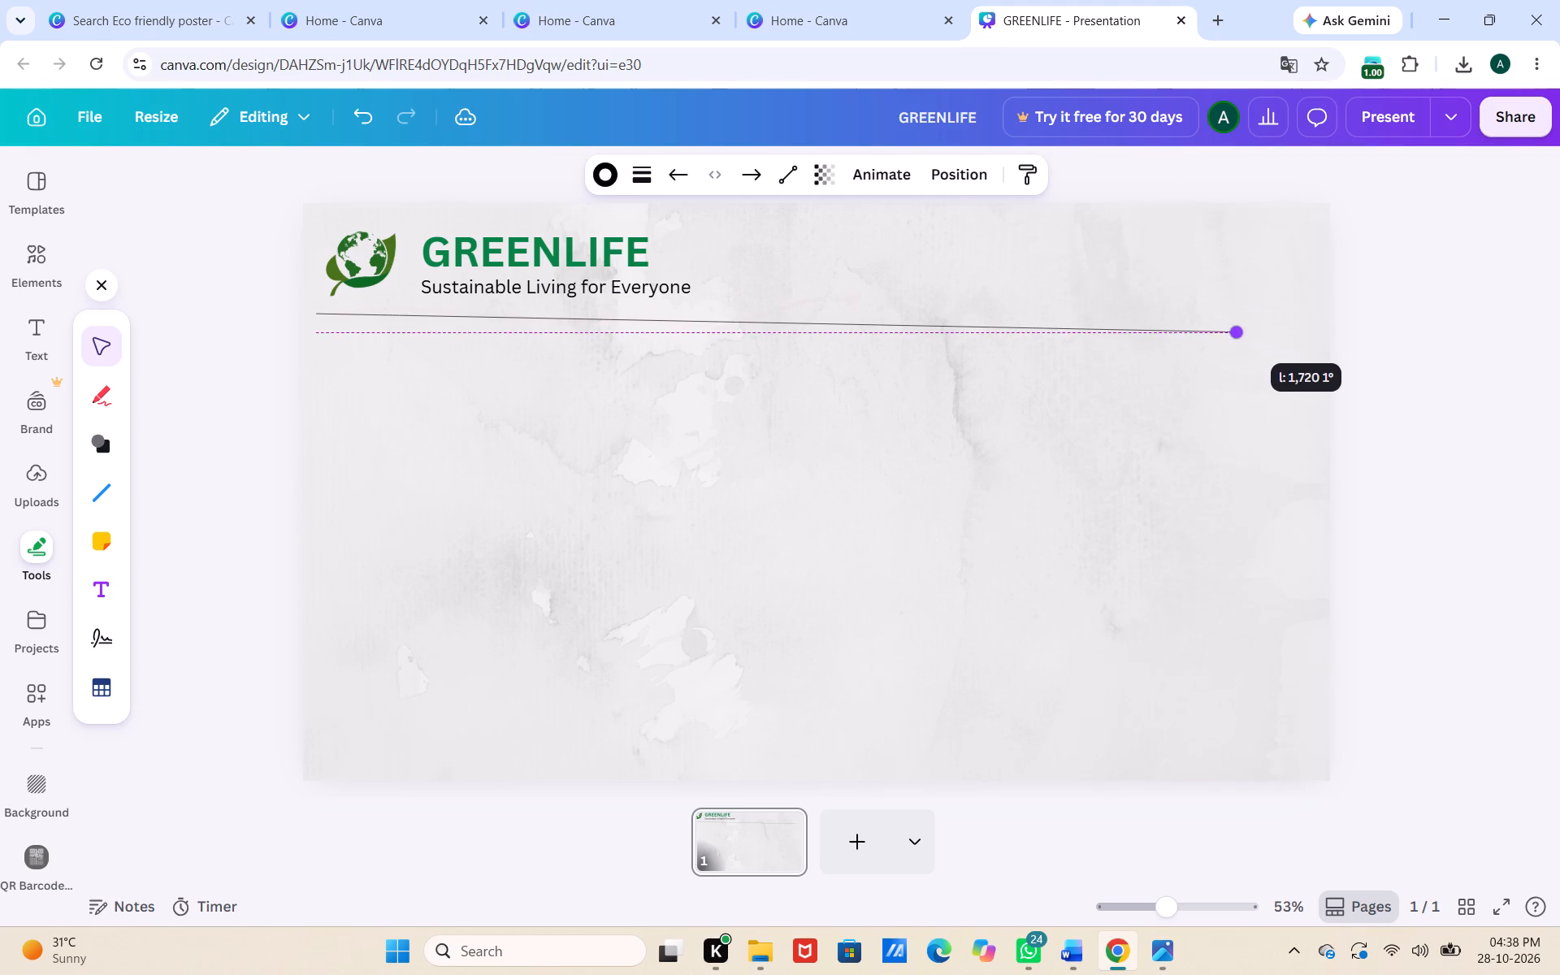
{"action": "left_click_drag", "start_coordinate": [1238, 323], "coordinate": [1234, 304]}
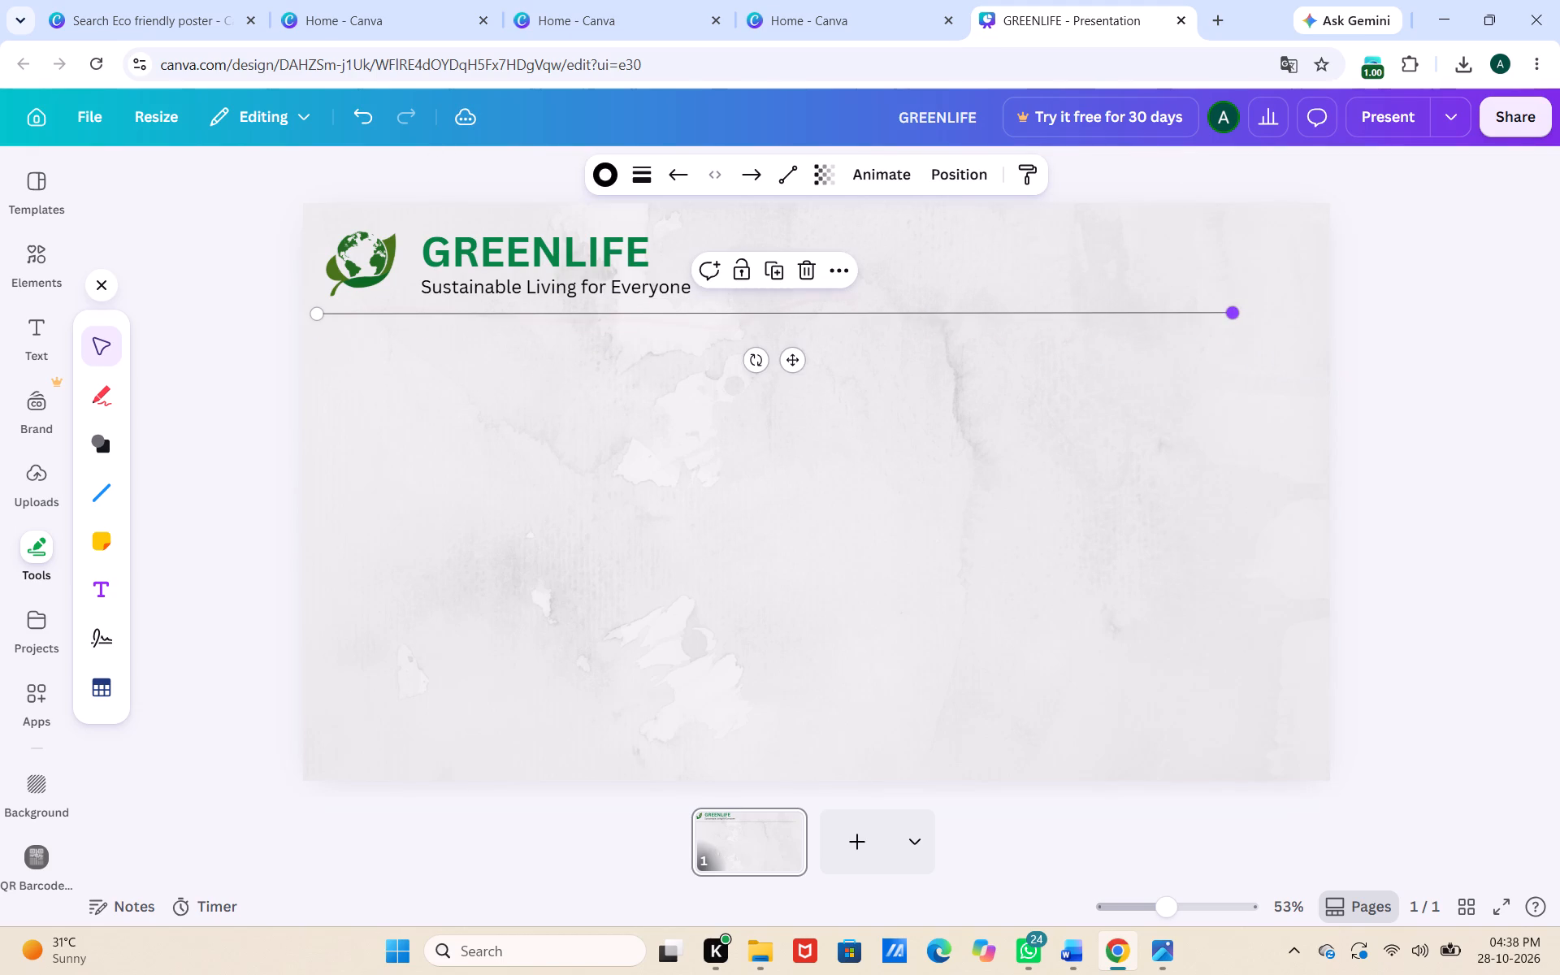
{"action": "left_click", "coordinate": [1017, 460]}
{"action": "left_click_drag", "start_coordinate": [1017, 460], "coordinate": [997, 440]}
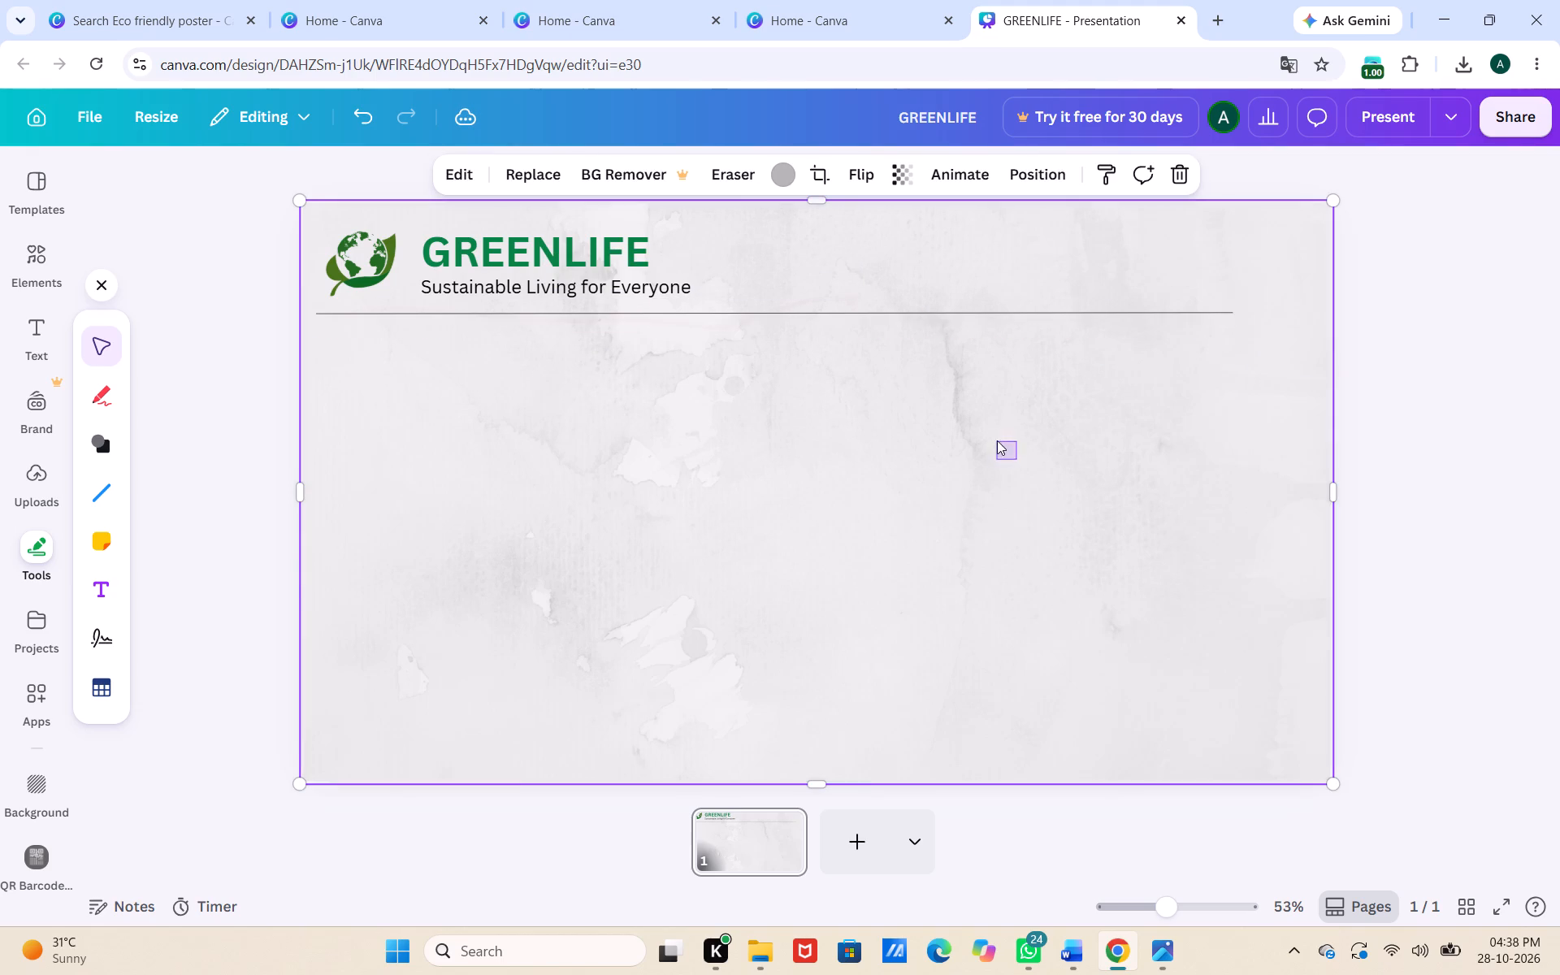
{"action": "left_click_drag", "start_coordinate": [997, 440], "coordinate": [959, 548]}
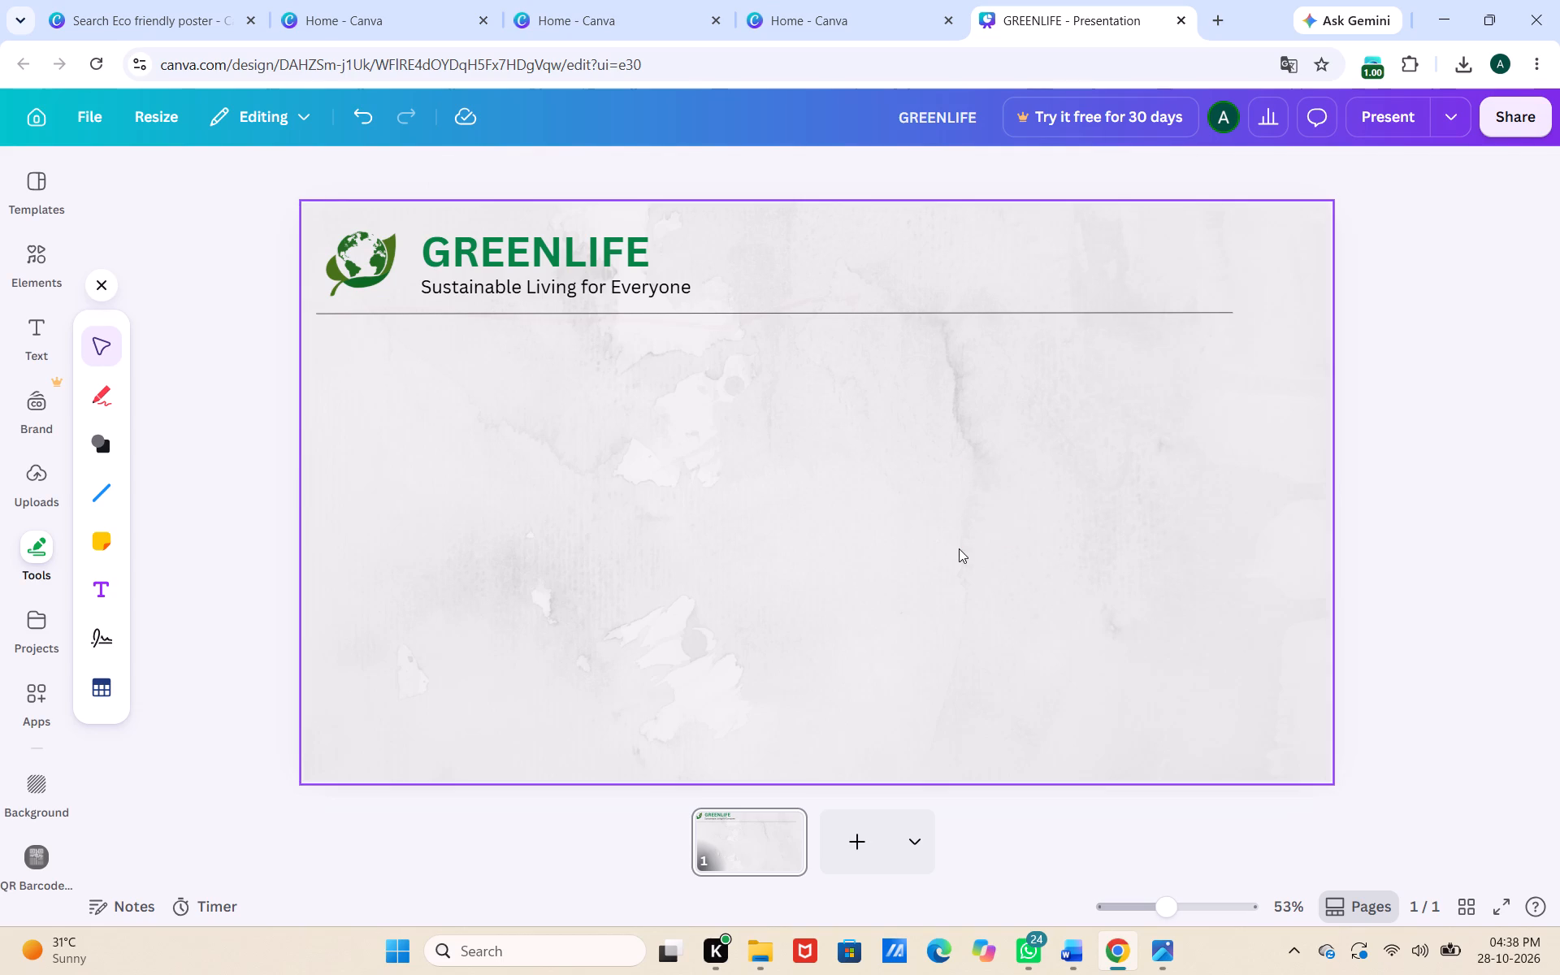
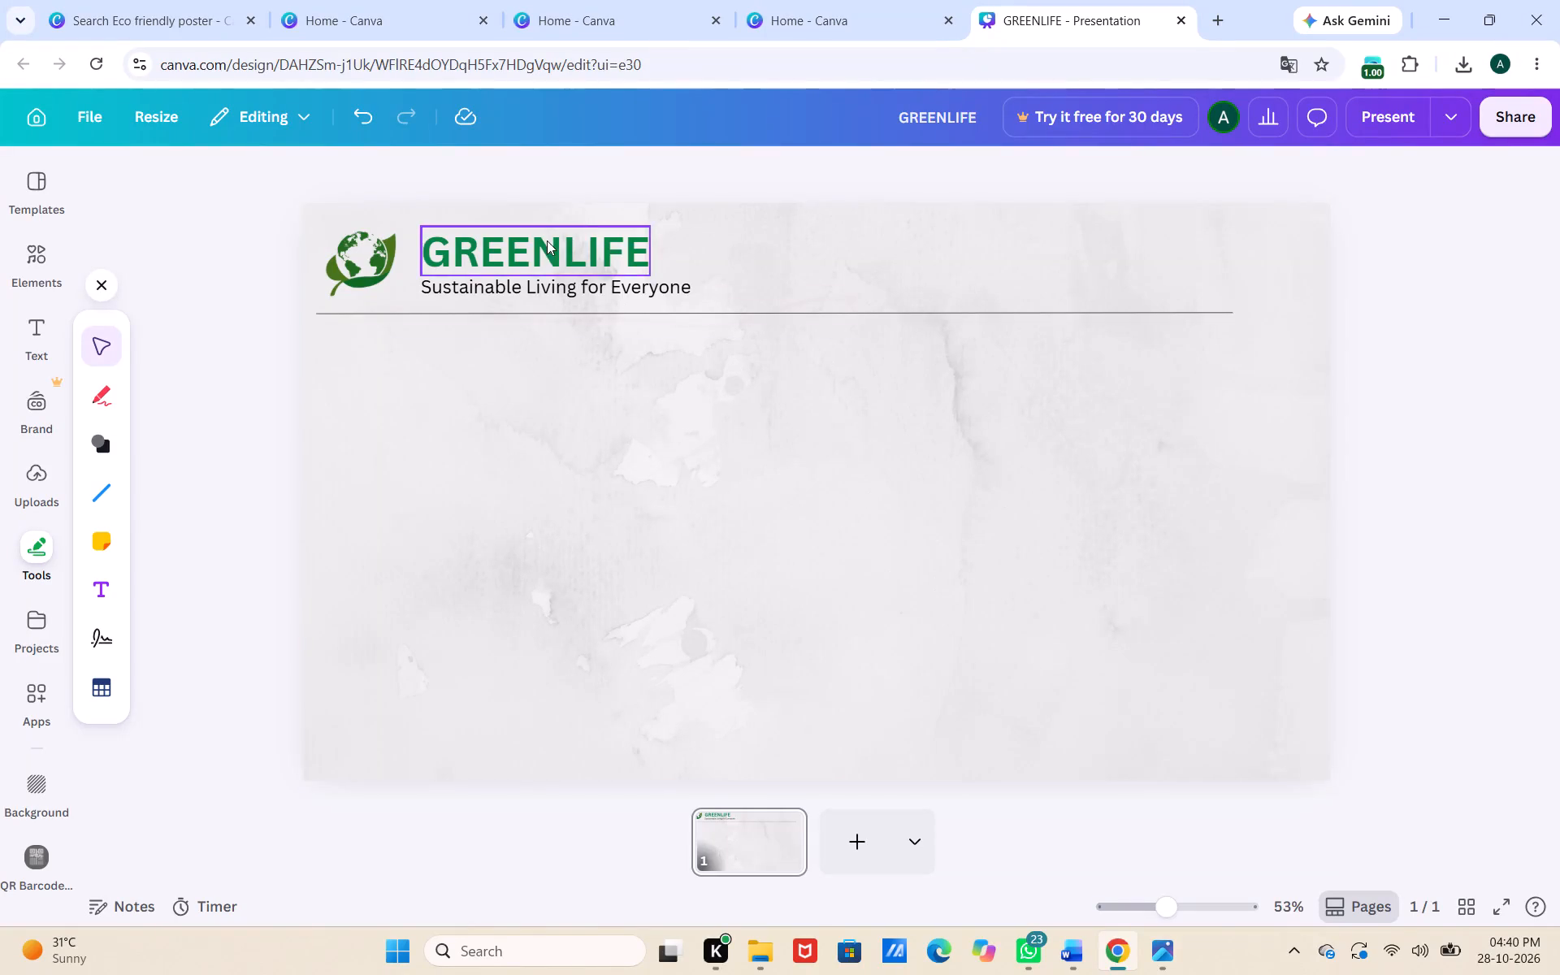
Add a heading text box to the slide reading "OUR MISSION".
{"action": "left_click", "coordinate": [496, 349]}
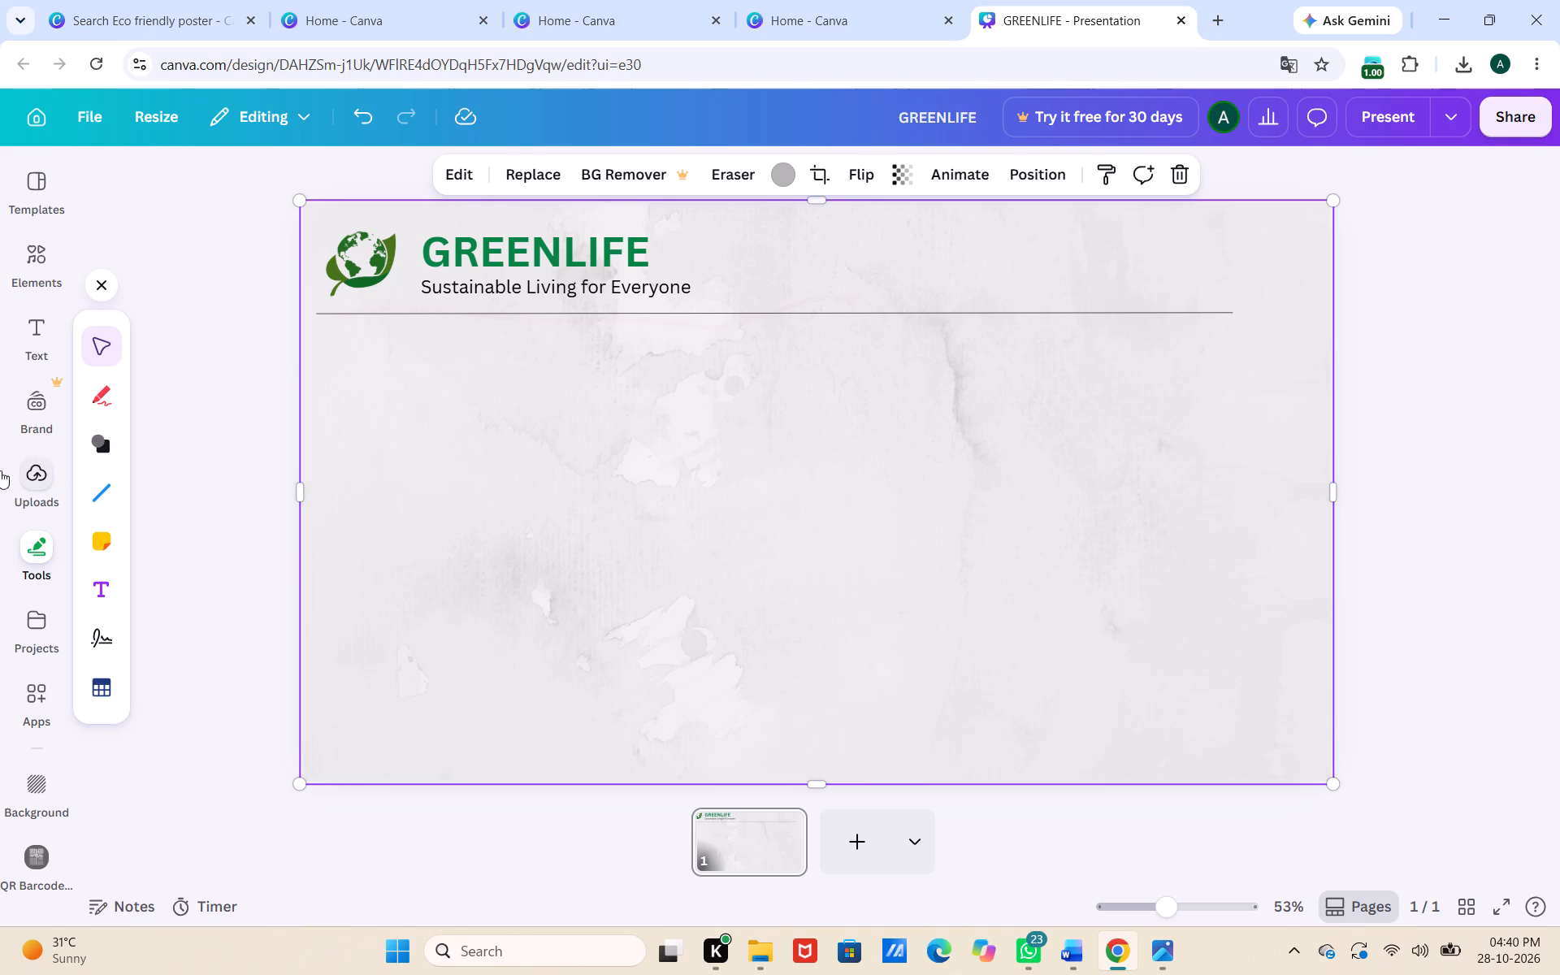
{"action": "left_click", "coordinate": [36, 347]}
{"action": "left_click", "coordinate": [237, 505]}
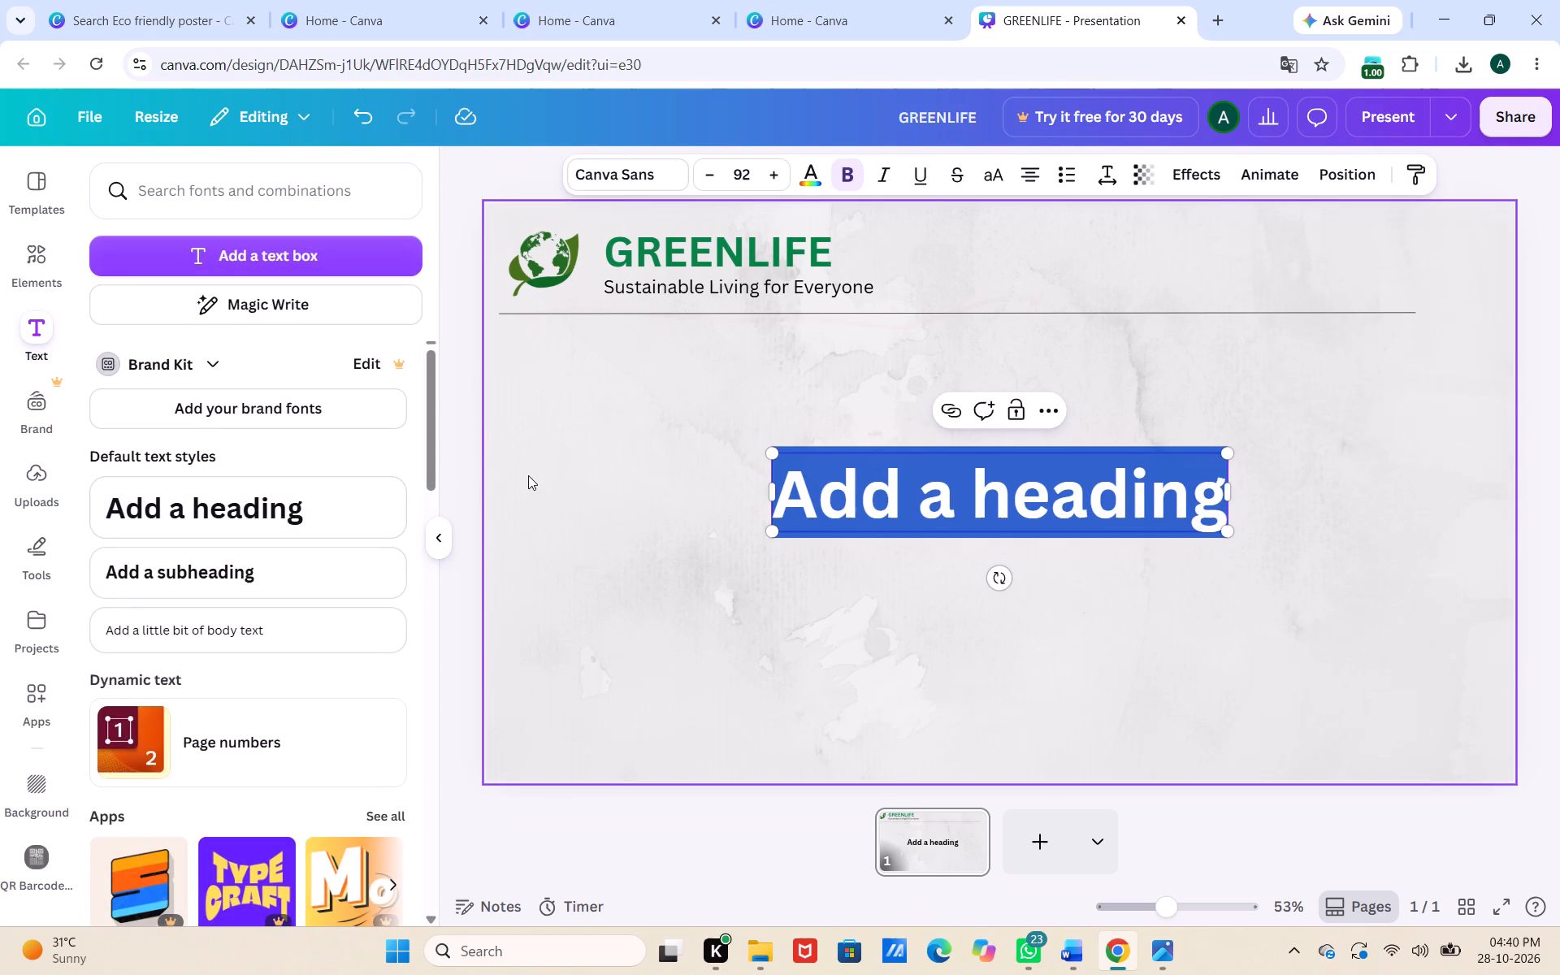
{"action": "key", "text": "o"}
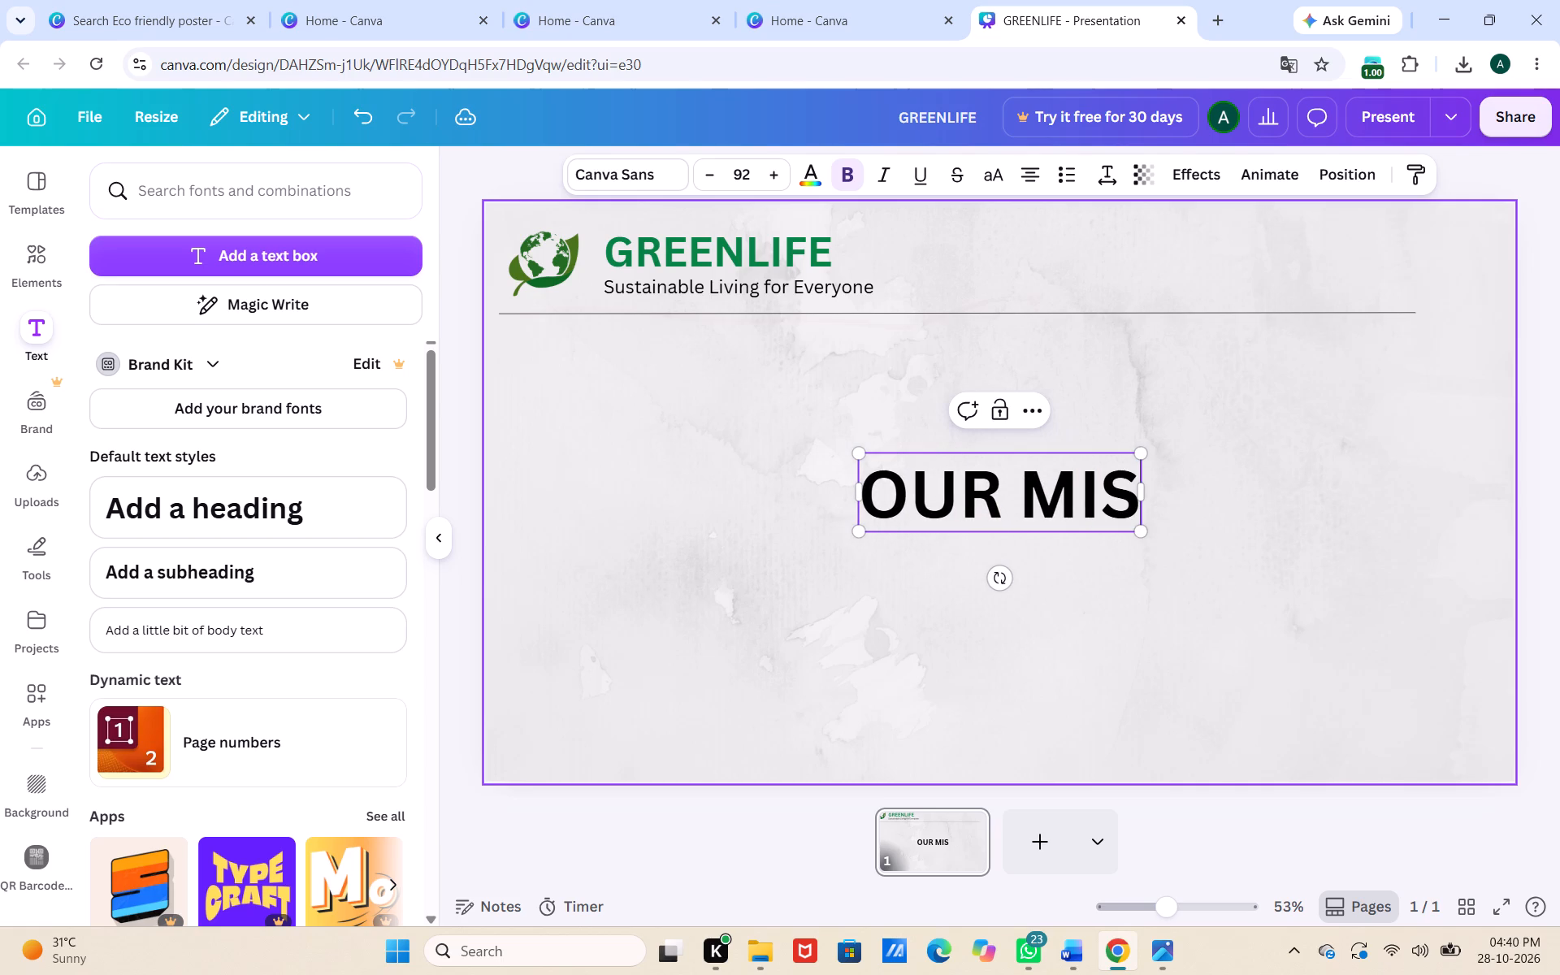
{"action": "key", "text": "BackSpace"}
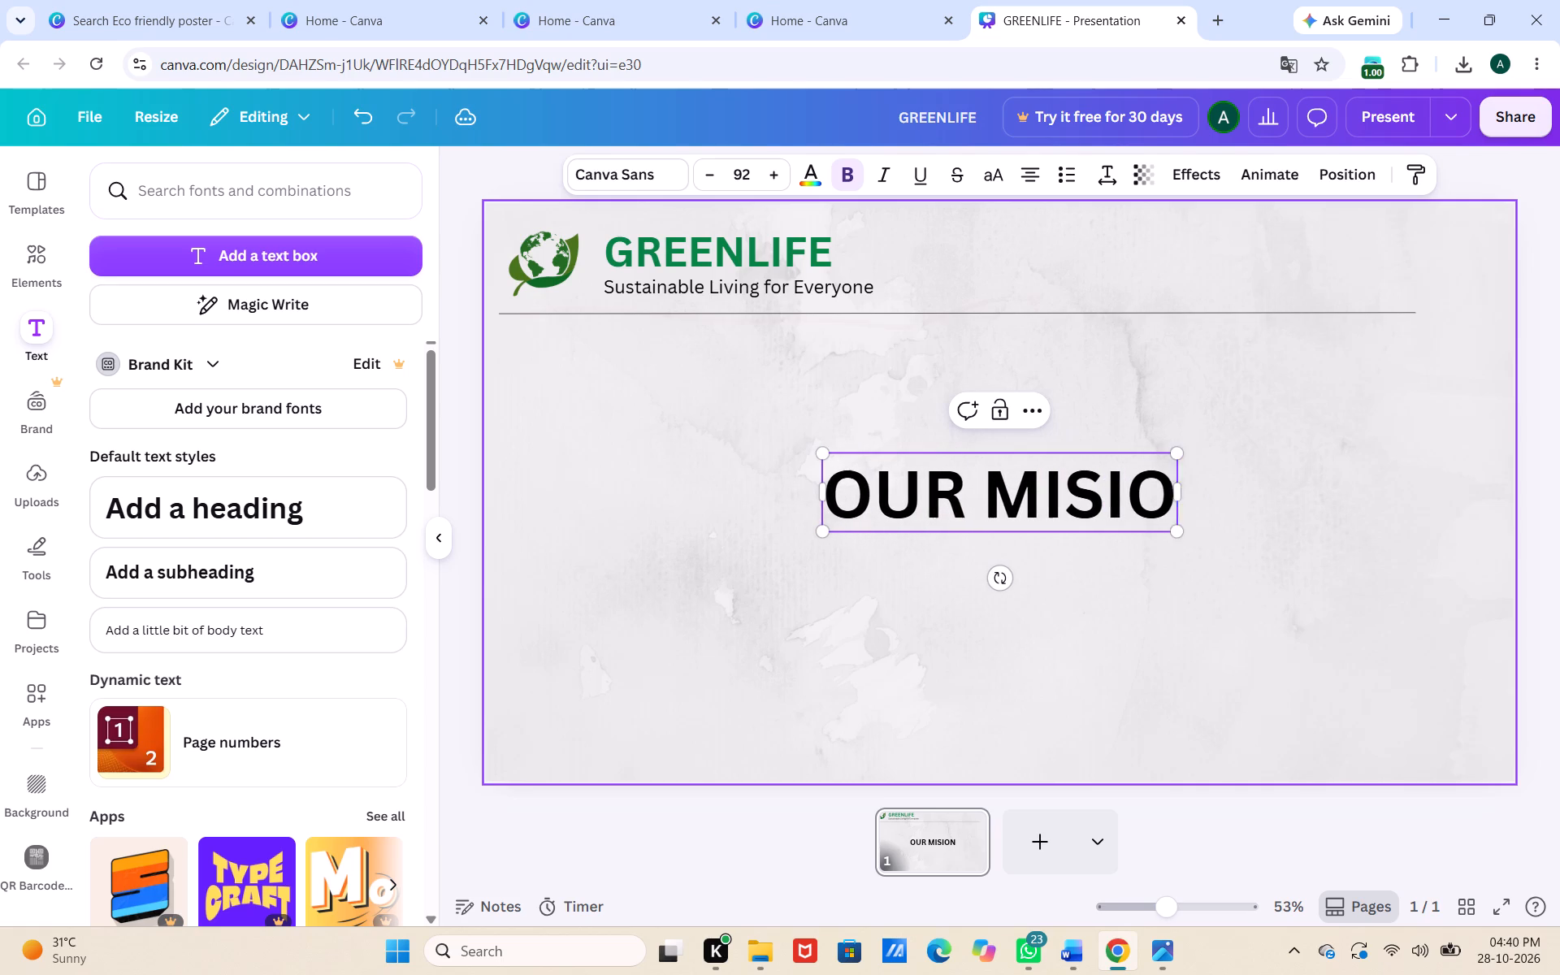
{"action": "key", "text": "BackSpace"}
{"action": "key", "text": "BackSpace"}
{"action": "key", "text": "BackSpace"}
{"action": "key", "text": "BackSpace"}
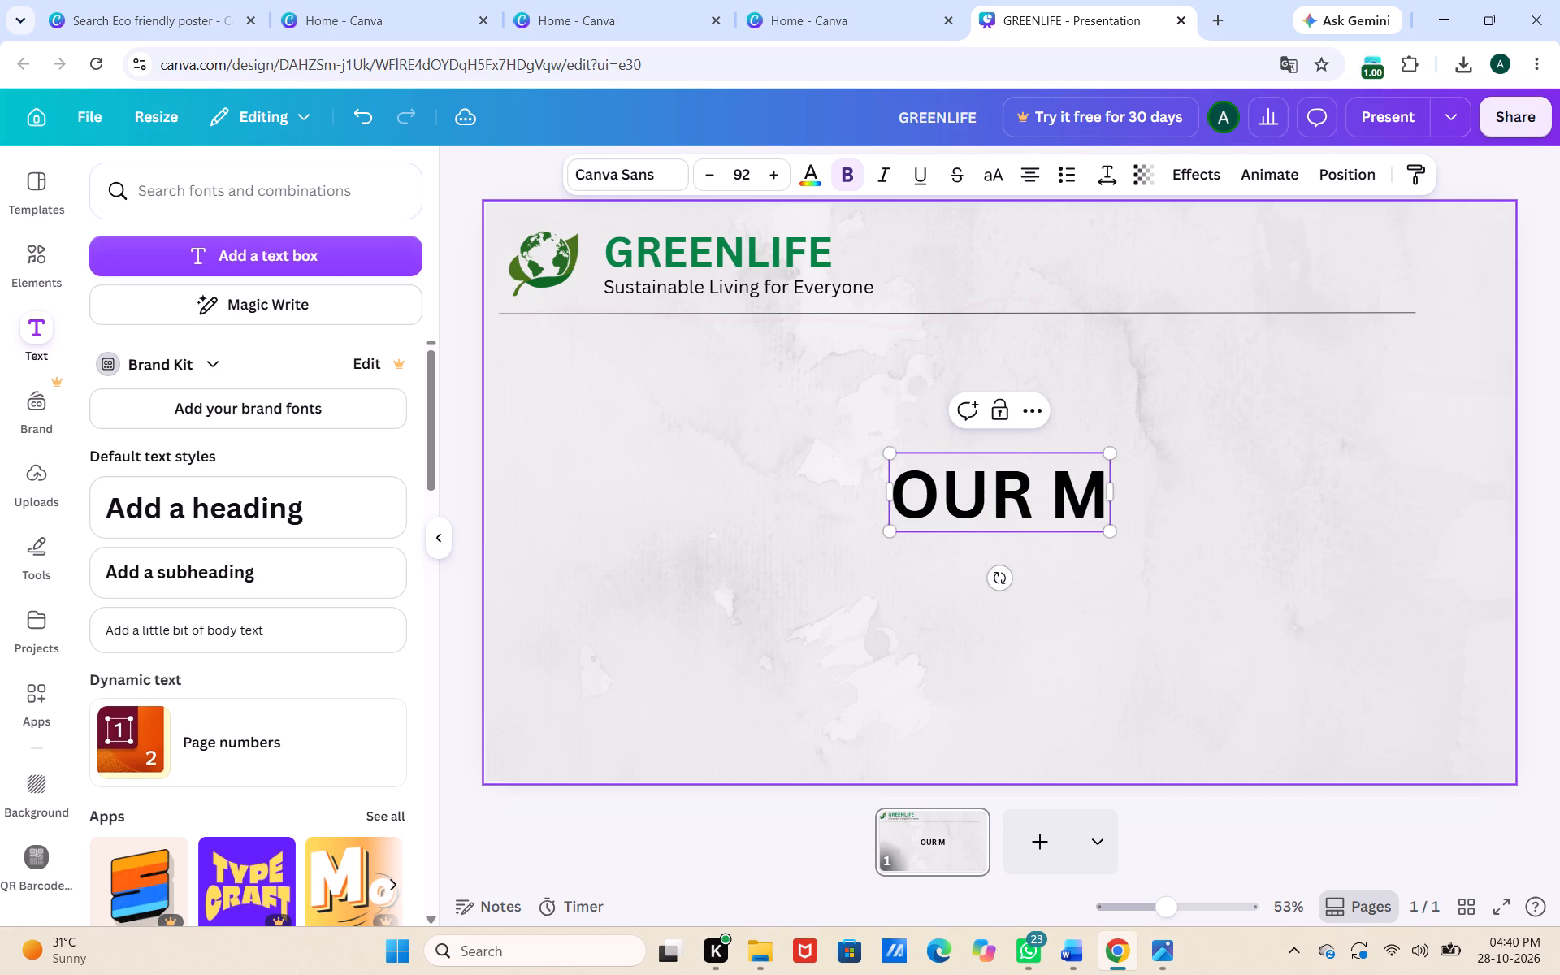
{"action": "type", "text": "ISSION"}
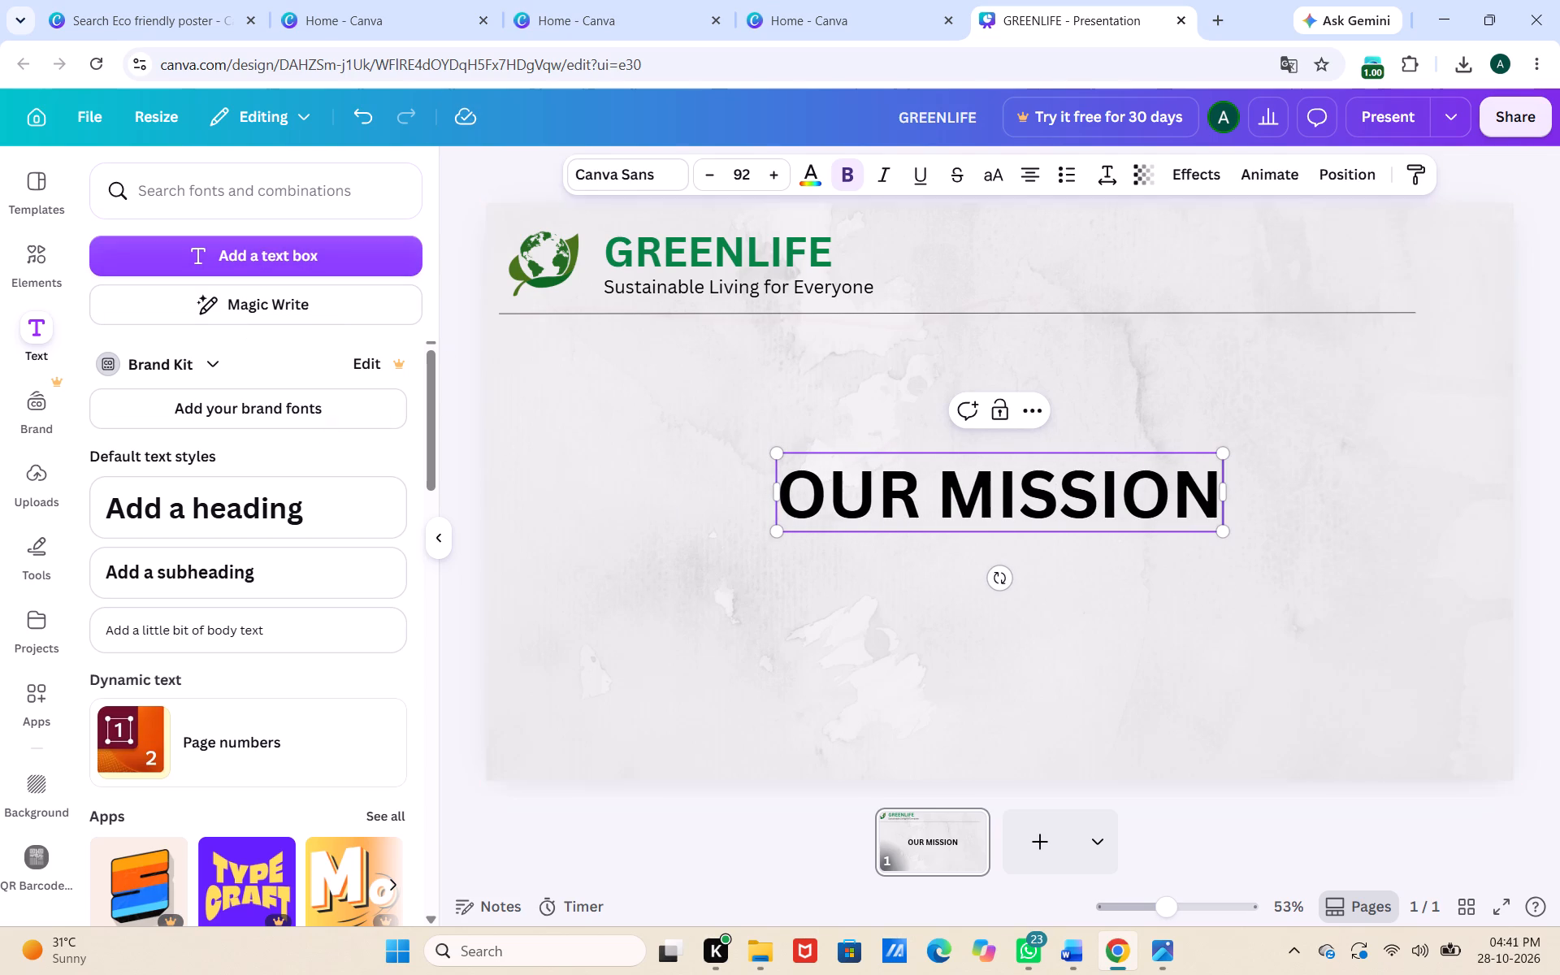
Change the "OUR MISSION" heading's text color to the olive green already used in this design.
{"action": "left_click", "coordinate": [808, 171]}
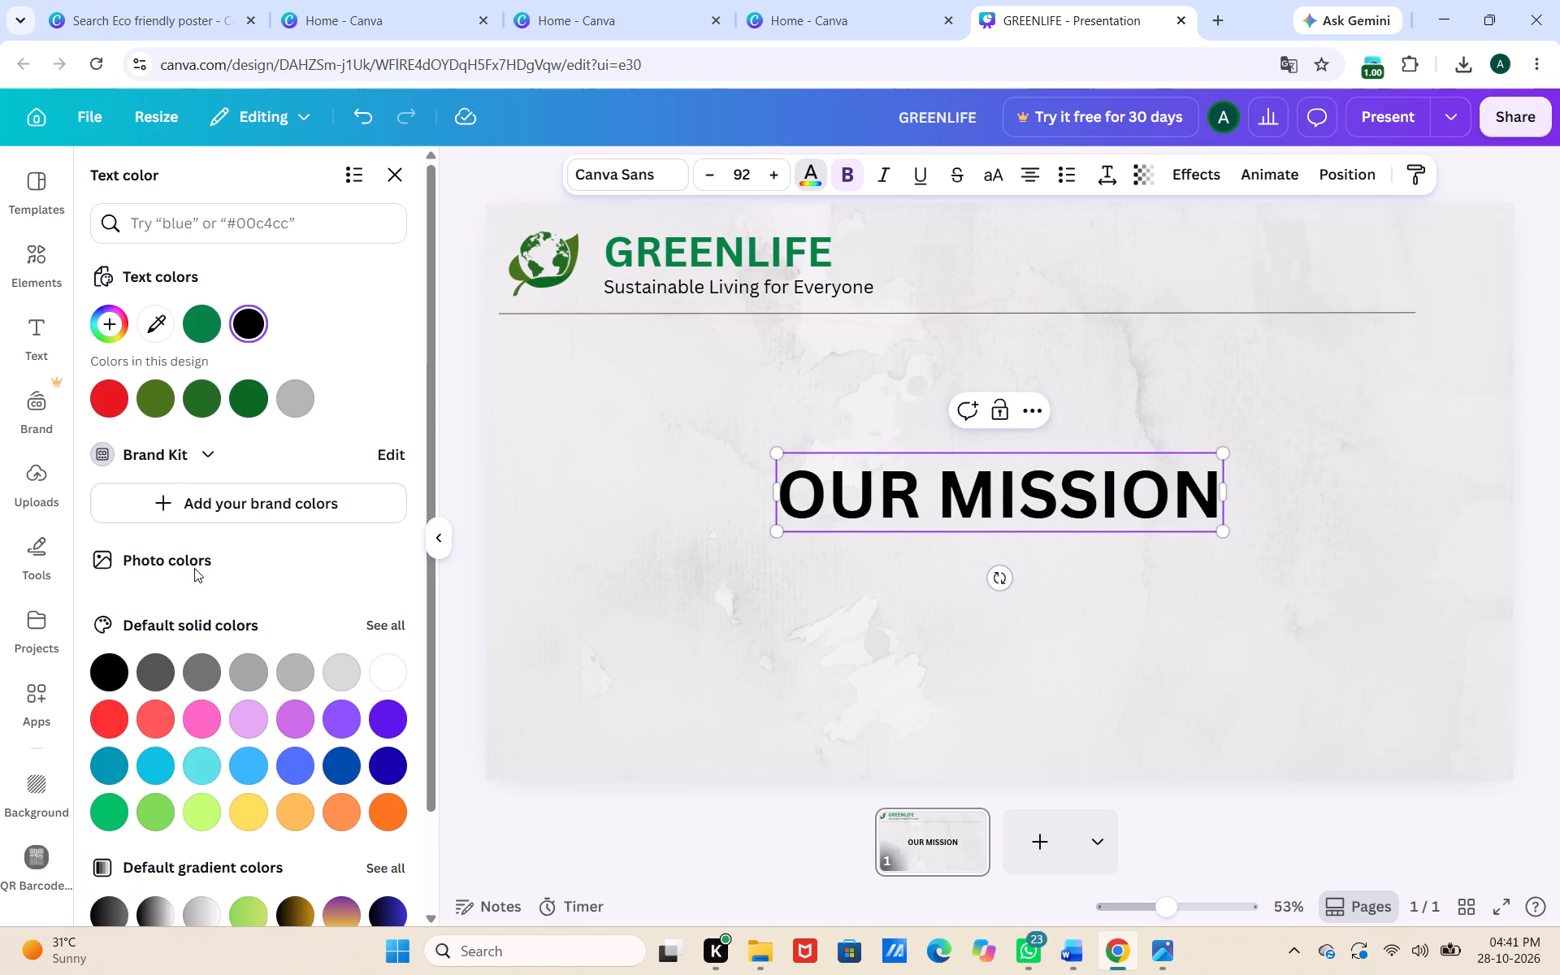
{"action": "left_click", "coordinate": [158, 401]}
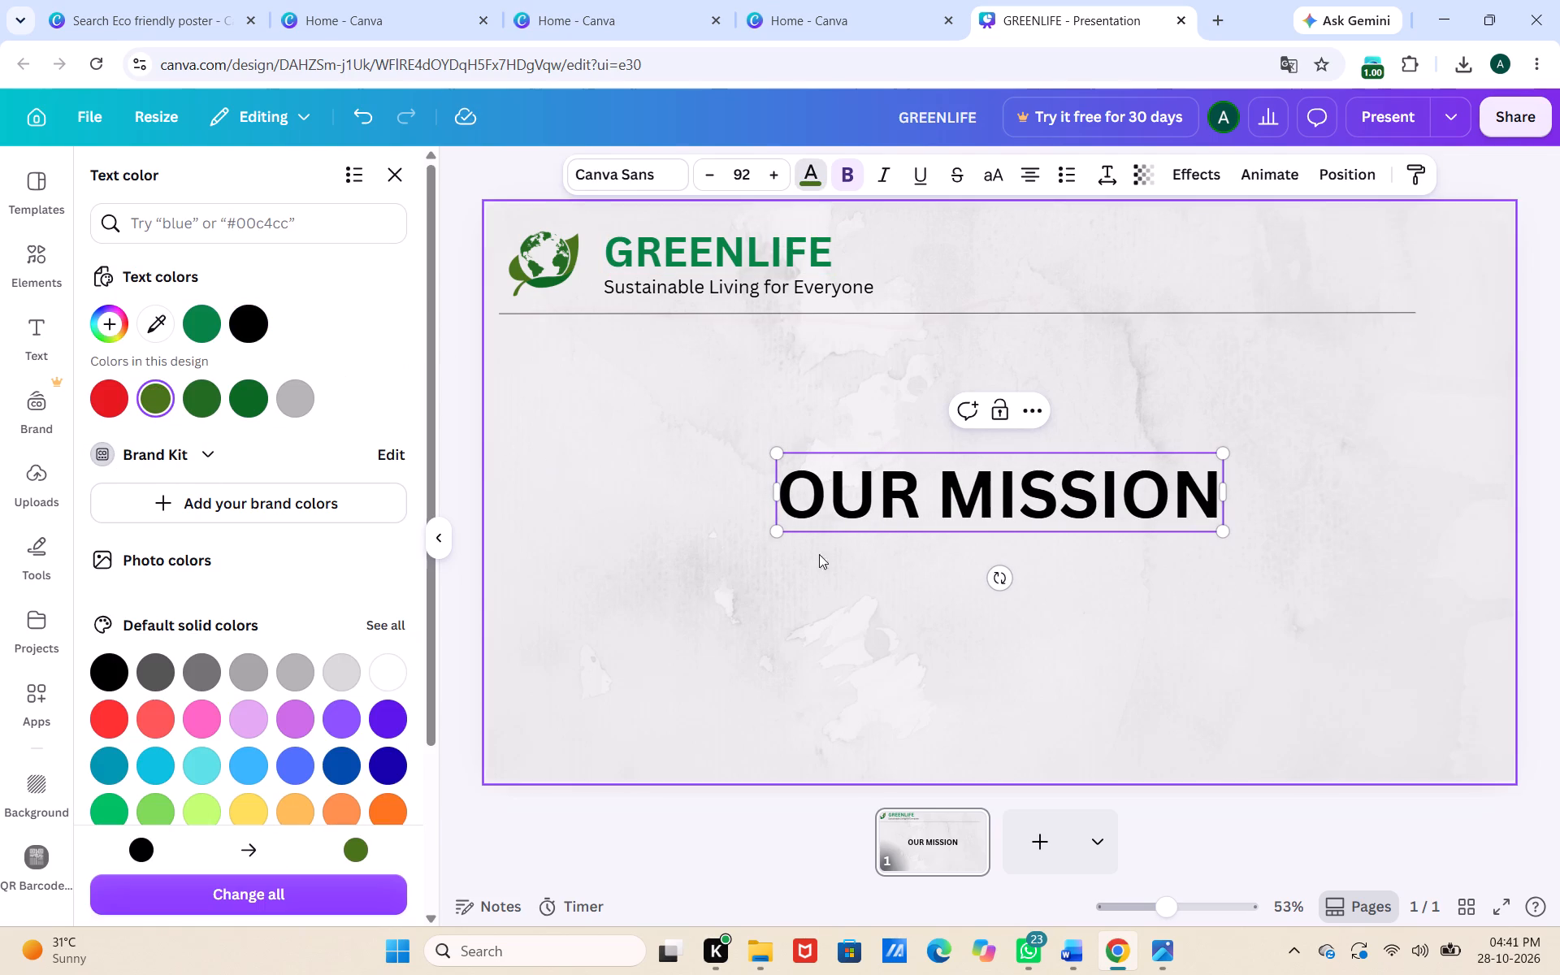
{"action": "left_click", "coordinate": [850, 522]}
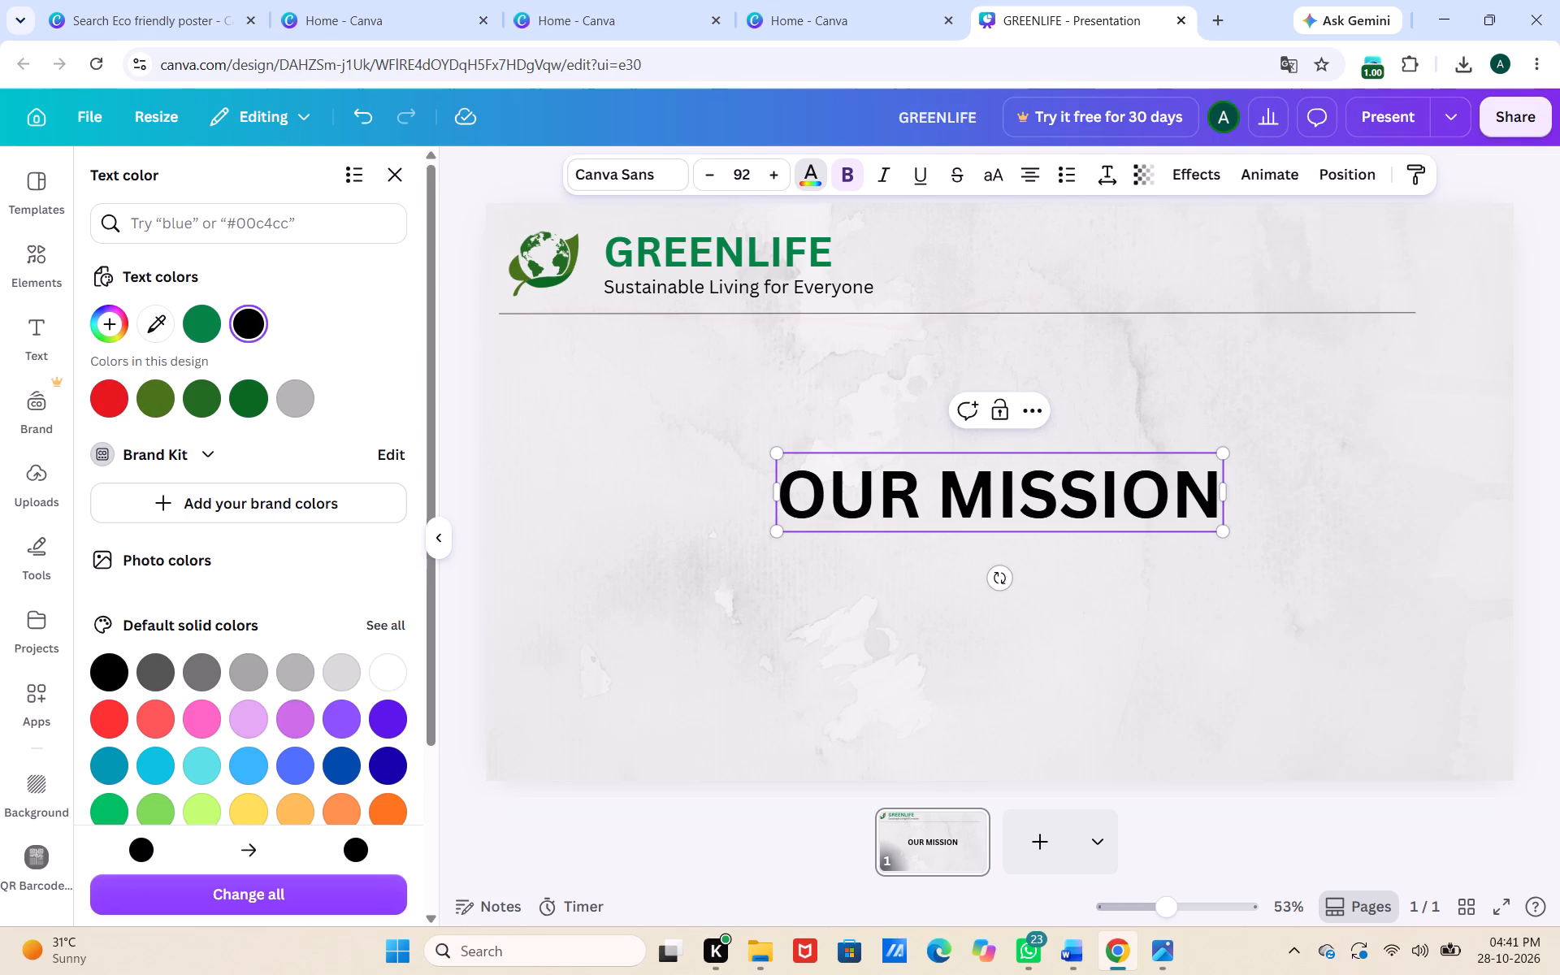
{"action": "left_click", "coordinate": [789, 472]}
{"action": "left_click_drag", "start_coordinate": [159, 404], "coordinate": [906, 561]}
{"action": "left_click", "coordinate": [906, 561]}
{"action": "left_click", "coordinate": [891, 518]}
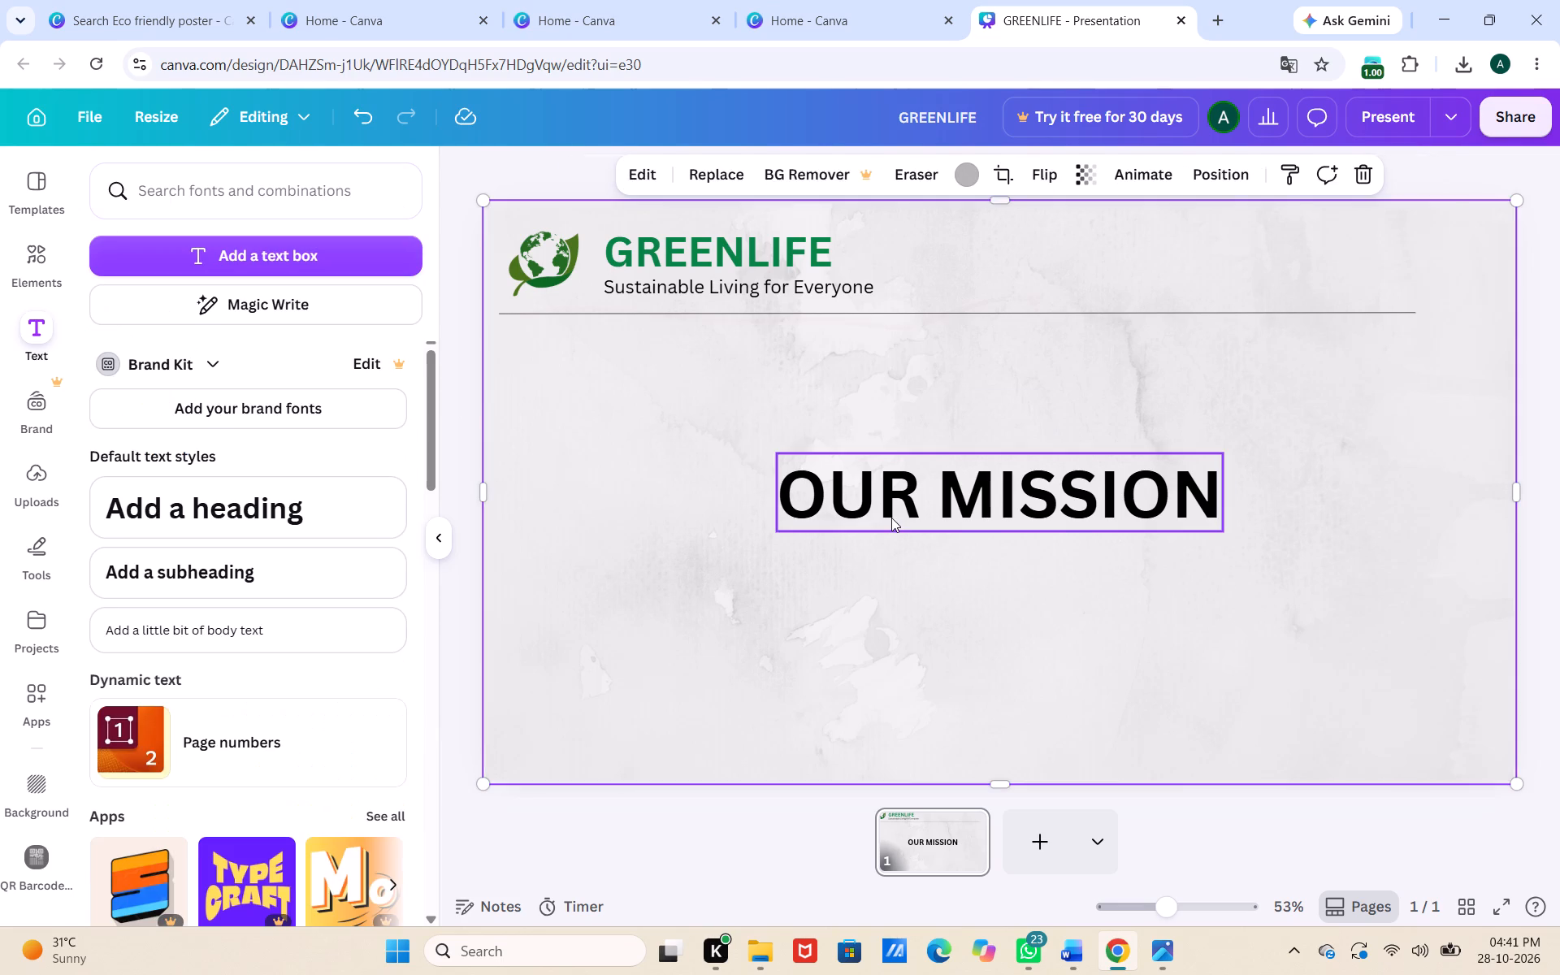
{"action": "left_click", "coordinate": [812, 178]}
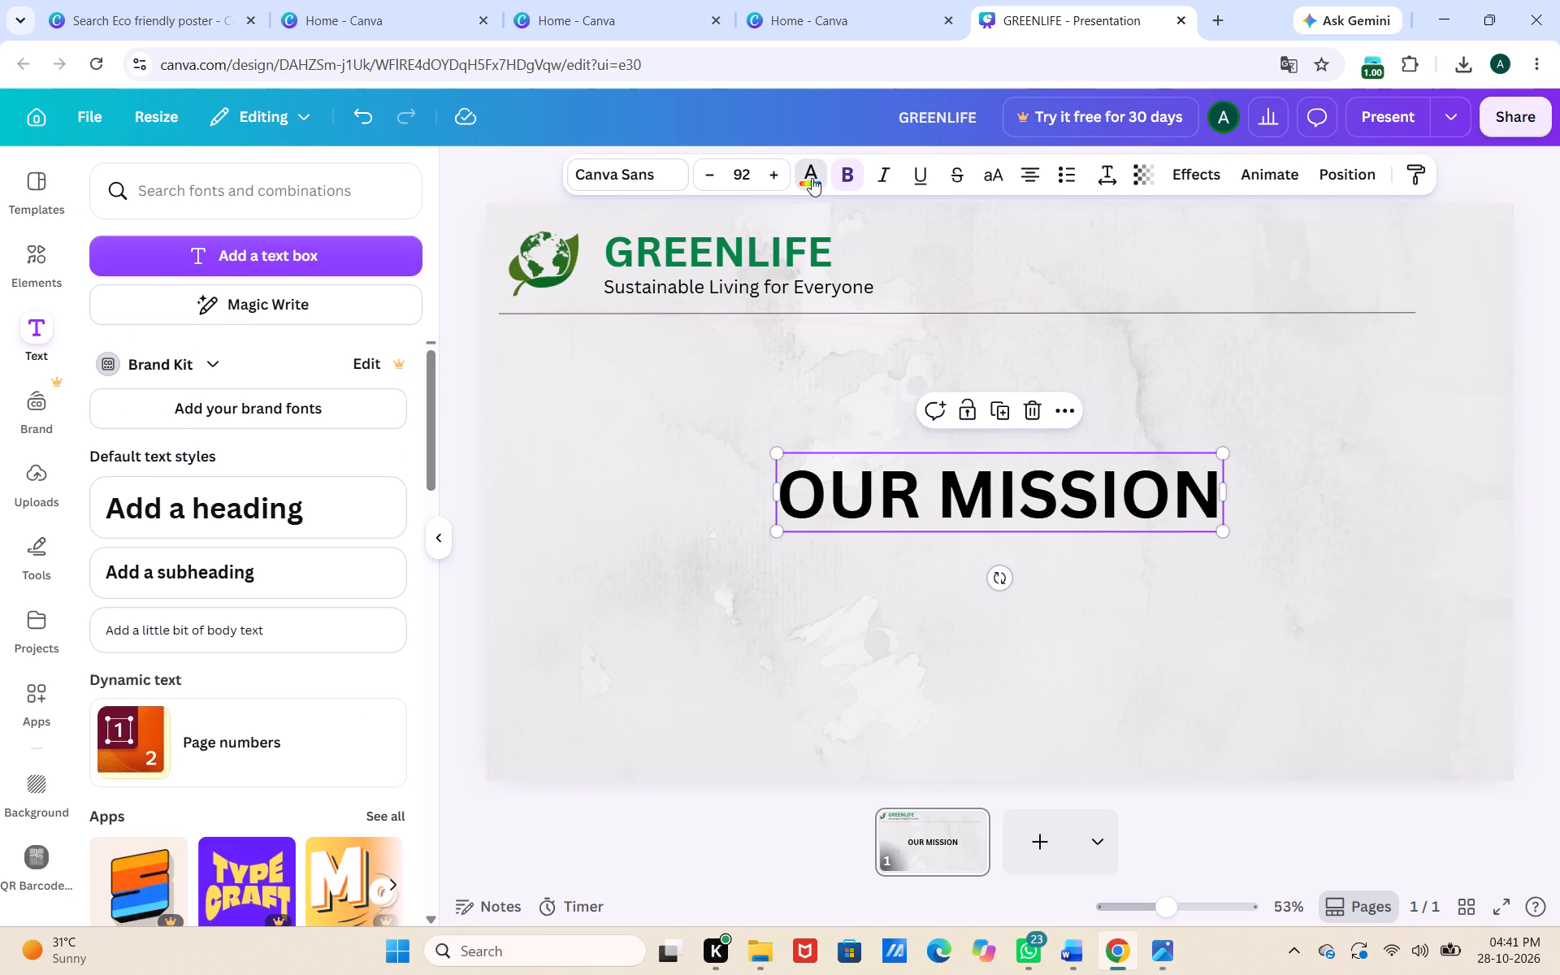
{"action": "left_click", "coordinate": [144, 412]}
{"action": "left_click", "coordinate": [628, 479]}
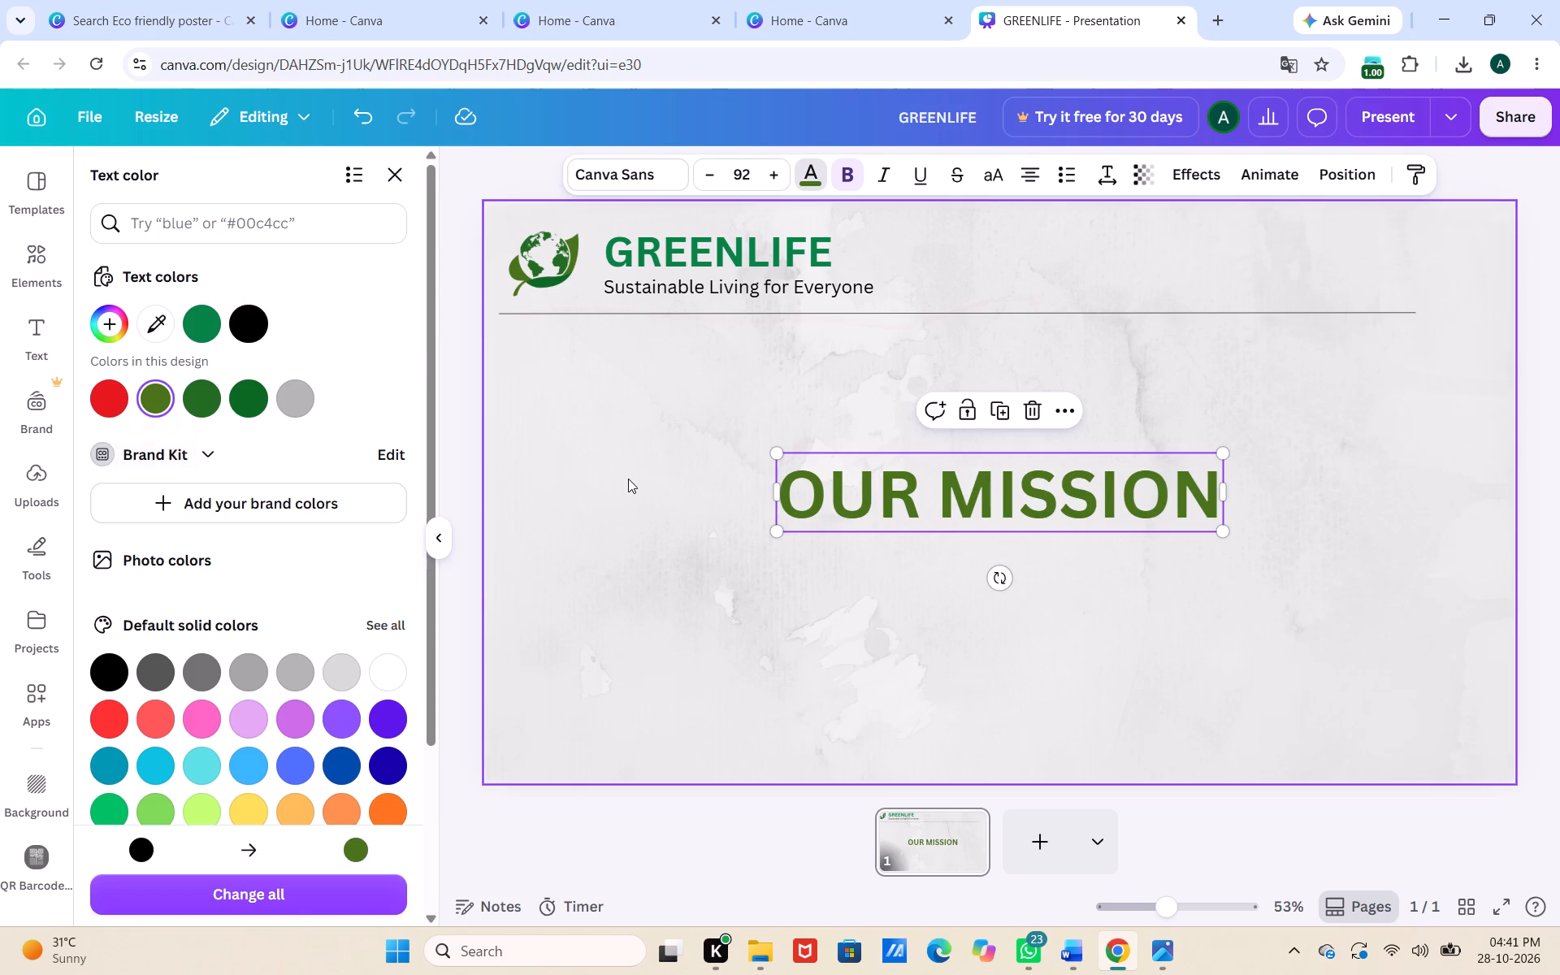
{"action": "left_click", "coordinate": [938, 516]}
{"action": "left_click", "coordinate": [1139, 682]}
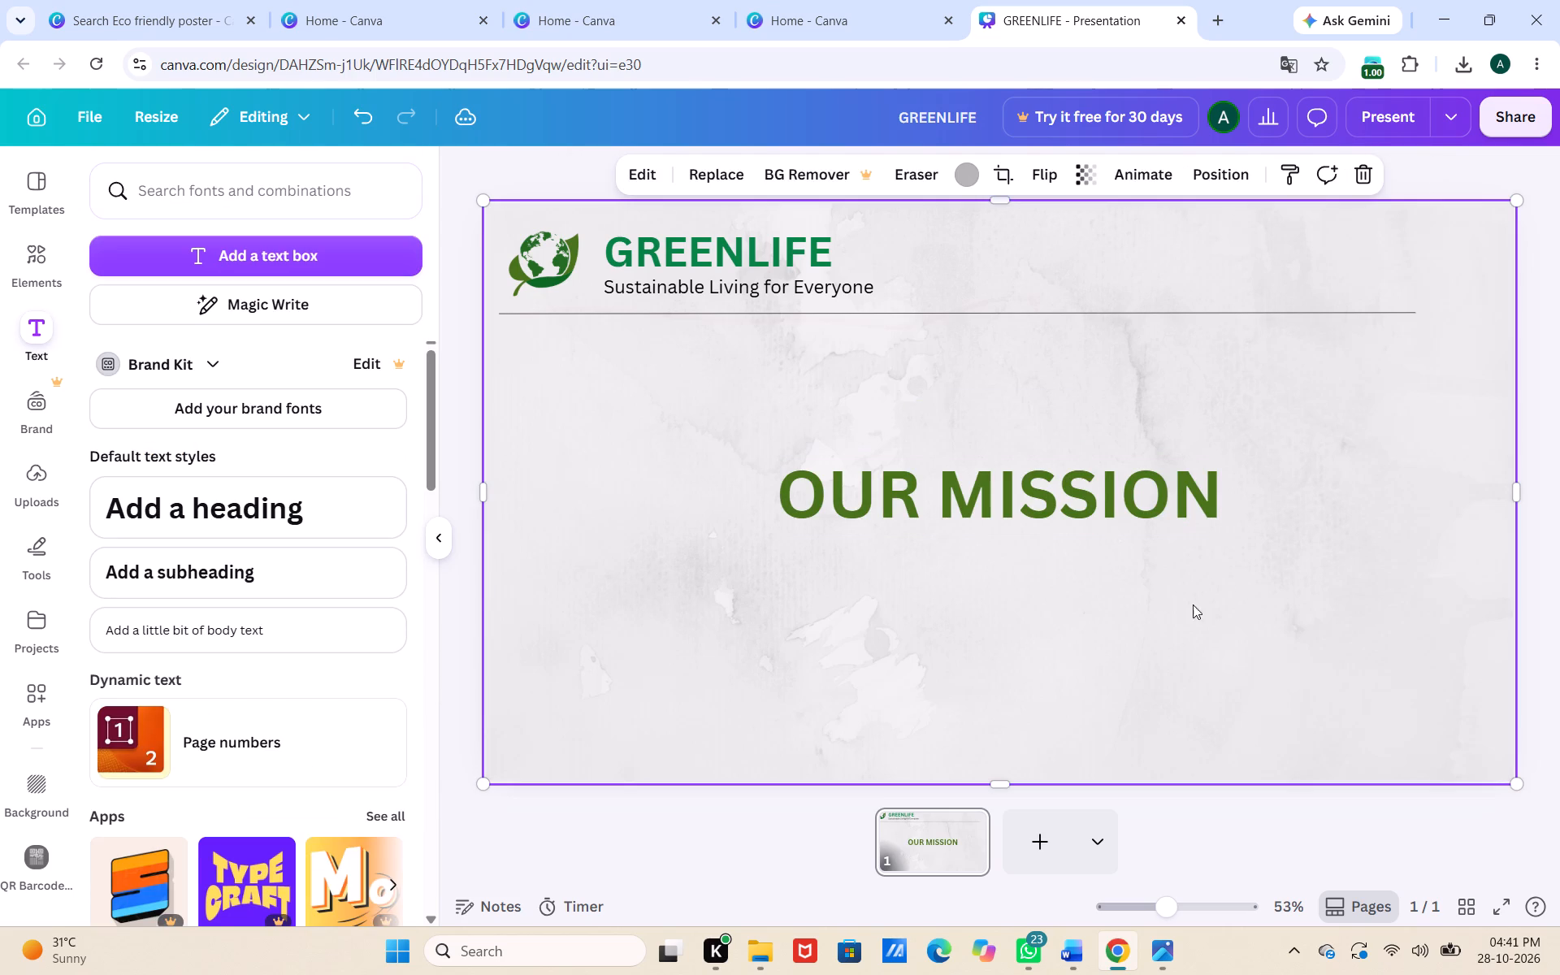
Shrink the "OUR MISSION" heading to a font size of about 46, keeping it bold.
{"action": "left_click", "coordinate": [1146, 483]}
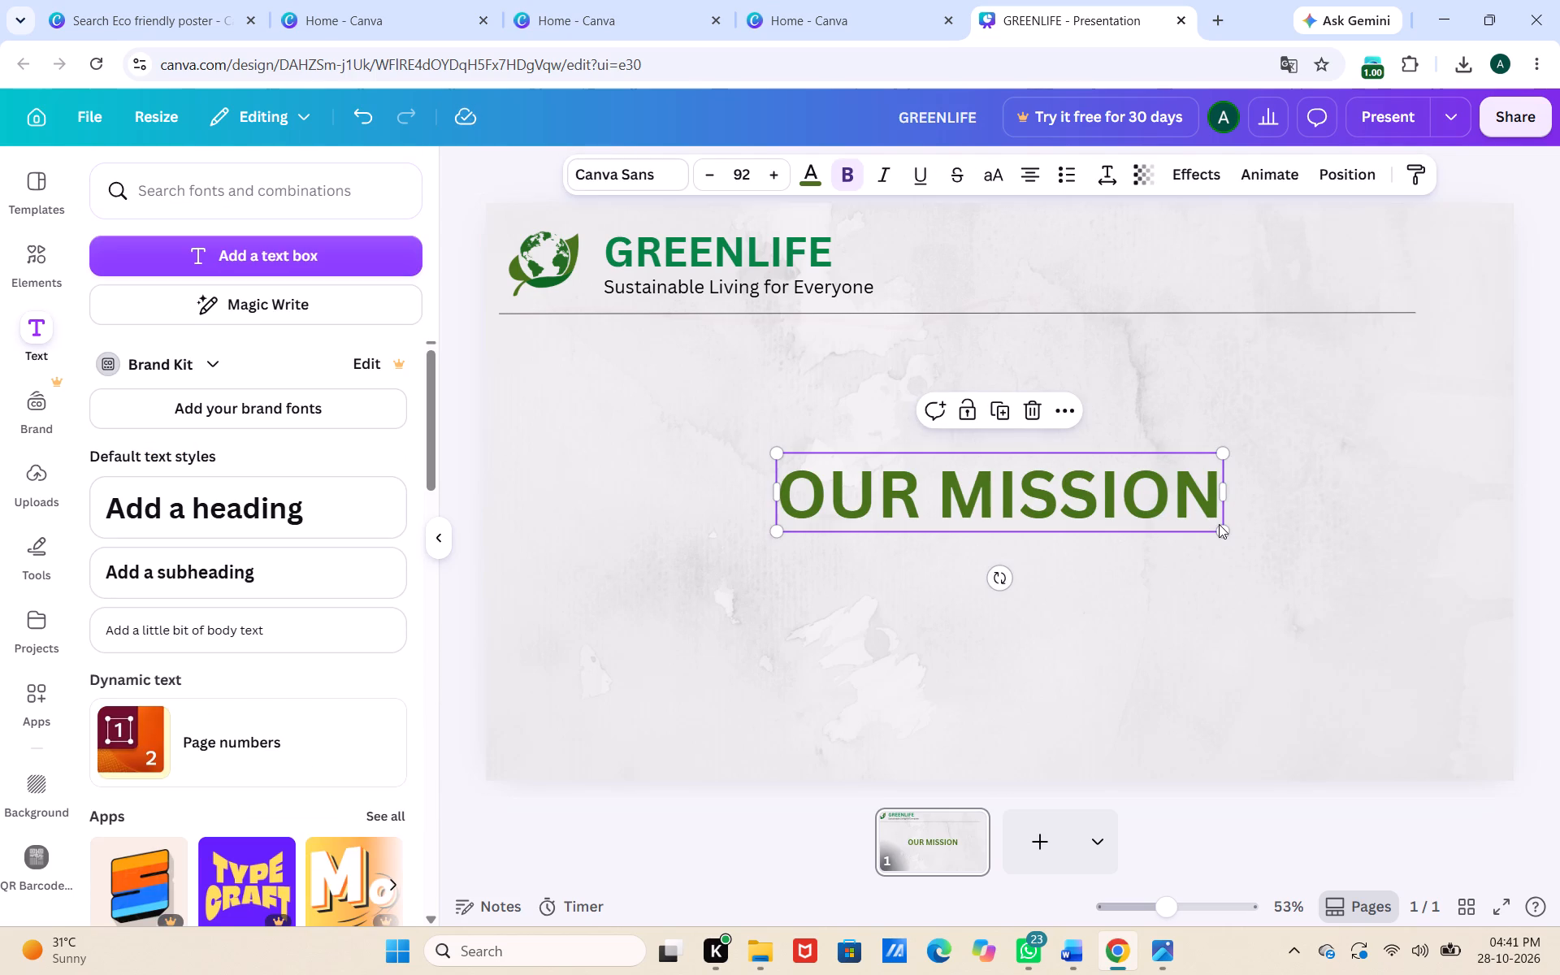
{"action": "left_click_drag", "start_coordinate": [1231, 533], "coordinate": [1074, 500]}
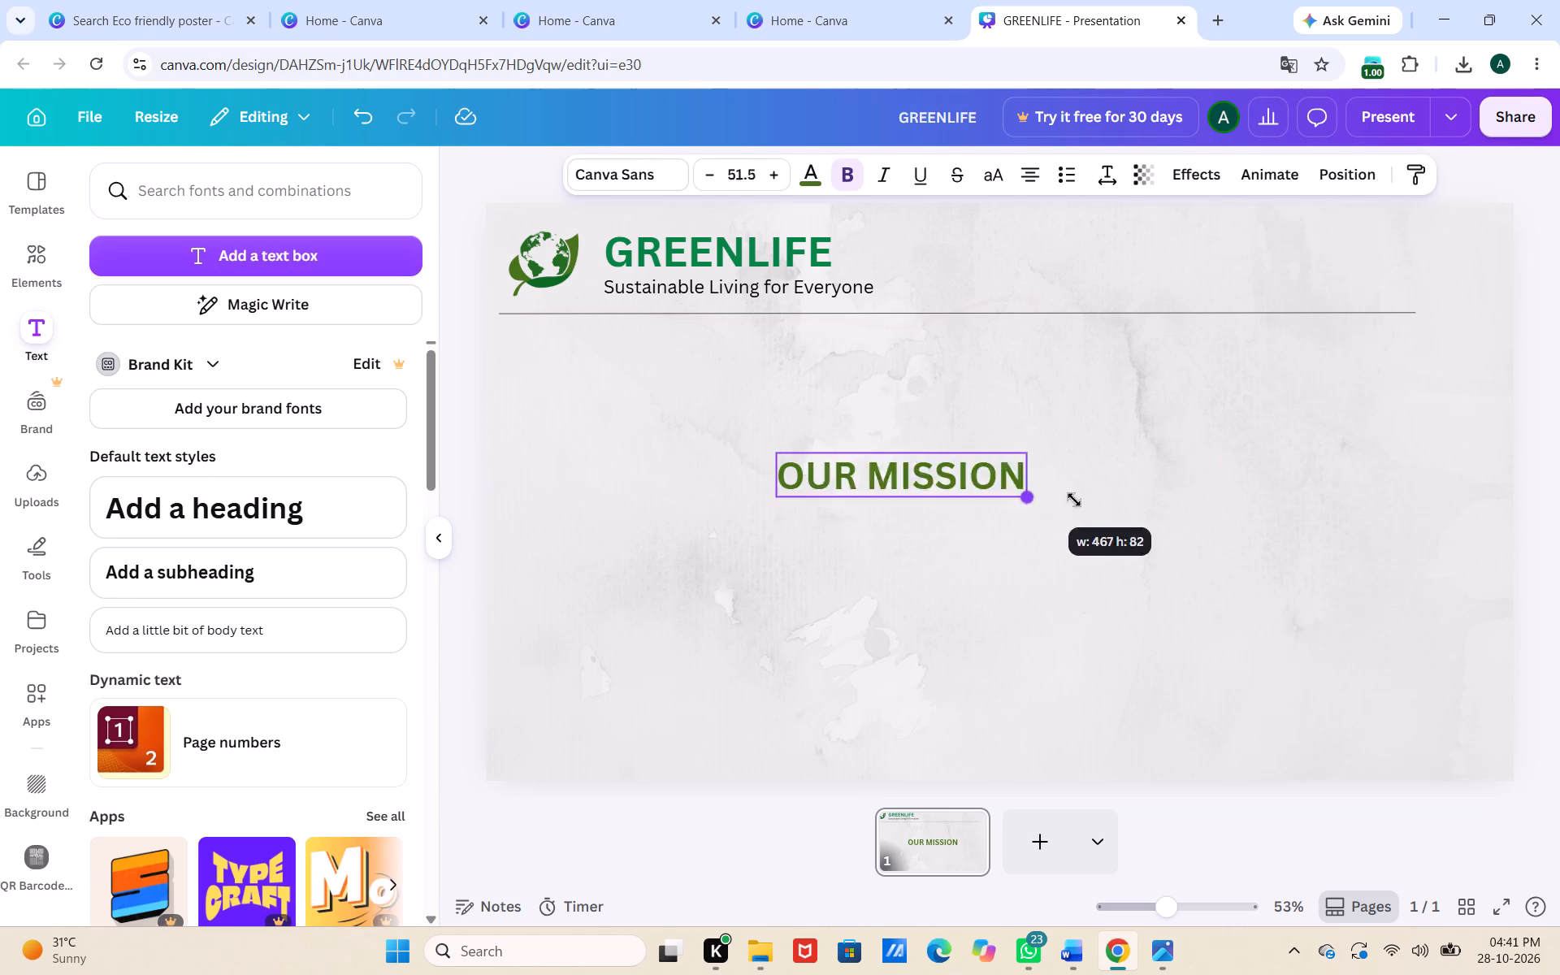
{"action": "left_click_drag", "start_coordinate": [1074, 500], "coordinate": [1054, 493]}
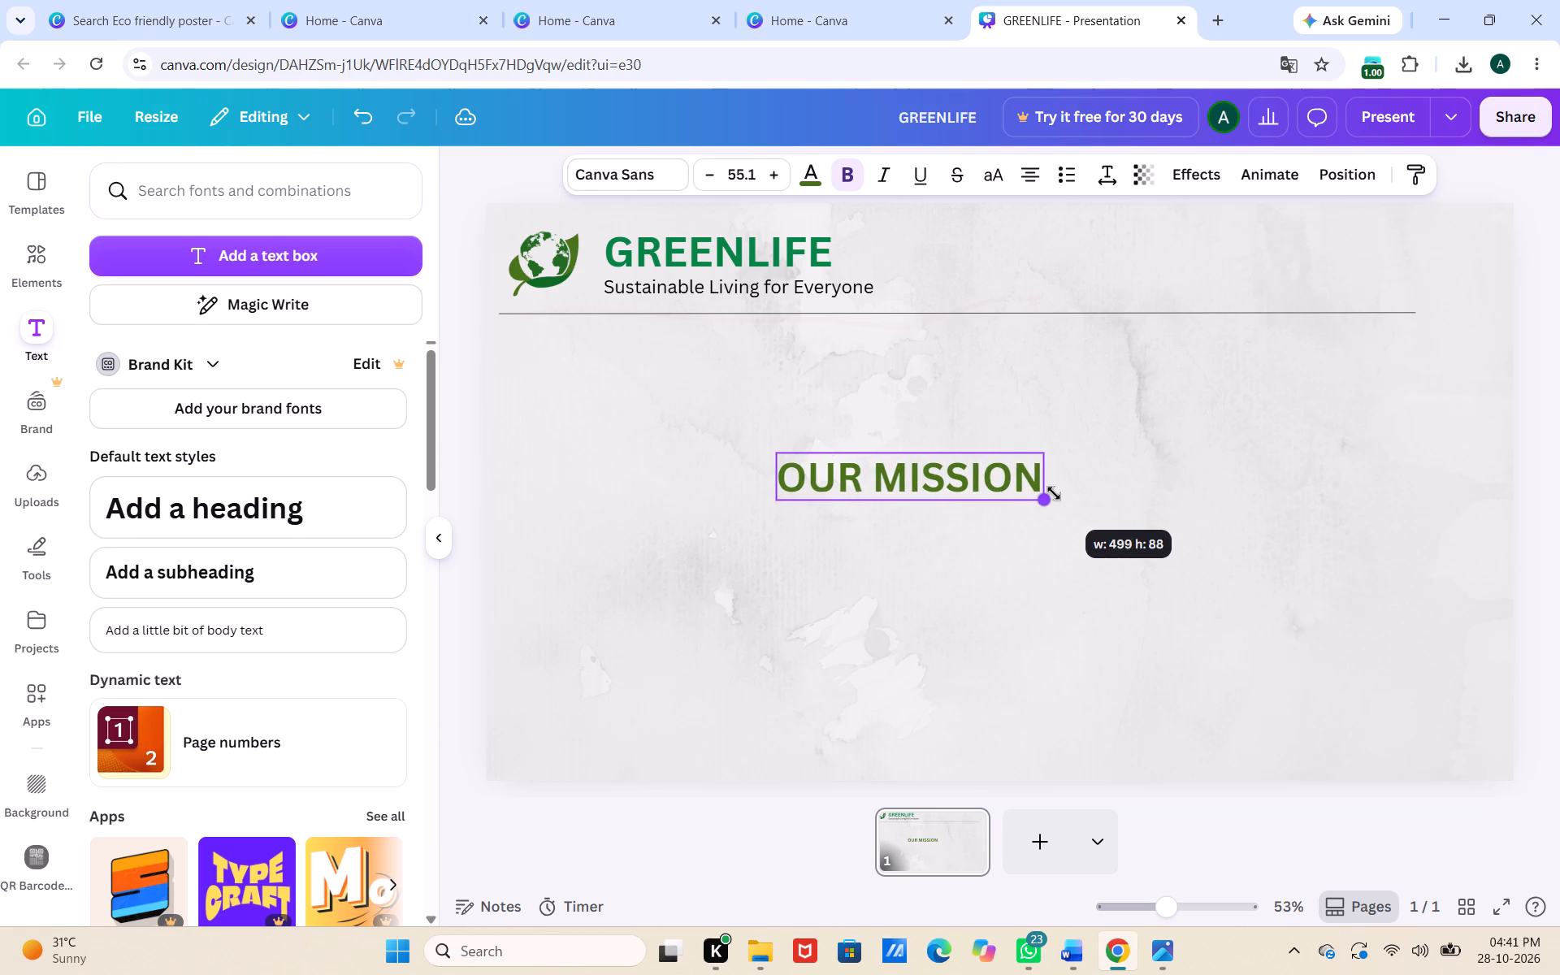
{"action": "left_click_drag", "start_coordinate": [1054, 493], "coordinate": [1013, 475]}
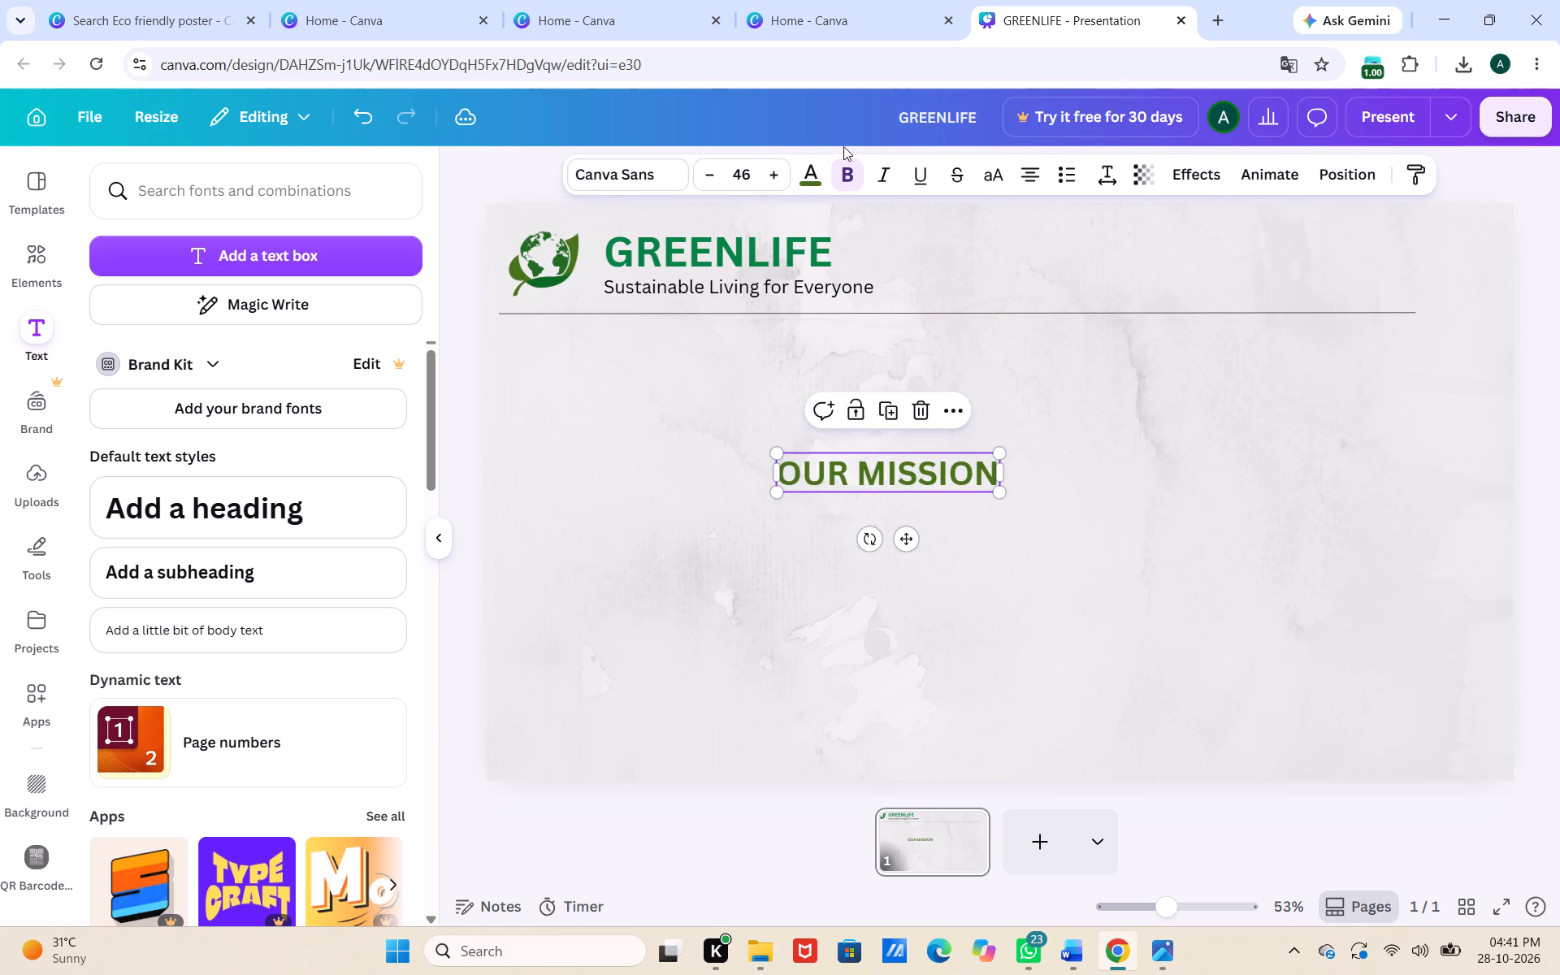
{"action": "left_click", "coordinate": [854, 172]}
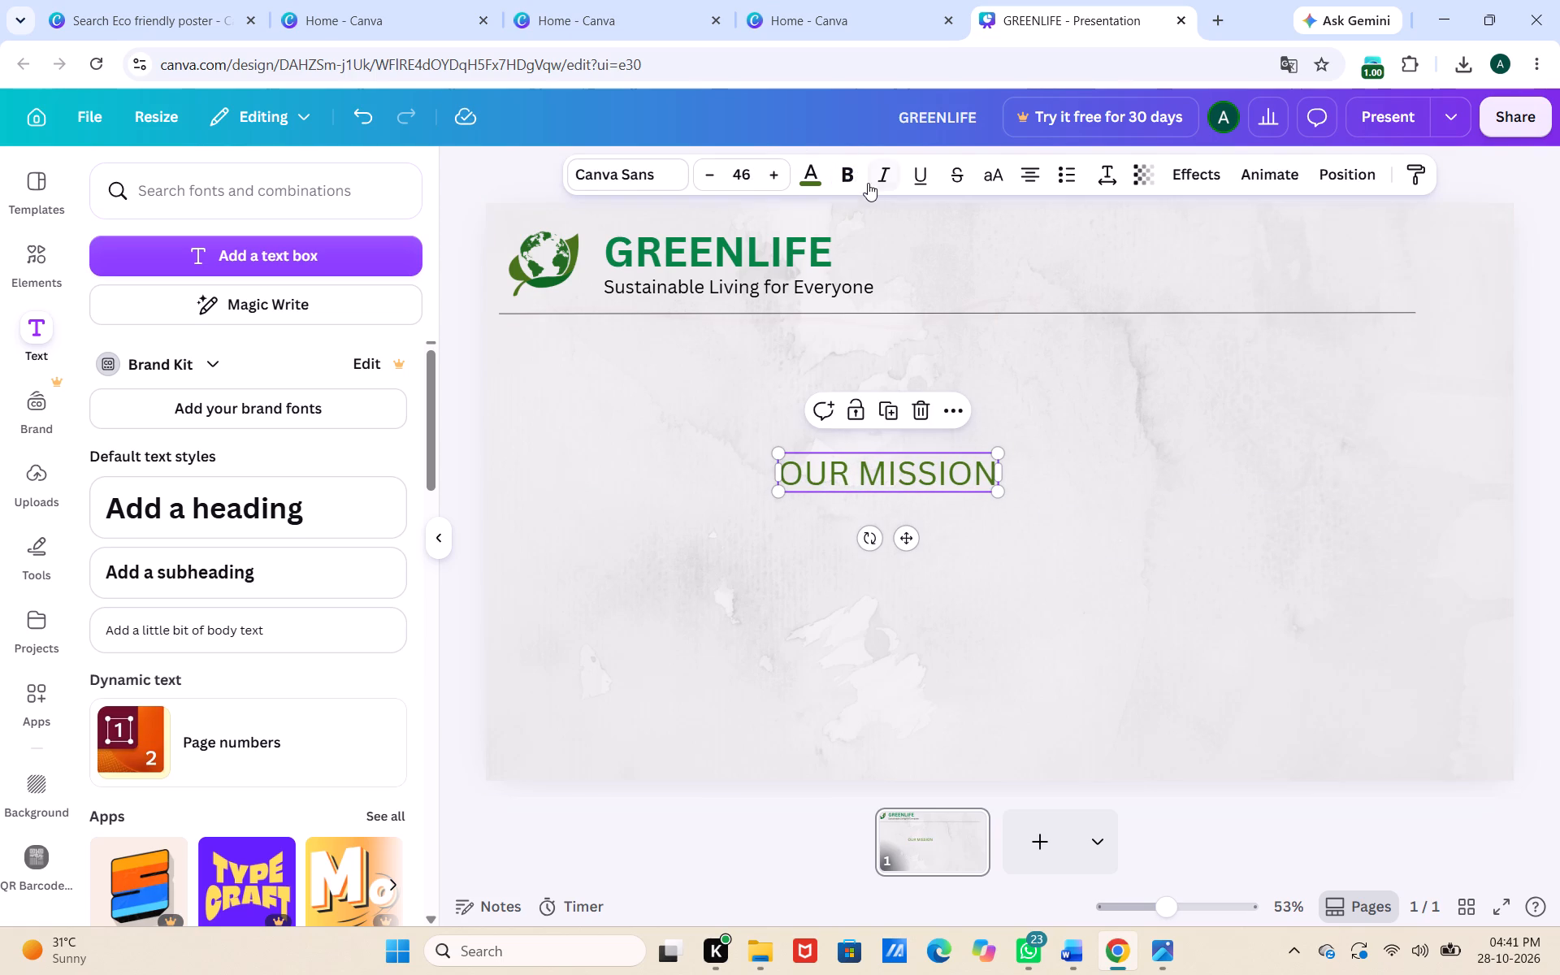
{"action": "left_click", "coordinate": [858, 180]}
Move the "OUR MISSION" heading just below the divider line, near the slide's left edge under the logo.
{"action": "left_click_drag", "start_coordinate": [910, 457], "coordinate": [759, 376]}
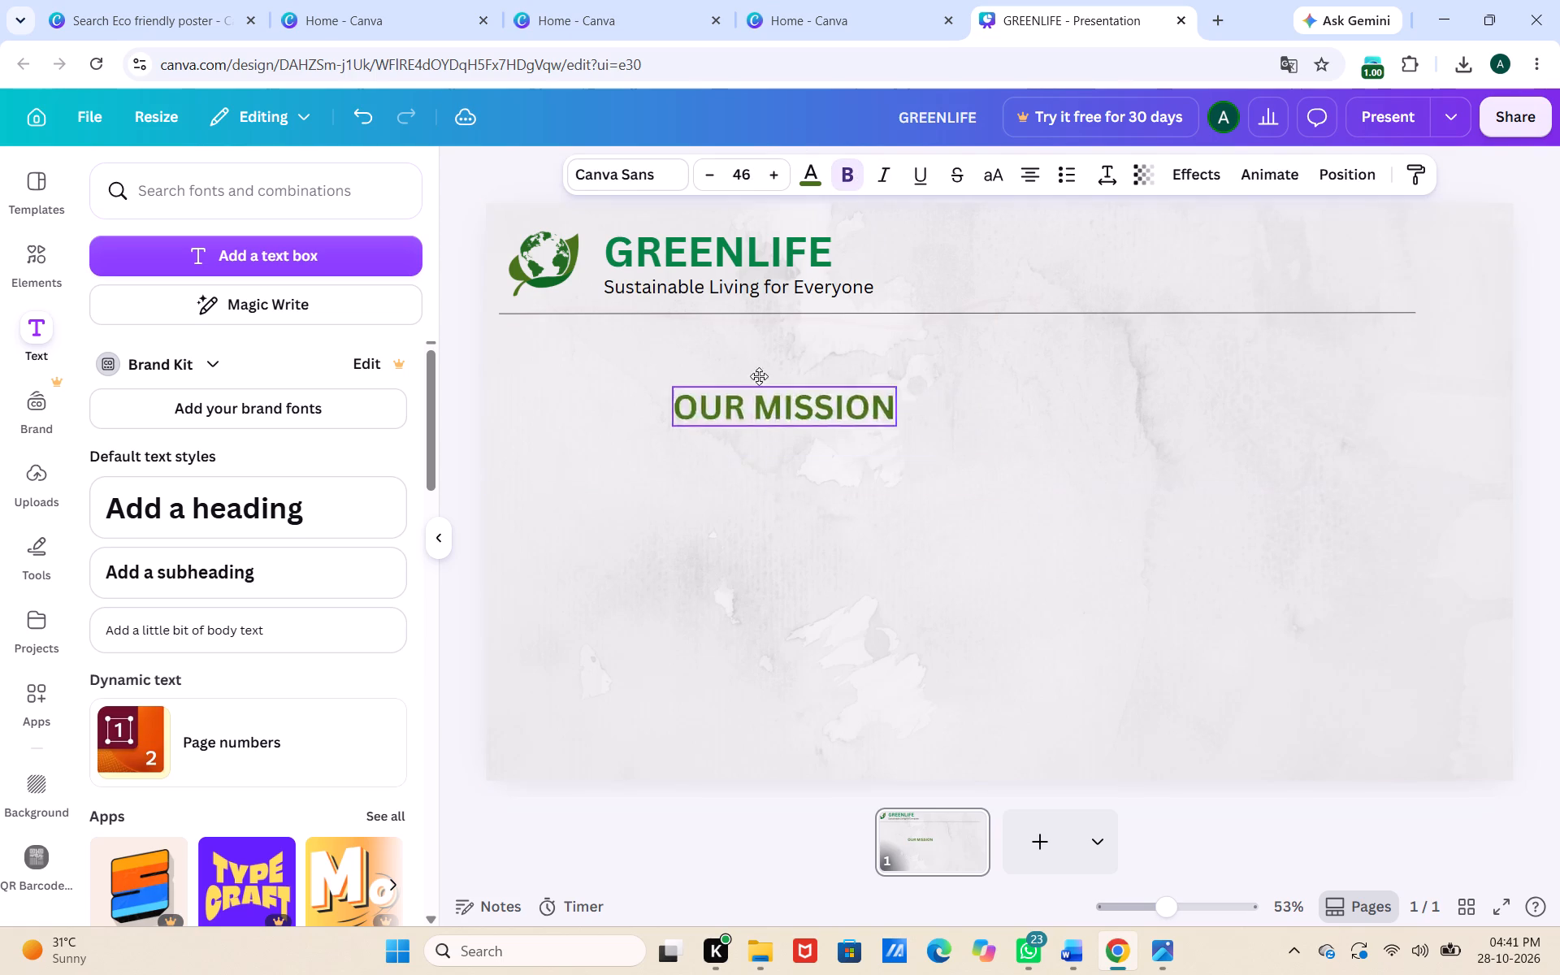
{"action": "left_click_drag", "start_coordinate": [759, 376], "coordinate": [656, 340]}
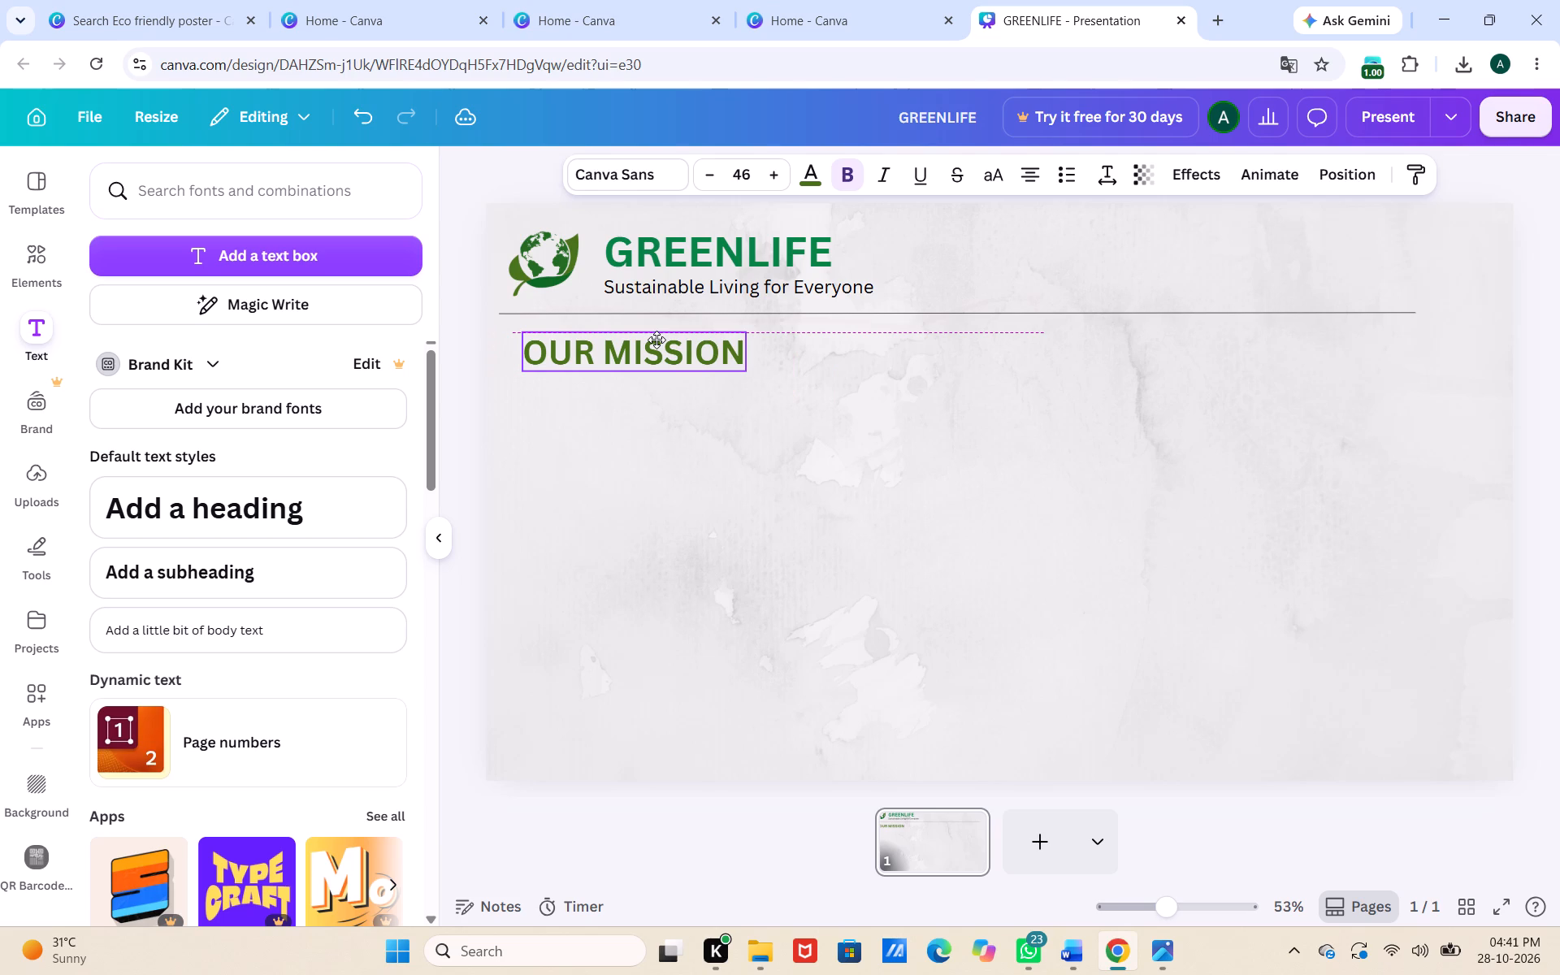
{"action": "left_click_drag", "start_coordinate": [656, 340], "coordinate": [657, 347]}
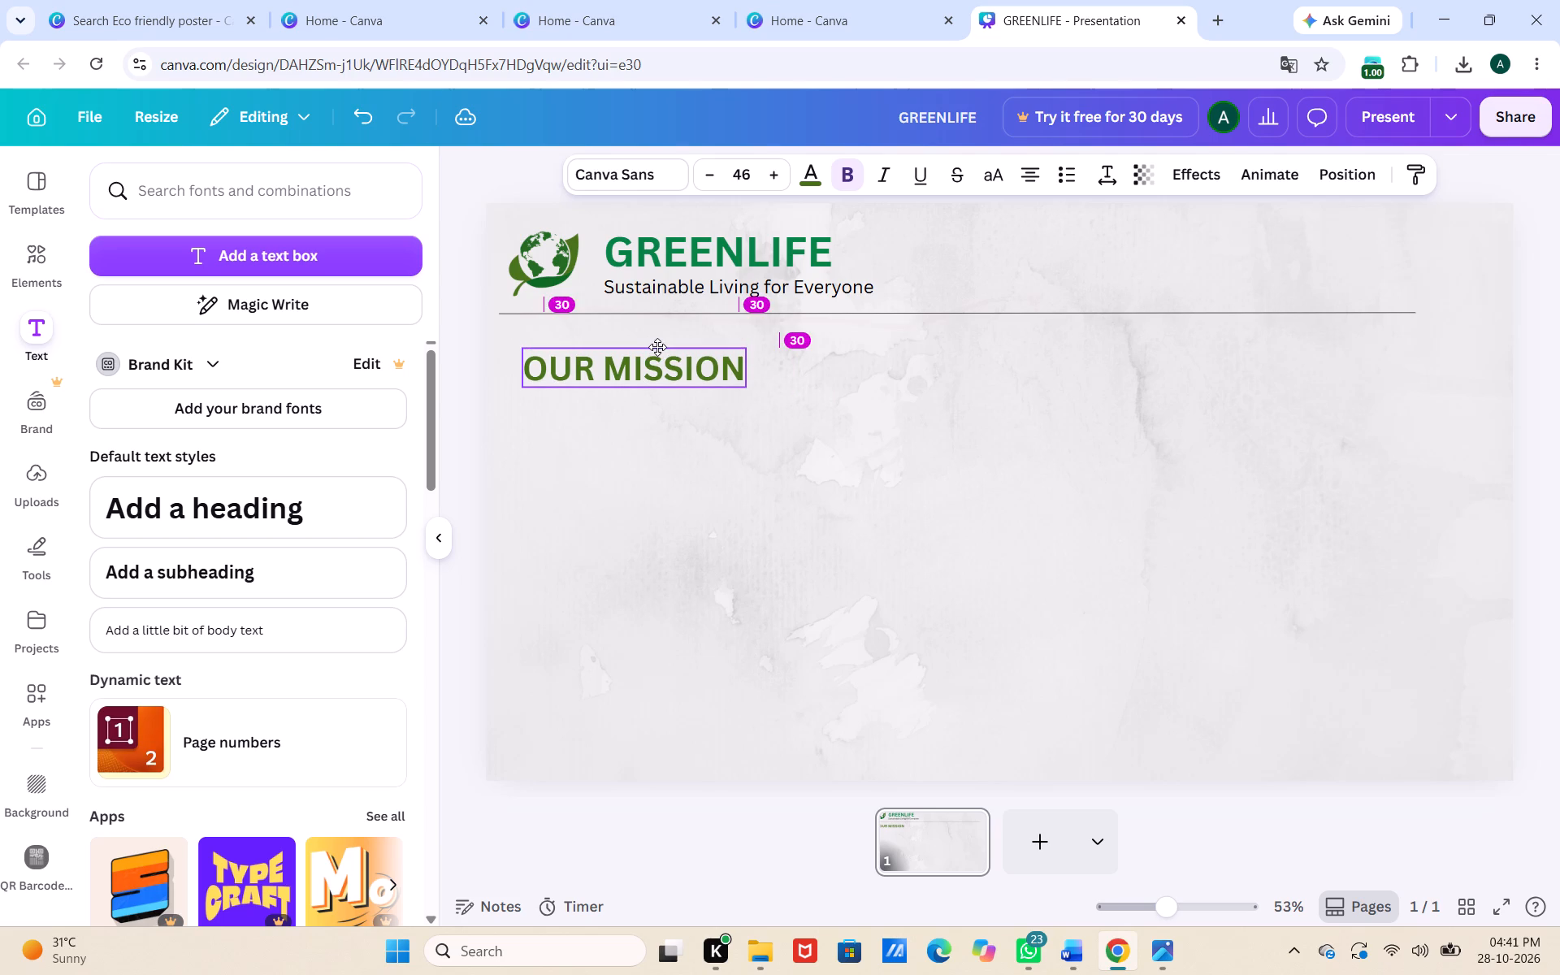
{"action": "left_click_drag", "start_coordinate": [657, 347], "coordinate": [656, 337]}
{"action": "left_click", "coordinate": [704, 412]}
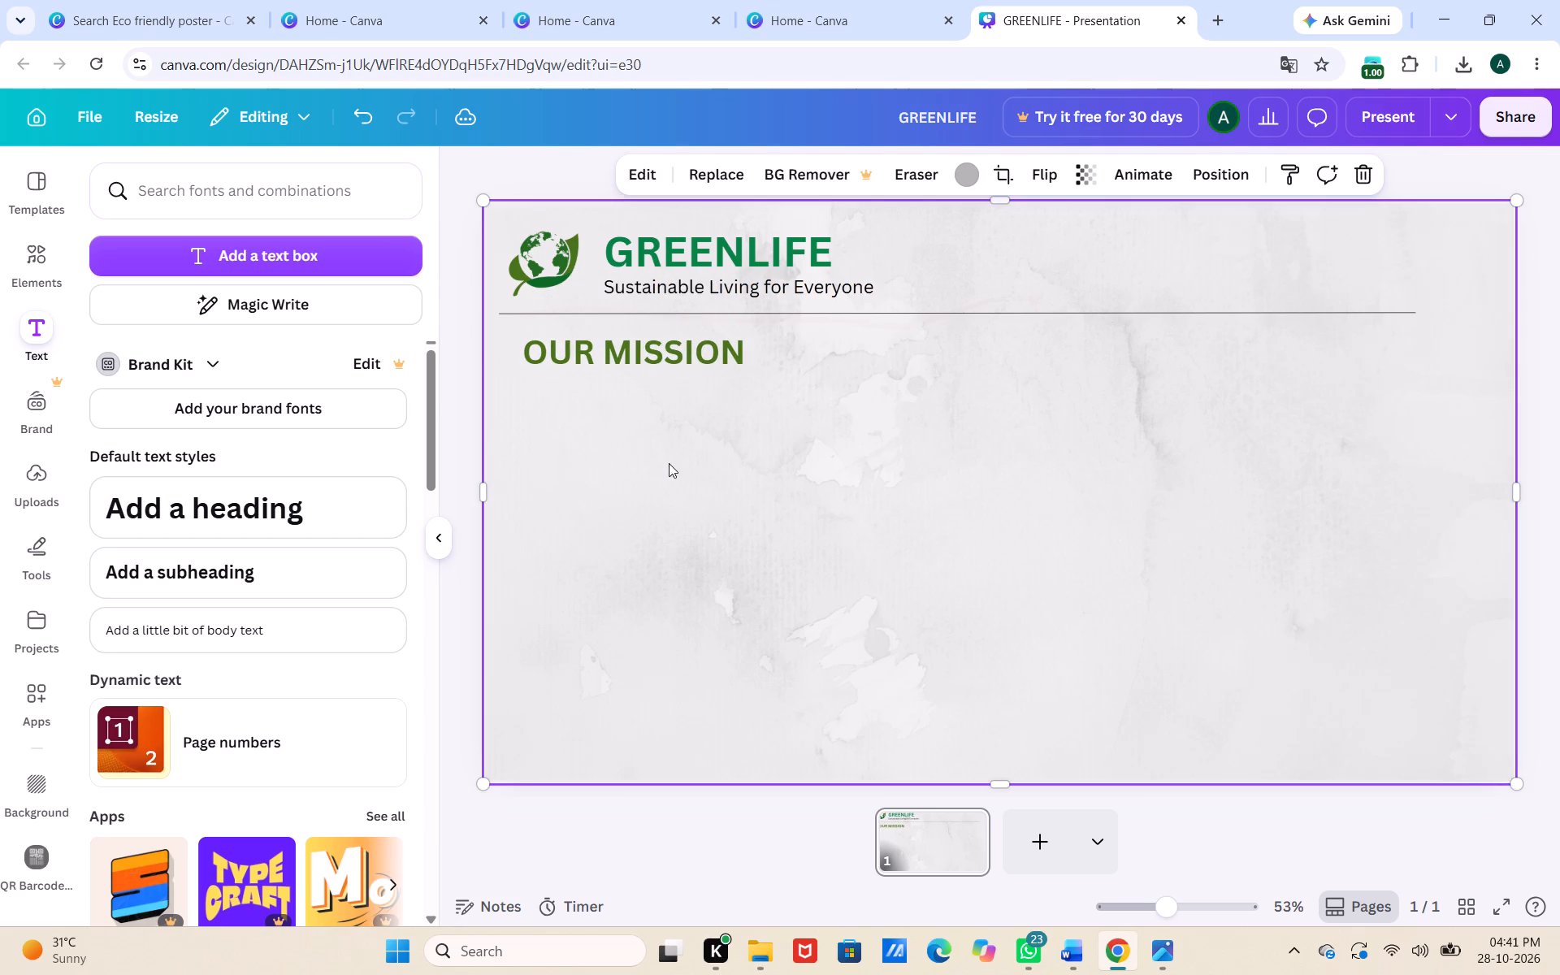
Add a body text box to the slide reading "Reduce plastic waste and protect our planet".
{"action": "left_click", "coordinate": [279, 643]}
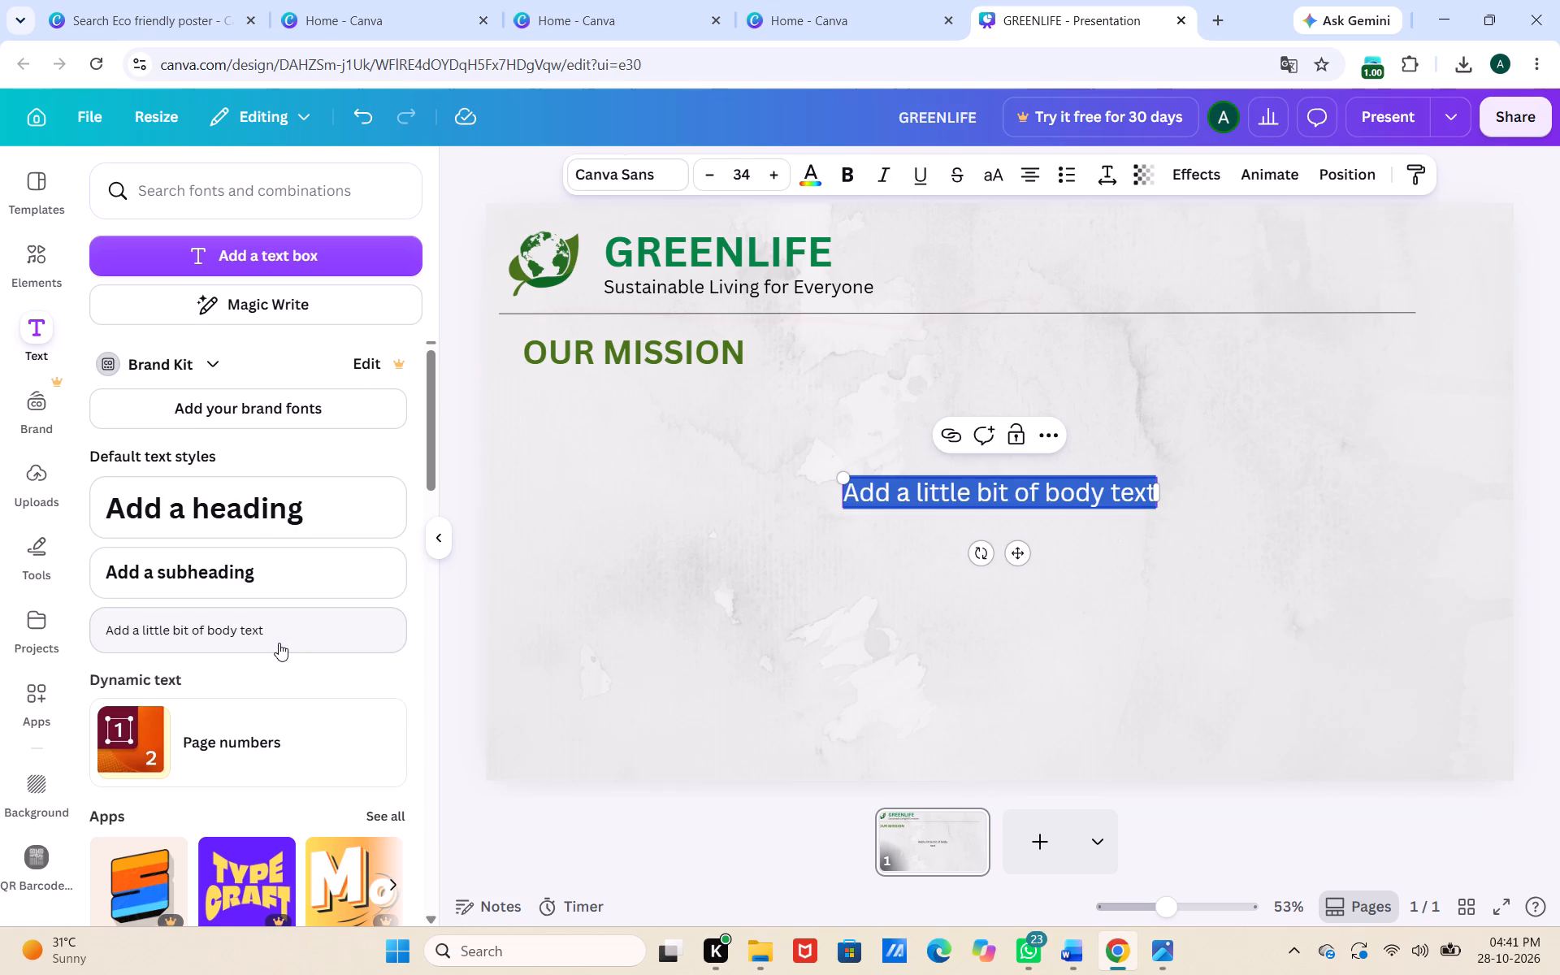
{"action": "type", "text": "eu"}
{"action": "key", "text": "BackSpace"}
{"action": "key", "text": "d"}
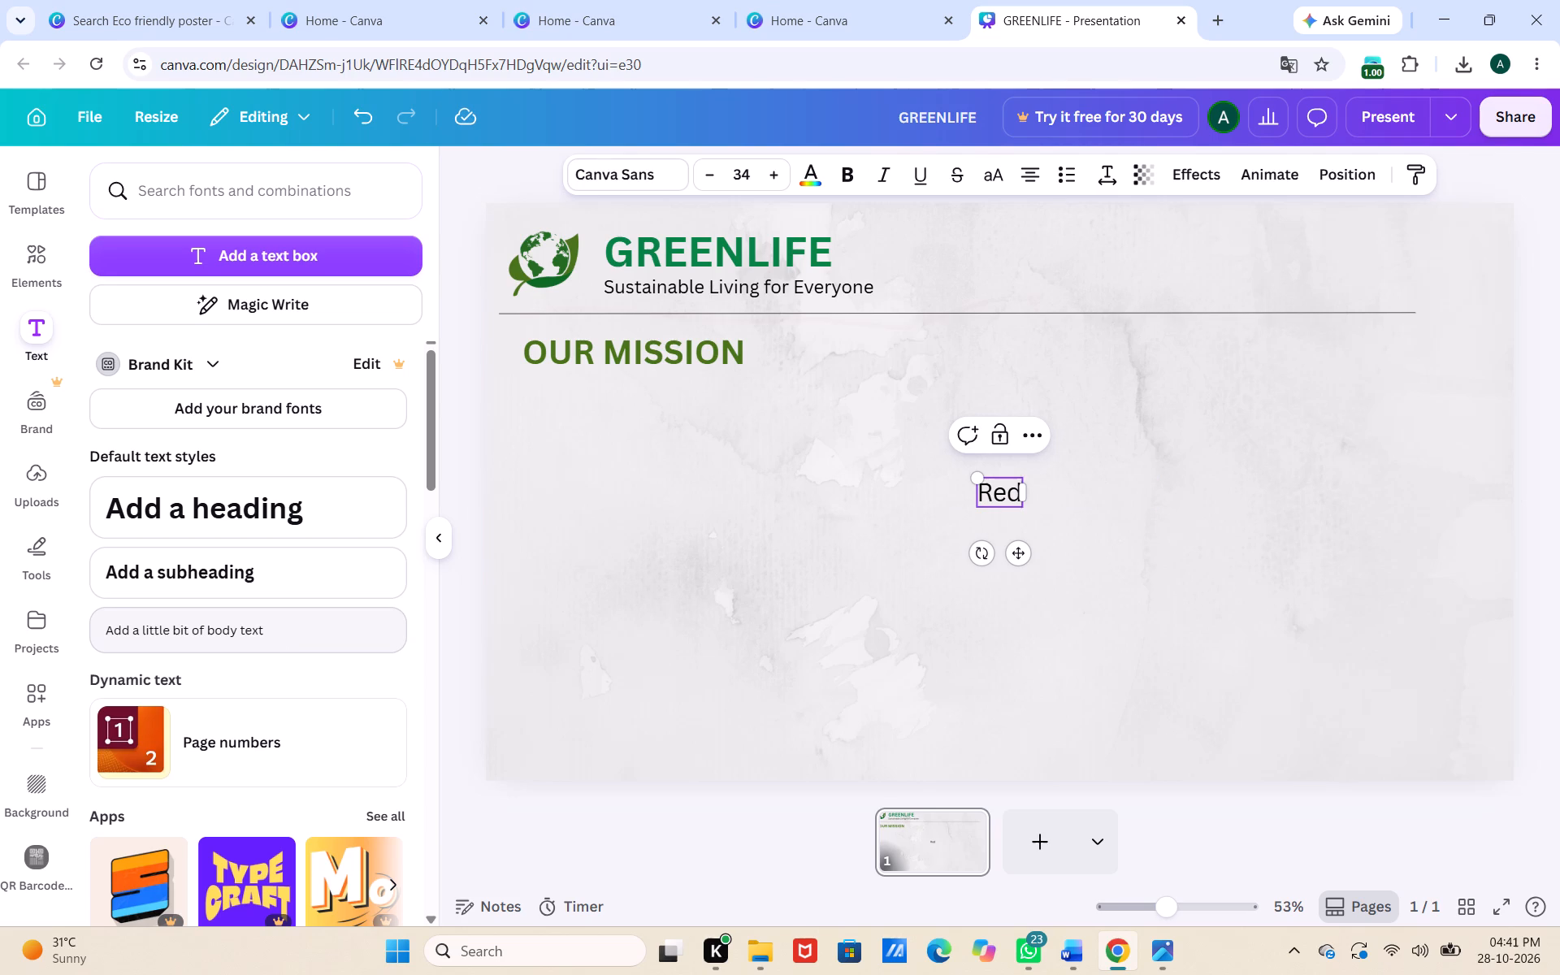
{"action": "type", "text": "uce"}
{"action": "key", "text": "space"}
{"action": "key", "text": "p"}
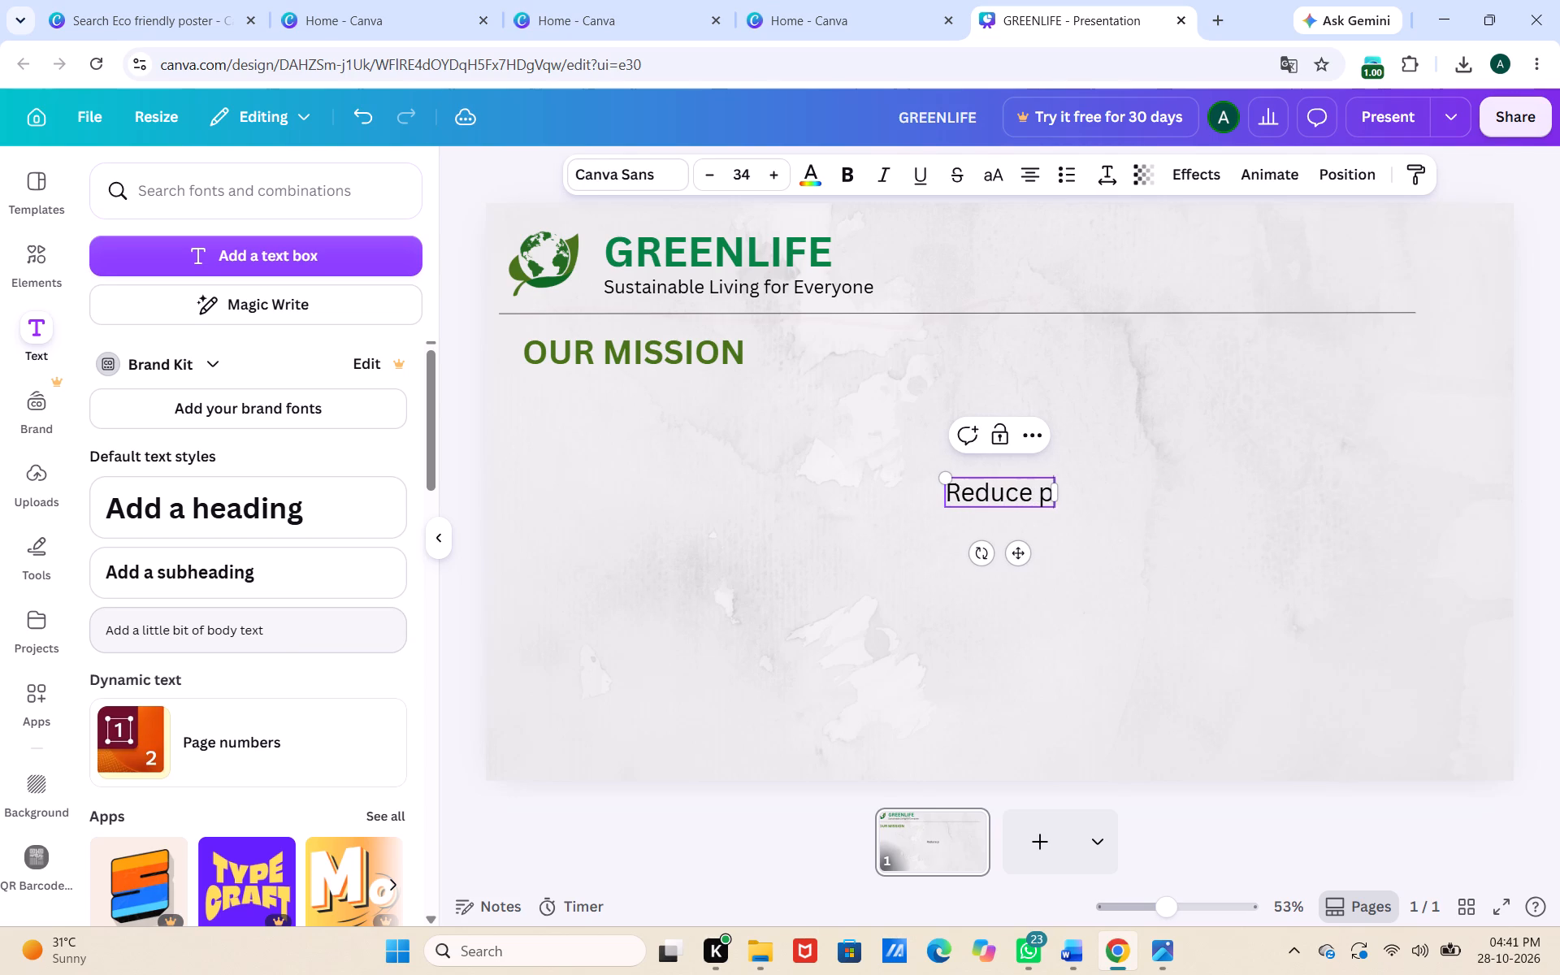
{"action": "key", "text": "BackSpace"}
{"action": "type", "text": "pla"}
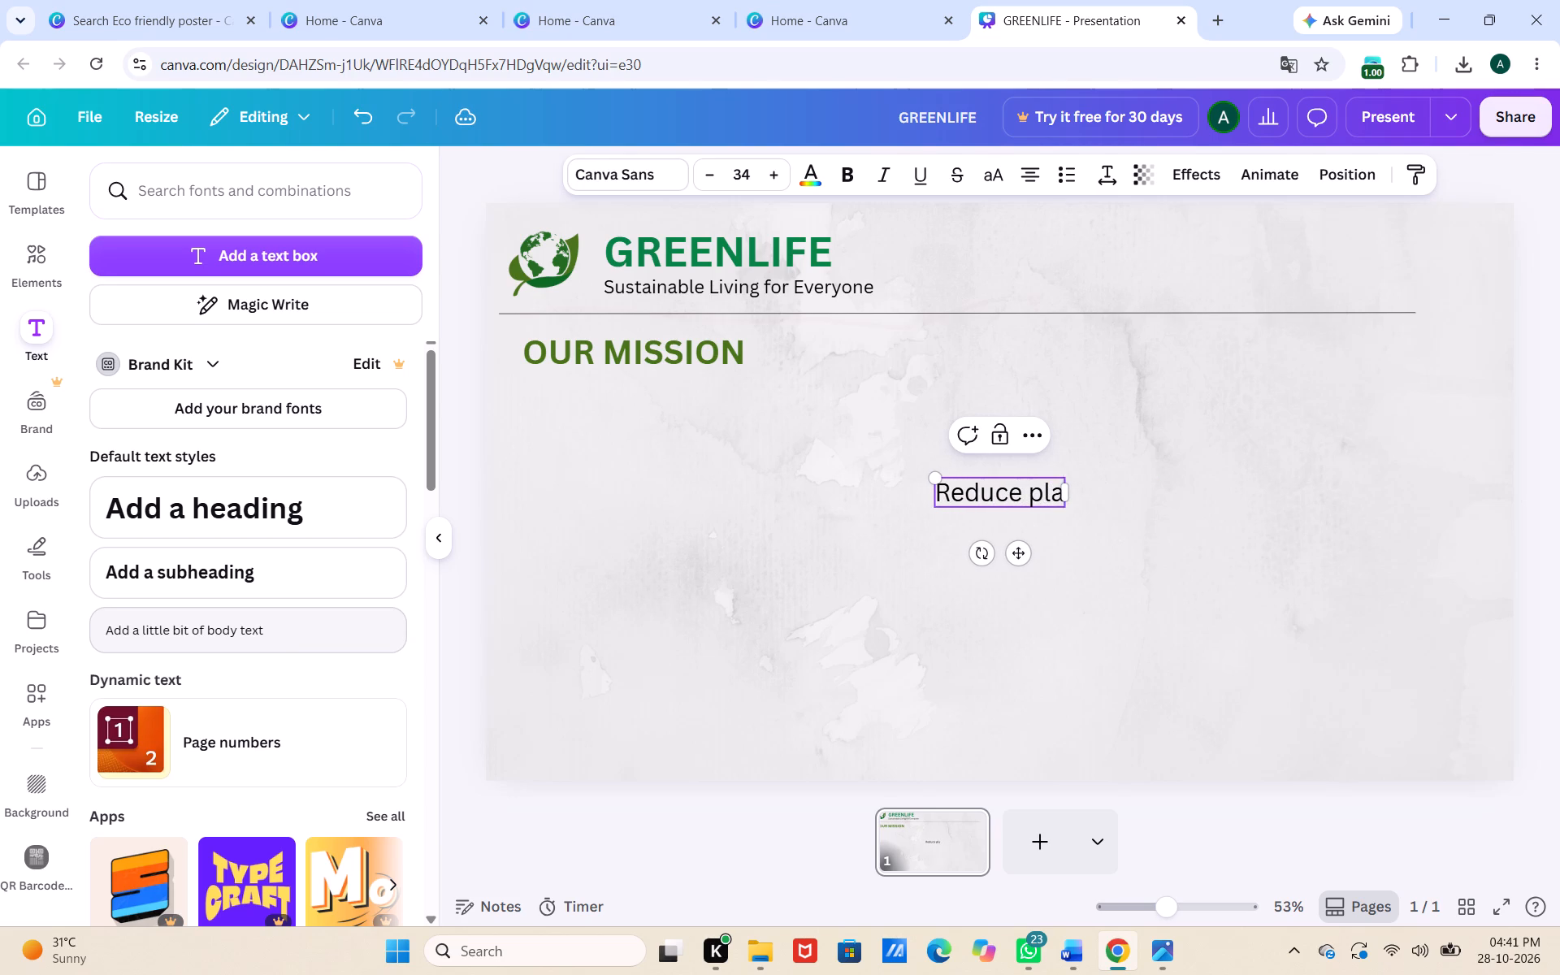
{"action": "type", "text": "sty"}
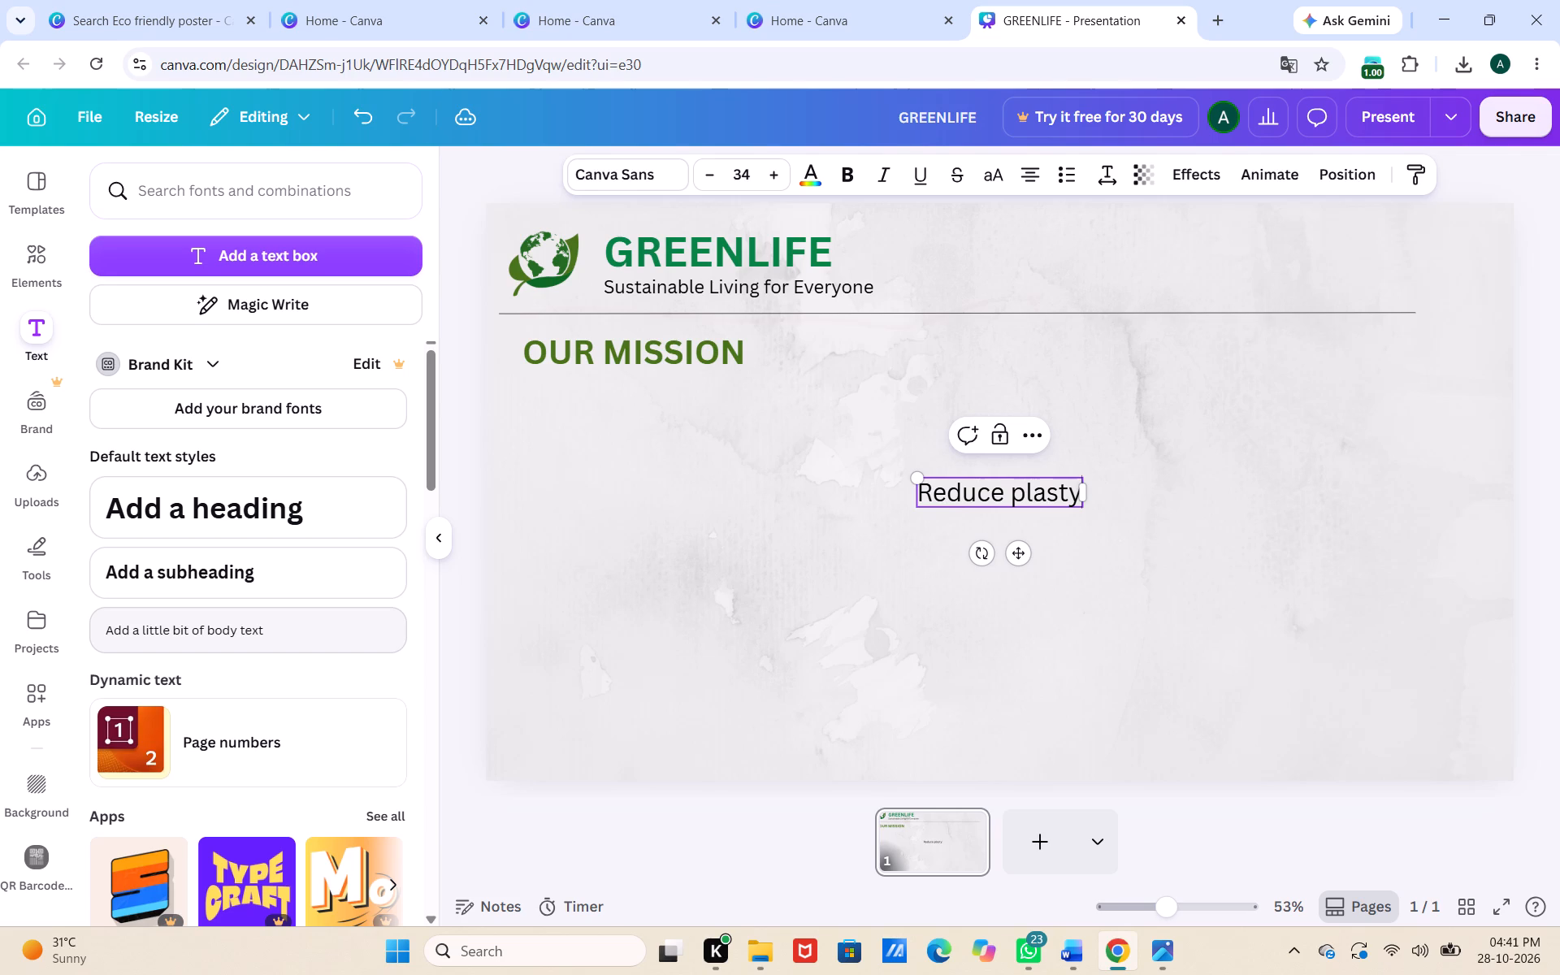
{"action": "key", "text": "BackSpace"}
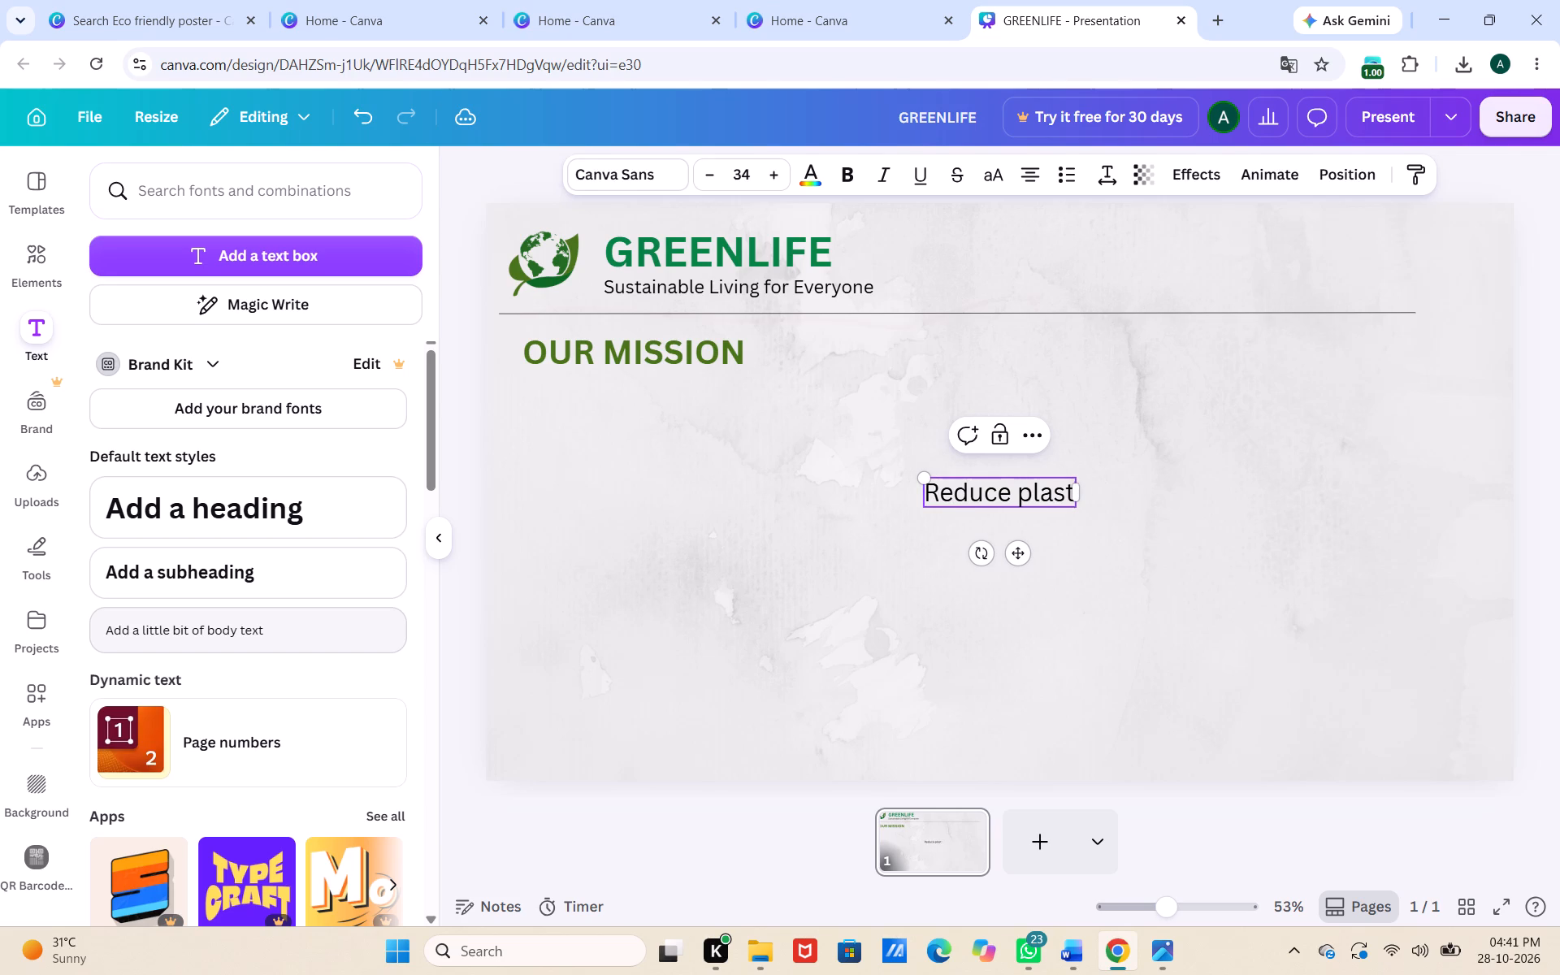
{"action": "type", "text": "ic"}
{"action": "key", "text": "space"}
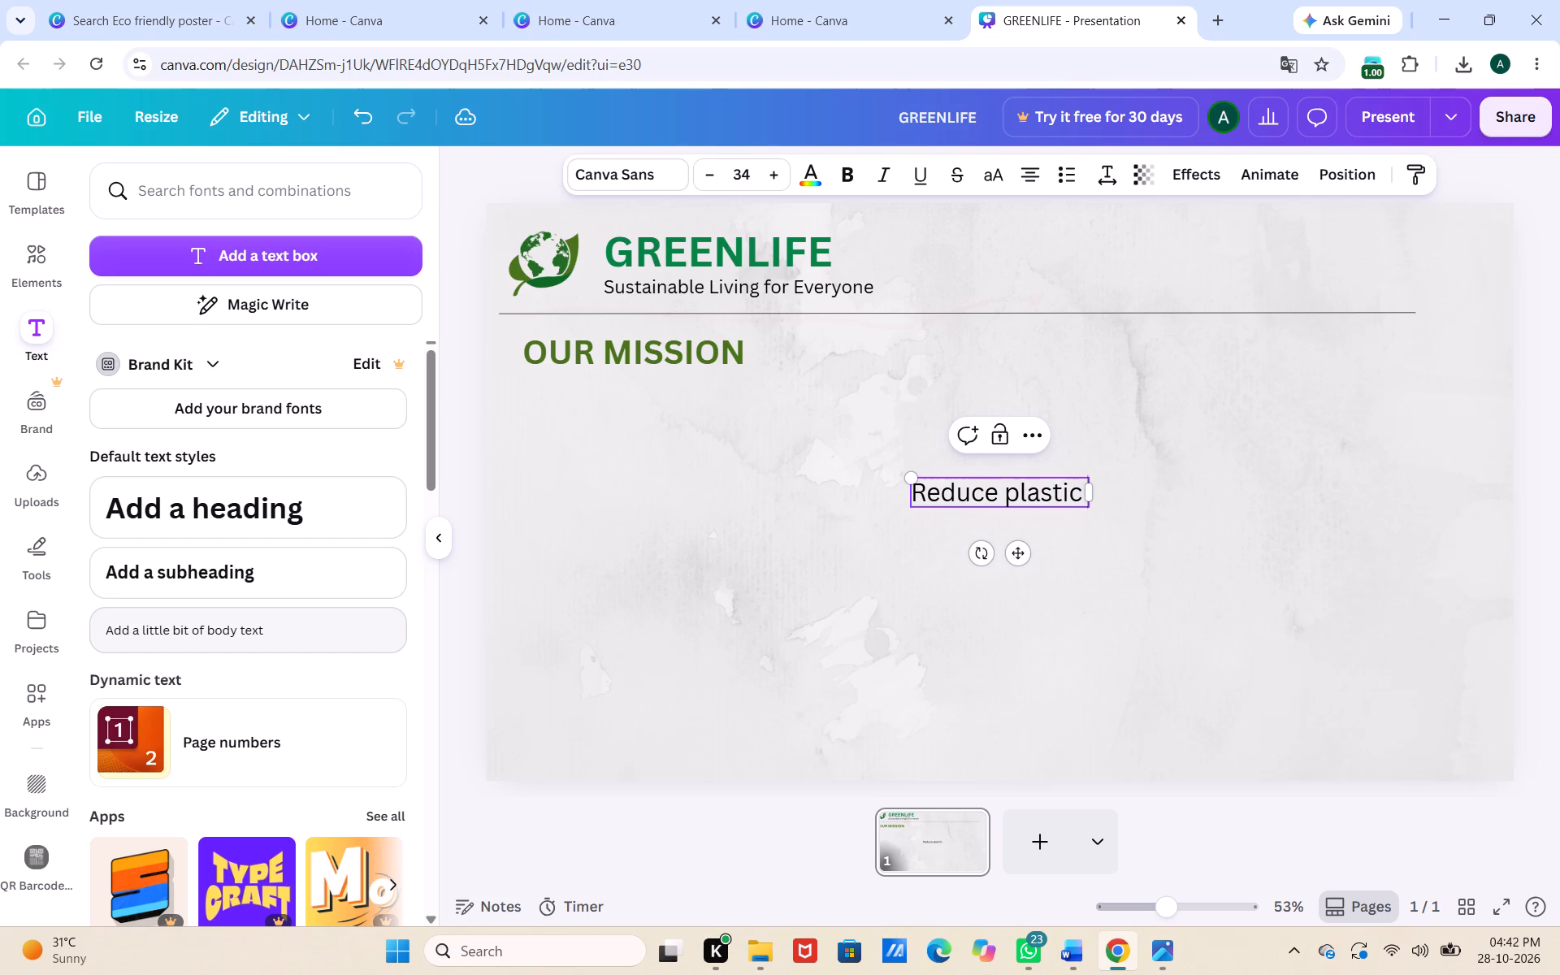
{"action": "type", "text": "waste"}
{"action": "key", "text": "space"}
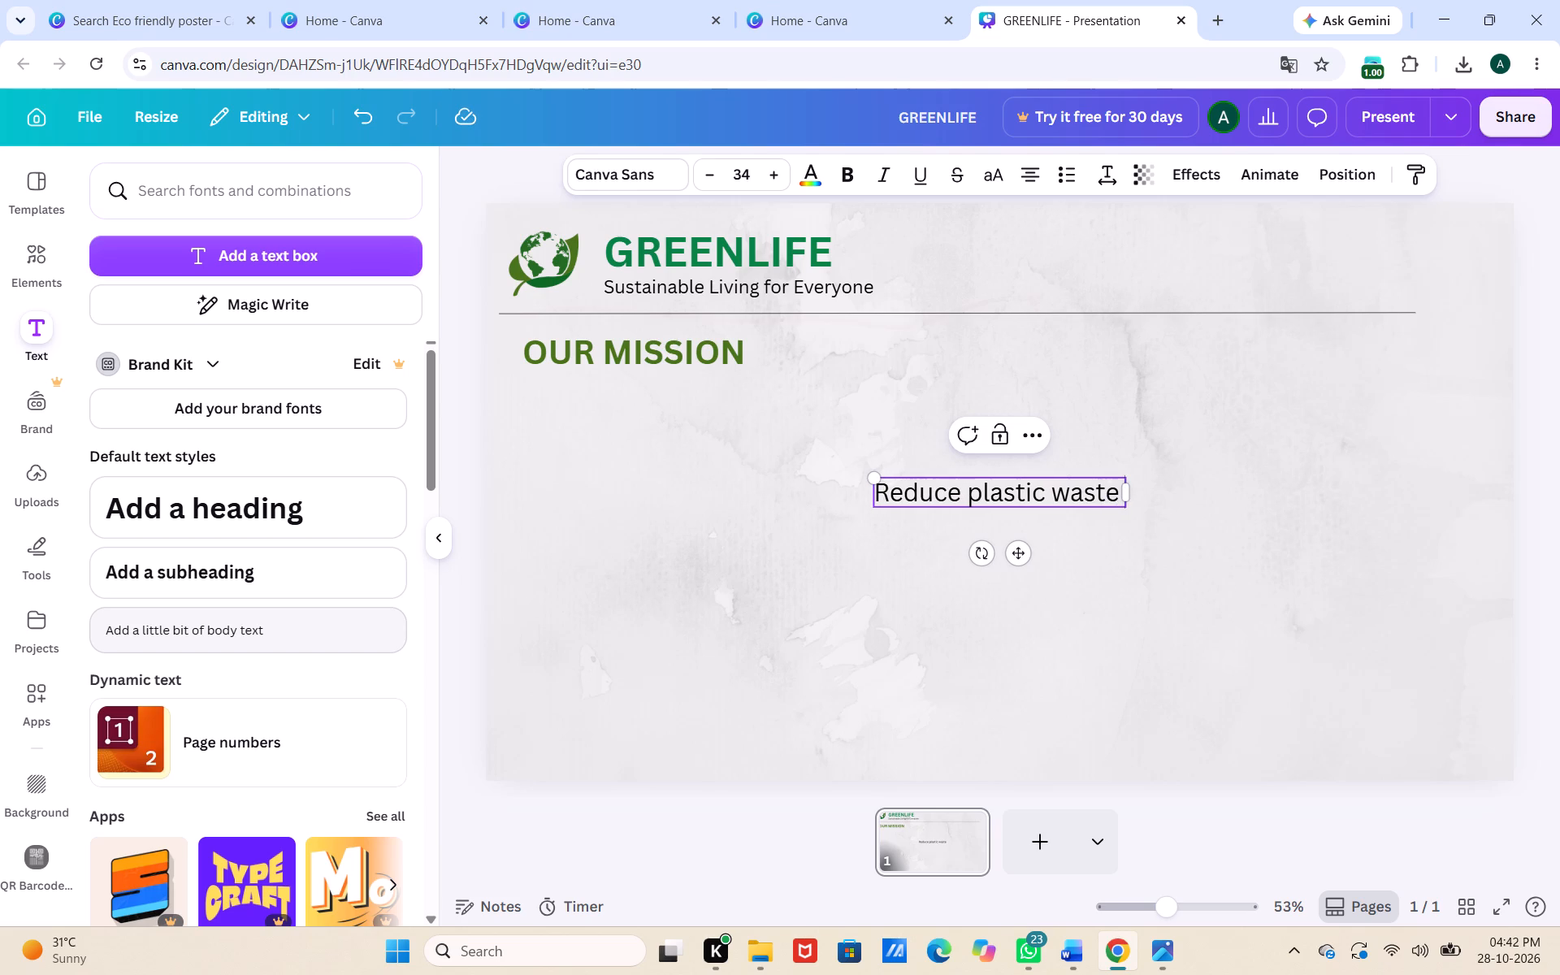
{"action": "type", "text": "and"}
{"action": "key", "text": "space"}
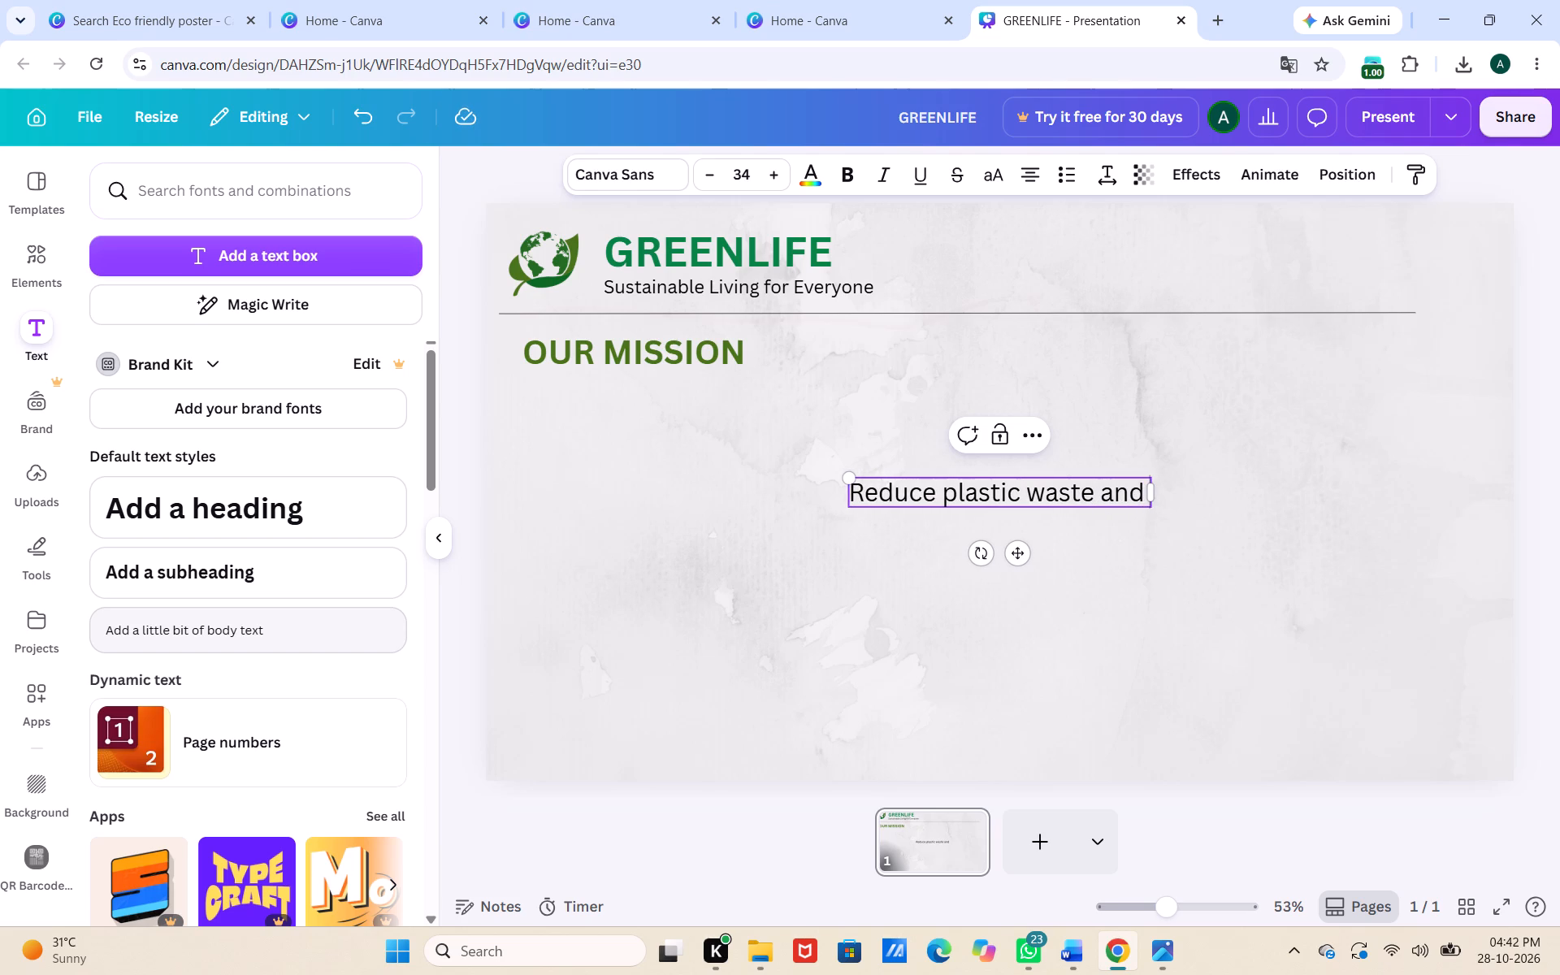
{"action": "type", "text": "protect"}
{"action": "key", "text": "space"}
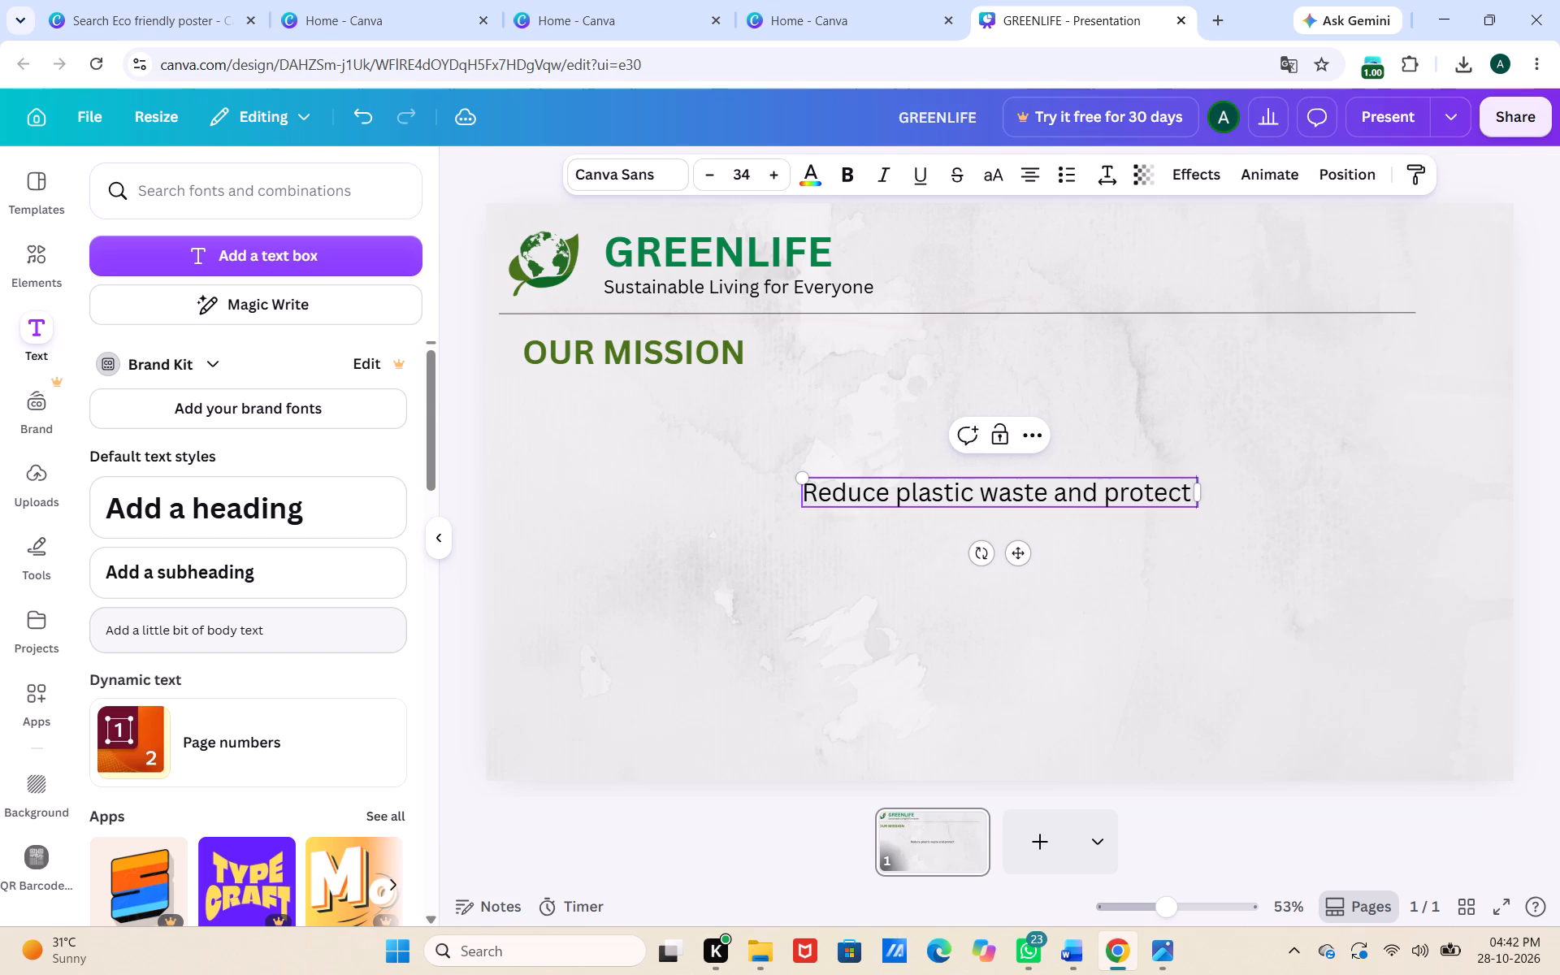
{"action": "type", "text": "our"}
{"action": "key", "text": "space"}
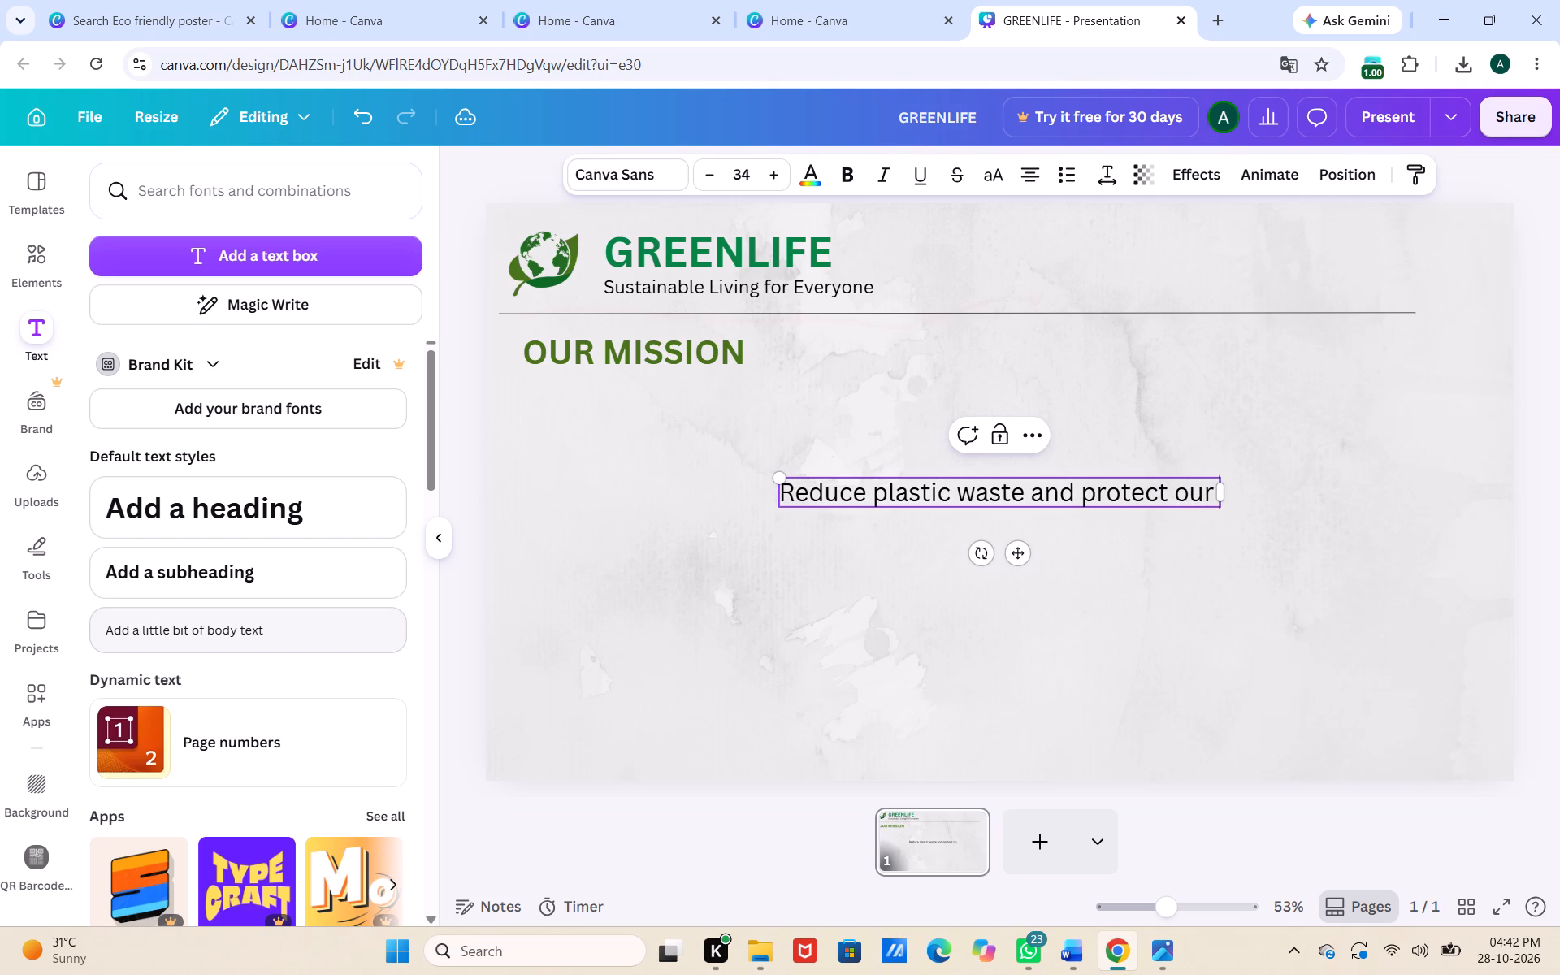
{"action": "type", "text": "plane"}
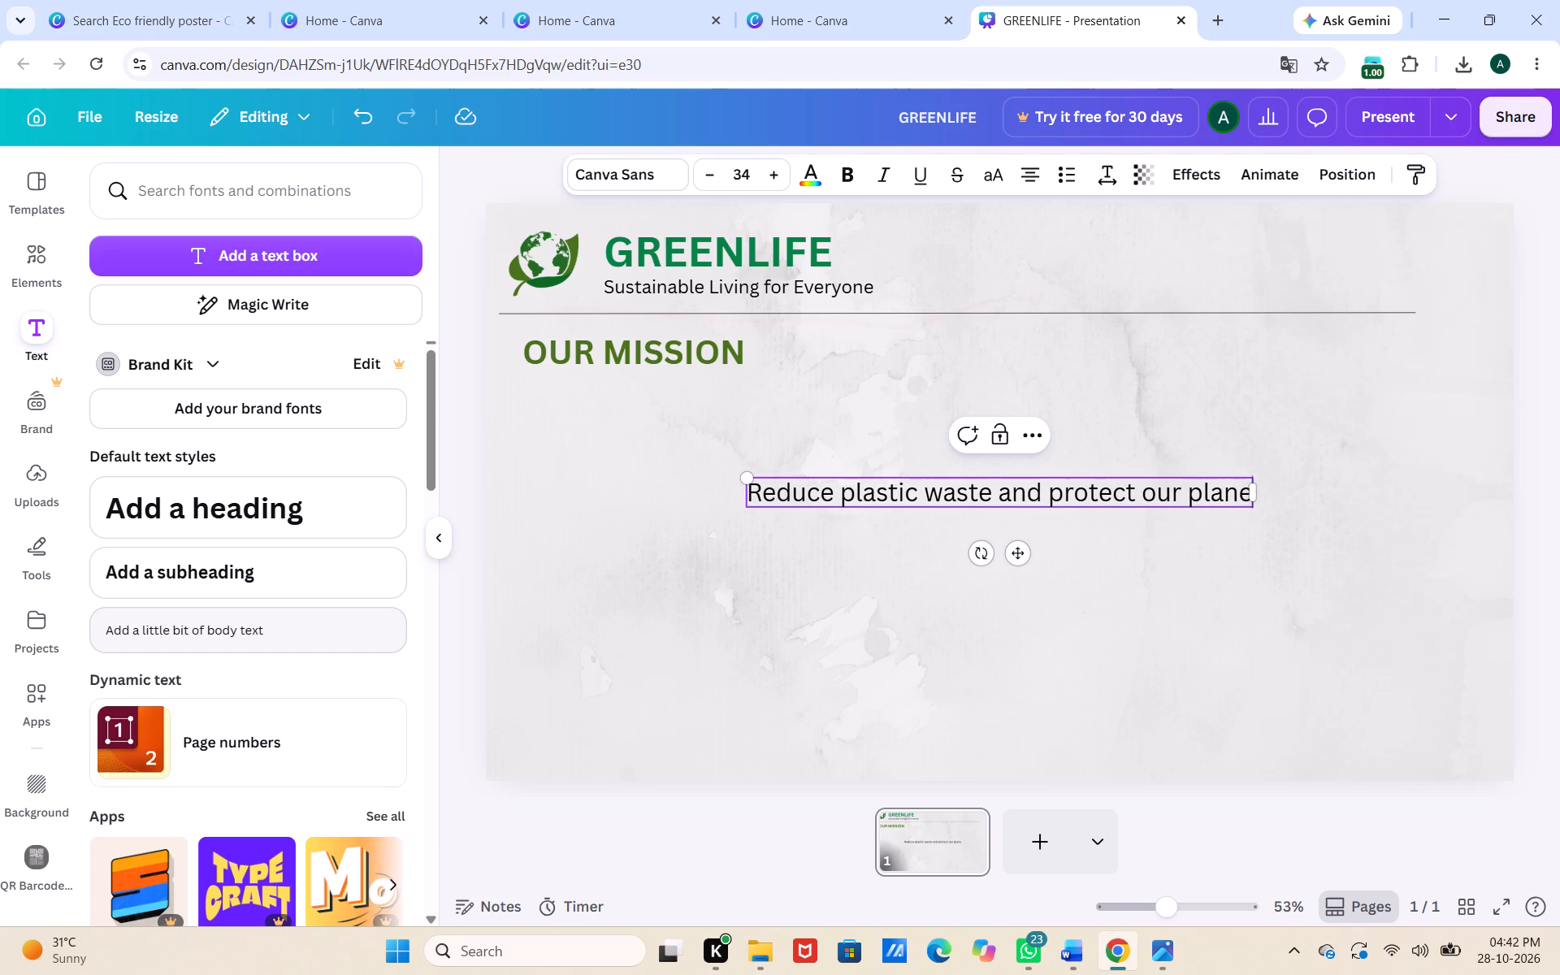
{"action": "key", "text": "t"}
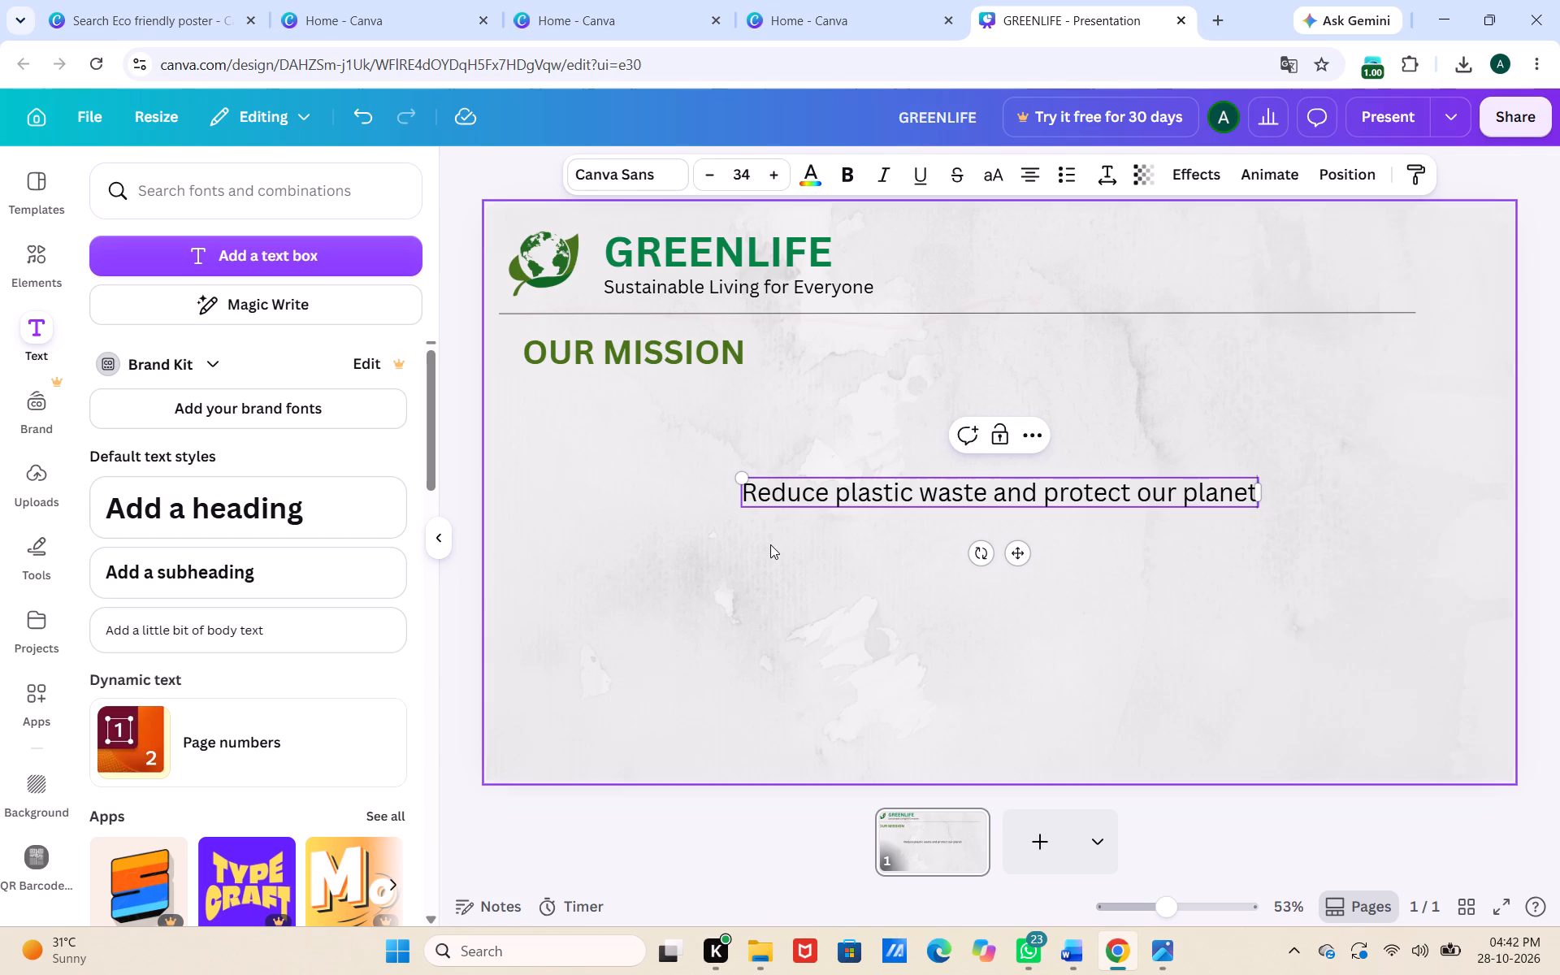
Move the mission body text below the "OUR MISSION" heading, lining up its start with the heading's left edge.
{"action": "left_click_drag", "start_coordinate": [853, 510], "coordinate": [612, 427]}
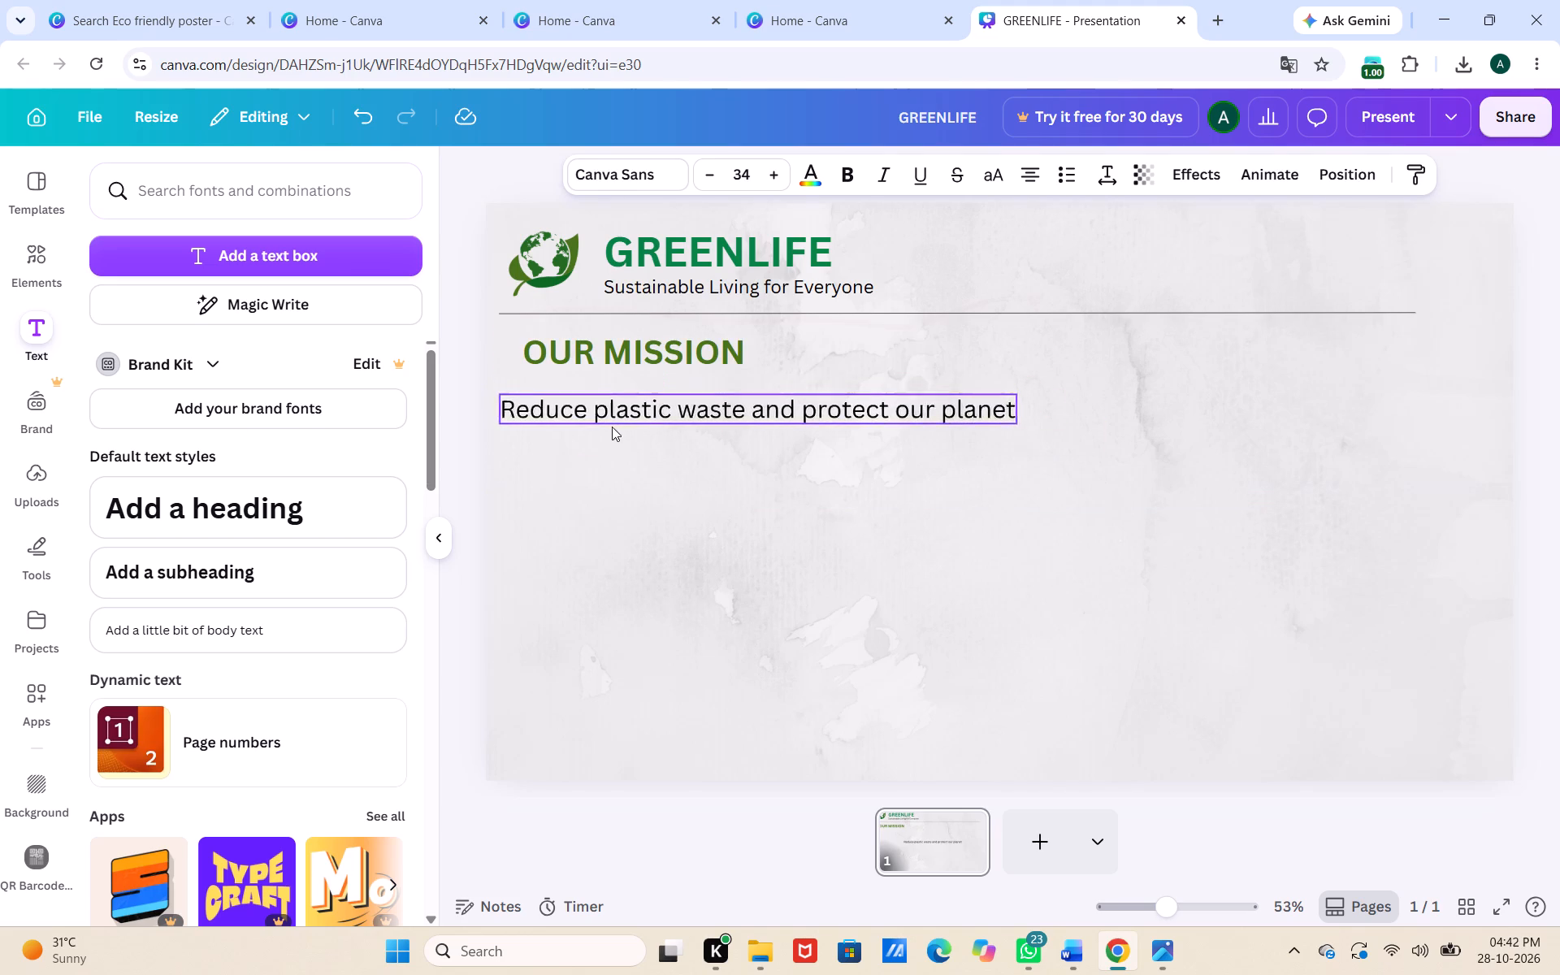
{"action": "left_click_drag", "start_coordinate": [612, 427], "coordinate": [628, 426]}
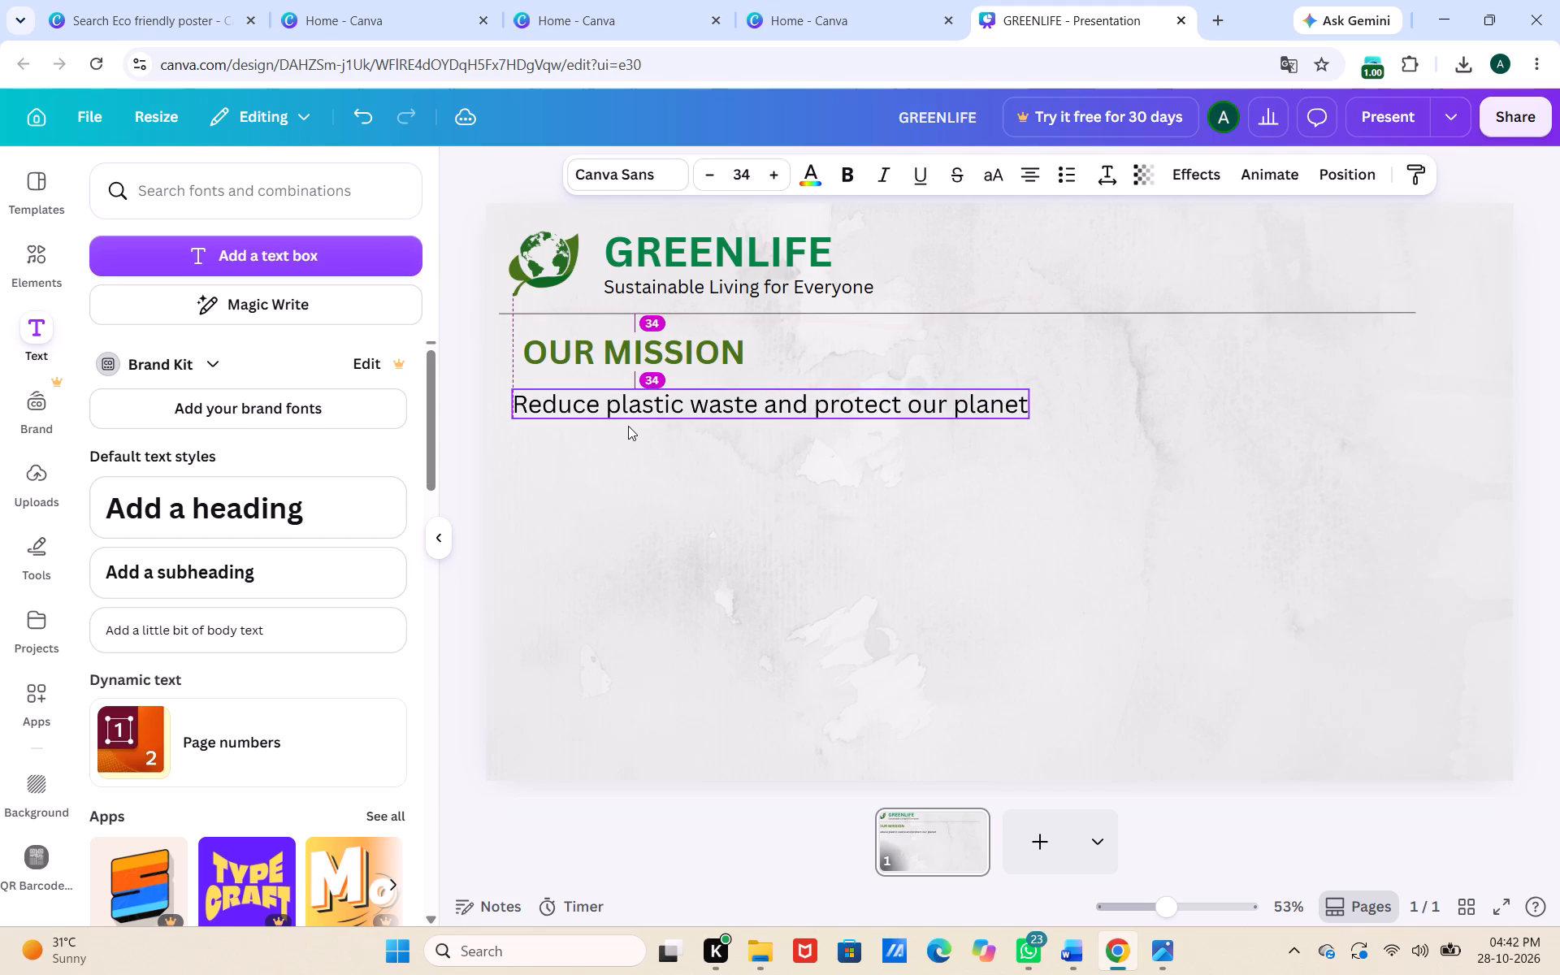
{"action": "left_click_drag", "start_coordinate": [628, 426], "coordinate": [632, 430]}
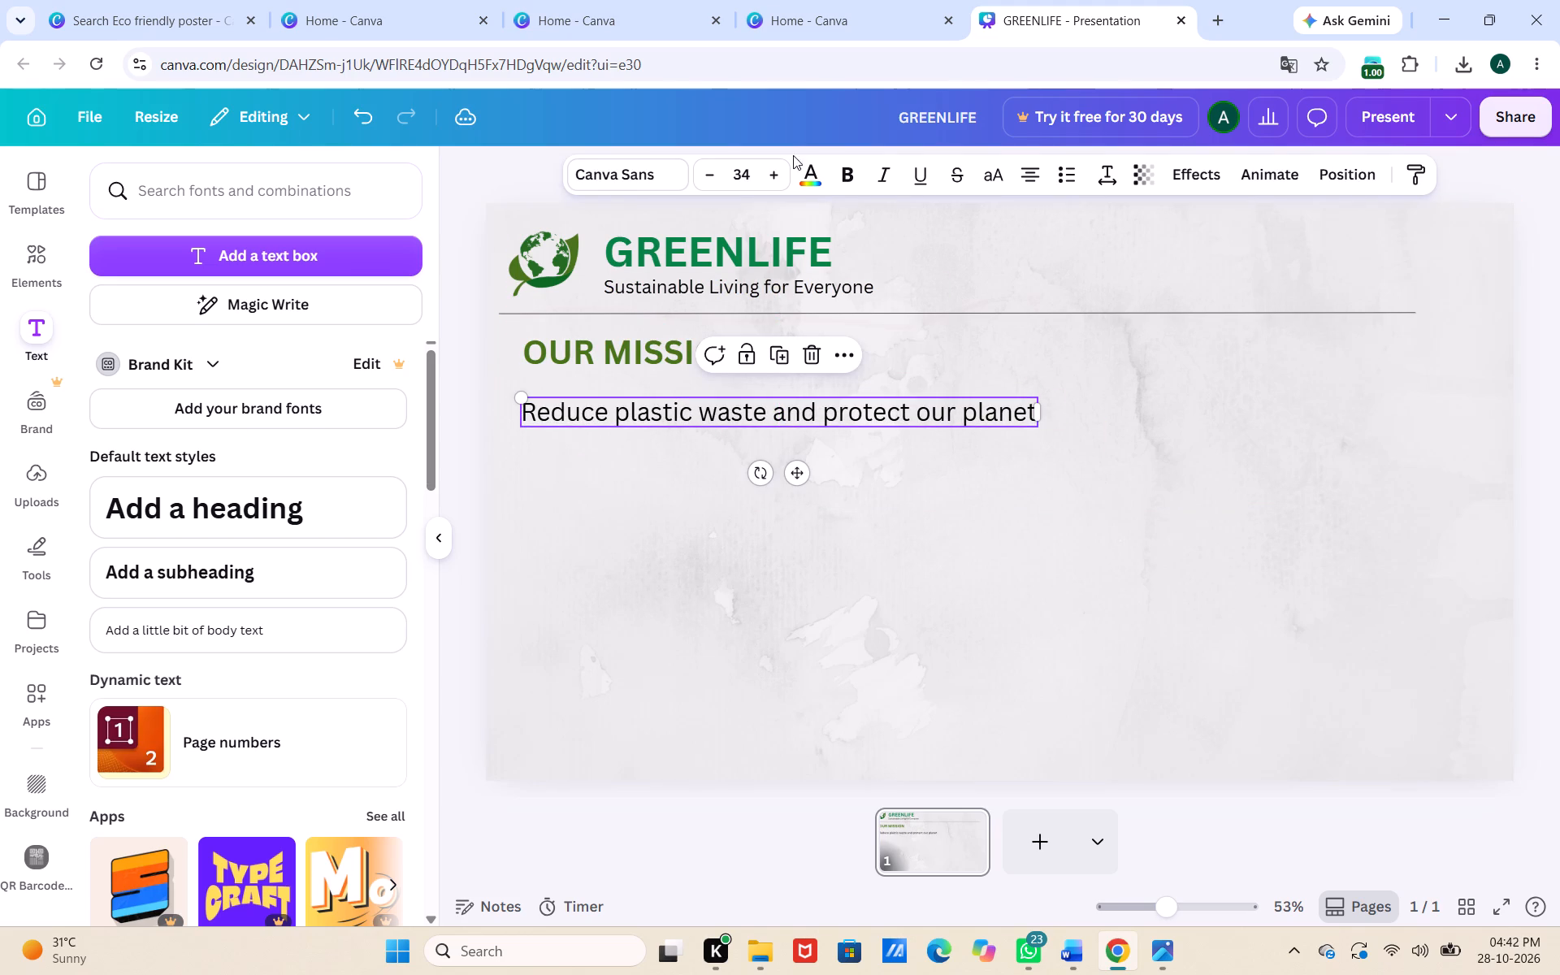
Reduce the mission body text to font size 32 and nudge it back toward the heading's left edge.
{"action": "left_click", "coordinate": [704, 170]}
{"action": "left_click", "coordinate": [704, 170]}
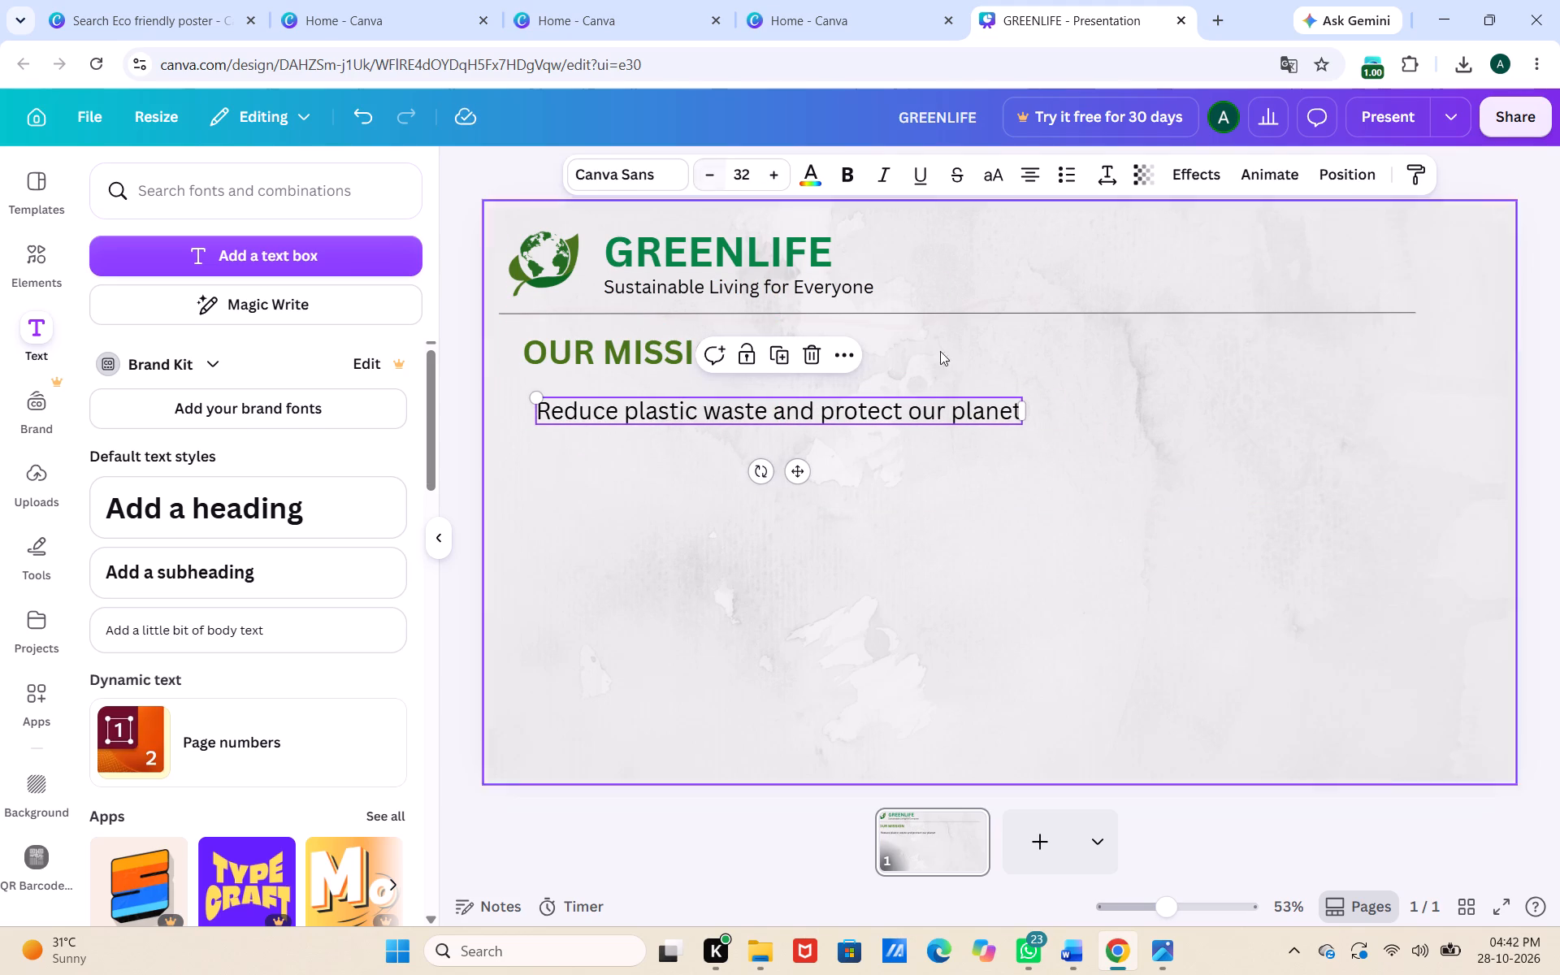
{"action": "left_click", "coordinate": [1019, 408]}
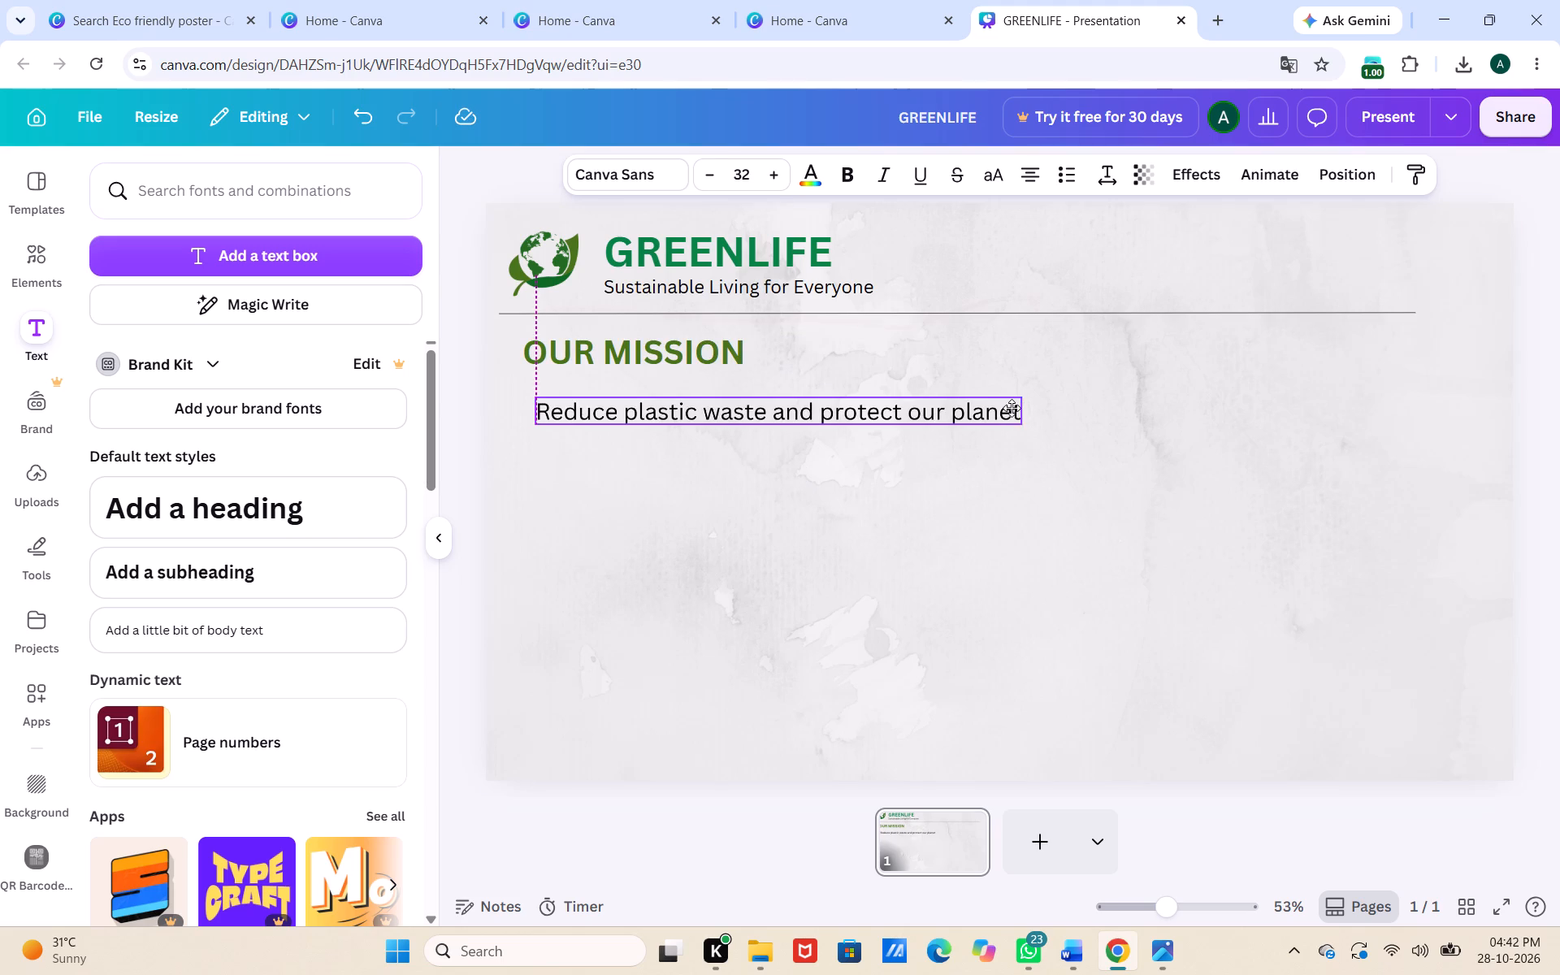
Break the mission text so "planet" starts a second line, and left-align the paragraph.
{"action": "left_click", "coordinate": [940, 410]}
{"action": "key", "text": "Return"}
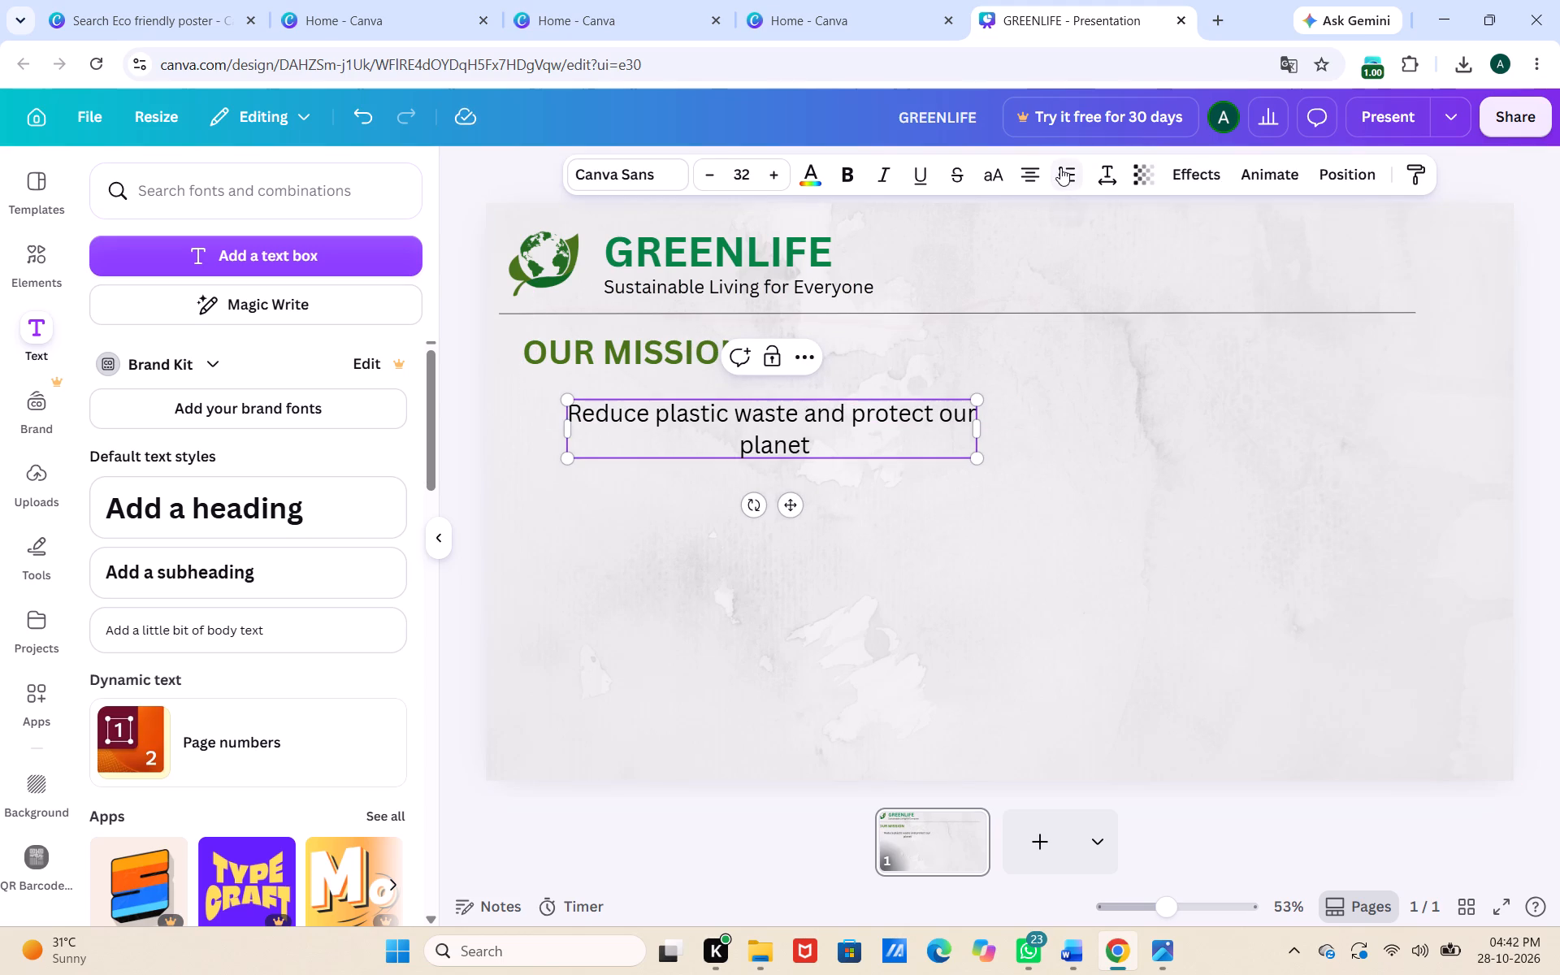
{"action": "left_click_drag", "start_coordinate": [1055, 167], "coordinate": [1025, 173]}
{"action": "left_click", "coordinate": [1025, 173]}
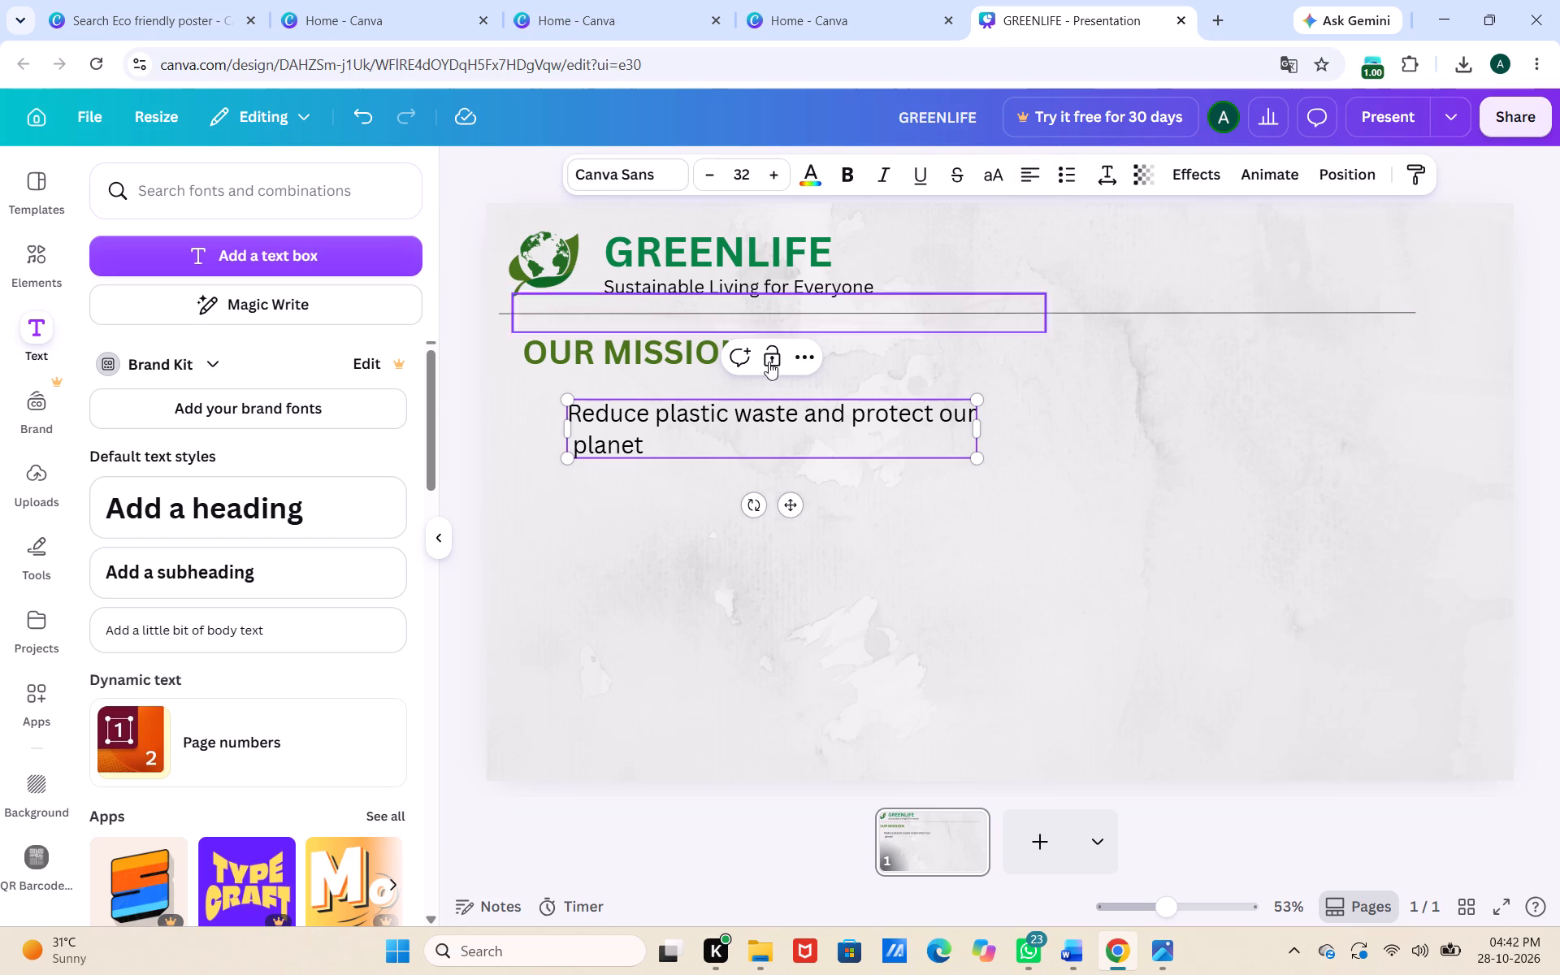
Add a period after "planet" at the end of the mission text.
{"action": "left_click", "coordinate": [664, 442]}
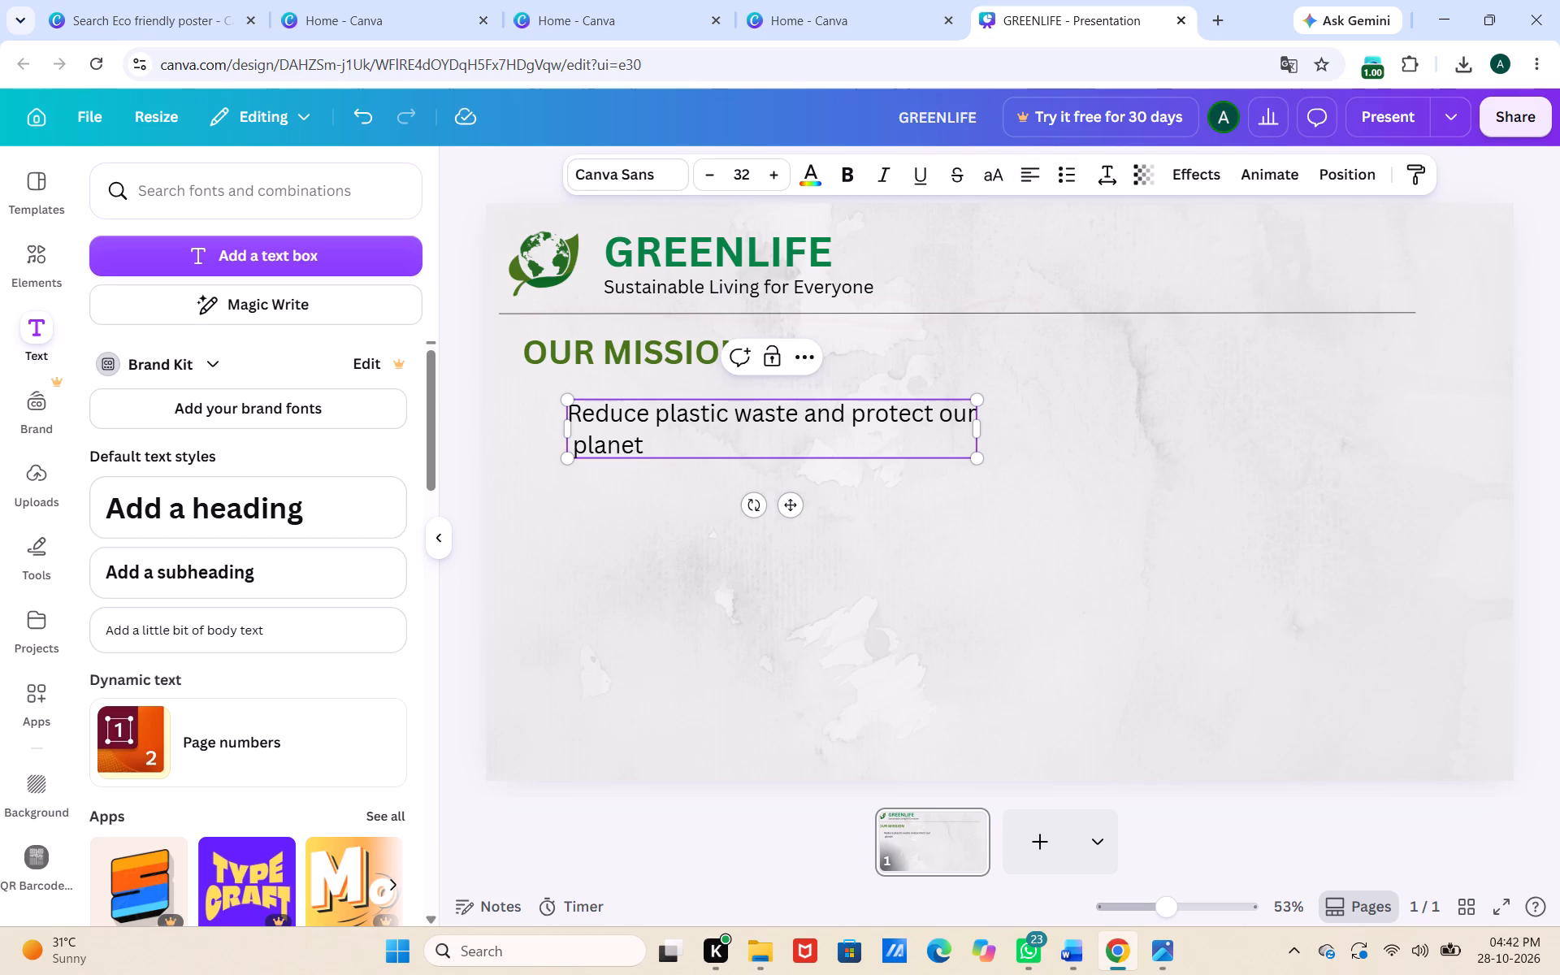
{"action": "key", "text": "period"}
Move the two-line mission text directly under the "OUR MISSION" heading, flush with the heading's left edge.
{"action": "left_click_drag", "start_coordinate": [731, 457], "coordinate": [682, 437]}
{"action": "left_click", "coordinate": [618, 513]}
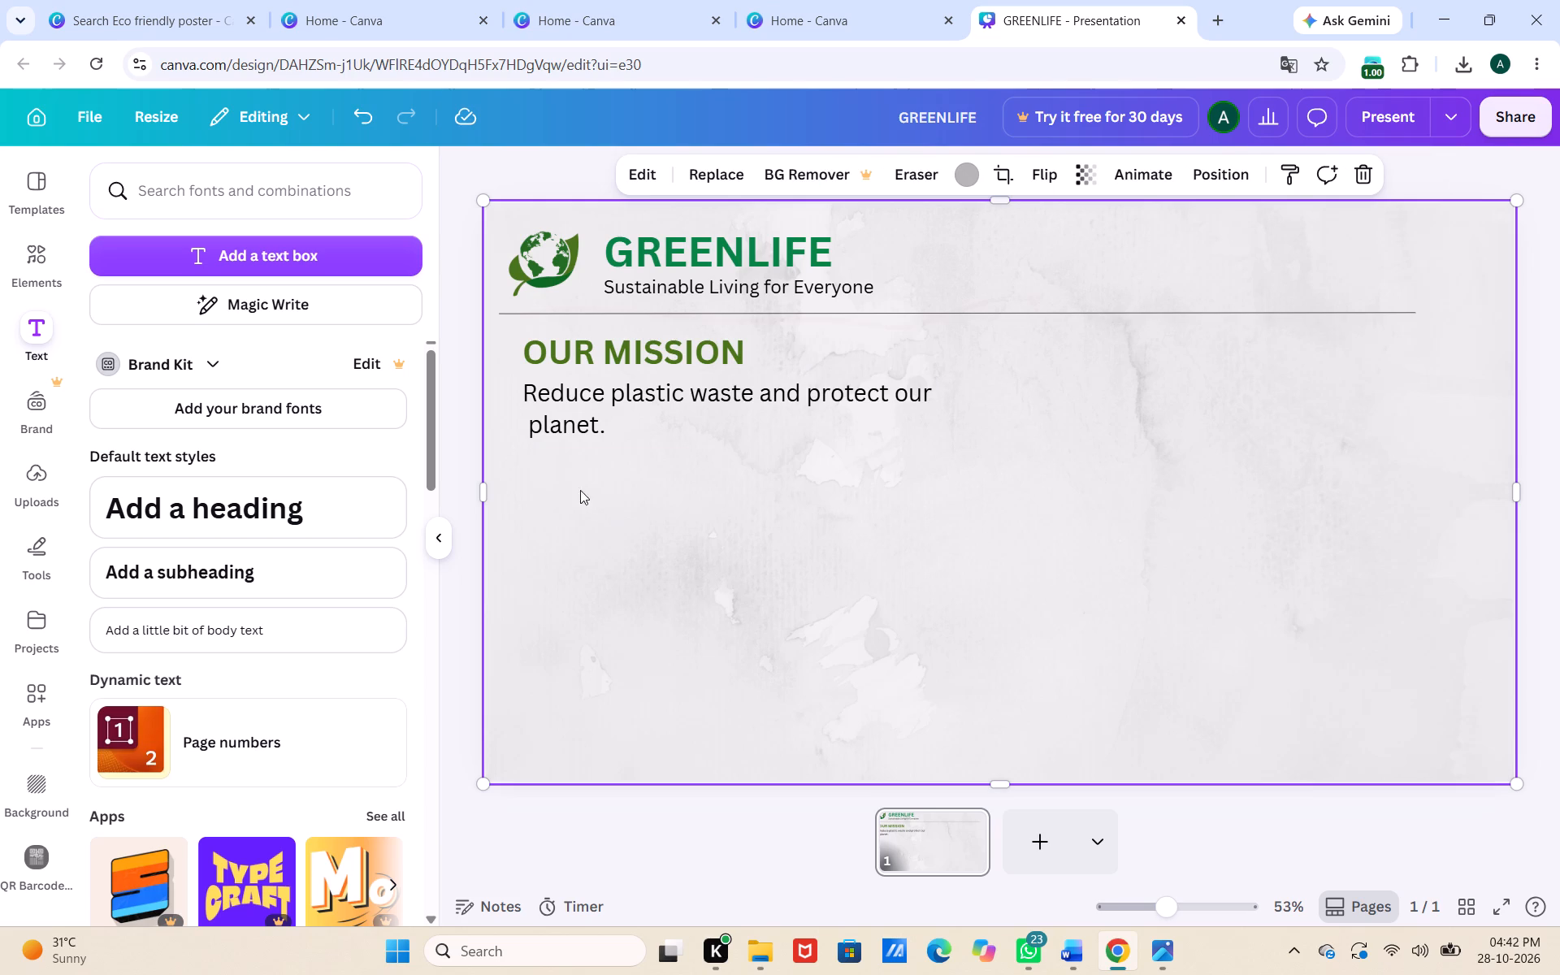
Remove the stray space before "planet." so the second line of the mission text aligns with the first.
{"action": "left_click", "coordinate": [529, 424]}
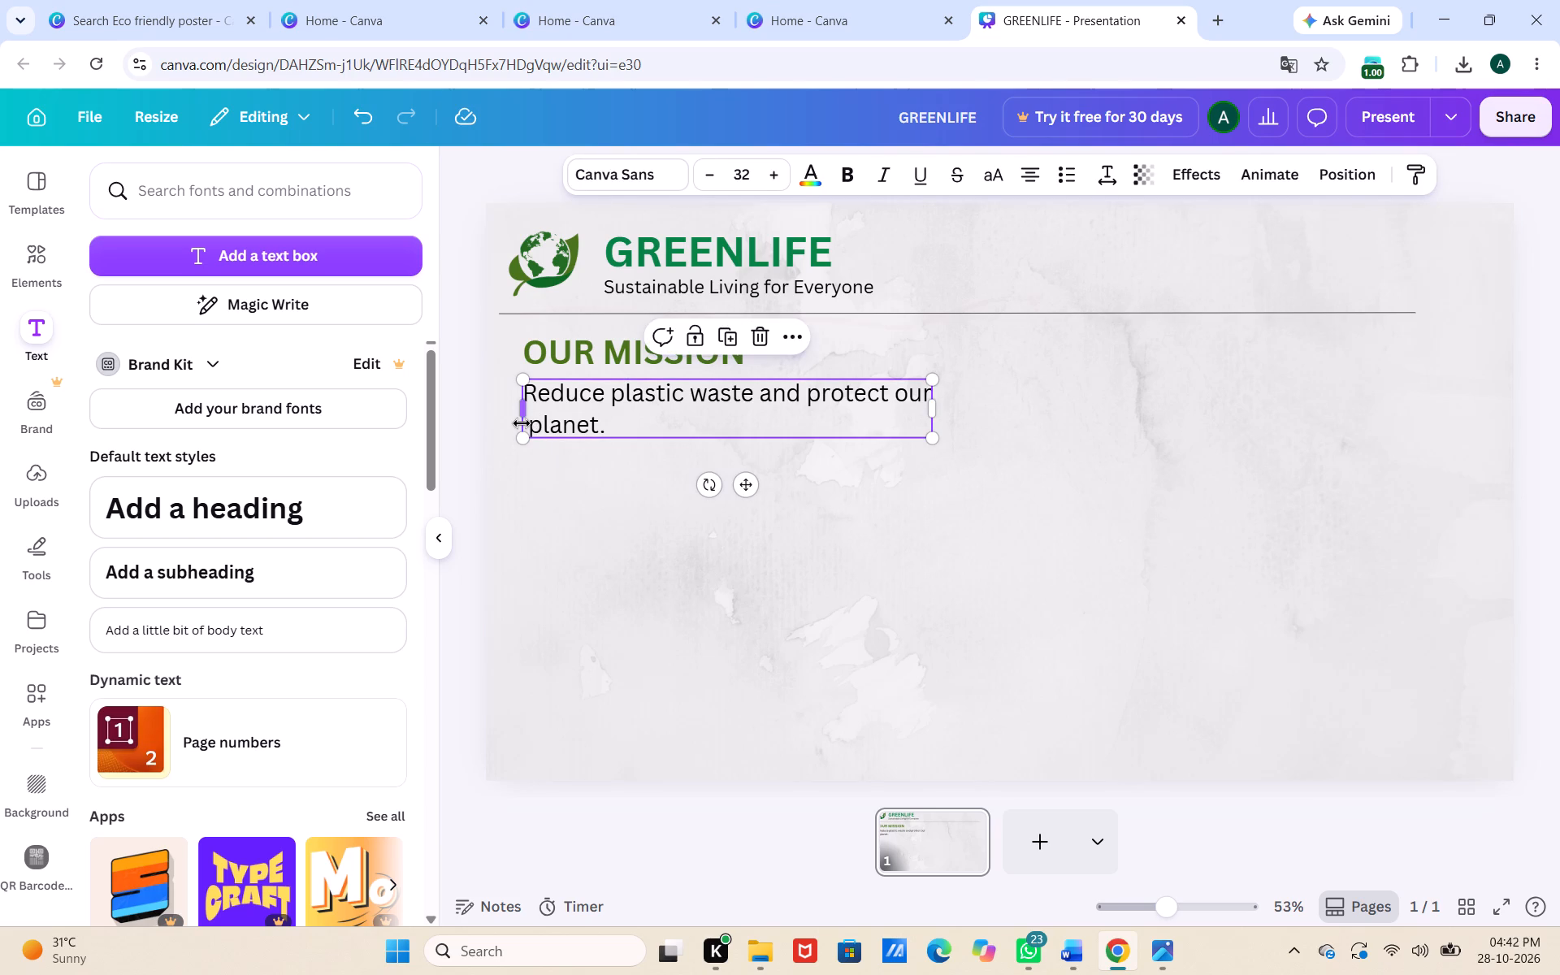
{"action": "left_click", "coordinate": [522, 423]}
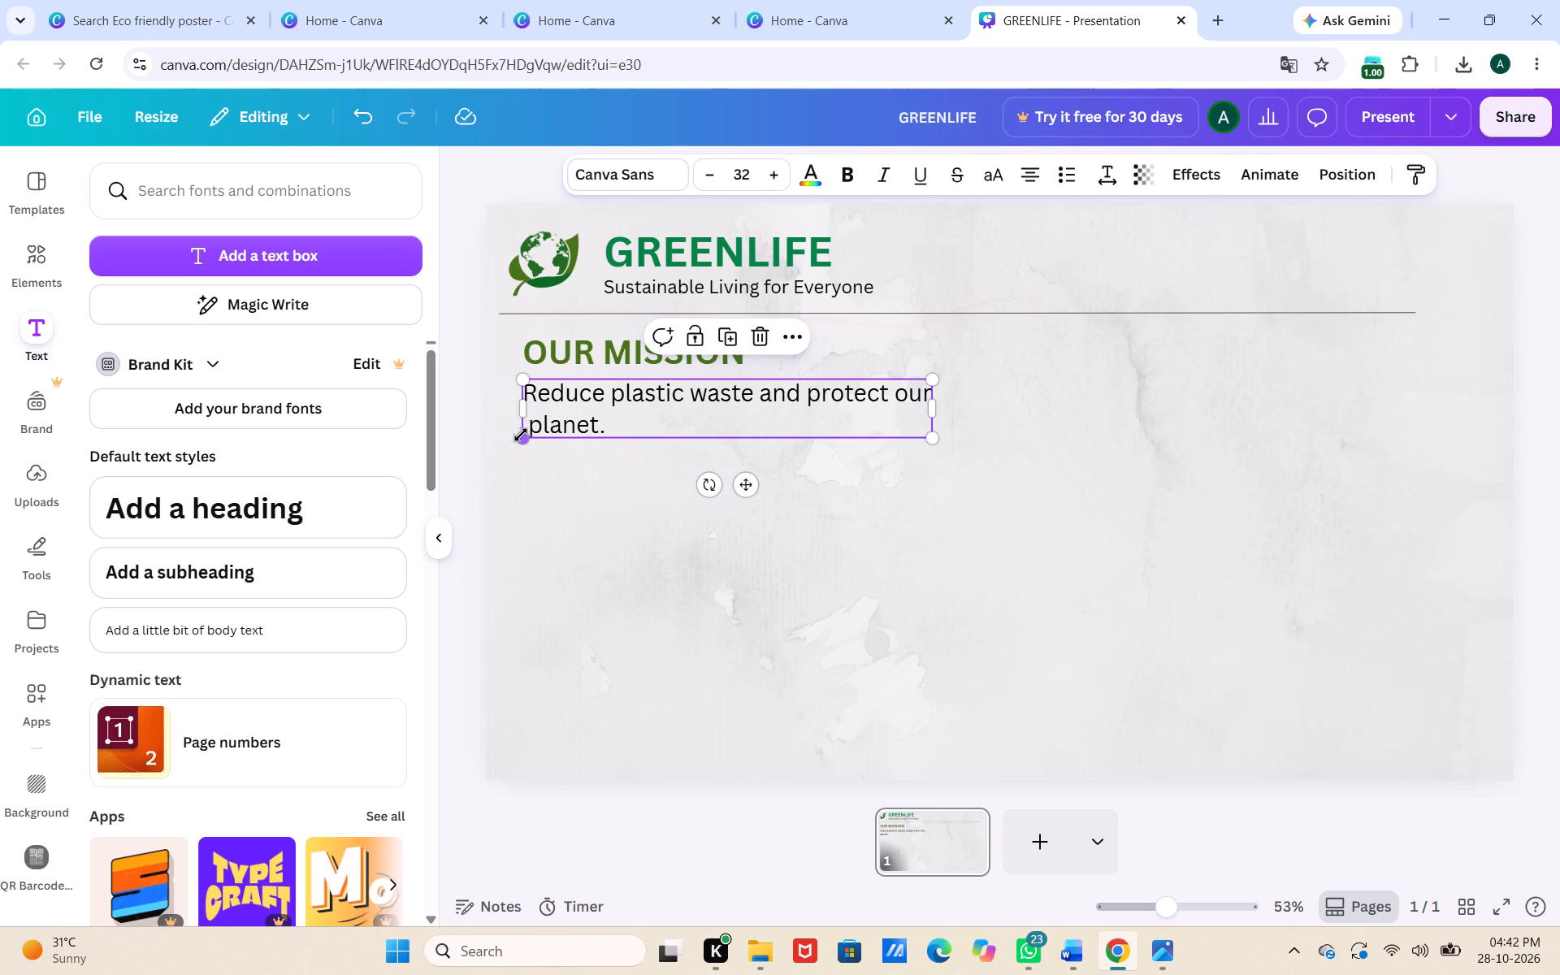
{"action": "left_click", "coordinate": [531, 429]}
{"action": "key", "text": "BackSpace"}
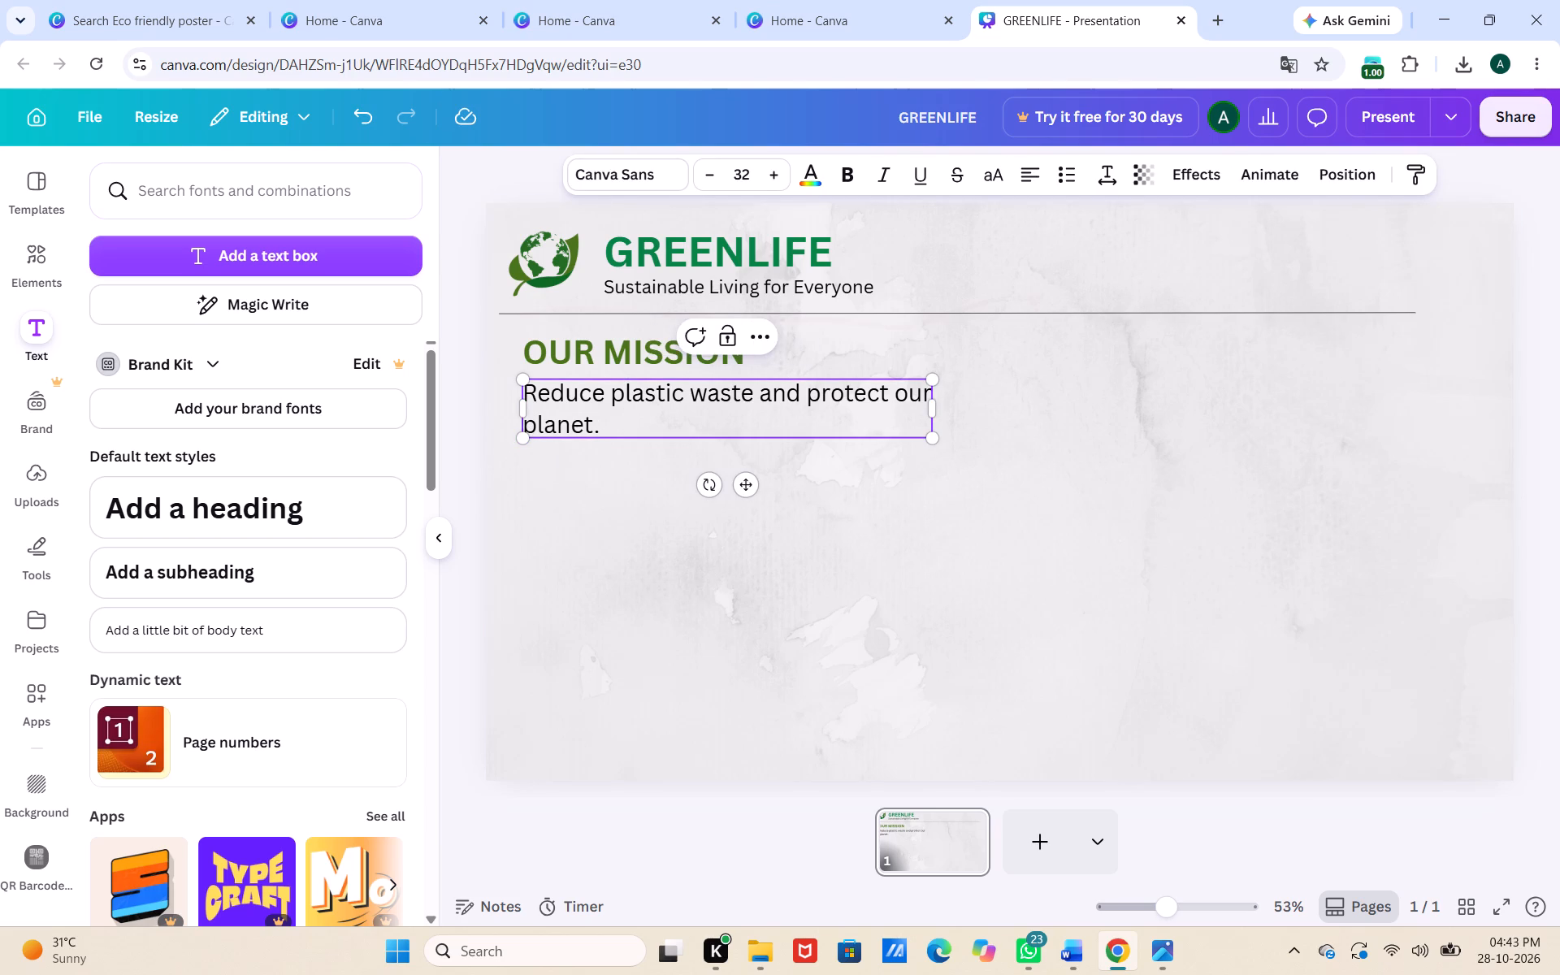
{"action": "left_click", "coordinate": [519, 512]}
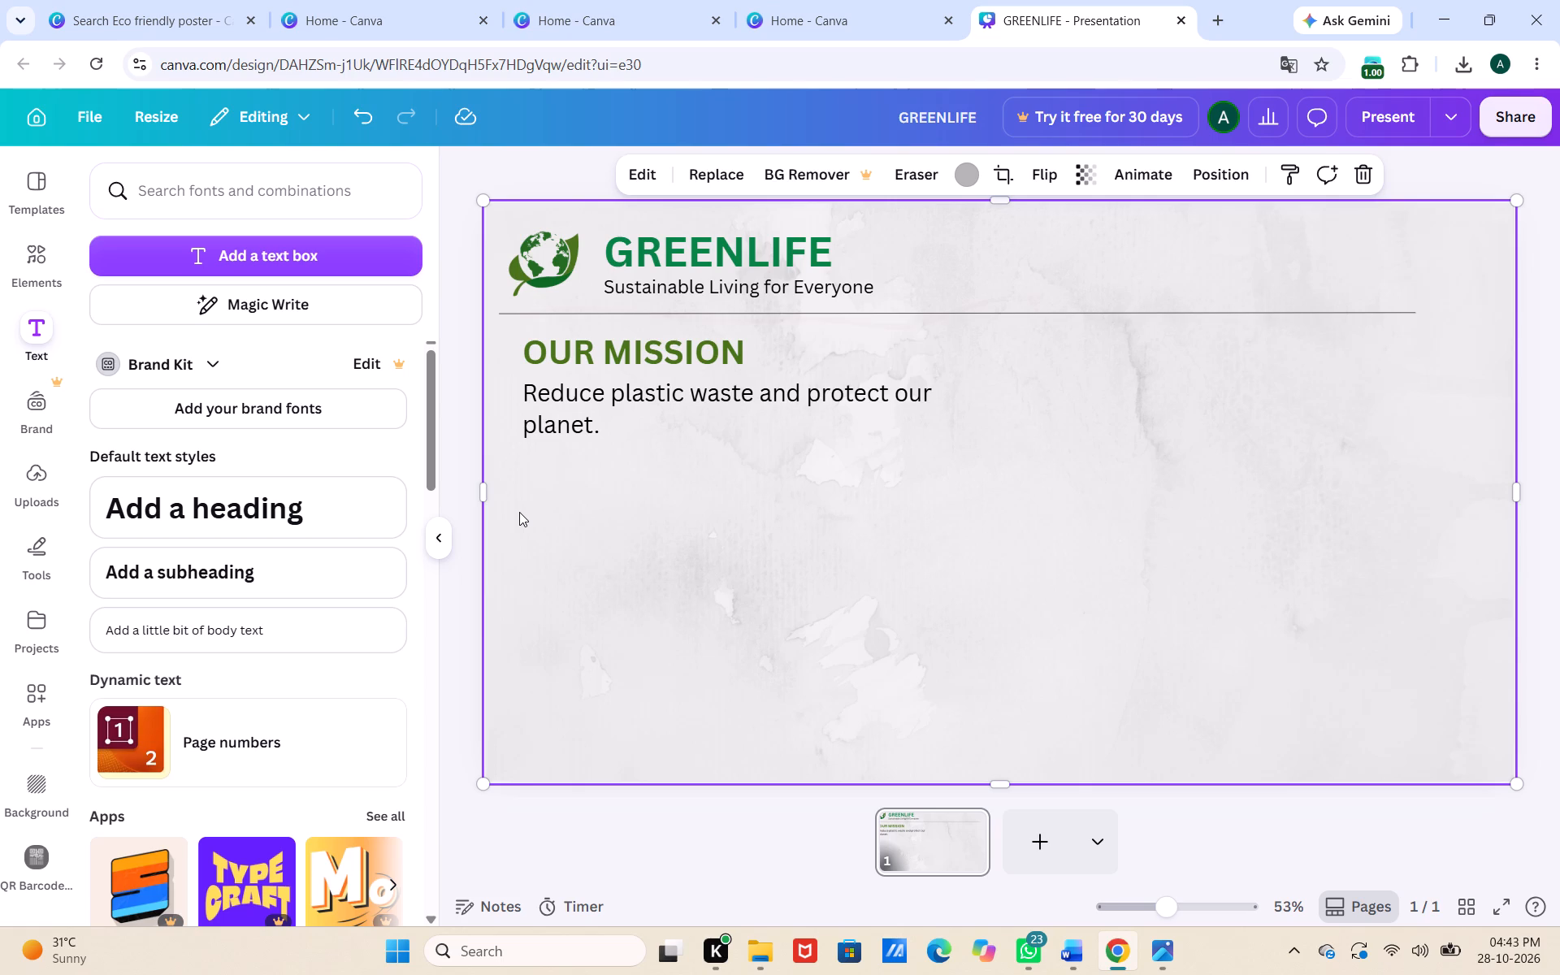
Add a heading text box to the slide reading "OUR SOLUTION".
{"action": "left_click", "coordinate": [149, 515]}
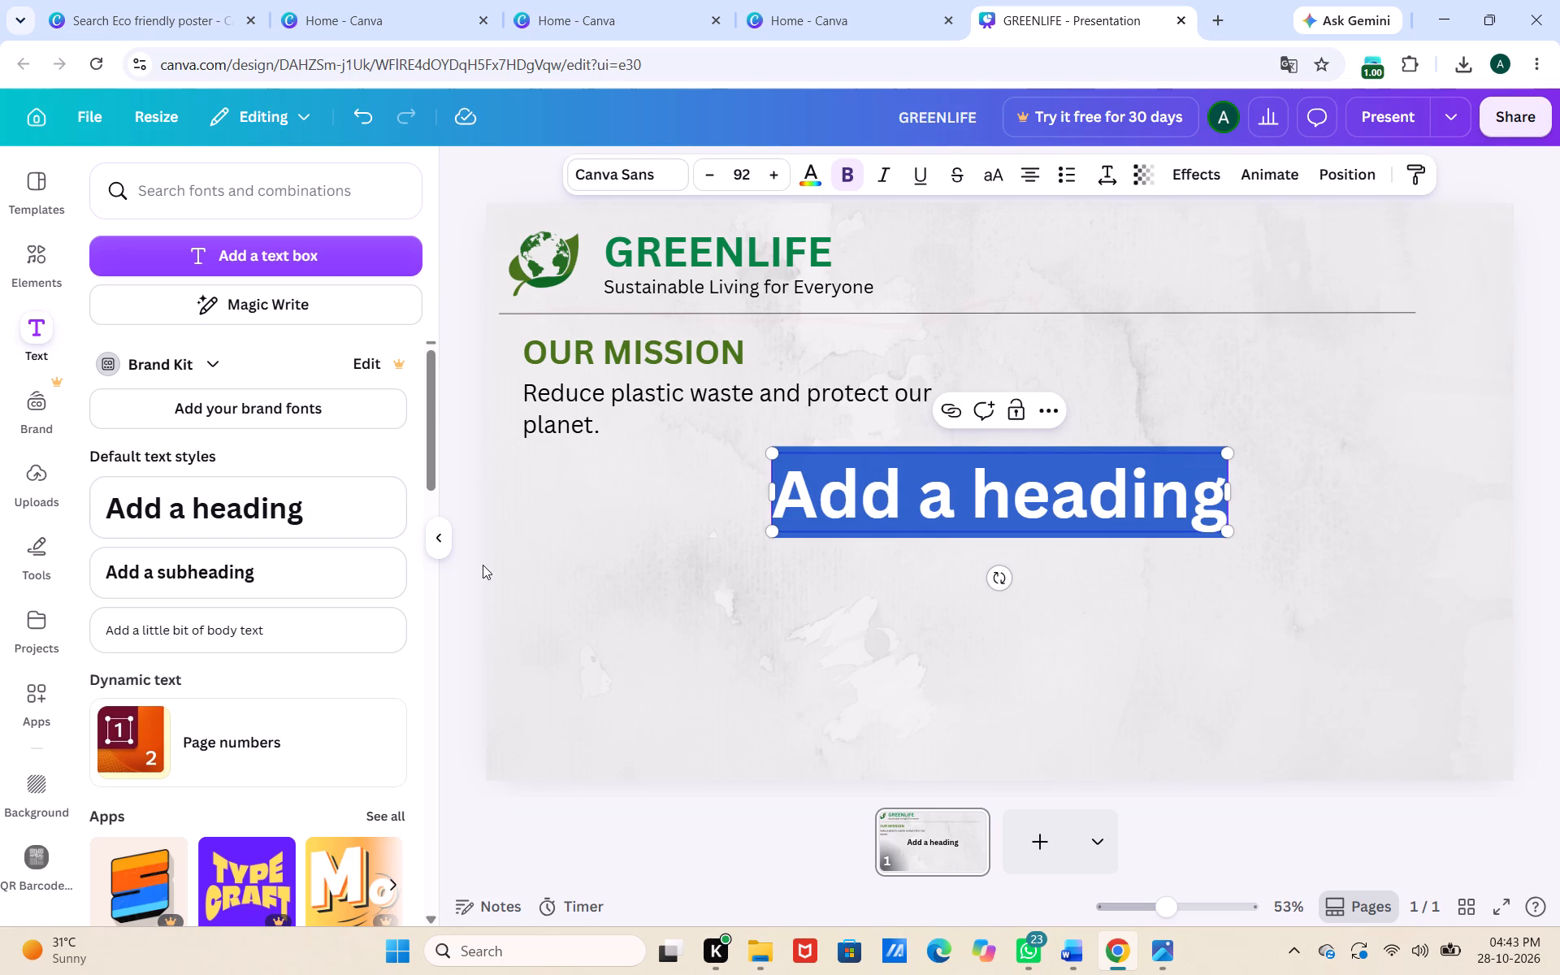
{"action": "type", "text": "ou"}
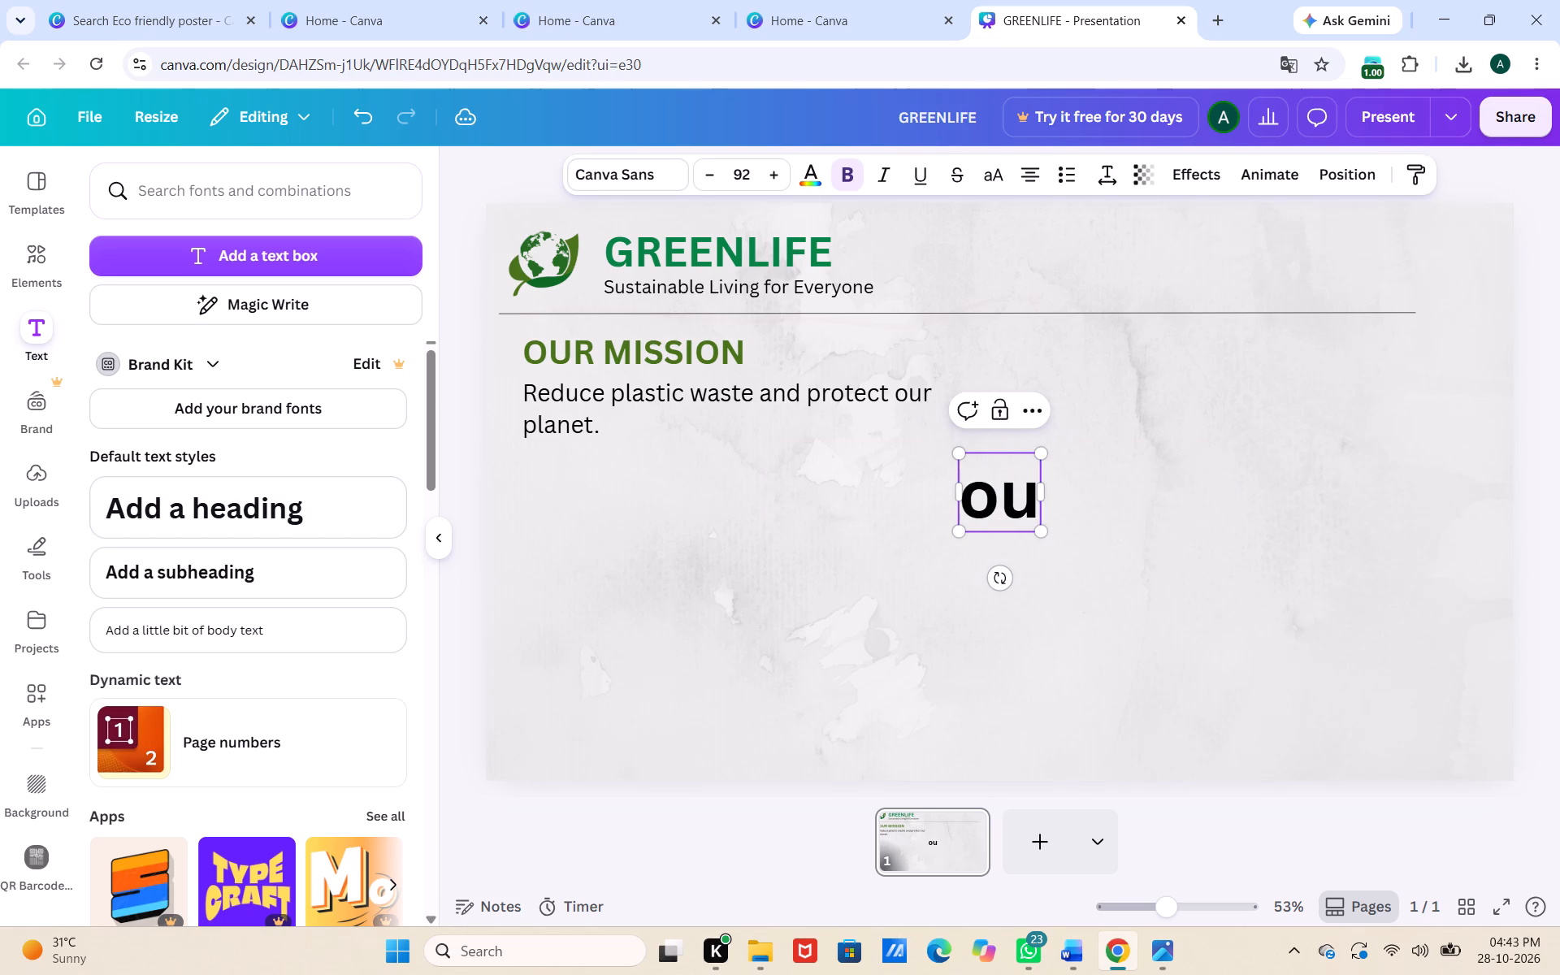
{"action": "key", "text": "BackSpace"}
{"action": "key", "text": "BackSpace"}
{"action": "type", "text": "OUR"}
{"action": "key", "text": "space"}
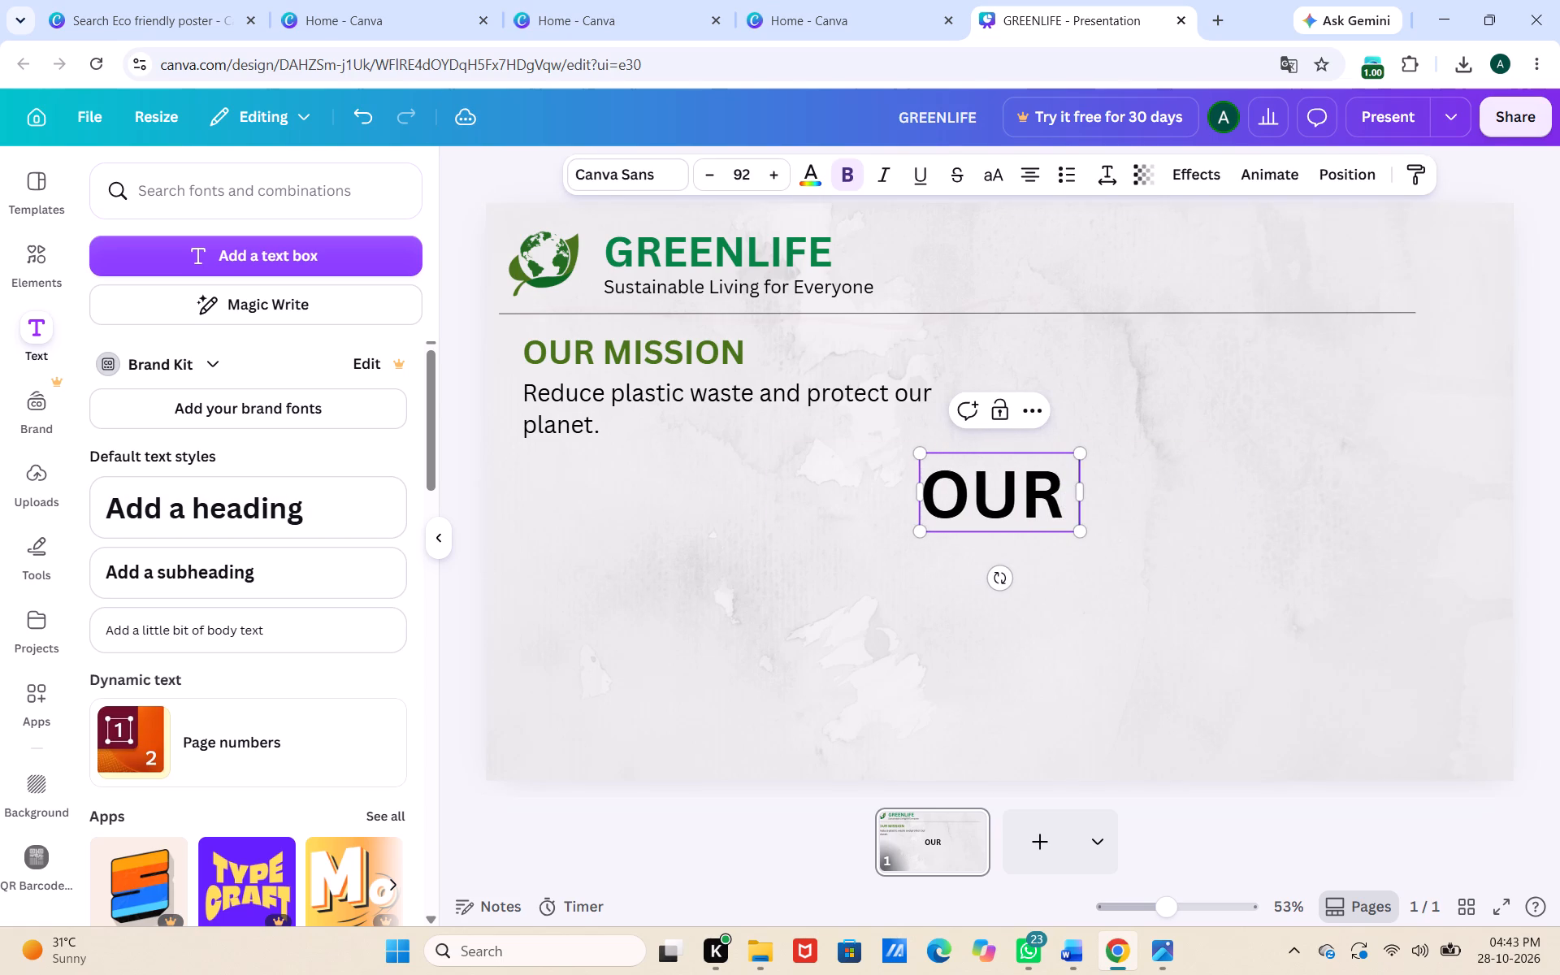
{"action": "type", "text": "SOLU"}
{"action": "type", "text": "TION"}
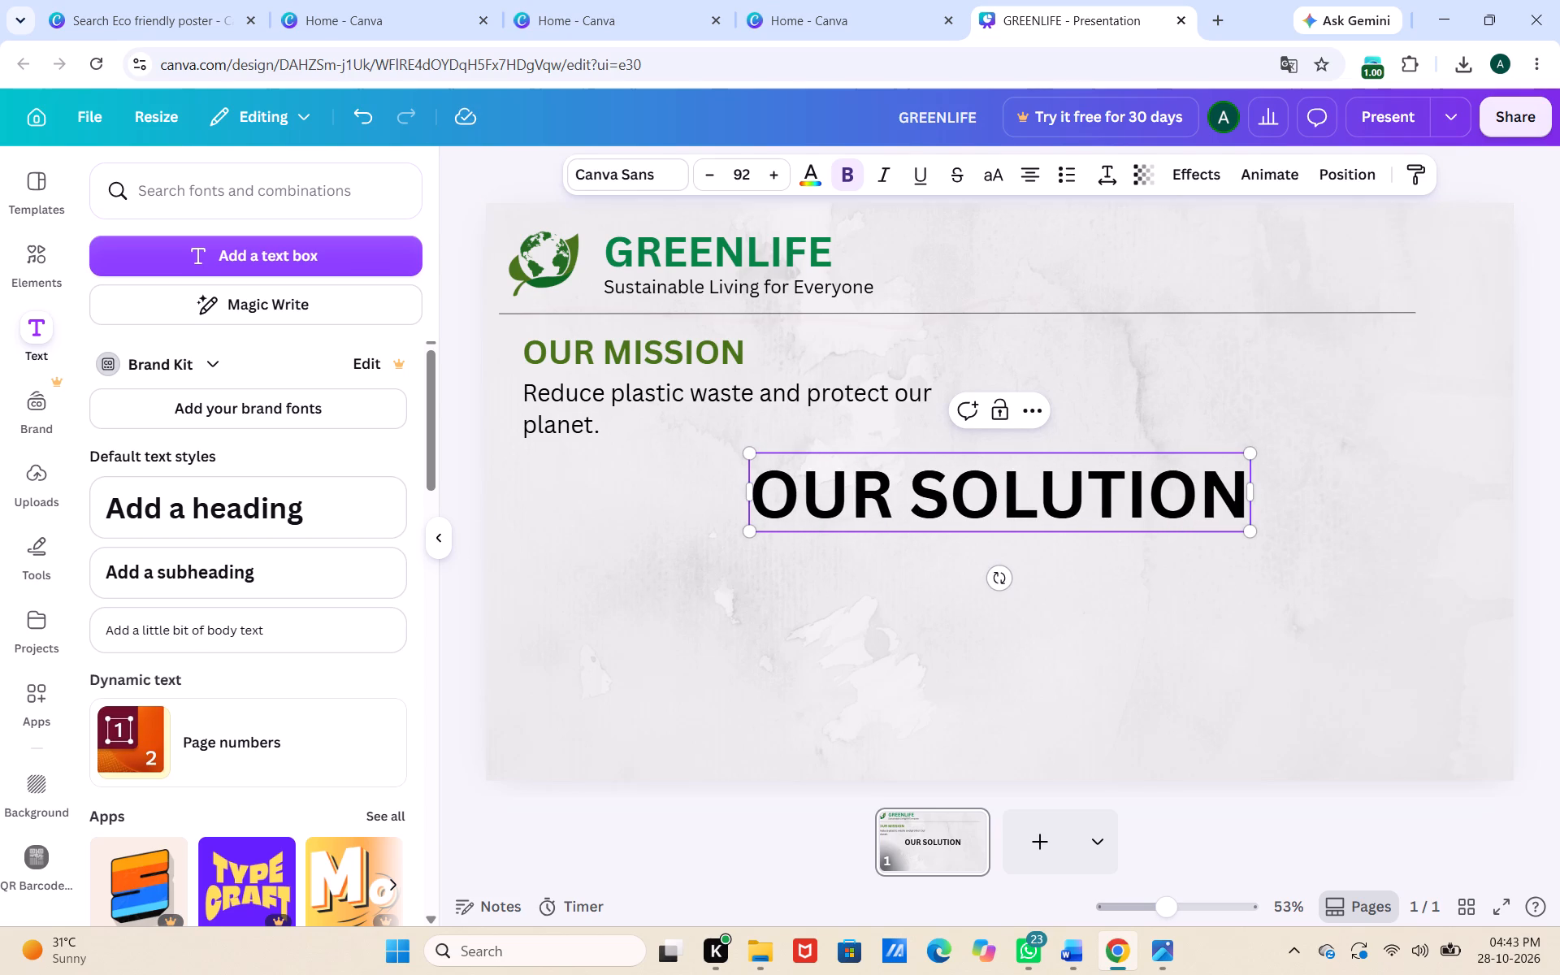
Change the "OUR SOLUTION" heading's text color to the same olive green as the "OUR MISSION" heading.
{"action": "left_click_drag", "start_coordinate": [804, 748], "coordinate": [812, 710]}
{"action": "left_click_drag", "start_coordinate": [812, 710], "coordinate": [850, 596]}
{"action": "left_click", "coordinate": [850, 596]}
{"action": "left_click", "coordinate": [850, 532]}
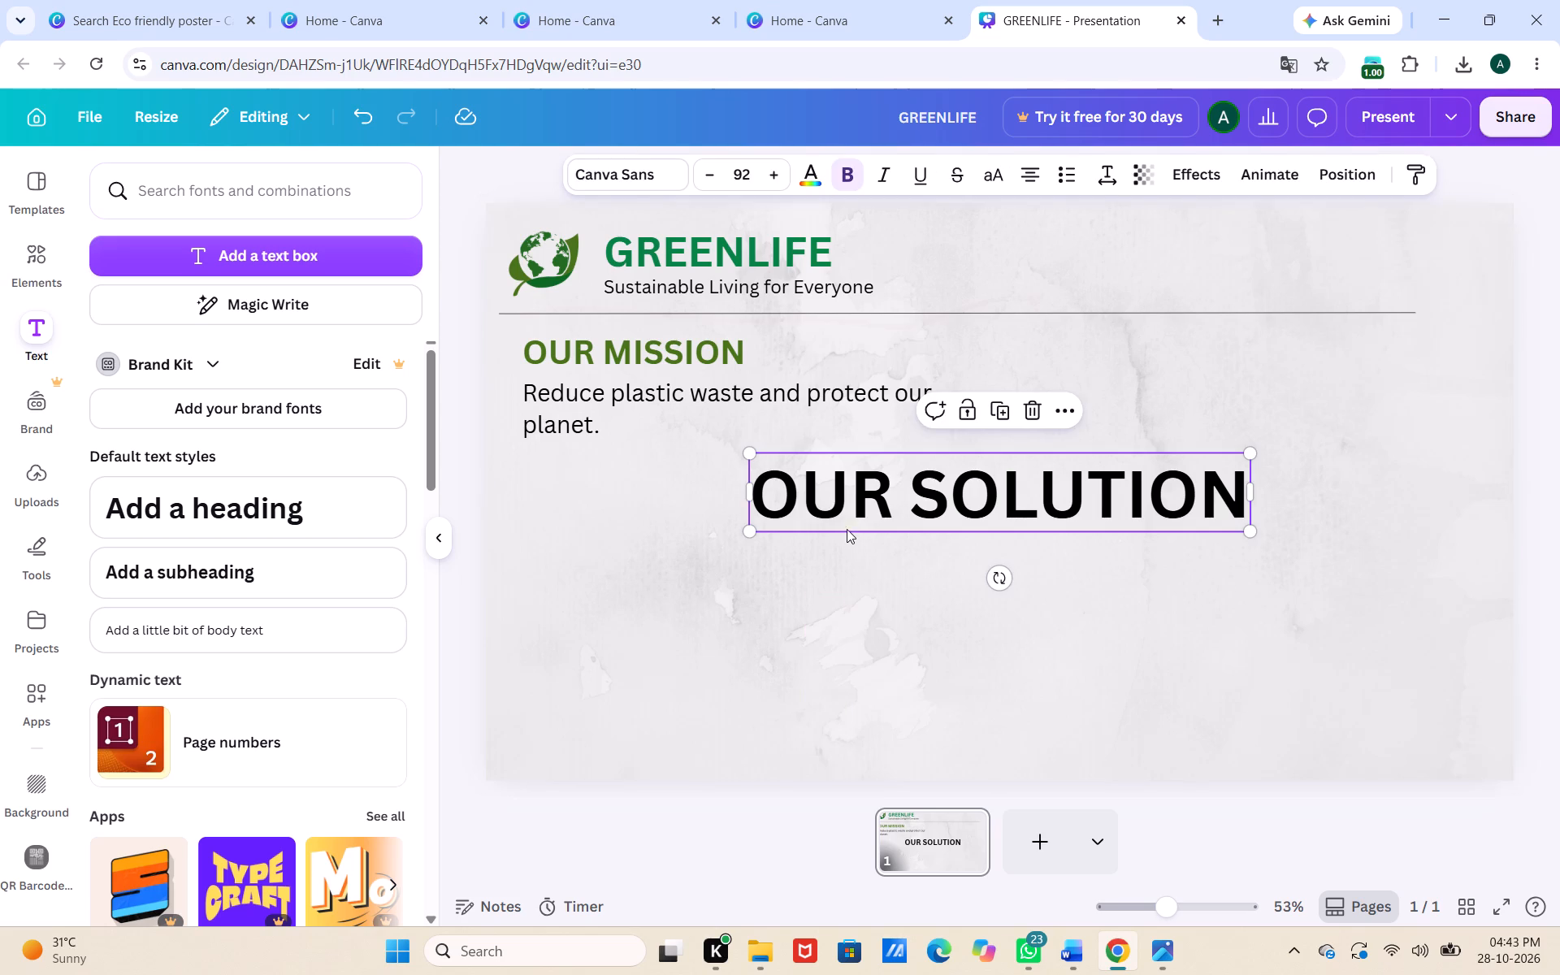
{"action": "left_click", "coordinate": [824, 171]}
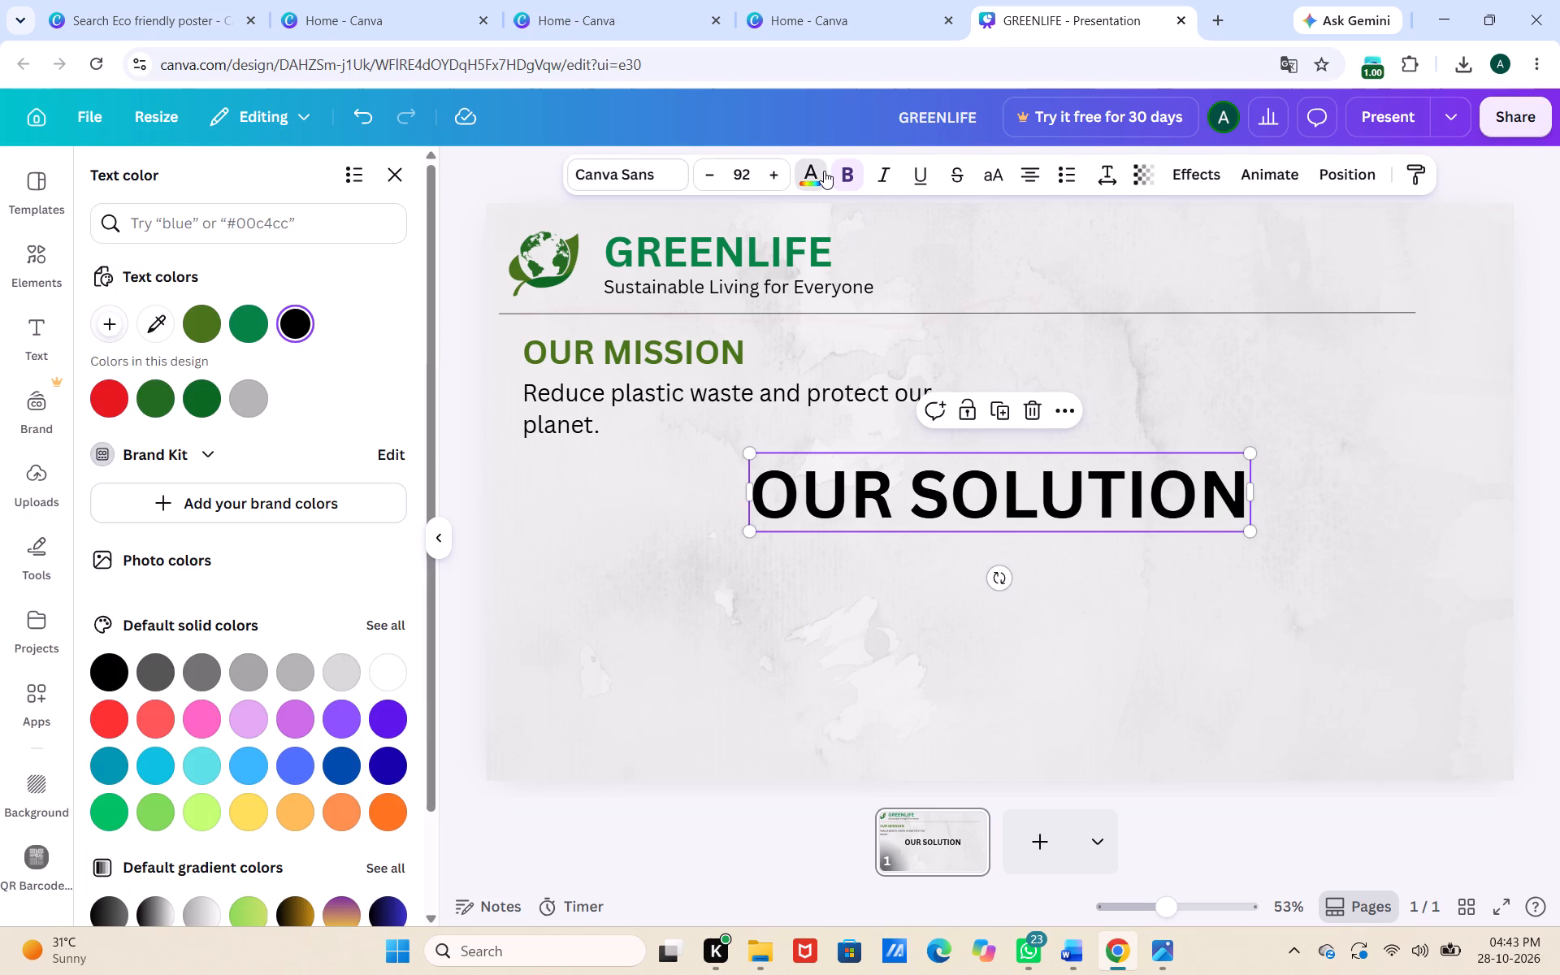
{"action": "left_click", "coordinate": [192, 340]}
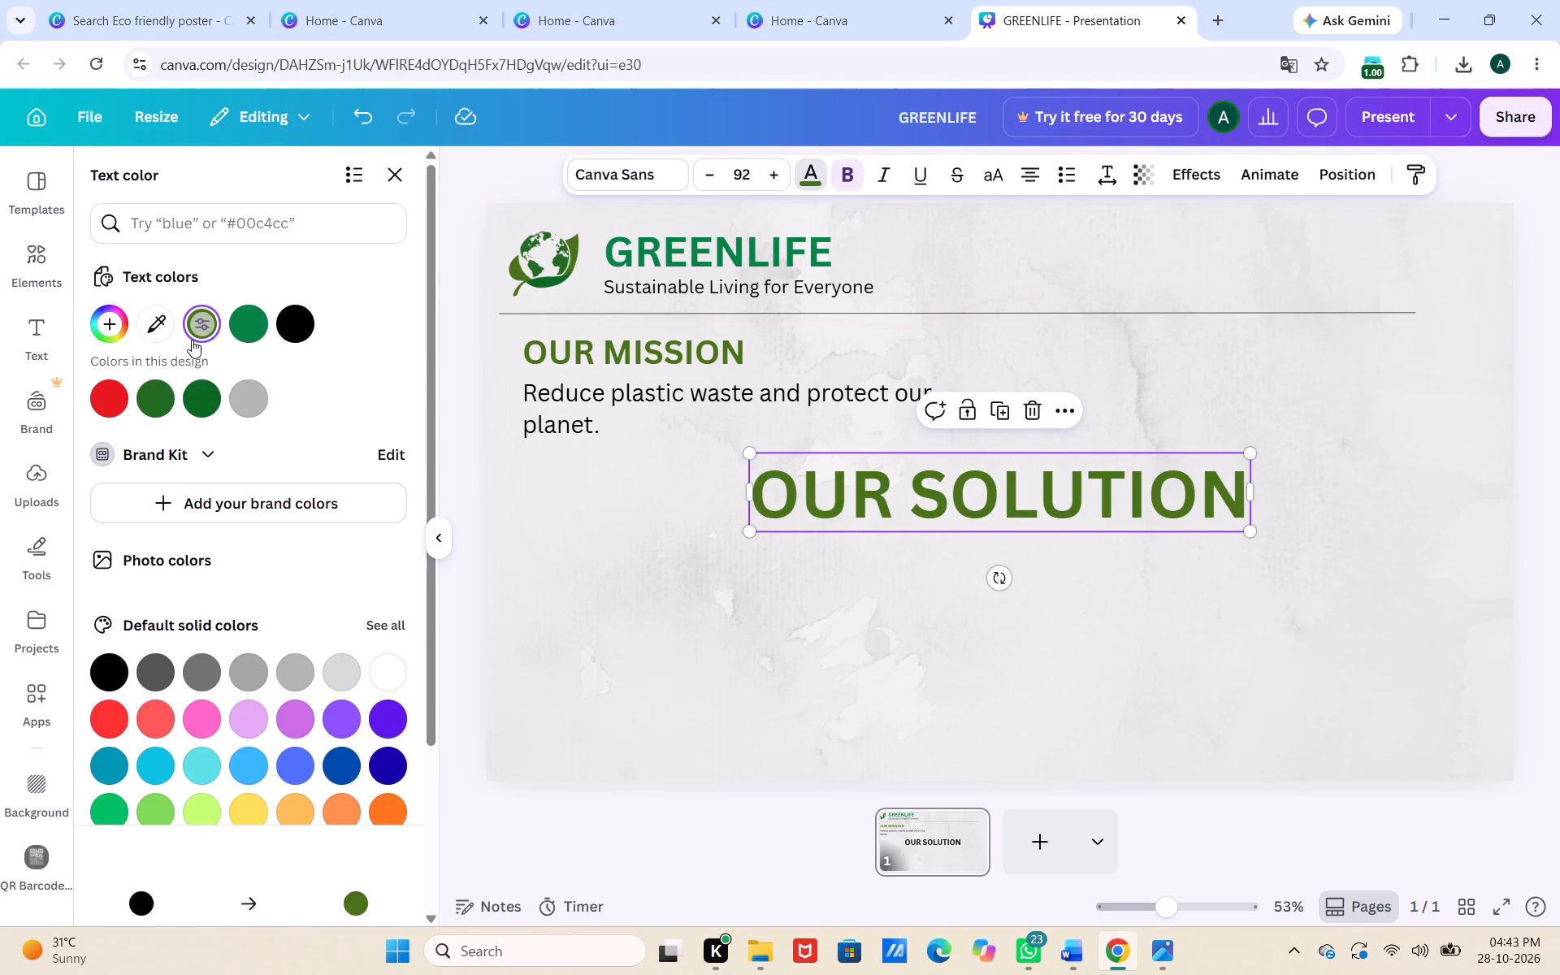
Set the "OUR SOLUTION" heading's font size to 46, matching the "OUR MISSION" heading.
{"action": "triple_click", "coordinate": [715, 184]}
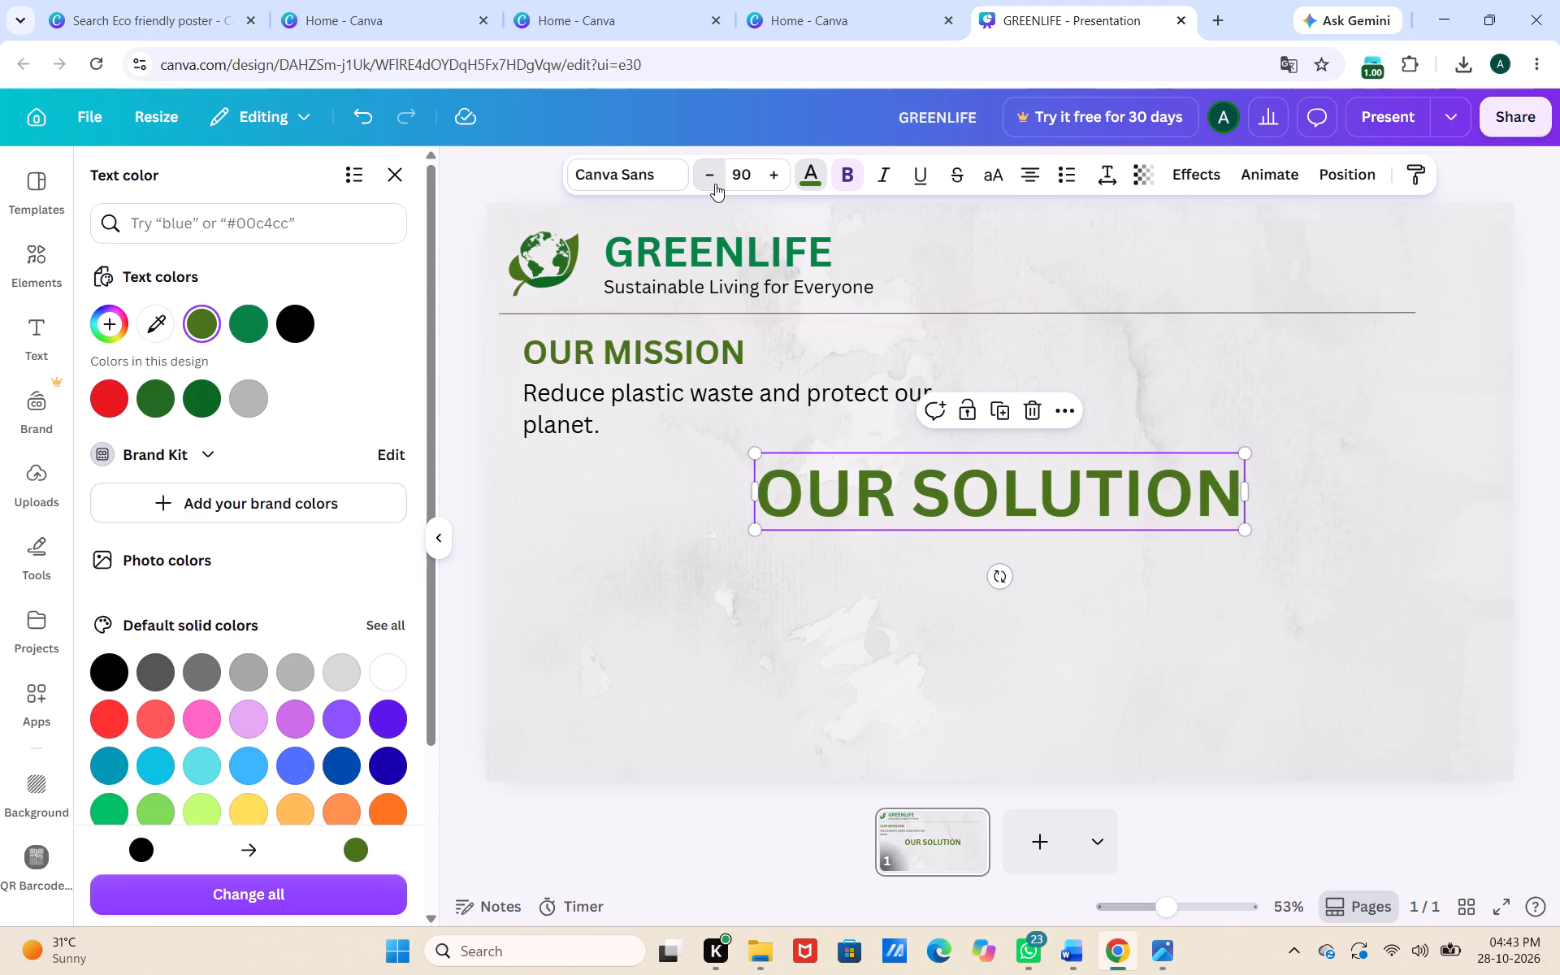
{"action": "triple_click", "coordinate": [715, 184]}
{"action": "triple_click", "coordinate": [715, 184]}
{"action": "left_click_drag", "start_coordinate": [715, 184], "coordinate": [678, 349]}
{"action": "left_click", "coordinate": [678, 349]}
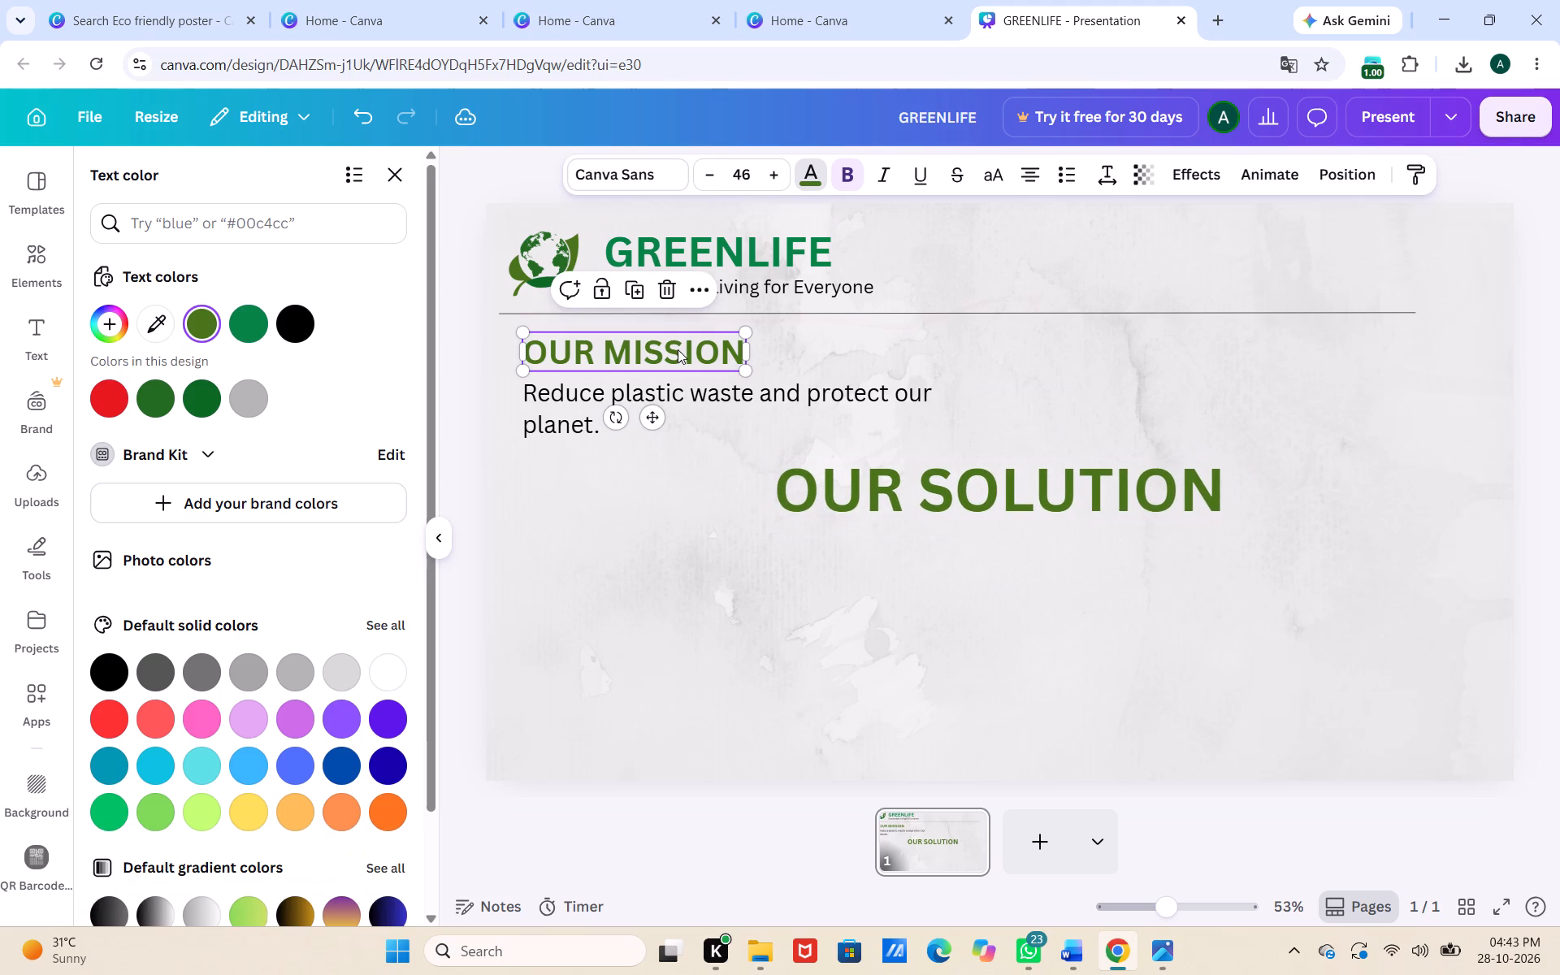
{"action": "left_click", "coordinate": [843, 470]}
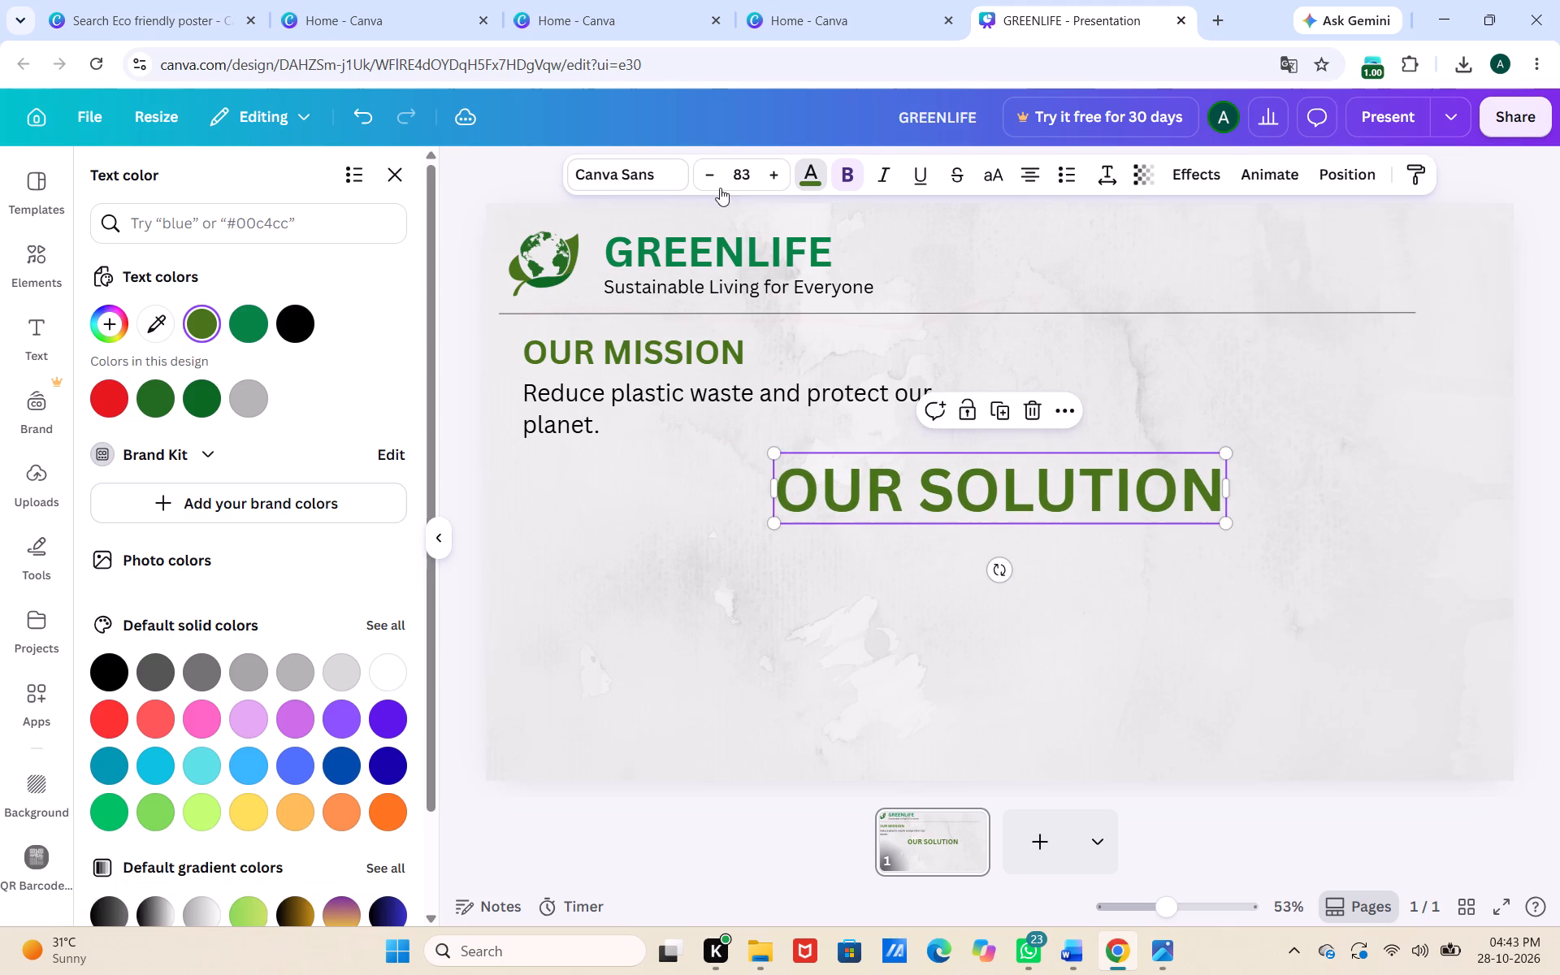
{"action": "left_click", "coordinate": [747, 186]}
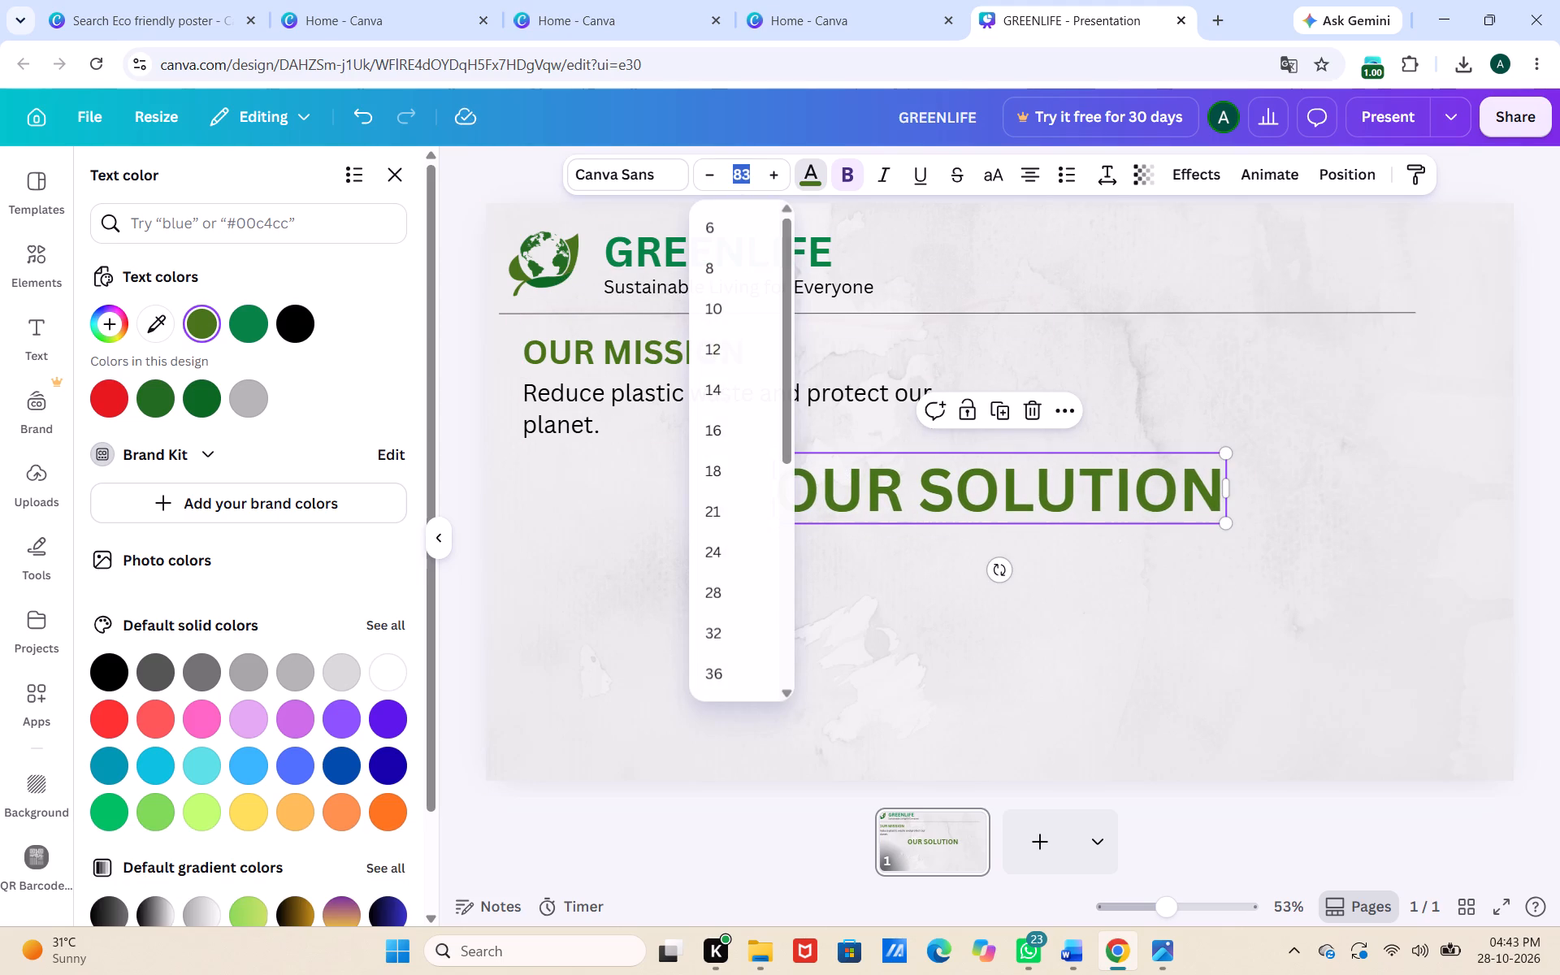
{"action": "type", "text": "46"}
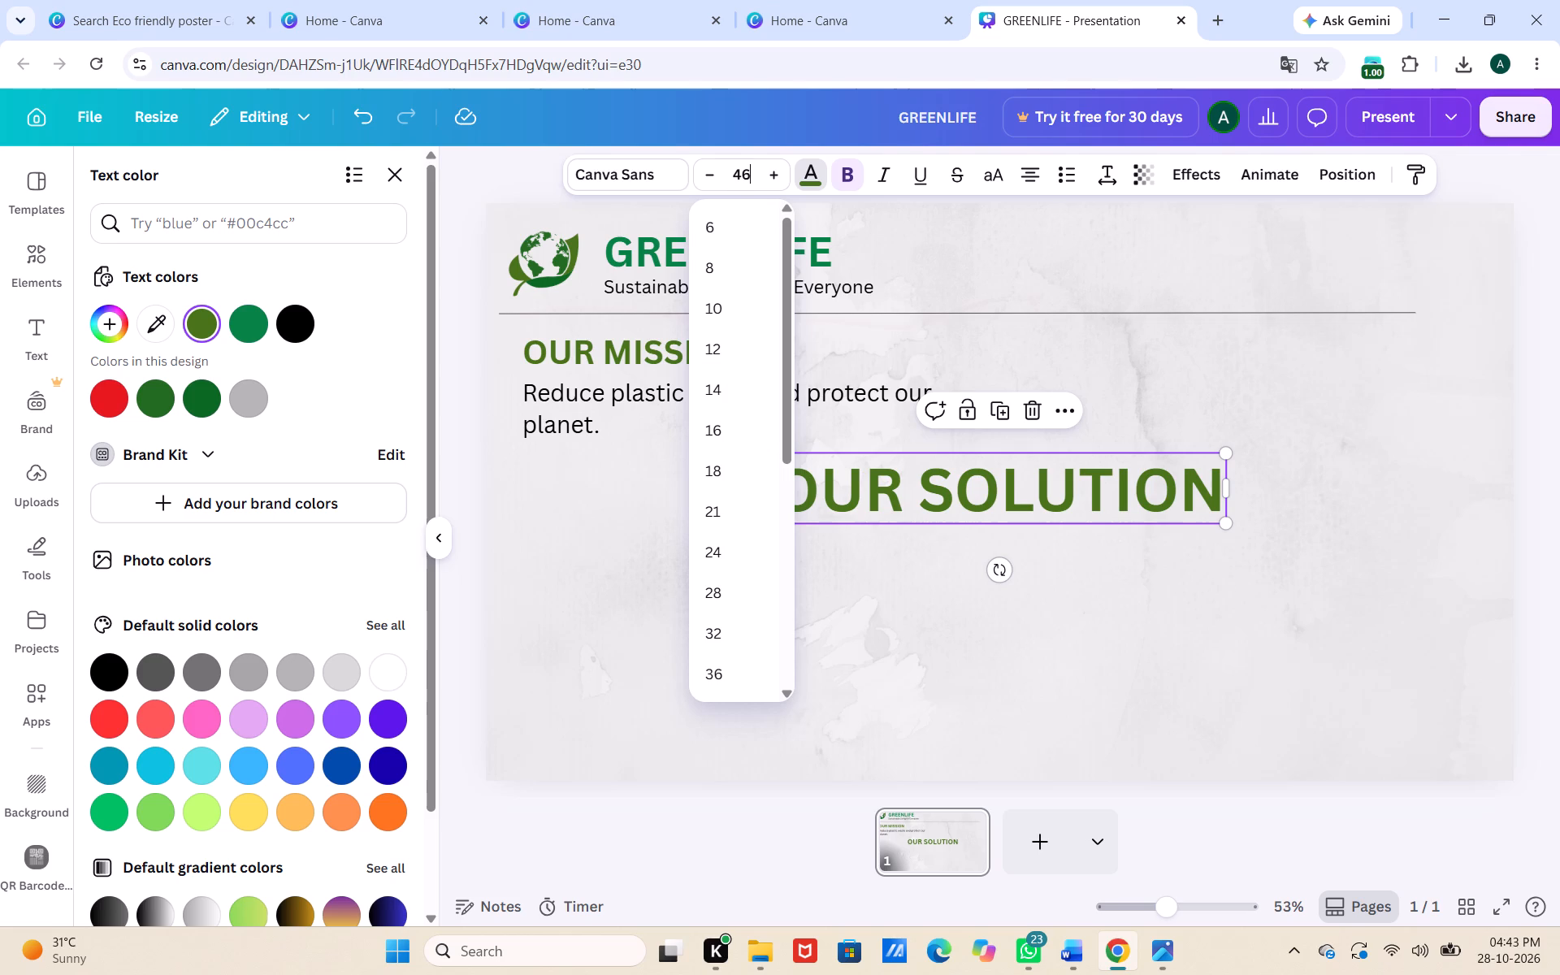
{"action": "key", "text": "Return"}
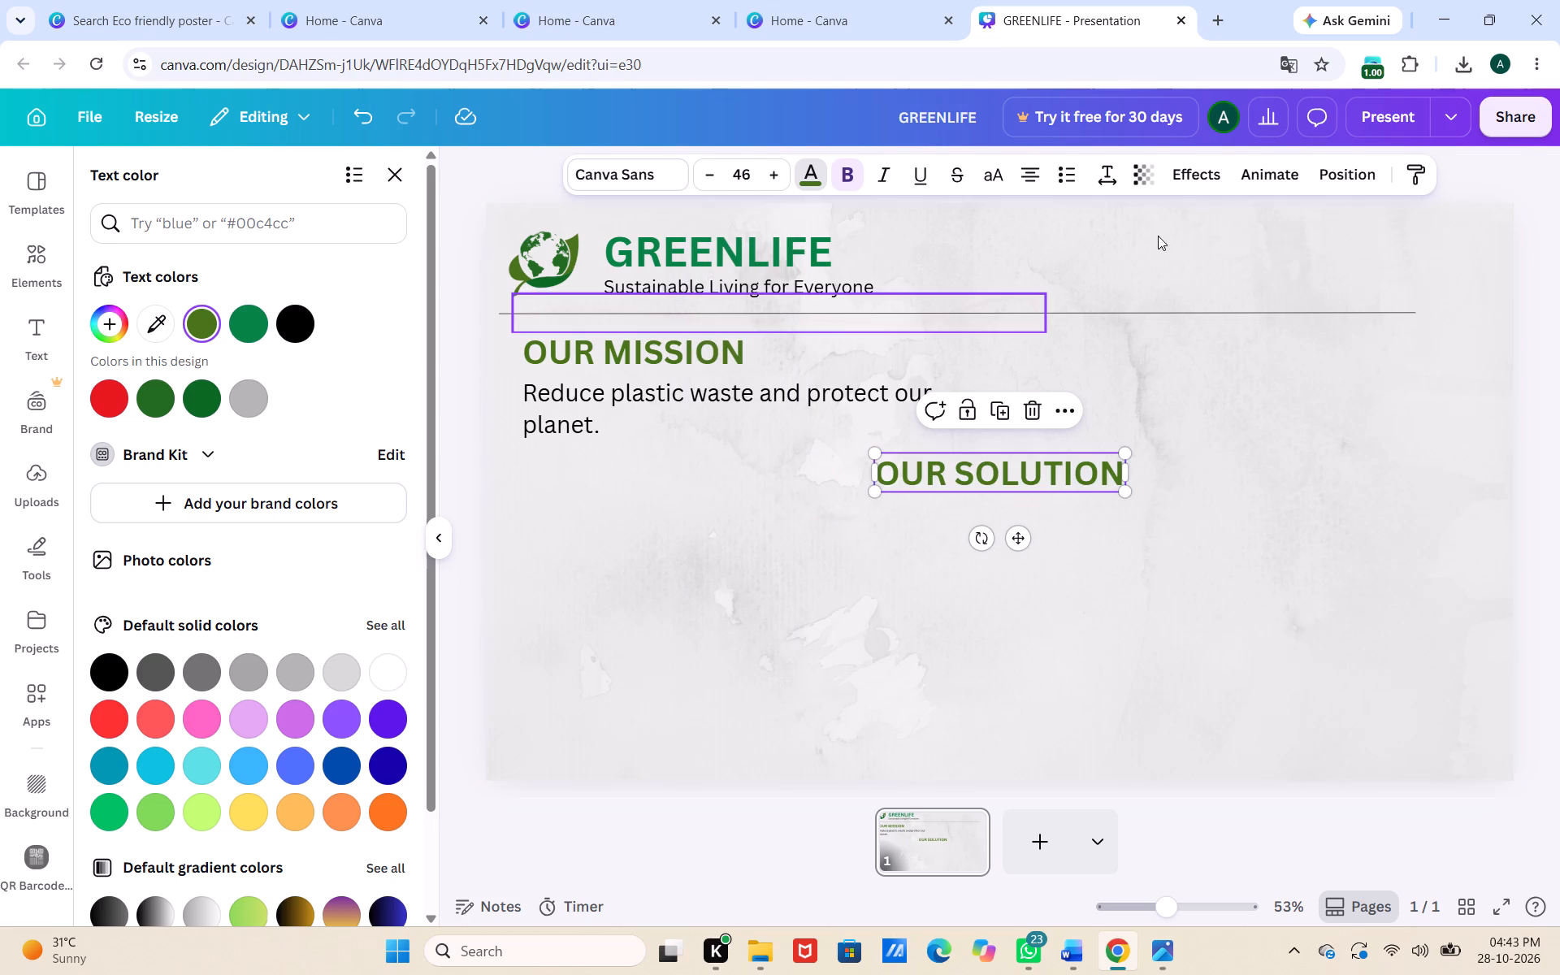
Move the "OUR SOLUTION" heading just below the mission text, flush with the left edge of the "OUR MISSION" heading.
{"action": "left_click", "coordinate": [1057, 492]}
{"action": "left_click_drag", "start_coordinate": [1057, 492], "coordinate": [701, 513]}
{"action": "left_click", "coordinate": [755, 594]}
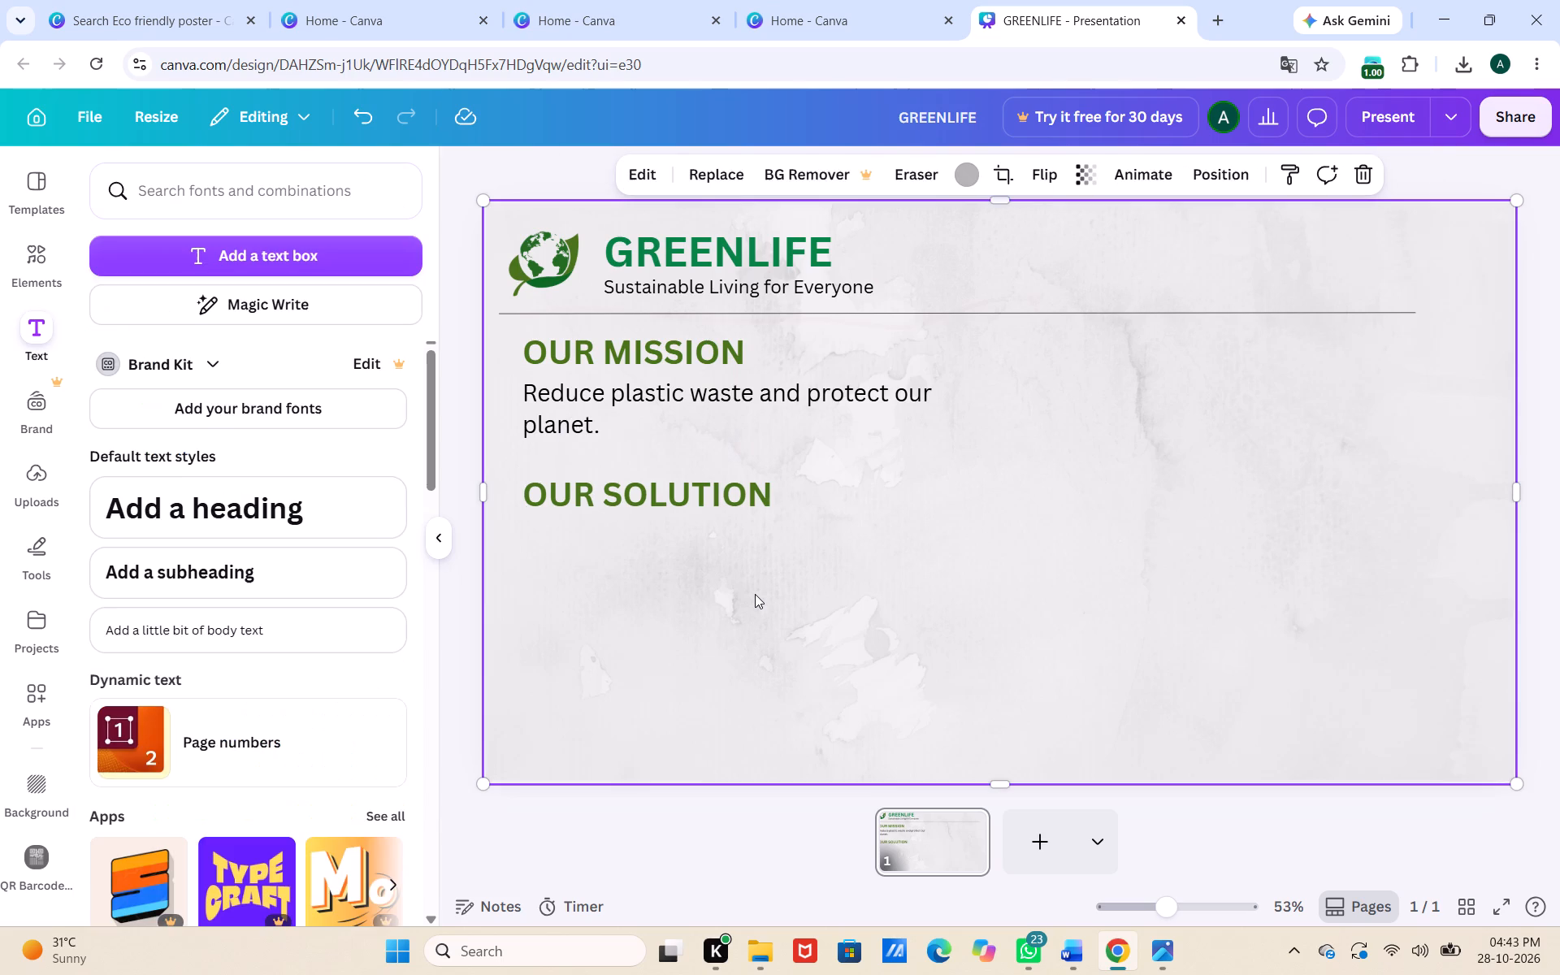
{"action": "left_click", "coordinate": [699, 516]}
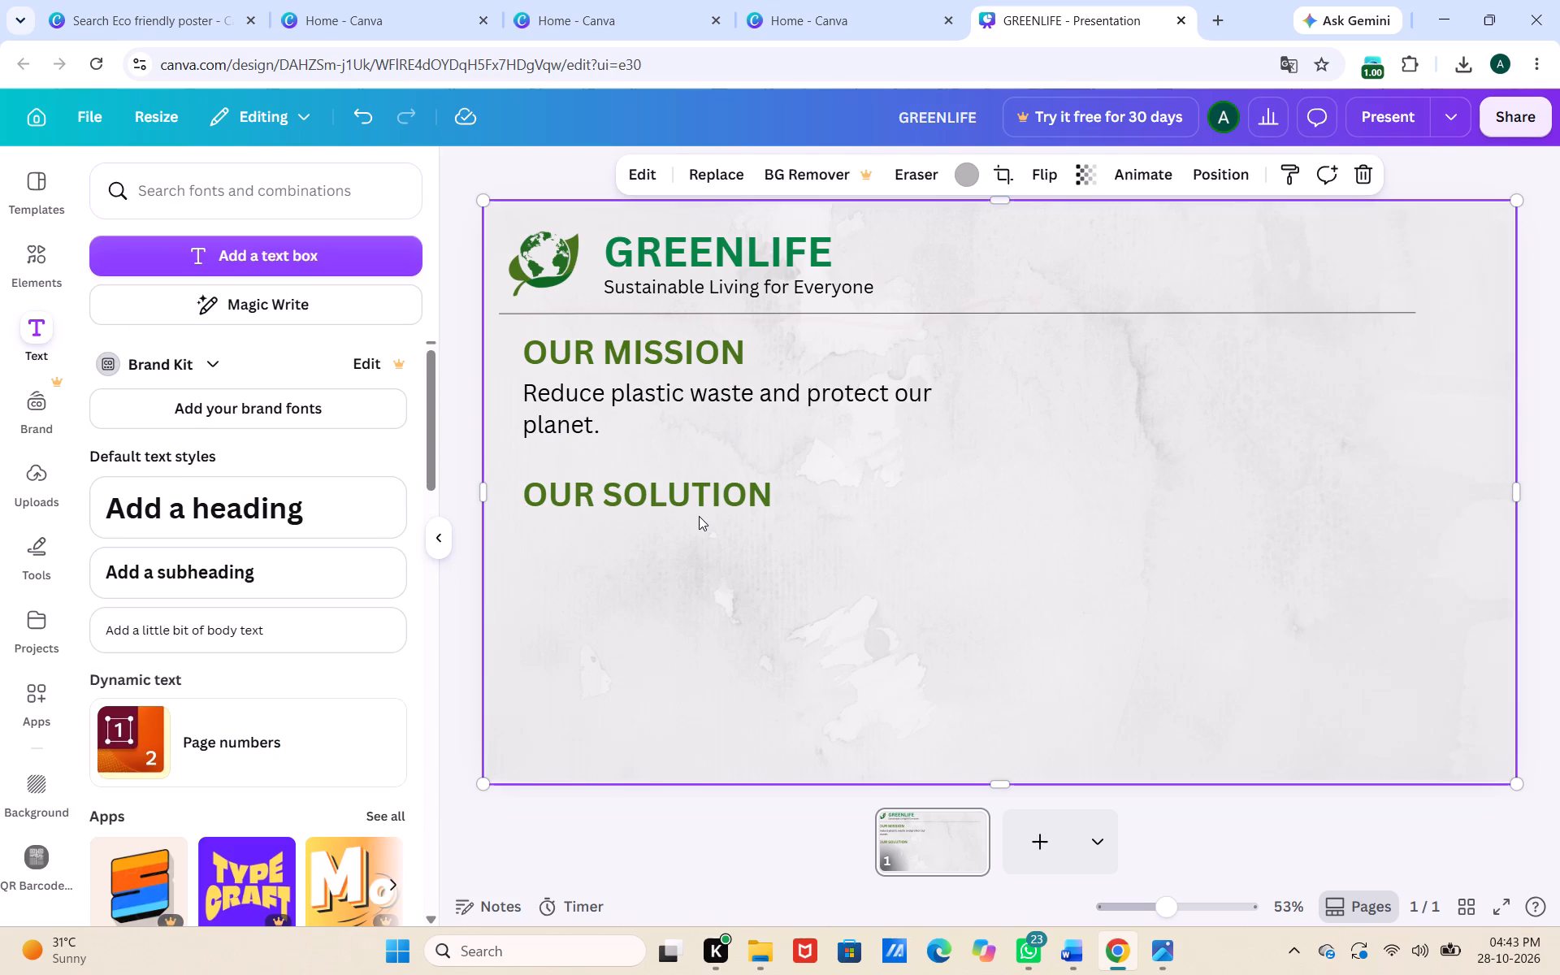
{"action": "left_click", "coordinate": [699, 510]}
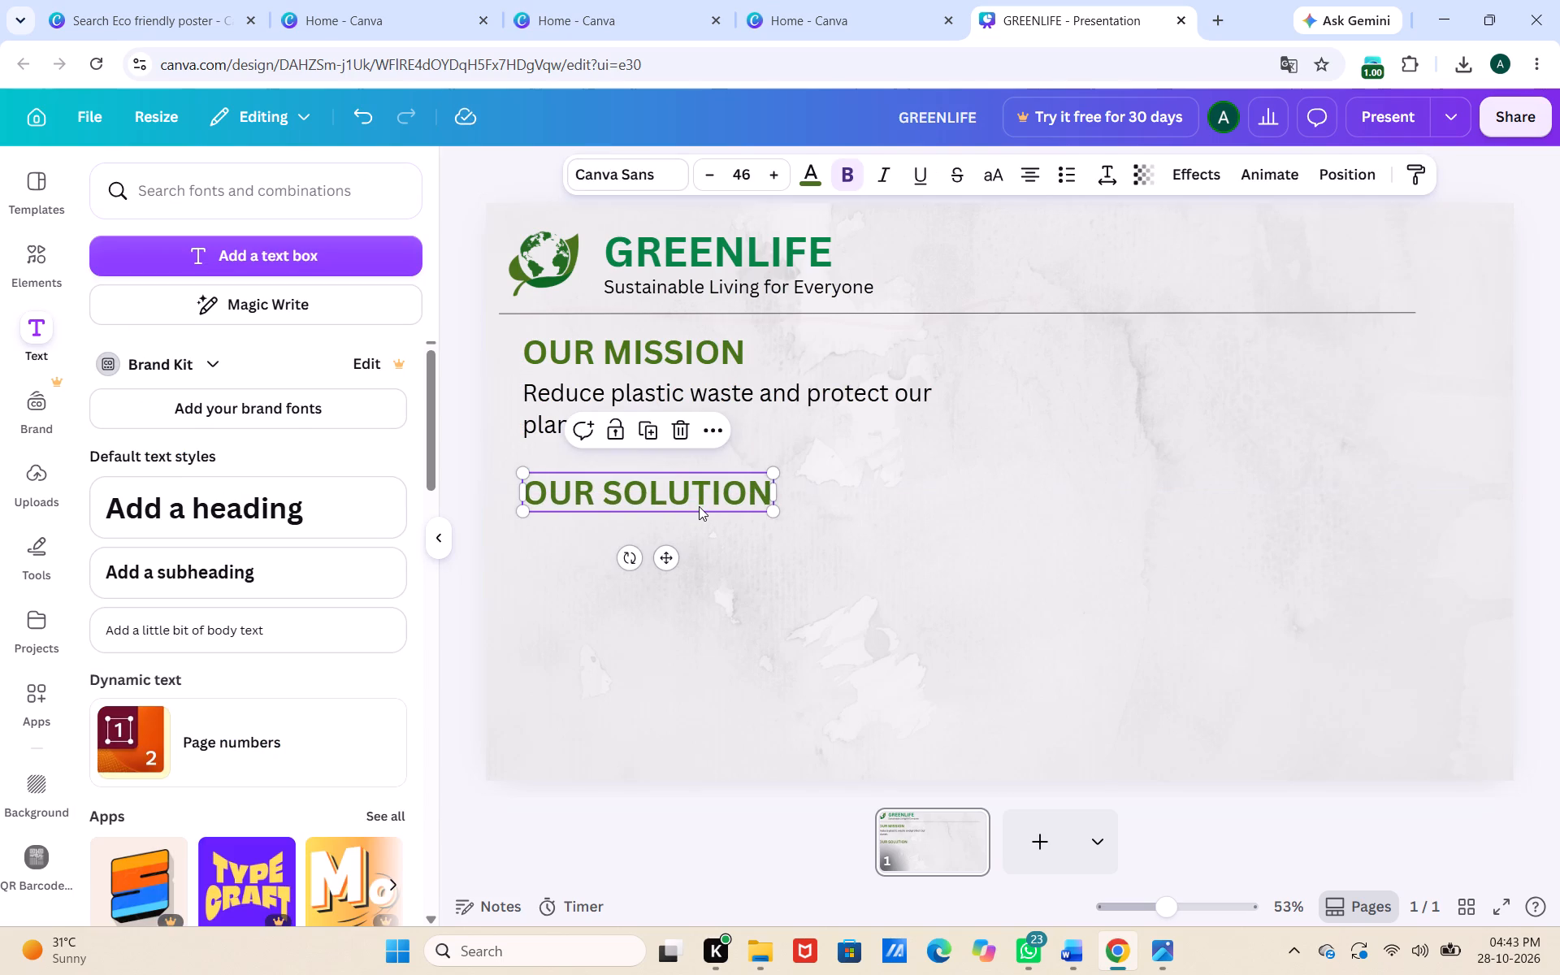
{"action": "left_click", "coordinate": [805, 617]}
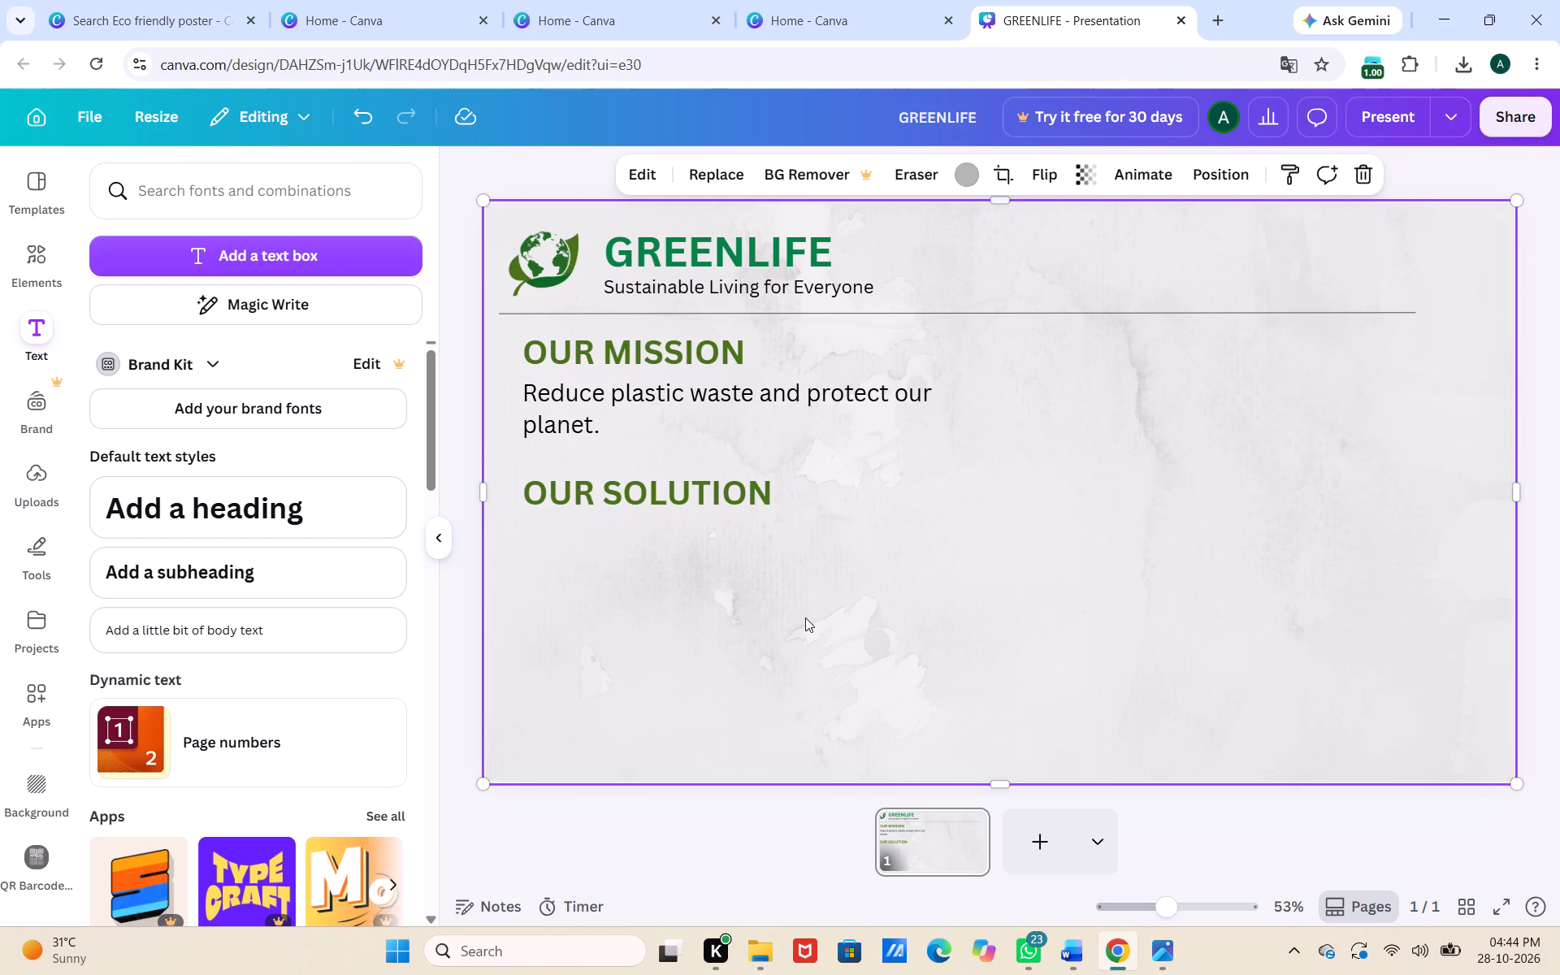
{"action": "left_click_drag", "start_coordinate": [729, 509], "coordinate": [728, 499]}
{"action": "left_click", "coordinate": [748, 530]}
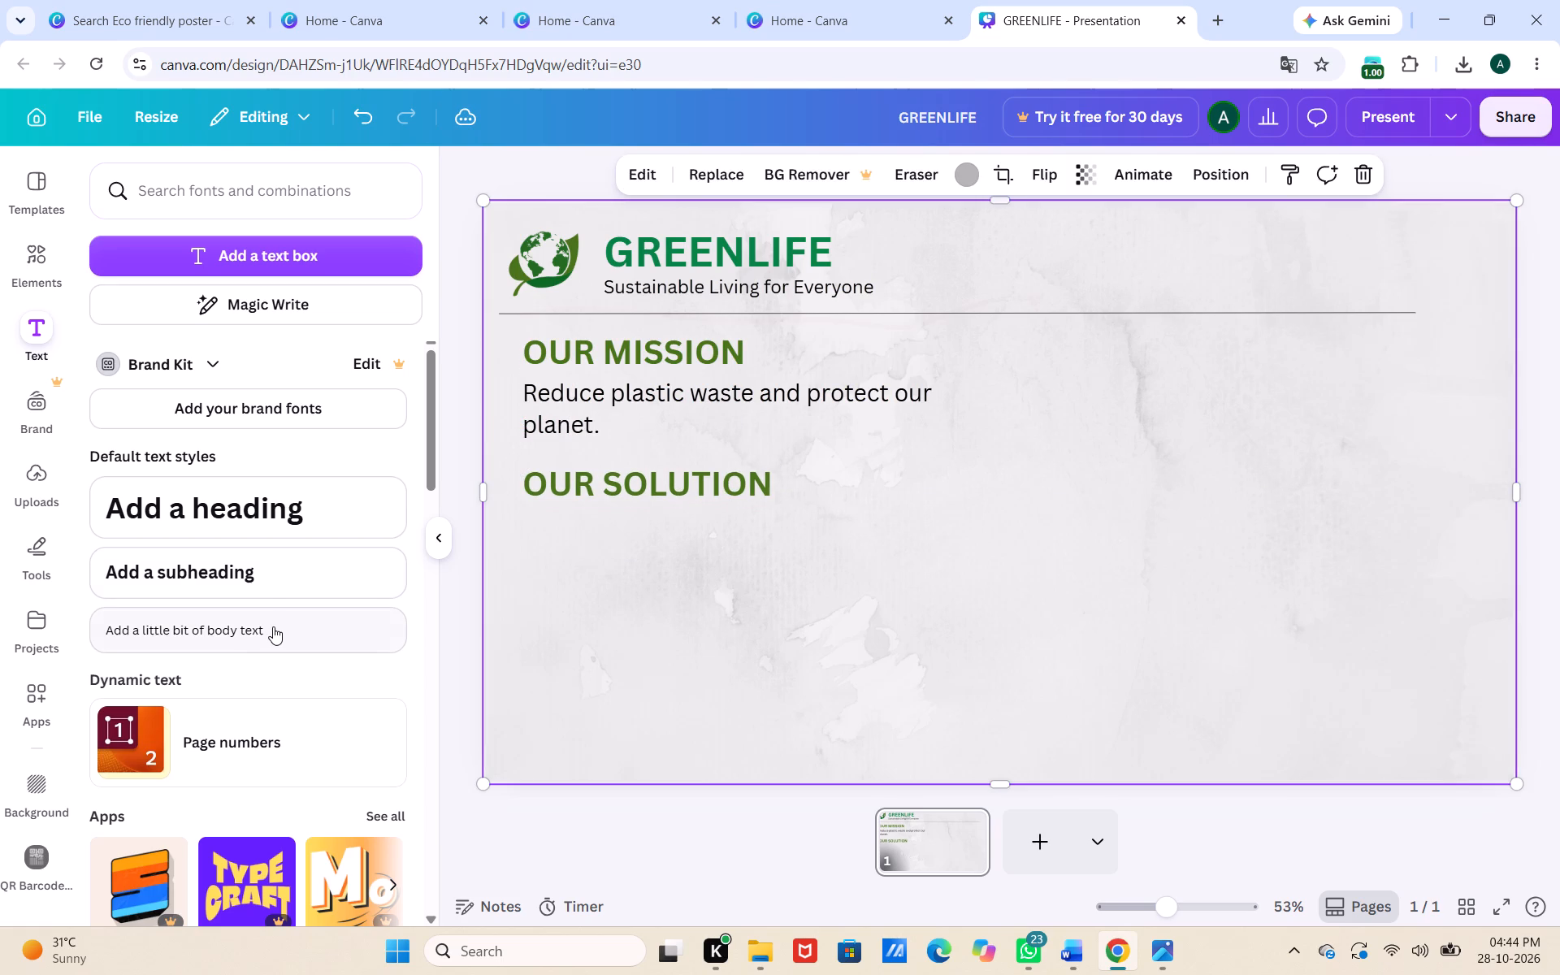
Add a body text box to the slide reading "Protect reusable and eco-friendly products".
{"action": "left_click", "coordinate": [273, 626]}
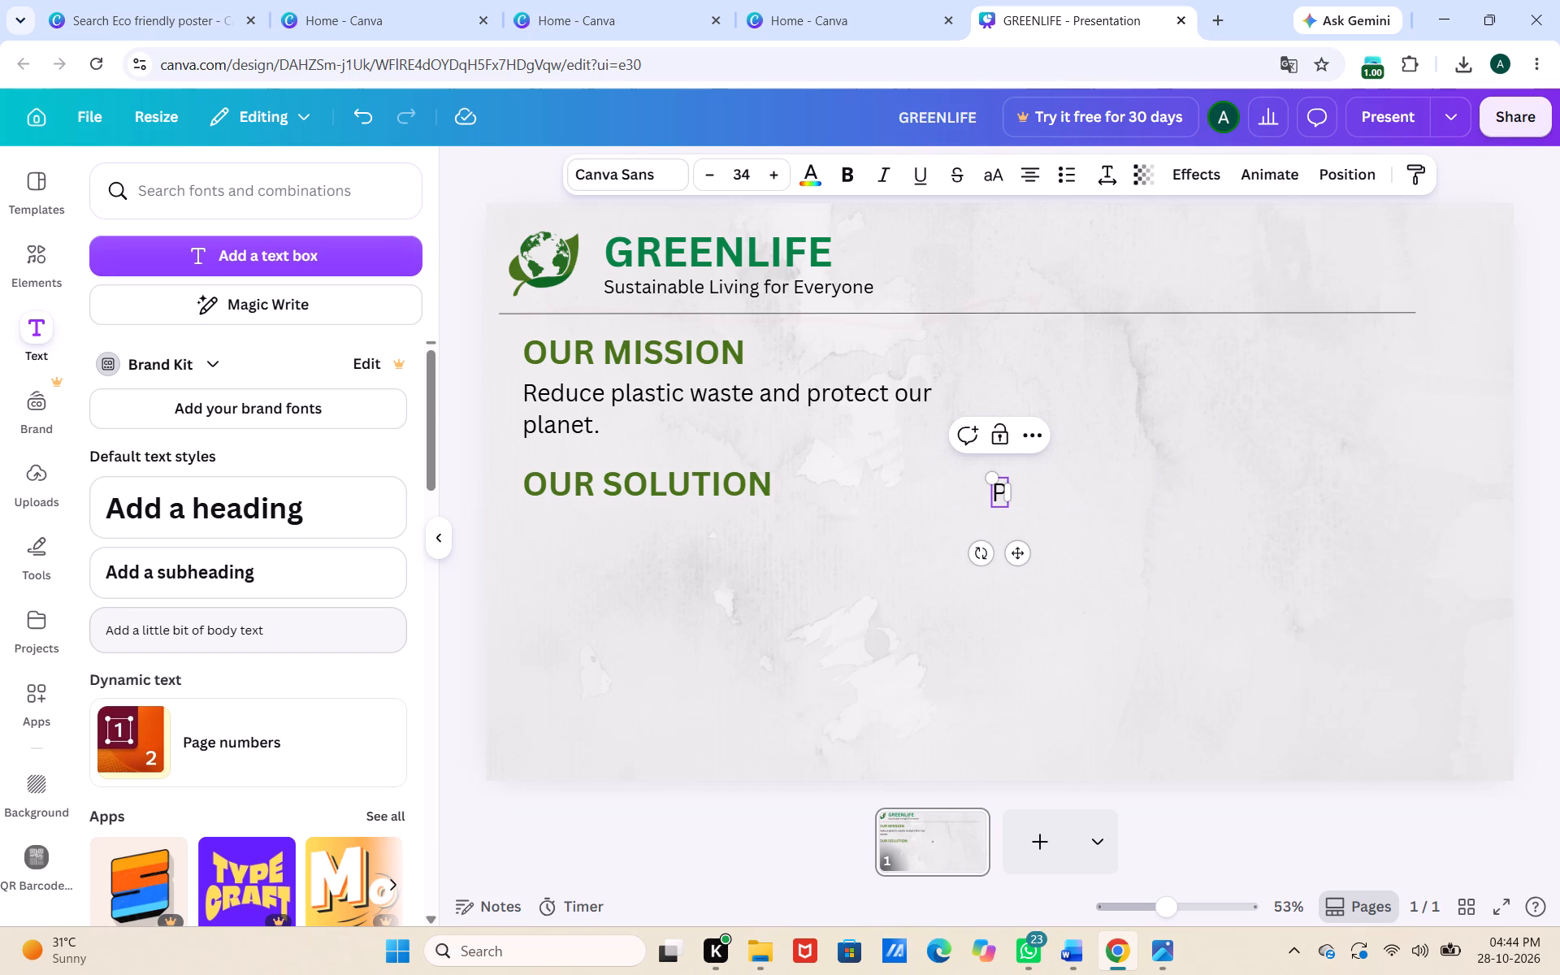
{"action": "type", "text": "RITECT"}
{"action": "key", "text": "space"}
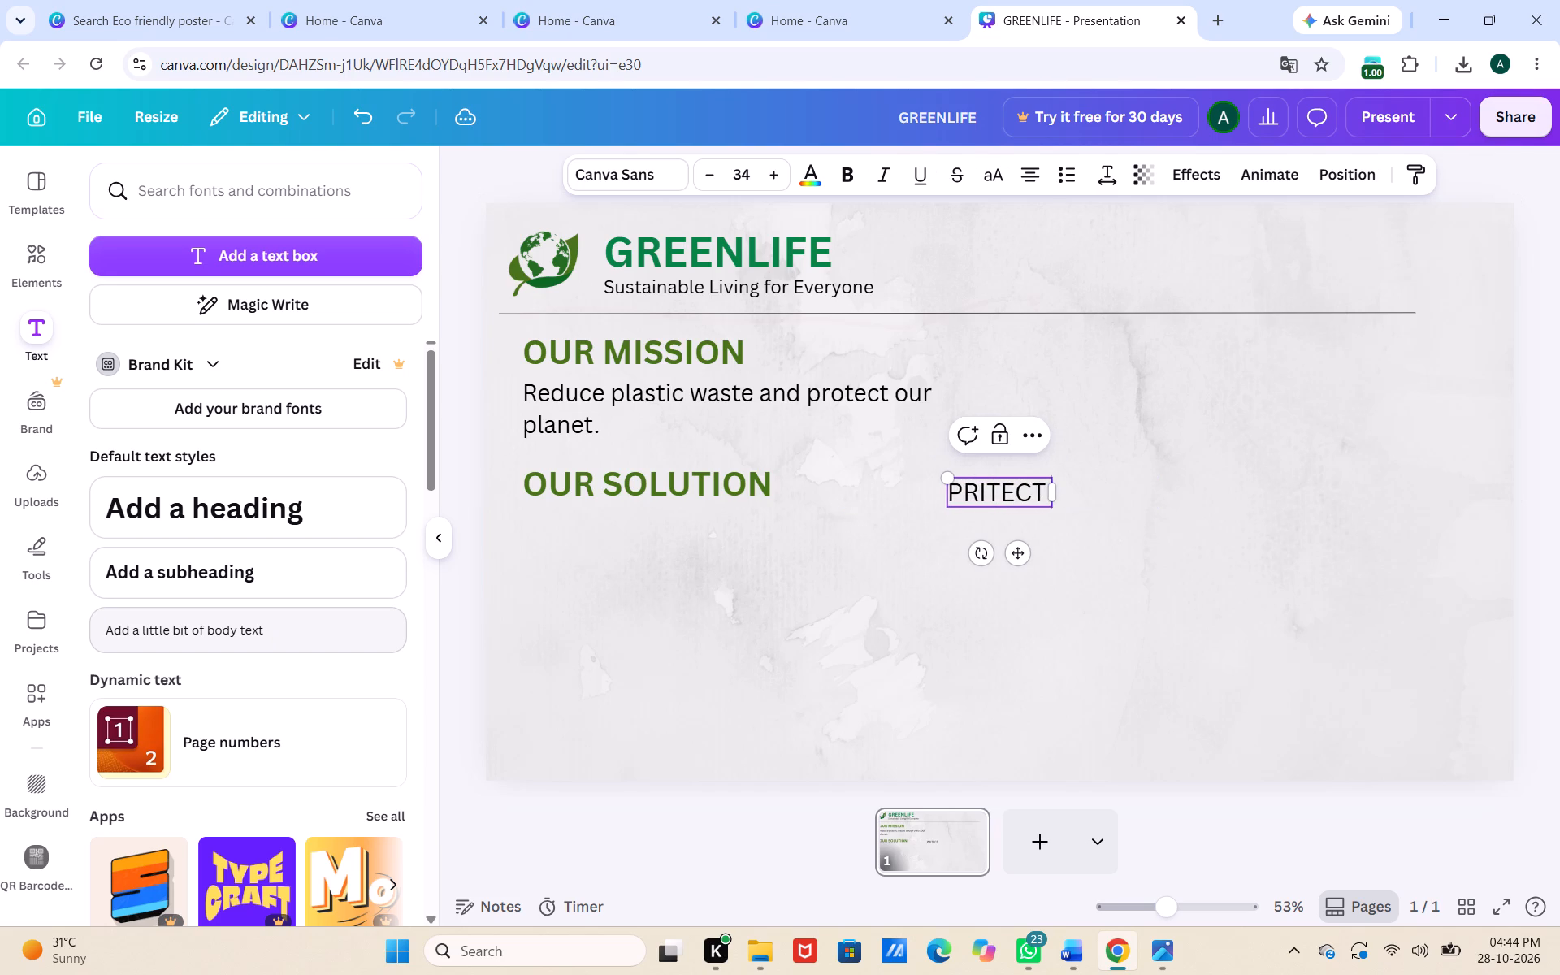
{"action": "key", "text": "BackSpace"}
{"action": "key", "text": "BackSpace"}
{"action": "key", "text": "BackSpace"}
{"action": "key", "text": "BackSpace"}
{"action": "key", "text": "BackSpace"}
{"action": "key", "text": "BackSpace"}
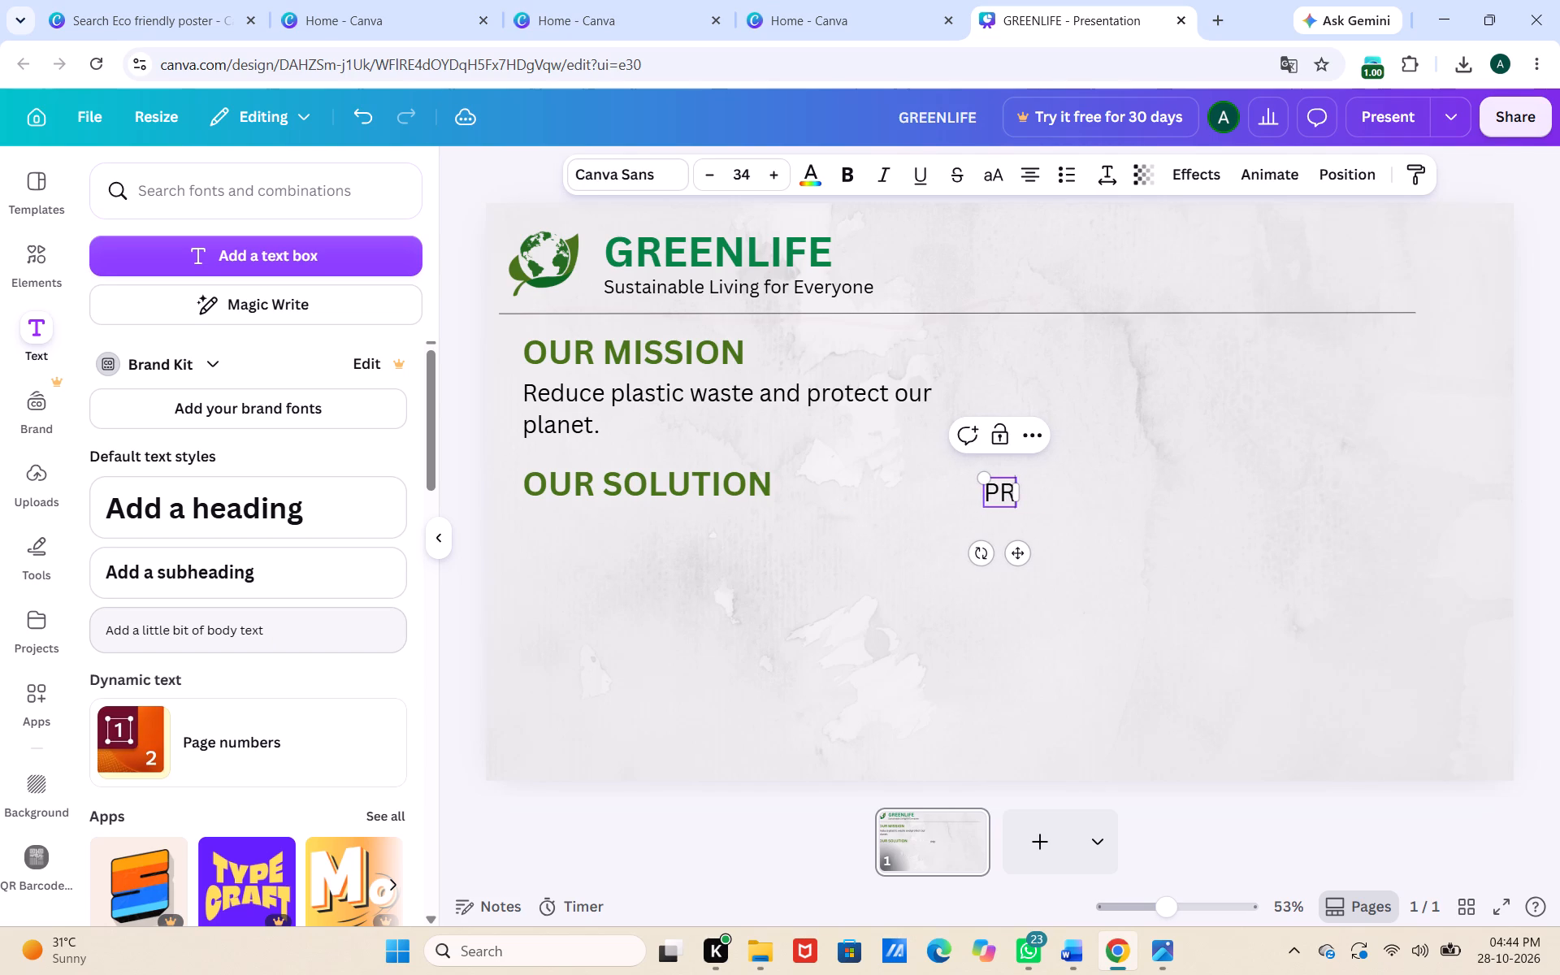
{"action": "key", "text": "BackSpace"}
{"action": "key", "text": "BackSpace"}
{"action": "key", "text": "p"}
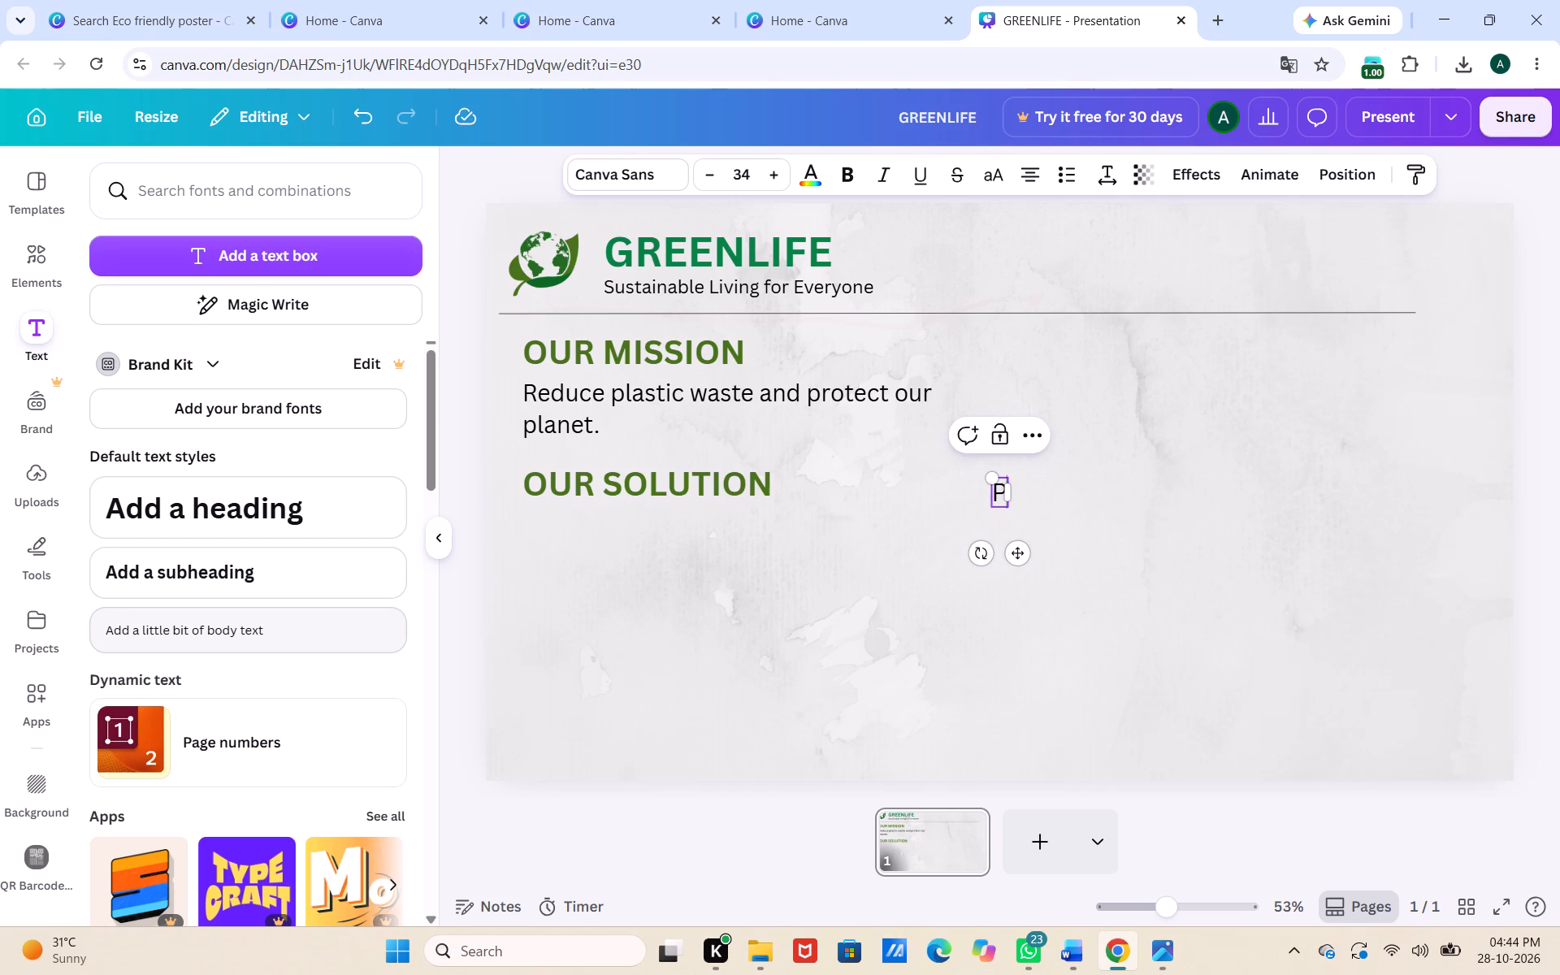
{"action": "type", "text": "rotect"}
{"action": "key", "text": "space"}
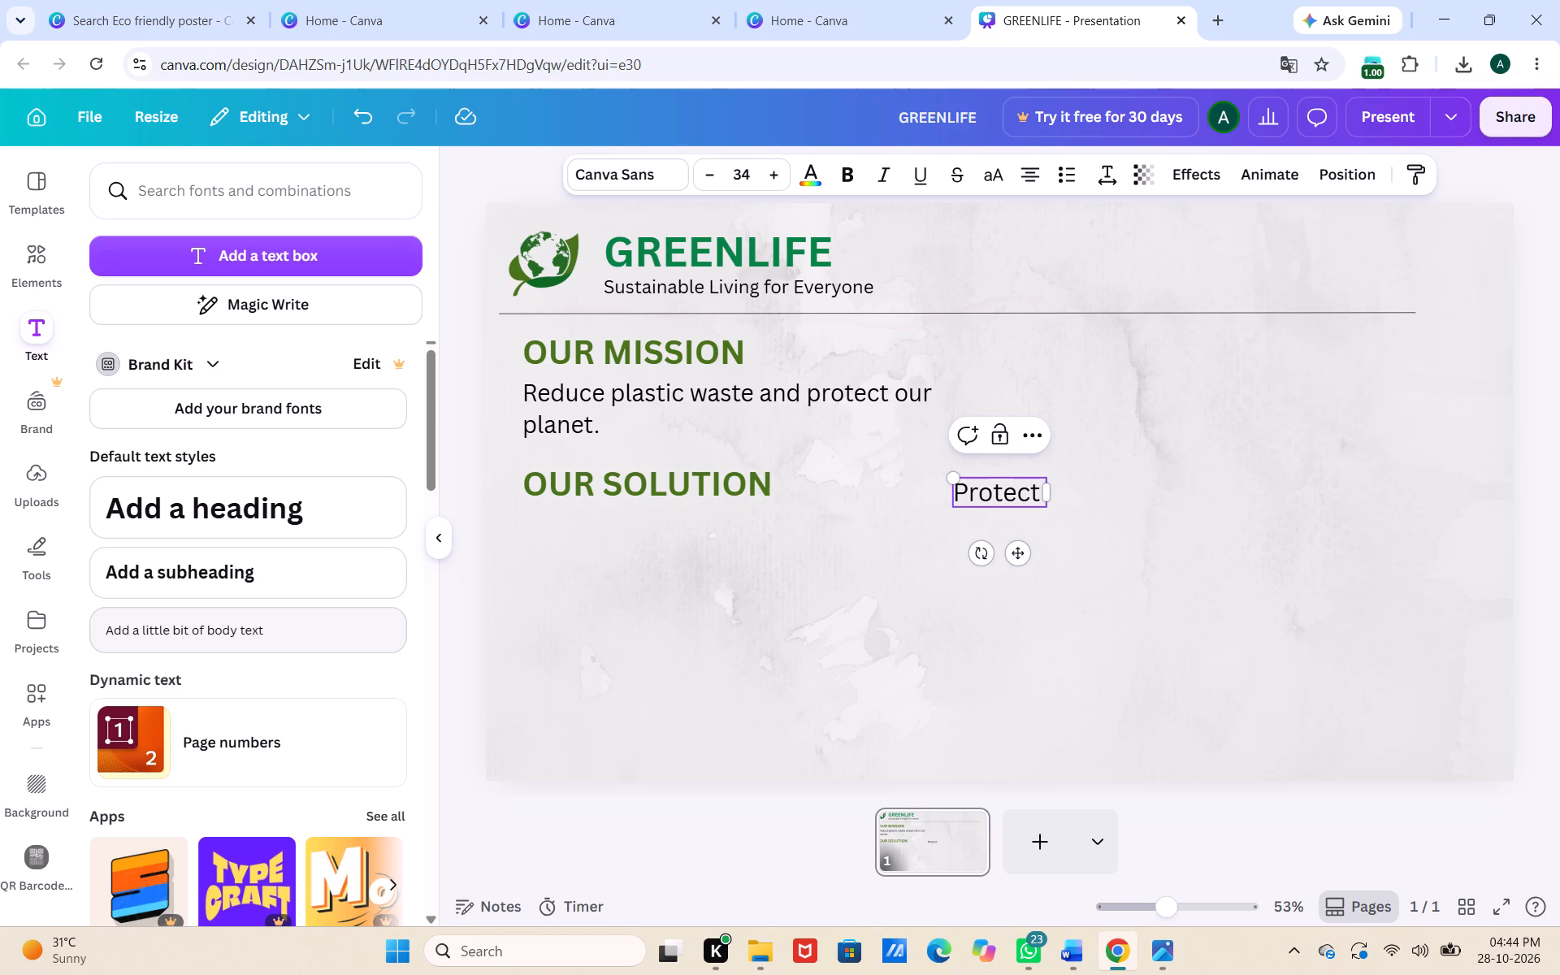
{"action": "key", "text": "r"}
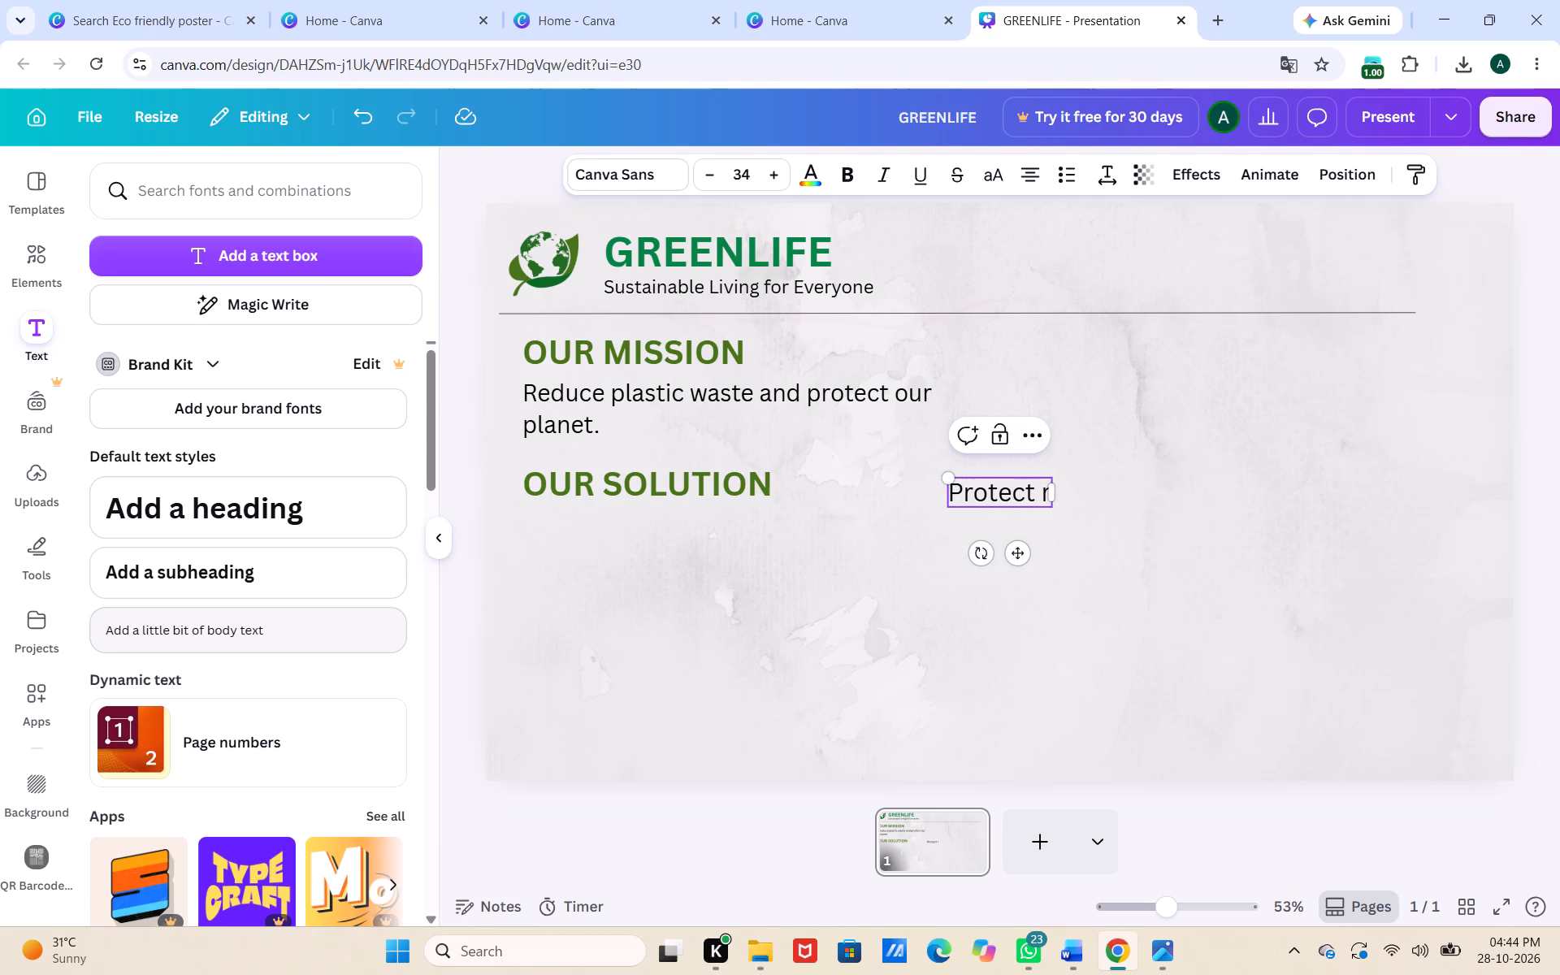
{"action": "type", "text": "esy"}
{"action": "key", "text": "BackSpace"}
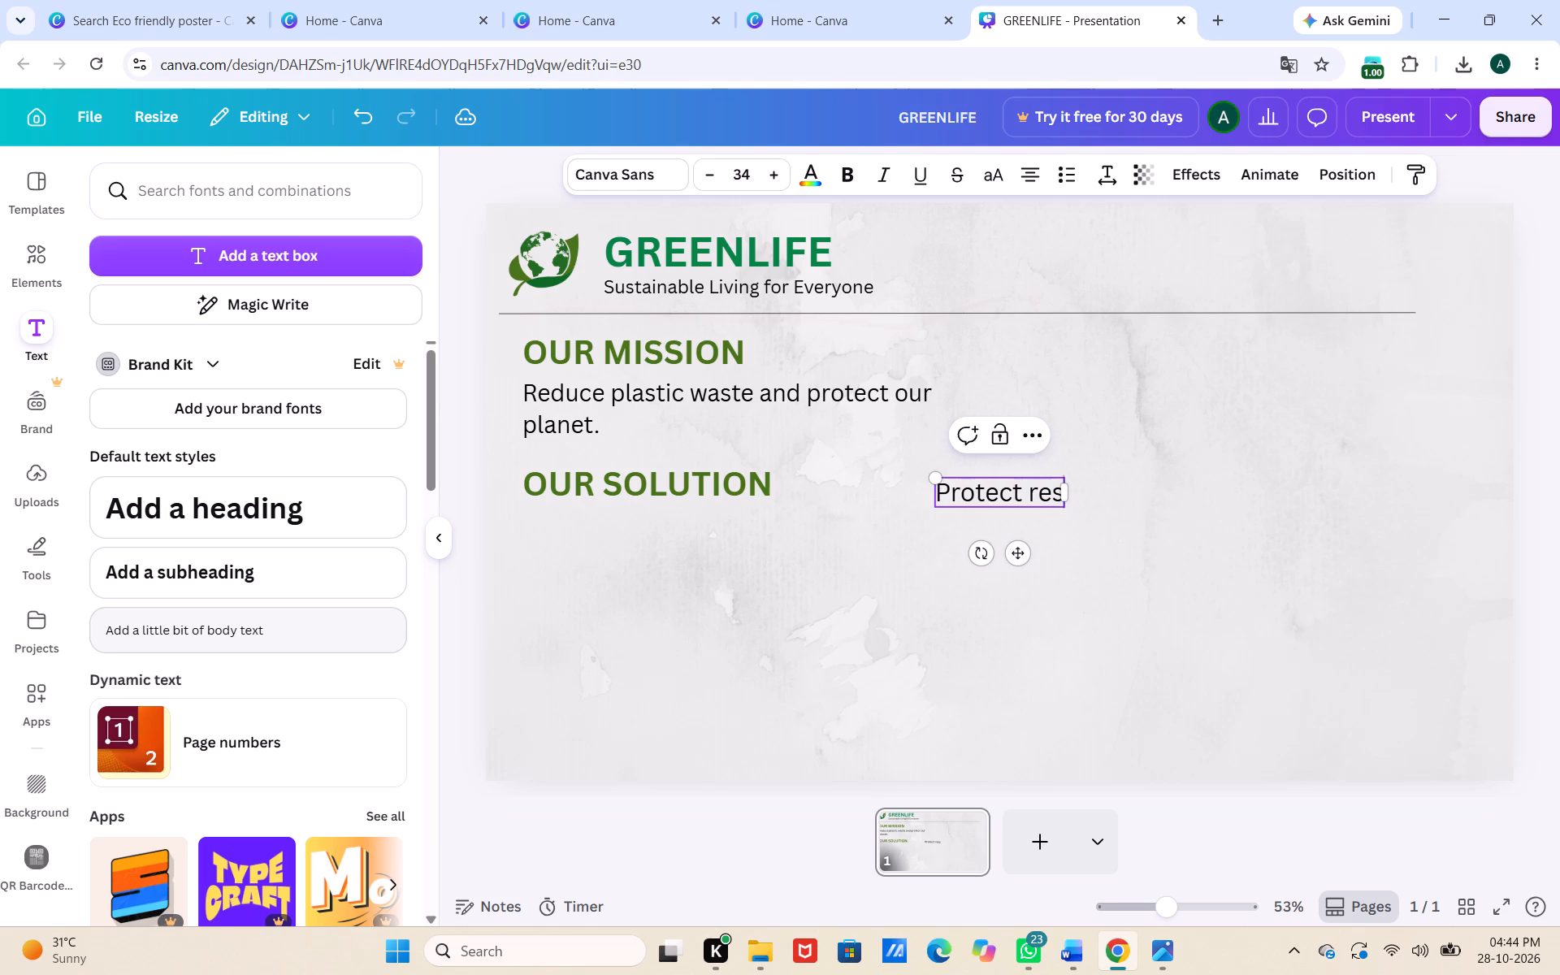
{"action": "key", "text": "u"}
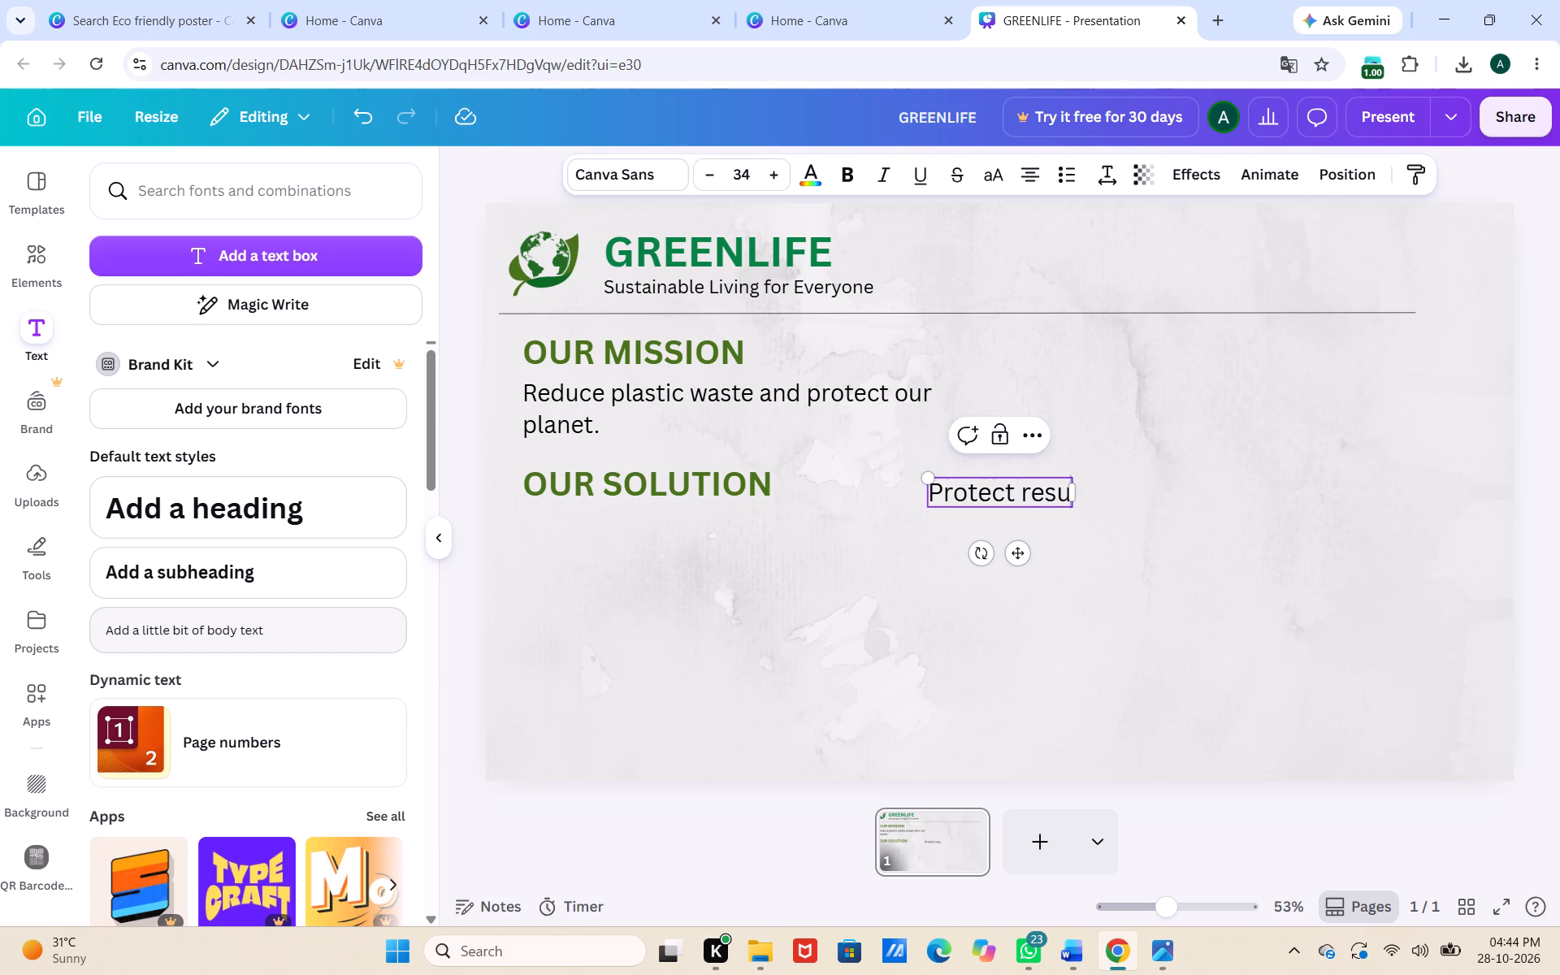
{"action": "key", "text": "BackSpace"}
{"action": "key", "text": "BackSpace"}
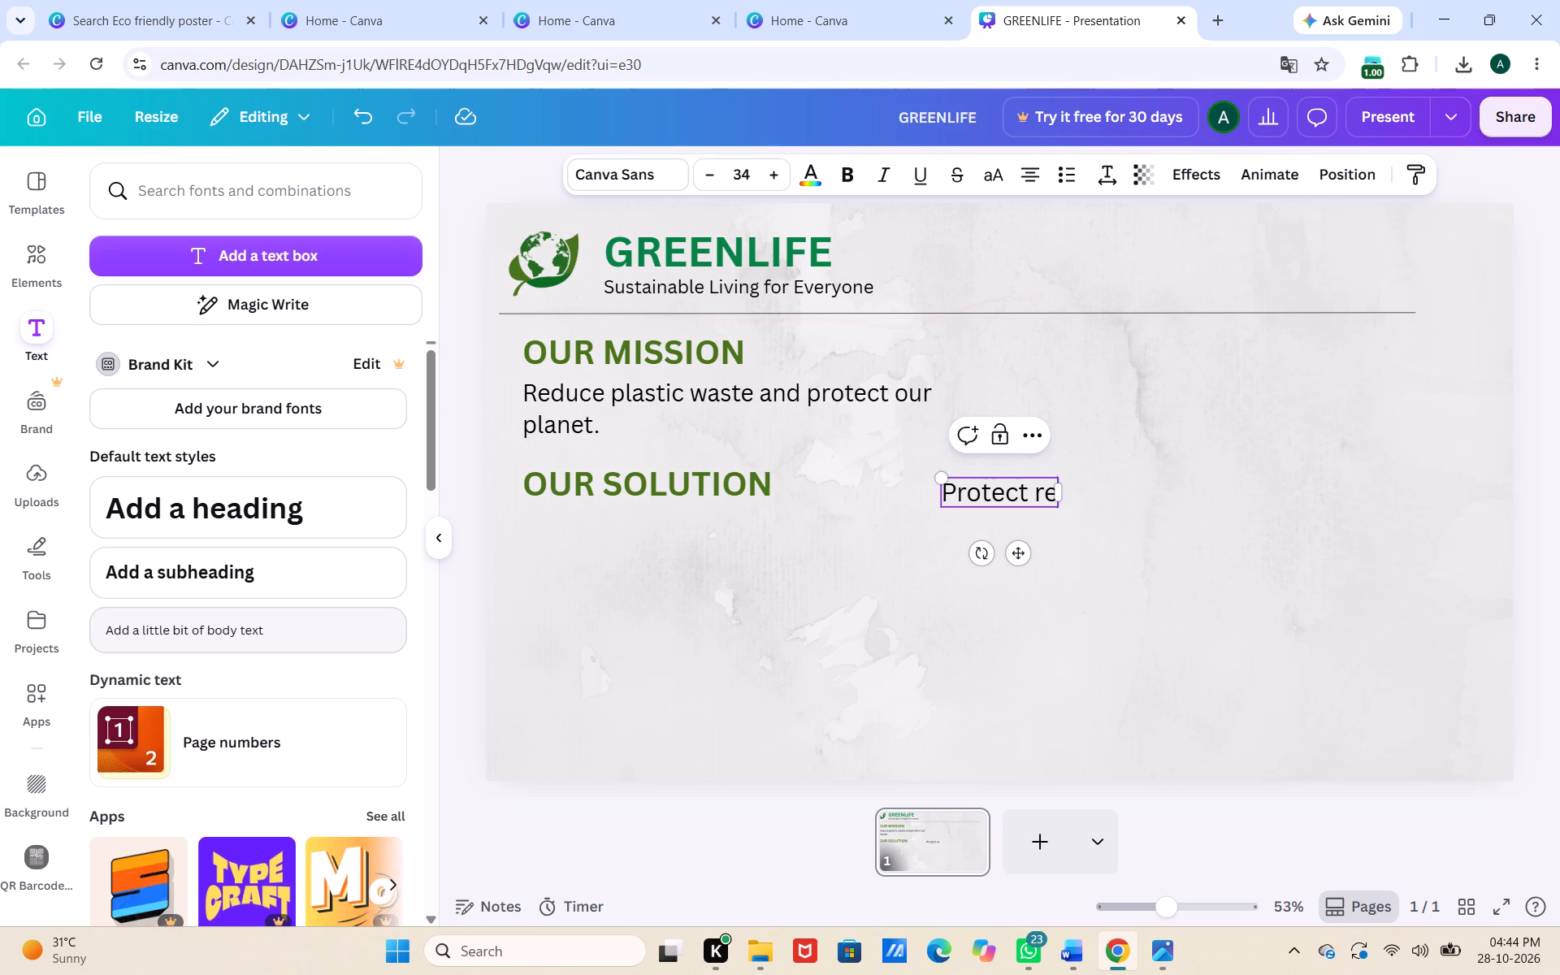
{"action": "key", "text": "u"}
{"action": "type", "text": "sable"}
{"action": "key", "text": "space"}
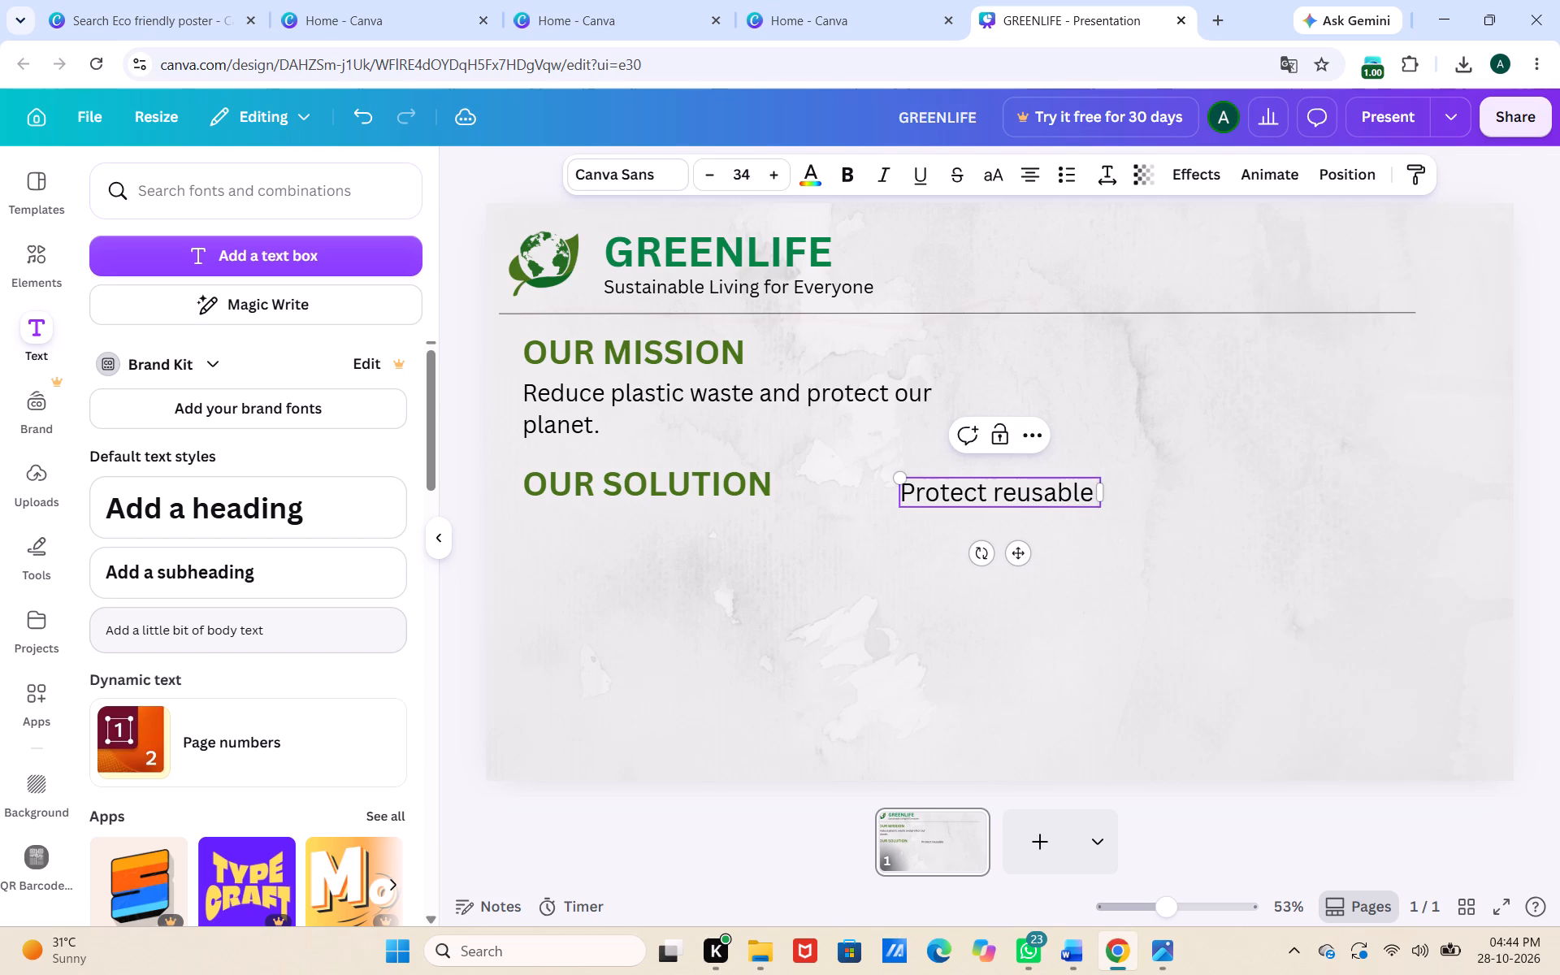
{"action": "type", "text": "and"}
{"action": "key", "text": "space"}
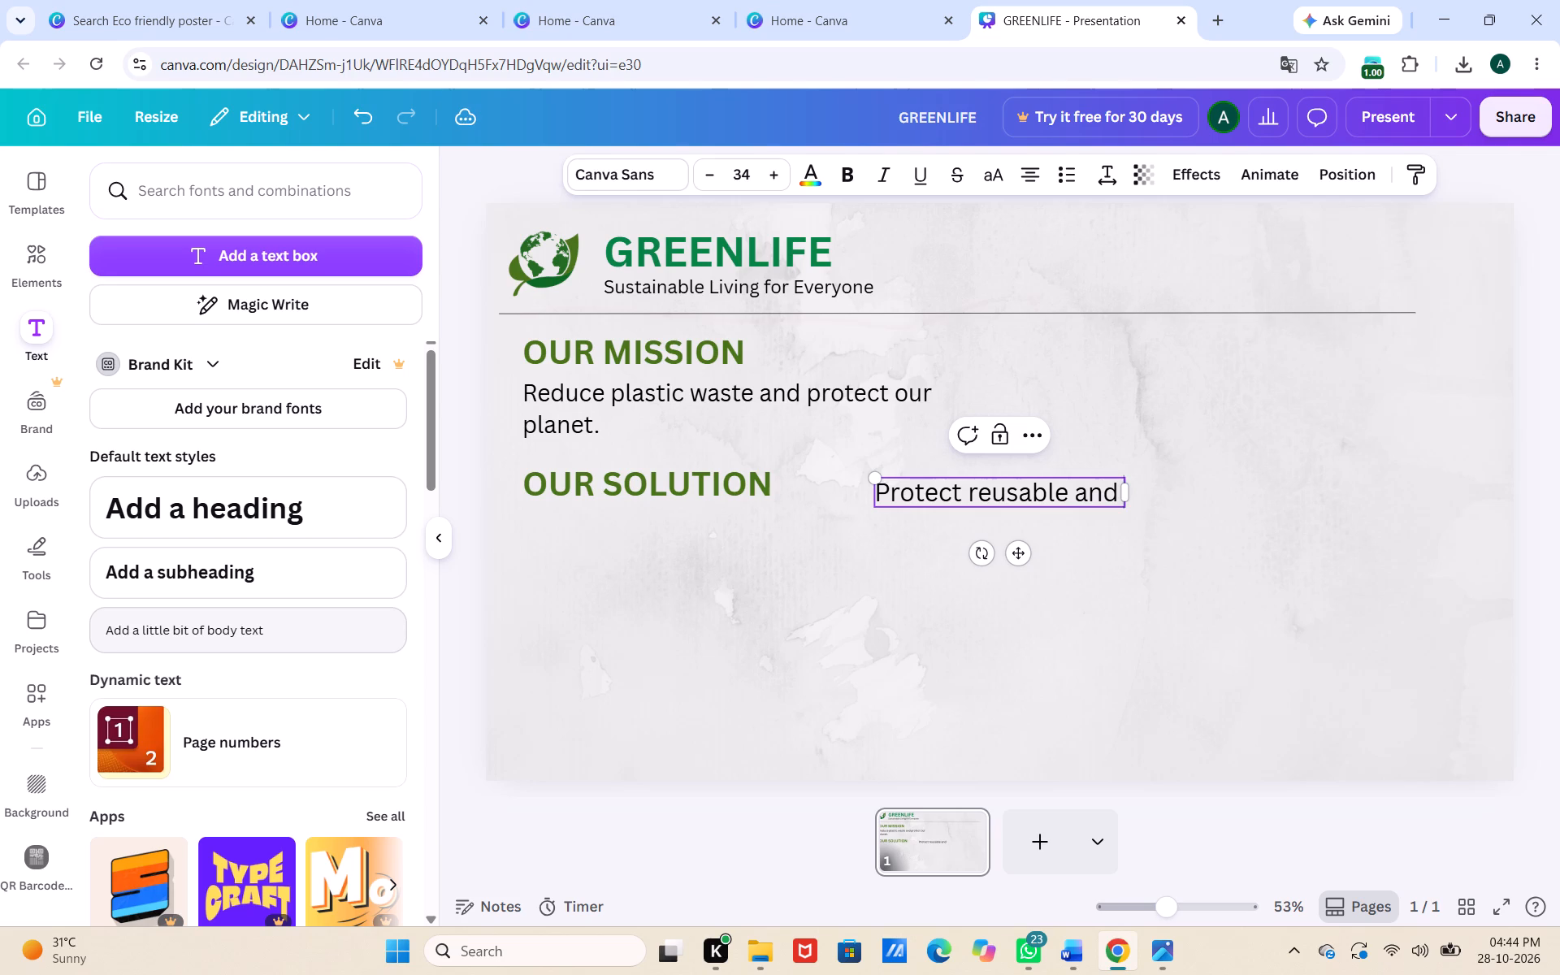
{"action": "type", "text": "eco"}
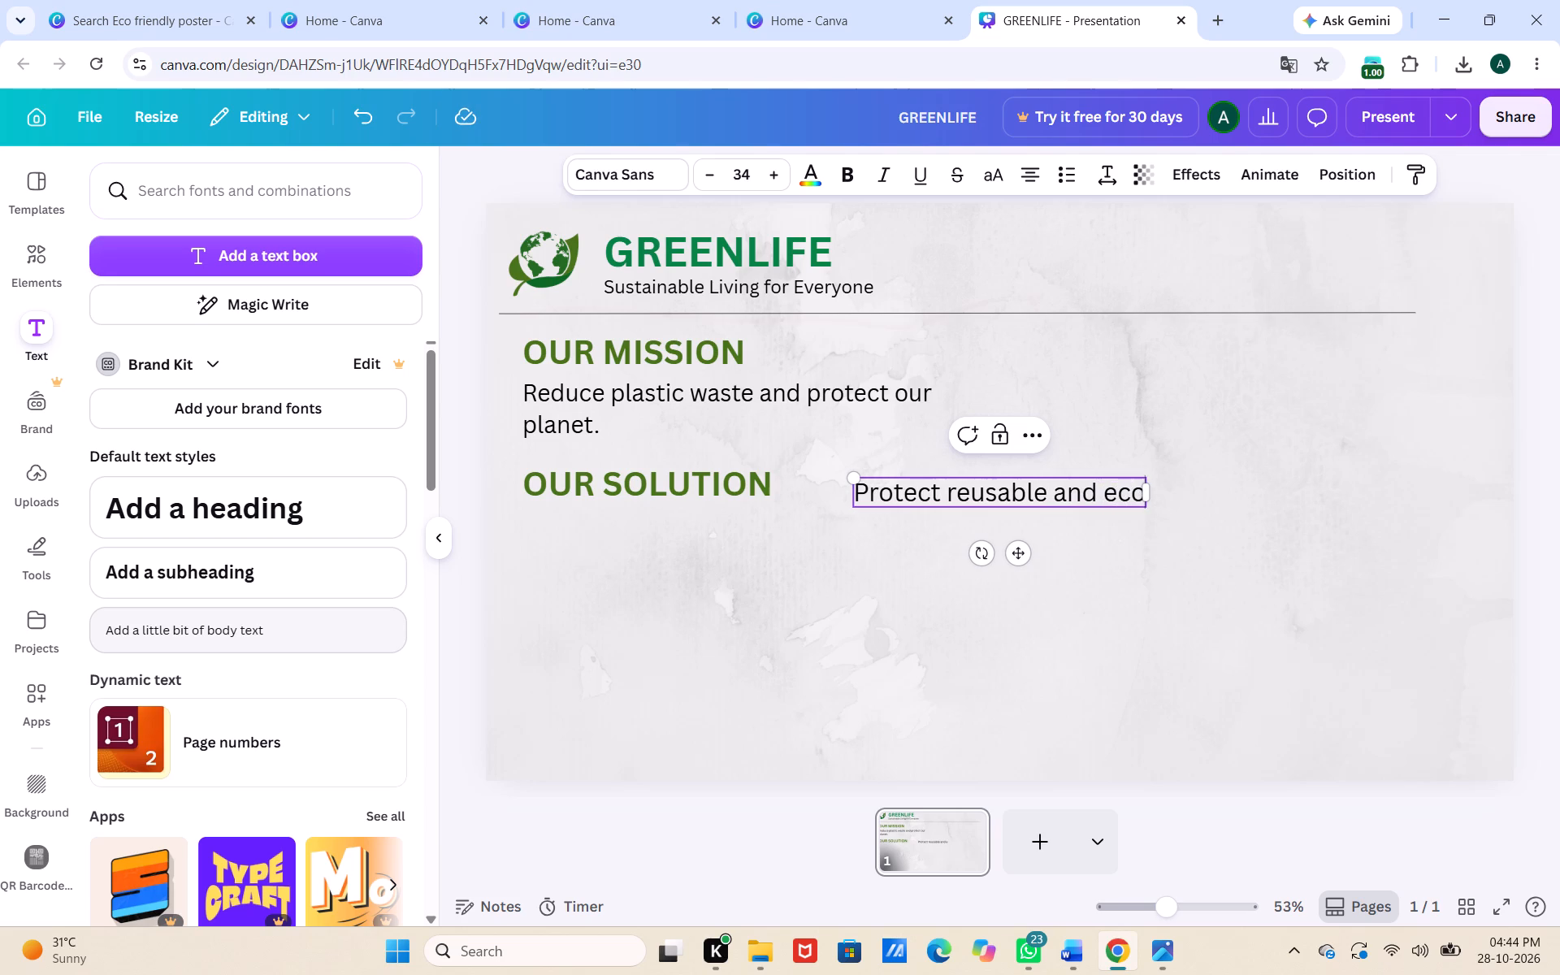
{"action": "key", "text": "BackSpace"}
{"action": "key", "text": "o"}
{"action": "key", "text": "space"}
{"action": "key", "text": "minus"}
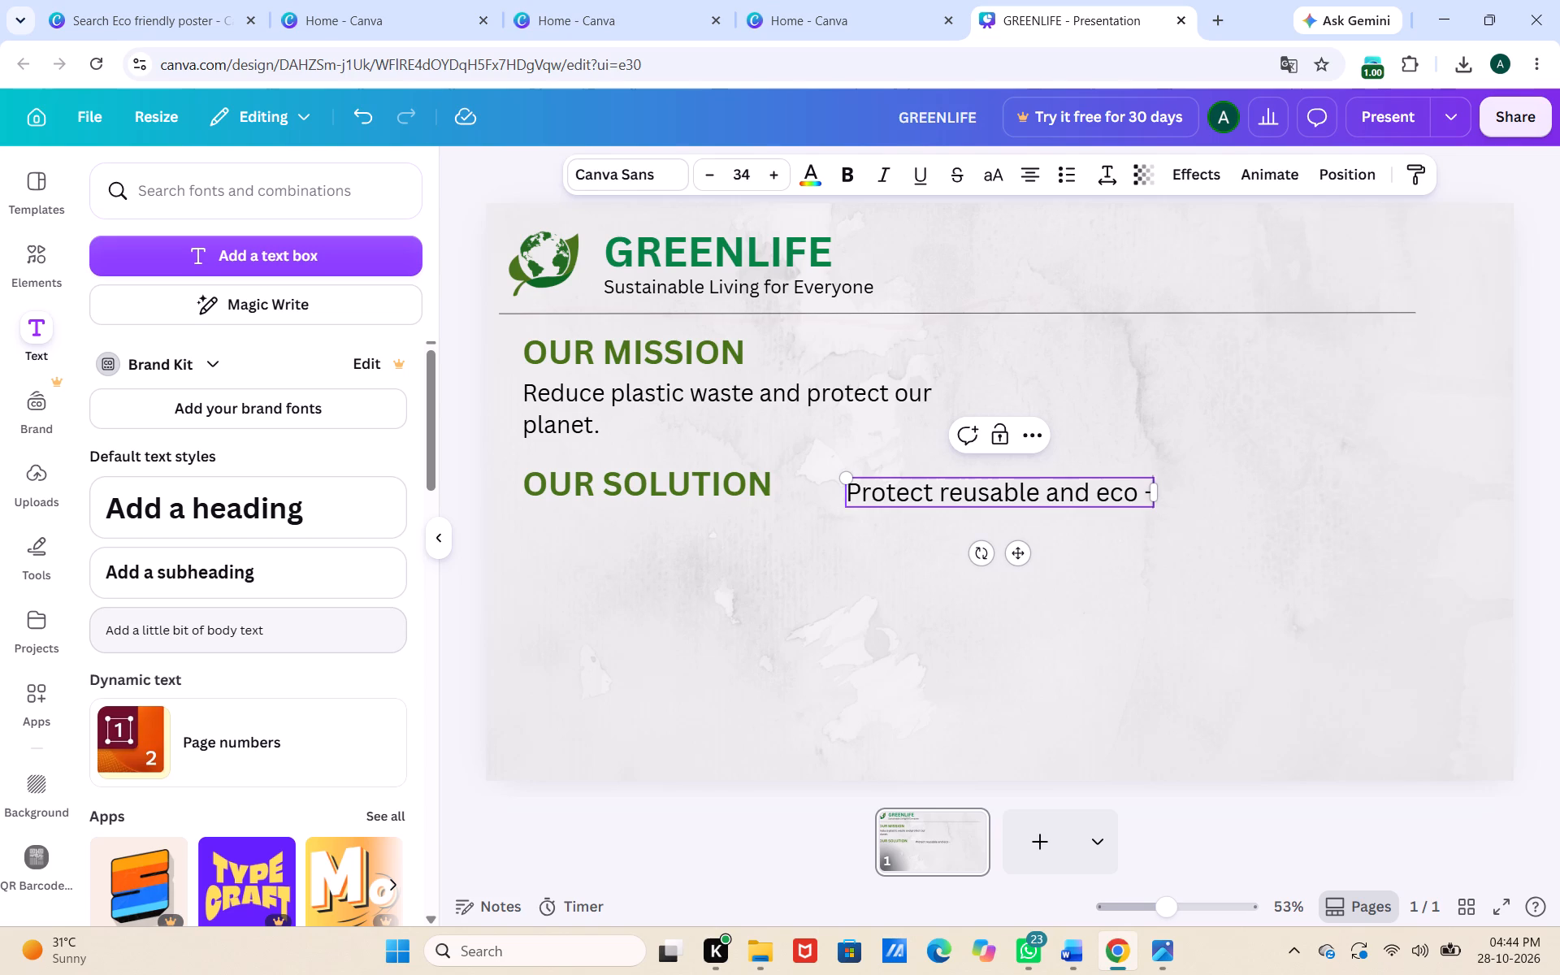
{"action": "key", "text": "BackSpace"}
{"action": "key", "text": "BackSpace"}
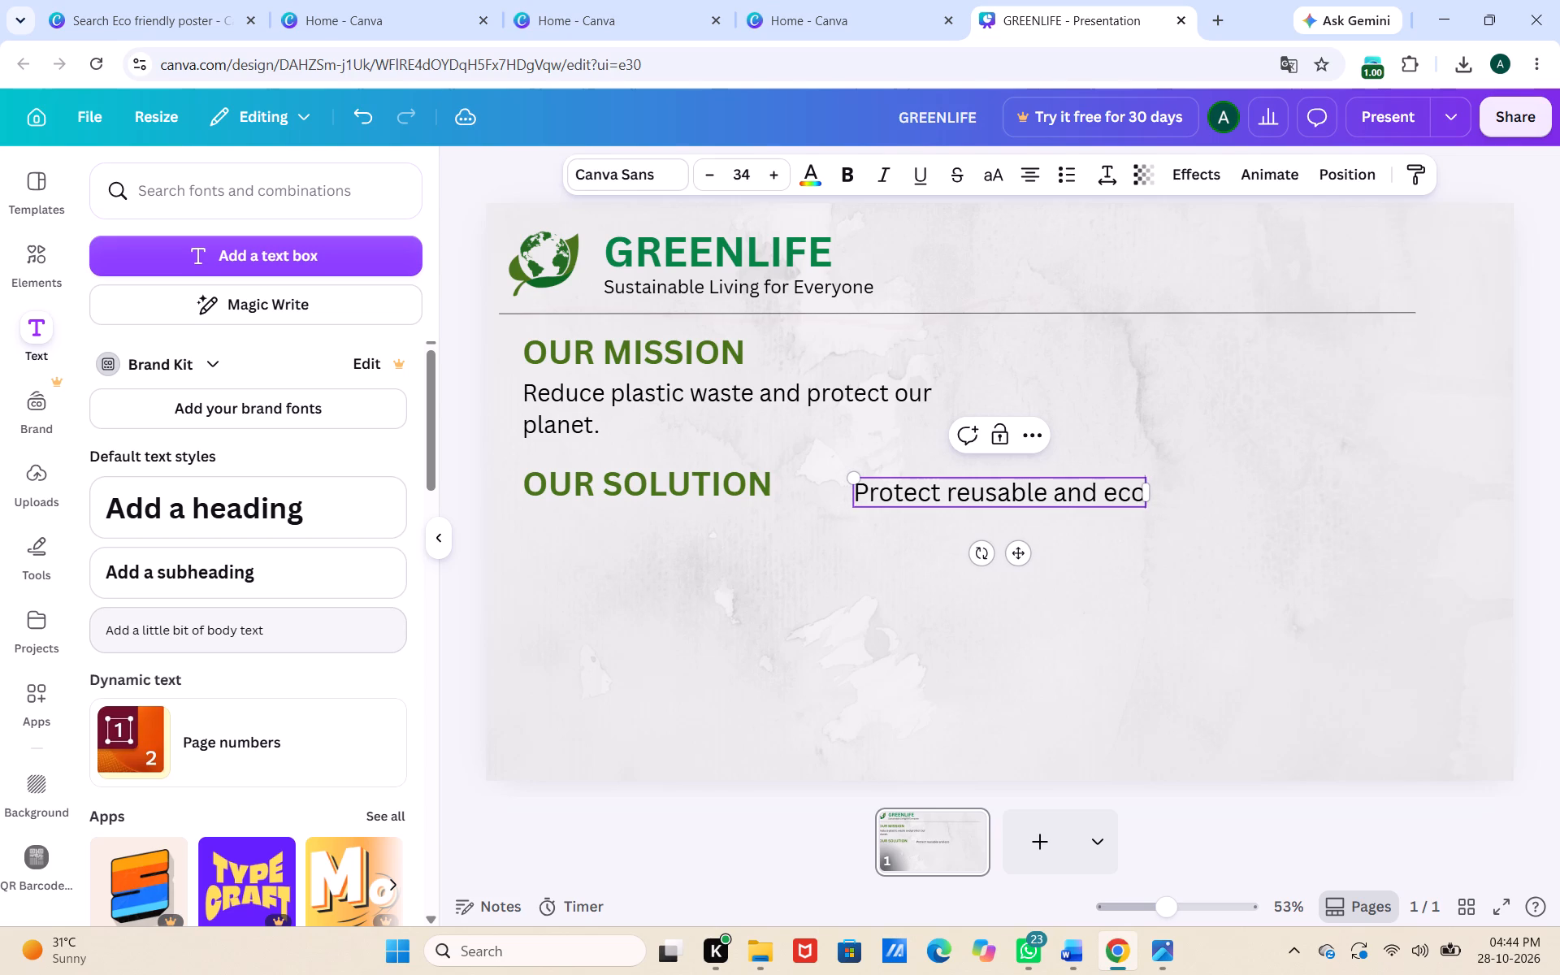
{"action": "key", "text": "minus"}
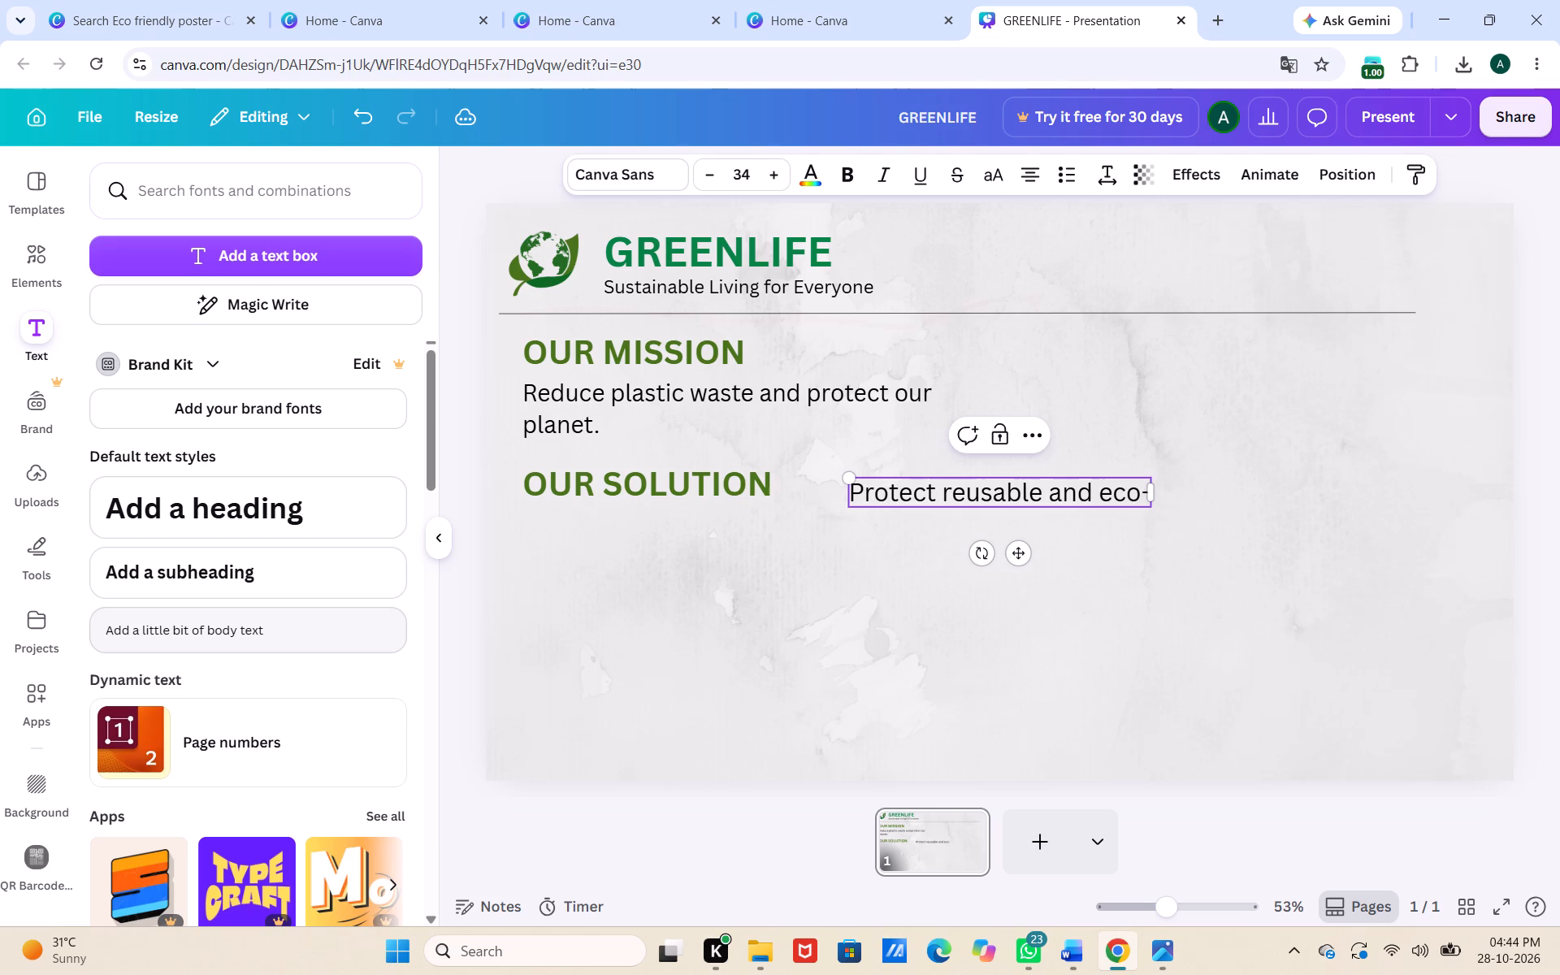
{"action": "type", "text": "fr"}
{"action": "key", "text": "i"}
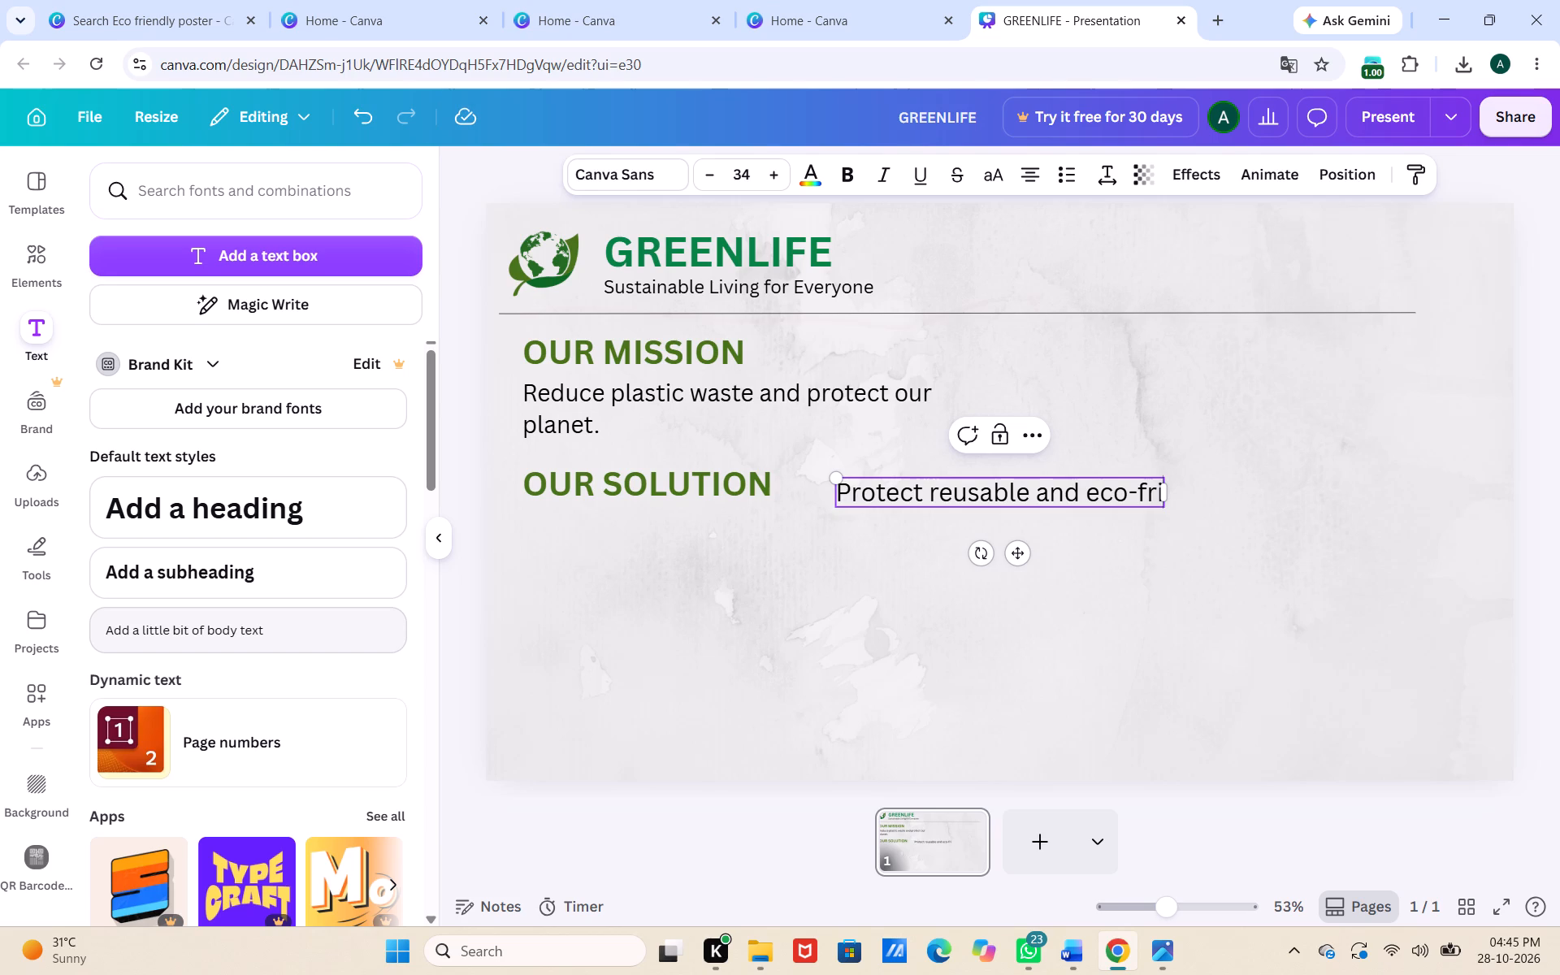
{"action": "type", "text": "endly"}
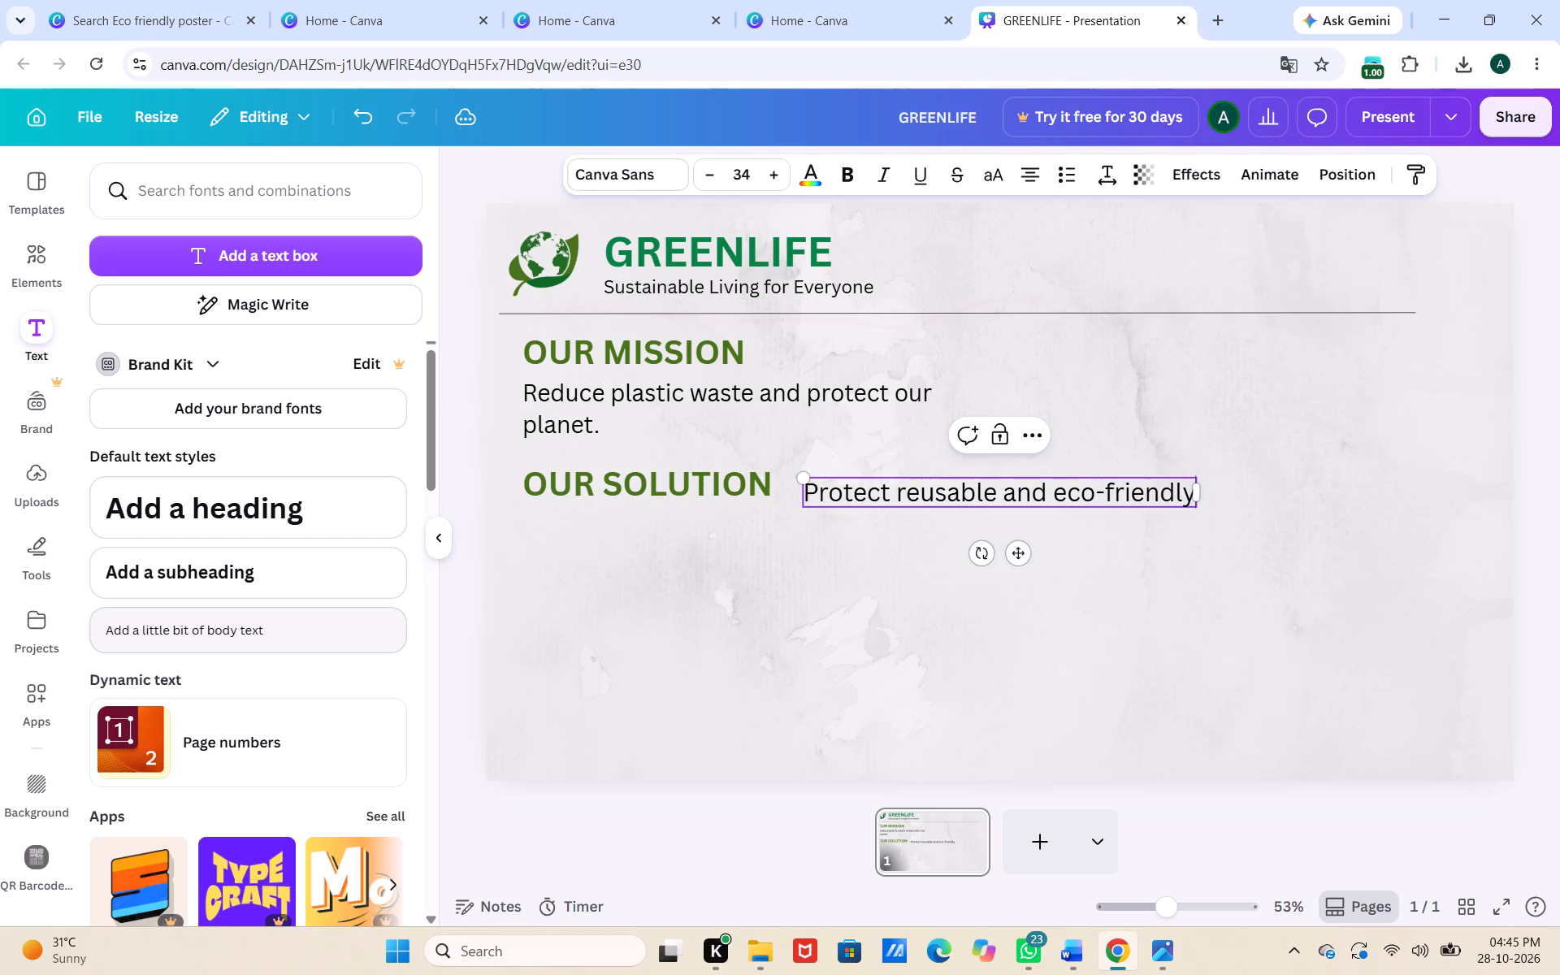
{"action": "key", "text": "space"}
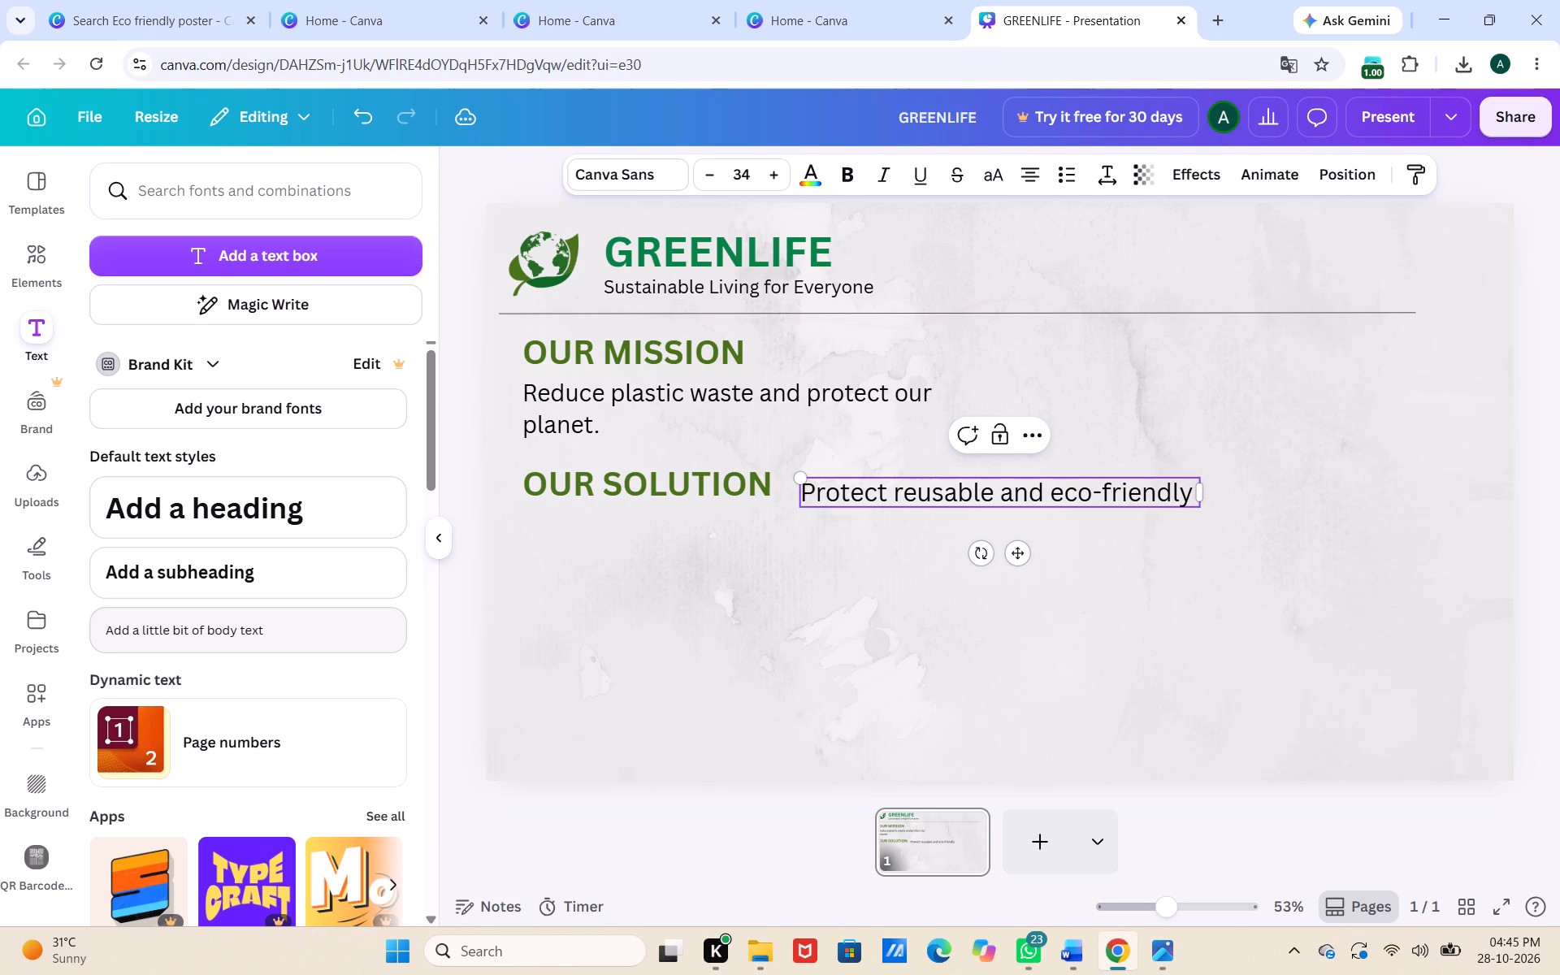
{"action": "key", "text": "p"}
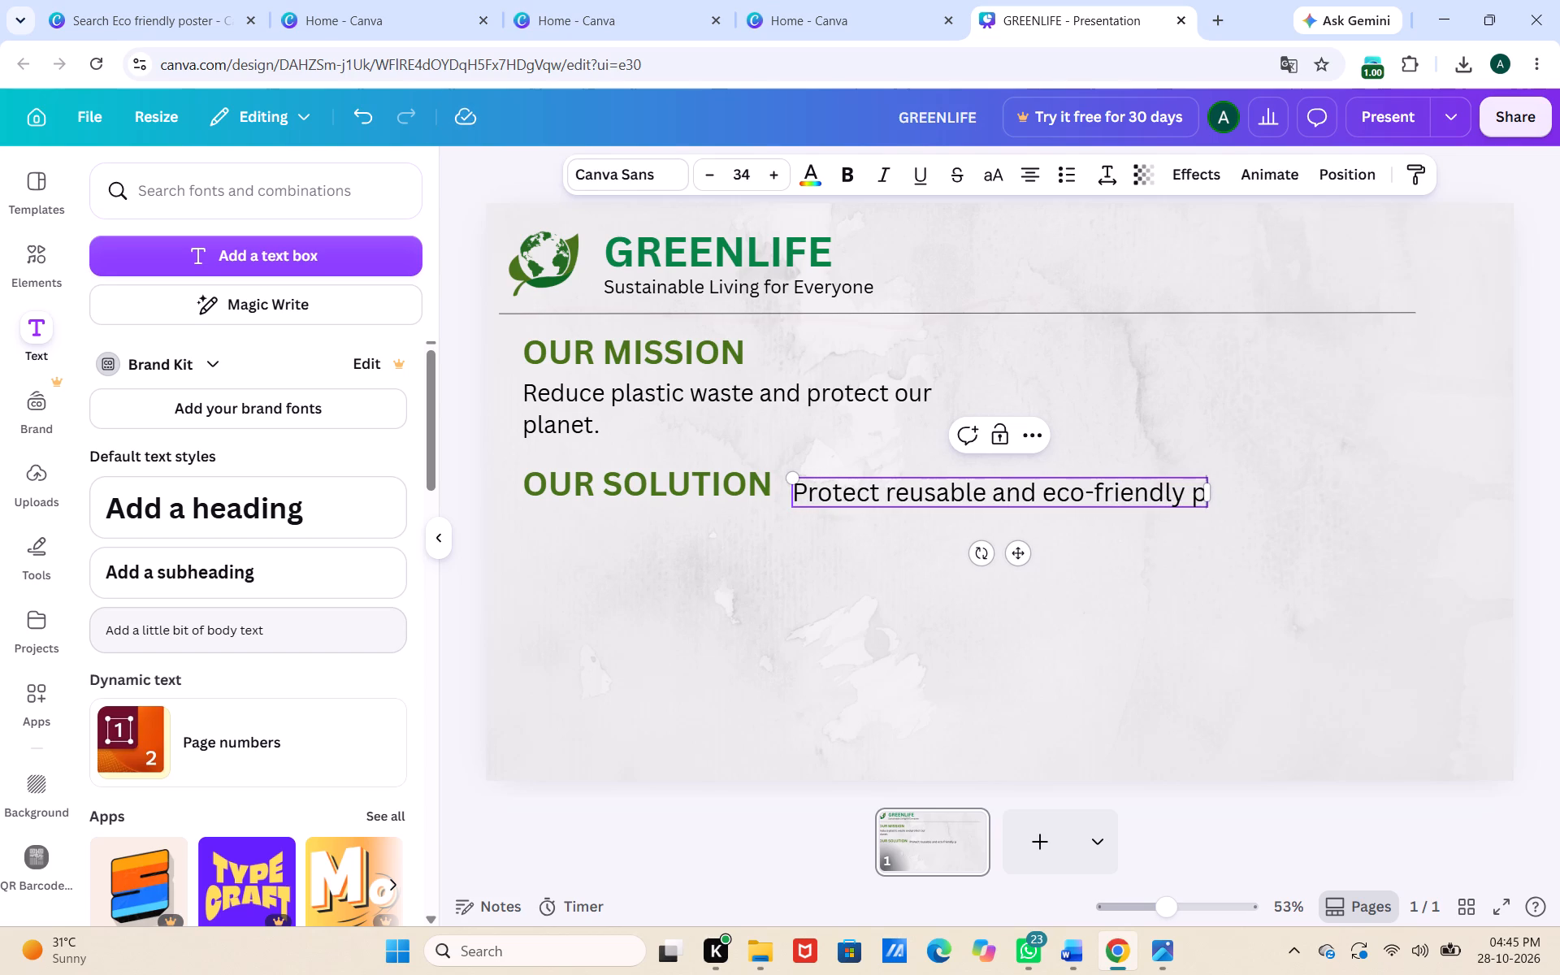
{"action": "key", "text": "r"}
{"action": "key", "text": "o"}
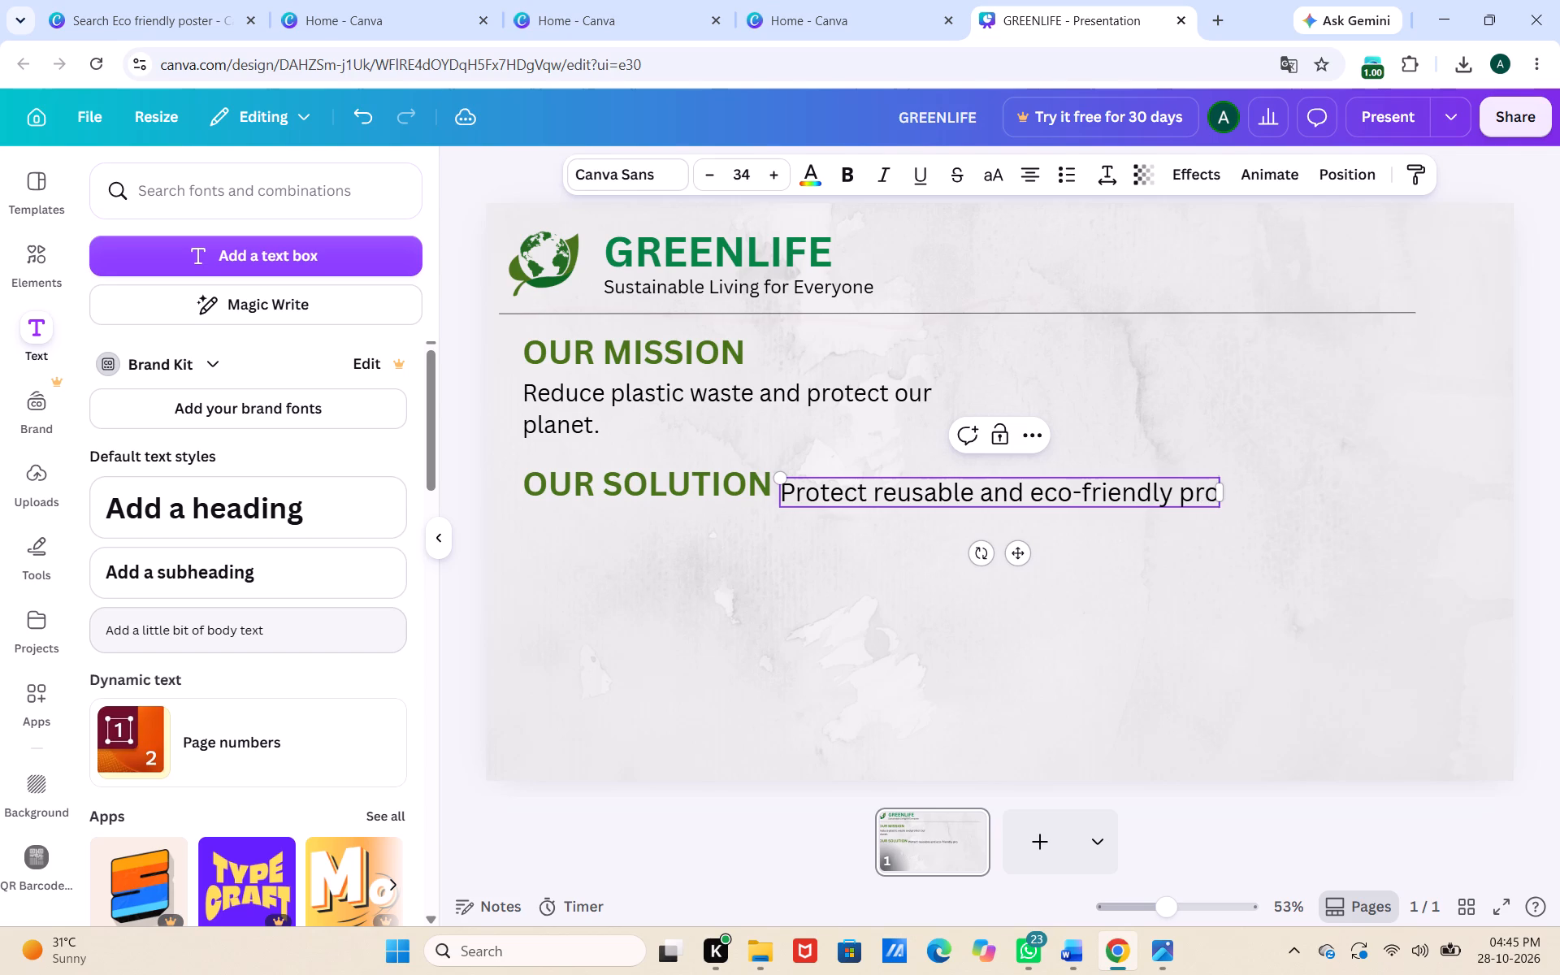
{"action": "type", "text": "ducts"}
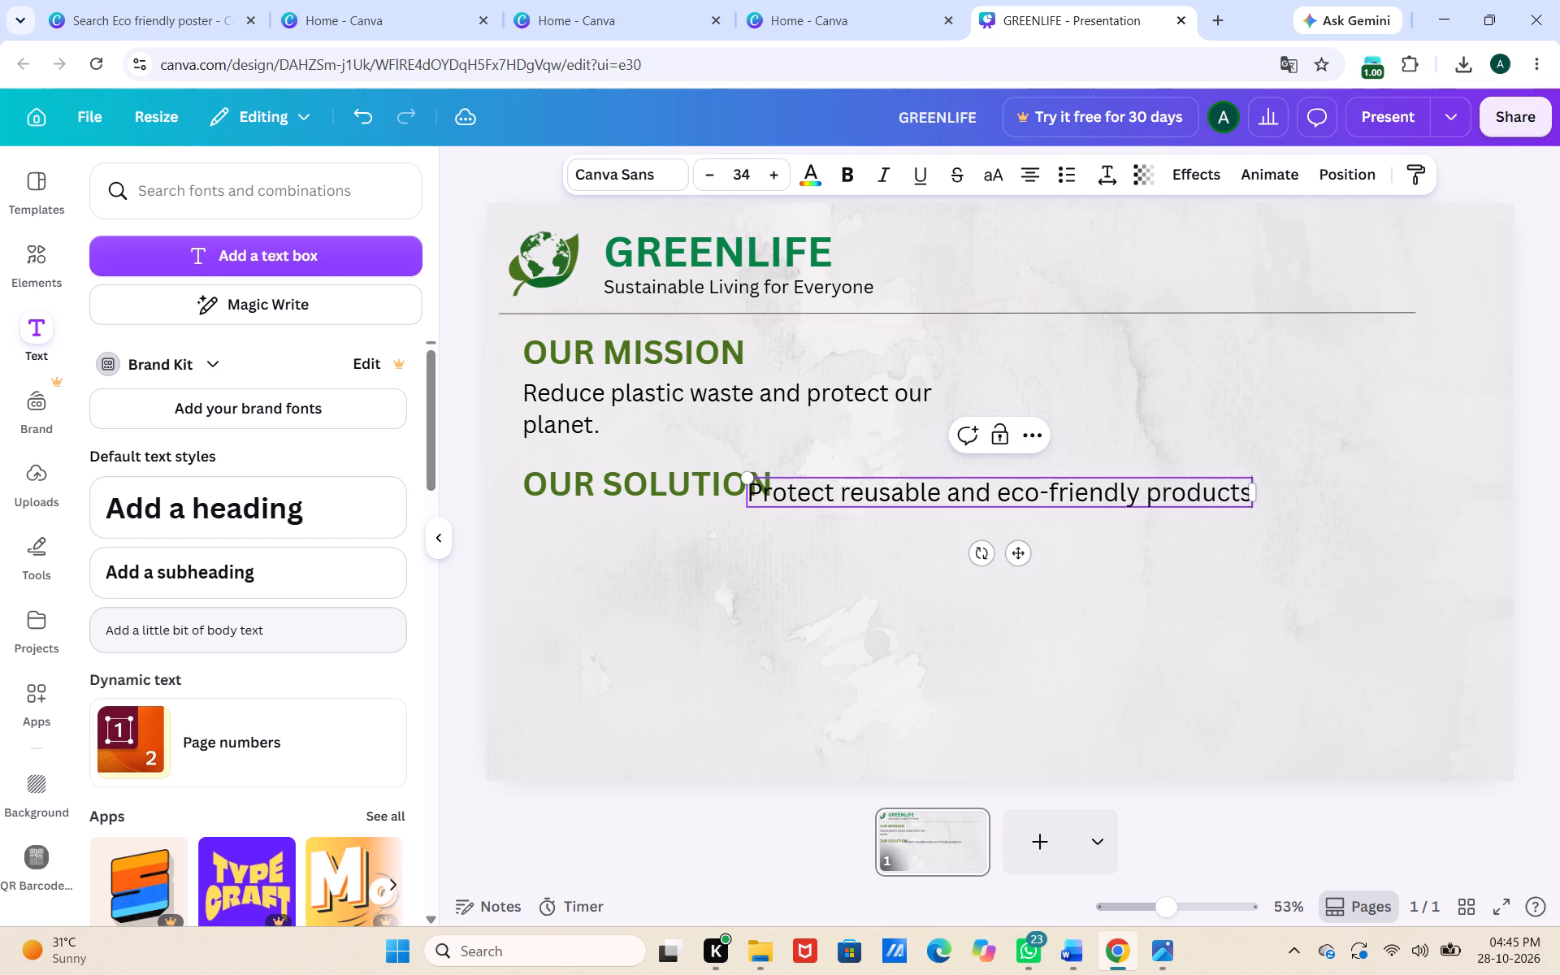
Move the "Protect reusable and eco-friendly products" text directly under the "OUR SOLUTION" heading, flush with the heading's left edge.
{"action": "left_click_drag", "start_coordinate": [831, 512], "coordinate": [688, 587]}
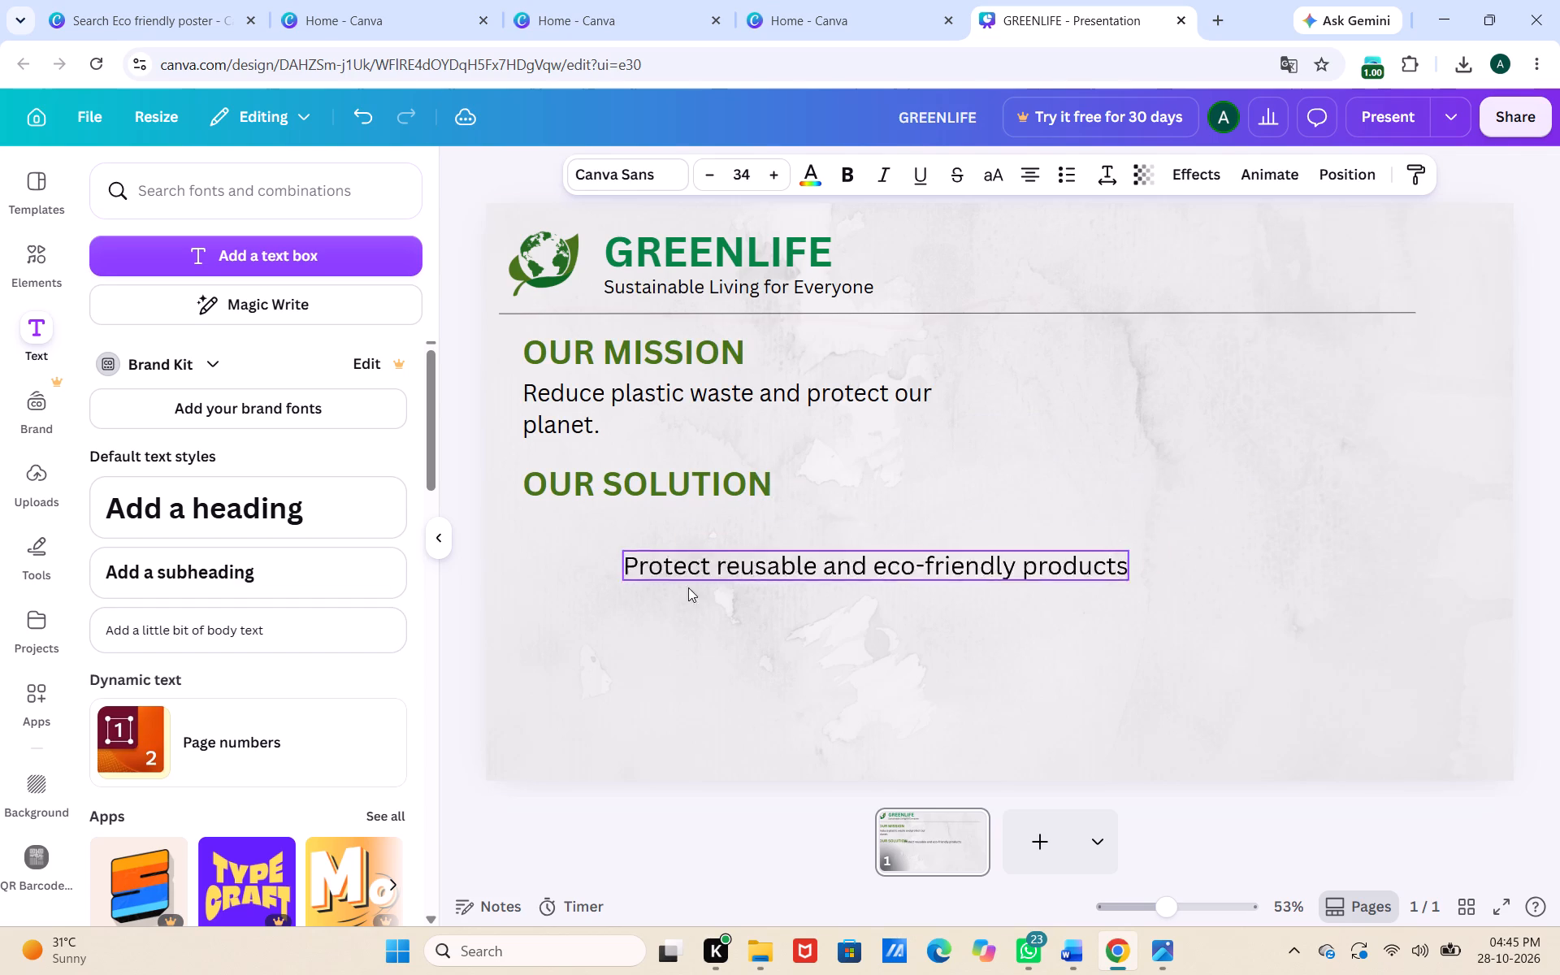
{"action": "left_click_drag", "start_coordinate": [688, 587], "coordinate": [607, 557]}
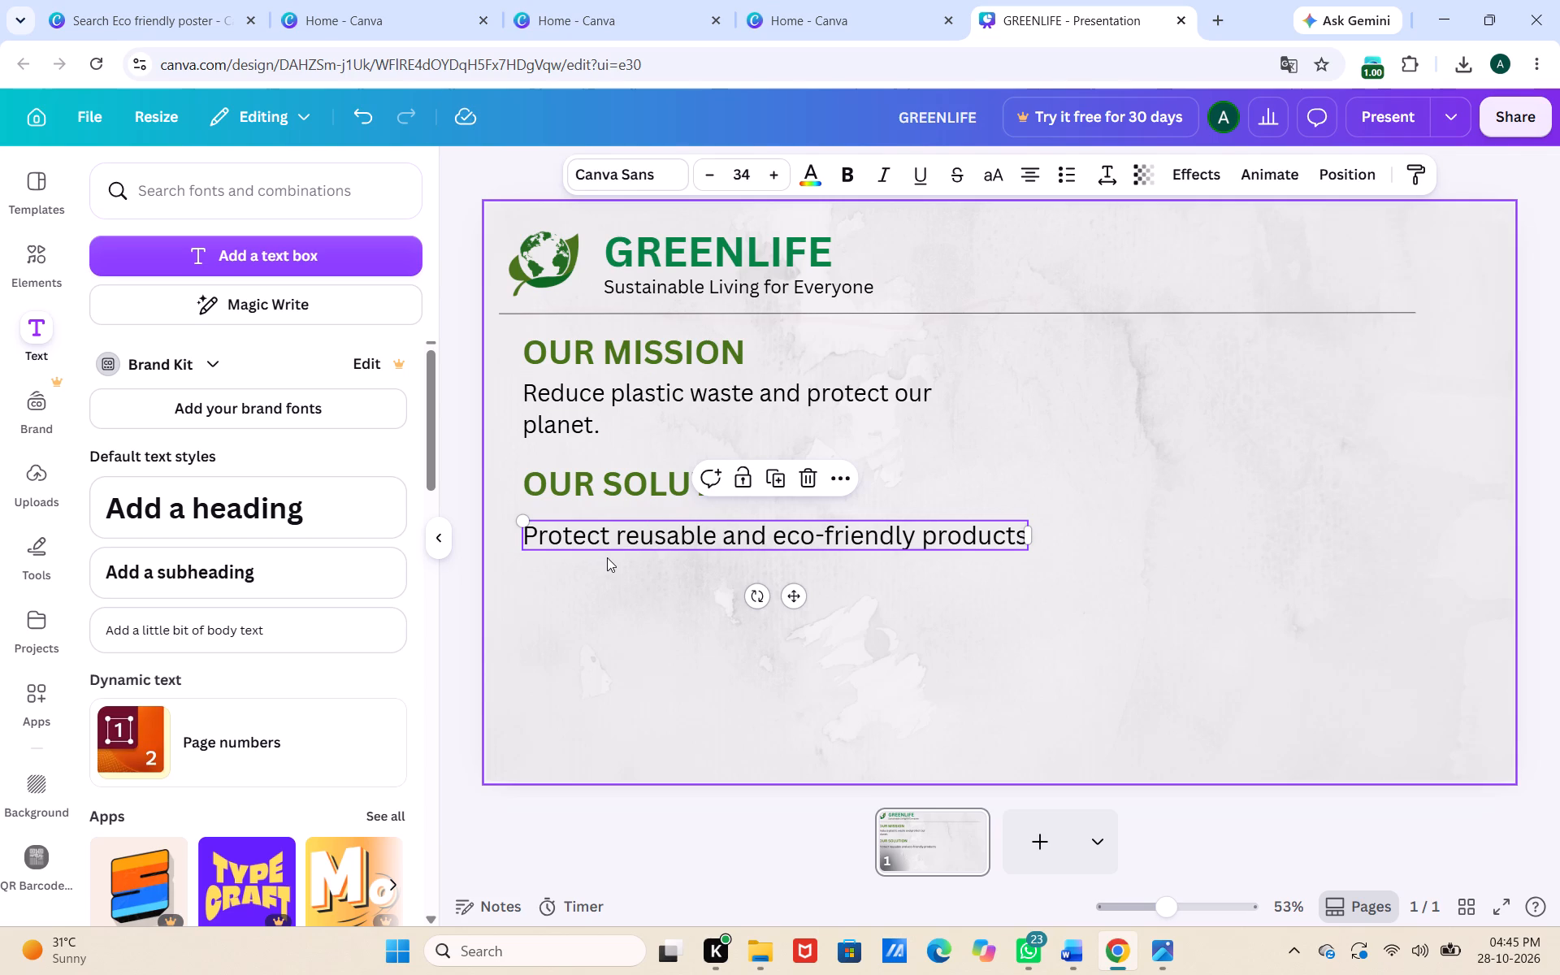
Break the solution text onto a second line before "products" and left-align both lines.
{"action": "left_click", "coordinate": [924, 539]}
{"action": "left_click", "coordinate": [924, 539]}
{"action": "key", "text": "Return"}
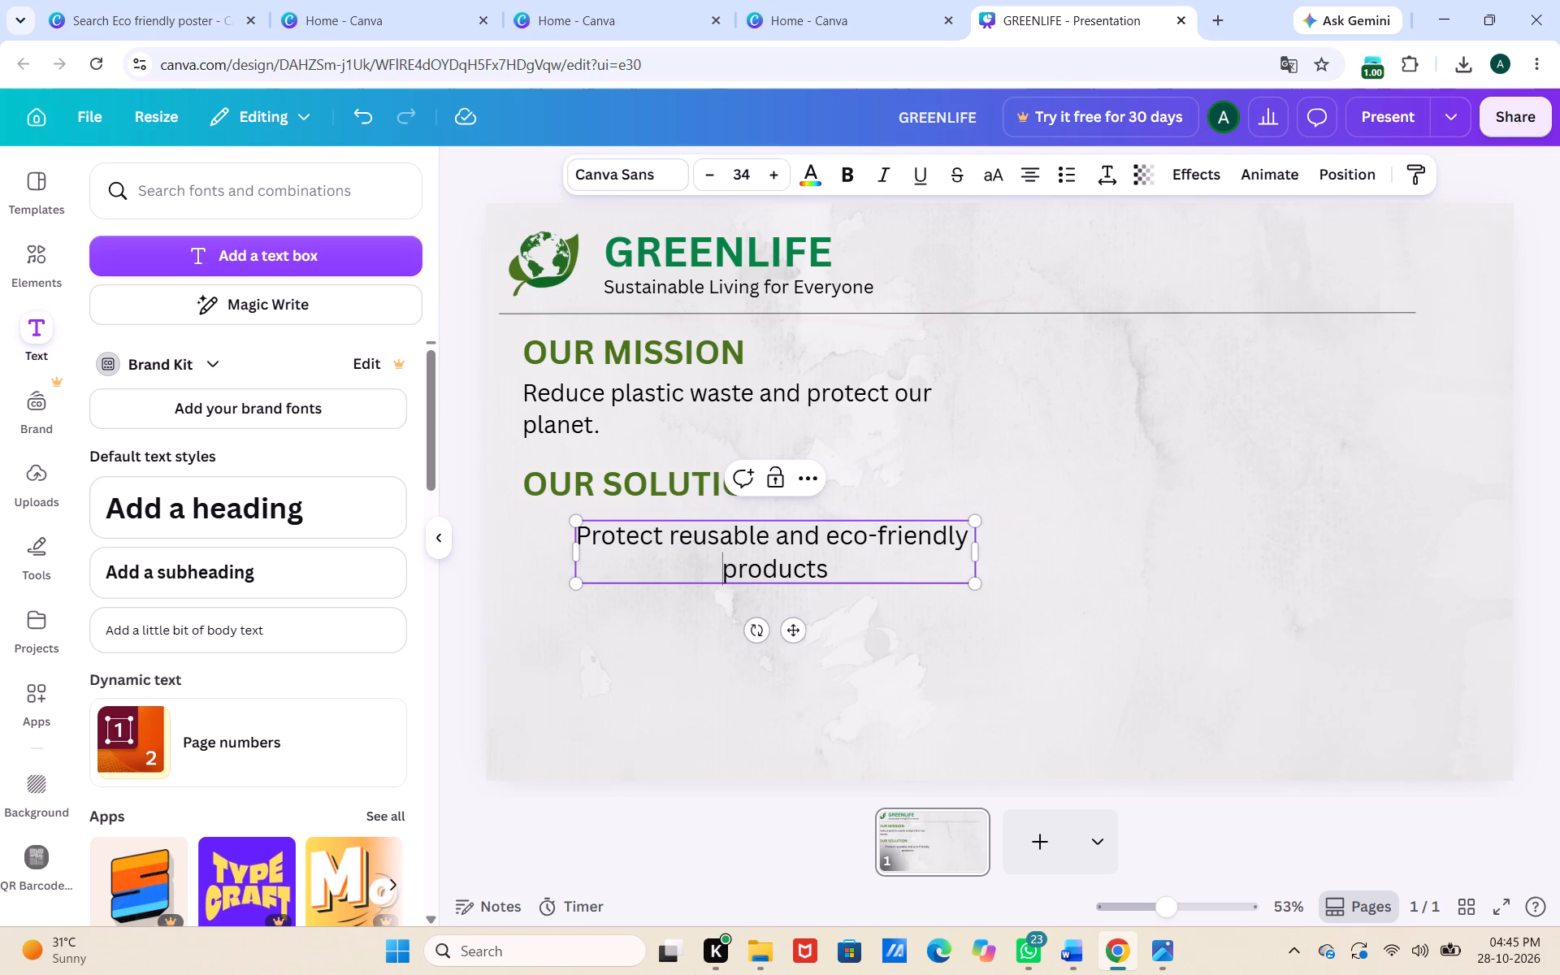
{"action": "left_click", "coordinate": [1025, 184]}
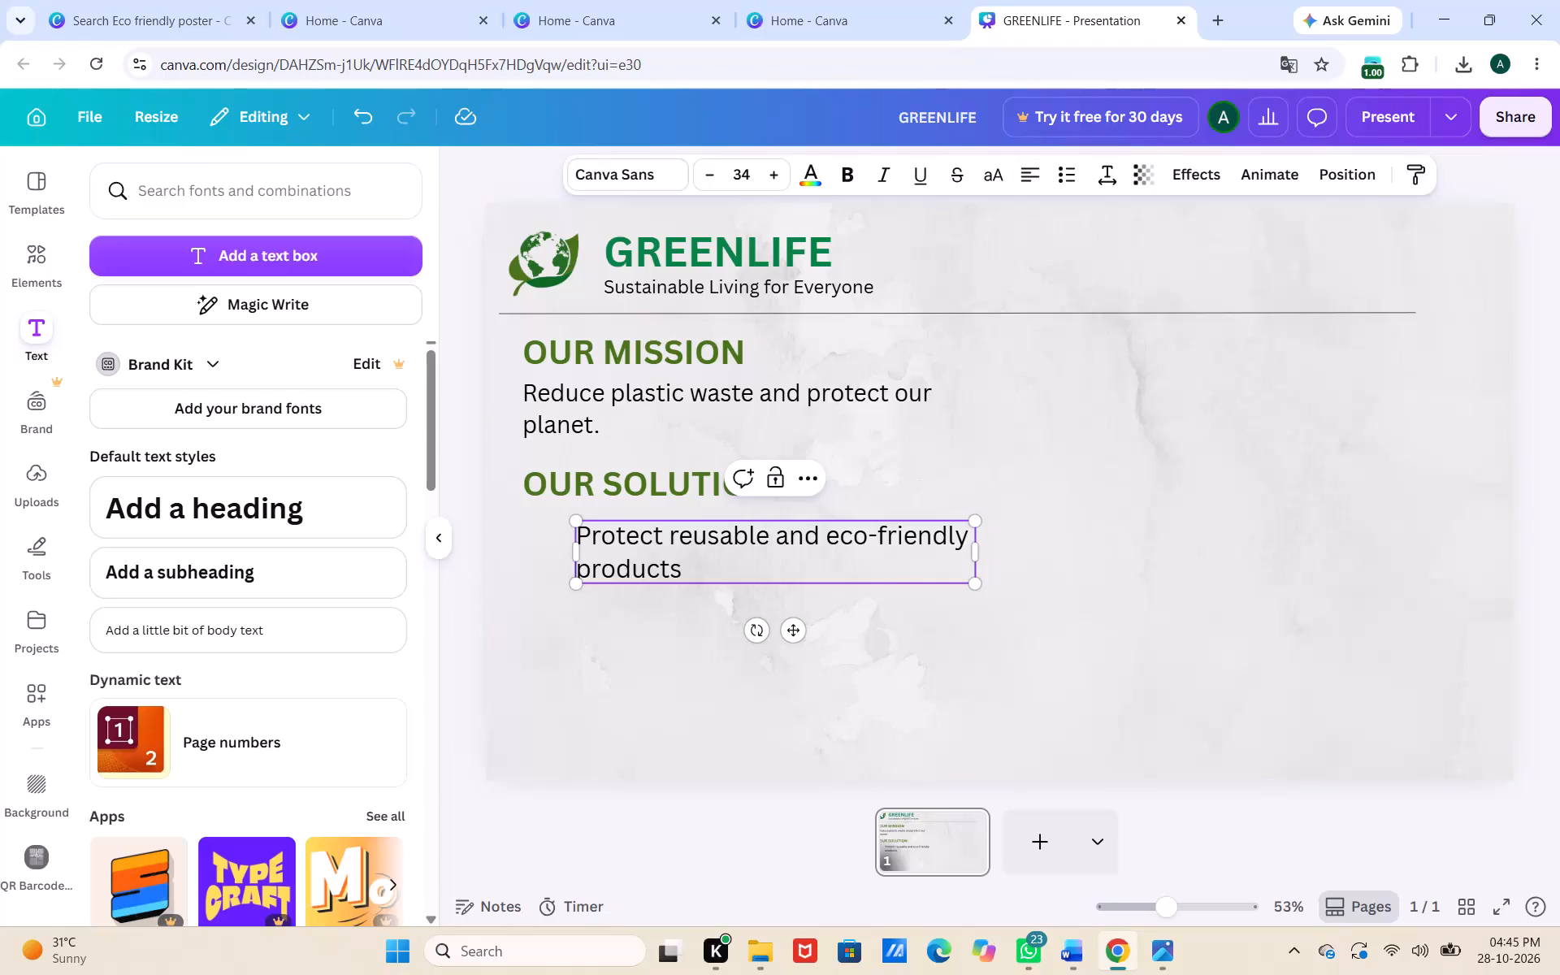
Move the two-line solution text closer beneath the "OUR SOLUTION" heading, flush with the heading's left edge.
{"action": "left_click_drag", "start_coordinate": [782, 585], "coordinate": [725, 577]}
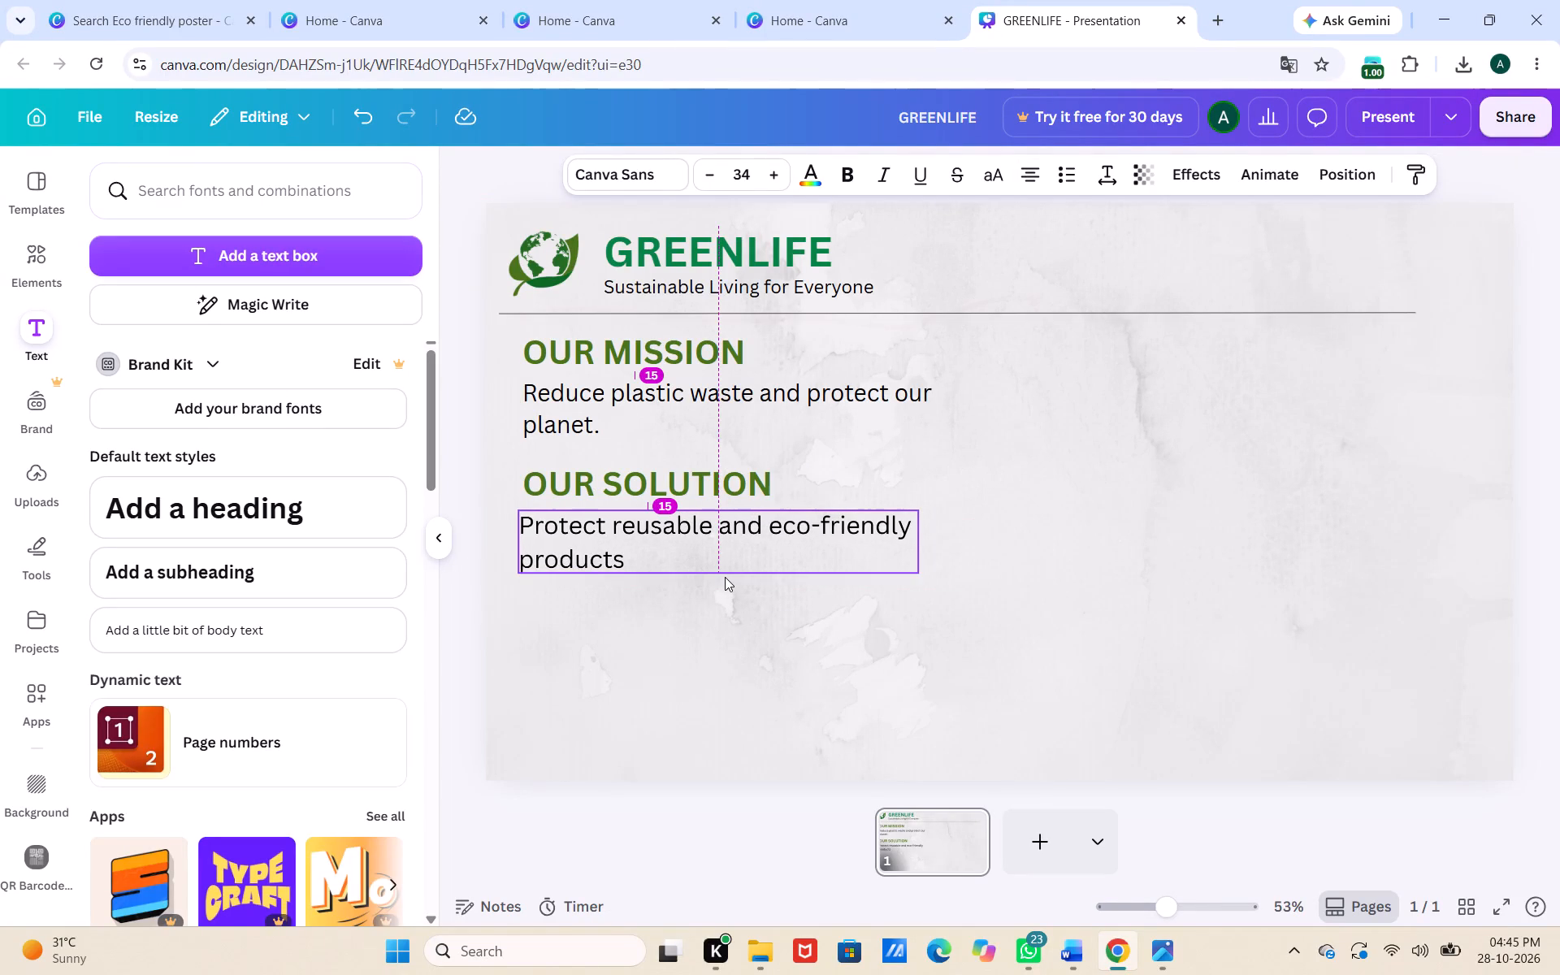
{"action": "left_click_drag", "start_coordinate": [725, 577], "coordinate": [729, 578]}
{"action": "left_click", "coordinate": [601, 702]}
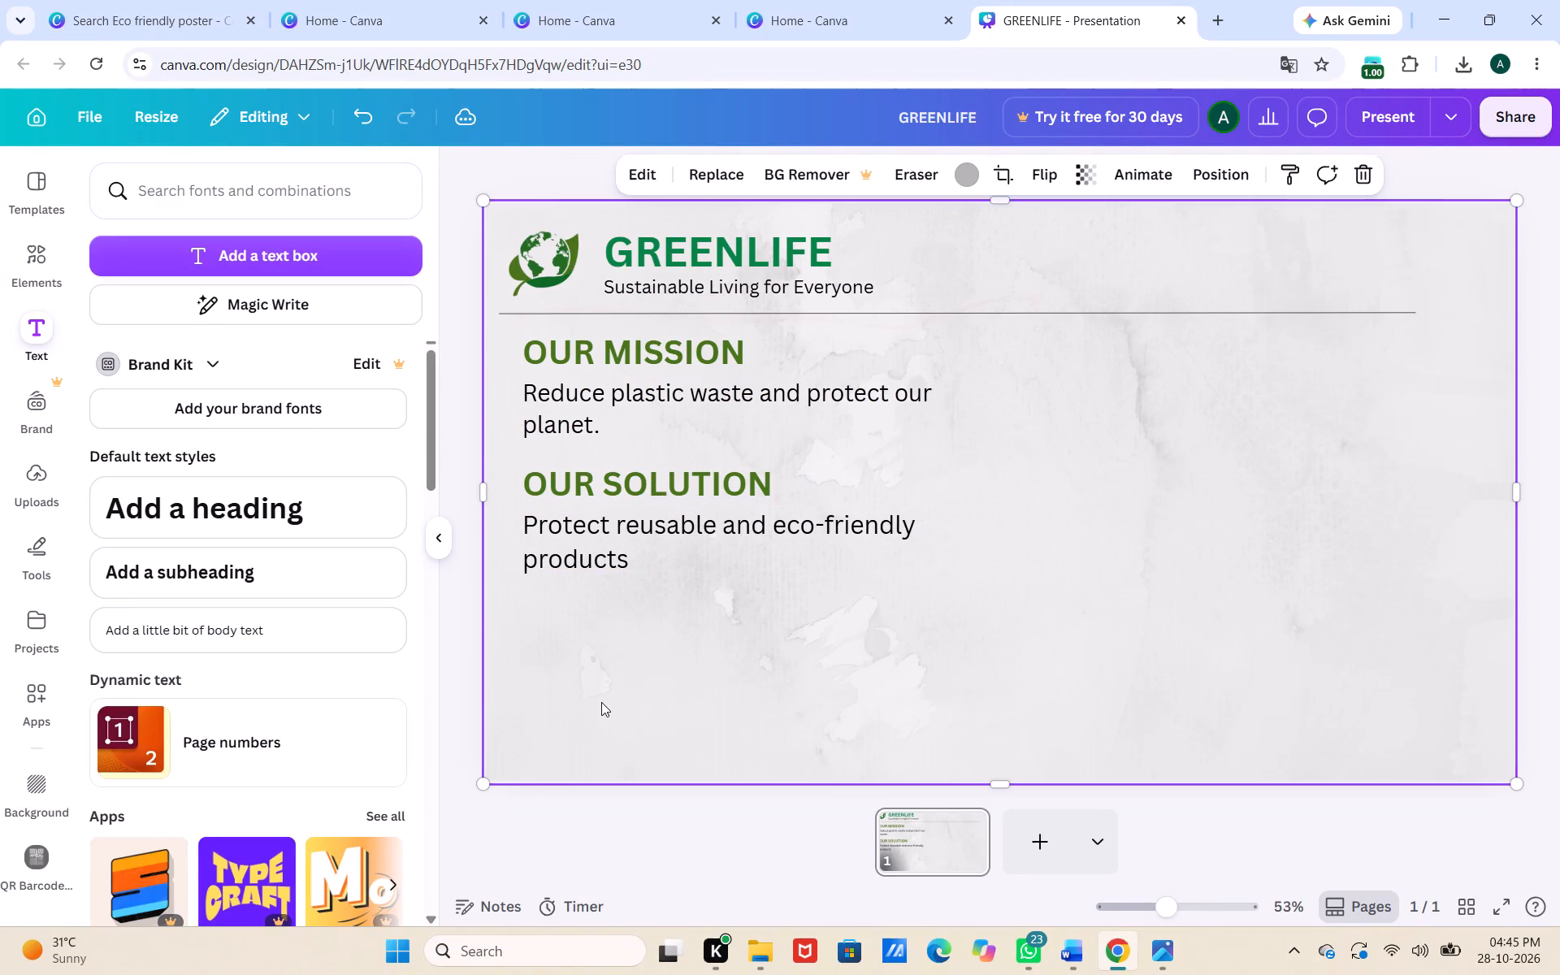
Add a period after "products" at the end of the solution text.
{"action": "left_click", "coordinate": [669, 578]}
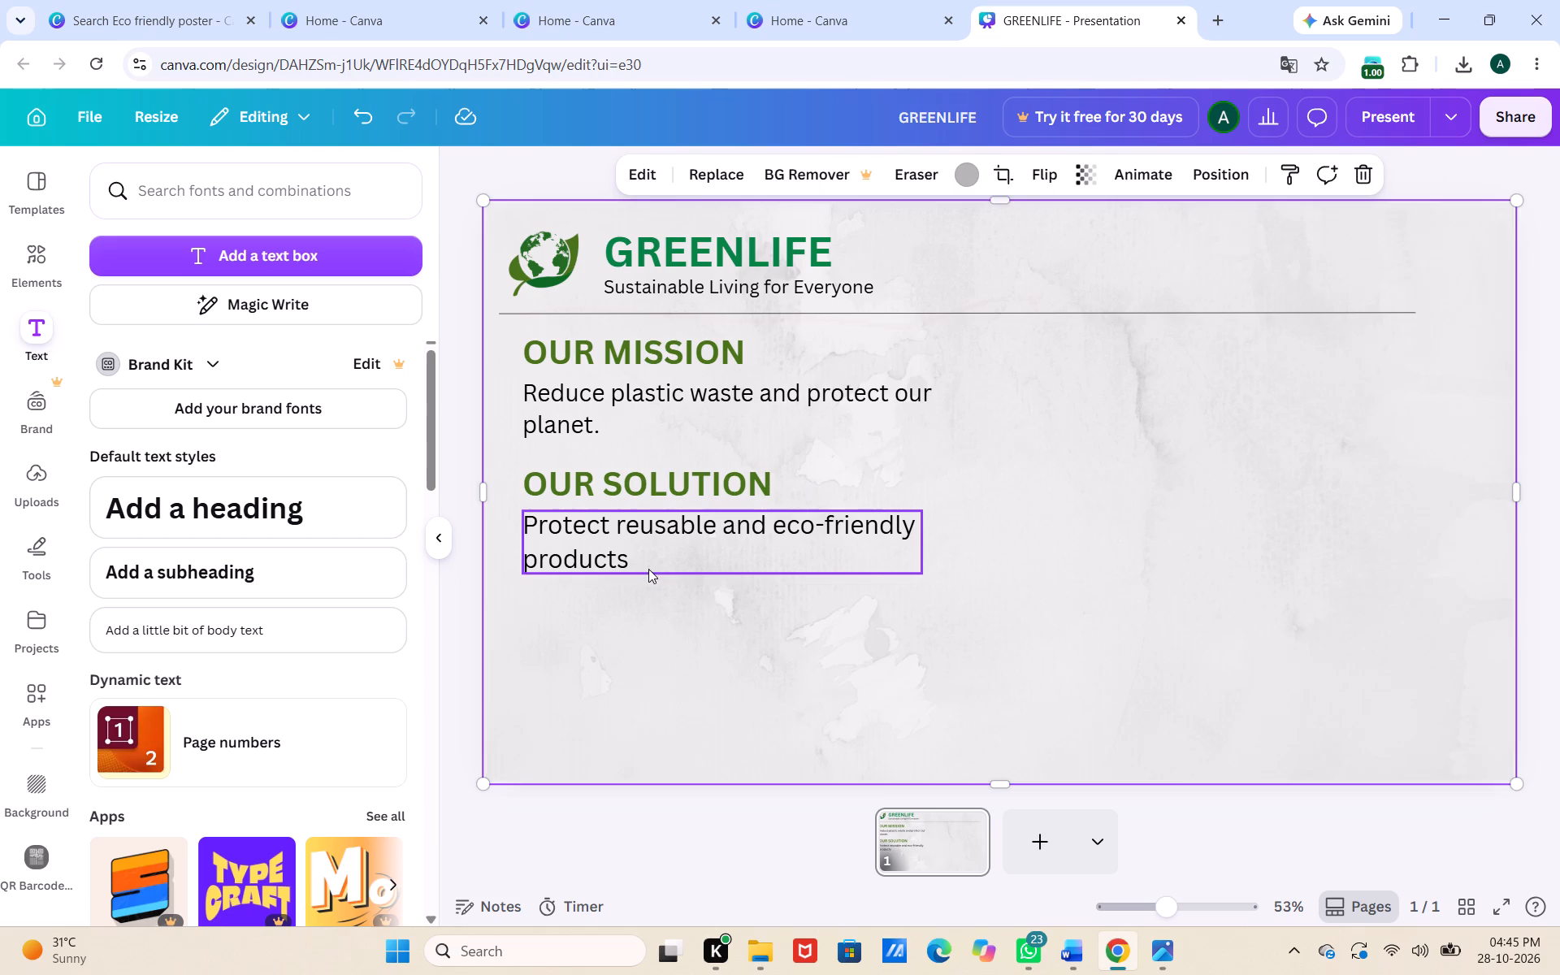
{"action": "left_click", "coordinate": [644, 566]}
{"action": "left_click", "coordinate": [634, 561]}
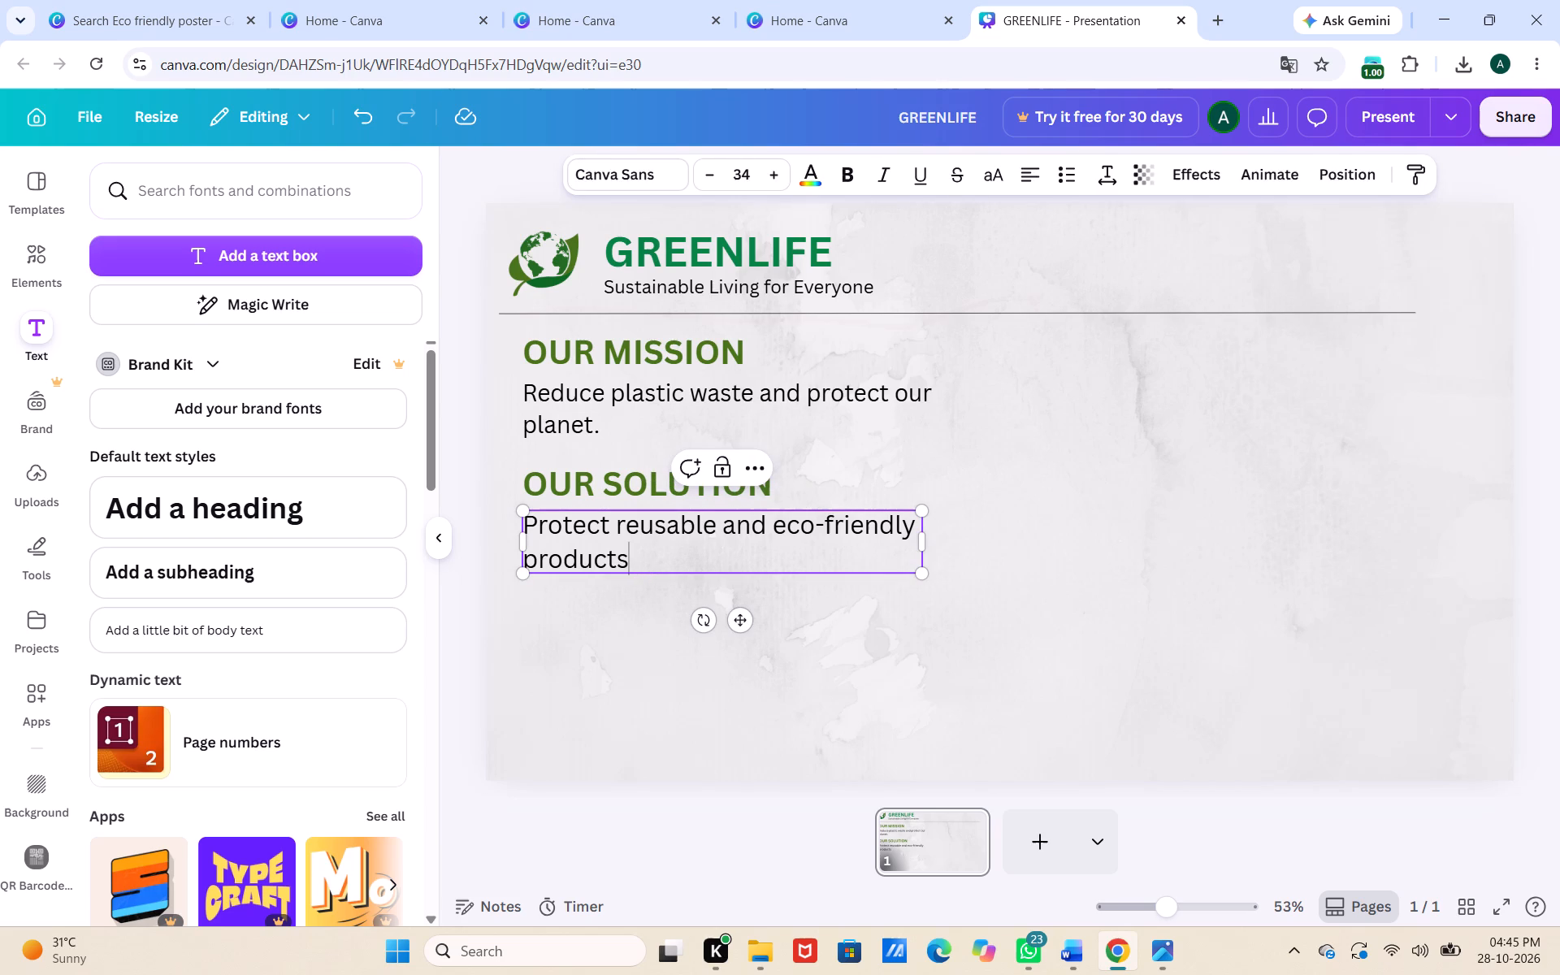